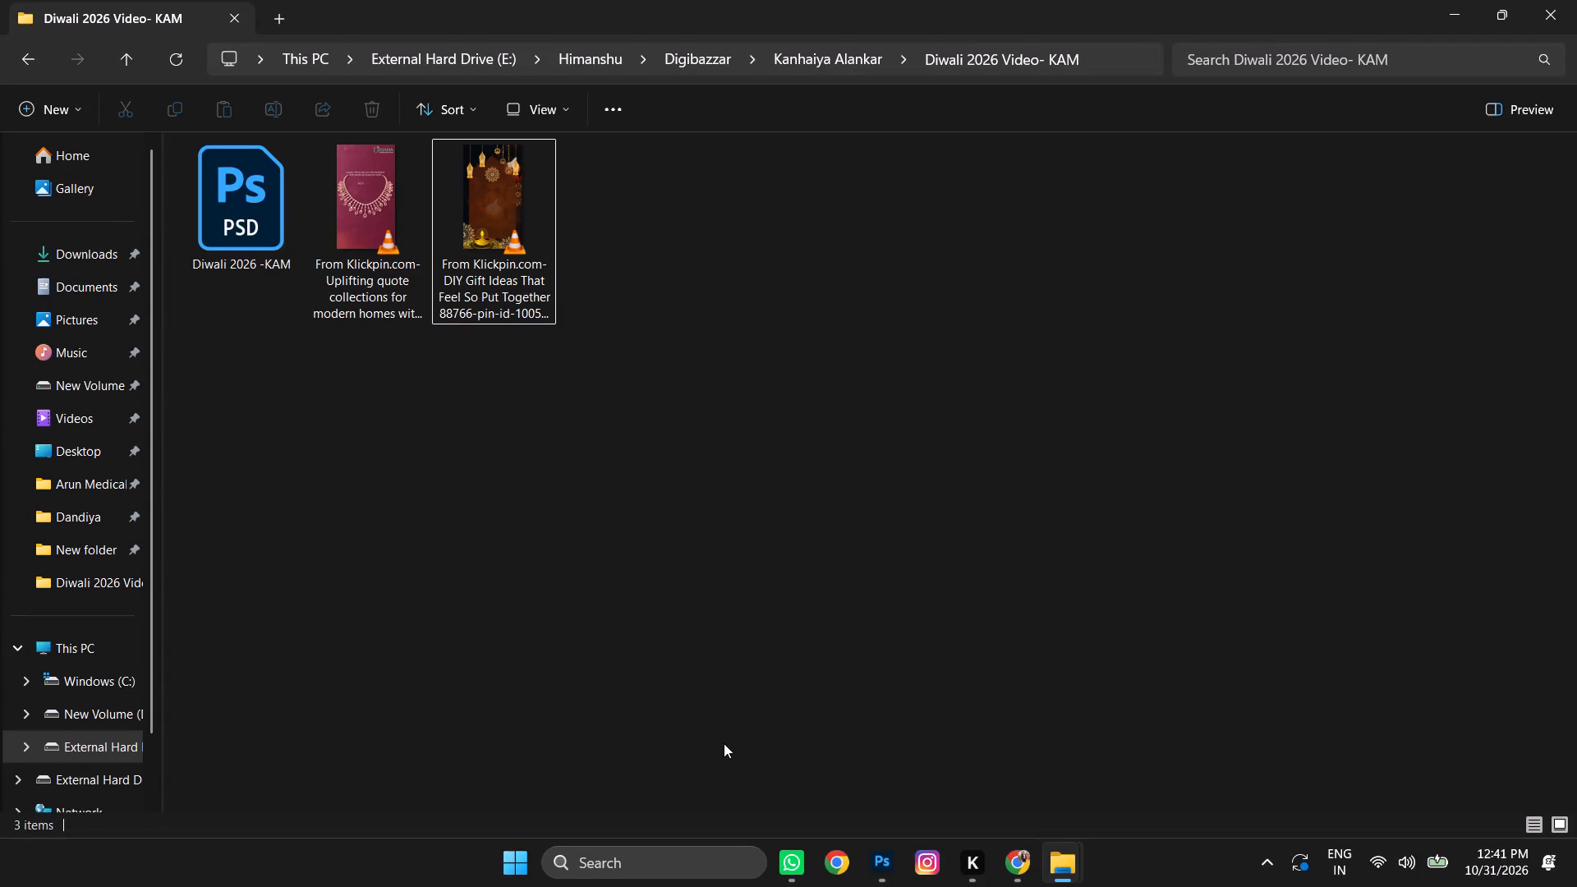
# Watch the DIY Gift Ideas reference video from the Diwali 2026 Video- KAM folder and close the player.
pyautogui.click(782, 512)
pyautogui.click(816, 538)
pyautogui.doubleClick(465, 168)
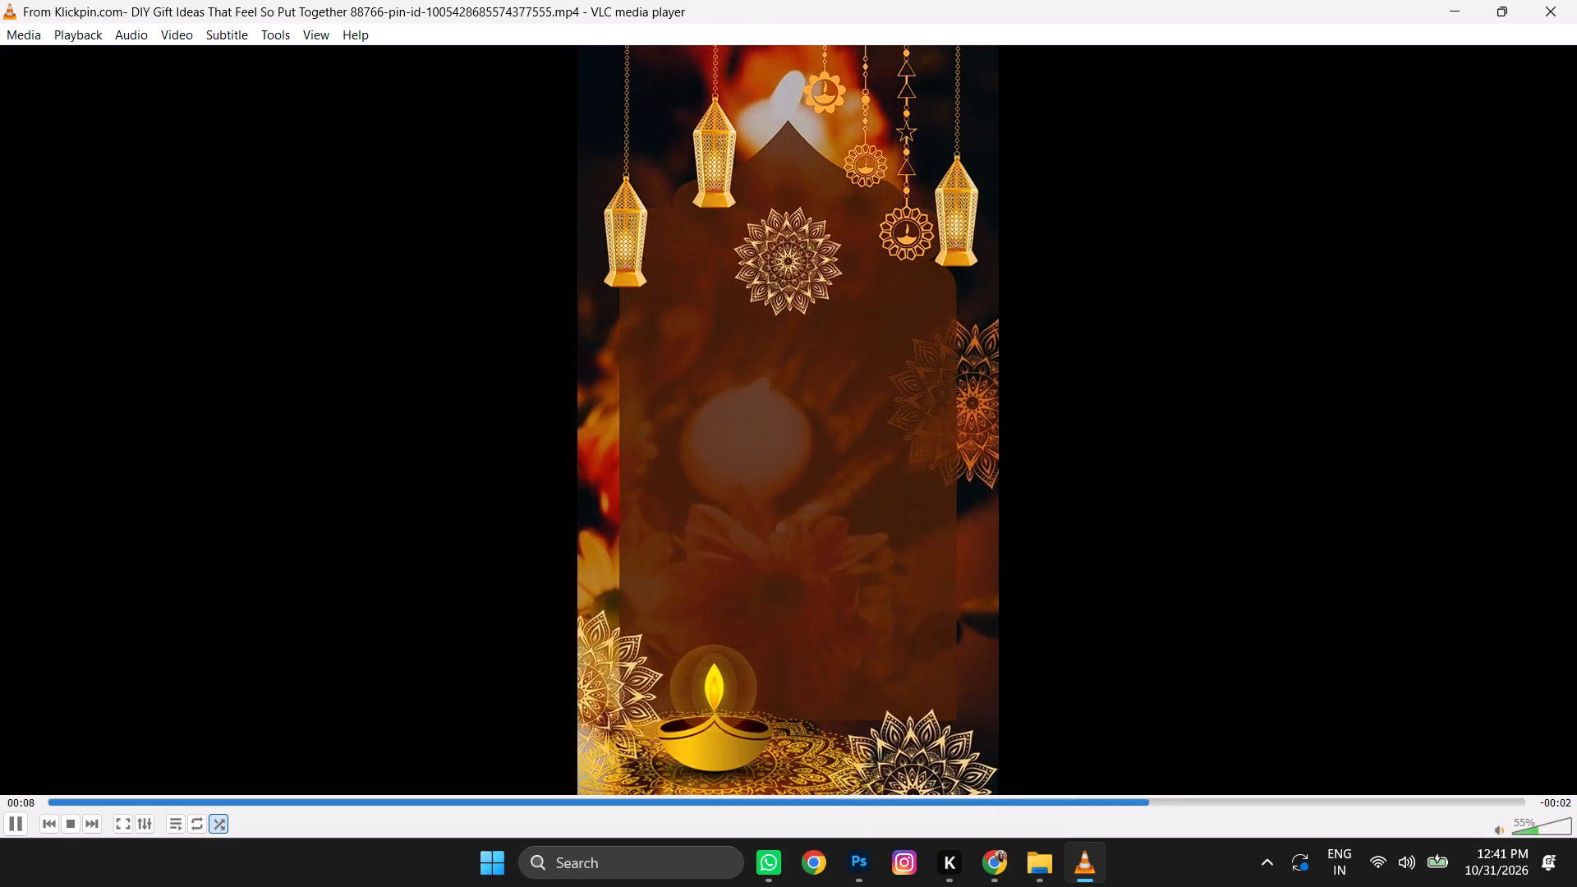
pyautogui.click(1547, 3)
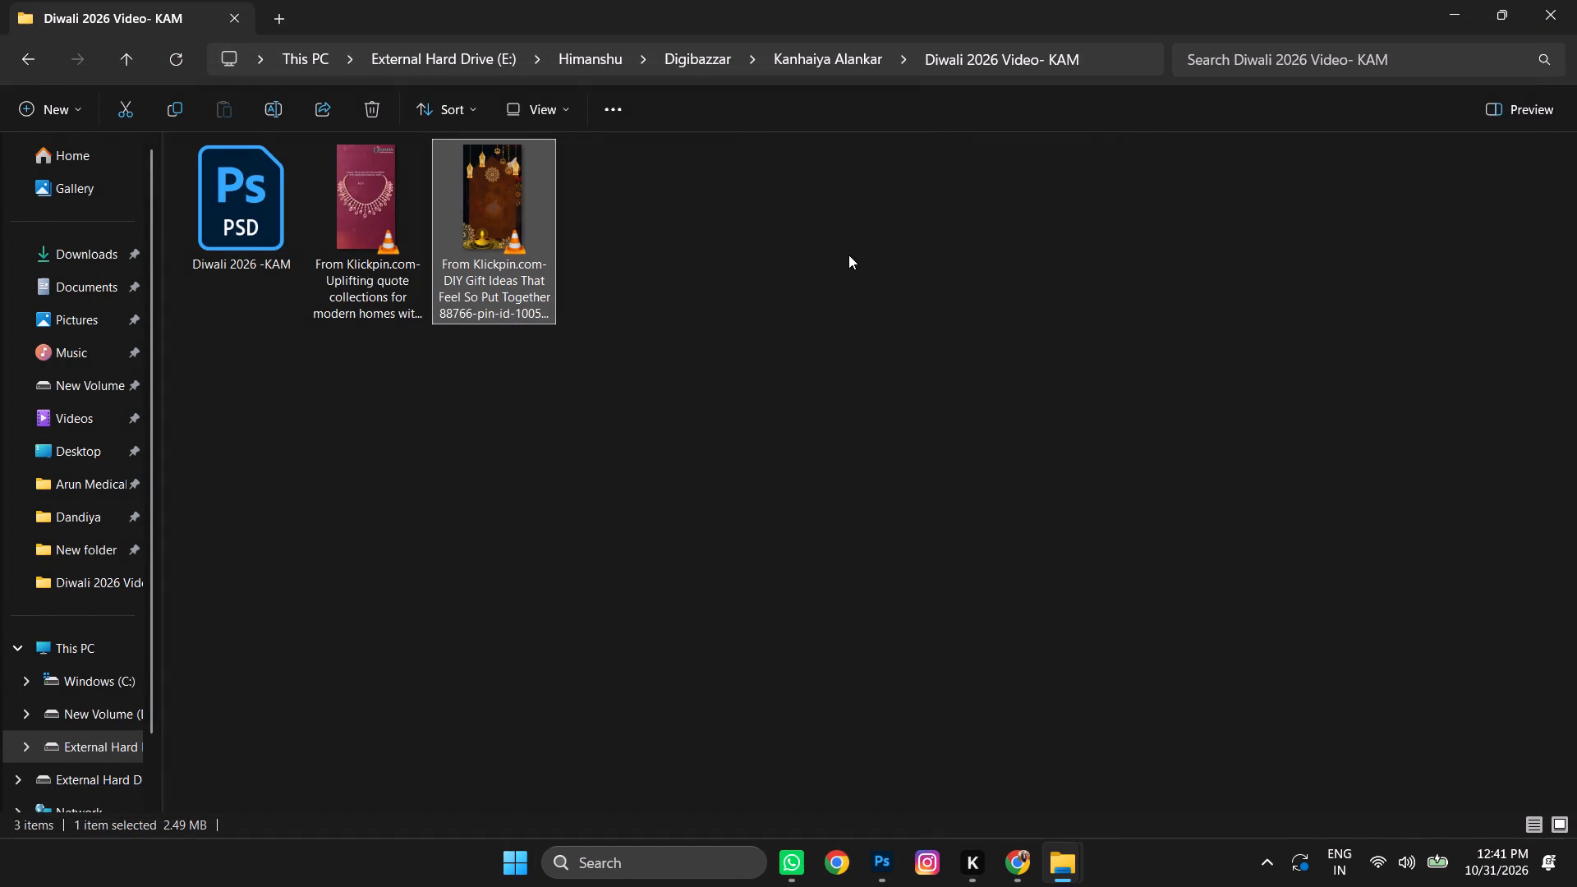
# In Photoshop's Diwali 2026 -KAM.psd, hide the dark green Layer 1 and add a new empty layer above it.
pyautogui.click(883, 865)
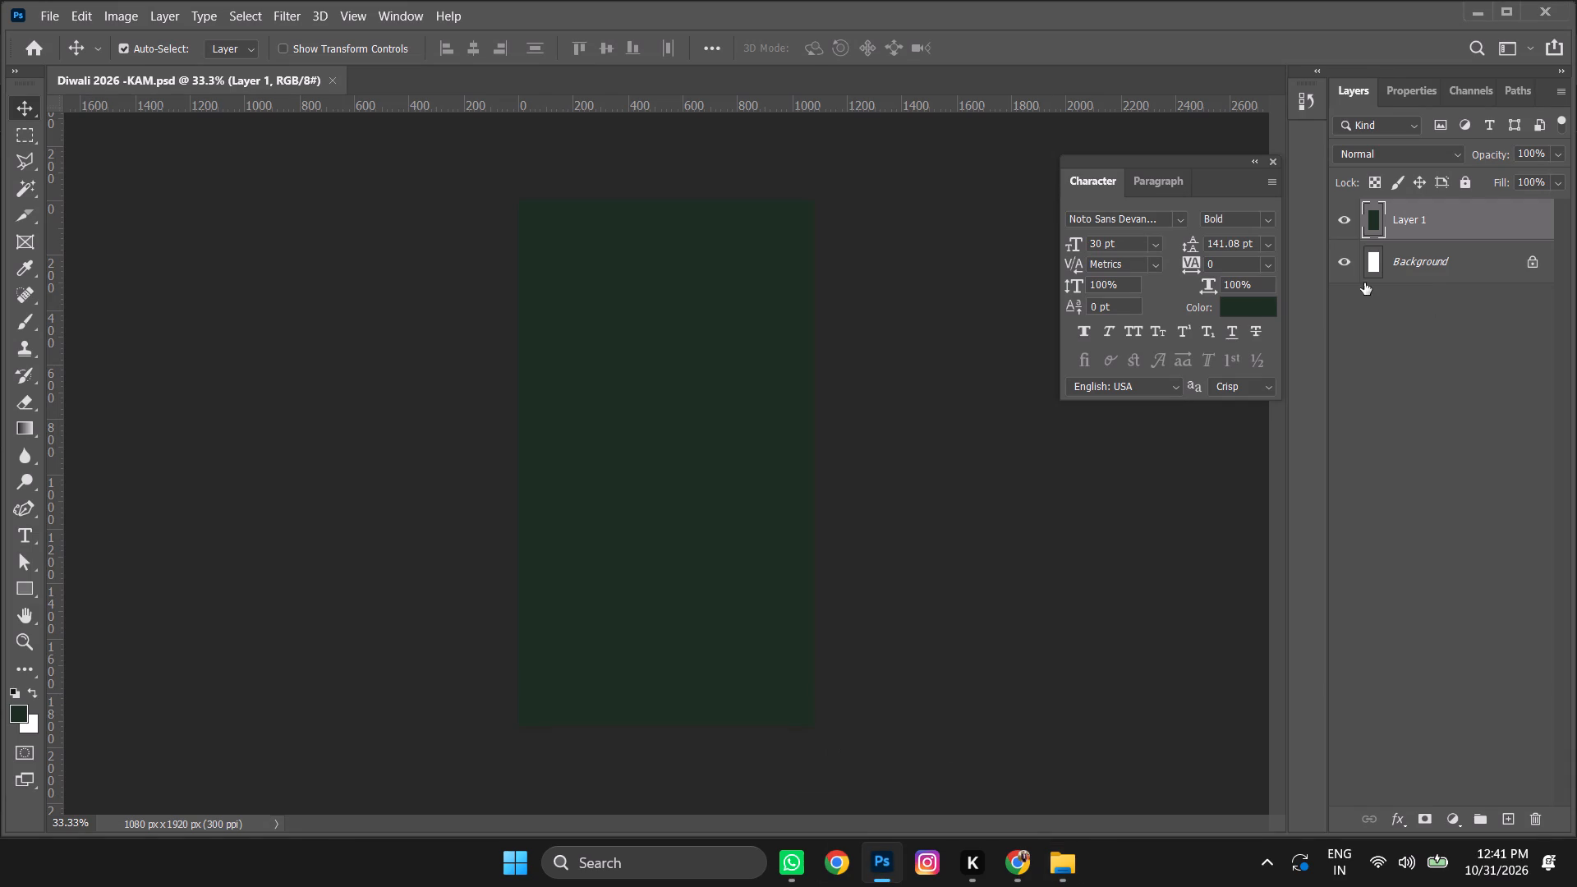
pyautogui.click(1344, 216)
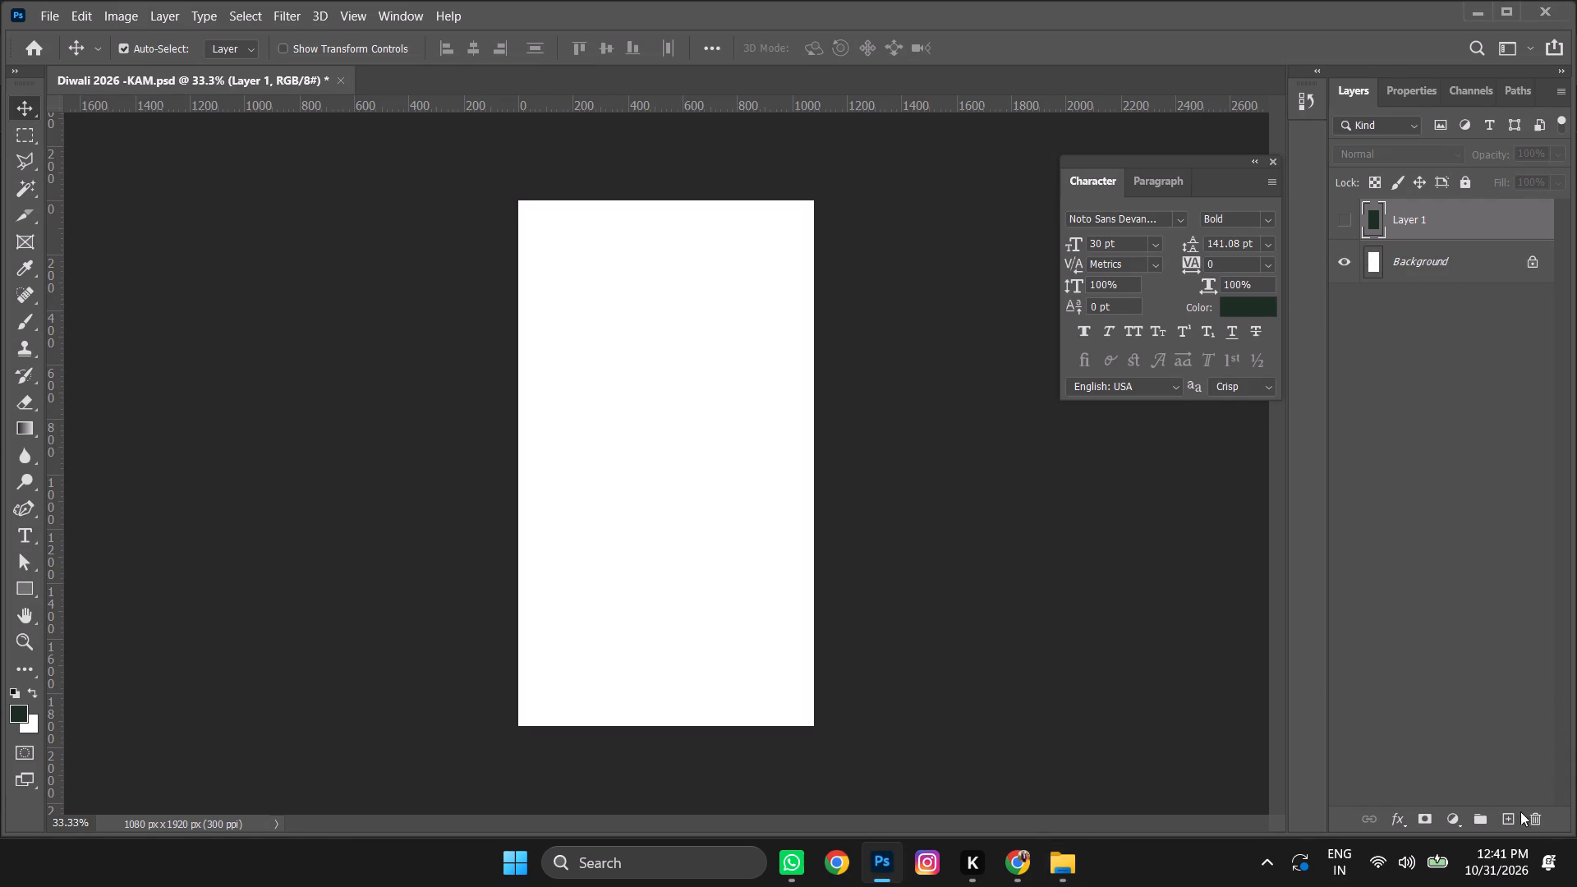
pyautogui.click(1510, 816)
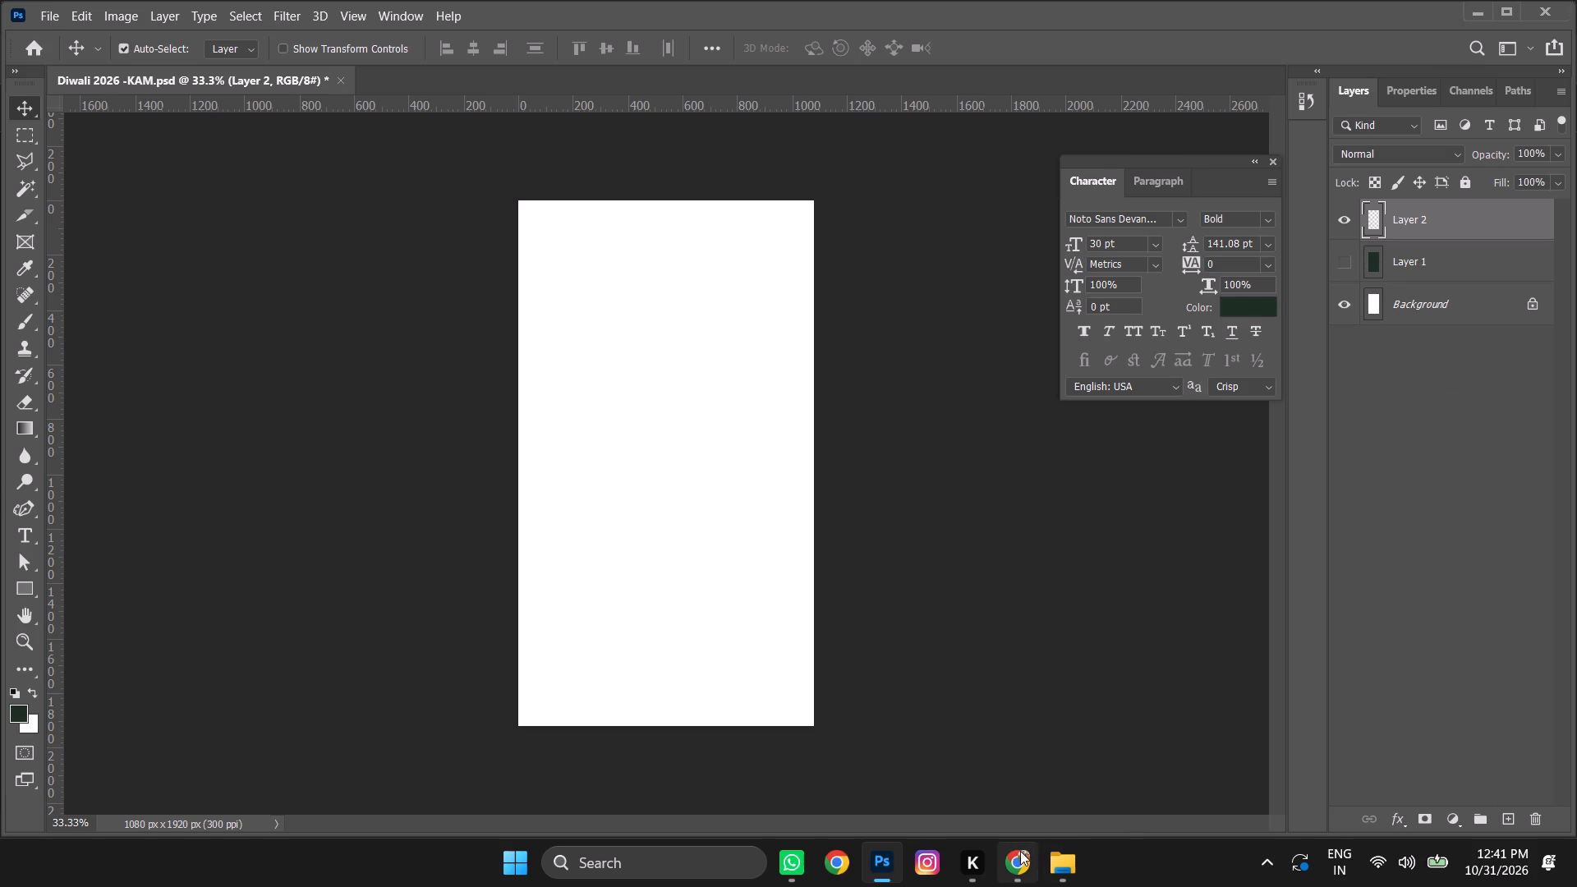
# Switch to File Explorer and look through the parent Kanhaiya Alankar folder for an earlier design containing the brand logo.
pyautogui.click(1057, 861)
pyautogui.click(1008, 756)
pyautogui.moveTo(733, 367); pyautogui.dragTo(720, 363)
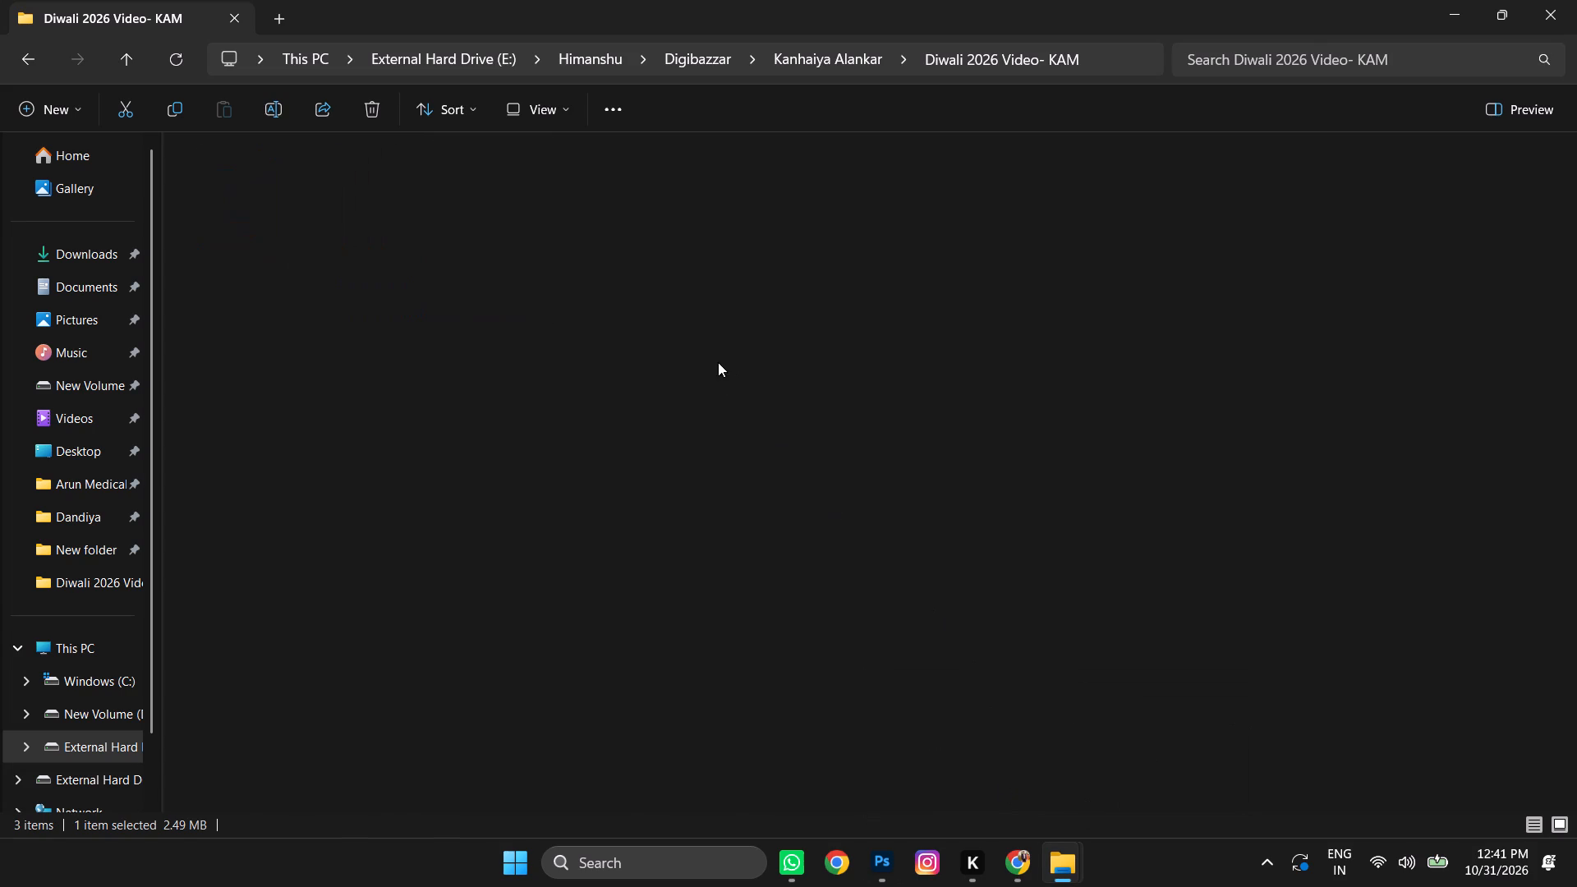
pyautogui.click(618, 194)
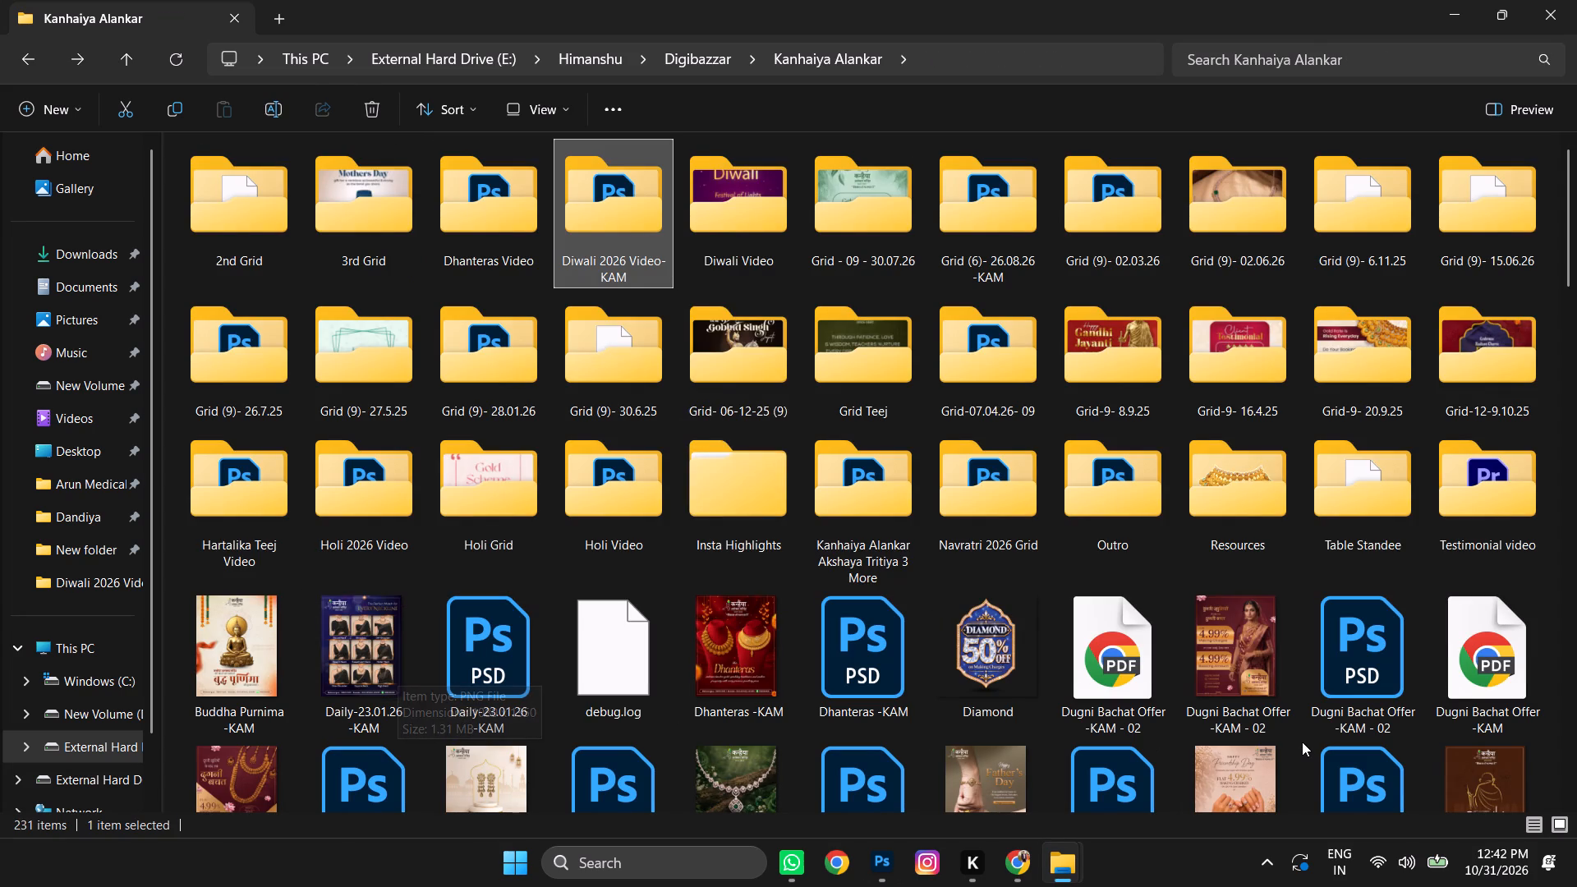
pyautogui.scroll(-5, 1200, 644)
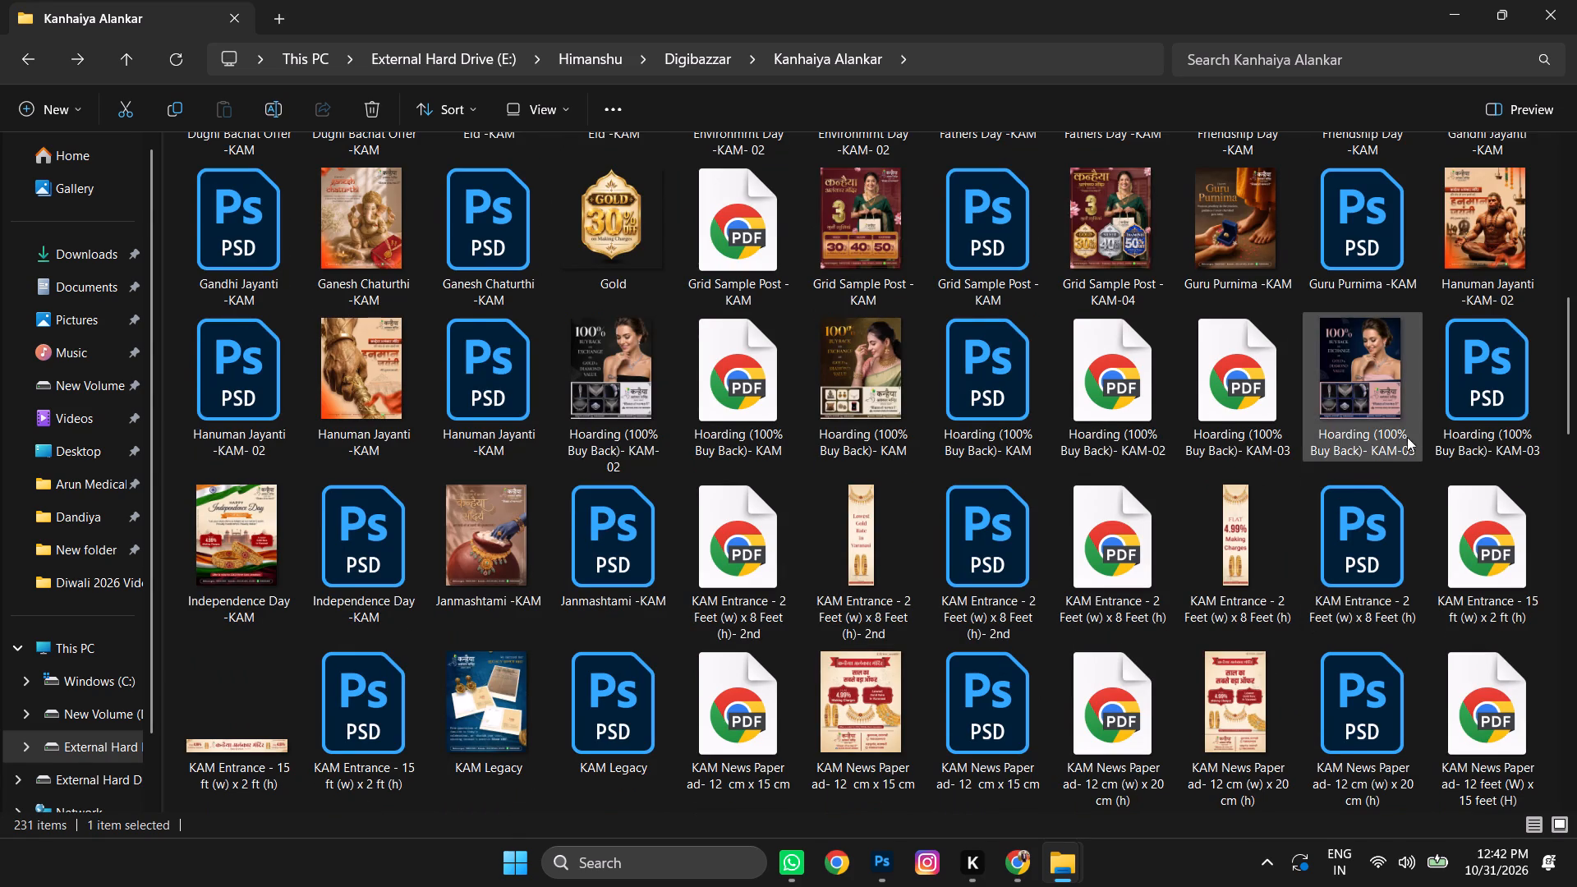
pyautogui.scroll(-5, 1312, 705)
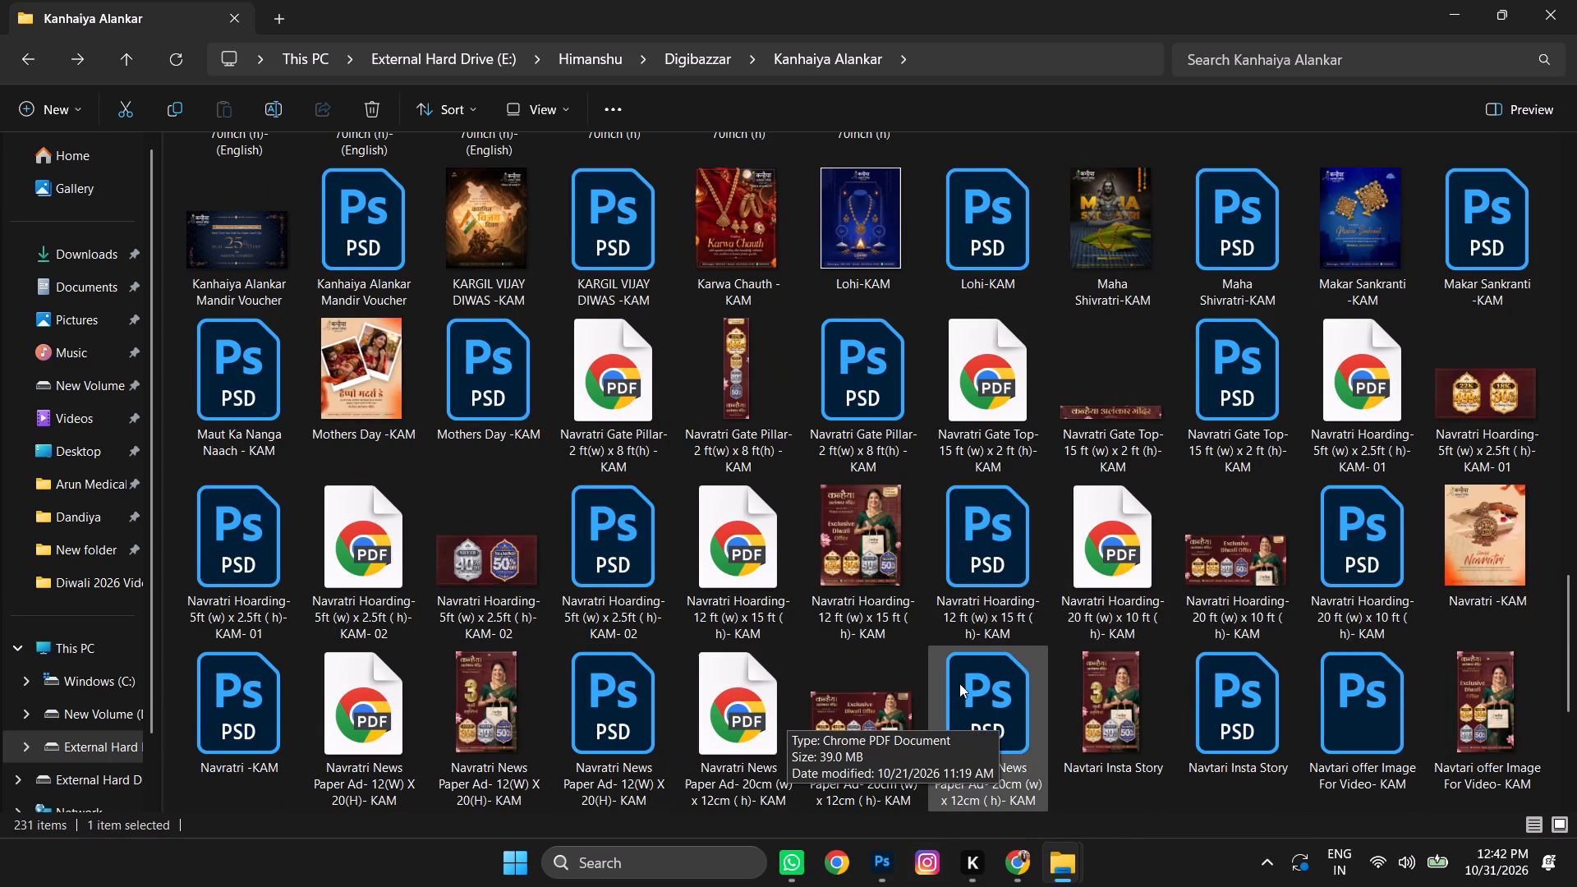
pyautogui.scroll(-1, 932, 666)
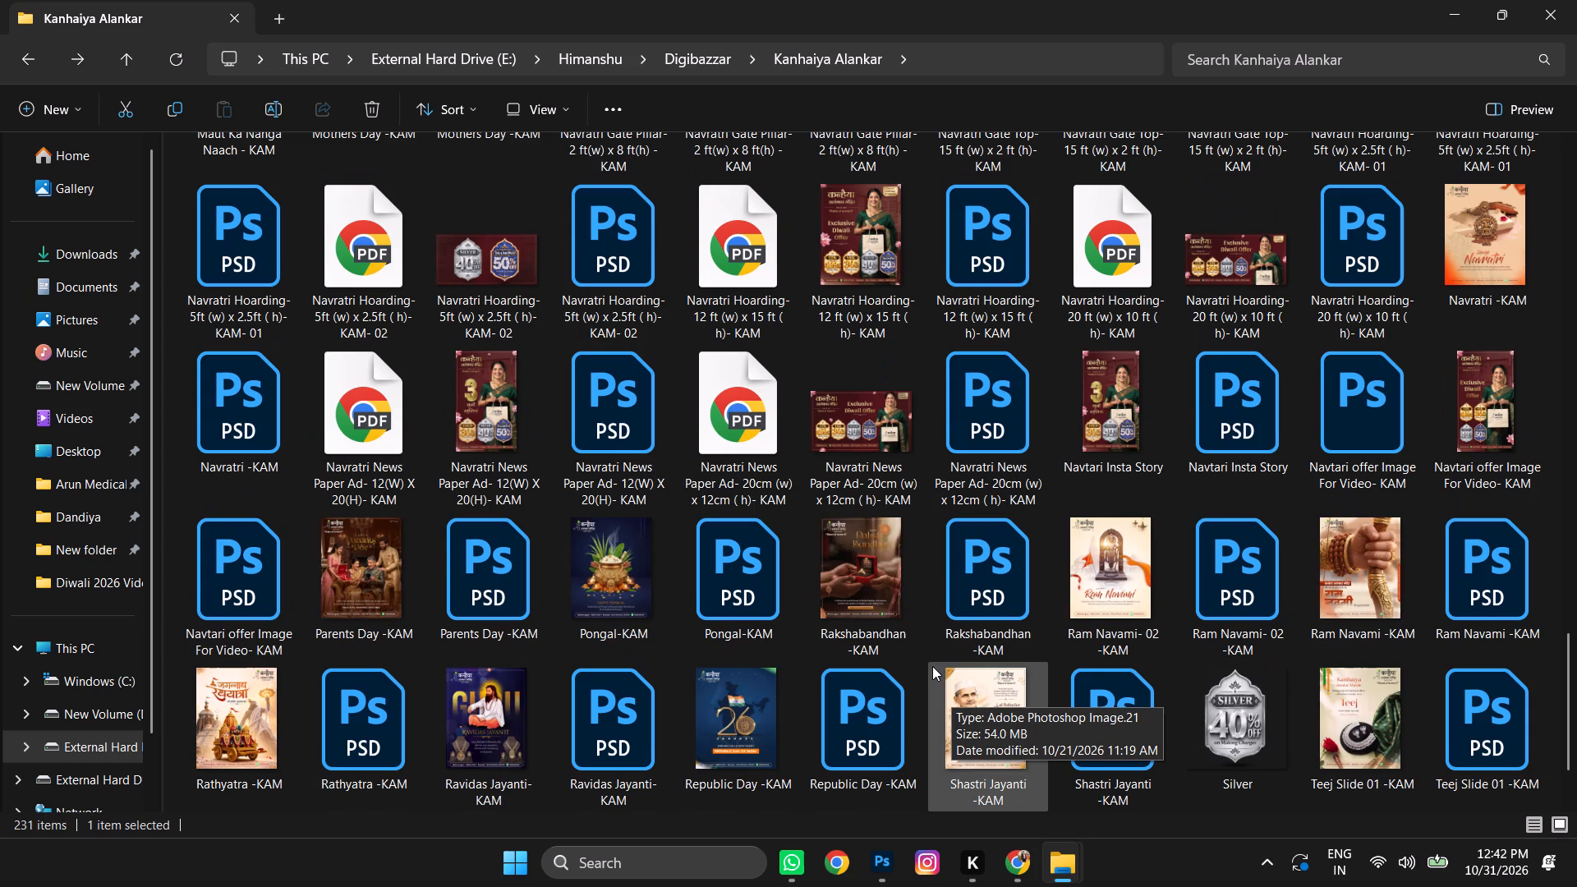
pyautogui.scroll(-2, 932, 666)
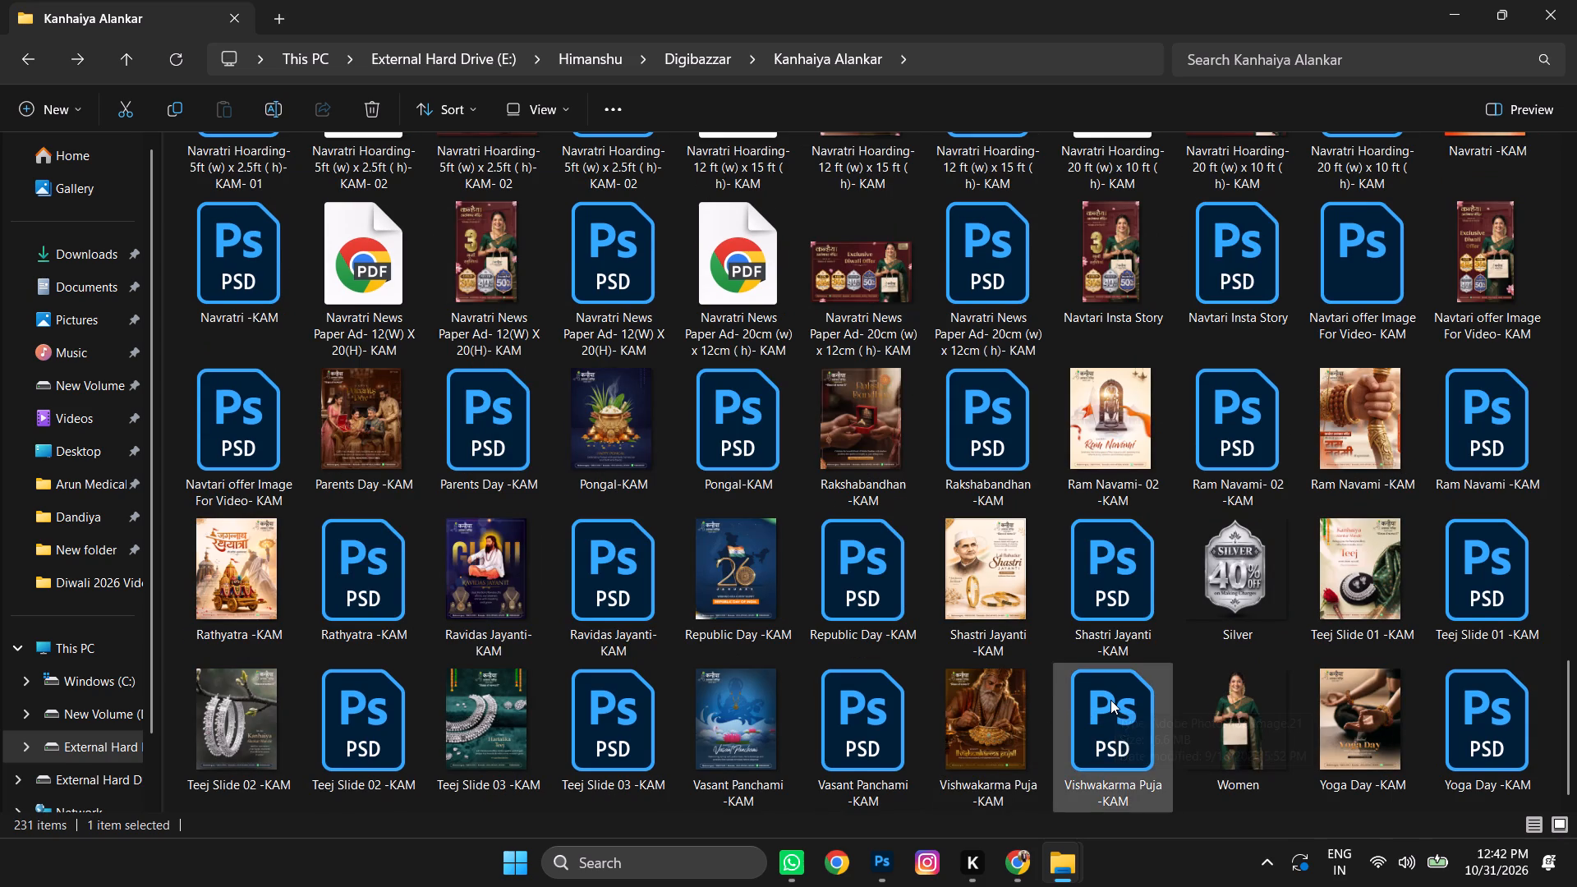
pyautogui.scroll(-6, 1110, 700)
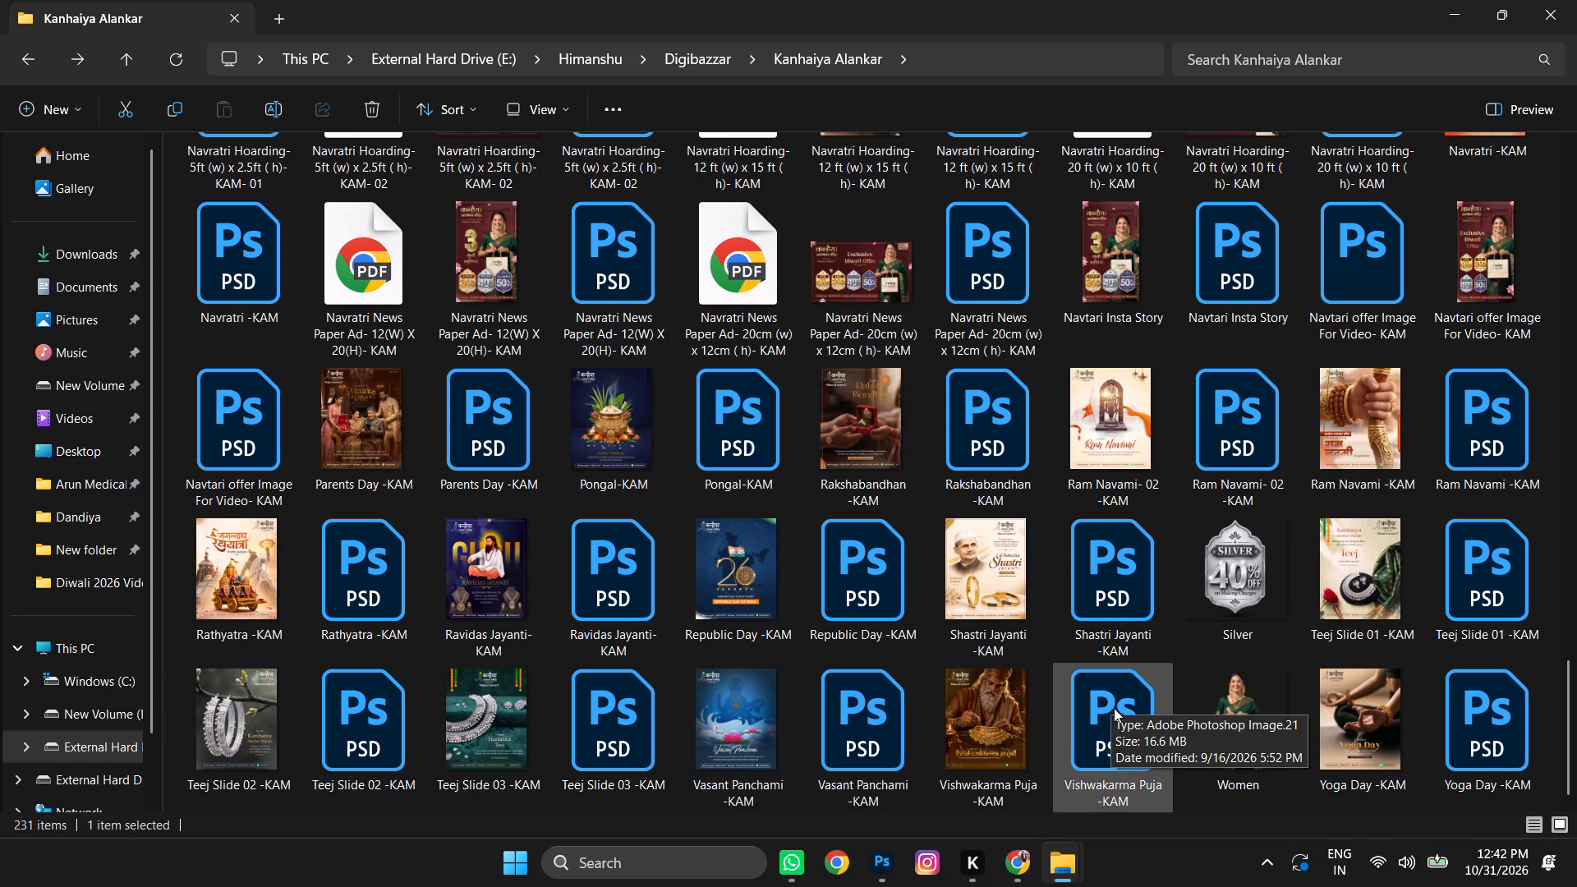
pyautogui.scroll(2, 1125, 693)
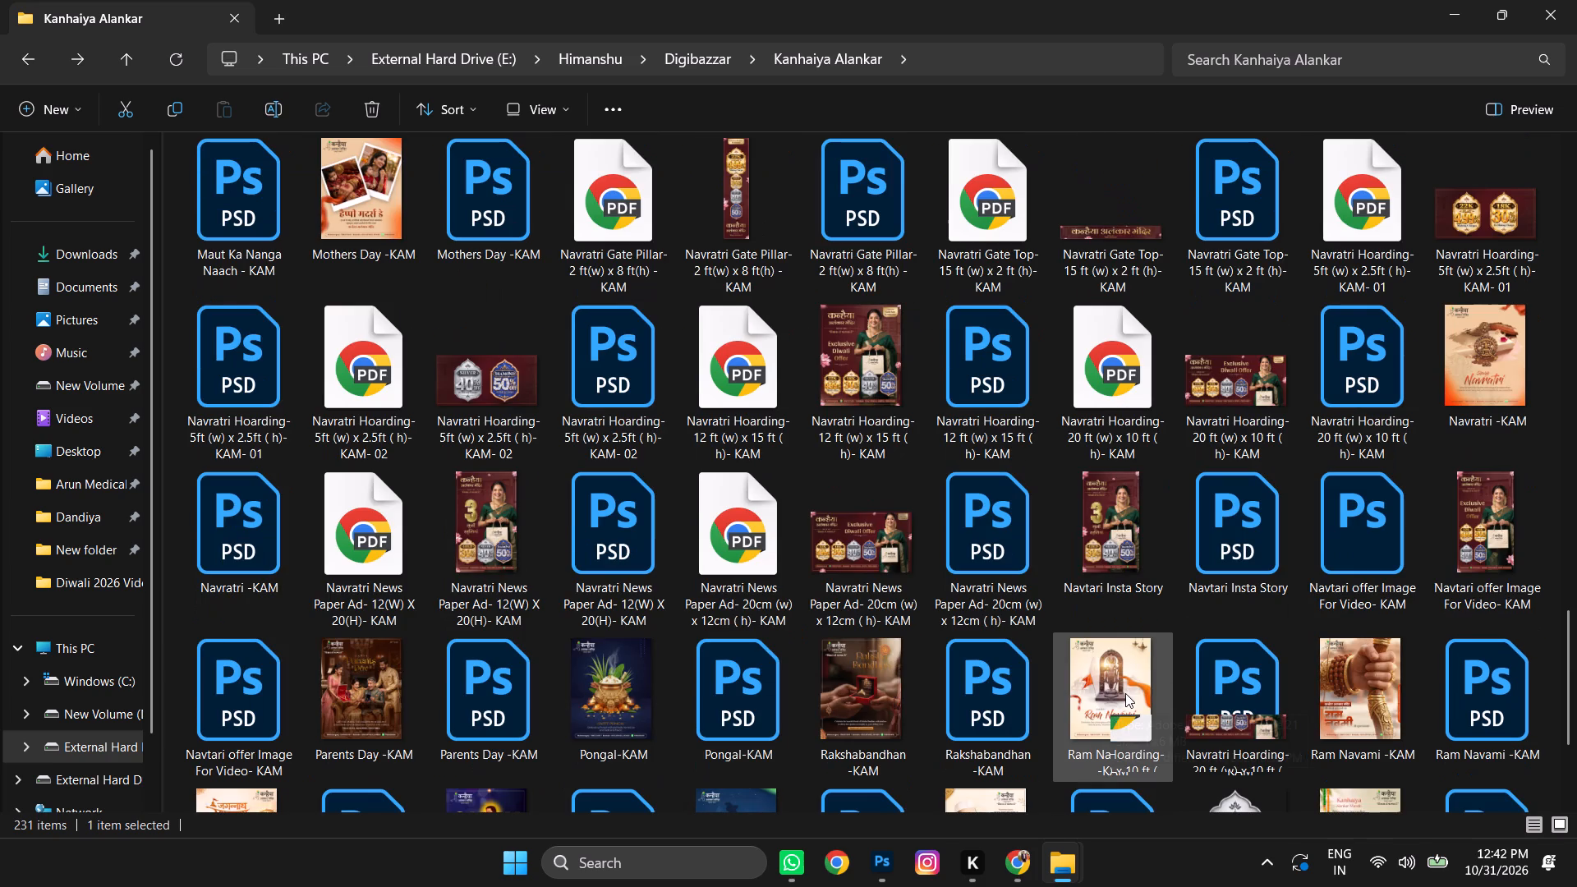
pyautogui.click(1002, 700)
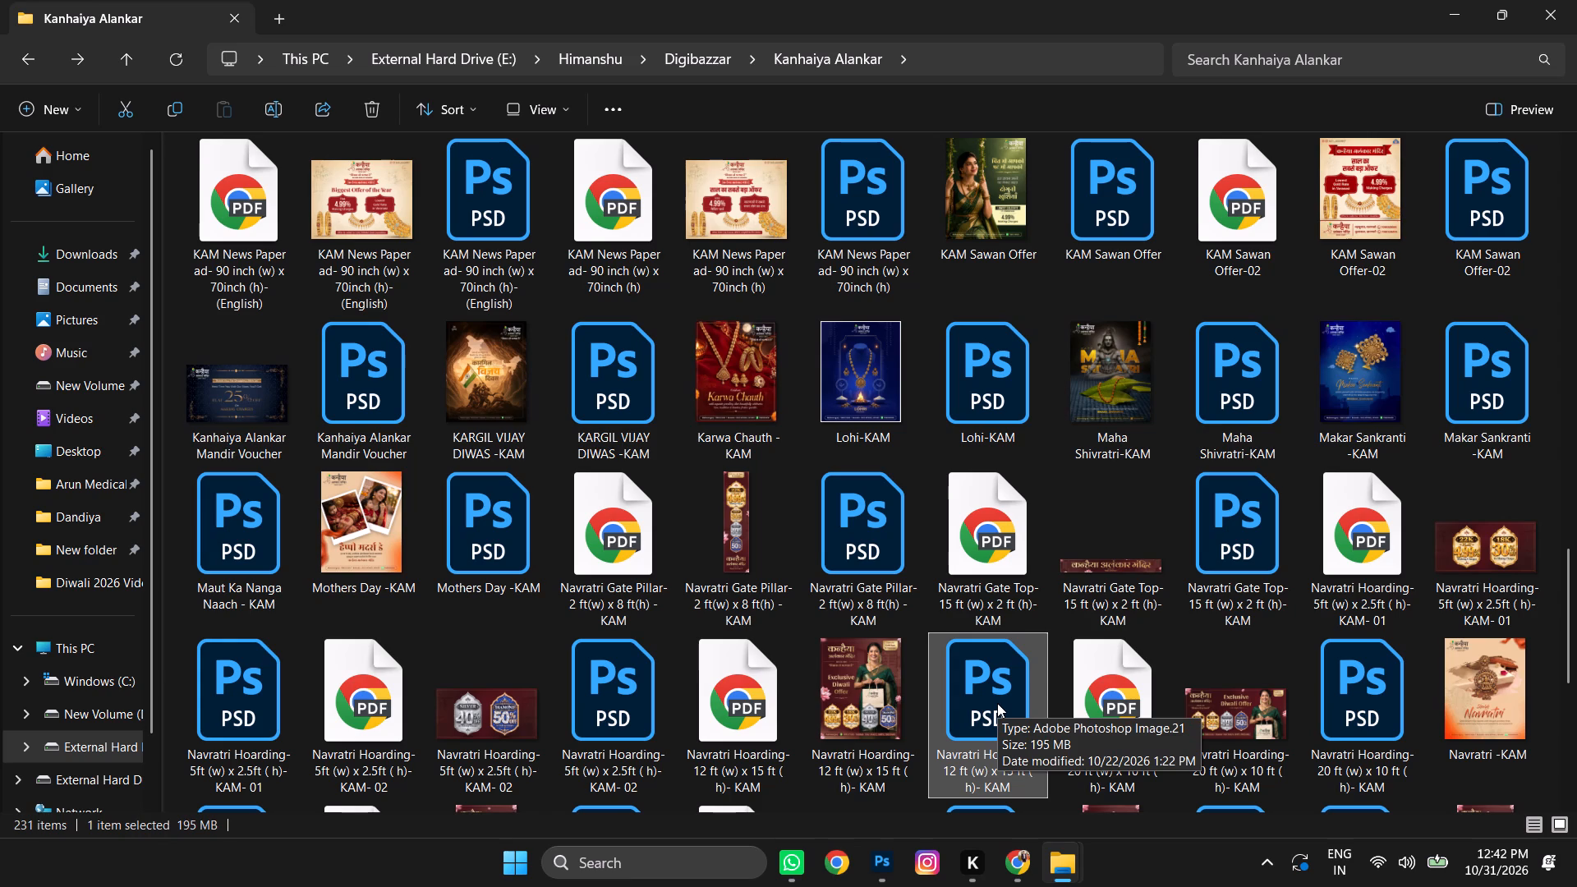
# Open the Navratri Gate Pillar- 2 ft(w) x 8 ft(h) PSD, test-nudge its Hindi logo, and close it without saving.
pyautogui.doubleClick(863, 535)
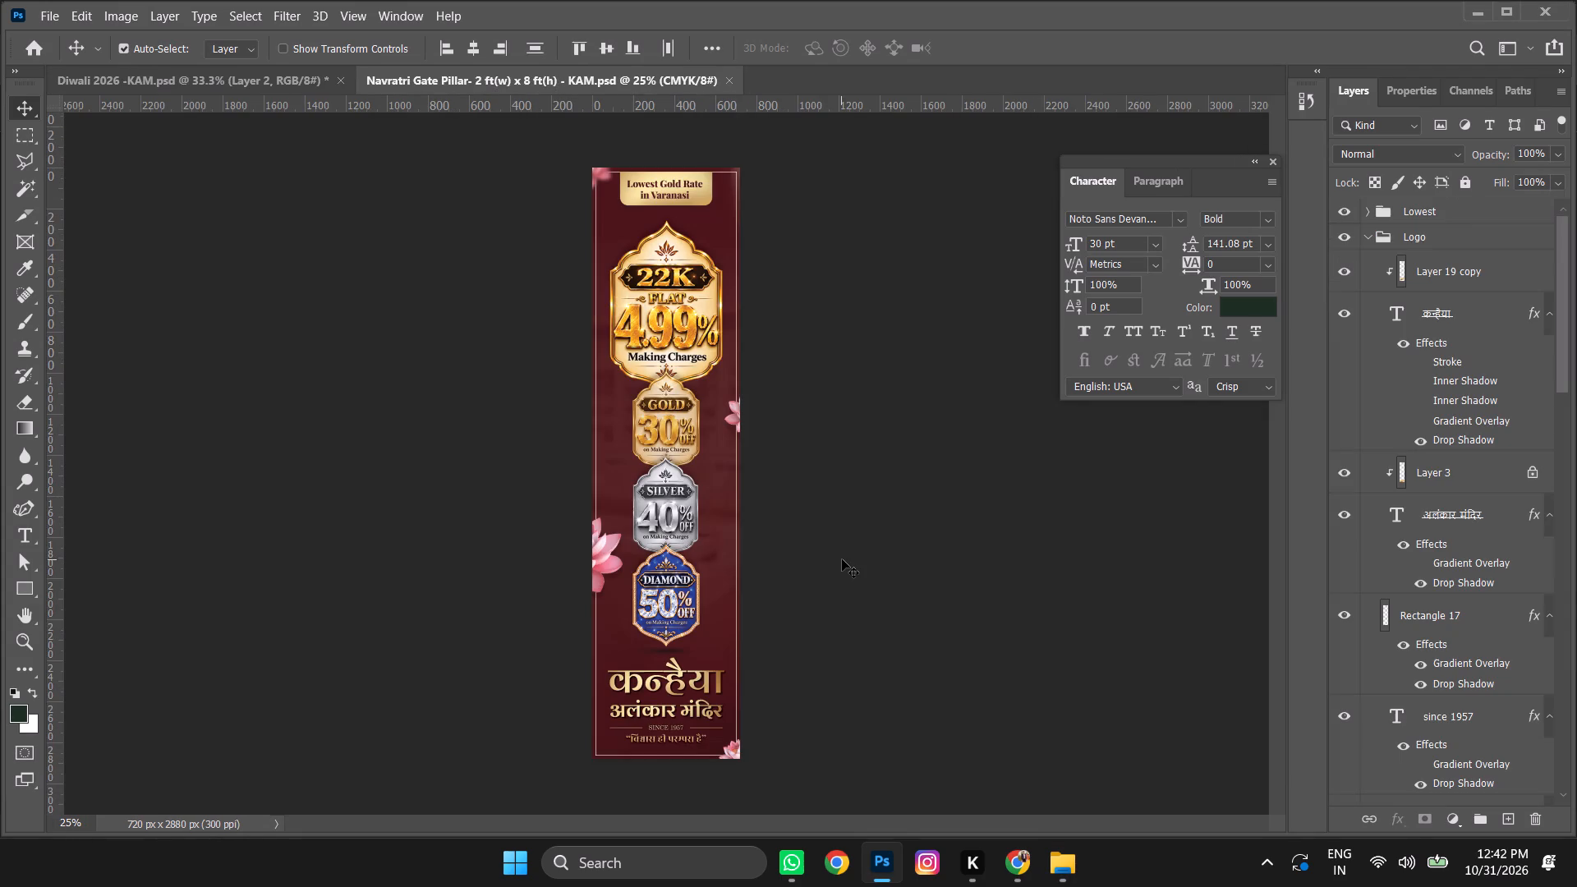
pyautogui.click(672, 682)
pyautogui.hotkey('shift', 'Up')
pyautogui.hotkey('shift', 'Down')
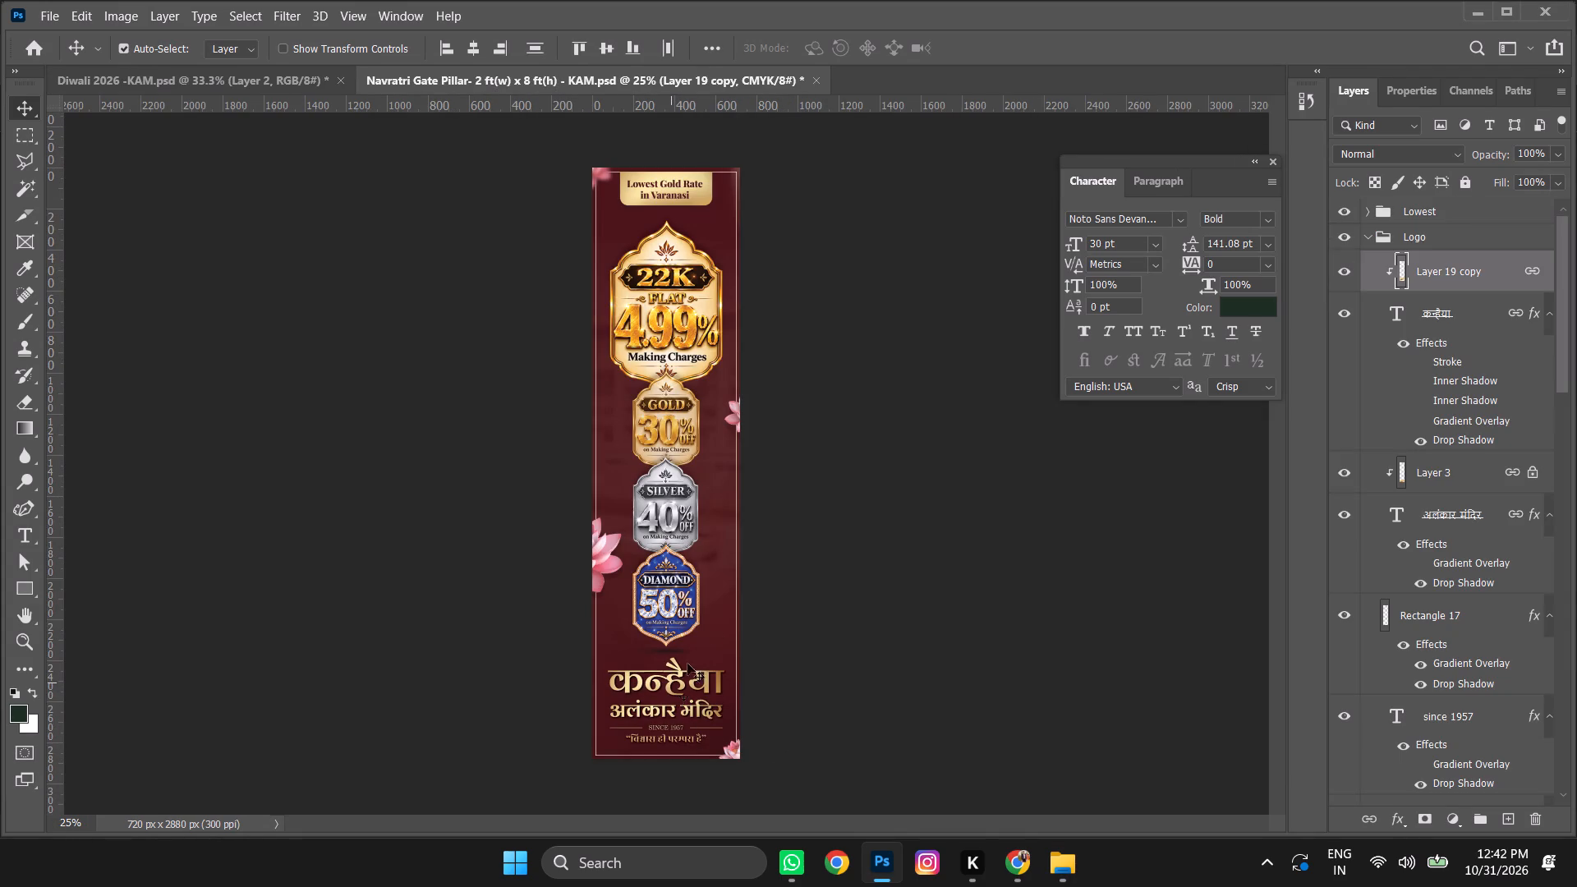
pyautogui.click(816, 77)
pyautogui.click(842, 342)
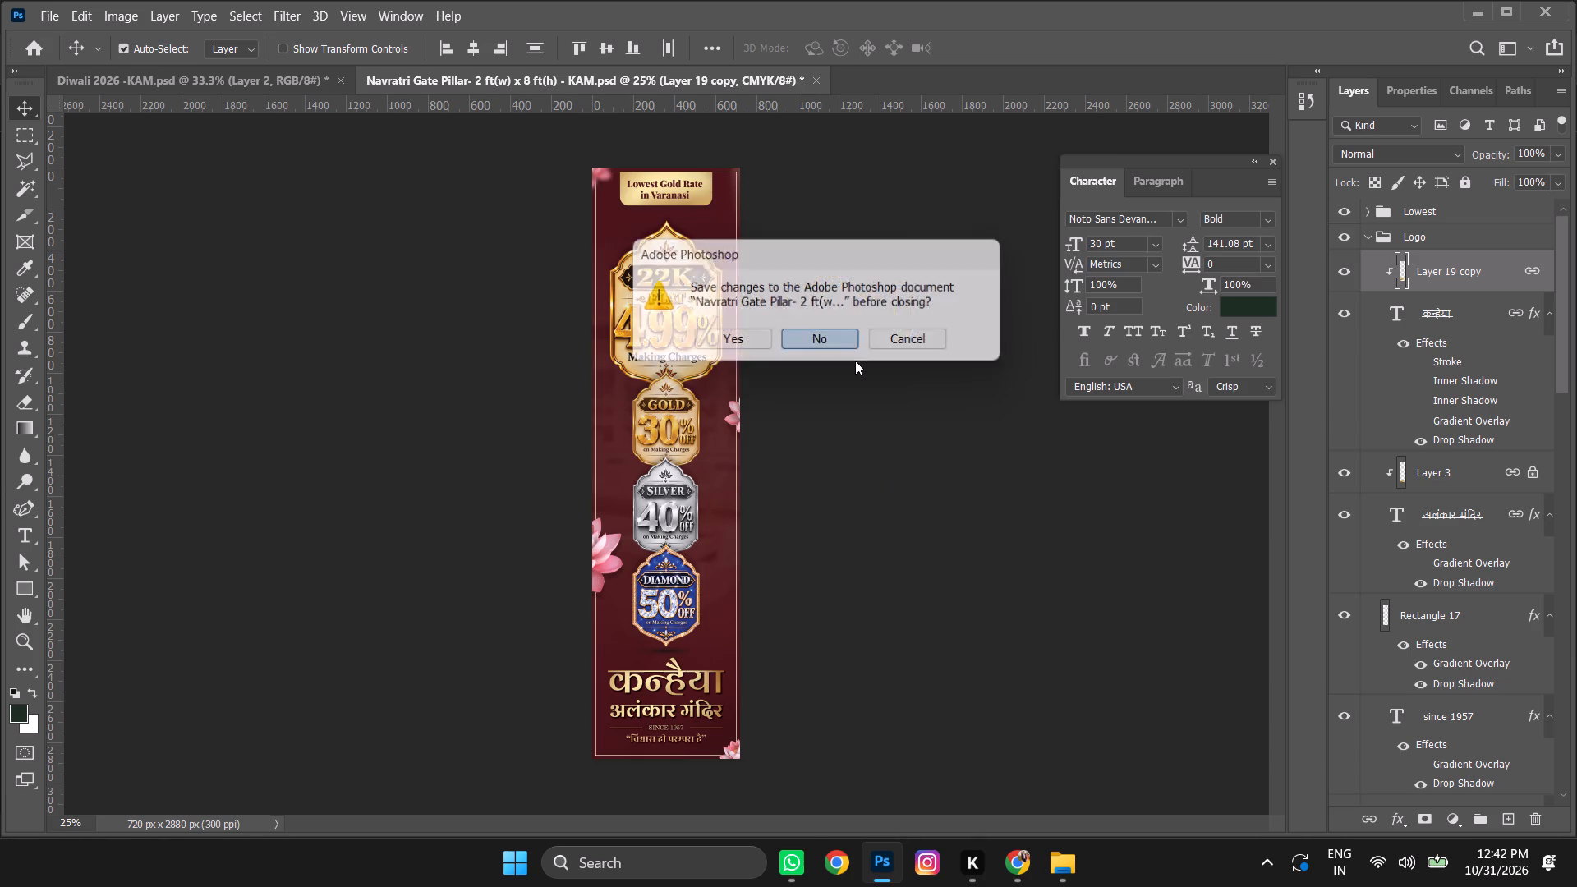
# Return to the Kanhaiya Alankar folder and preview the Lohi-KAM image to check its logo, closing the viewer afterward.
pyautogui.click(1073, 852)
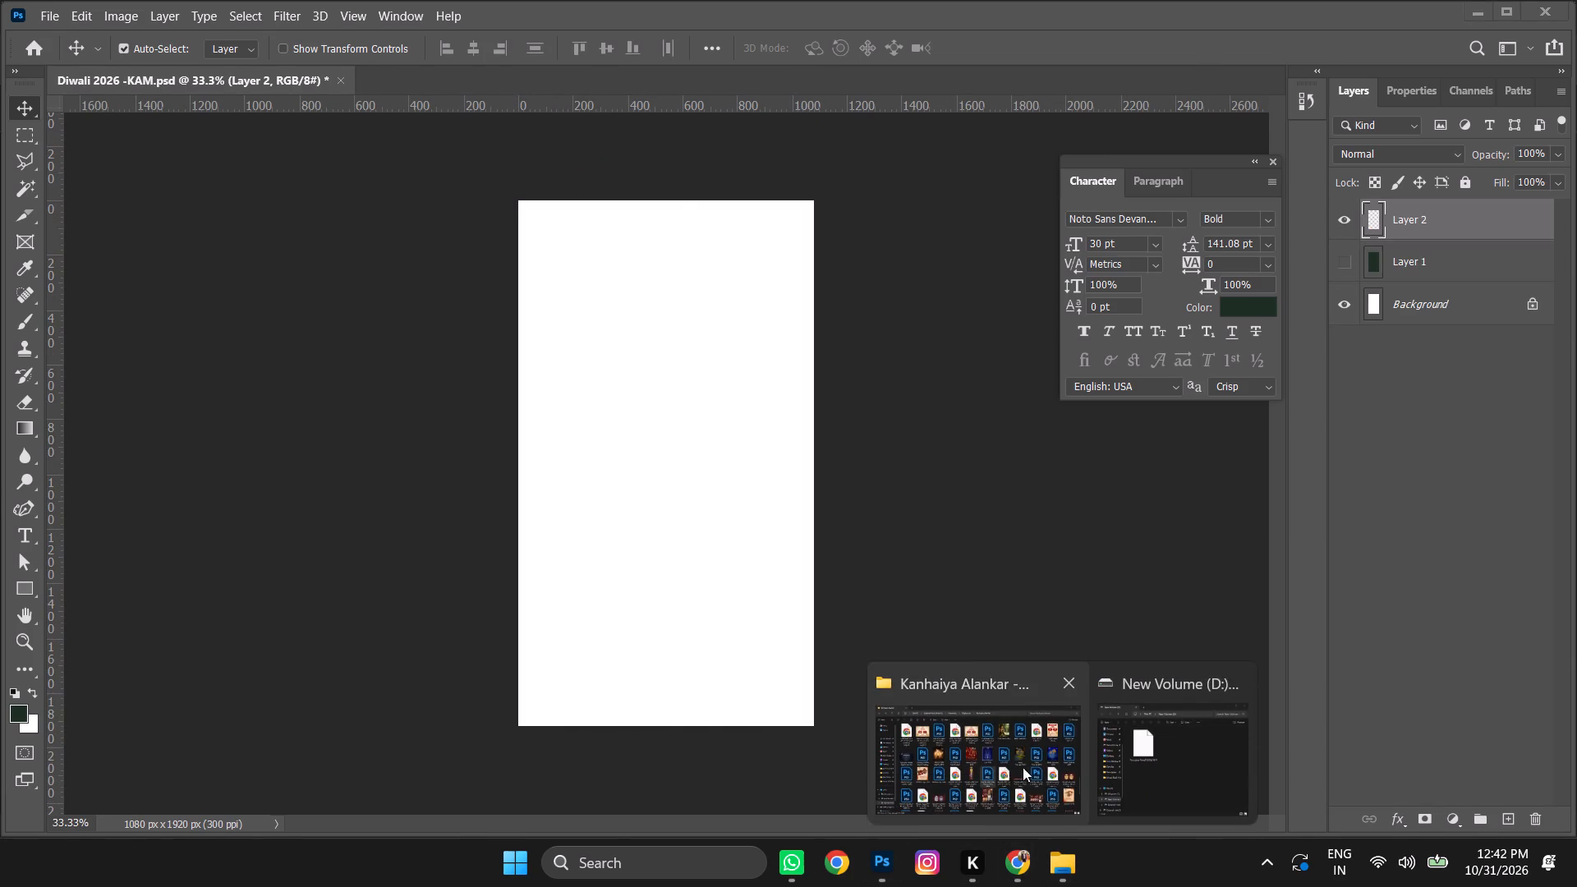
pyautogui.click(1025, 759)
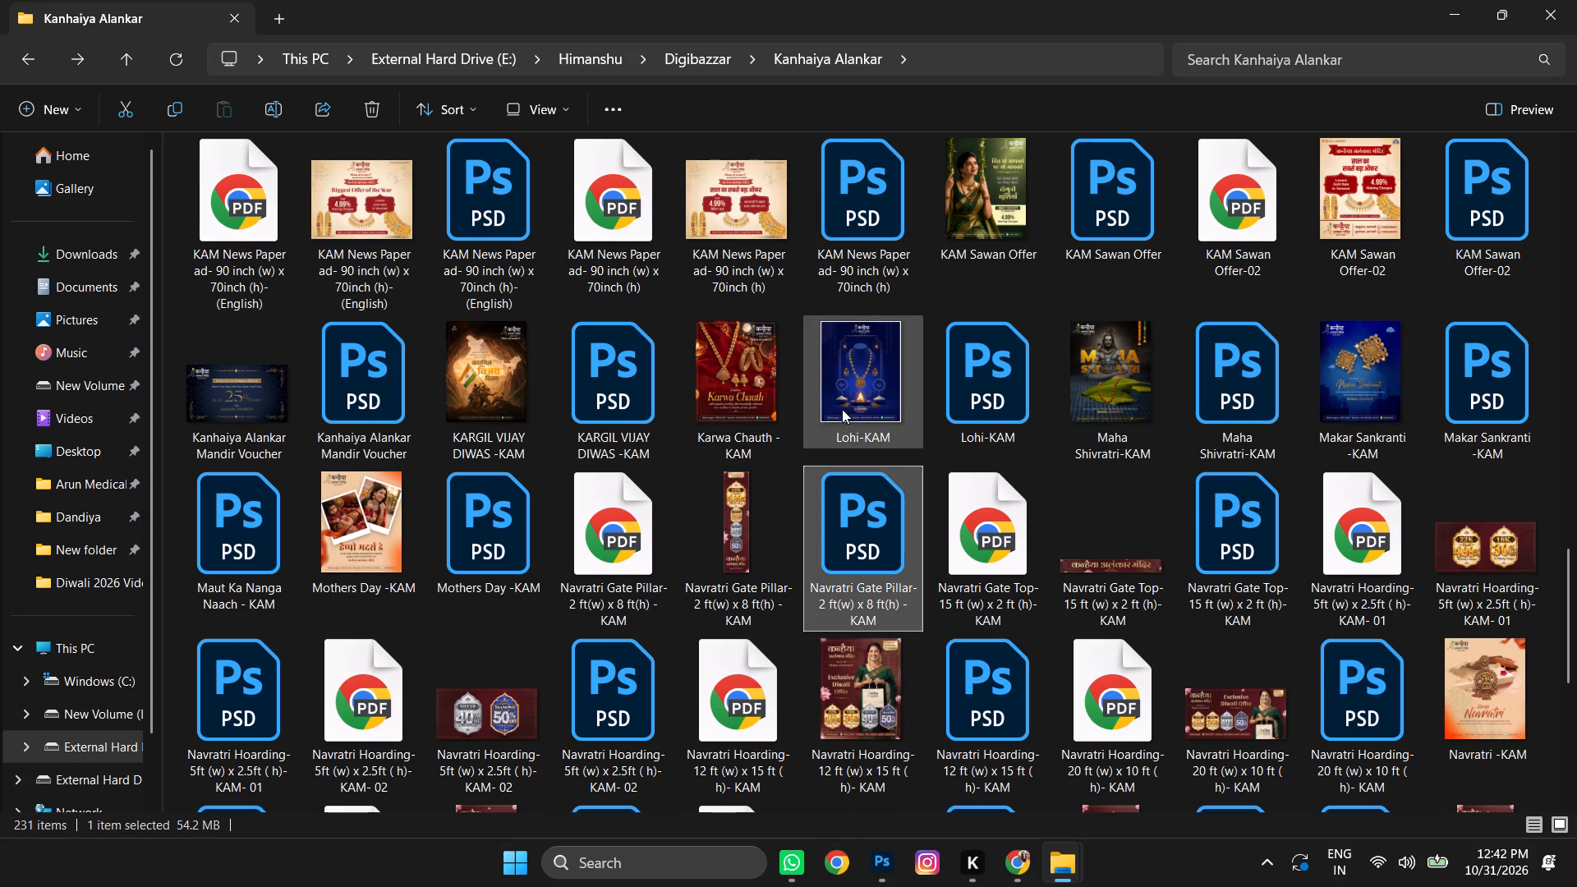
pyautogui.doubleClick(871, 365)
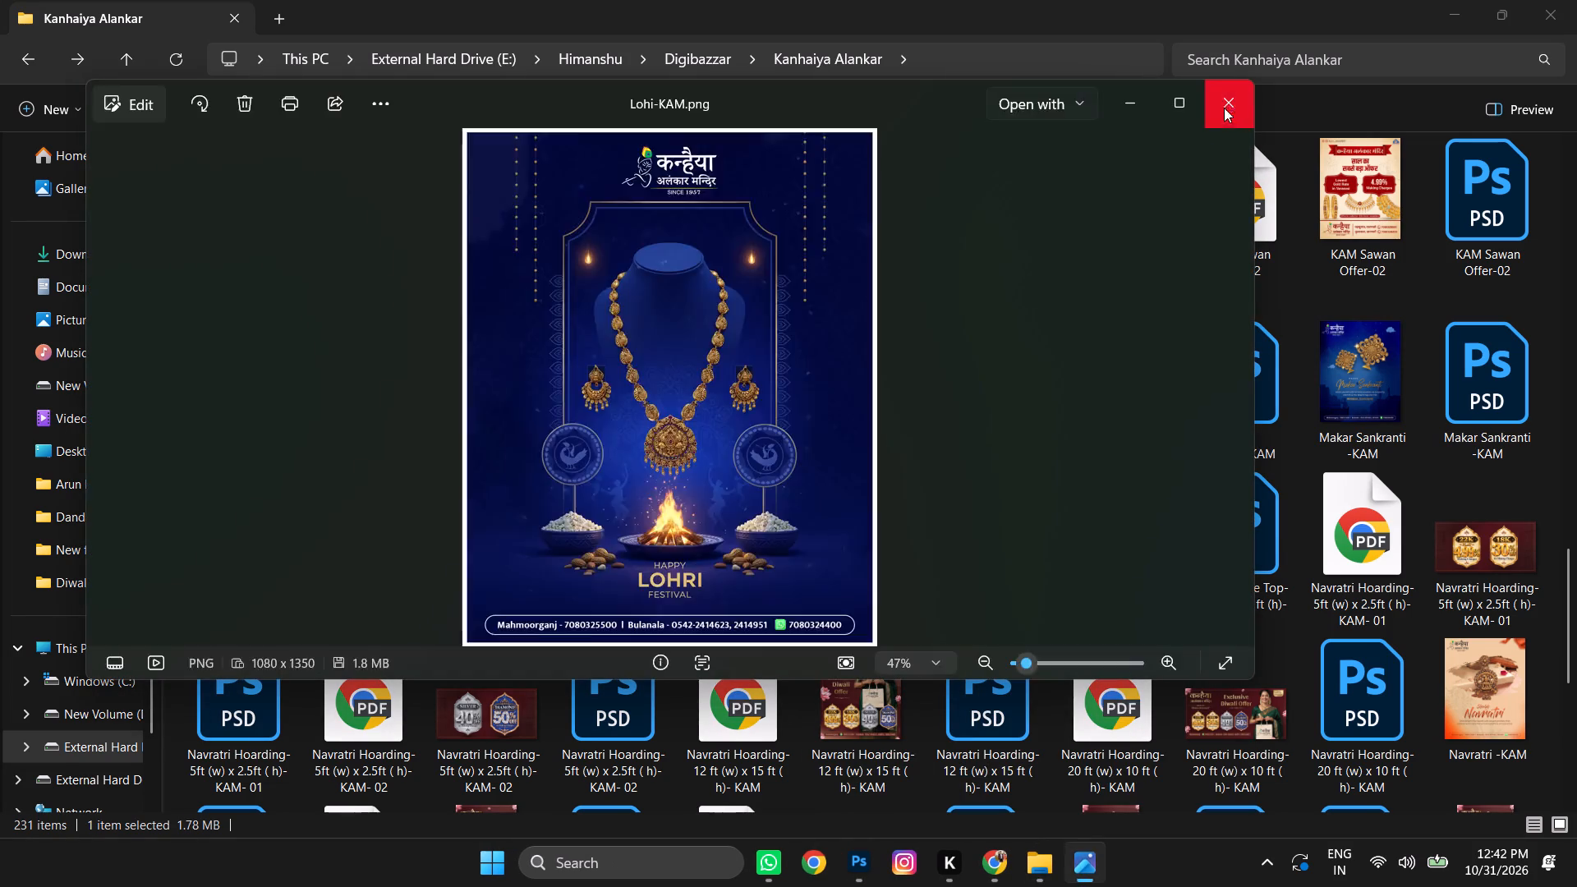
pyautogui.click(1224, 108)
# Open KARGIL VIJAY DIWAS -KAM.psd in Photoshop, allowing its text layers to update.
pyautogui.click(600, 391)
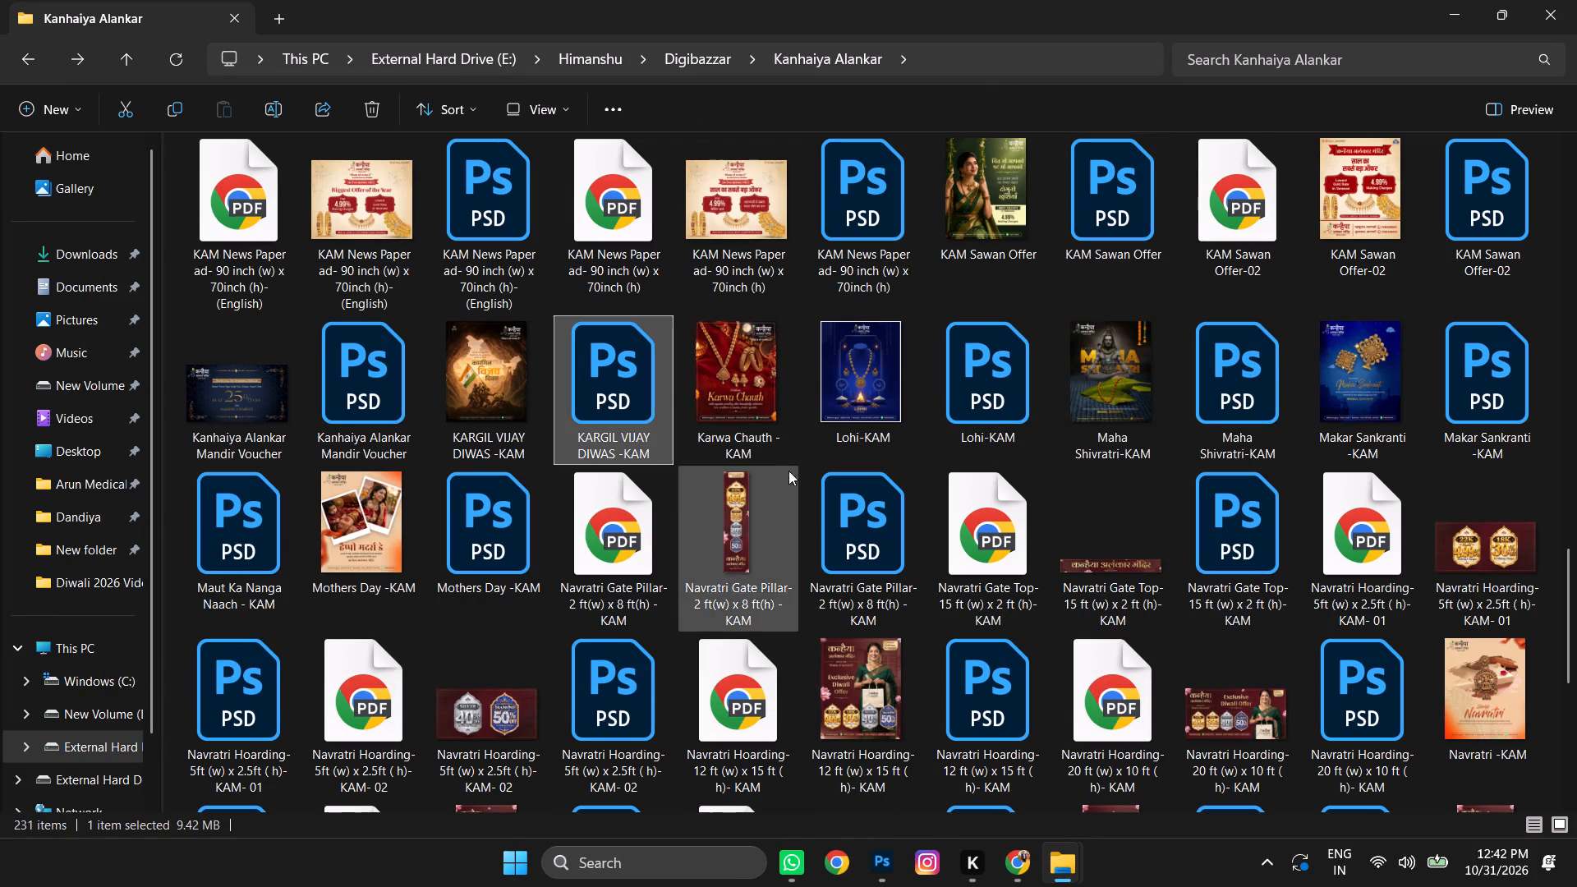
pyautogui.doubleClick(628, 380)
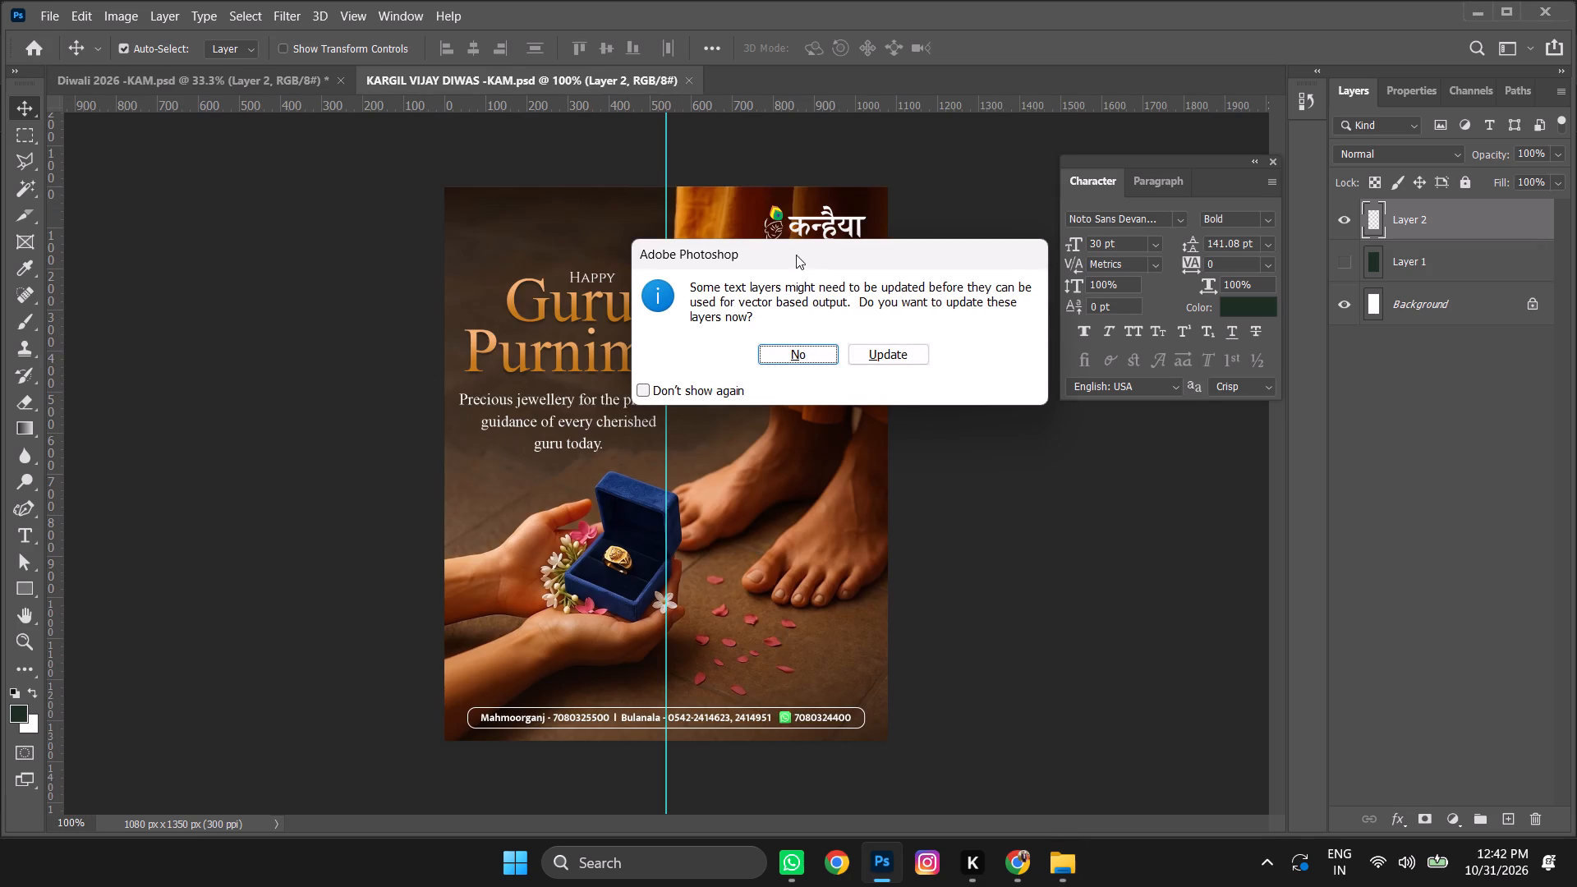
pyautogui.click(876, 352)
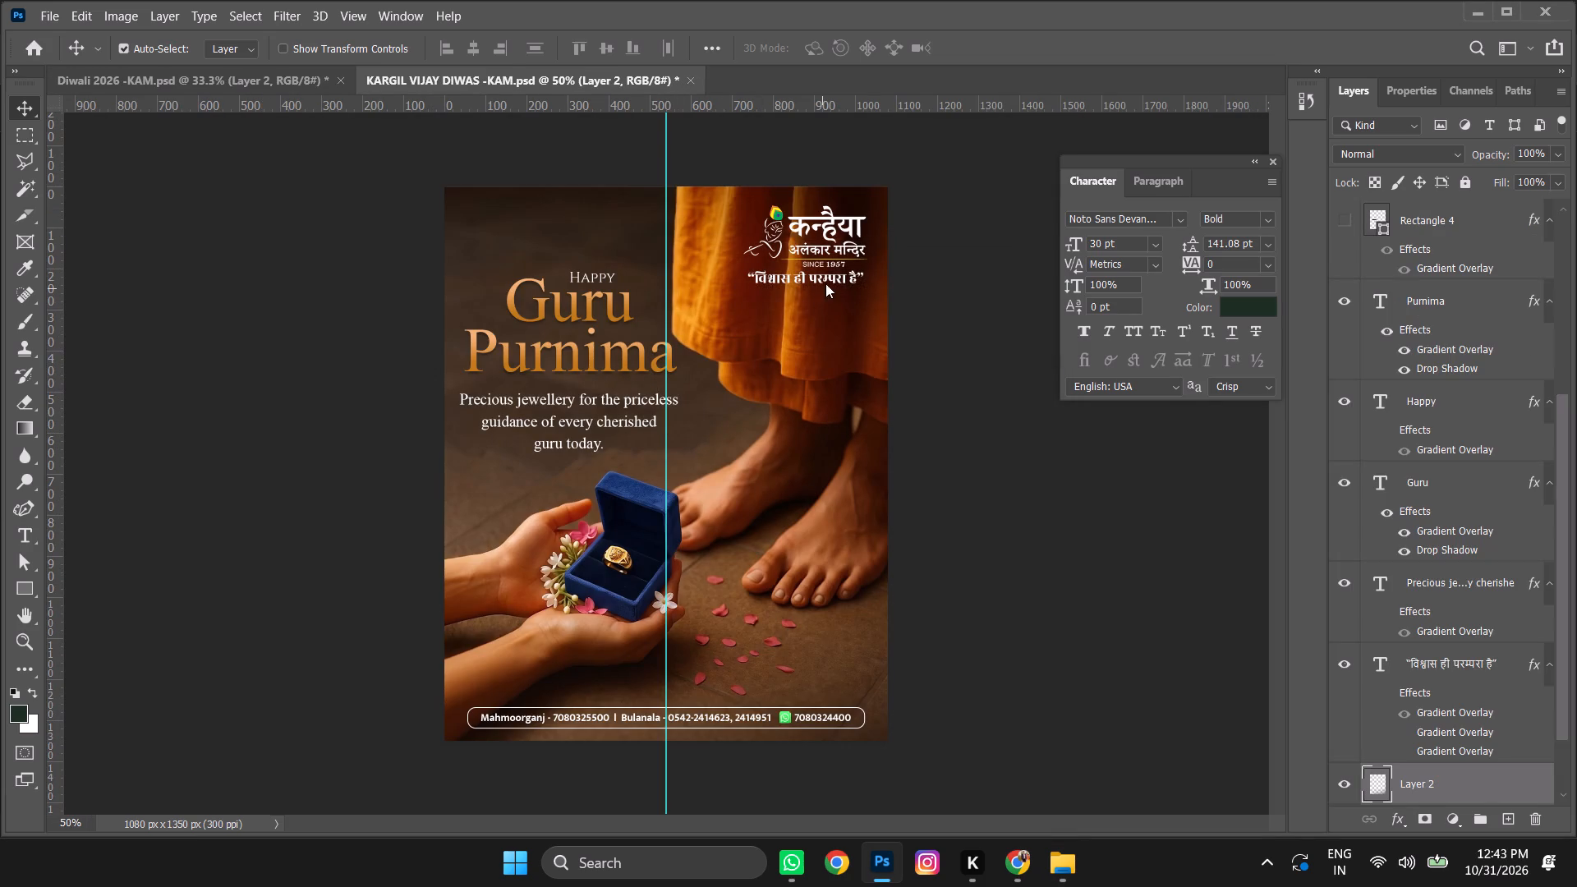
# Select the "विश्वास ही परम्परा है" tagline under the logo and test-nudge it up and back down.
pyautogui.click(828, 283)
pyautogui.hotkey('shift', 'Up')
pyautogui.hotkey('shift', 'Down')
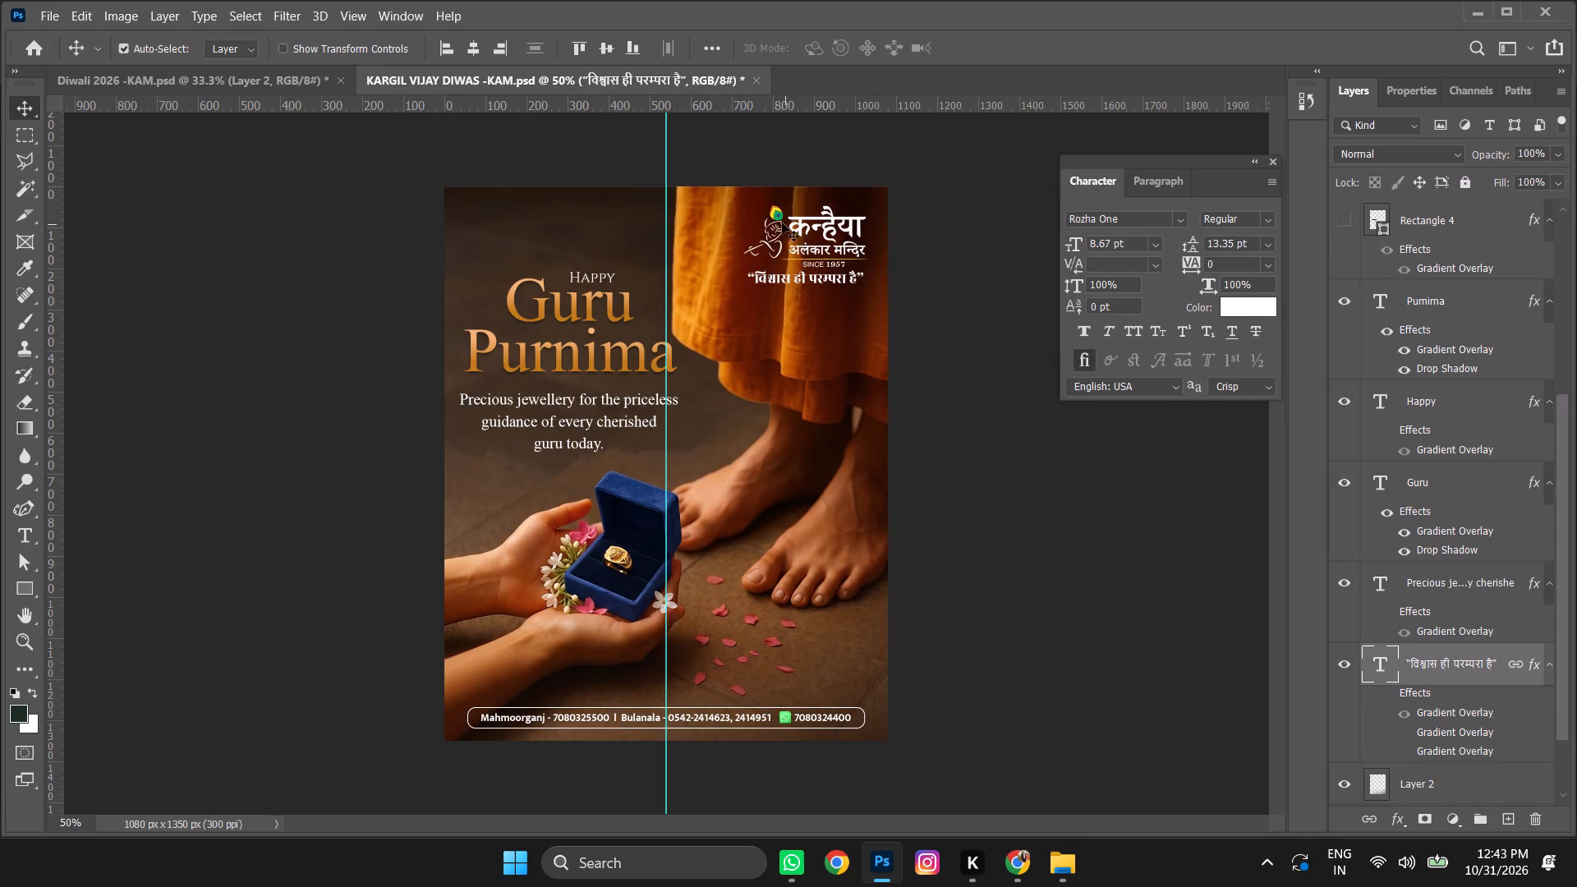
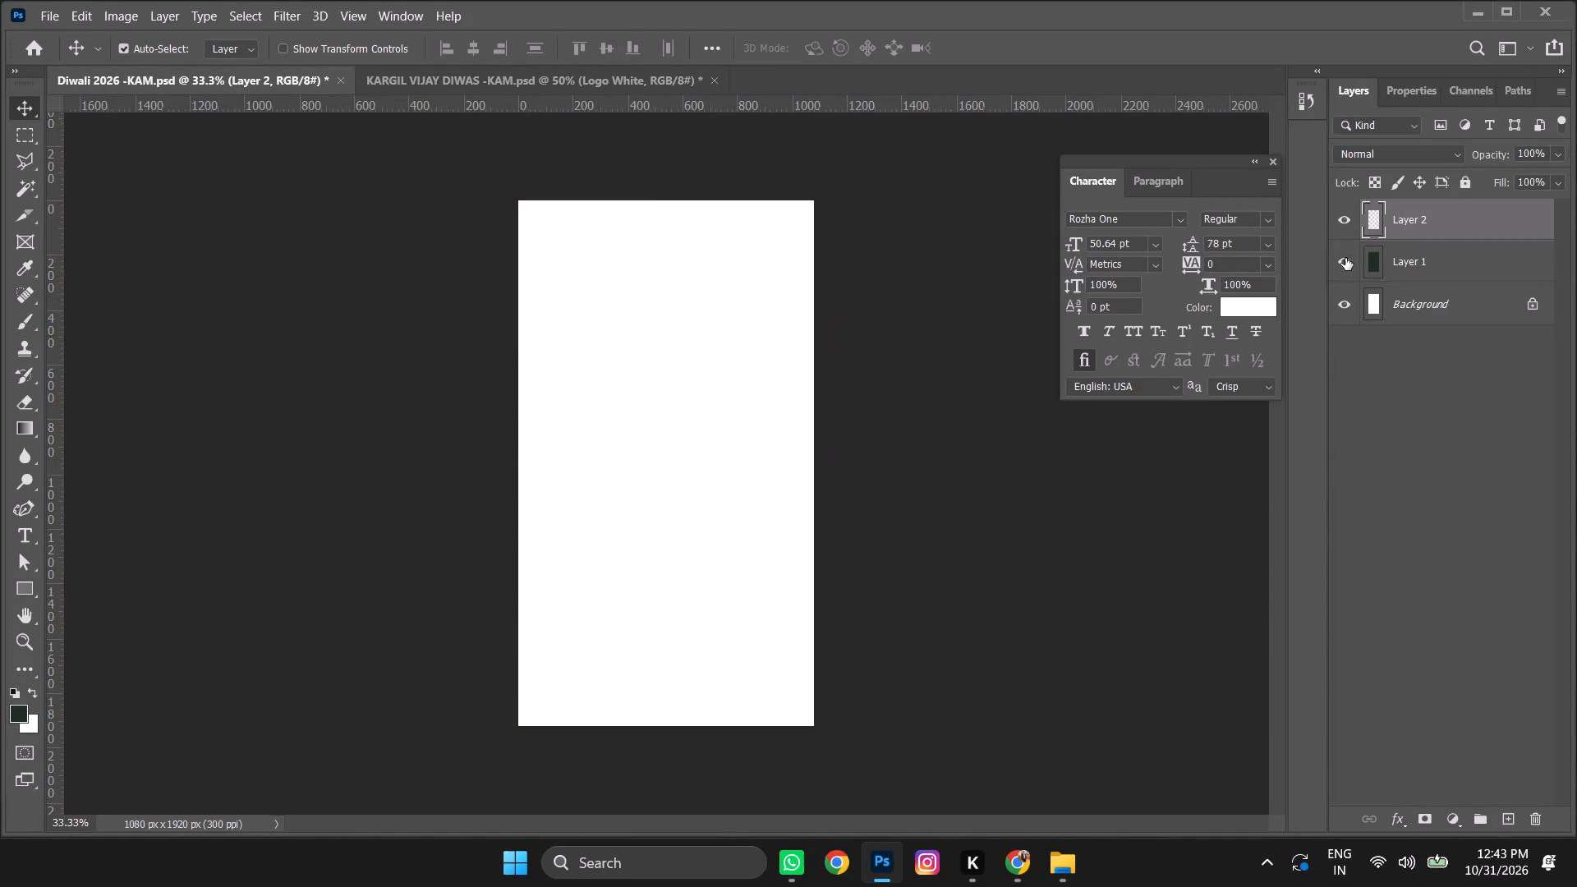
# Show Layer 1 in the Diwali 2026 document and copy in the linked white logo and tagline from the KARGIL VIJAY DIWAS file.
pyautogui.click(1345, 257)
pyautogui.click(1430, 221)
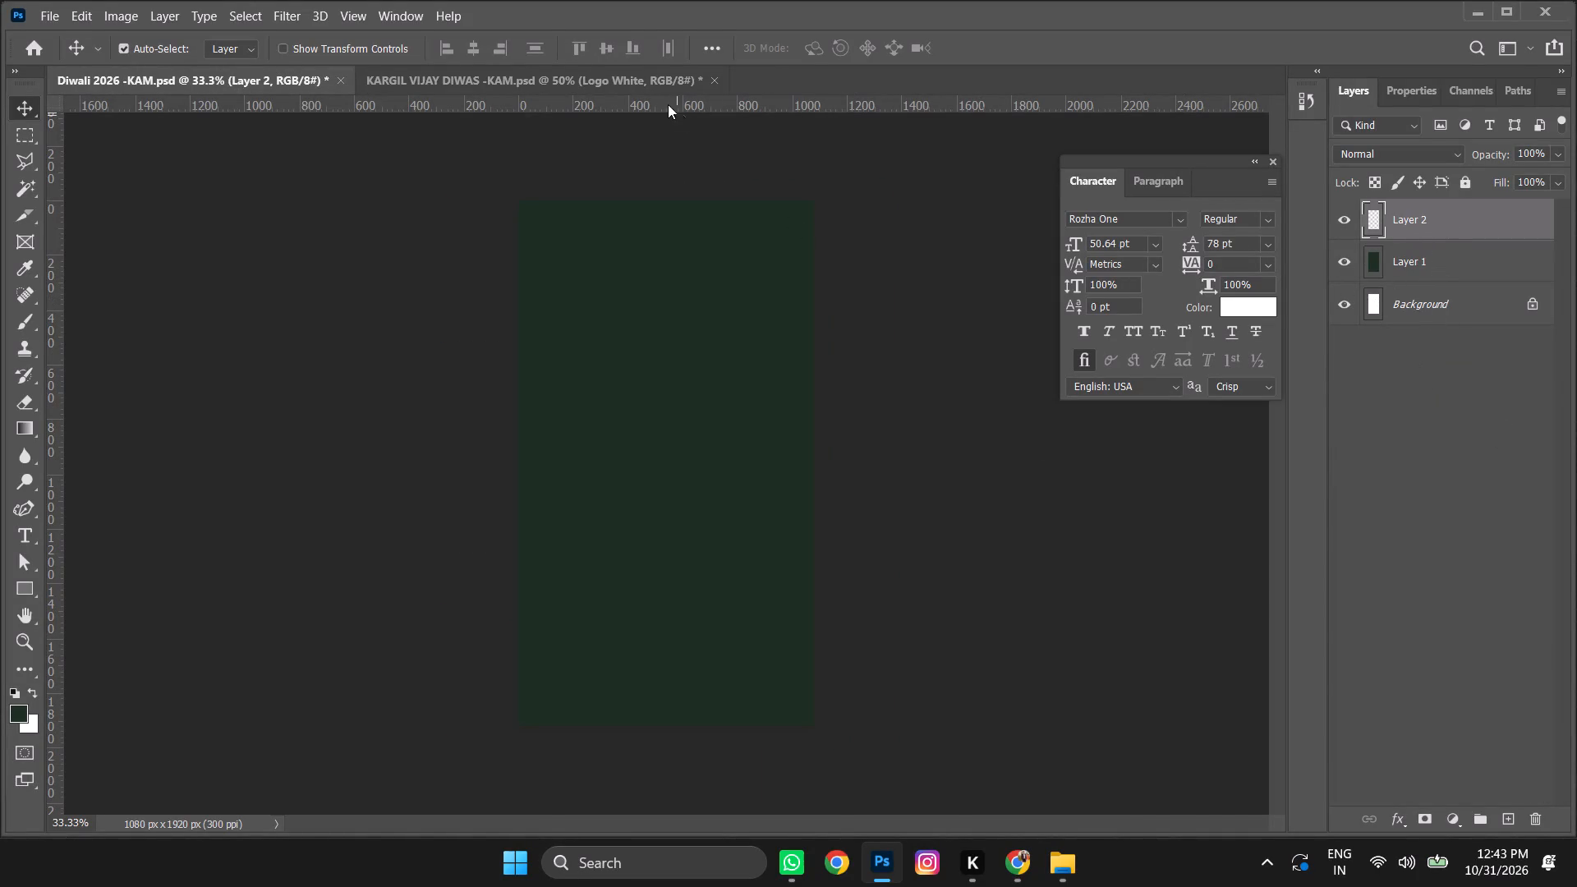
pyautogui.click(578, 88)
pyautogui.moveTo(779, 209); pyautogui.dragTo(659, 249)
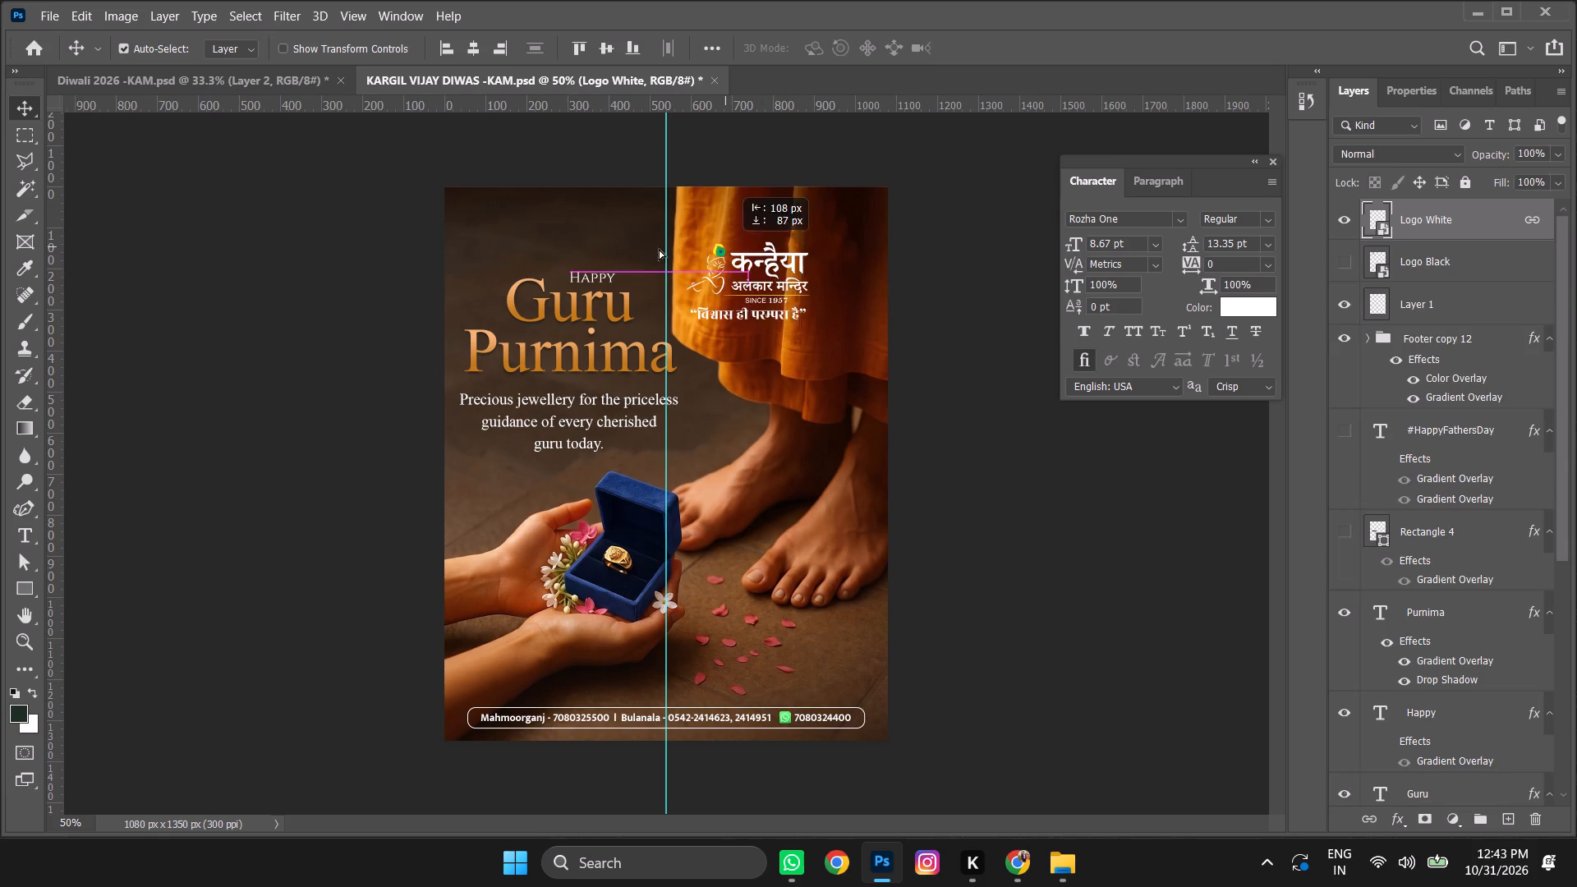
pyautogui.moveTo(659, 249); pyautogui.dragTo(634, 318)
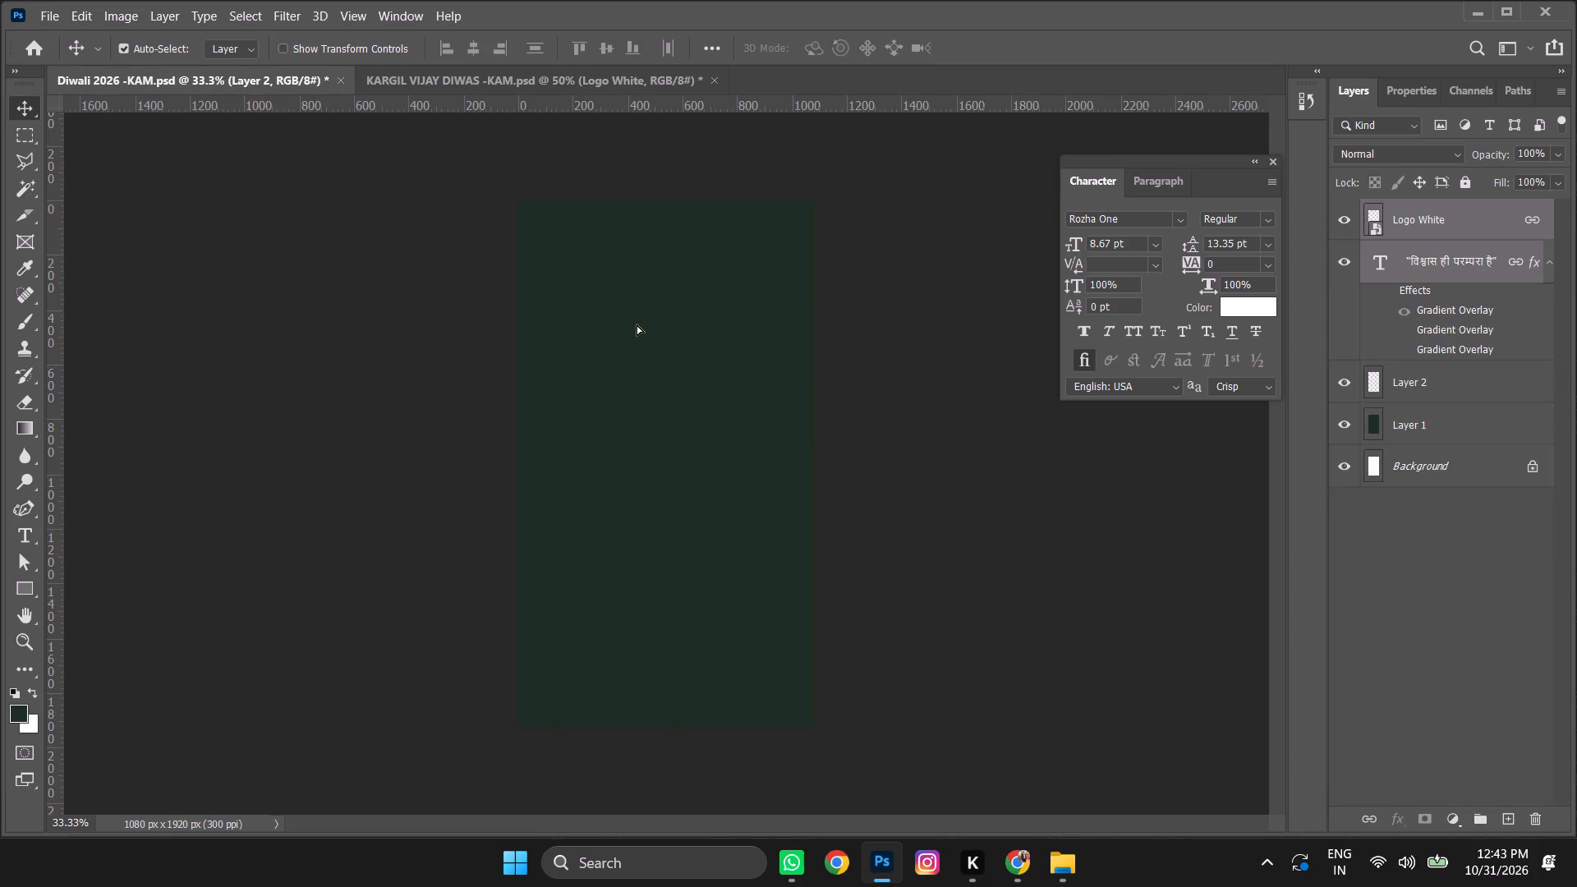
# Place a vertical guide through the canvas centre, using Layer 1's transform bounds to find the middle.
pyautogui.click(703, 426)
pyautogui.hotkey('ctrl', 't')
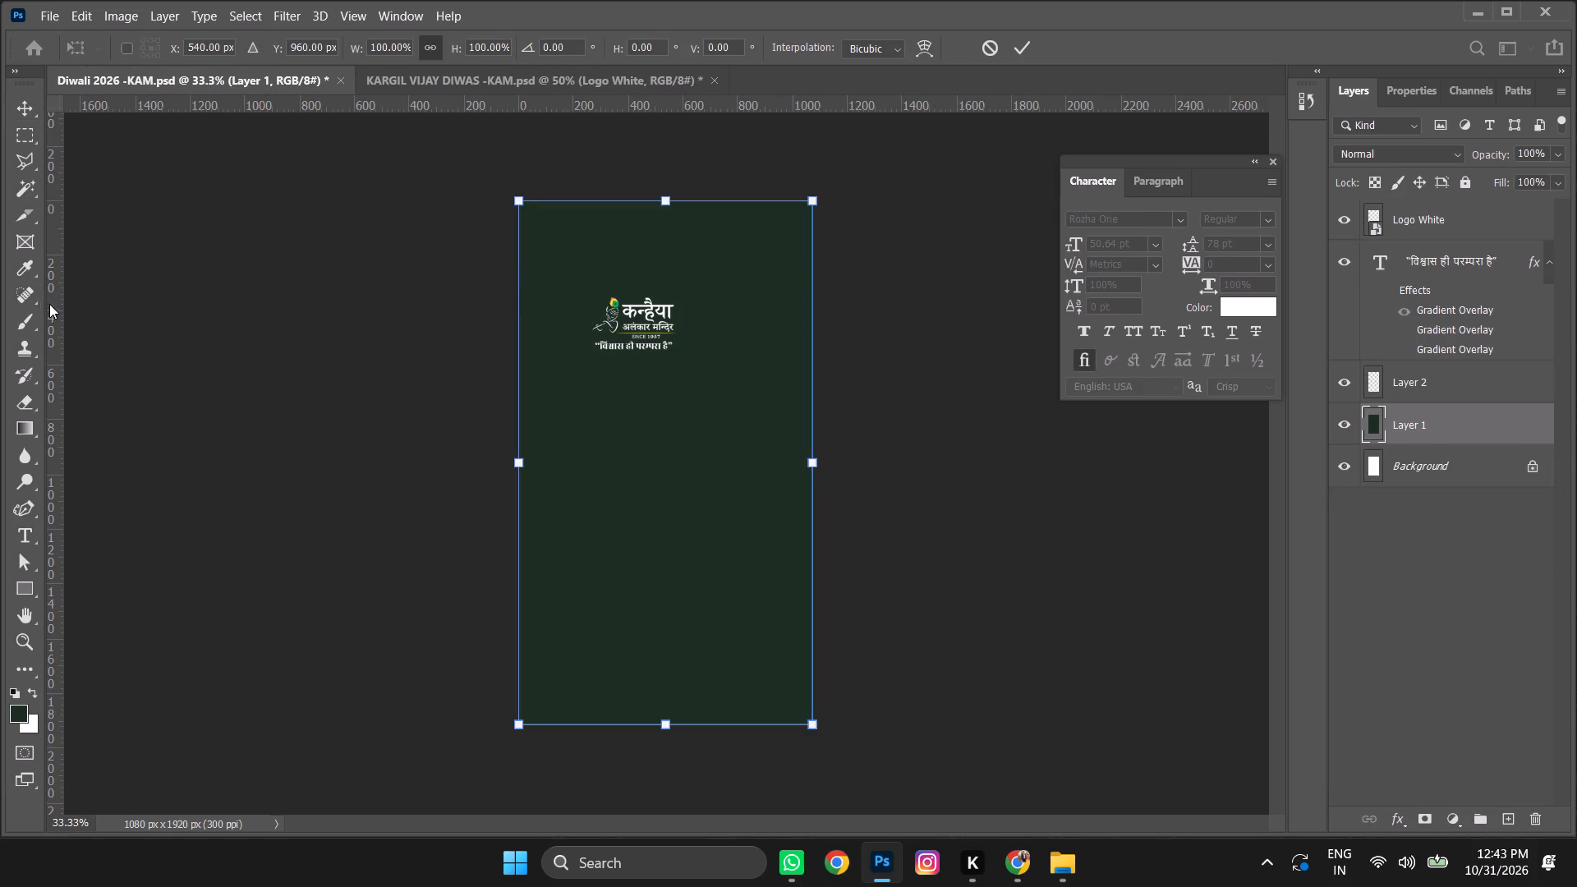
pyautogui.moveTo(52, 304); pyautogui.dragTo(669, 301)
pyautogui.press('Return')
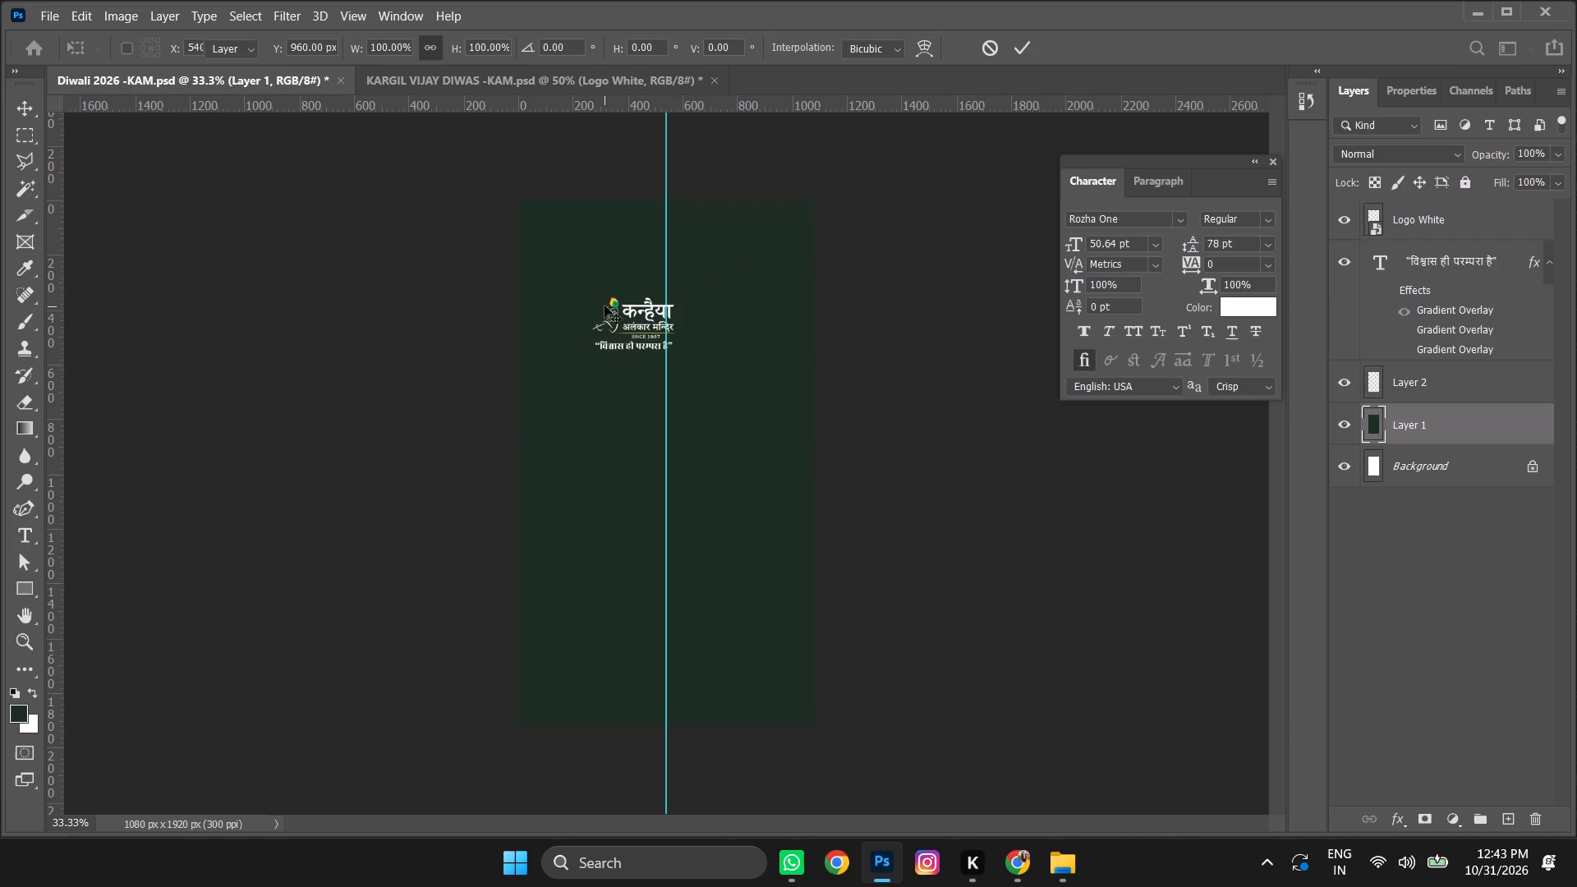
# Group the Logo White layer with the "विश्वास ही परम्परा है" tagline and name the group Logo.
pyautogui.click(615, 304)
pyautogui.hotkey('ctrl', 't')
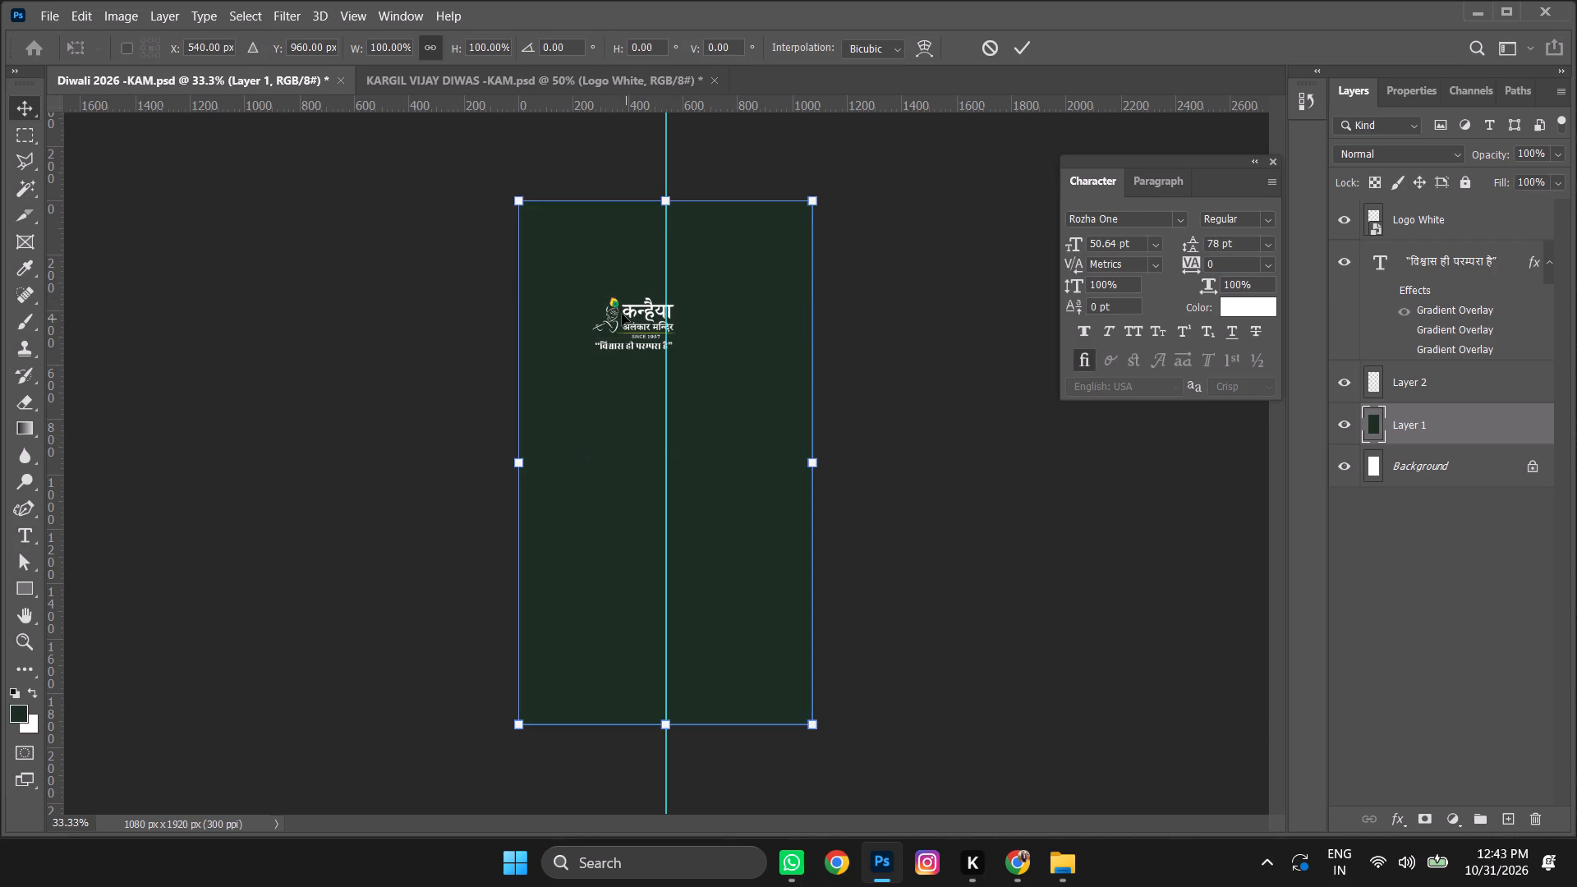
pyautogui.press('Return')
pyautogui.click(614, 302)
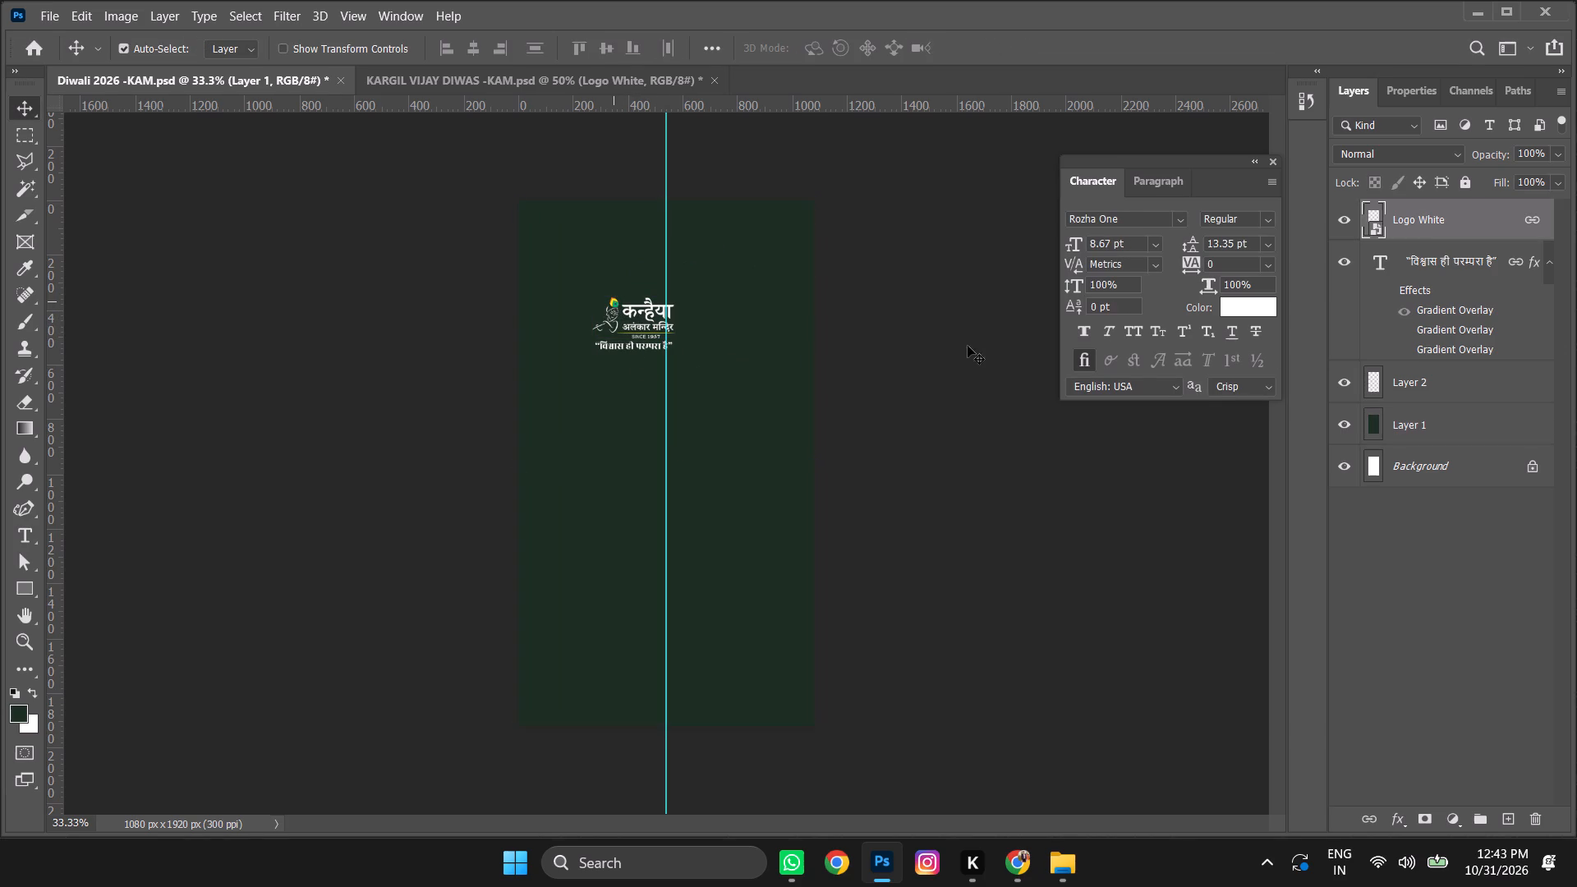
pyautogui.keyDown('shift'); pyautogui.moveTo(1441, 265); pyautogui.dragTo(1449, 273); pyautogui.keyUp('shift')
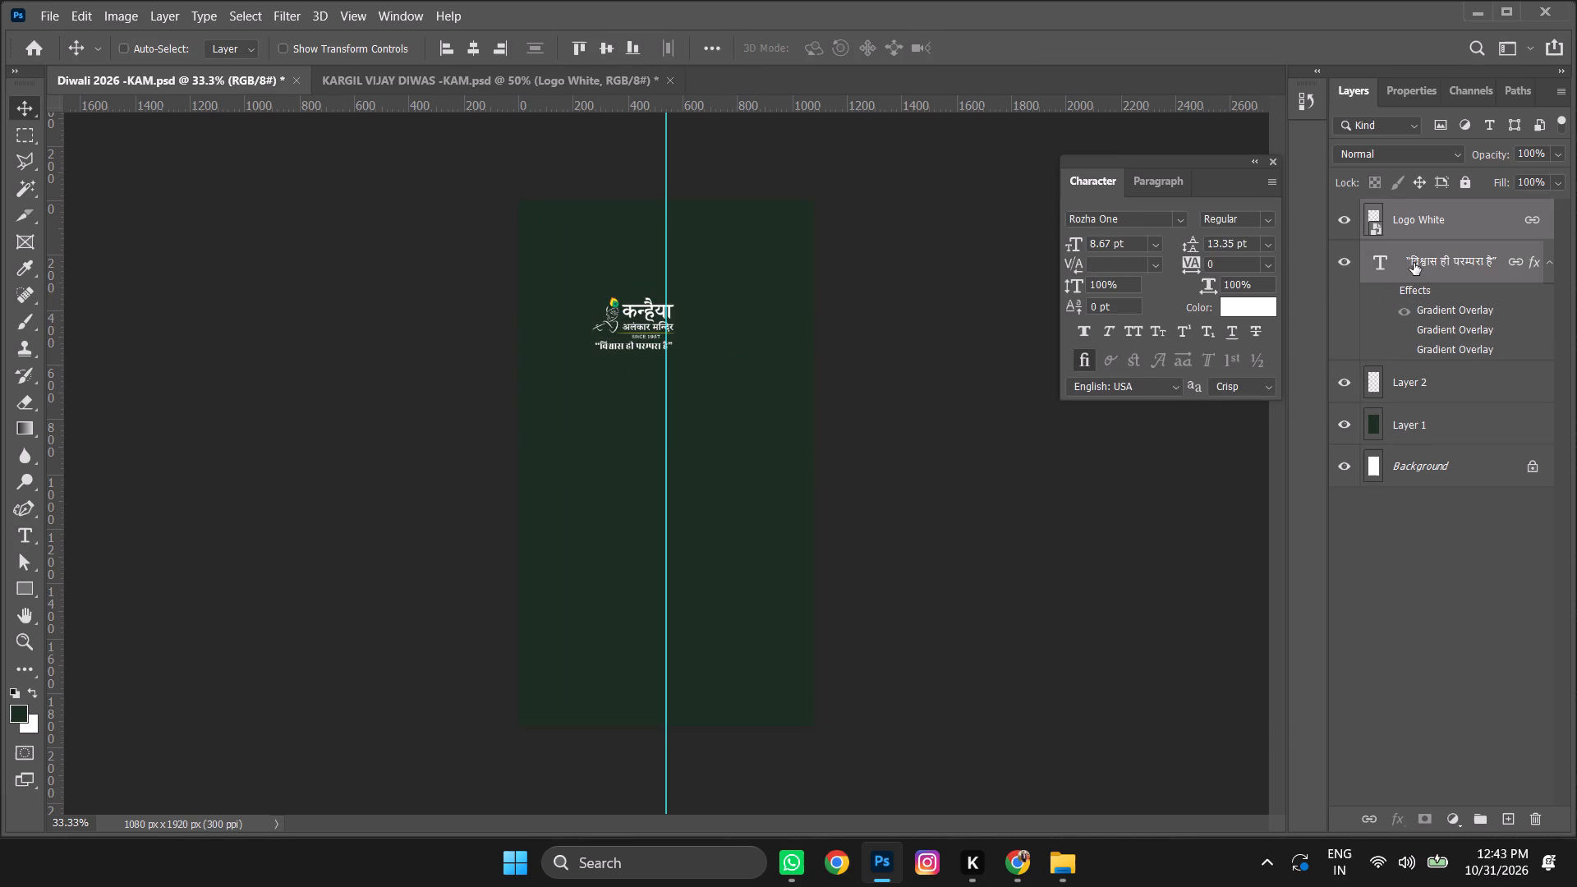
pyautogui.hotkey('ctrl', 'g')
pyautogui.doubleClick(1418, 209)
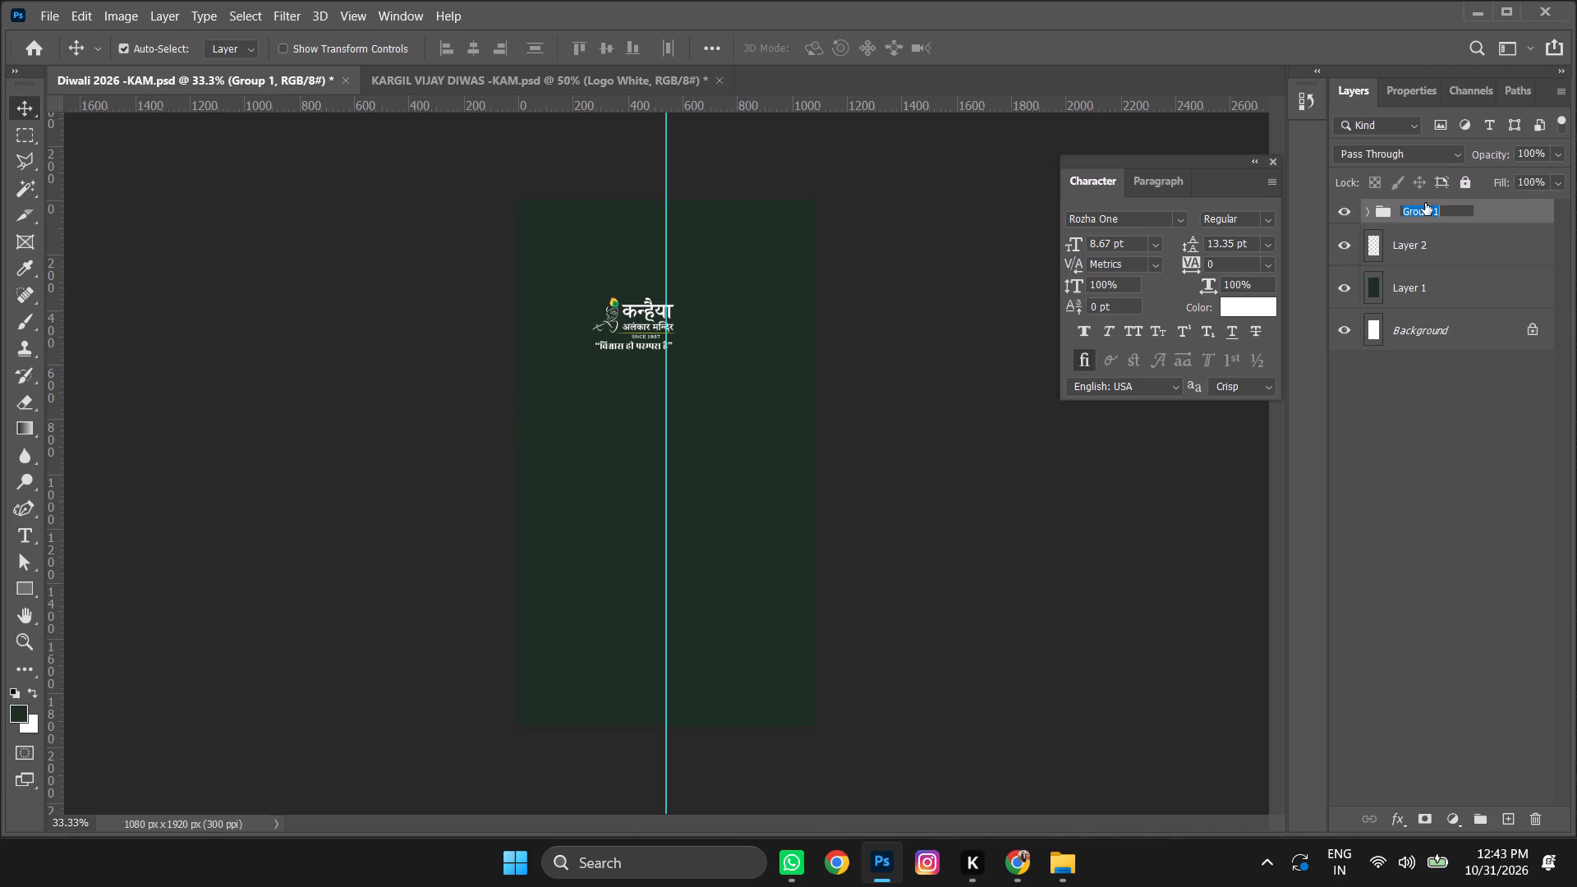
pyautogui.click(1475, 482)
# Move the Logo group onto the vertical guide near the canvas top and enlarge it until its tagline is about 13.38 pt.
pyautogui.click(1468, 215)
pyautogui.hotkey('ctrl', 't')
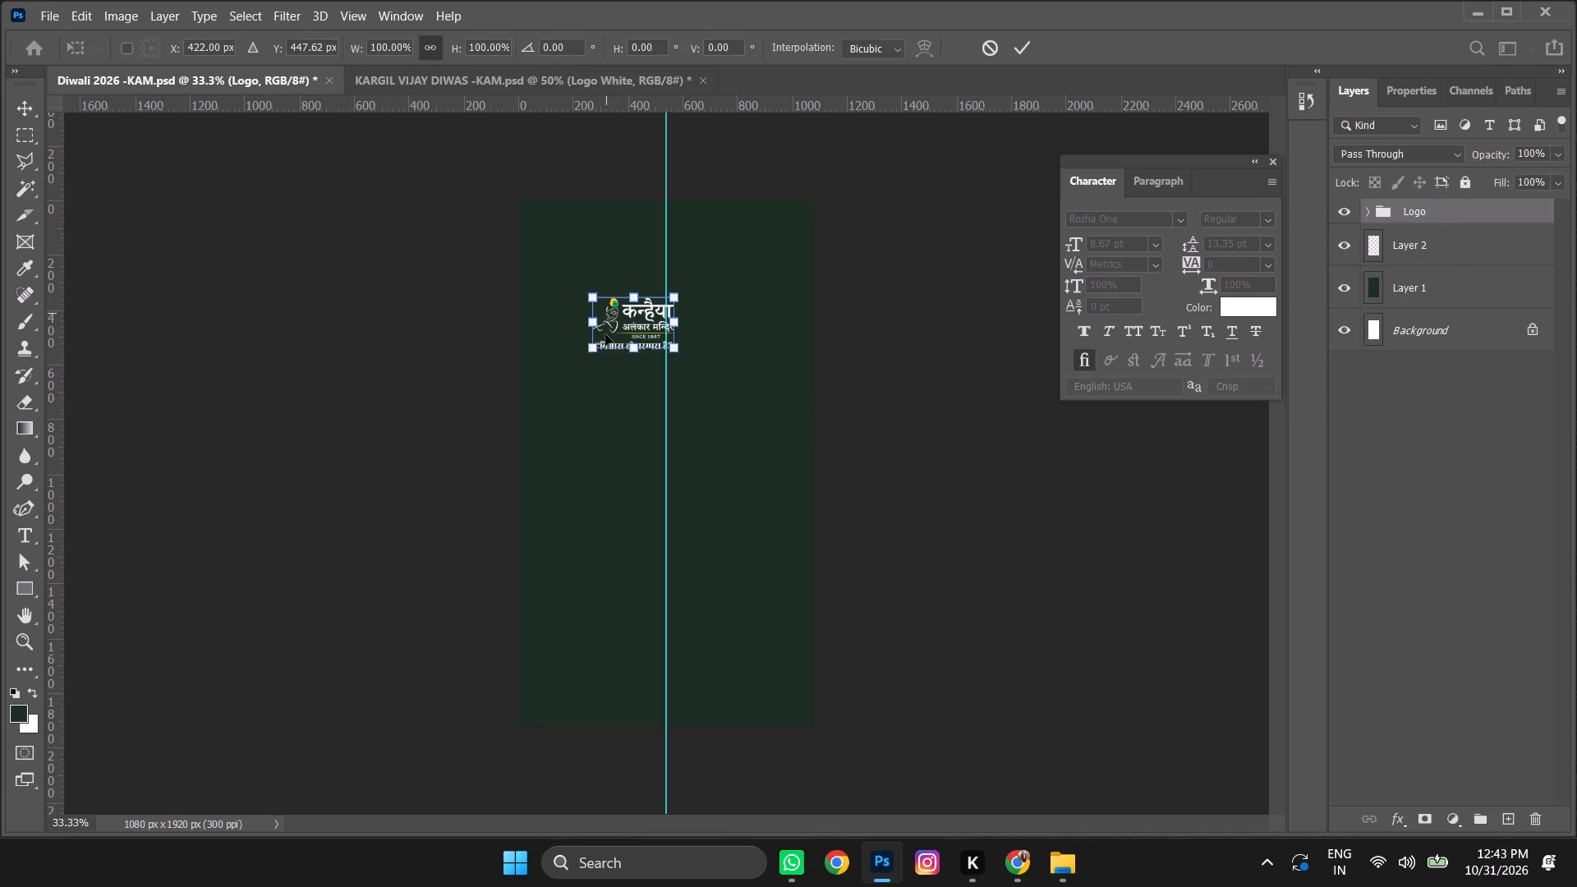
pyautogui.moveTo(627, 319); pyautogui.dragTo(655, 288)
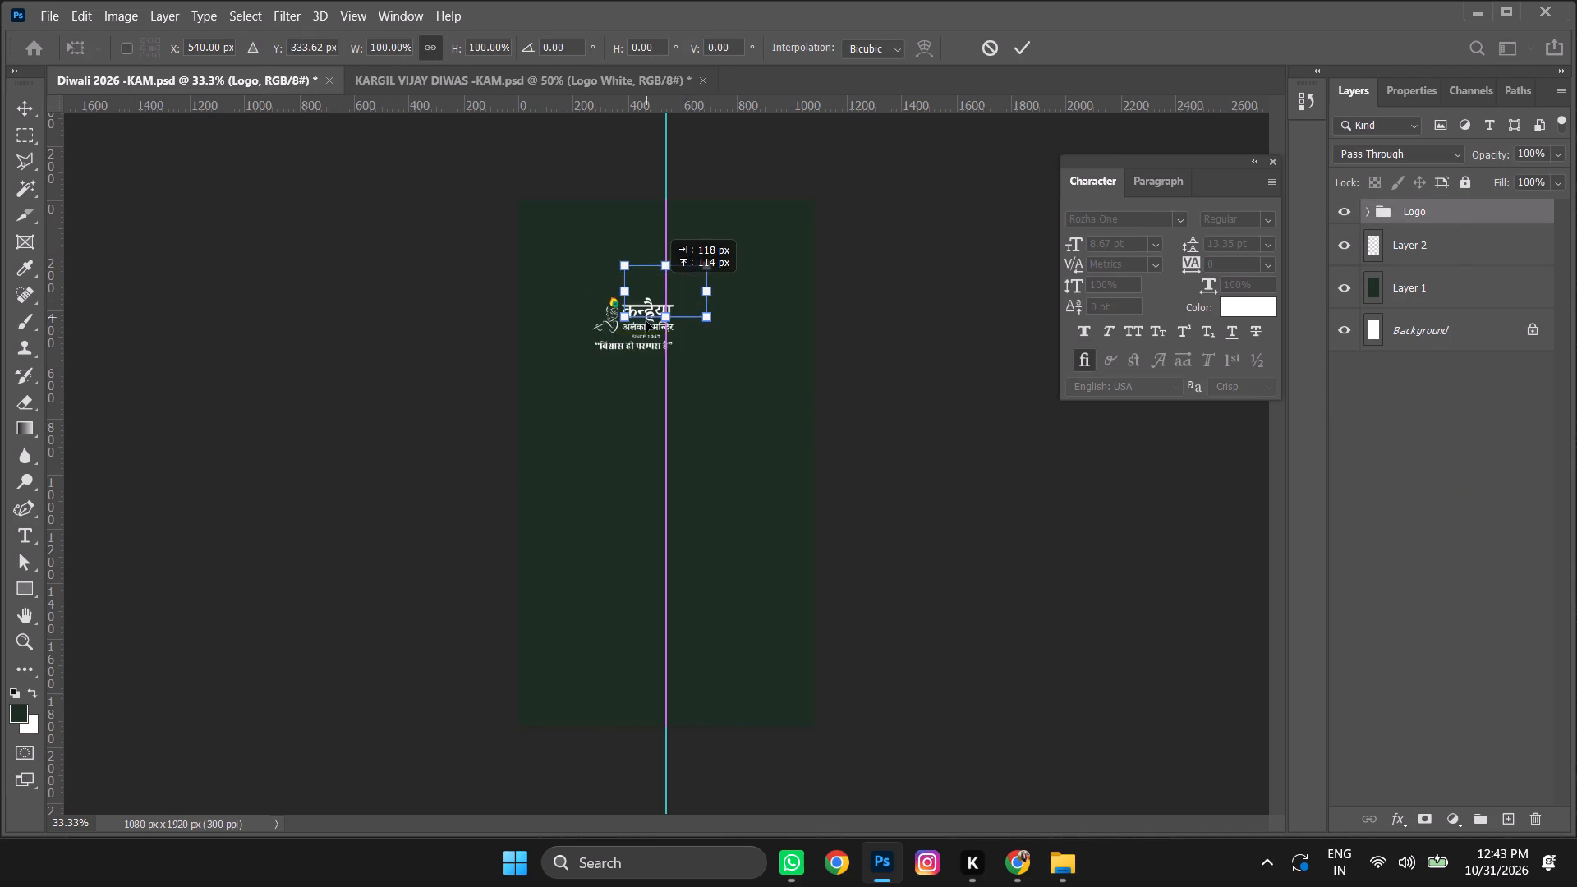
pyautogui.moveTo(669, 316); pyautogui.dragTo(669, 327)
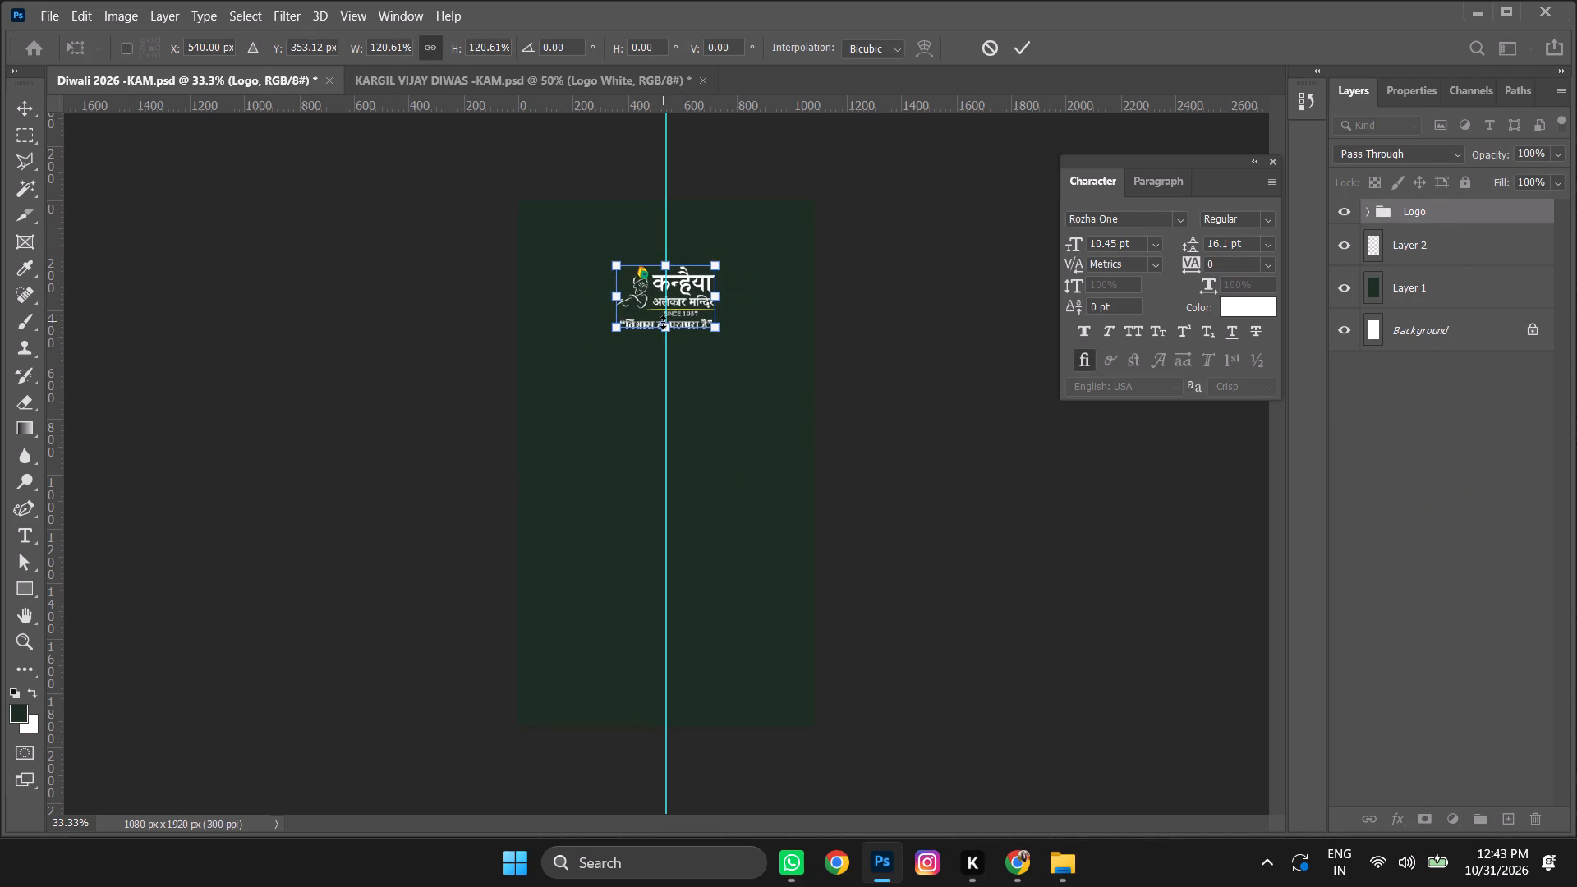
pyautogui.press('Return')
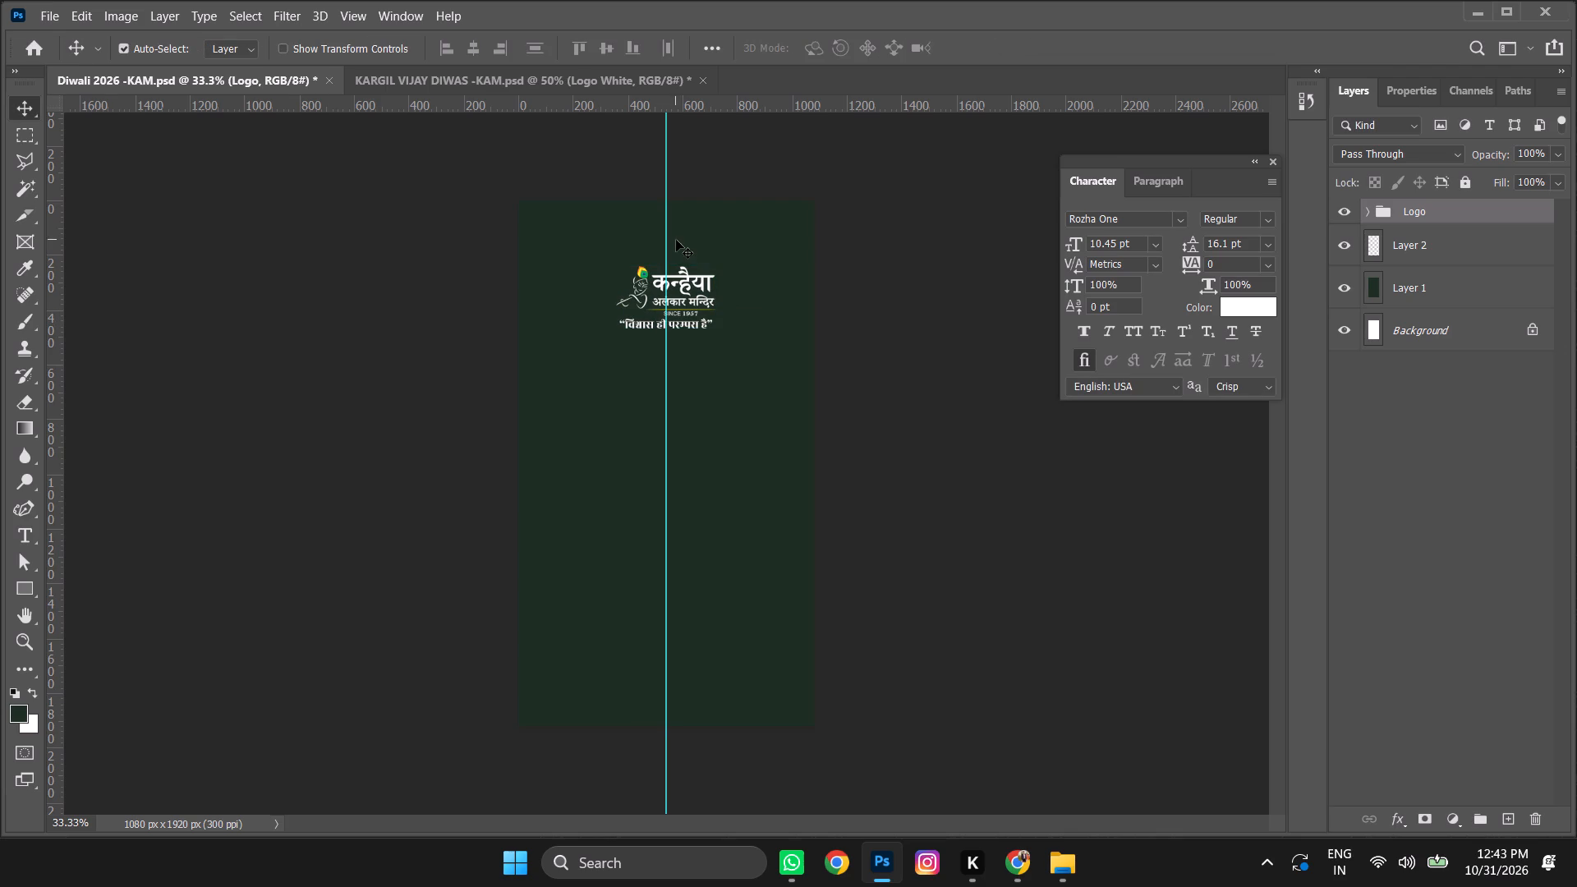
pyautogui.hotkey('ctrl', 't')
pyautogui.keyDown('alt'); pyautogui.moveTo(720, 261); pyautogui.dragTo(730, 247); pyautogui.keyUp('alt')
pyautogui.press('Return')
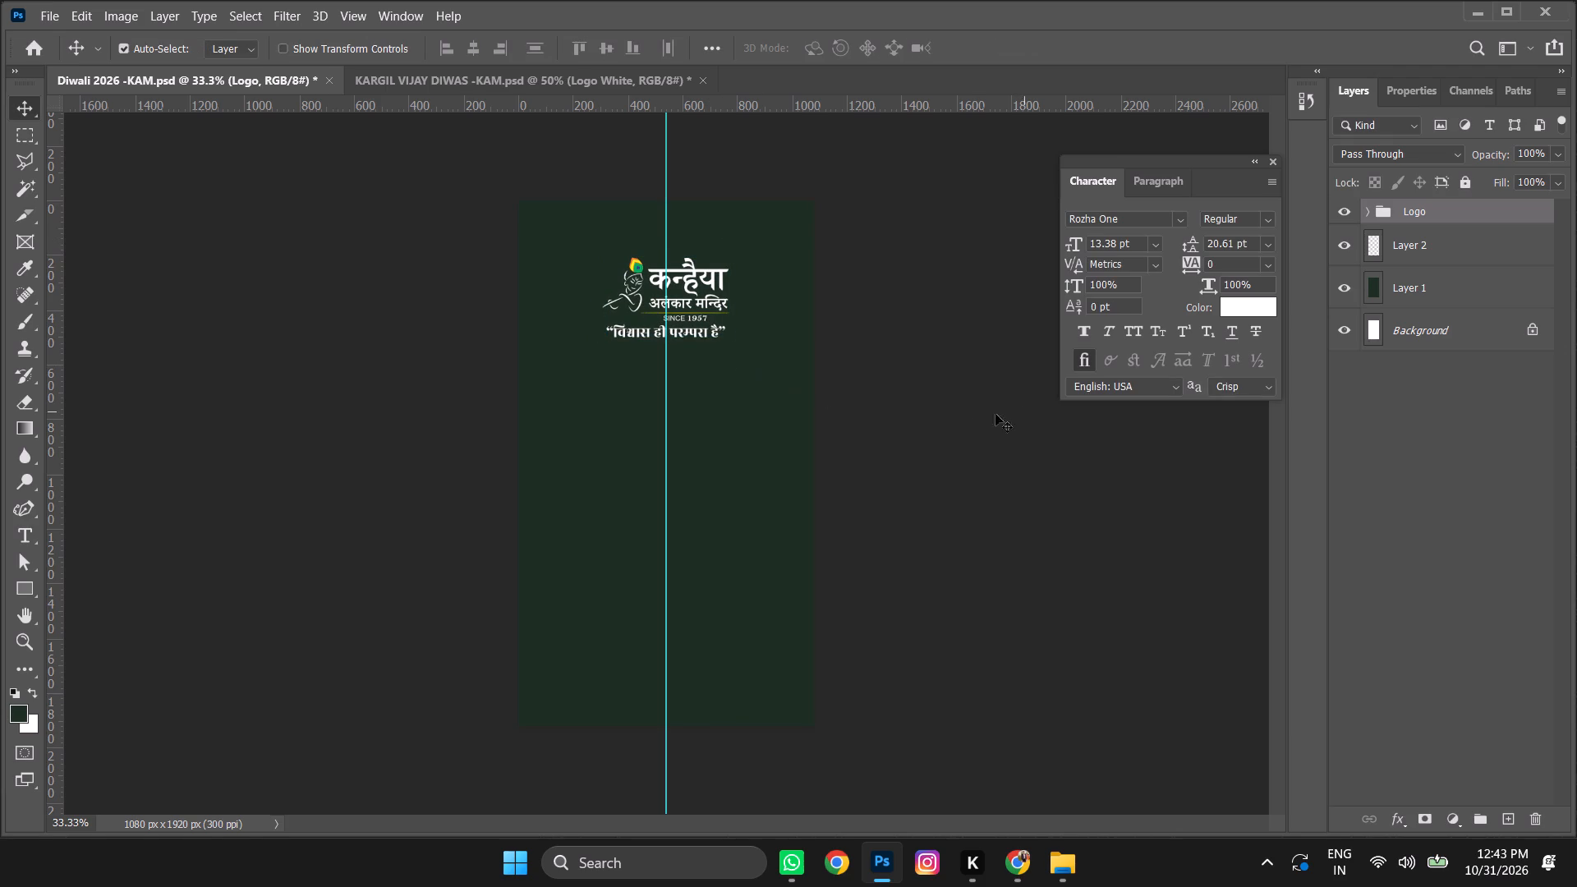
# Align the Logo group to the horizontal centre of the whole canvas and clear the selection.
pyautogui.hotkey('ctrl', 'a')
pyautogui.click(471, 44)
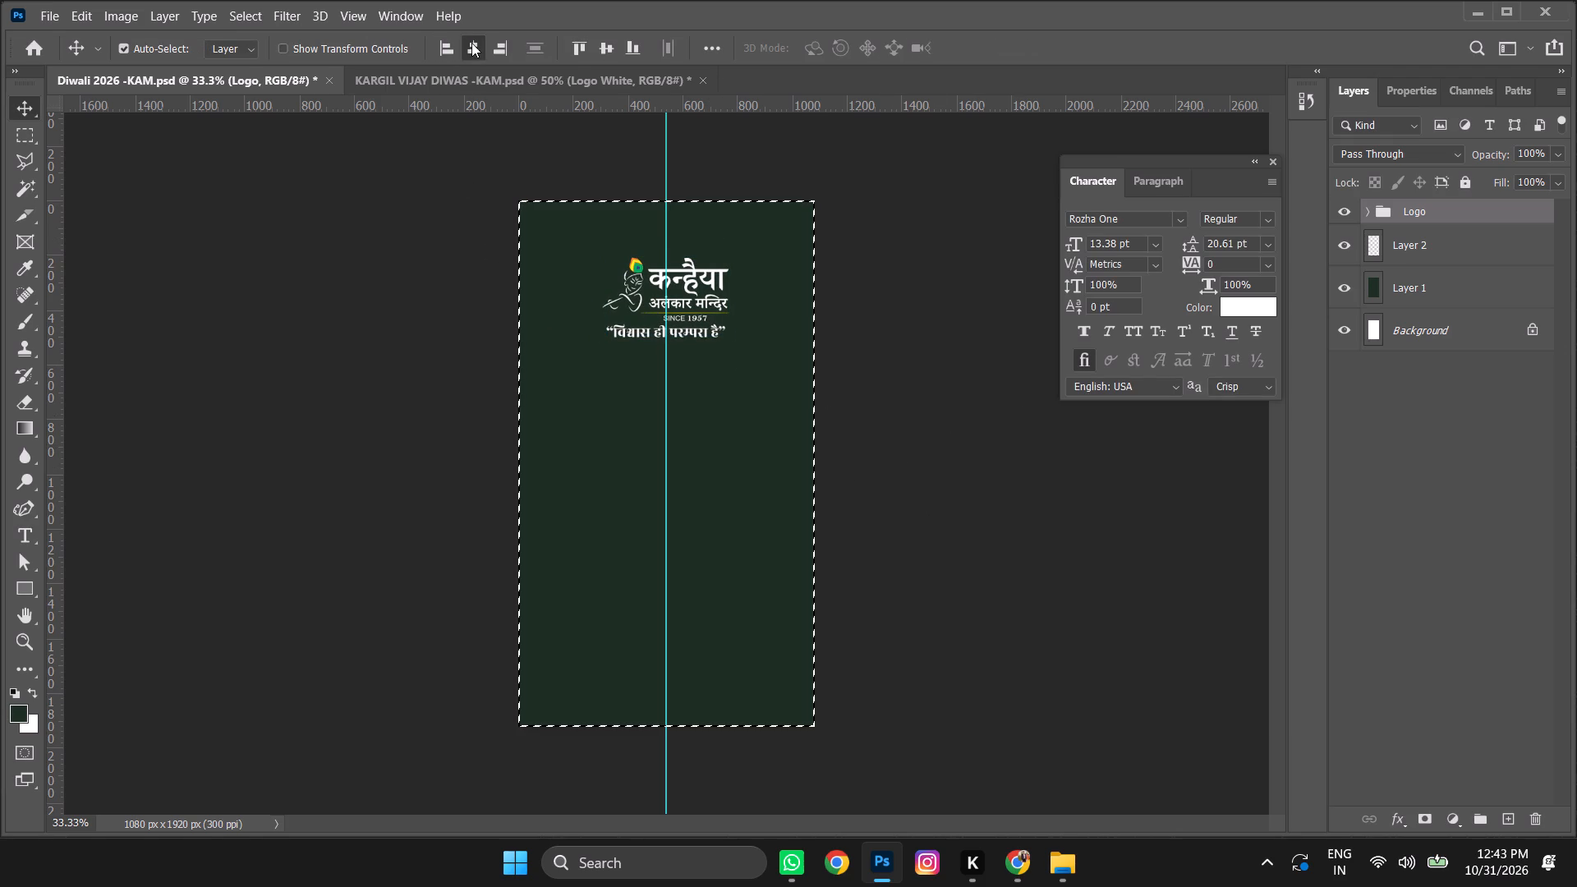
pyautogui.hotkey('ctrl', 'd')
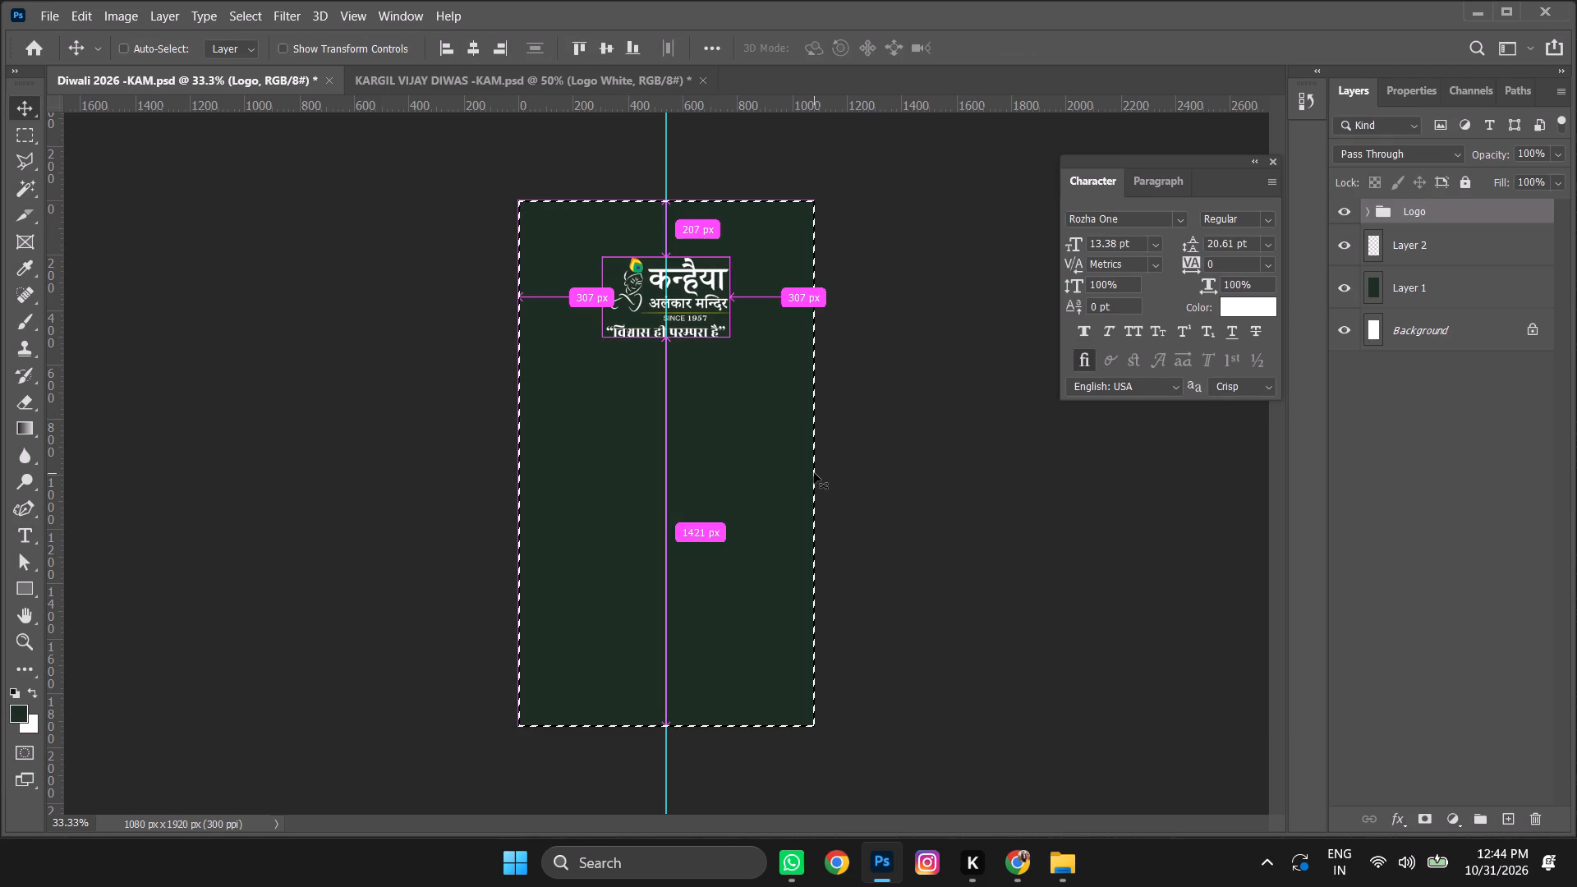
pyautogui.click(1422, 211)
pyautogui.hotkey('ctrl', 'a')
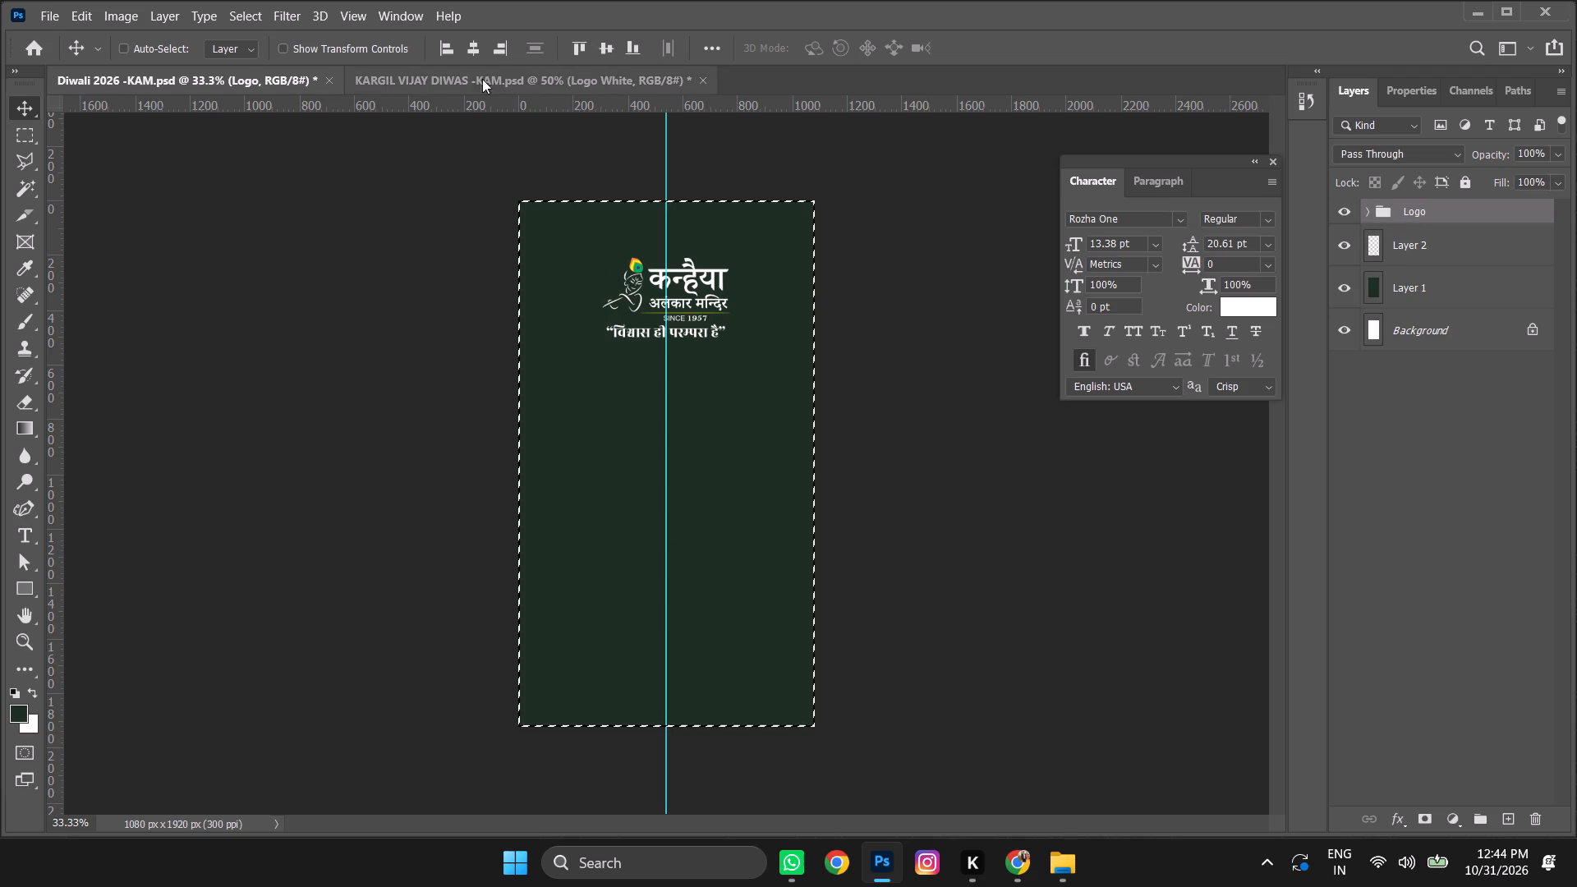
pyautogui.click(479, 39)
pyautogui.hotkey('ctrl', 'd')
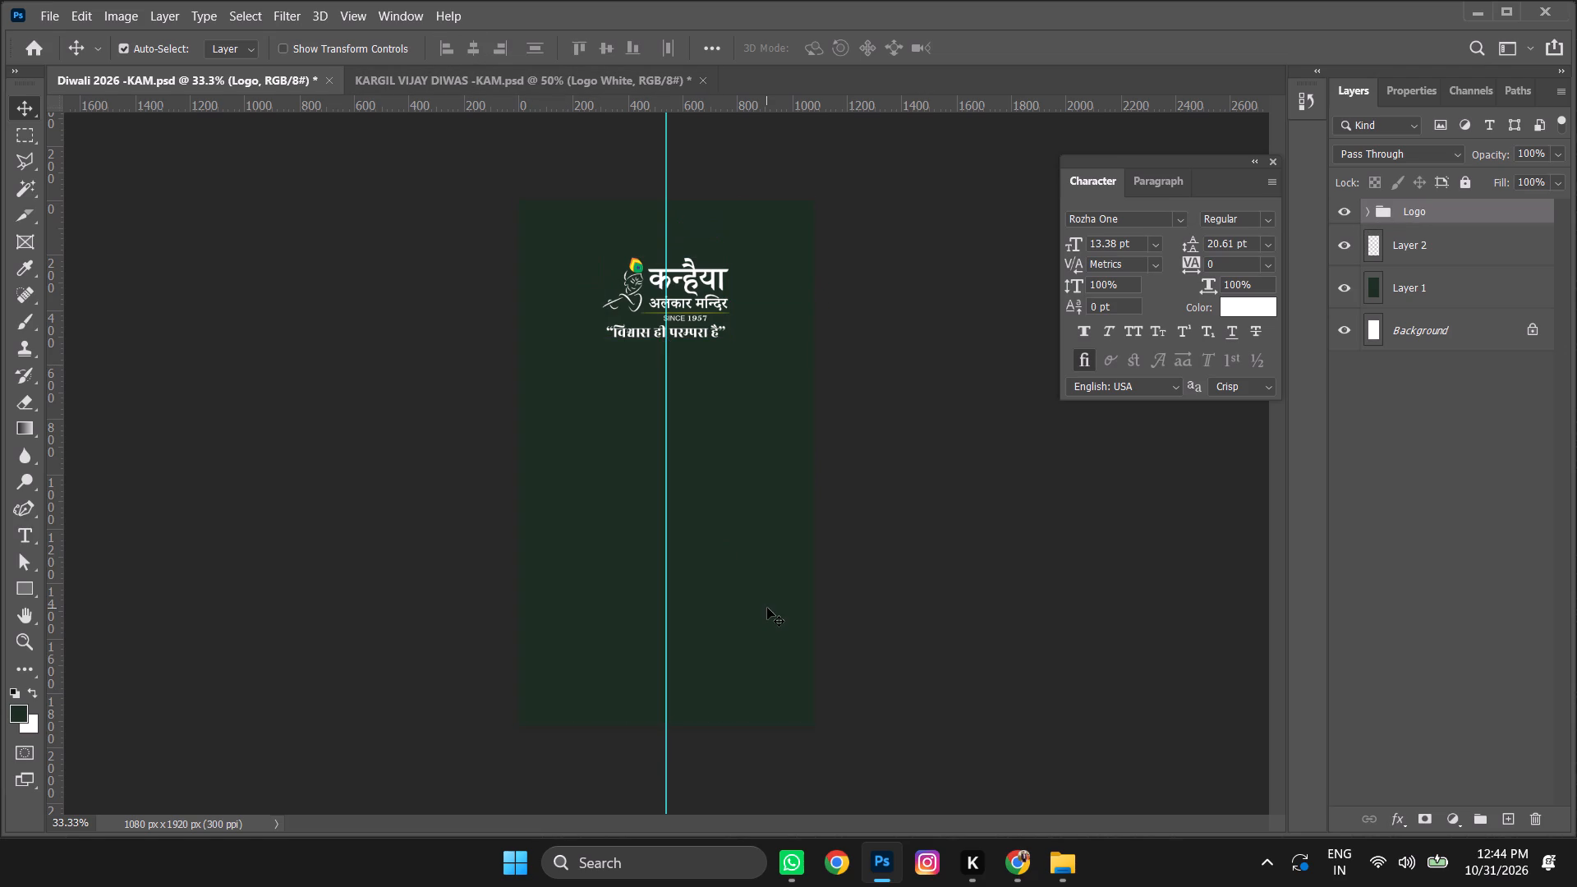
# Unlink the tagline from the logo and nudge it about 50 px to the right and 1 px up.
pyautogui.click(700, 331)
pyautogui.rightClick(700, 331)
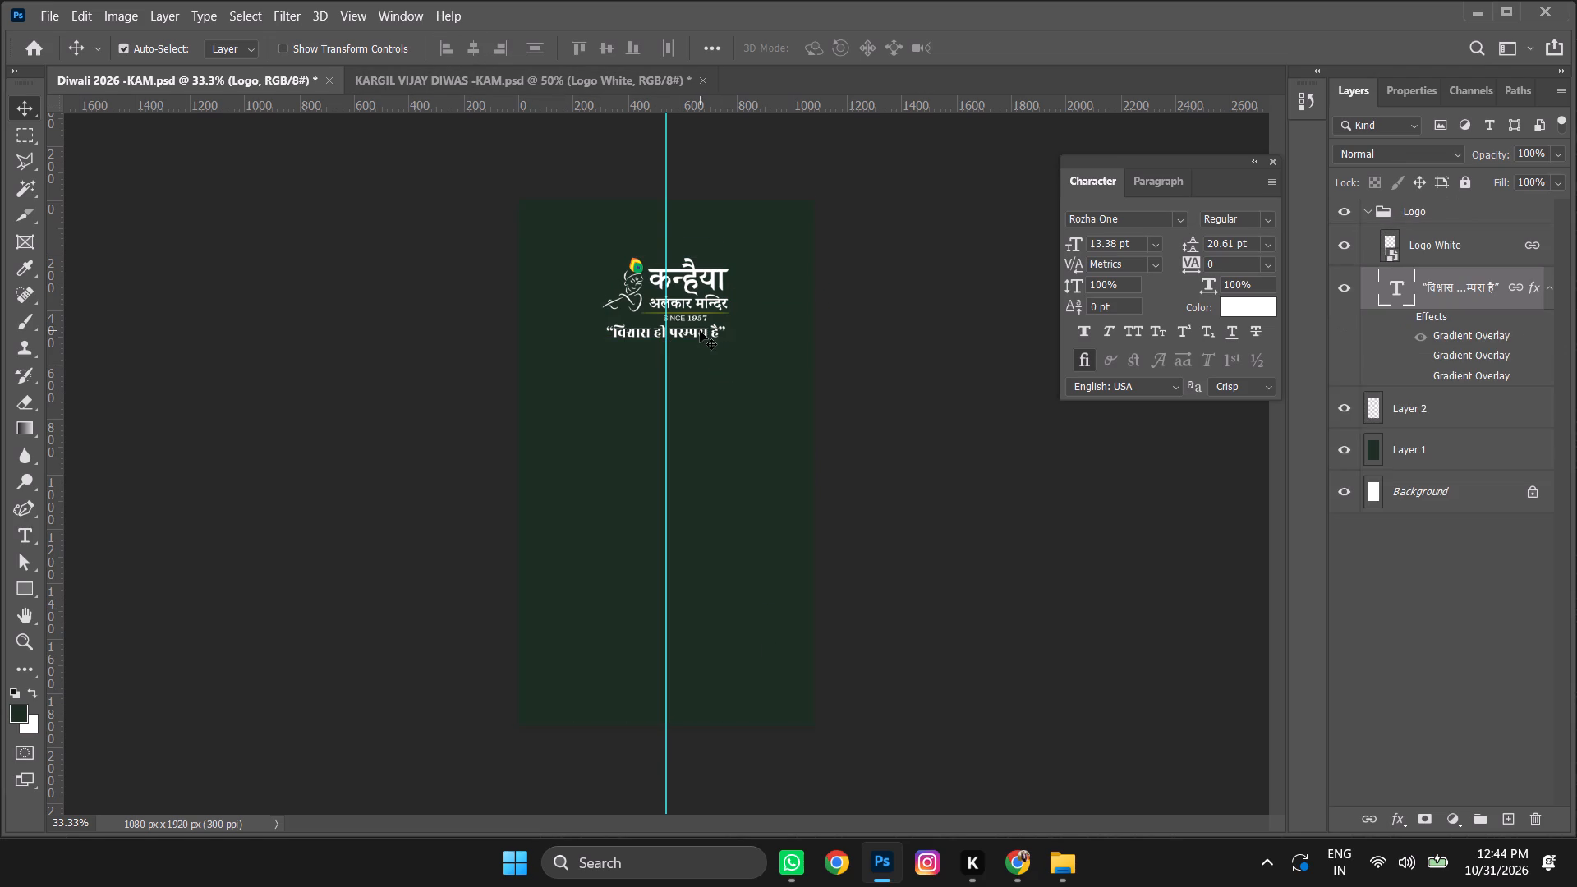
pyautogui.click(729, 479)
pyautogui.hotkey('shift', 'Right')
pyautogui.hotkey('shift', 'Right')
pyautogui.hotkey('shift', 'Right')
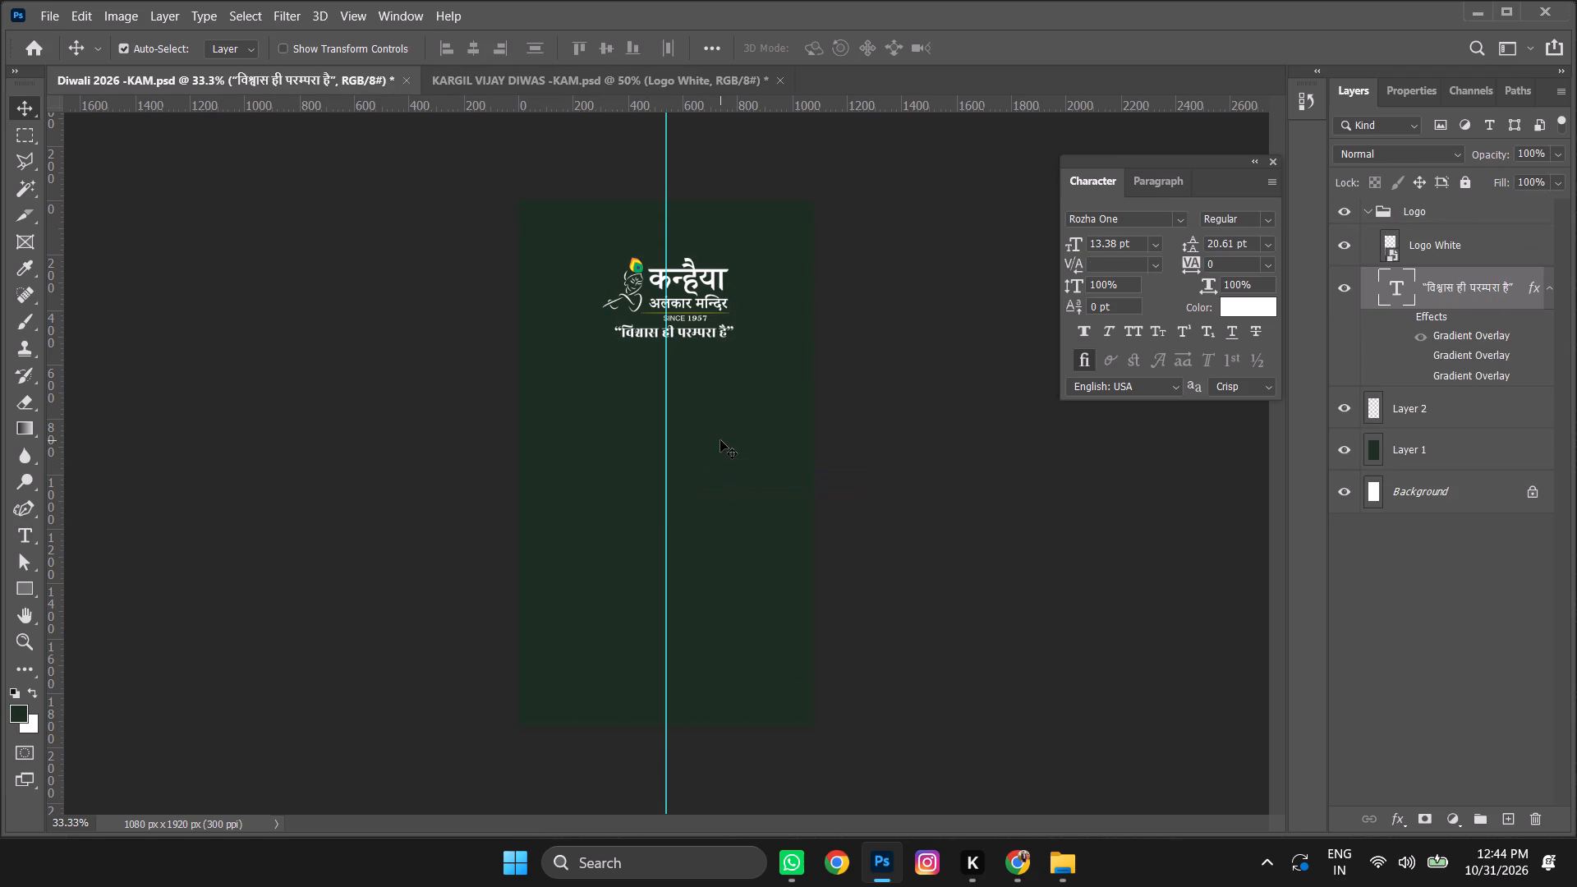
pyautogui.hotkey('shift', 'Right')
pyautogui.press('Up')
pyautogui.press('Up')
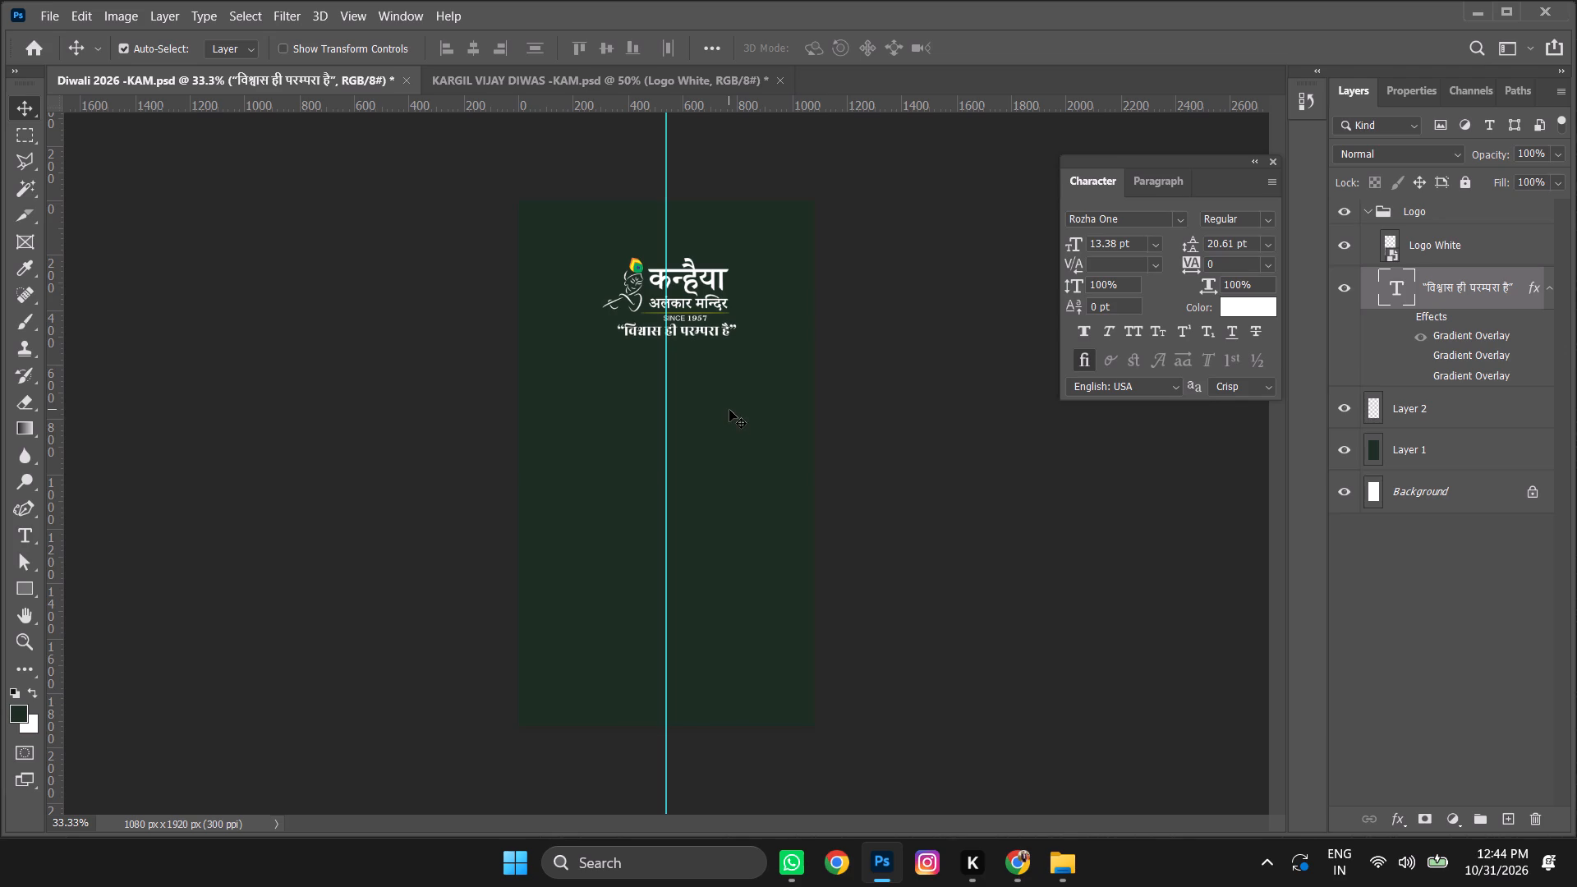
pyautogui.hotkey('shift', 'Right')
pyautogui.press('Down')
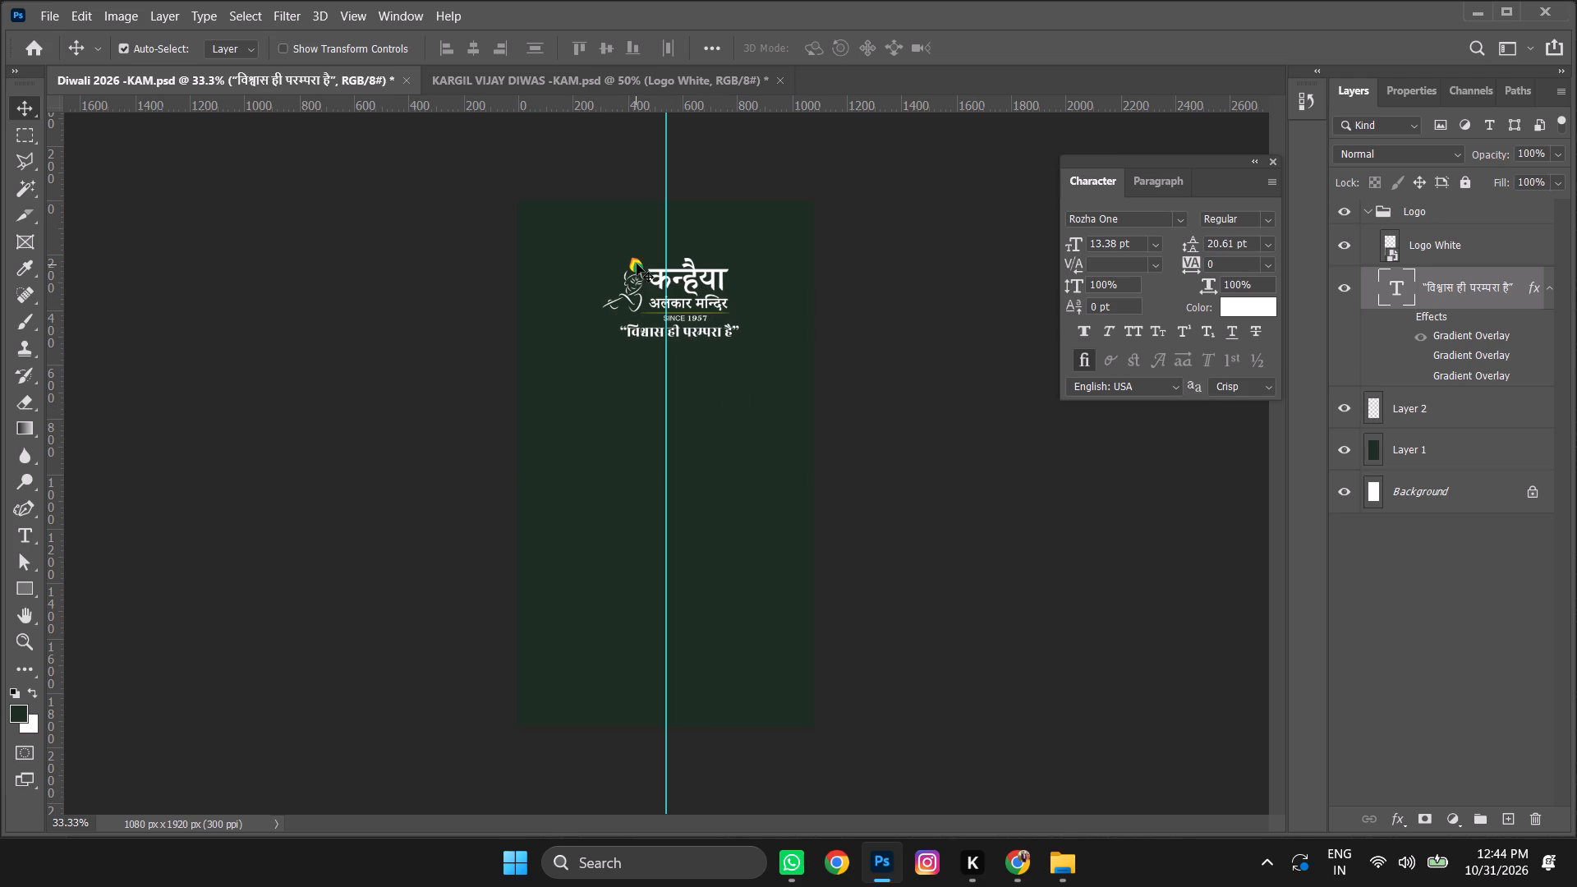
# Select the Logo White layer together with the tagline and link the two layers again.
pyautogui.keyDown('shift'); pyautogui.click(637, 264); pyautogui.keyUp('shift')
pyautogui.hotkey('shift', 'Up')
pyautogui.hotkey('shift', 'Down')
pyautogui.keyDown('shift'); pyautogui.rightClick(637, 264); pyautogui.keyUp('shift')
pyautogui.click(674, 347)
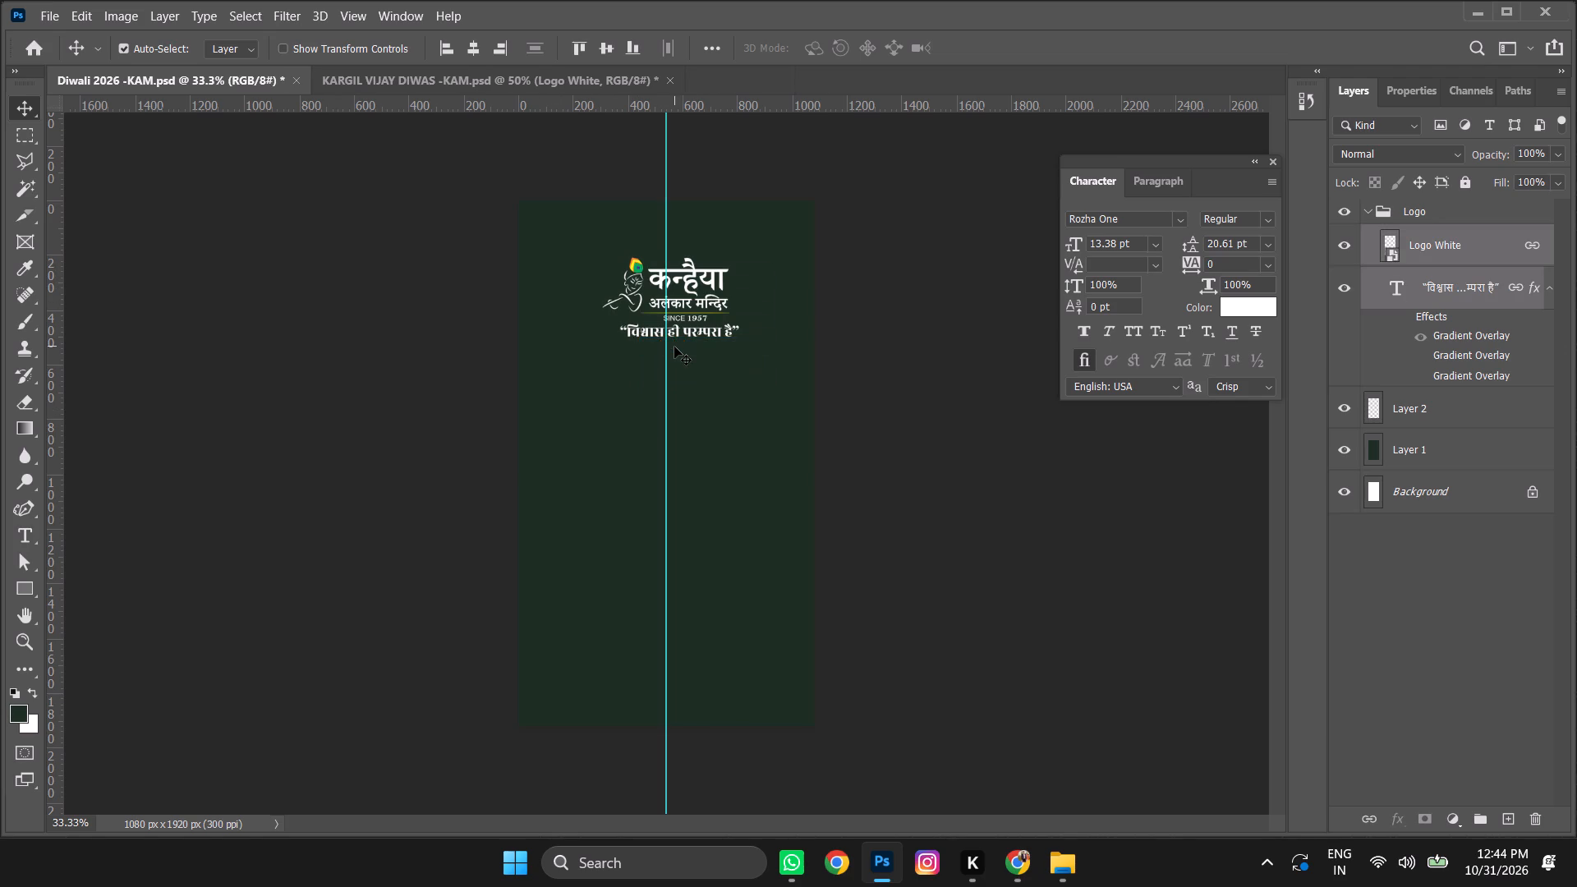
# Shift the linked logo and tagline about 12 px left and 90 px up, then collapse the Logo group.
pyautogui.hotkey('ctrl', 't')
pyautogui.hotkey('shift', 'Left')
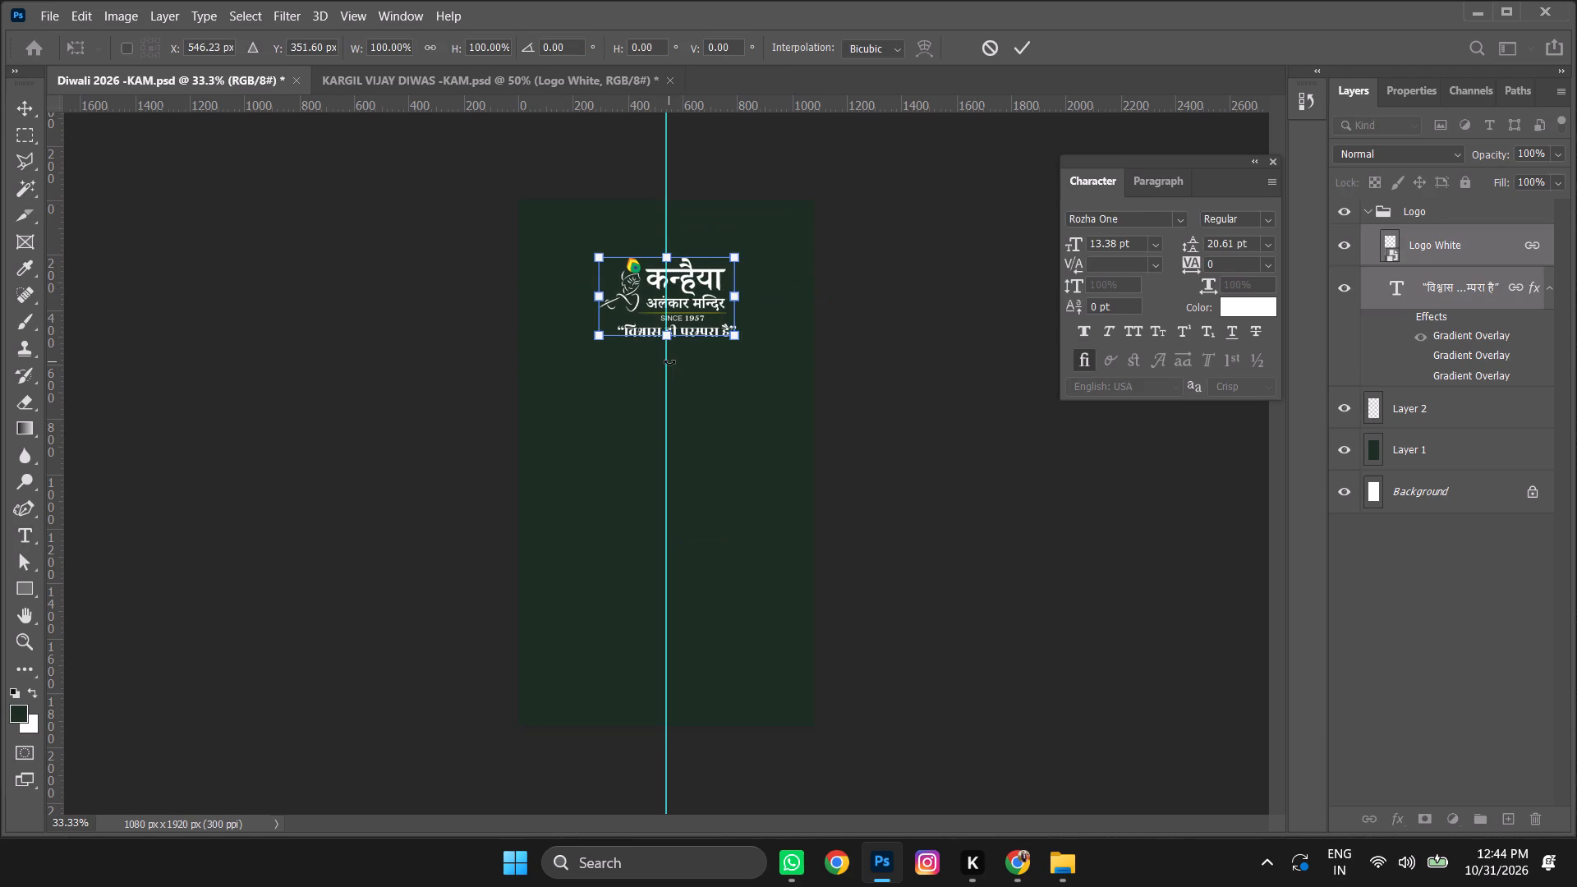
pyautogui.press('Left')
pyautogui.press('Return')
pyautogui.press('Left')
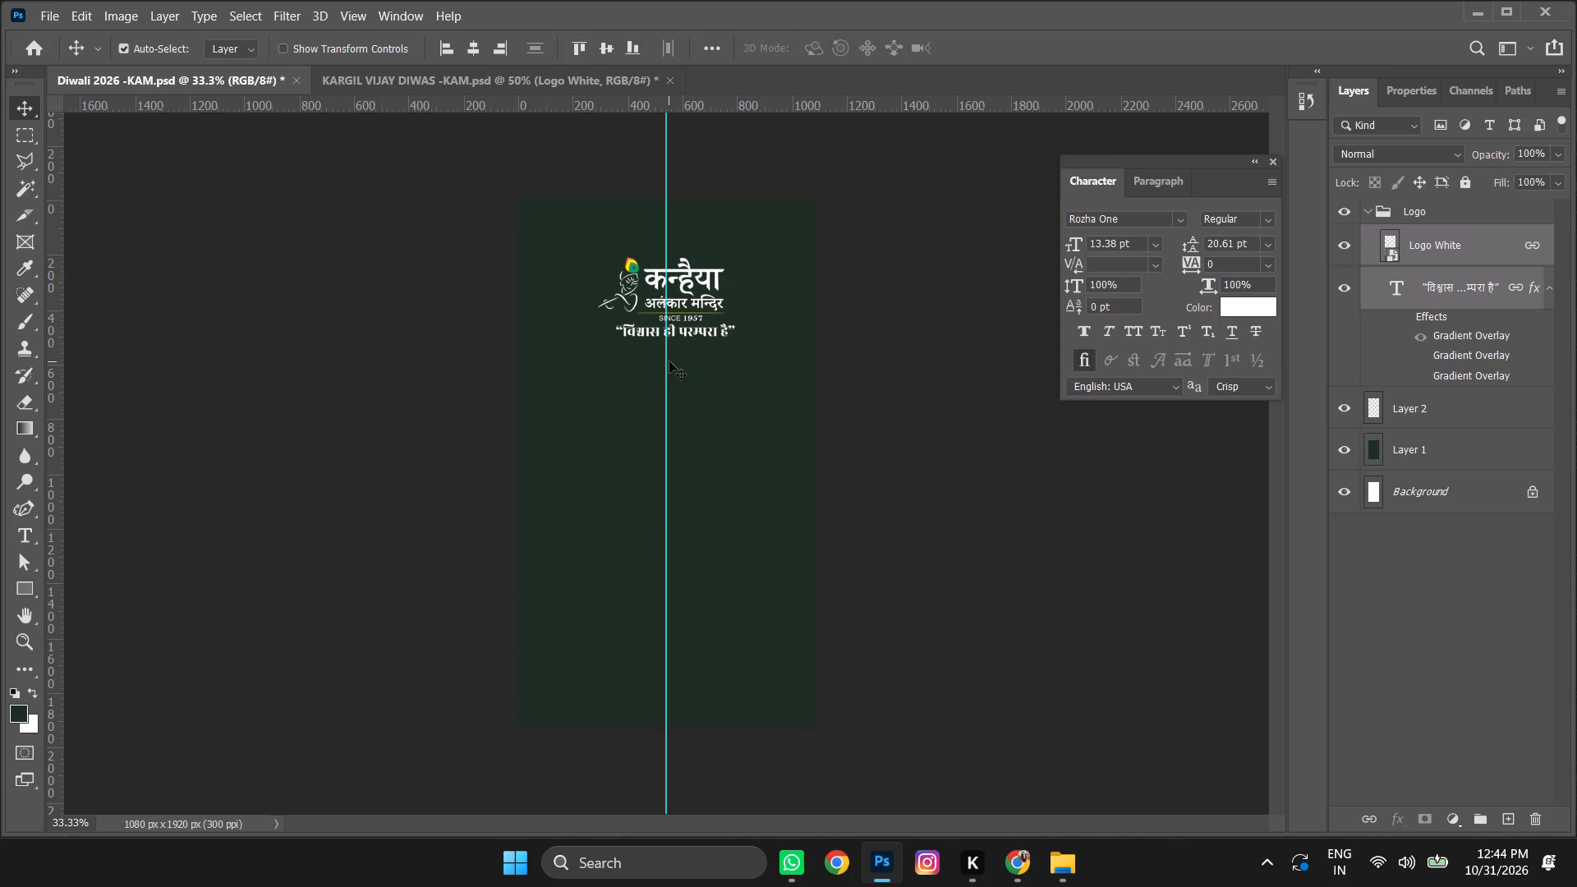
pyautogui.hotkey('shift', 'Up')
pyautogui.hotkey('shift', 'Up')
pyautogui.hotkey('shift', 'Up')
pyautogui.hotkey('shift', 'Up')
pyautogui.hotkey('shift', 'Up')
pyautogui.hotkey('shift', 'Up')
pyautogui.hotkey('shift', 'Up')
pyautogui.hotkey('shift', 'Up')
pyautogui.hotkey('shift', 'Up')
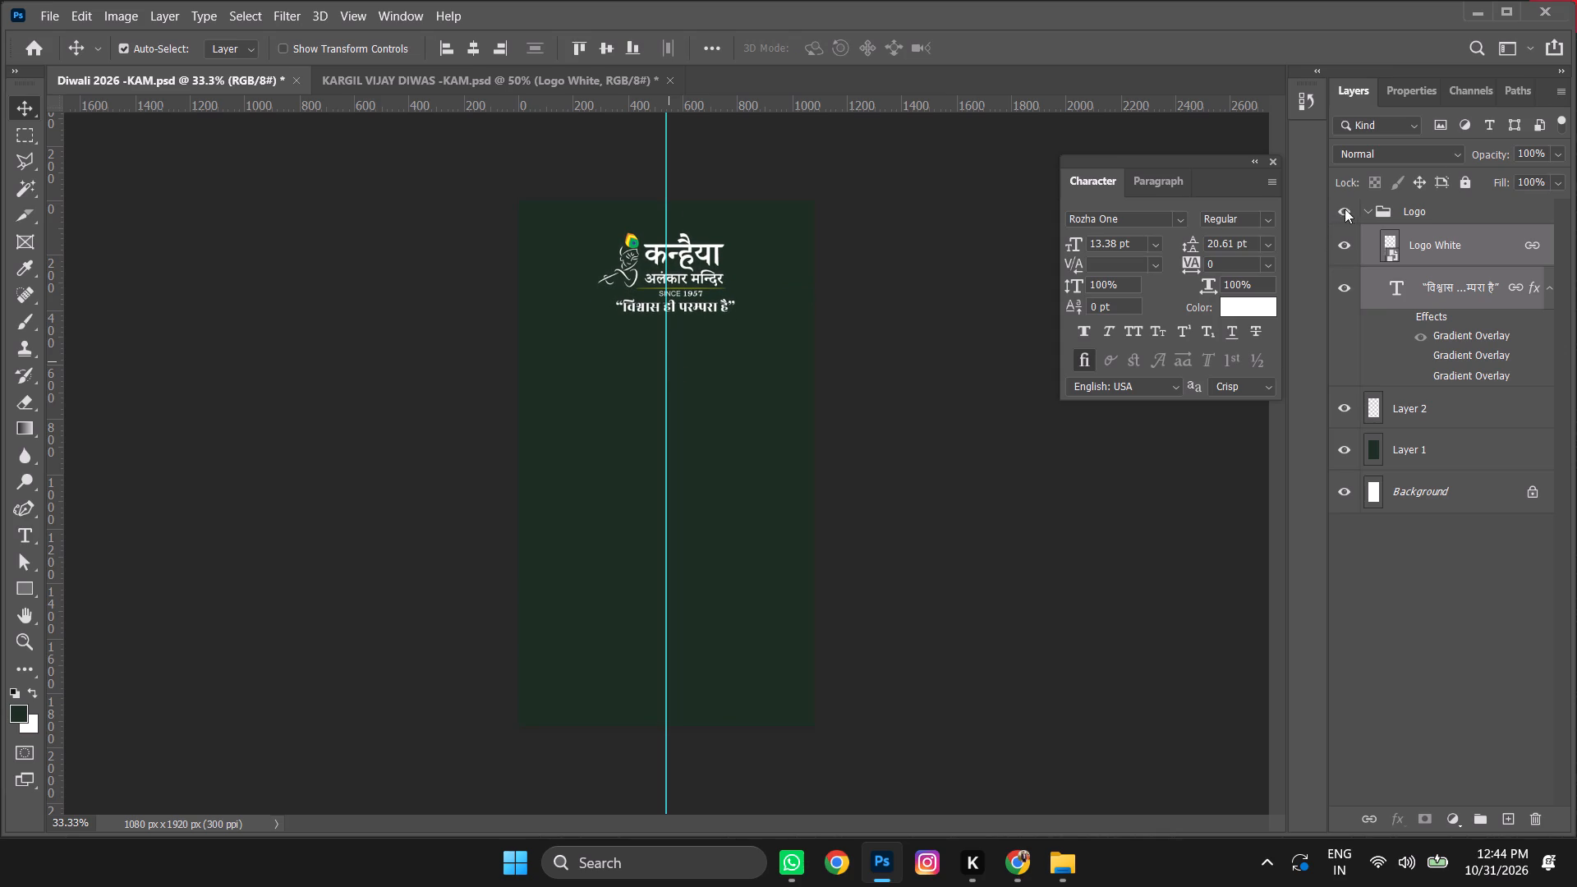
pyautogui.click(1367, 214)
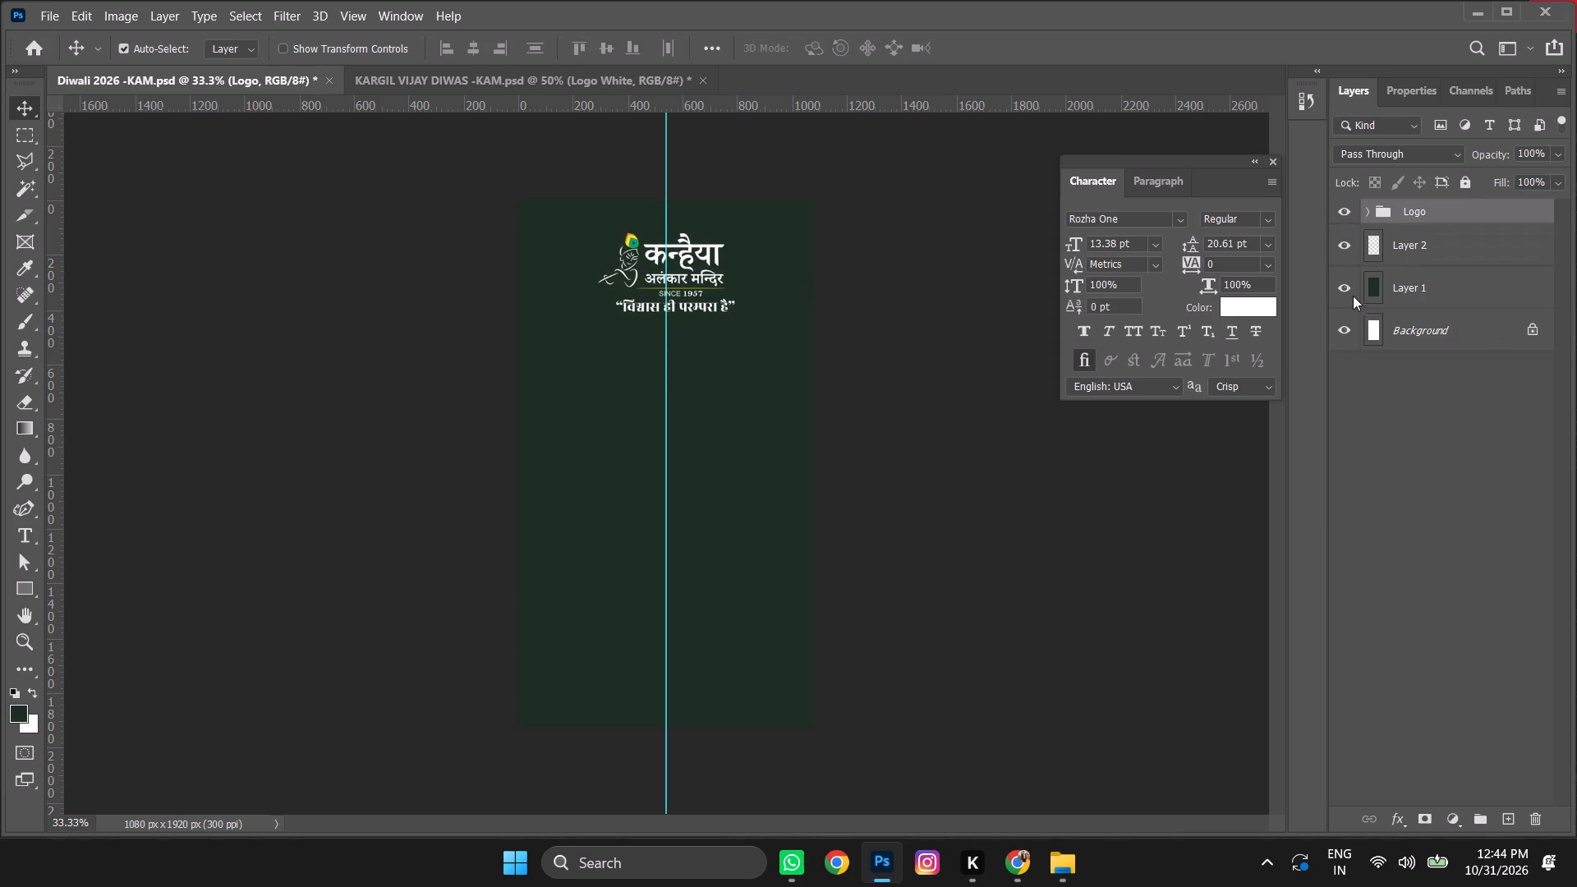
# Hide Layer 2, Layer 1 and Background, and quick-export the logo as a transparent PNG named Diwali 2026 -KAM in the Diwali 2026 Video- KAM folder.
pyautogui.moveTo(1345, 241); pyautogui.dragTo(1360, 332)
pyautogui.click(1342, 284)
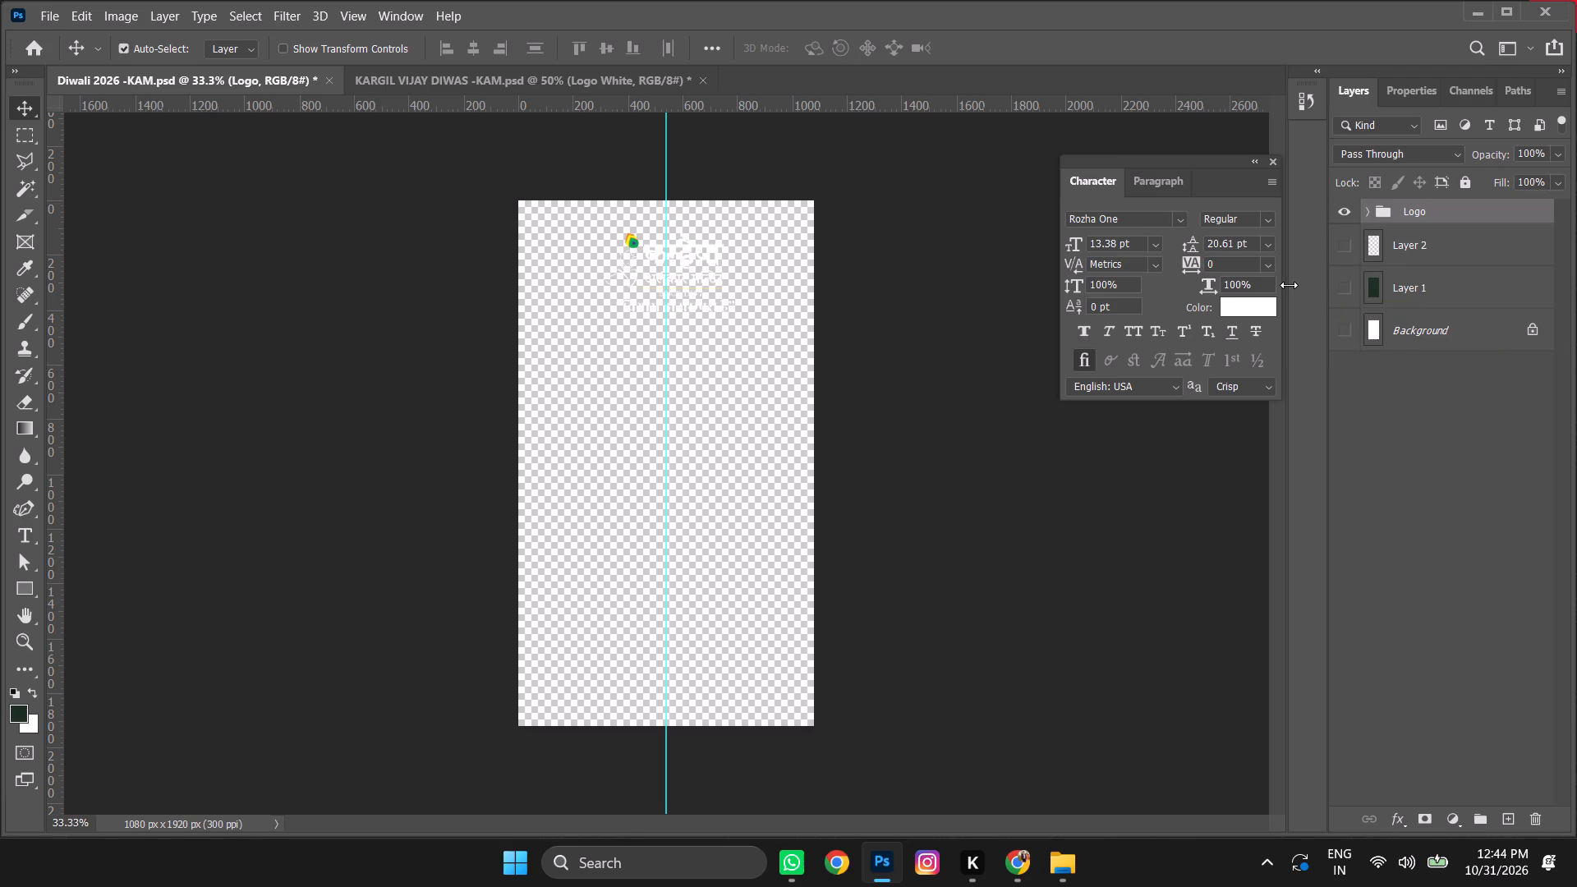
pyautogui.click(44, 11)
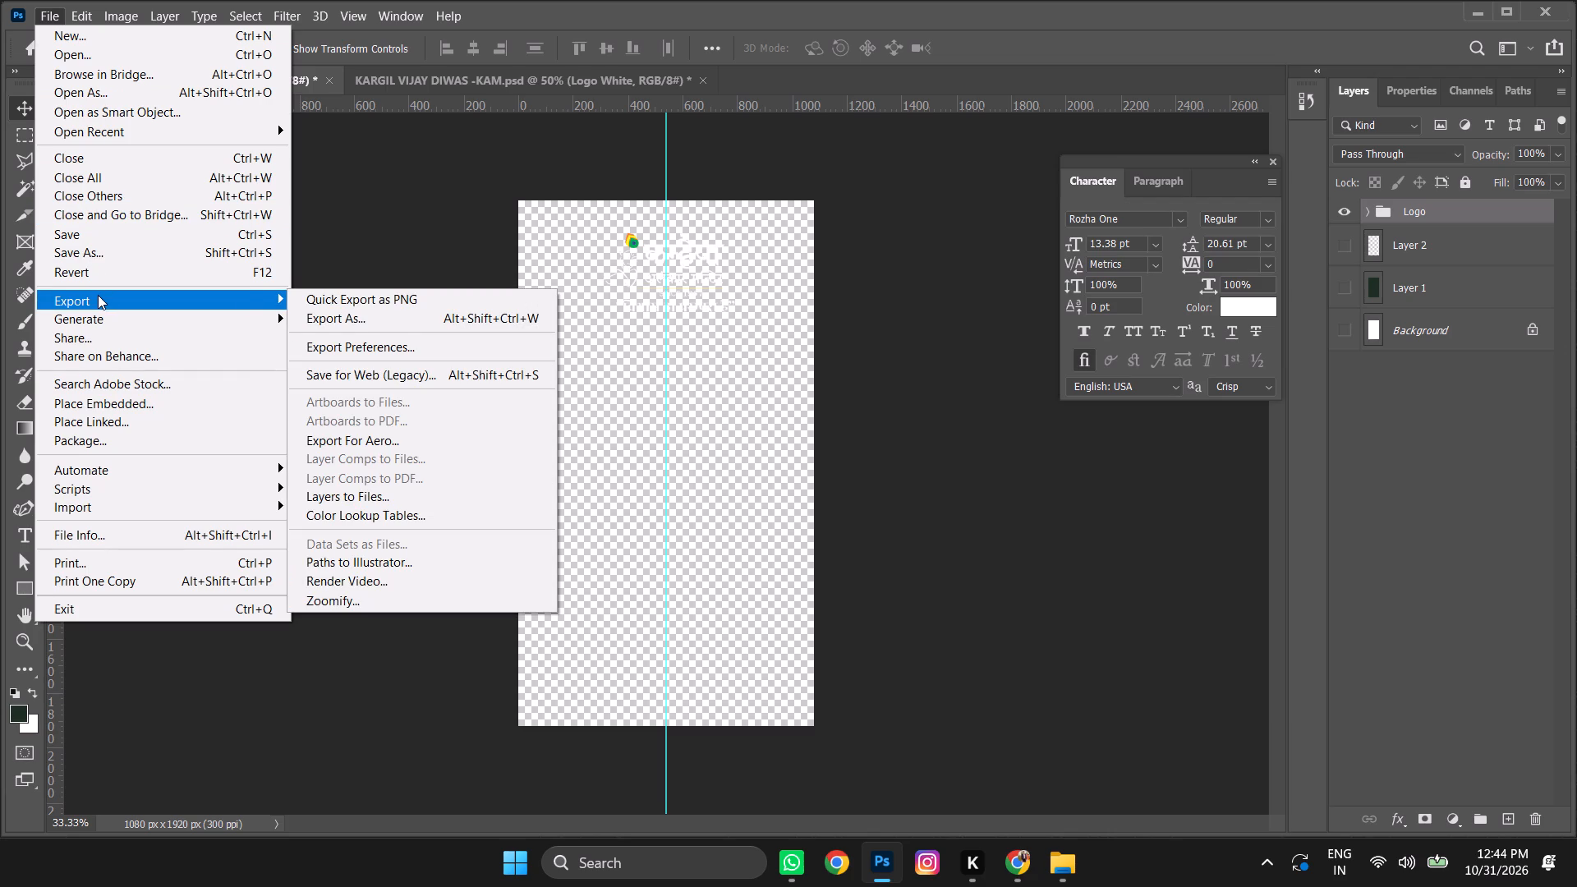
pyautogui.click(403, 290)
pyautogui.click(388, 303)
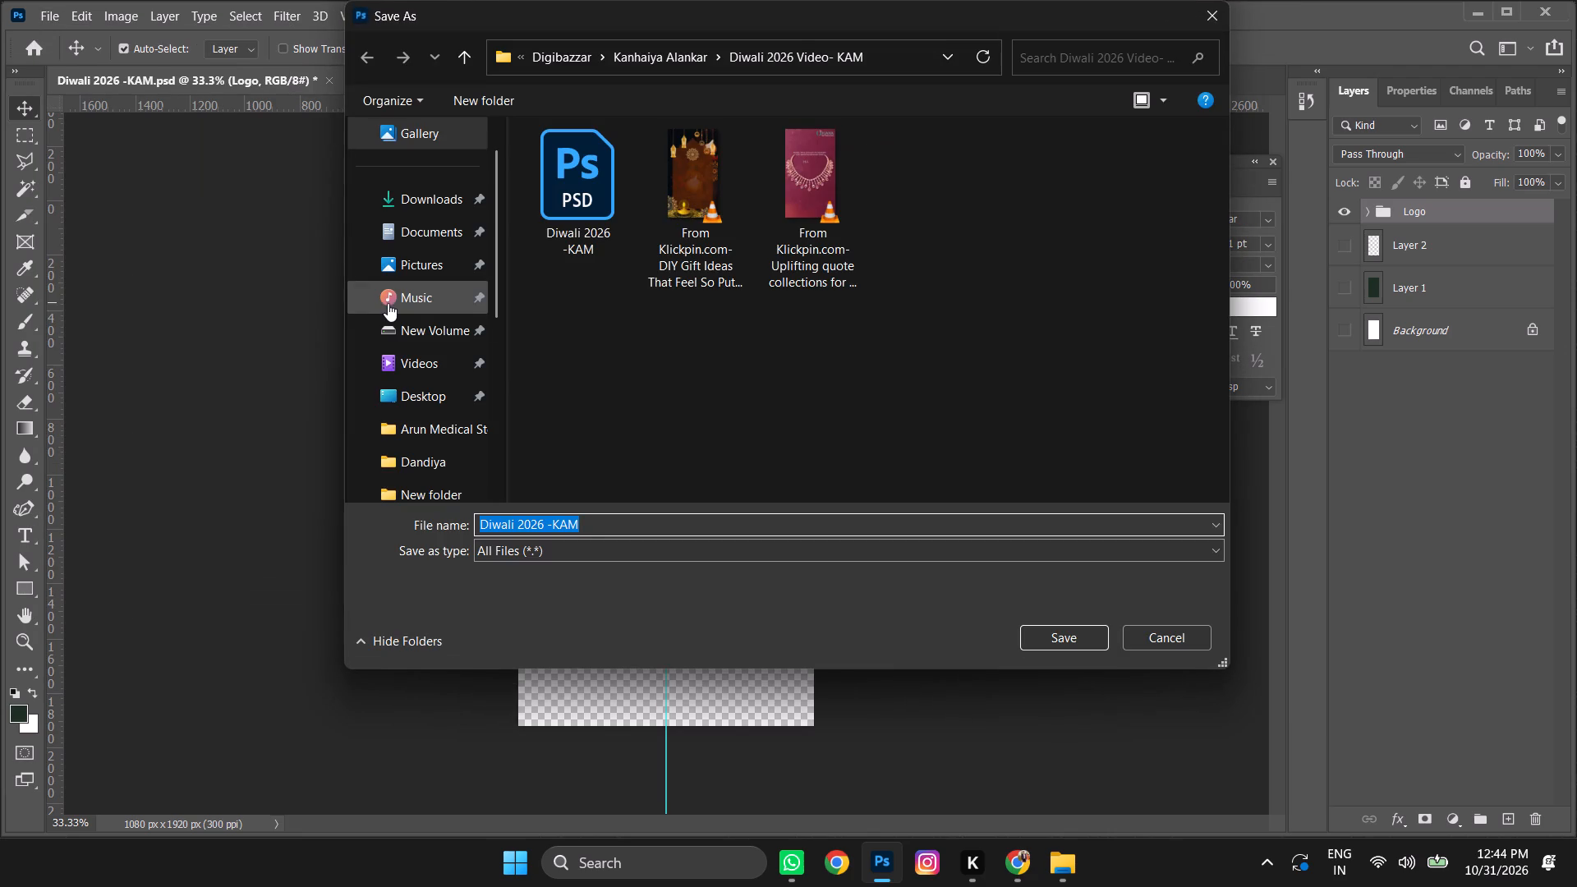
pyautogui.press('Return')
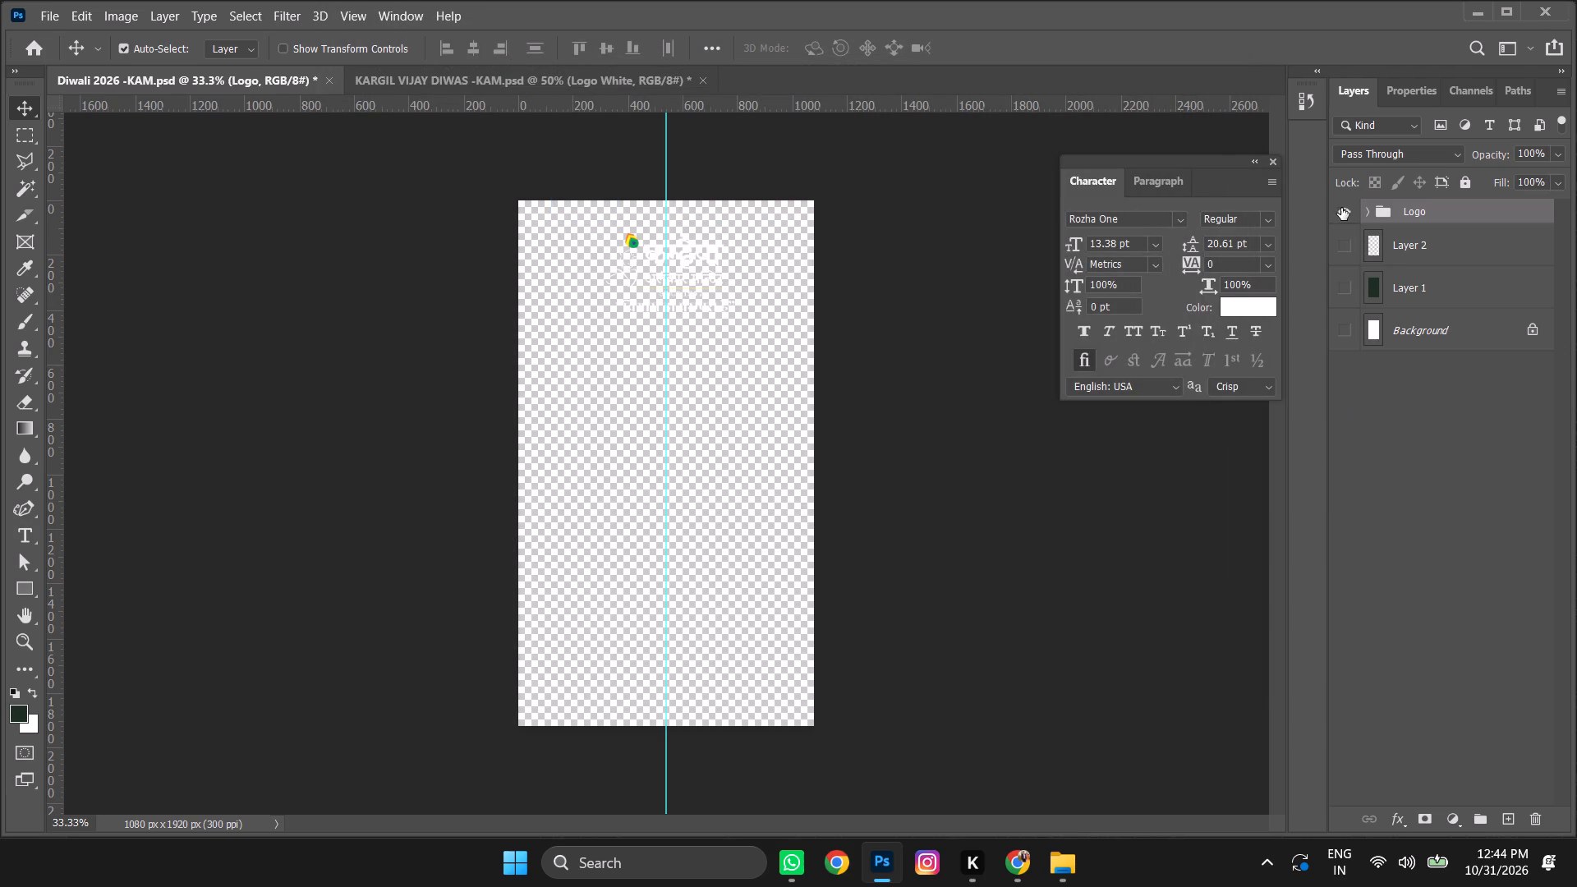
# Hide the Logo group and show the dark green Layer 1 again.
pyautogui.click(1342, 208)
pyautogui.click(1342, 289)
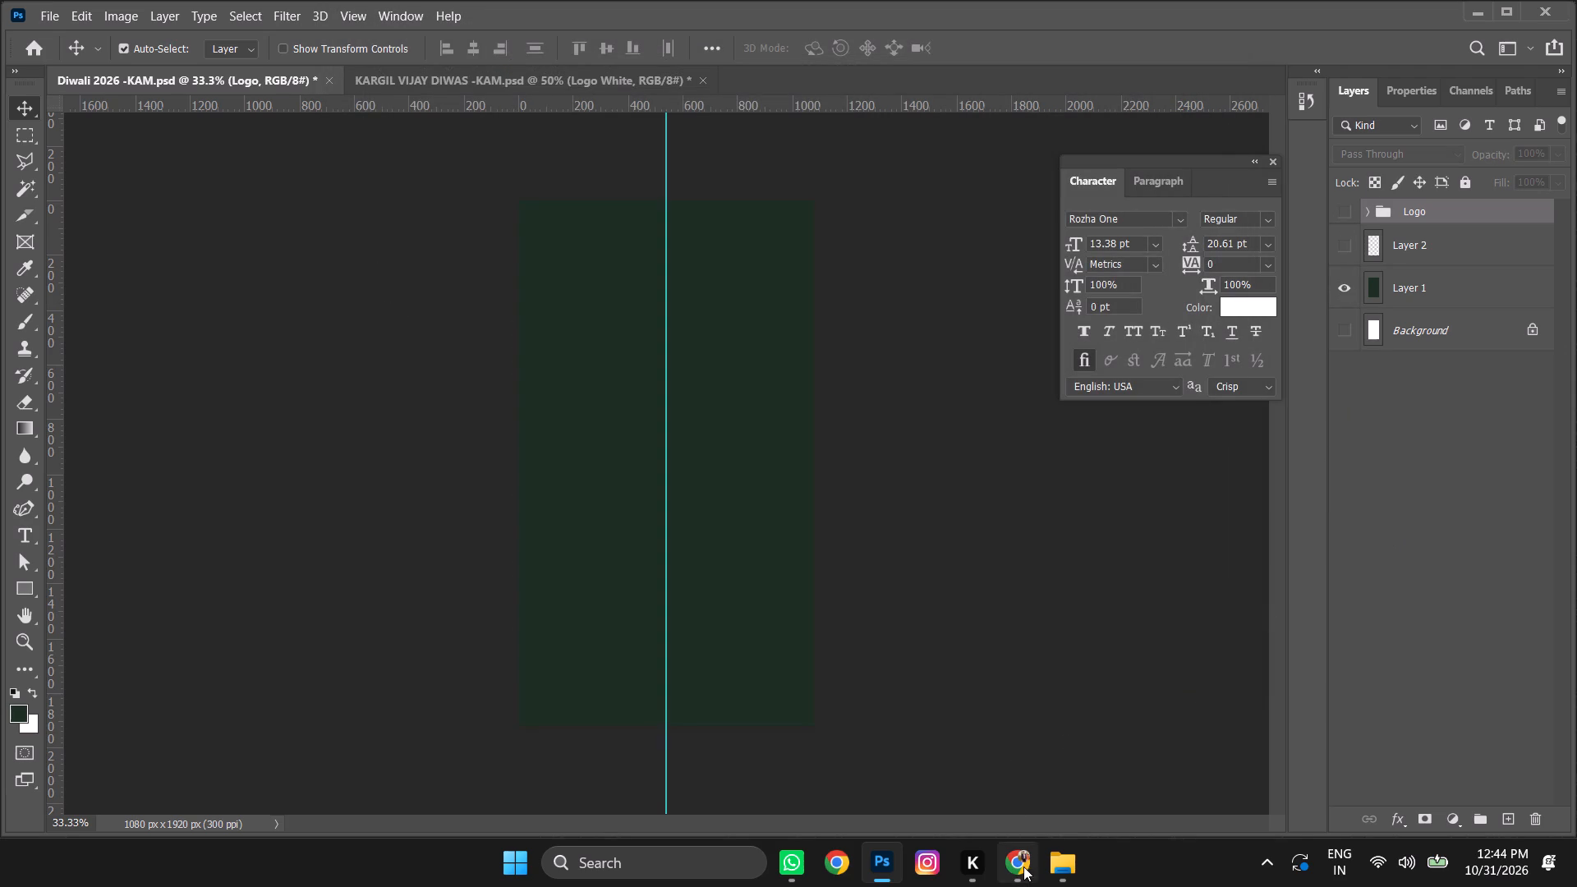
# Close KARGIL VIJAY DIWAS -KAM.psd without saving its changes.
pyautogui.click(1061, 862)
pyautogui.click(516, 70)
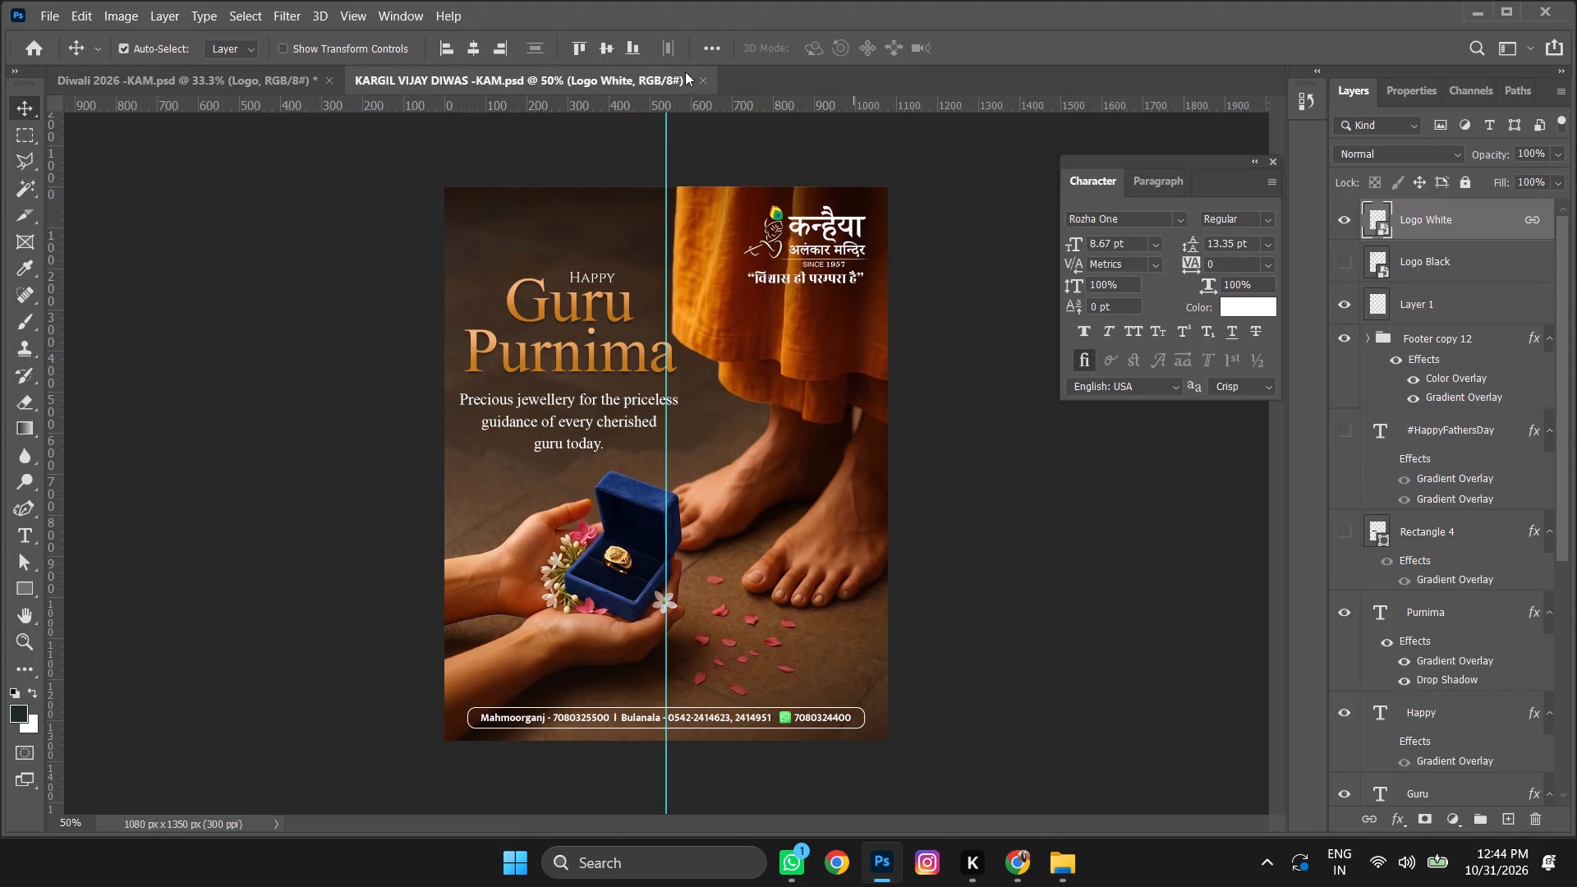
pyautogui.click(703, 85)
pyautogui.click(833, 335)
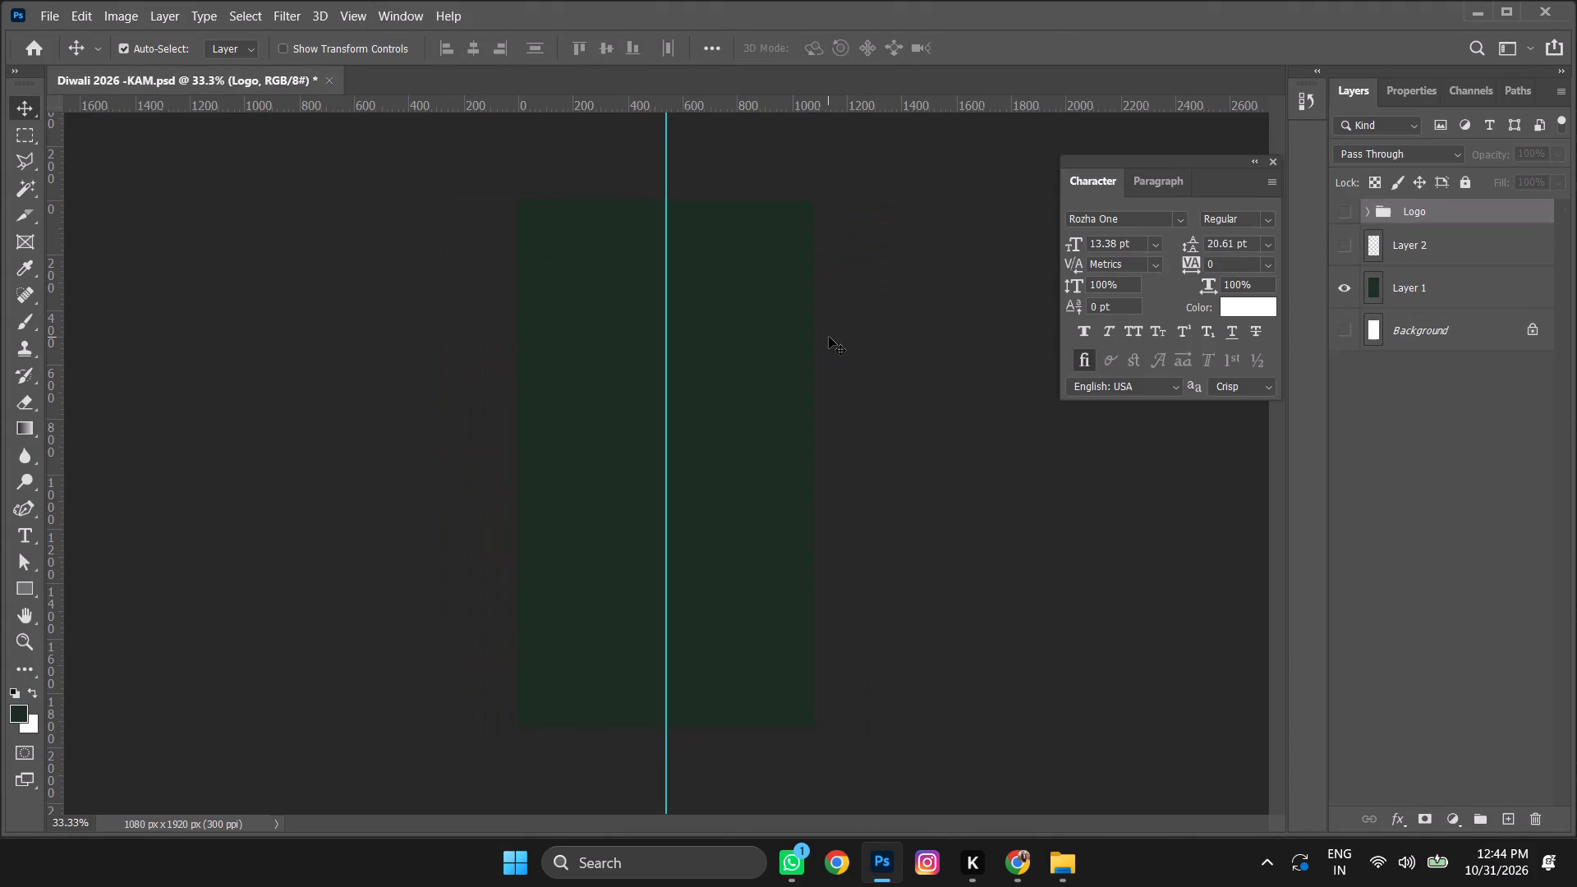
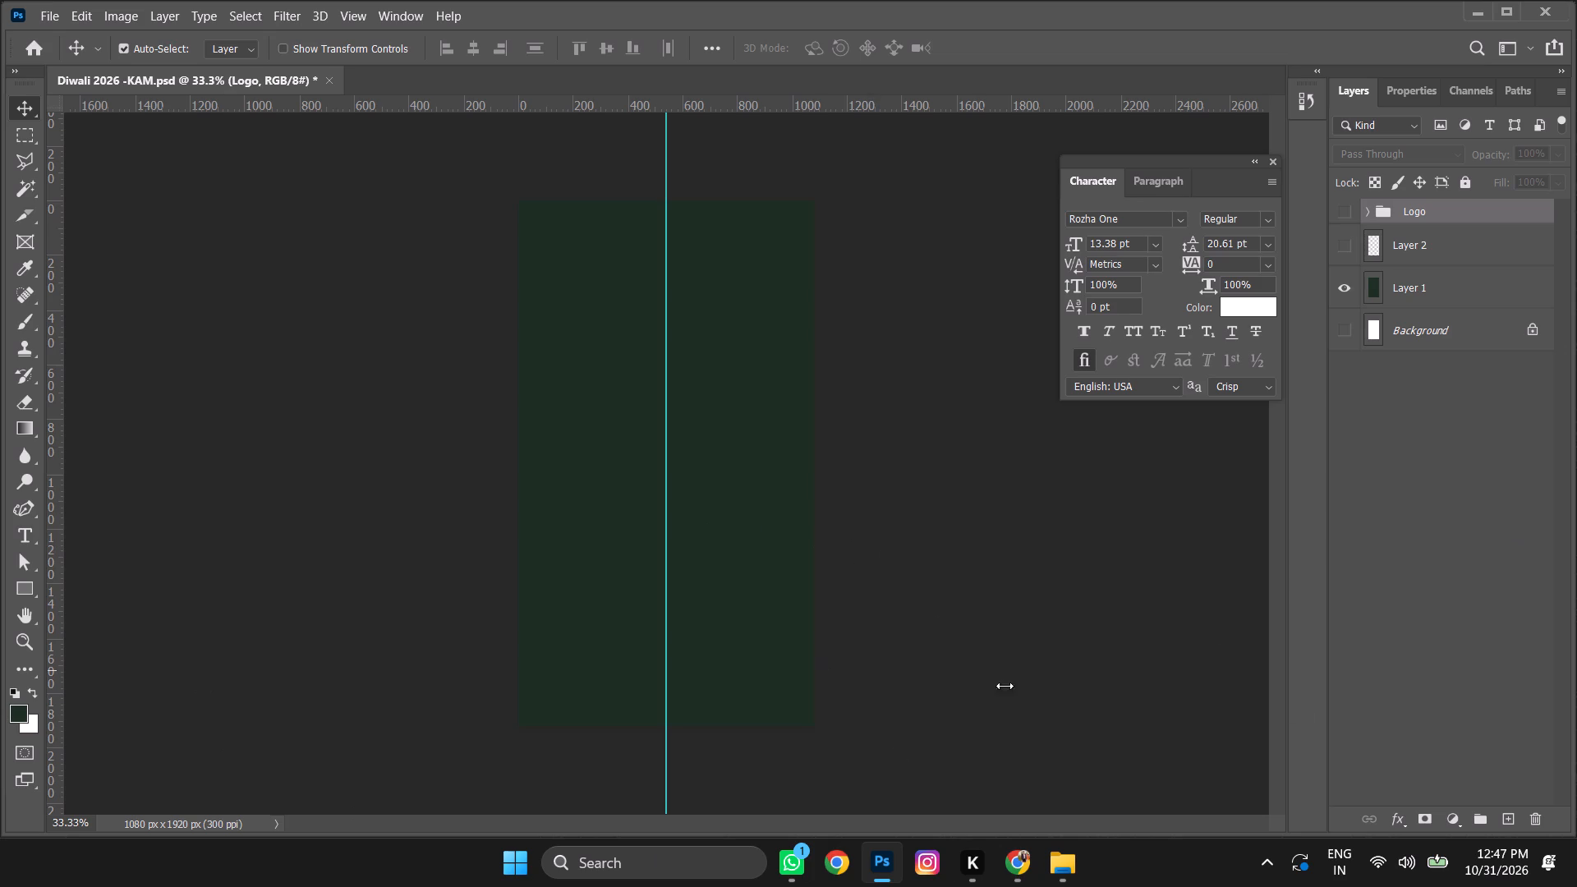
# In File Explorer, open the Diwali 2026 Video- KAM folder and watch the Klickpin DIY Gift Ideas reference video.
pyautogui.click(1066, 857)
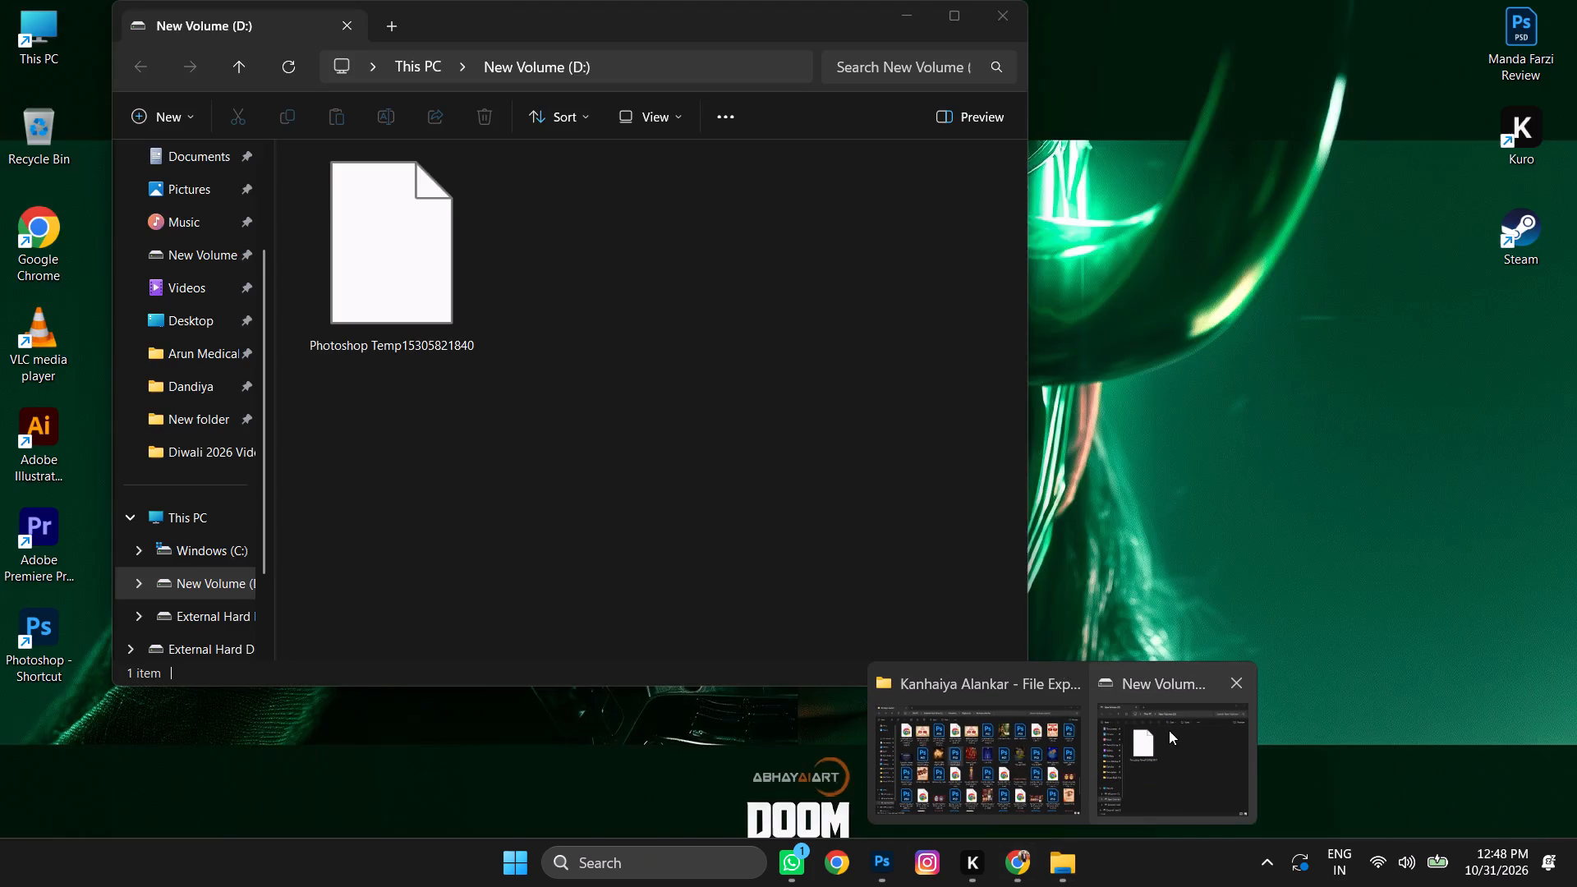
pyautogui.click(1032, 725)
pyautogui.scroll(10, 761, 443)
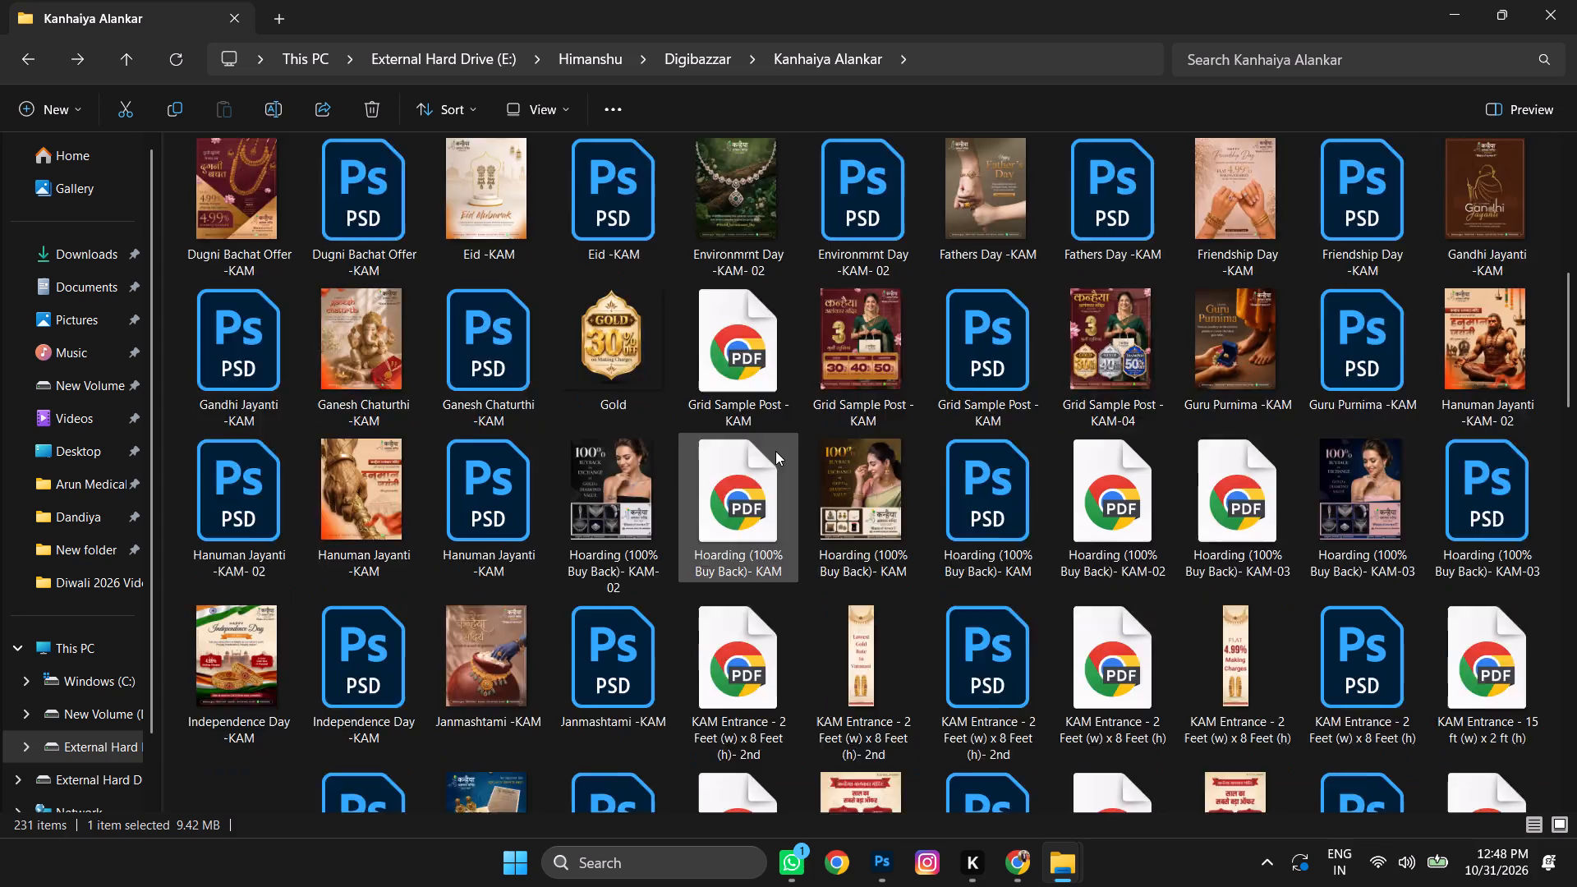
pyautogui.scroll(13, 775, 451)
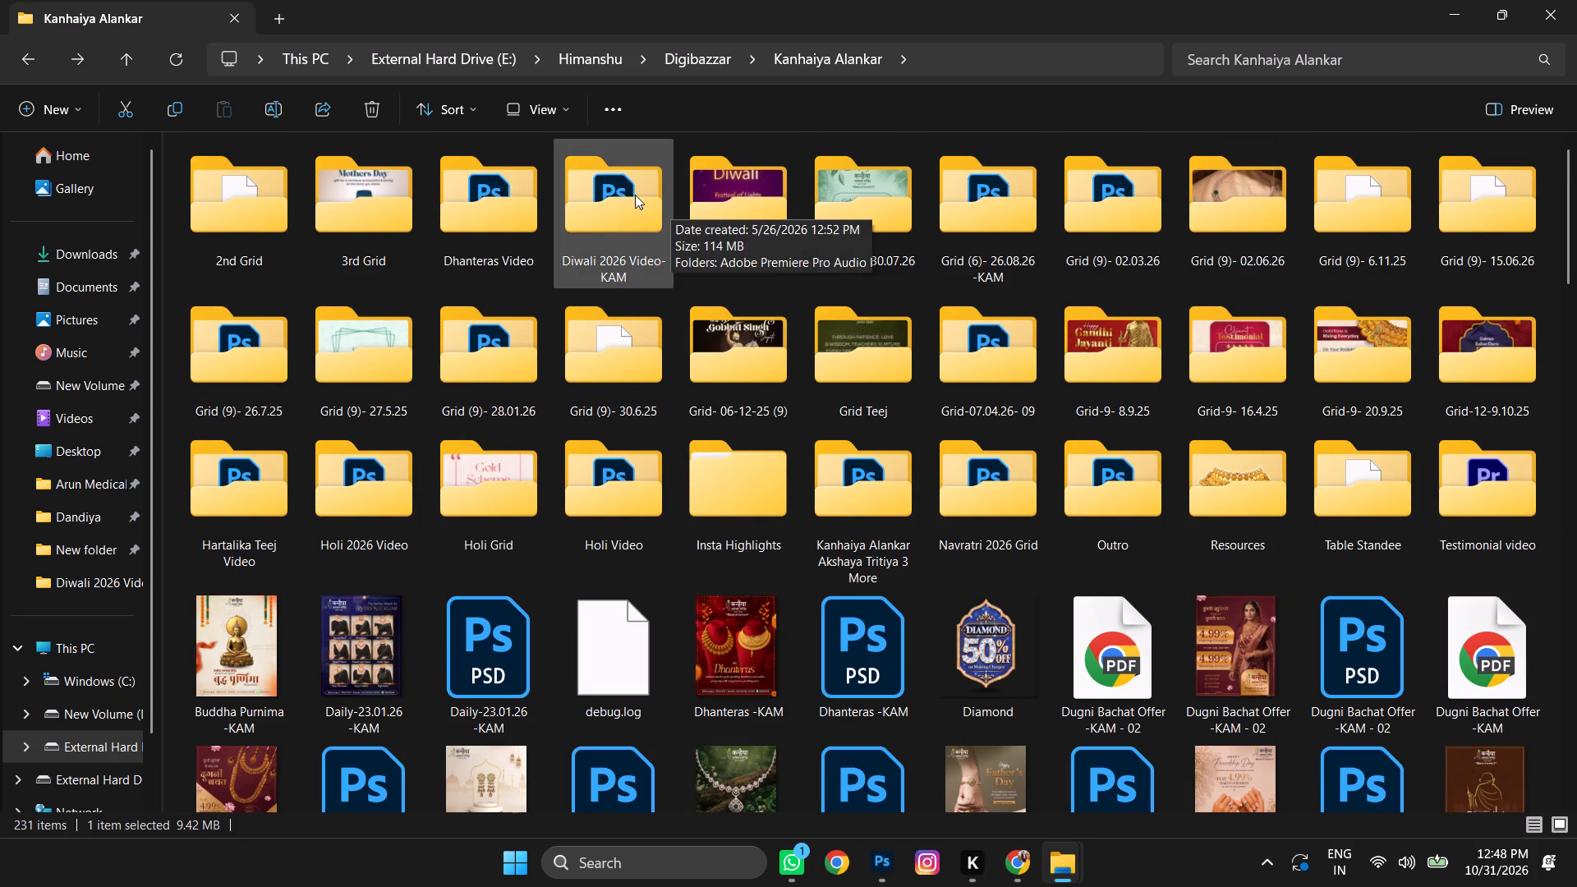
pyautogui.doubleClick(629, 194)
pyautogui.moveTo(563, 376); pyautogui.dragTo(549, 372)
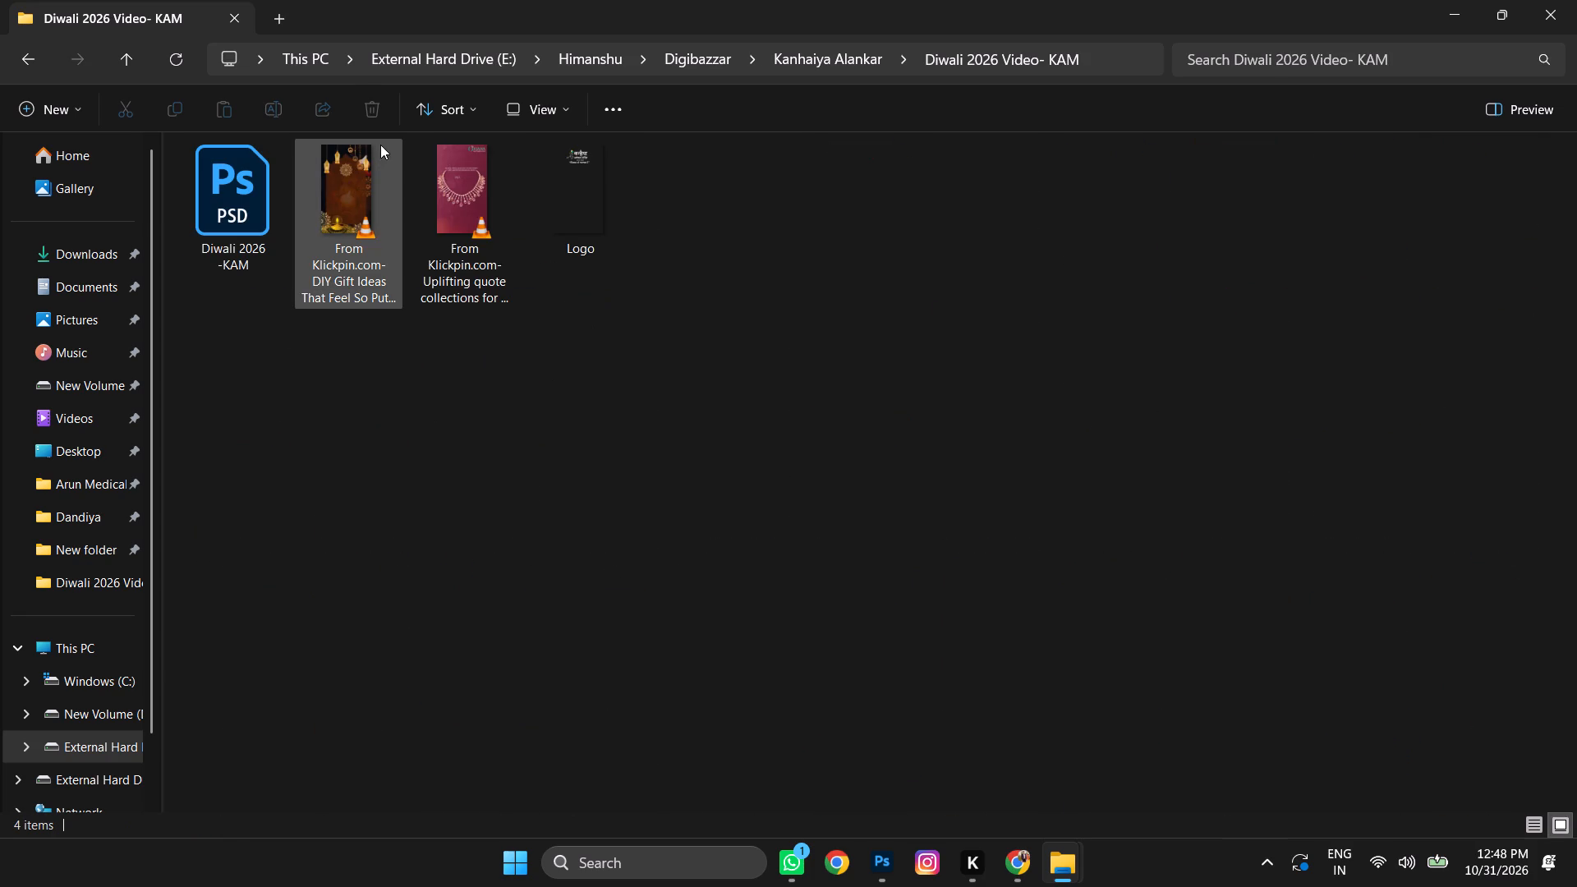
pyautogui.click(380, 145)
pyautogui.doubleClick(358, 172)
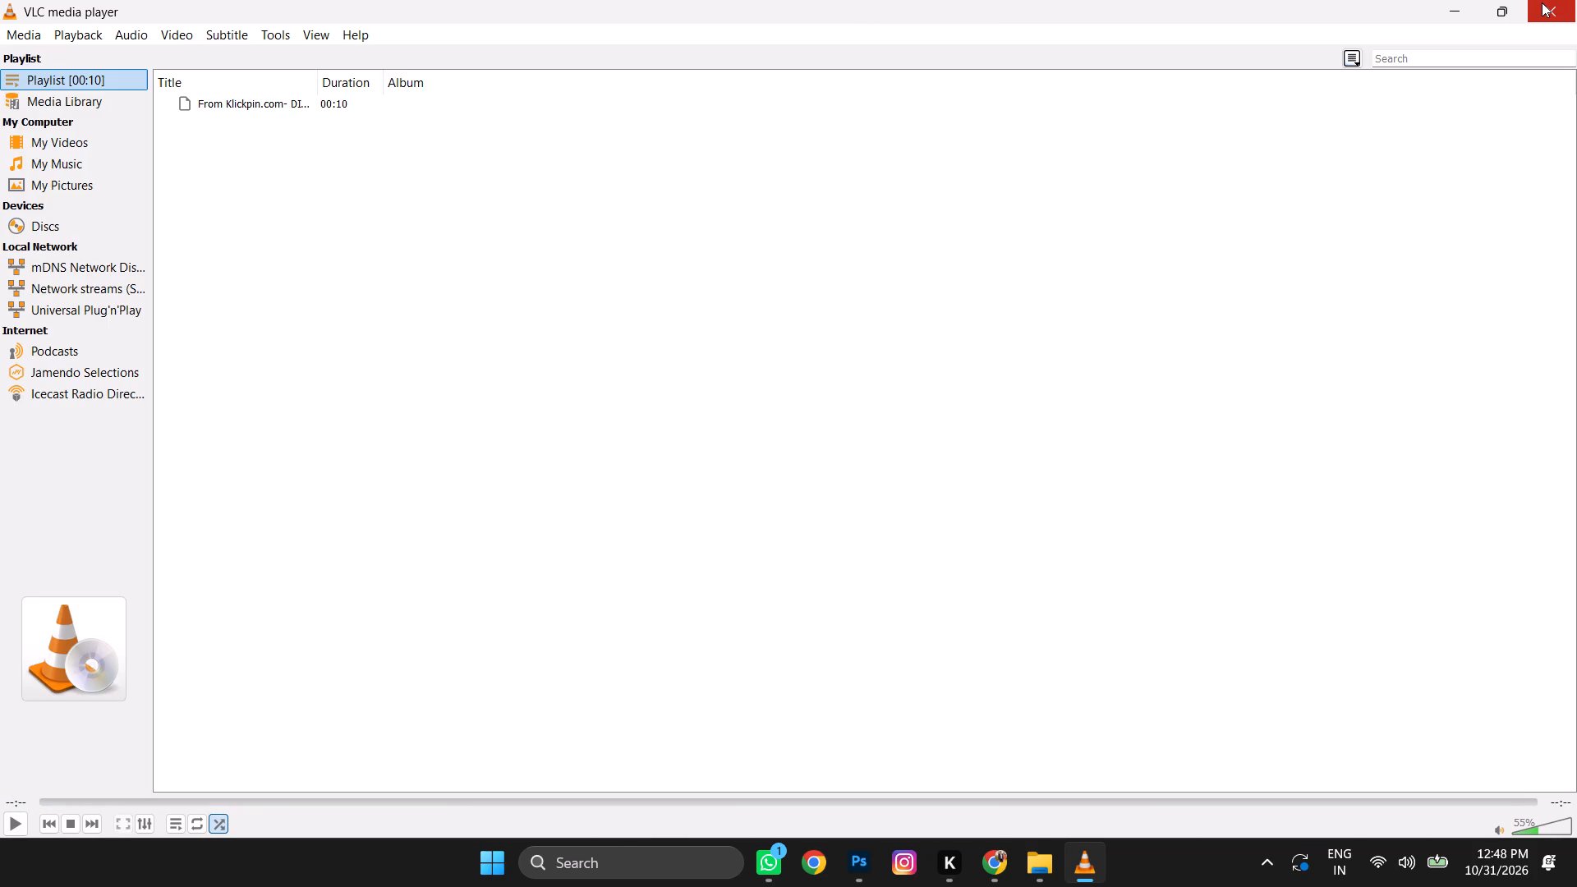
pyautogui.click(1461, 2)
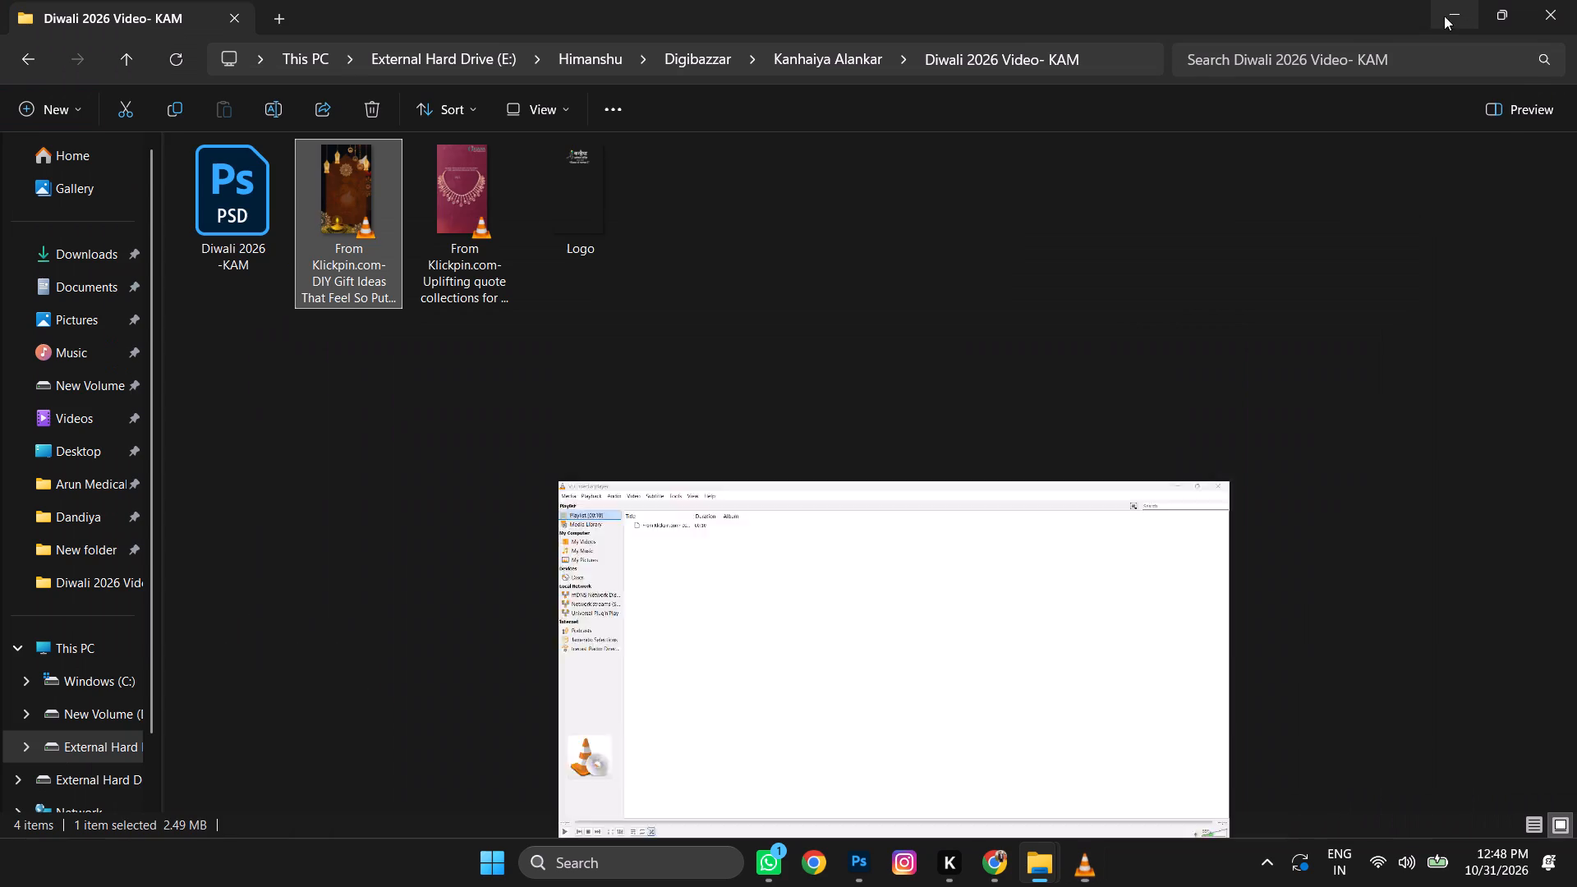
pyautogui.moveTo(1039, 526); pyautogui.dragTo(1032, 549)
# In Chrome, play the Oriana Deepavali Offerings video on Pinterest and pause it on the Happy Deepavali necklace scene.
pyautogui.click(1009, 862)
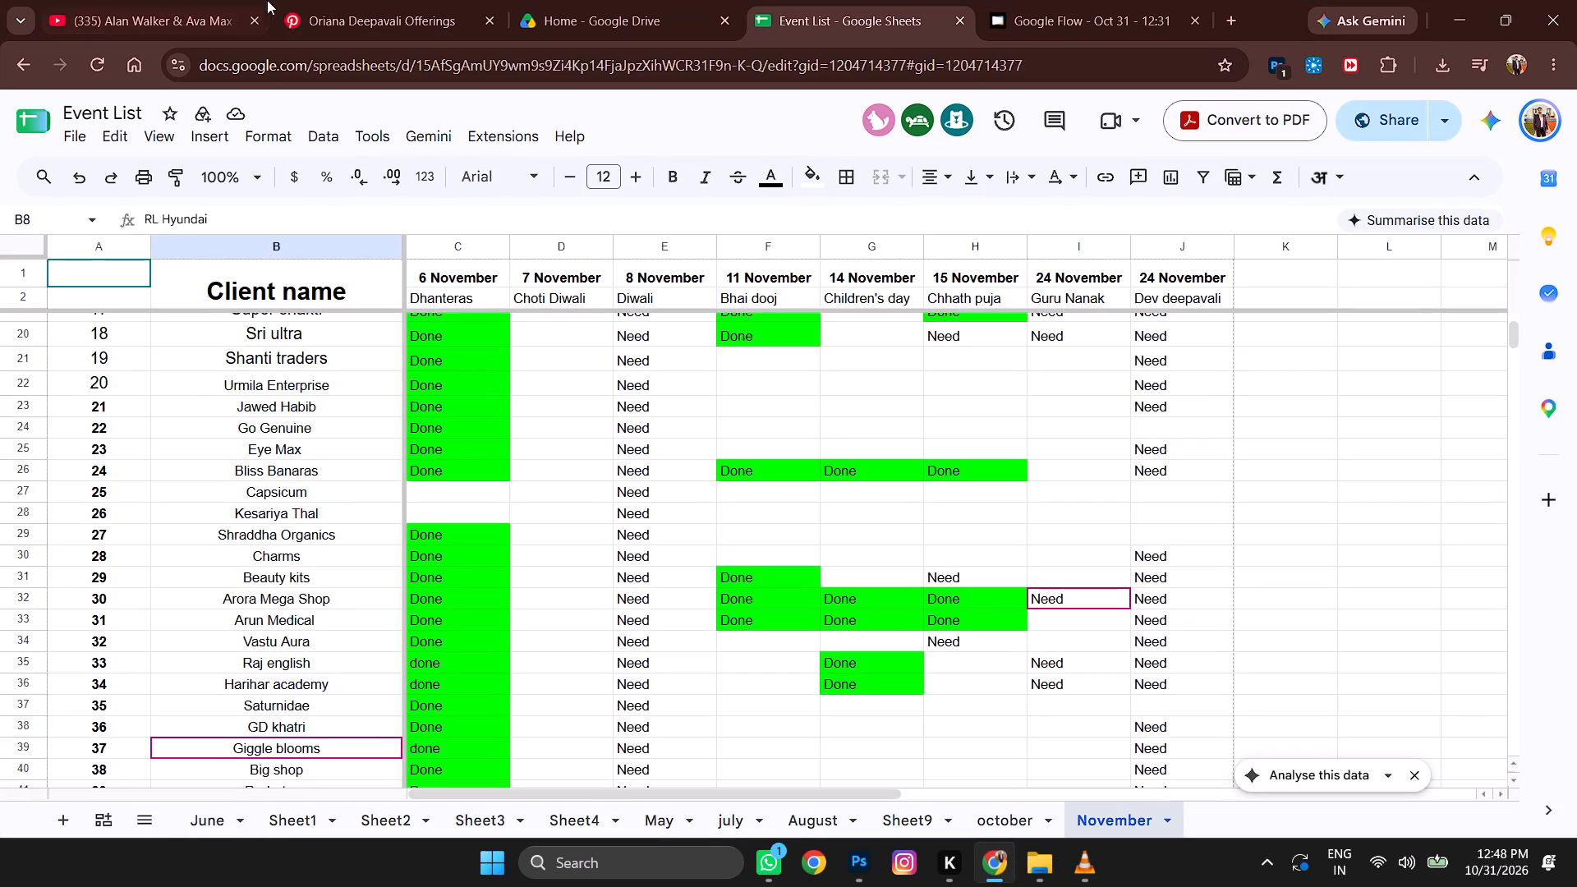
pyautogui.click(374, 24)
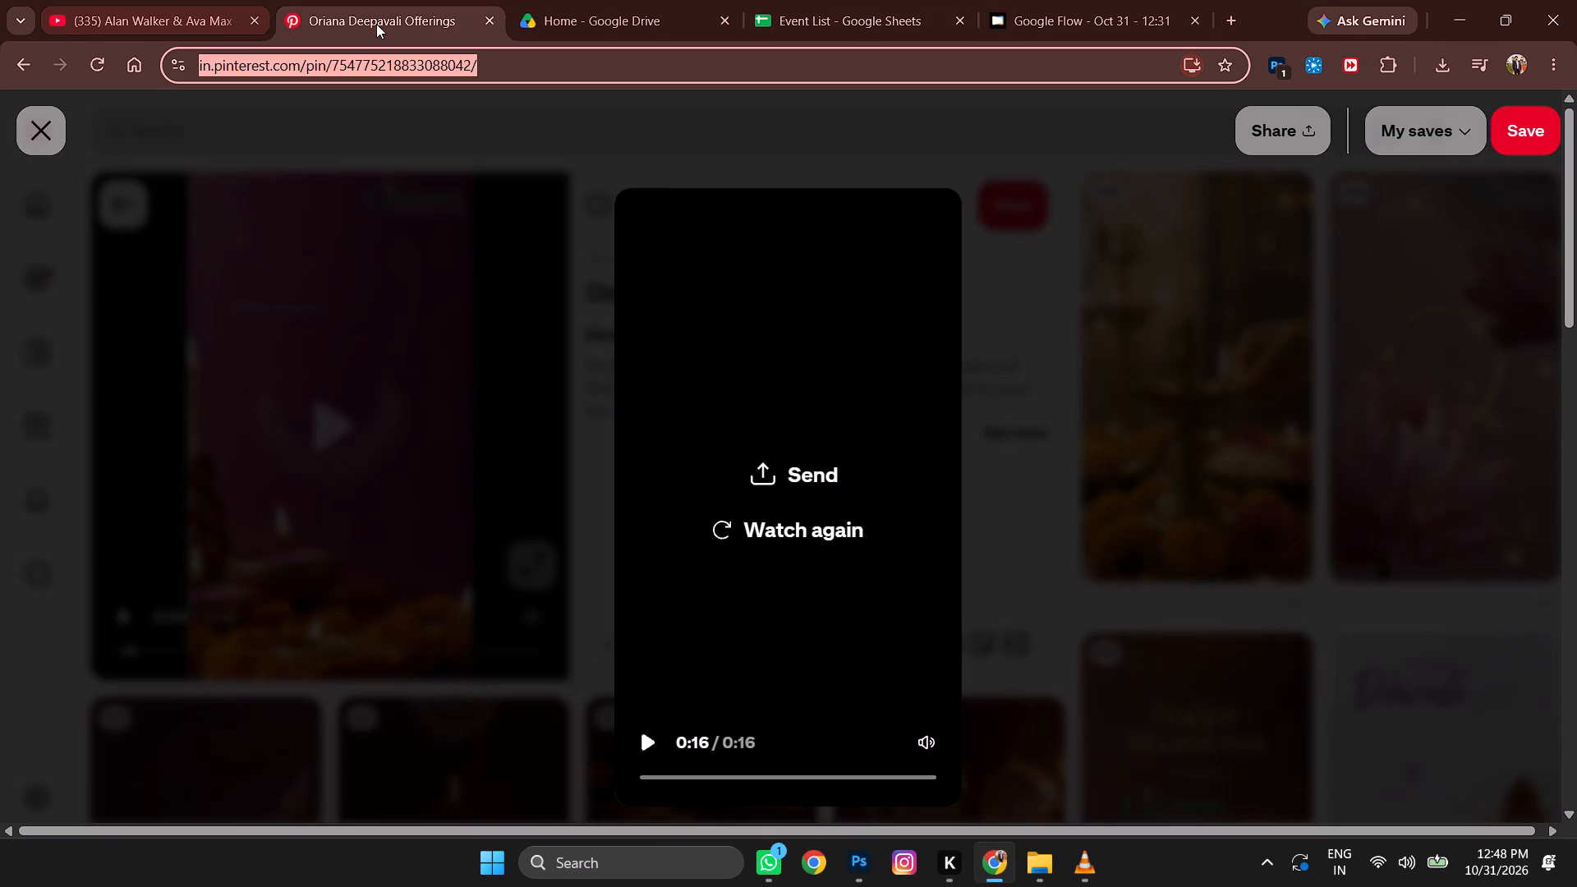
pyautogui.click(1069, 306)
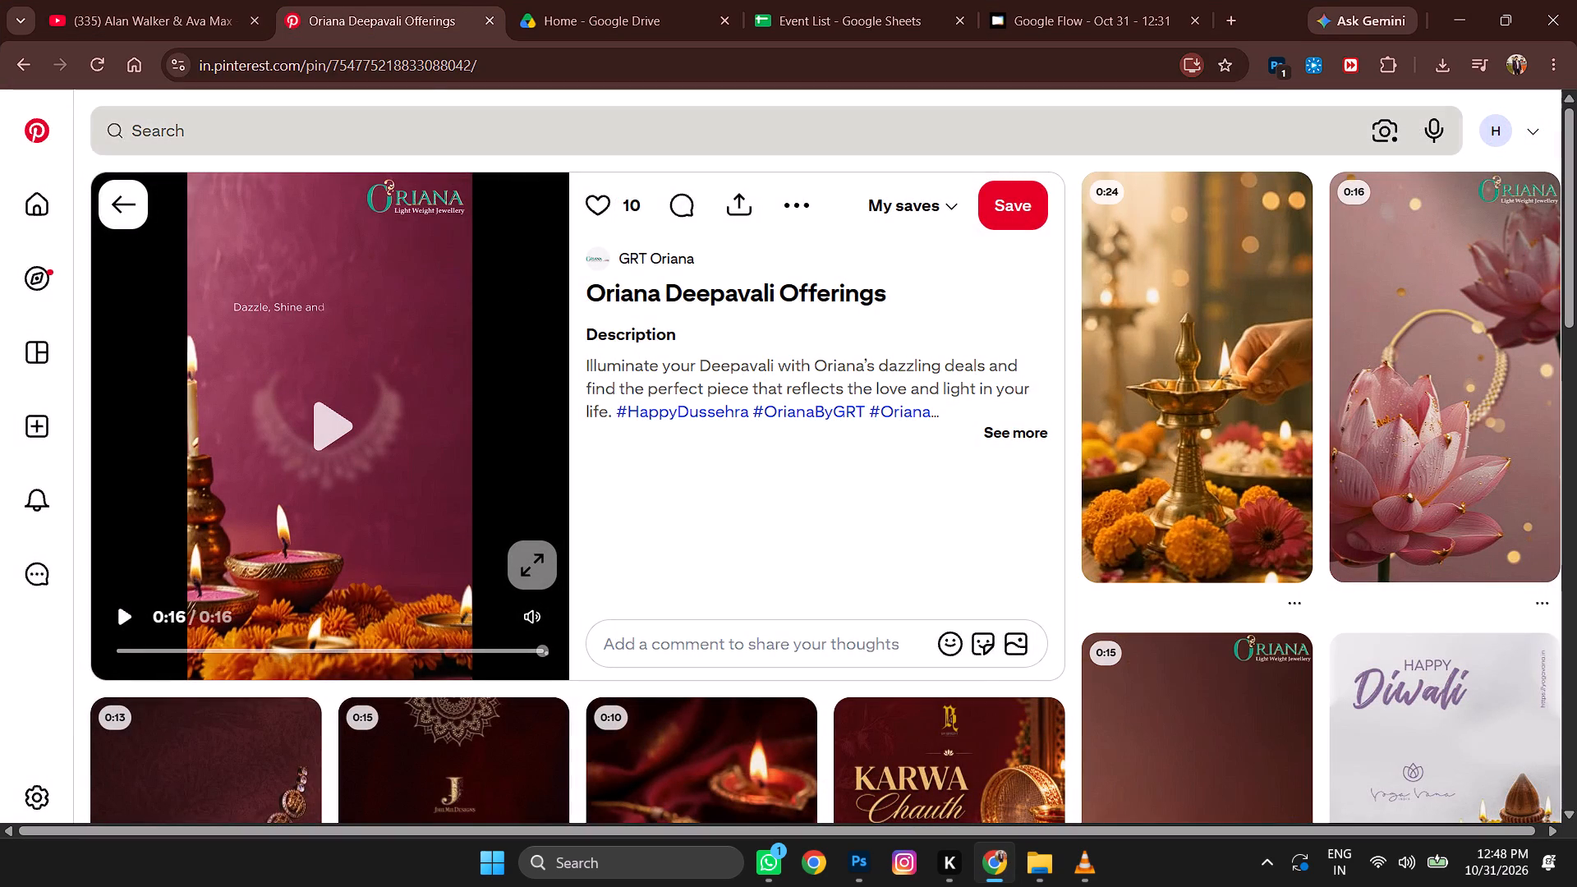
pyautogui.click(317, 423)
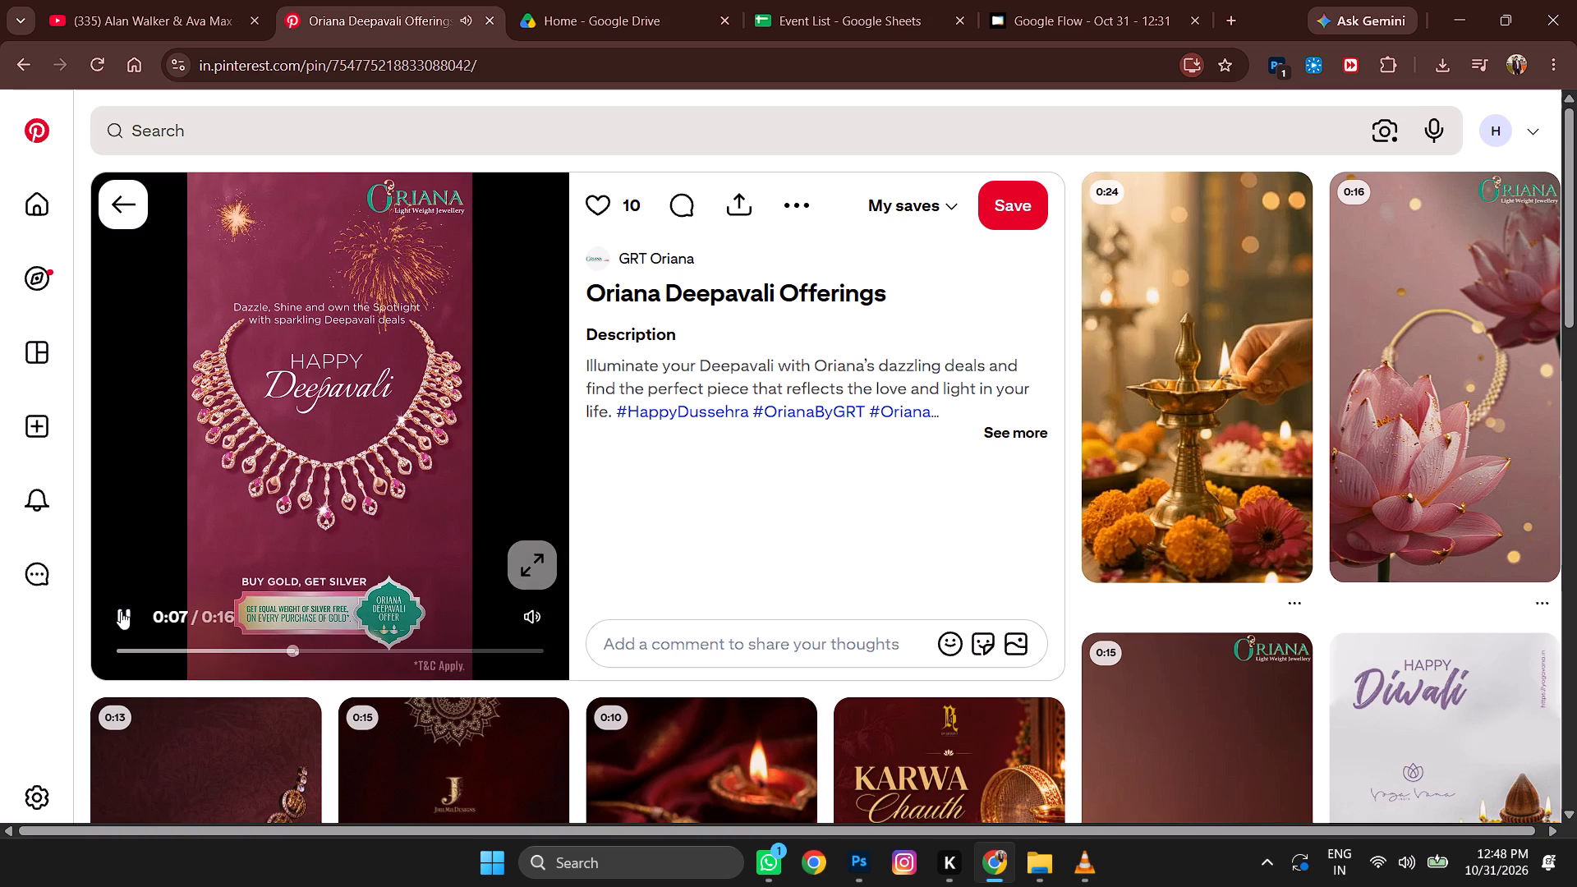
pyautogui.click(121, 611)
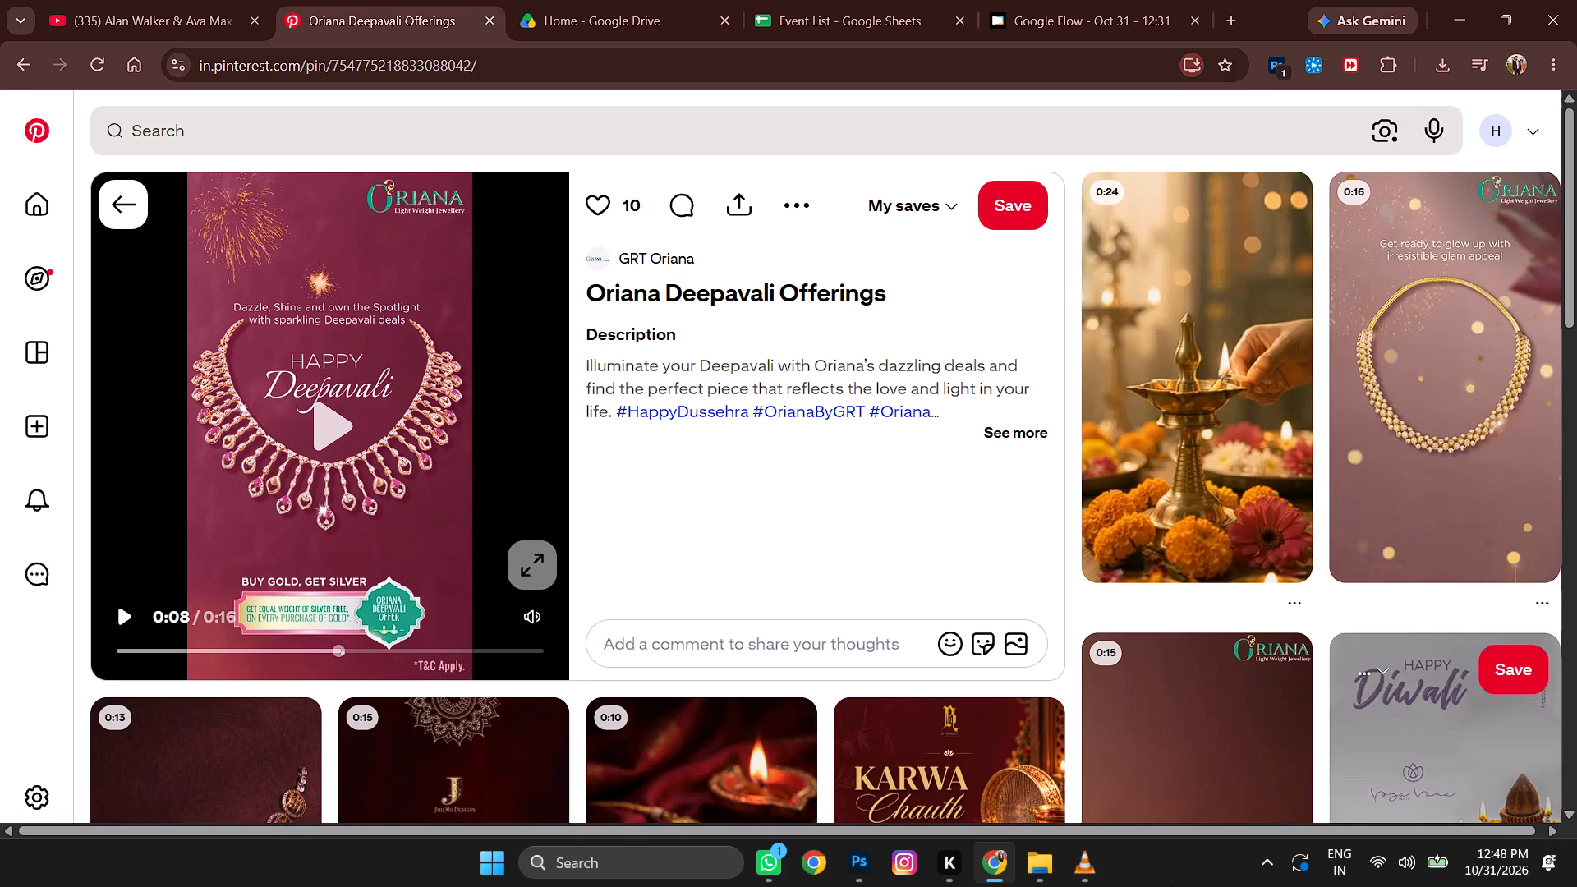
# Return to Photoshop and delete the dark green background layer from Diwali 2026 -KAM.psd.
pyautogui.click(850, 862)
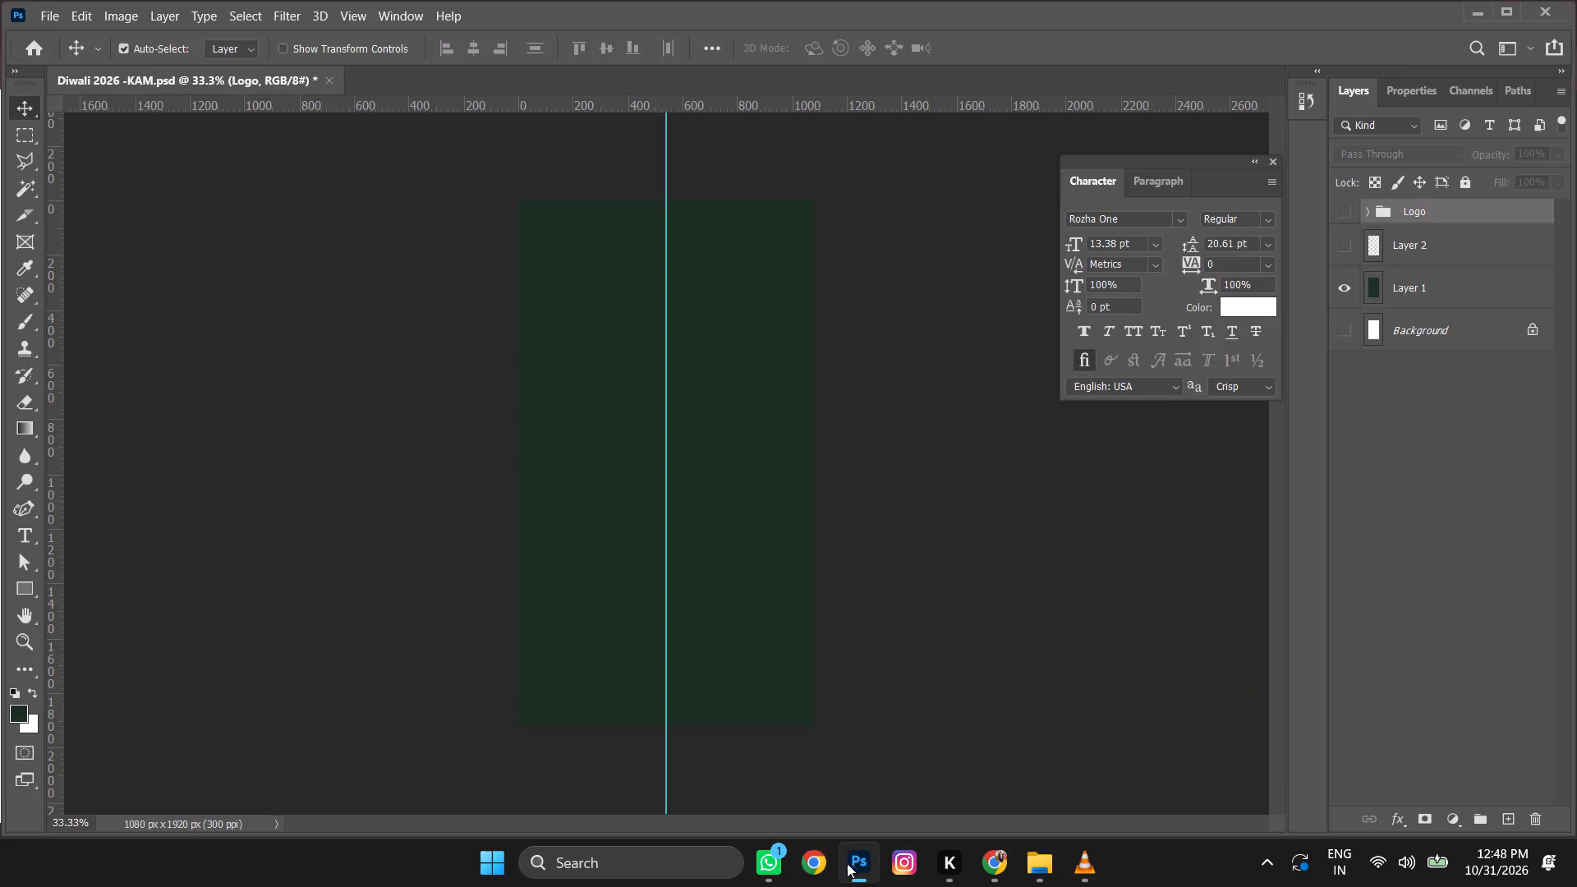
pyautogui.click(740, 474)
pyautogui.press('Delete')
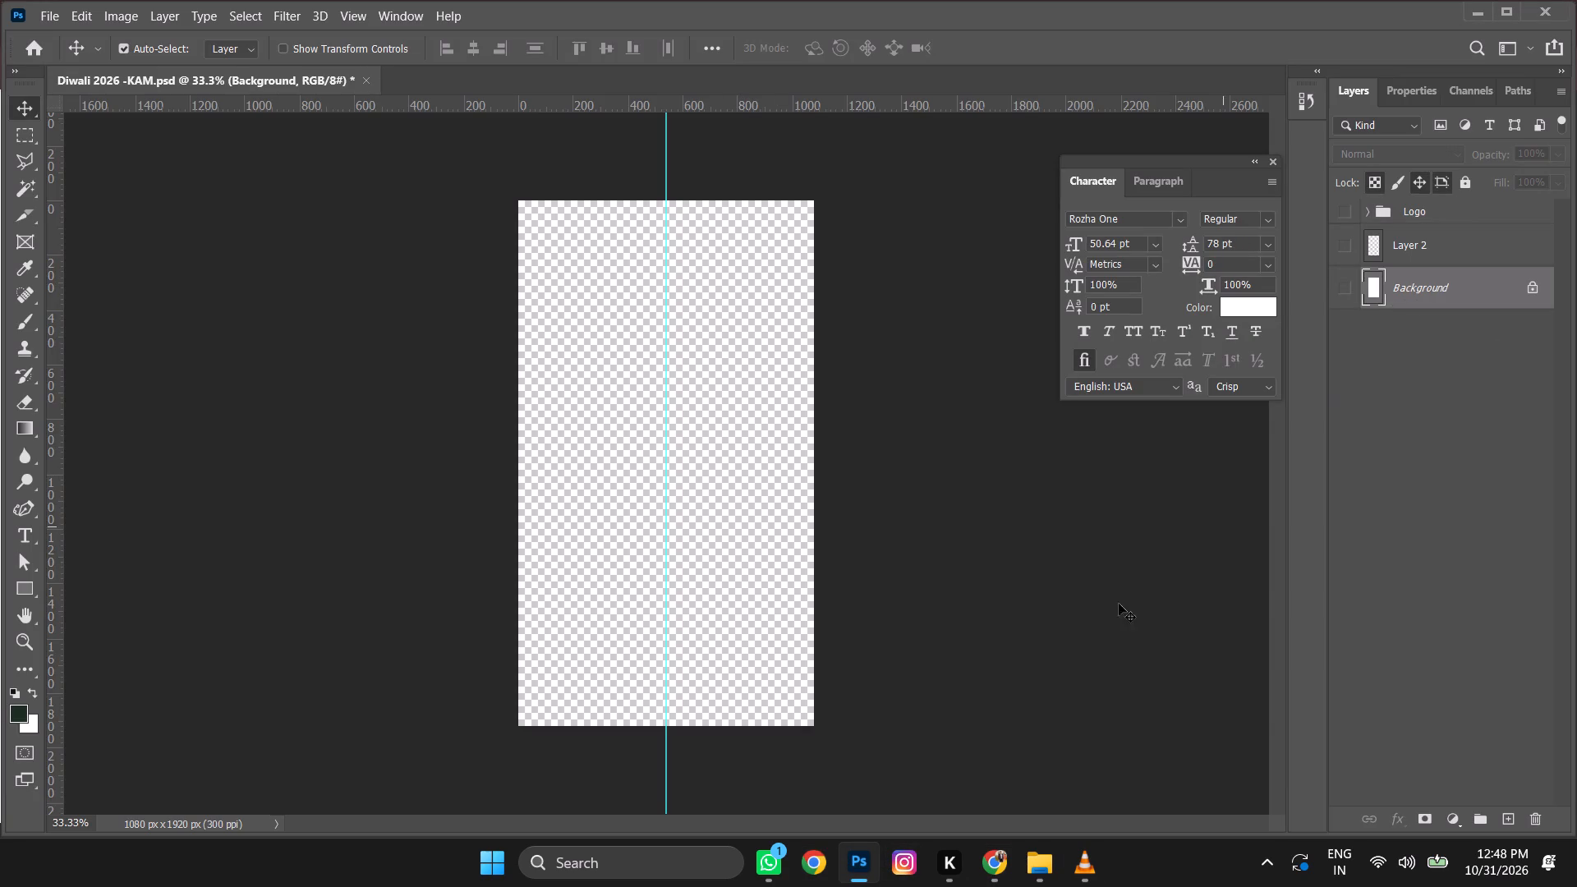
# Open Navtari Insta Story.psd from the Kanhaiya Alankar folder in Photoshop.
pyautogui.click(1041, 862)
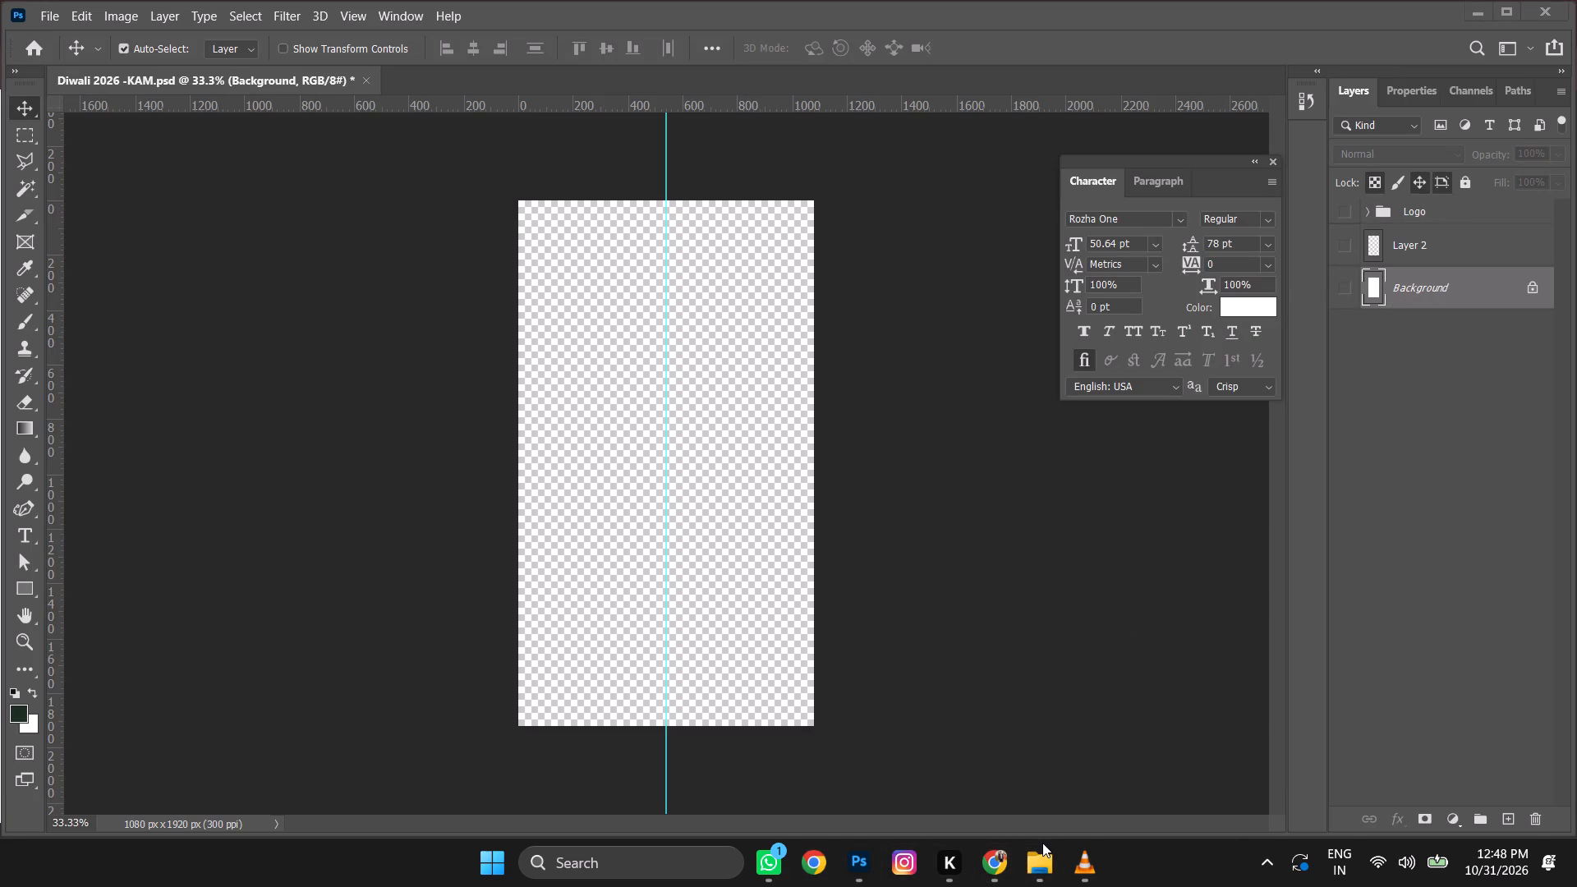
pyautogui.click(1042, 848)
pyautogui.click(1009, 747)
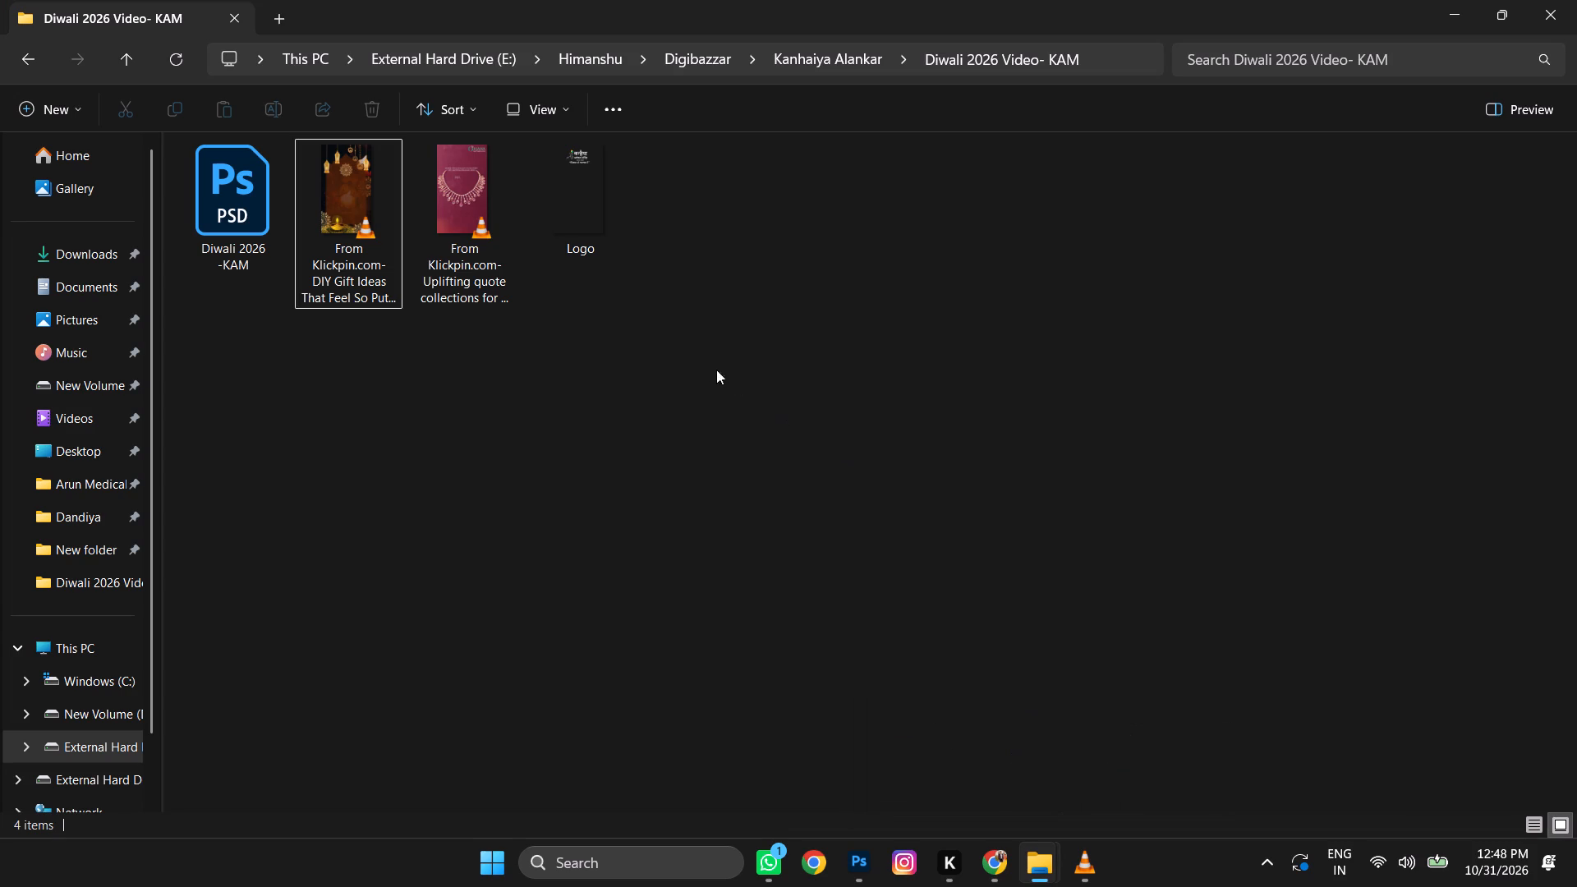
pyautogui.moveTo(701, 361); pyautogui.dragTo(697, 345)
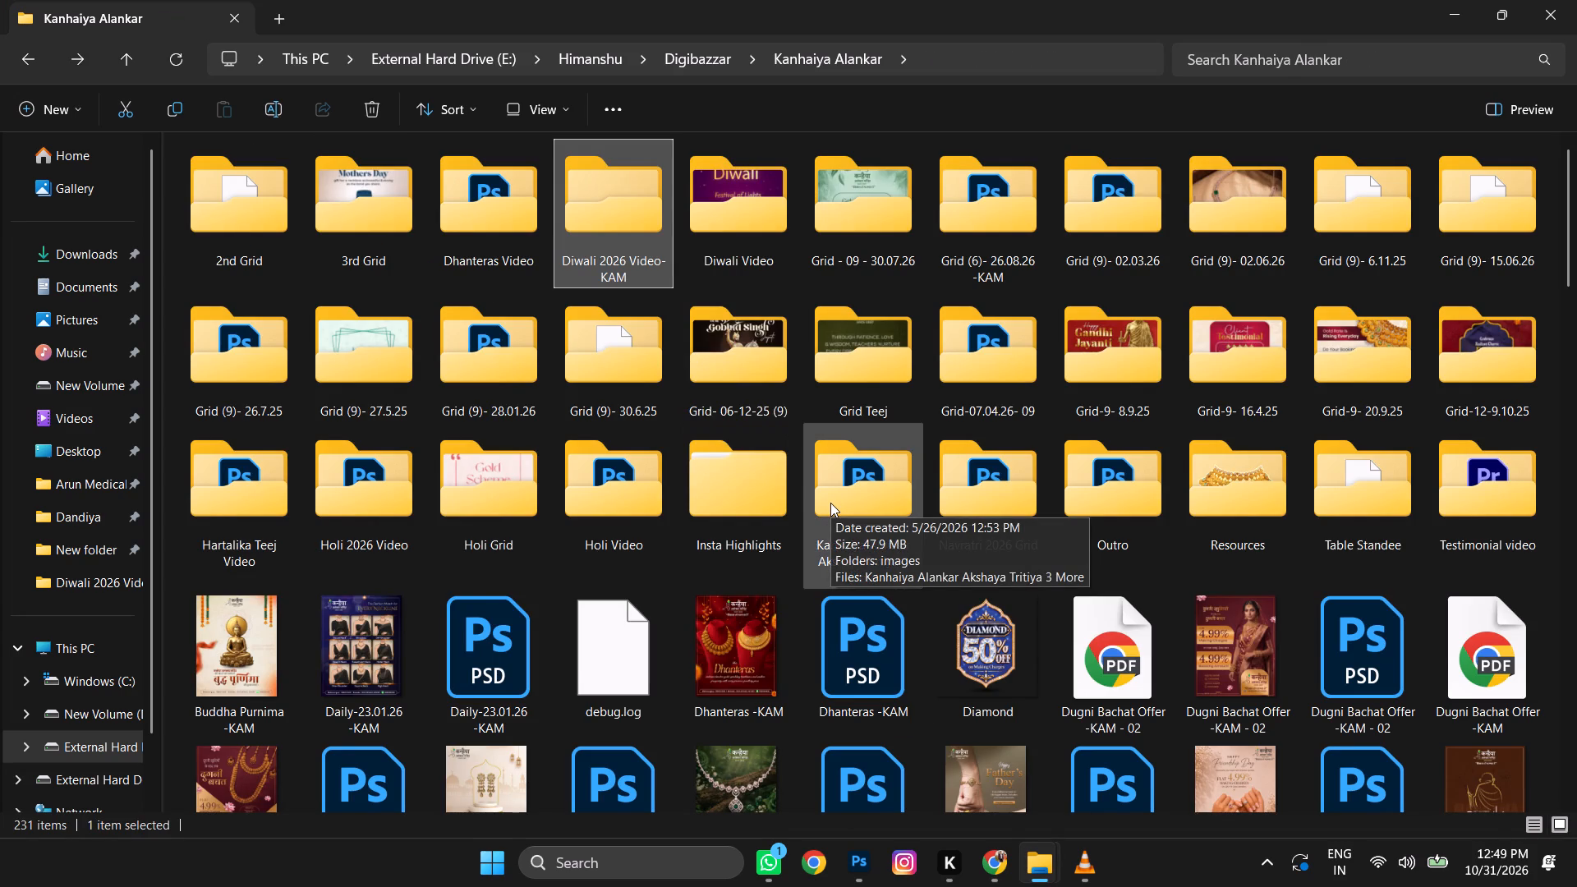
pyautogui.scroll(-7, 848, 485)
pyautogui.scroll(-20, 965, 414)
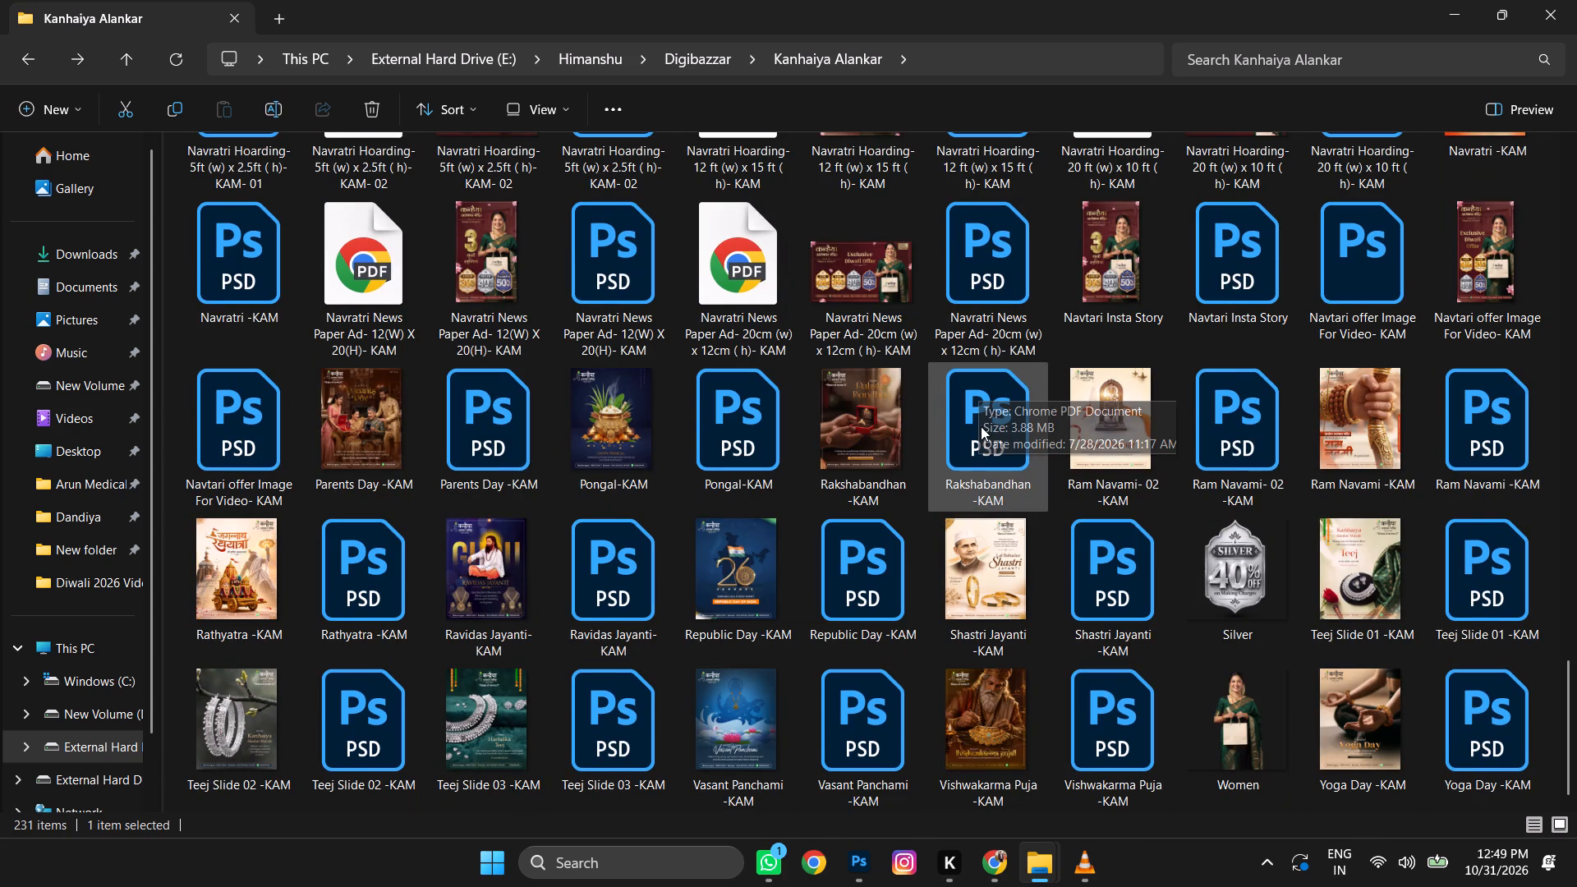
pyautogui.click(1237, 232)
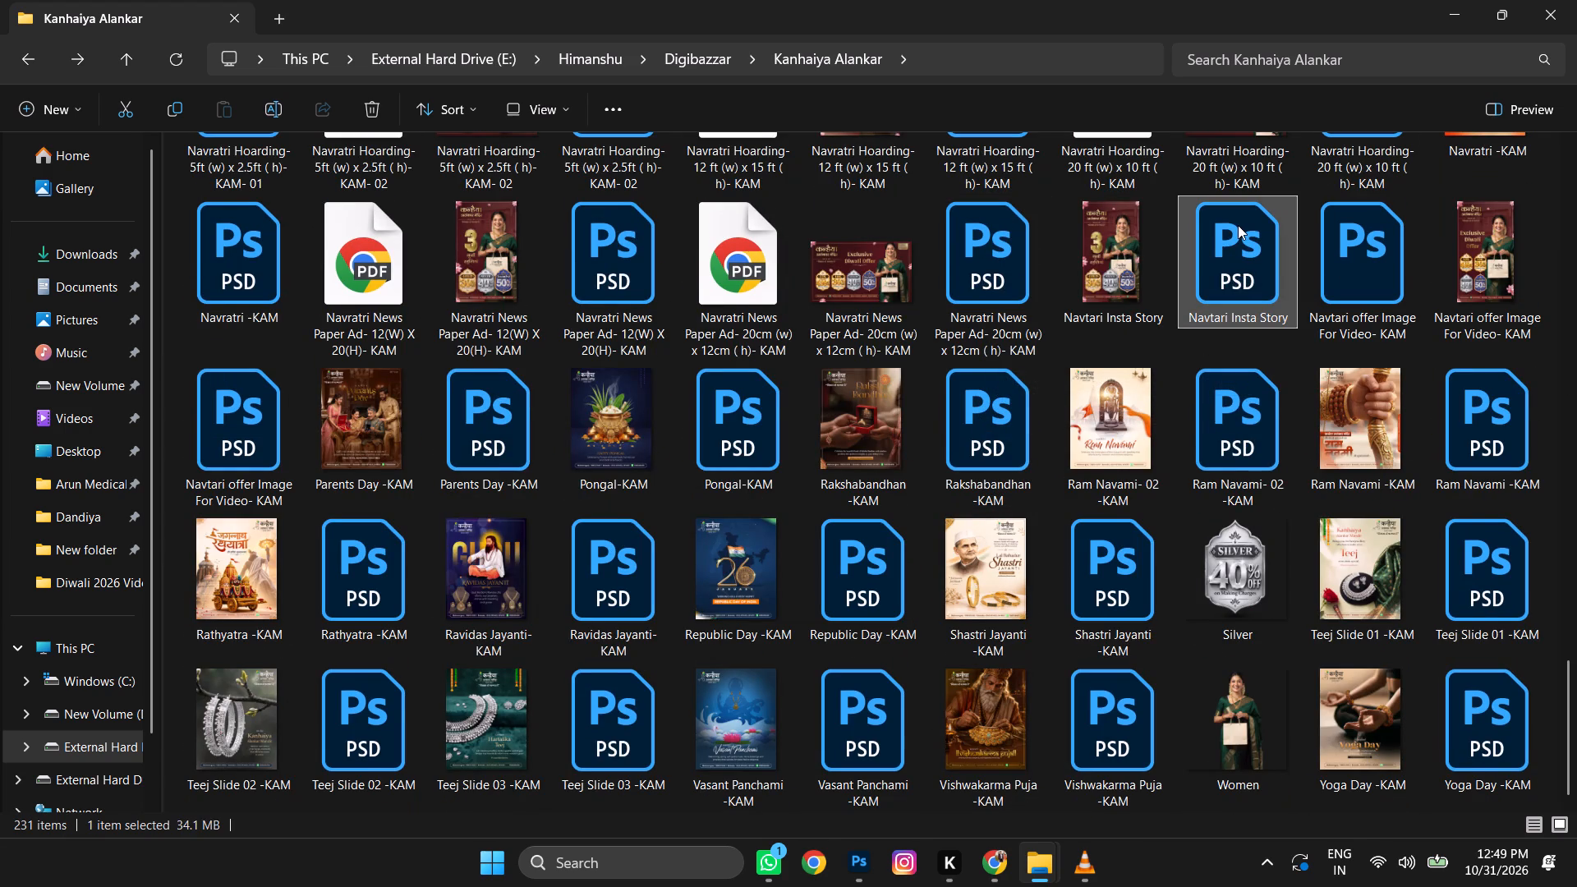
pyautogui.doubleClick(1238, 225)
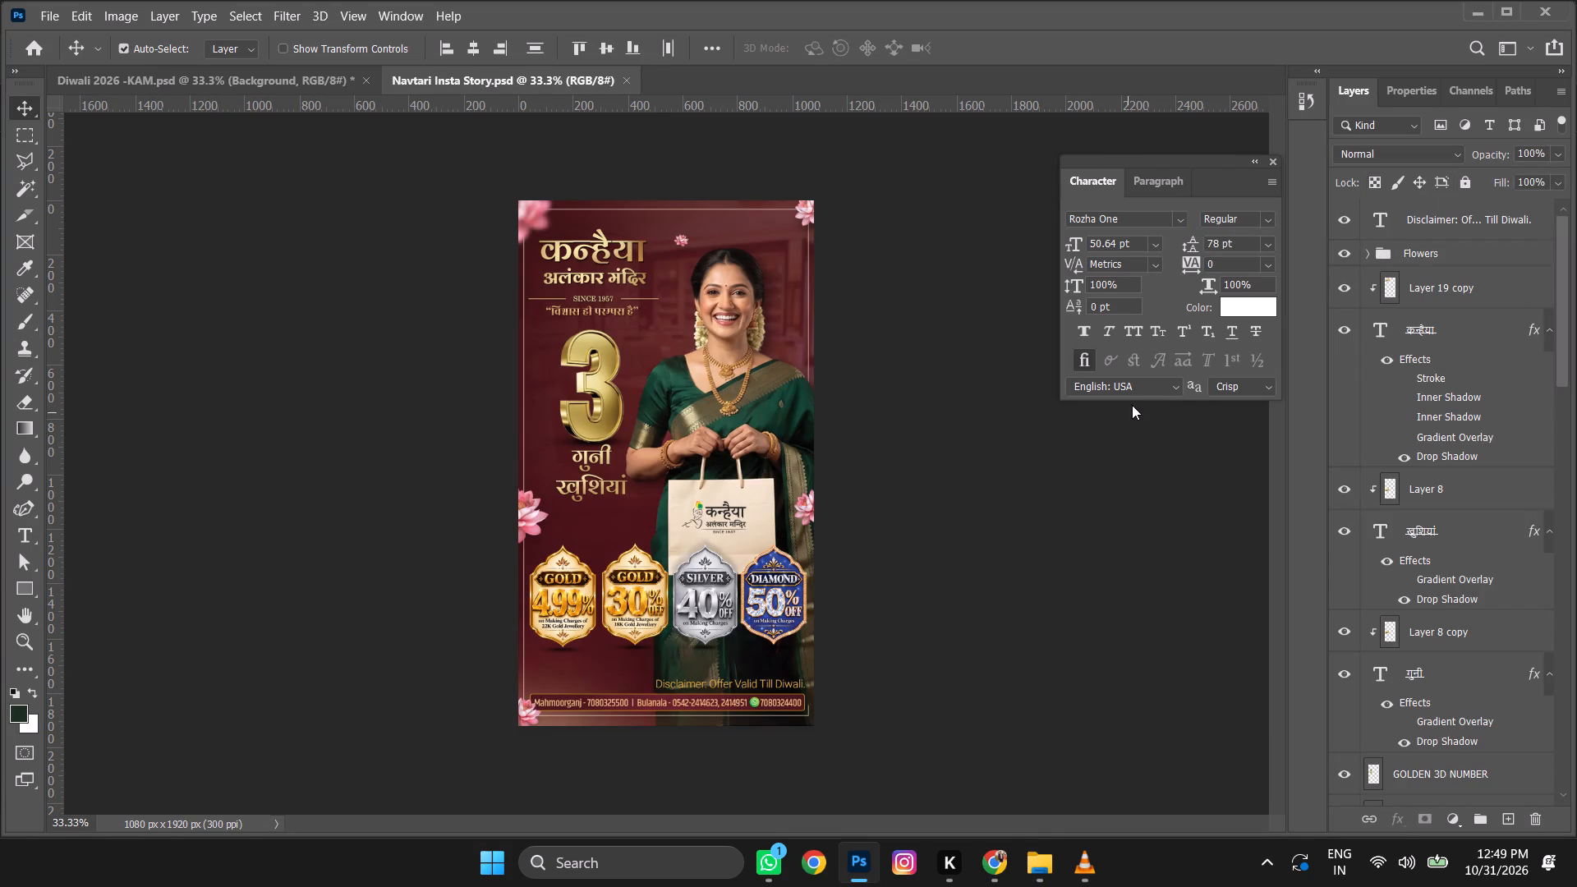
# Copy Layer 1 and the Gemini-generated woman image from Navtari Insta Story.psd into Diwali 2026 -KAM.psd.
pyautogui.scroll(-20, 1521, 669)
pyautogui.scroll(-2, 1521, 669)
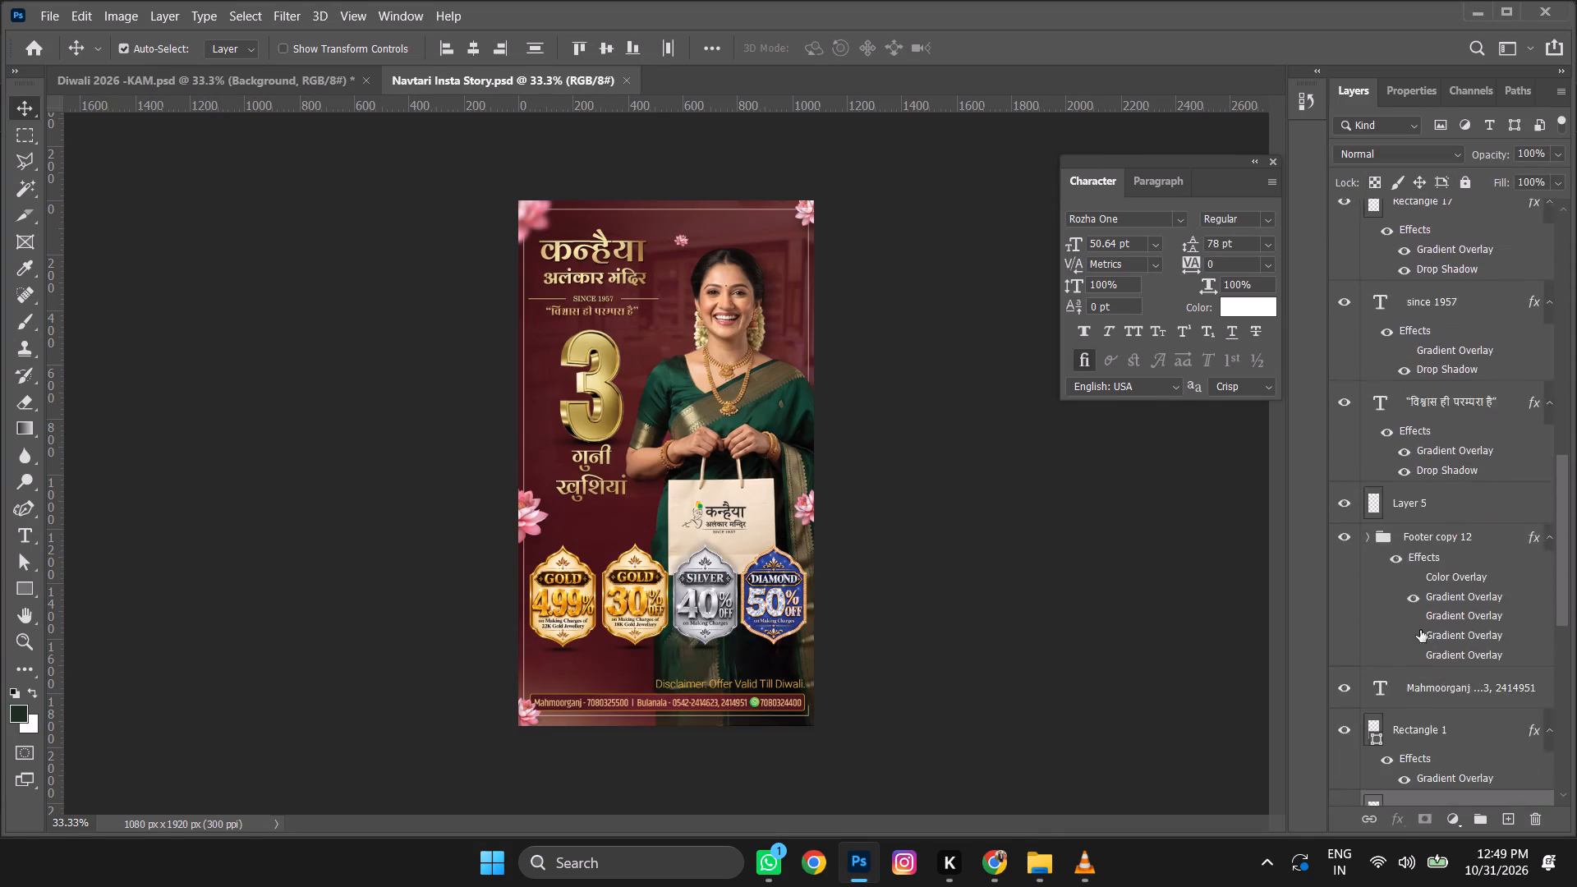
pyautogui.scroll(-20, 1420, 630)
pyautogui.scroll(-7, 1420, 630)
pyautogui.click(1414, 744)
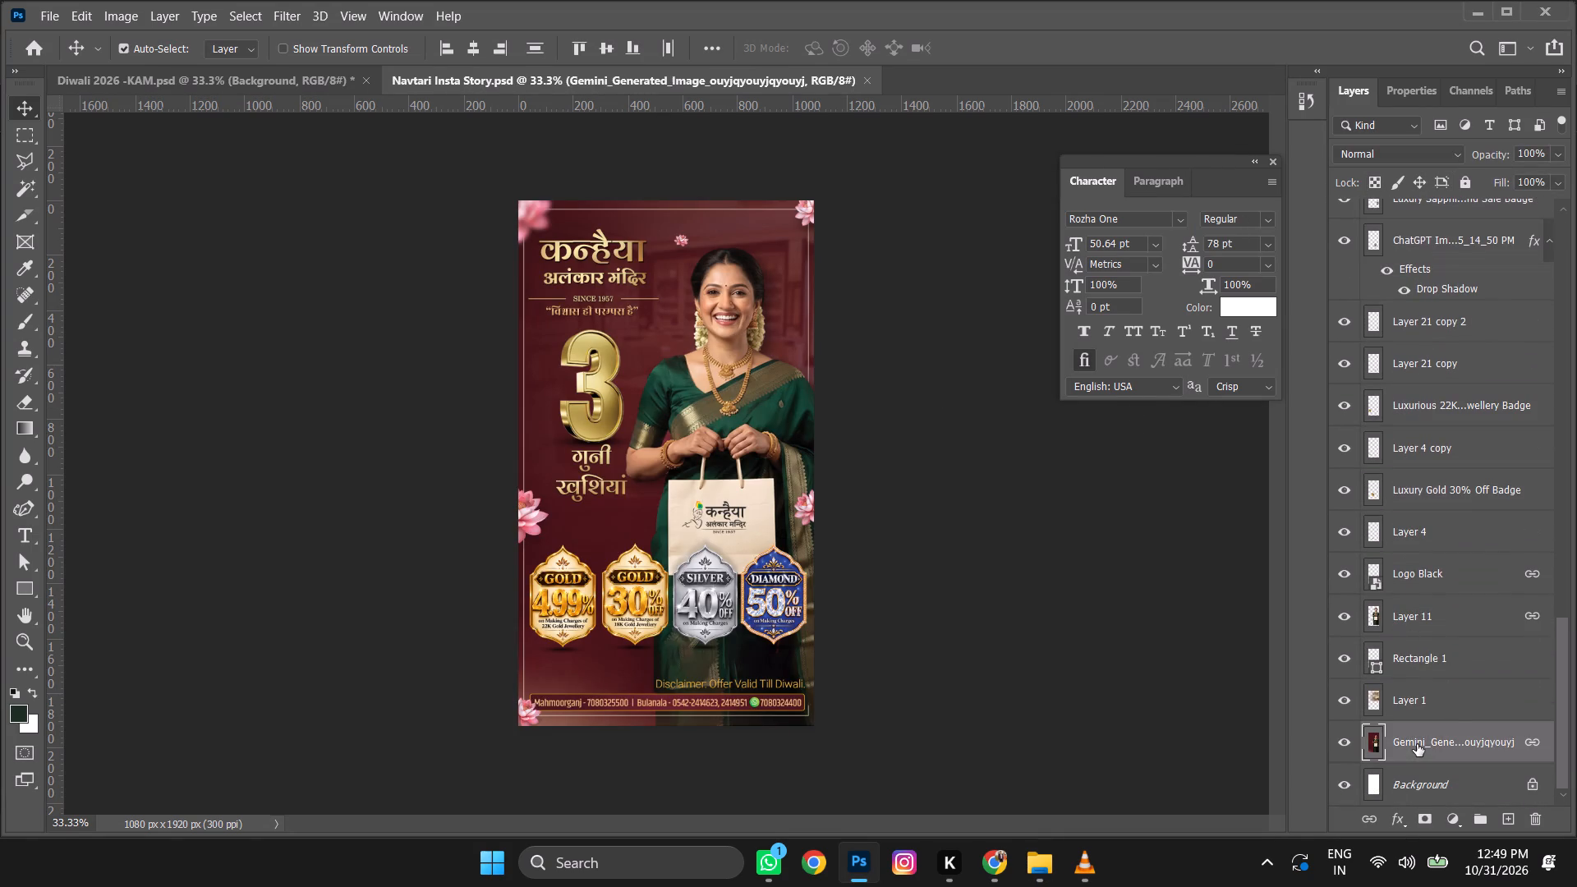
pyautogui.keyDown('ctrl'); pyautogui.click(1450, 703); pyautogui.keyUp('ctrl')
pyautogui.moveTo(1464, 696); pyautogui.dragTo(265, 81)
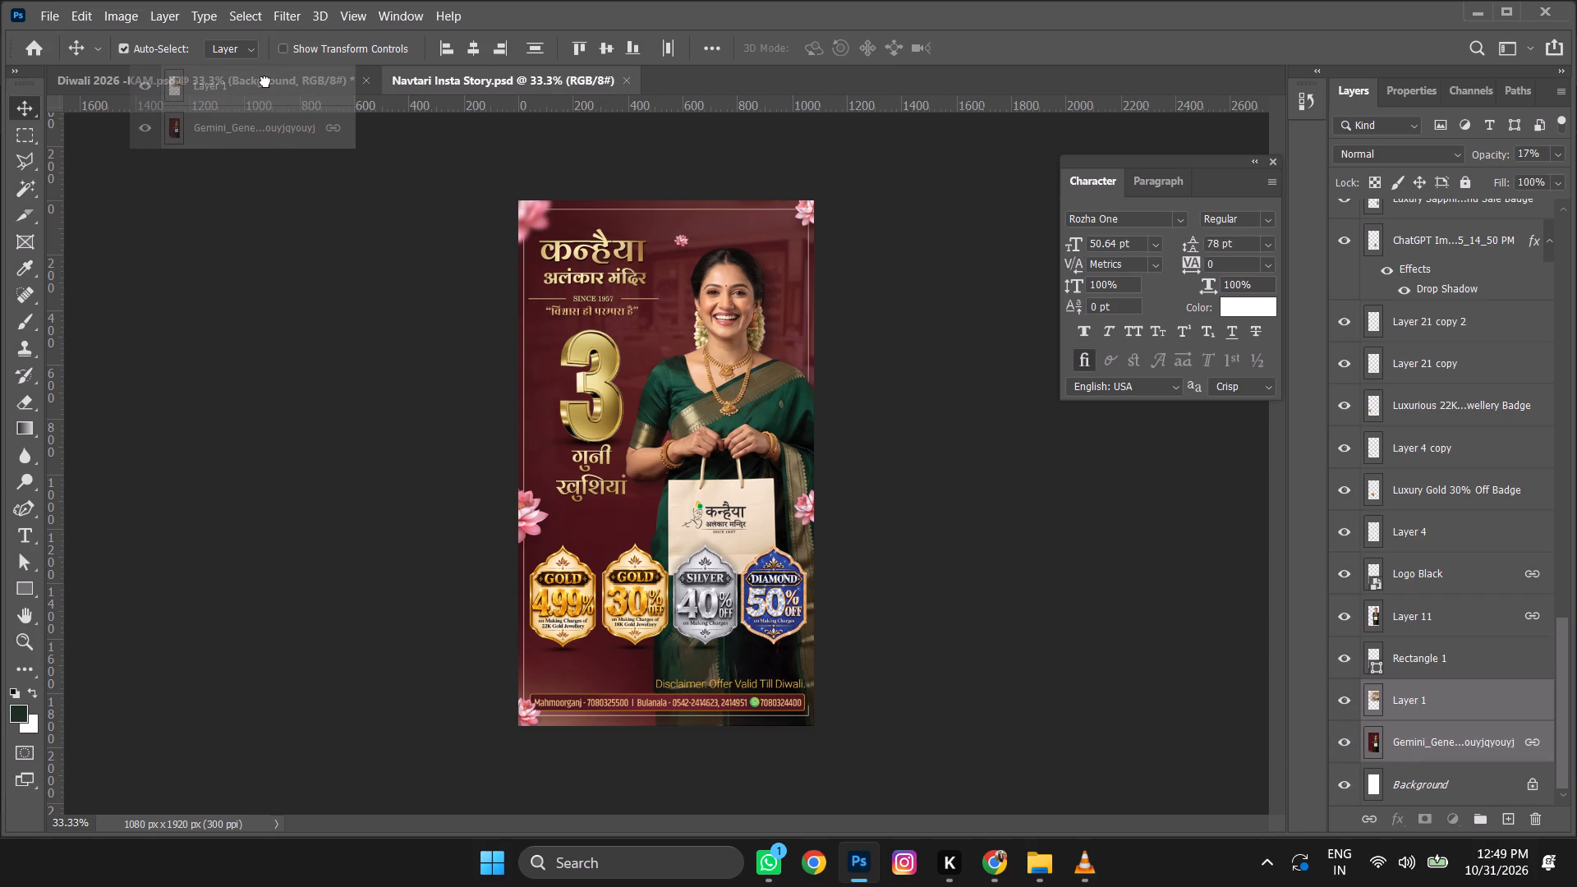
pyautogui.moveTo(265, 81); pyautogui.dragTo(677, 499)
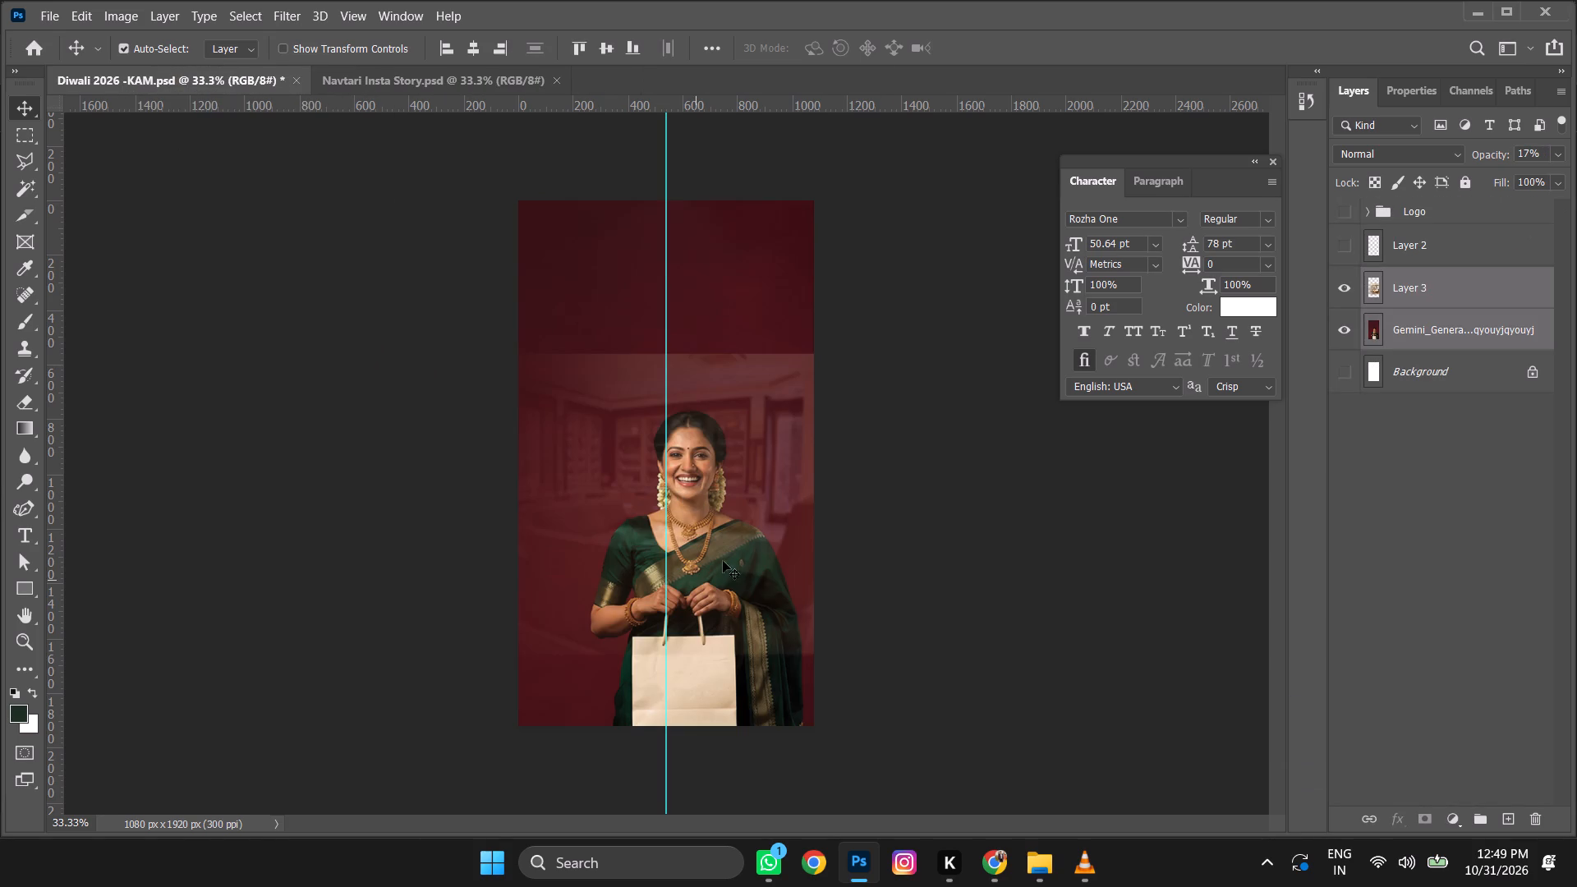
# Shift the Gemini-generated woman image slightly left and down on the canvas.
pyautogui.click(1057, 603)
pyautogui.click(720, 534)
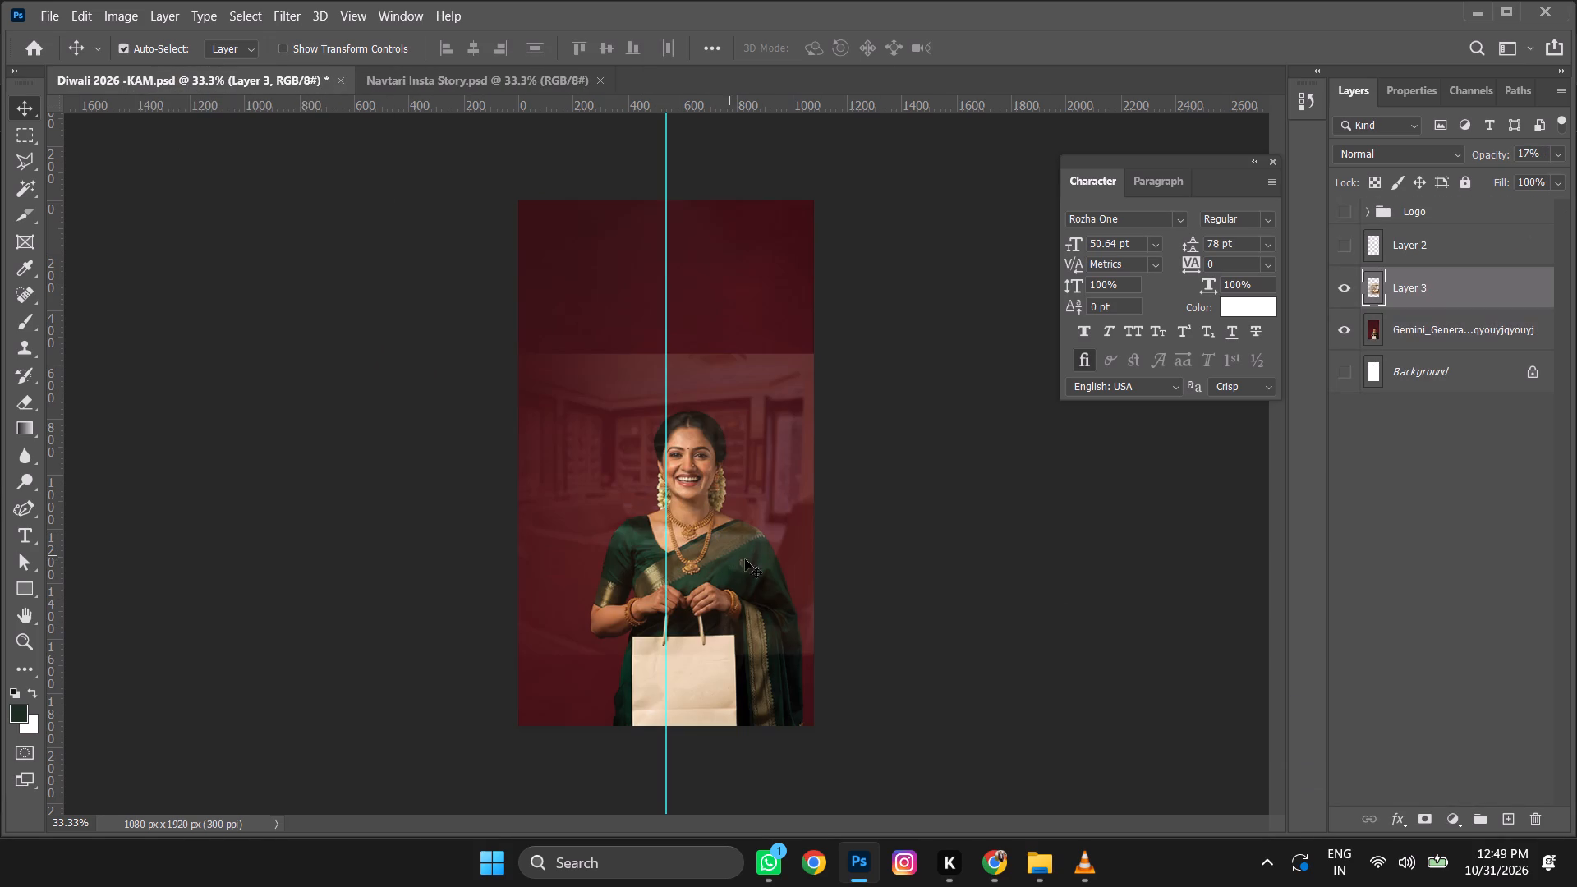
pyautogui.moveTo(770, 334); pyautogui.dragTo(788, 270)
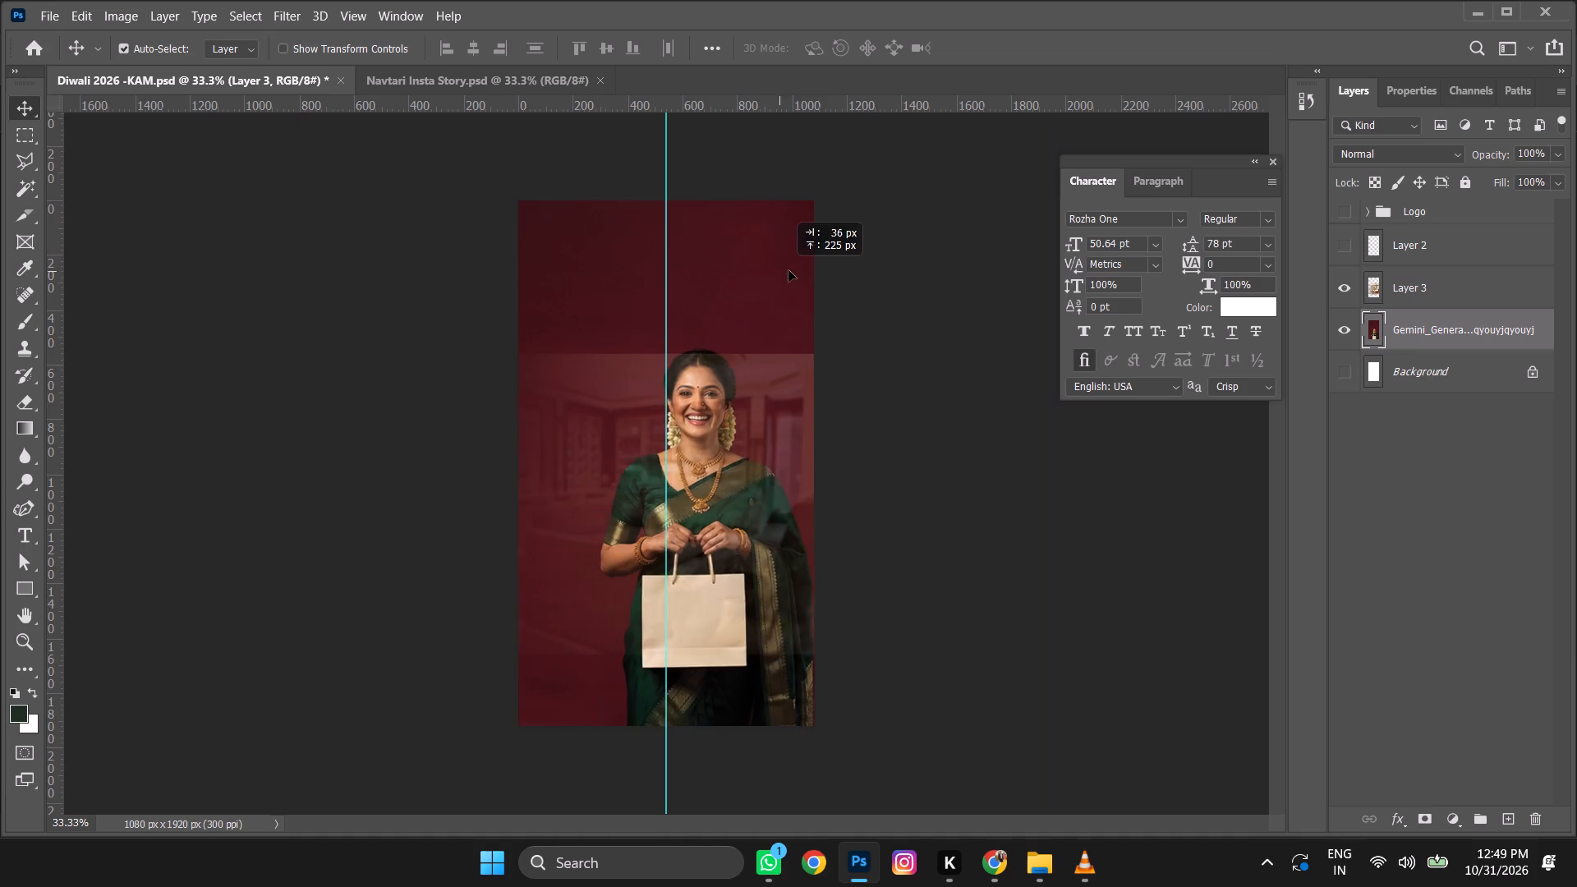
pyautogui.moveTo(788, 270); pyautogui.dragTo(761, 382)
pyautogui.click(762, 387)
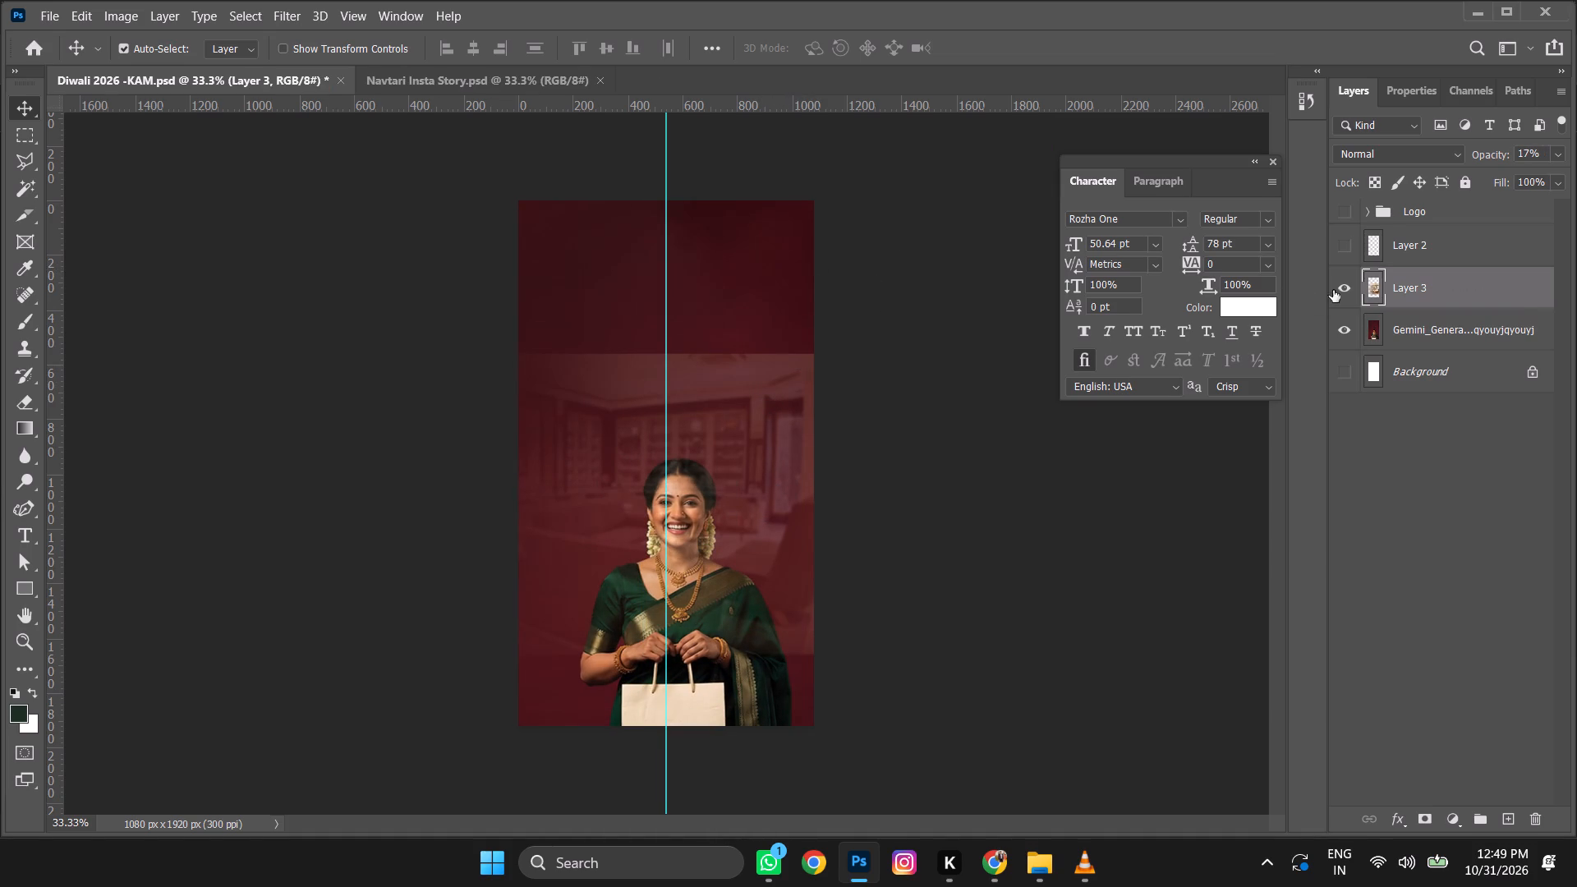
# Hide the faint shop interior Layer 3 and move the woman image up so her head sits near the canvas's upper edge.
pyautogui.click(1344, 286)
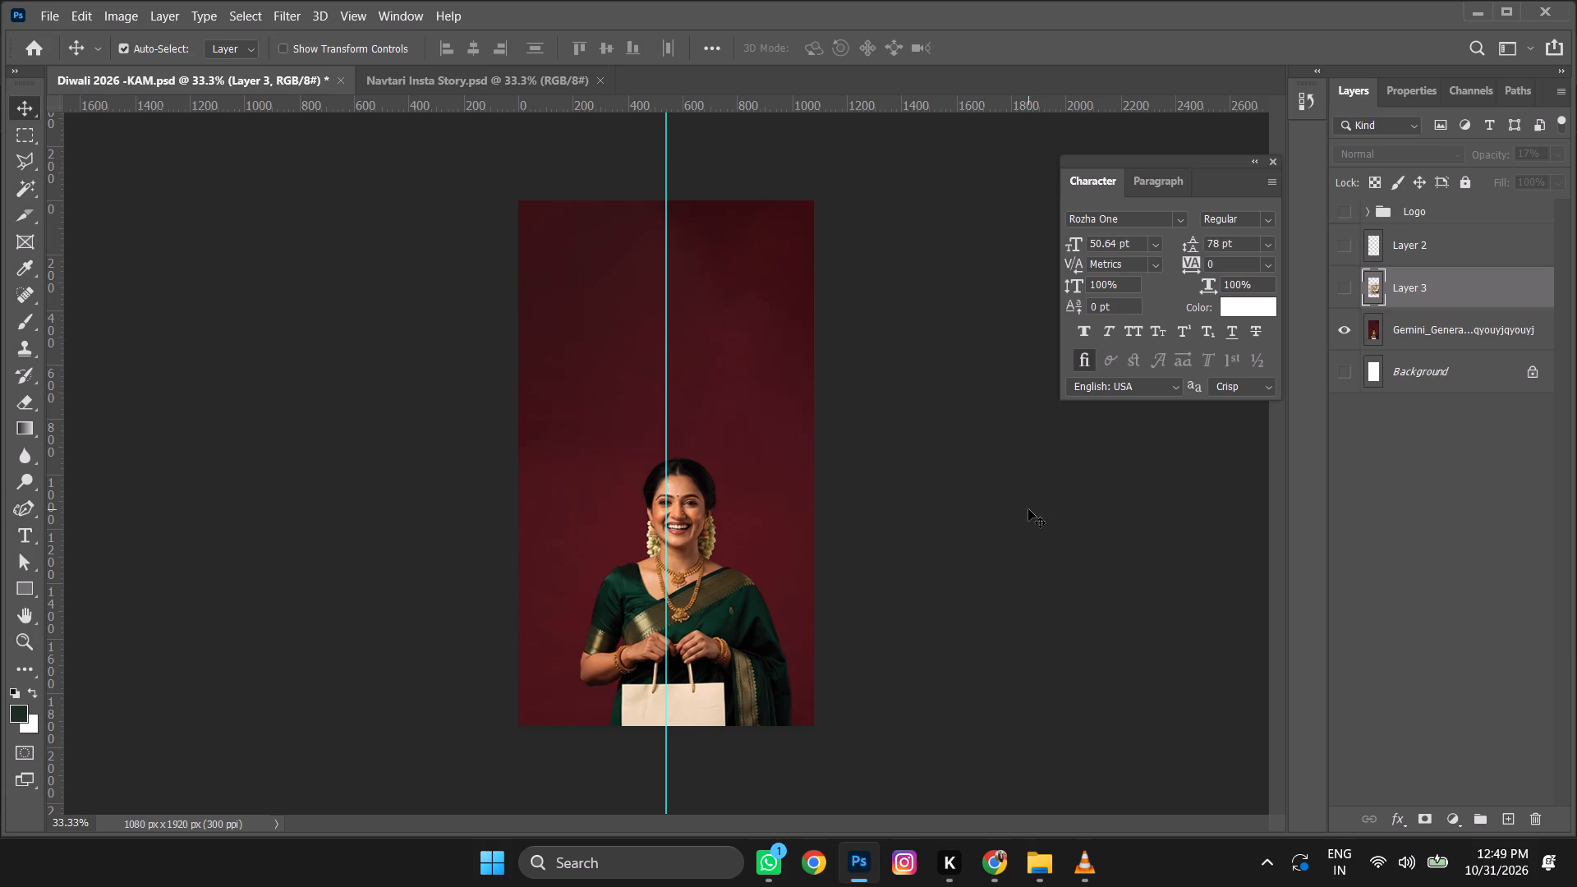
pyautogui.click(715, 549)
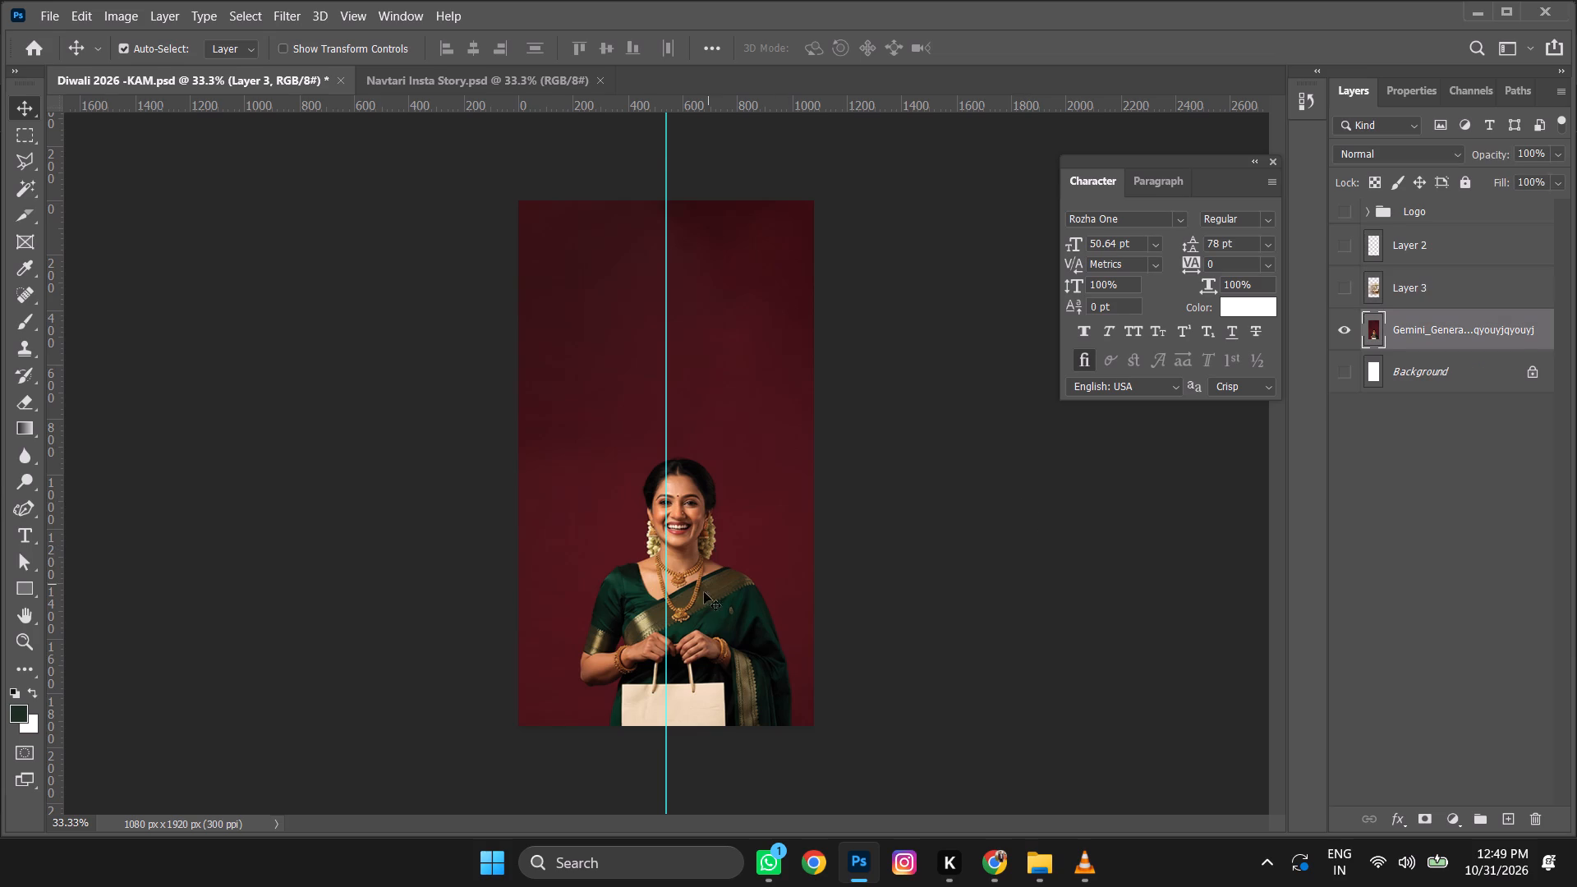
pyautogui.moveTo(694, 614); pyautogui.dragTo(670, 374)
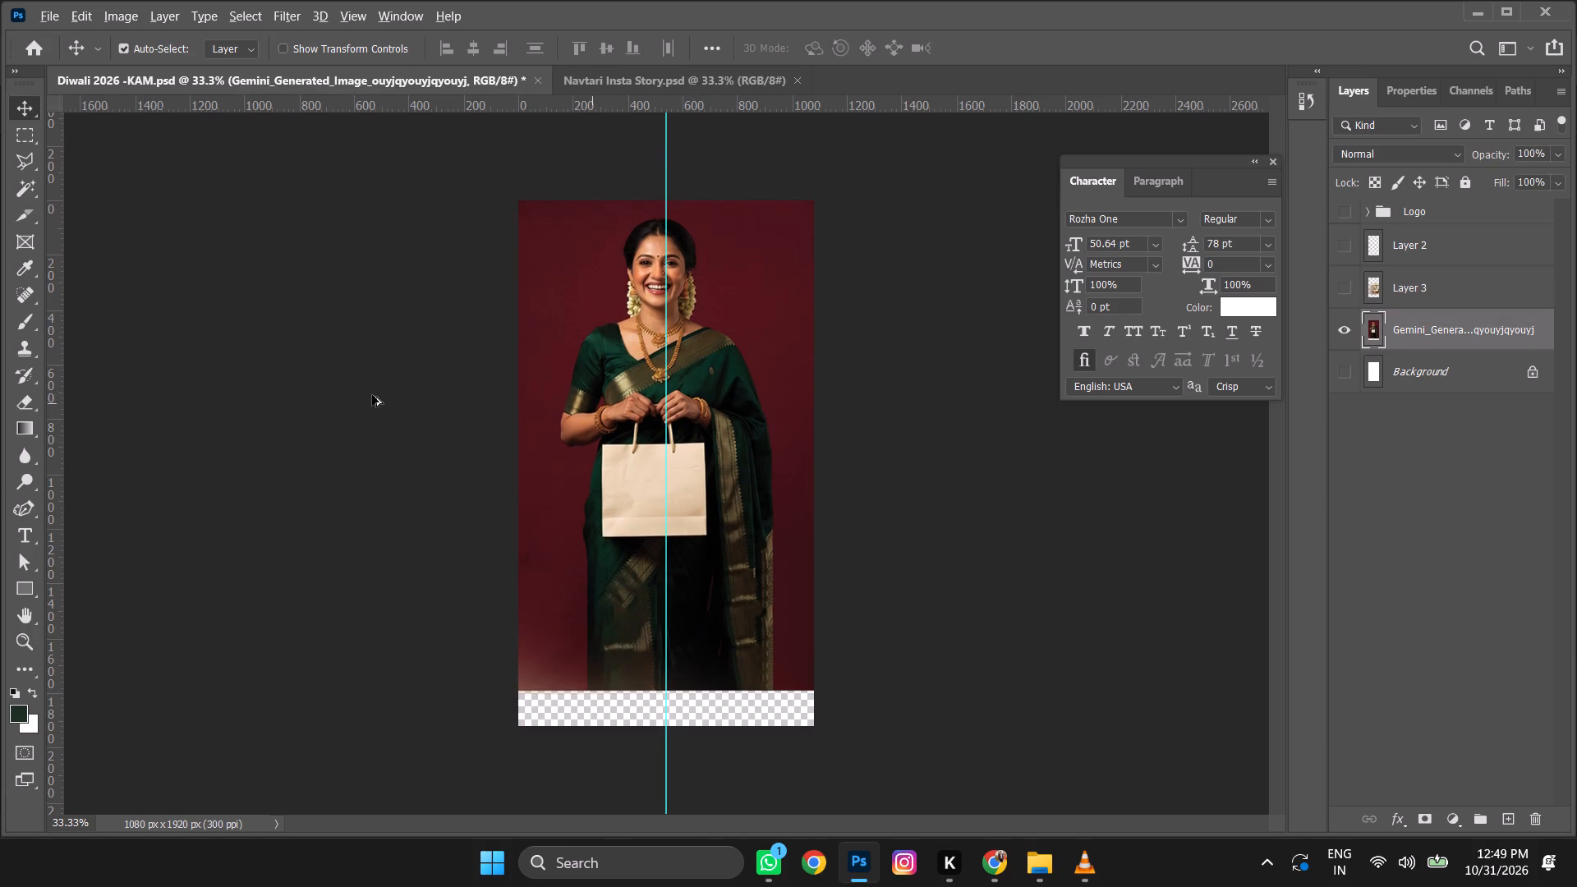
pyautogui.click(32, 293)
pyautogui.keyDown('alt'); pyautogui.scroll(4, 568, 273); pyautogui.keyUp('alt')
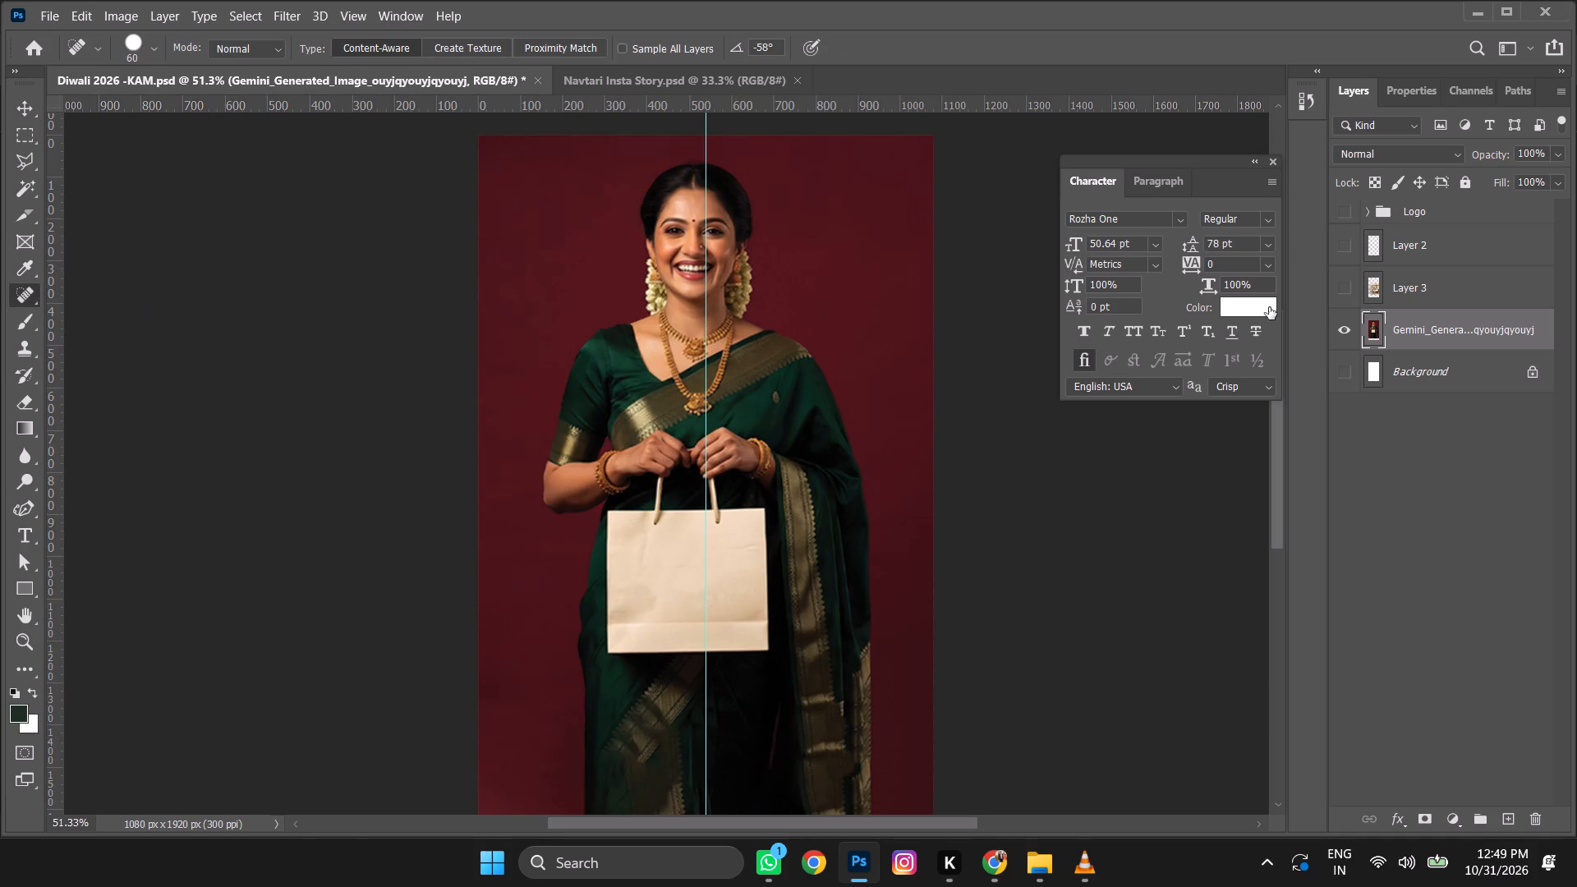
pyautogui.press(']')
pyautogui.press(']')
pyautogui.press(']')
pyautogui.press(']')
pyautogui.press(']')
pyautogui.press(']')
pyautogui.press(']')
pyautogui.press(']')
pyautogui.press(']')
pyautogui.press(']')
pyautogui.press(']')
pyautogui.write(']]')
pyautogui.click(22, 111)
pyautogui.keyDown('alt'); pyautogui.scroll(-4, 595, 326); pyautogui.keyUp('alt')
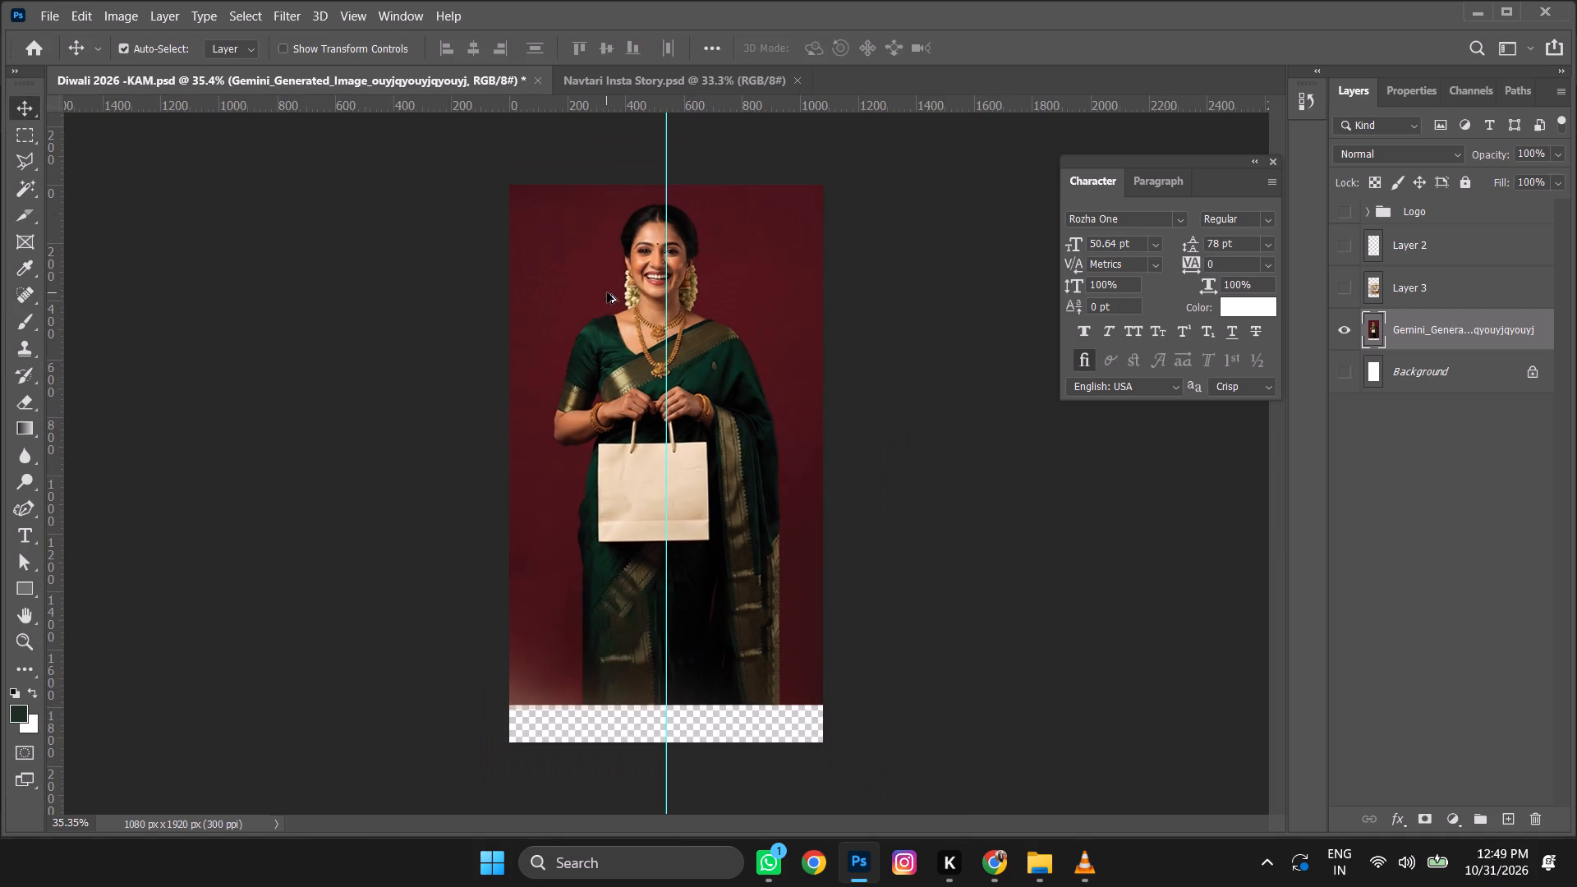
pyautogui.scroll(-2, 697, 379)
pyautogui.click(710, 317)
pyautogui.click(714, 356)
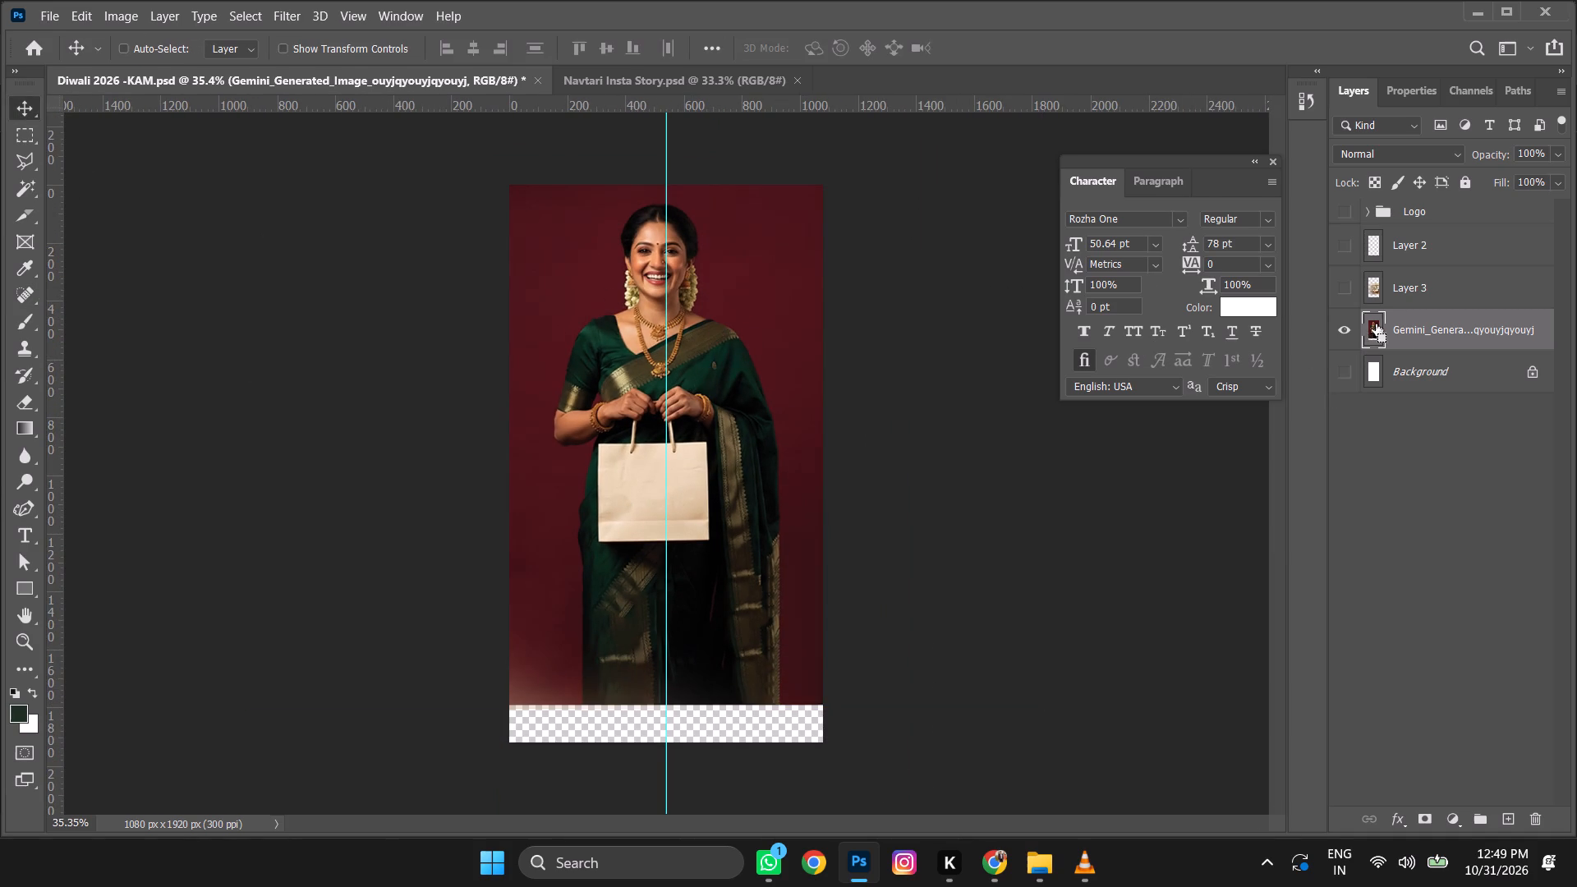
# Fill the woman image layer's entire pixel area with the maroon #50151b sampled from its backdrop.
pyautogui.keyDown('ctrl'); pyautogui.click(1376, 324); pyautogui.keyUp('ctrl')
pyautogui.click(21, 711)
pyautogui.click(794, 287)
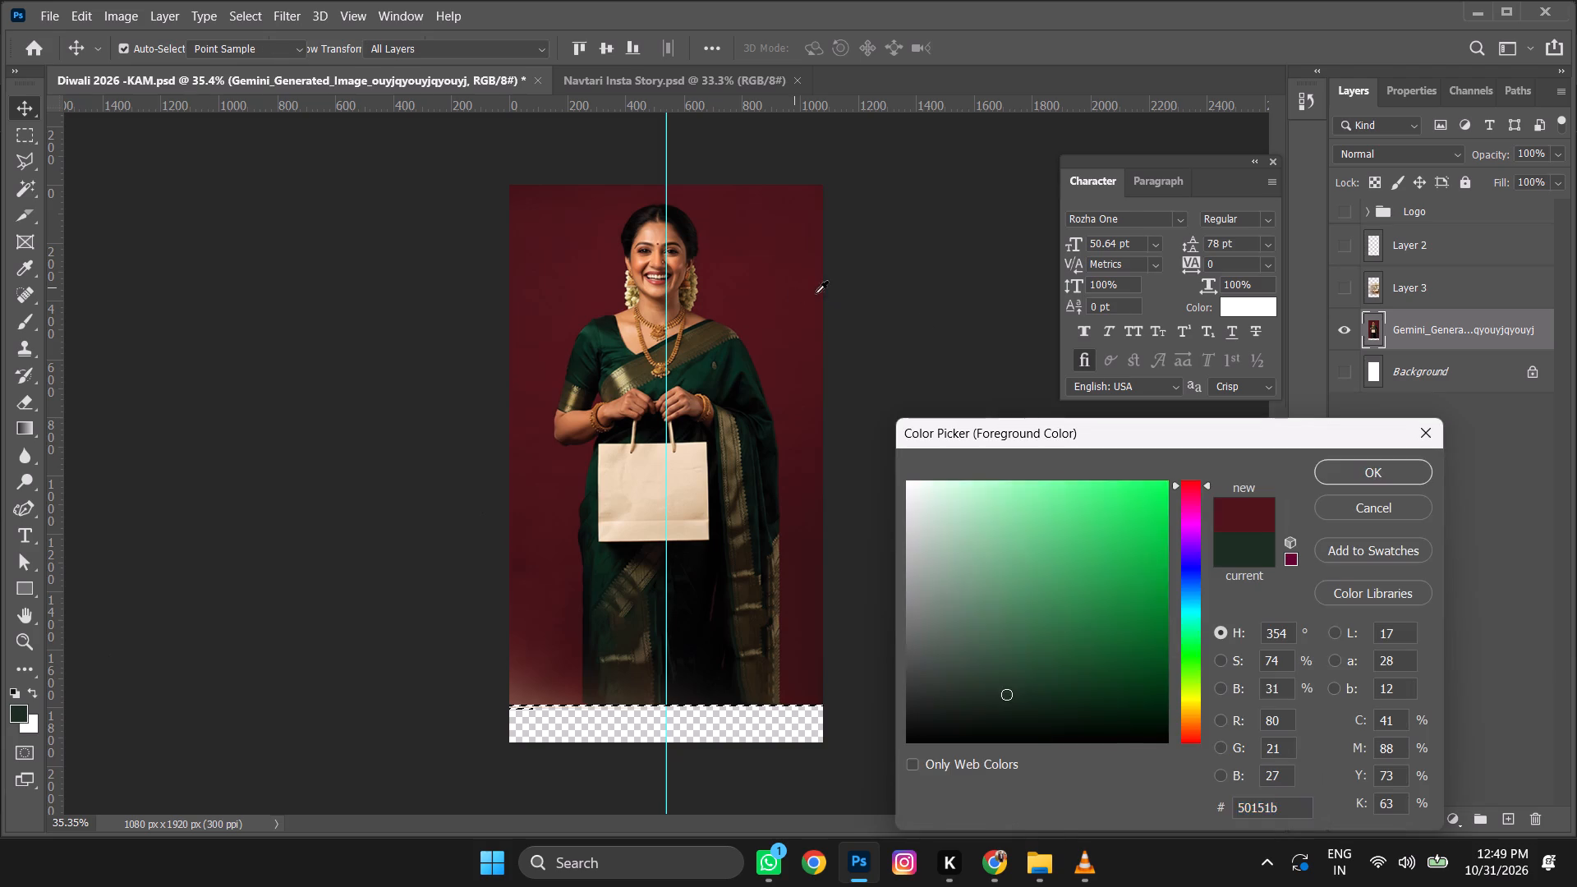
pyautogui.click(1381, 472)
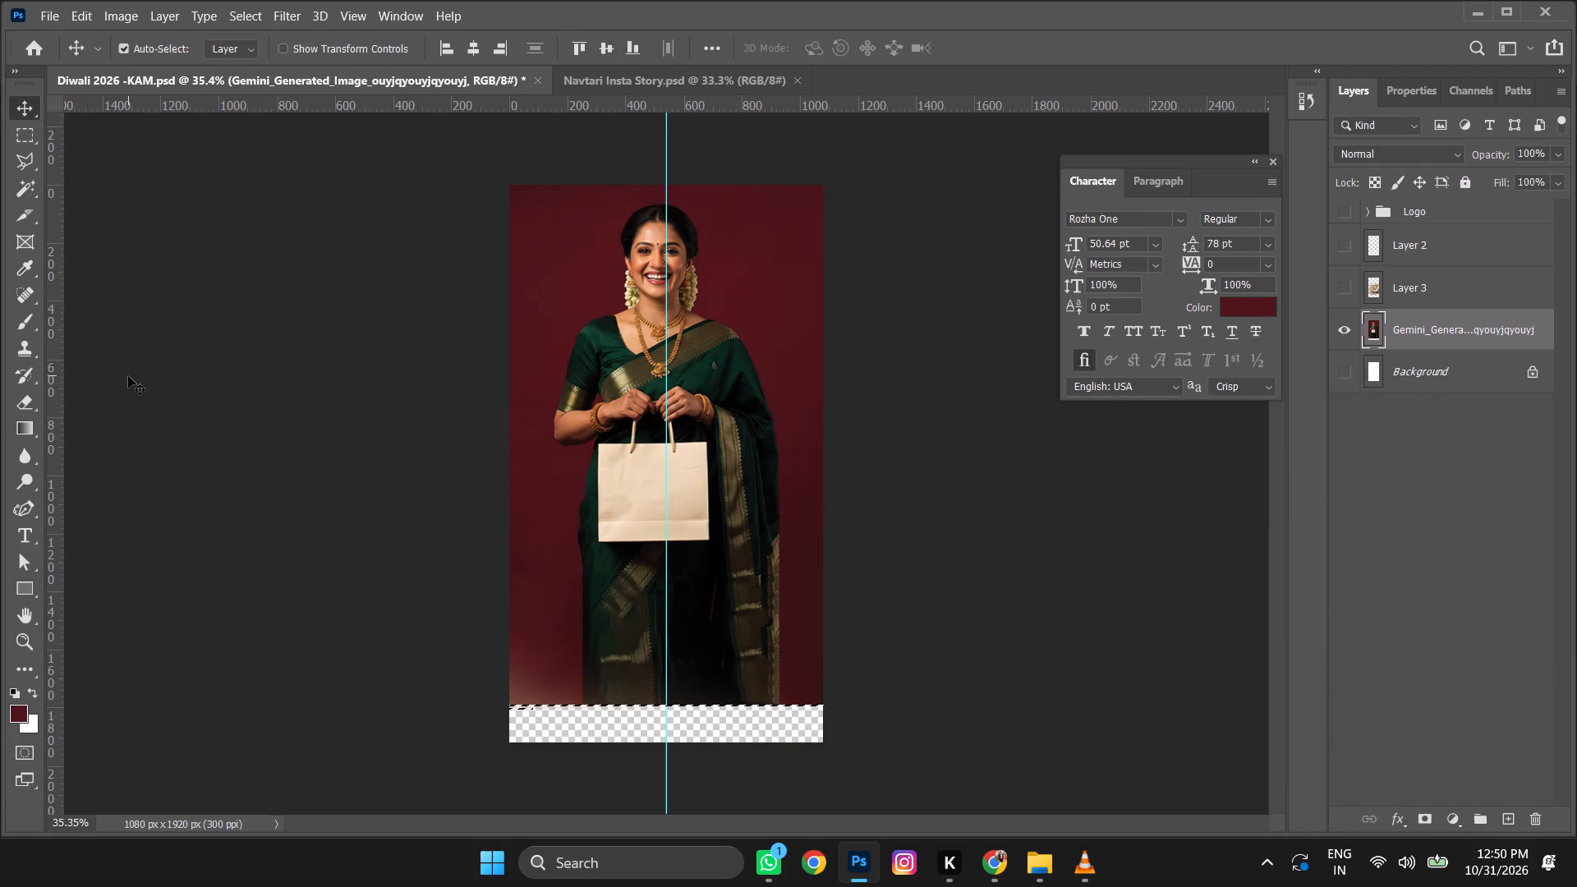
pyautogui.hotkey('alt', 'BackSpace')
pyautogui.hotkey('ctrl', 'd')
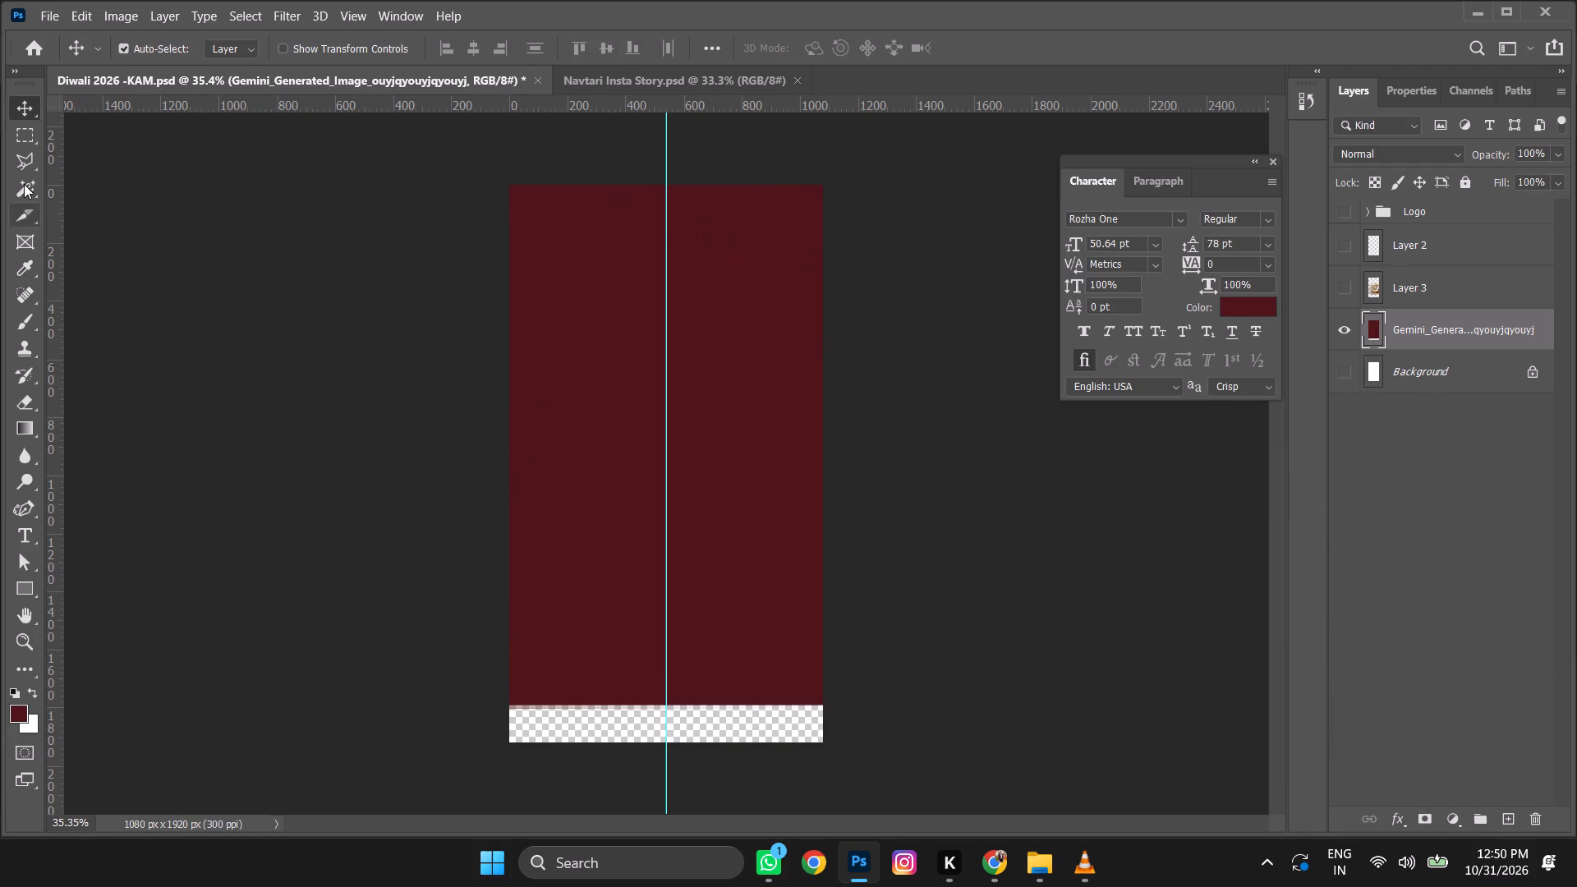
# Centre the maroon layer horizontally on the canvas and scale it to 67.70% so it spans the canvas height.
pyautogui.click(29, 112)
pyautogui.keyDown('alt'); pyautogui.scroll(-4, 358, 261); pyautogui.keyUp('alt')
pyautogui.hotkey('ctrl', 't')
pyautogui.moveTo(756, 416); pyautogui.dragTo(743, 489)
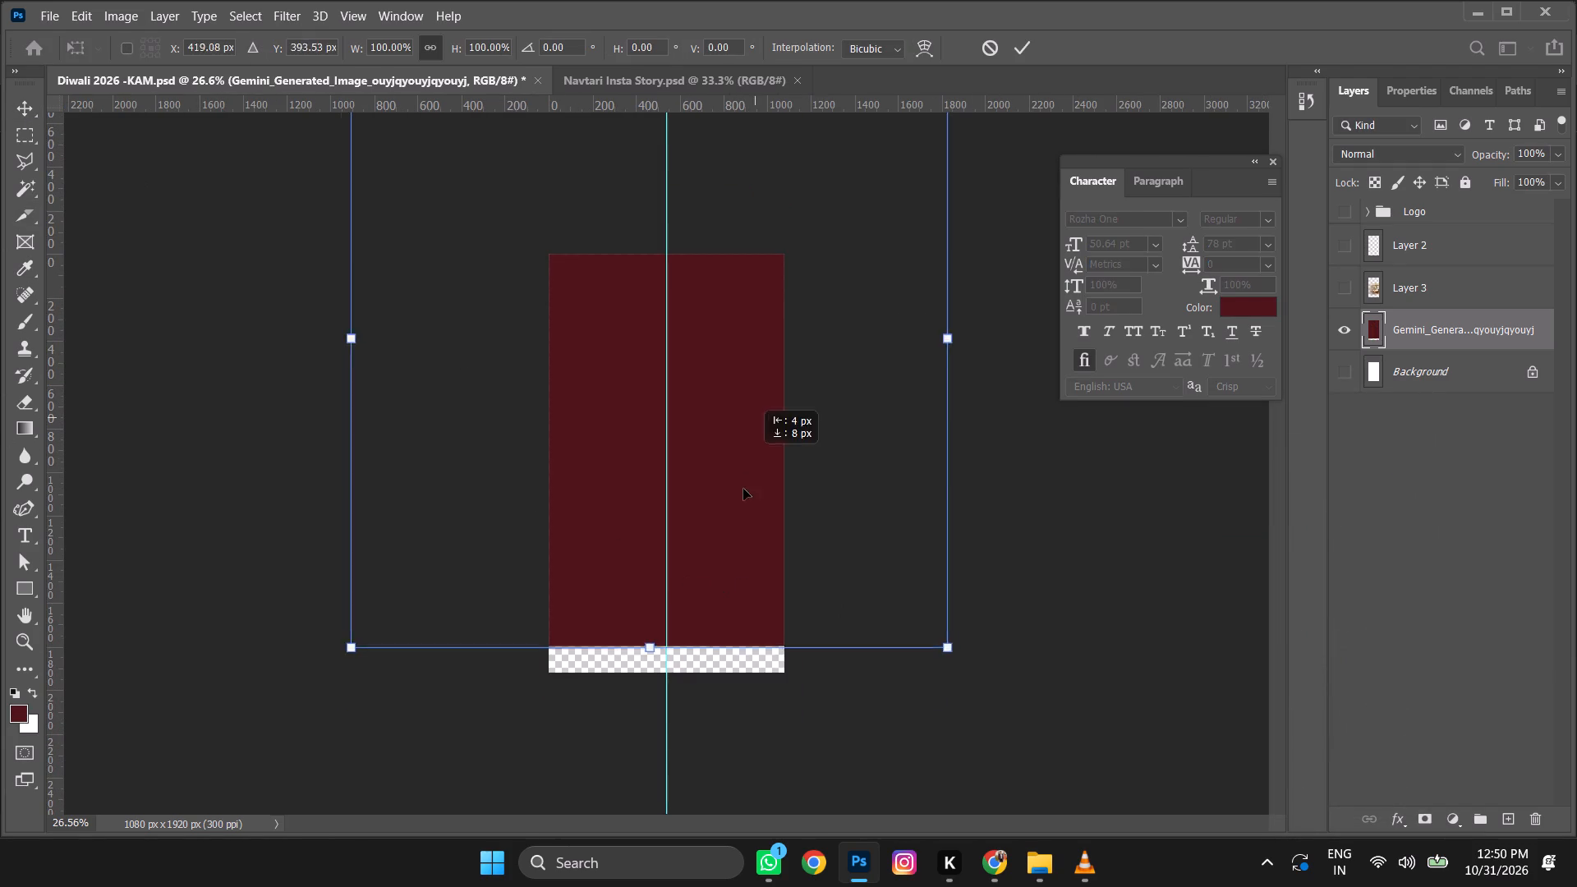
pyautogui.moveTo(743, 489); pyautogui.dragTo(767, 460)
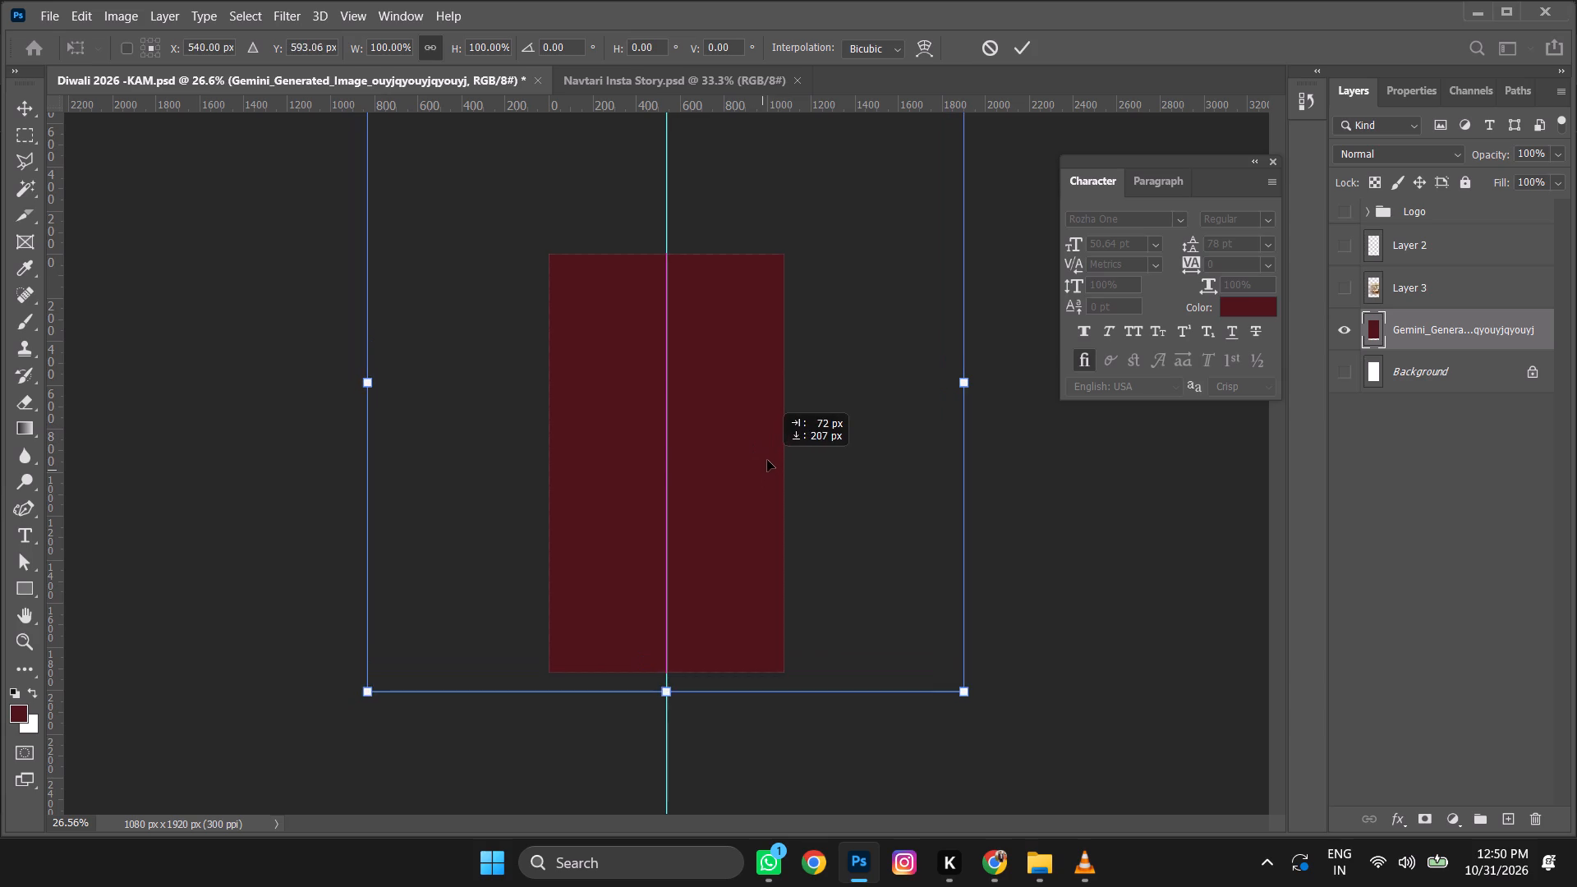
pyautogui.moveTo(767, 460); pyautogui.dragTo(775, 443)
pyautogui.keyDown('alt'); pyautogui.scroll(-1, 757, 385); pyautogui.keyUp('alt')
pyautogui.moveTo(736, 491); pyautogui.dragTo(736, 498)
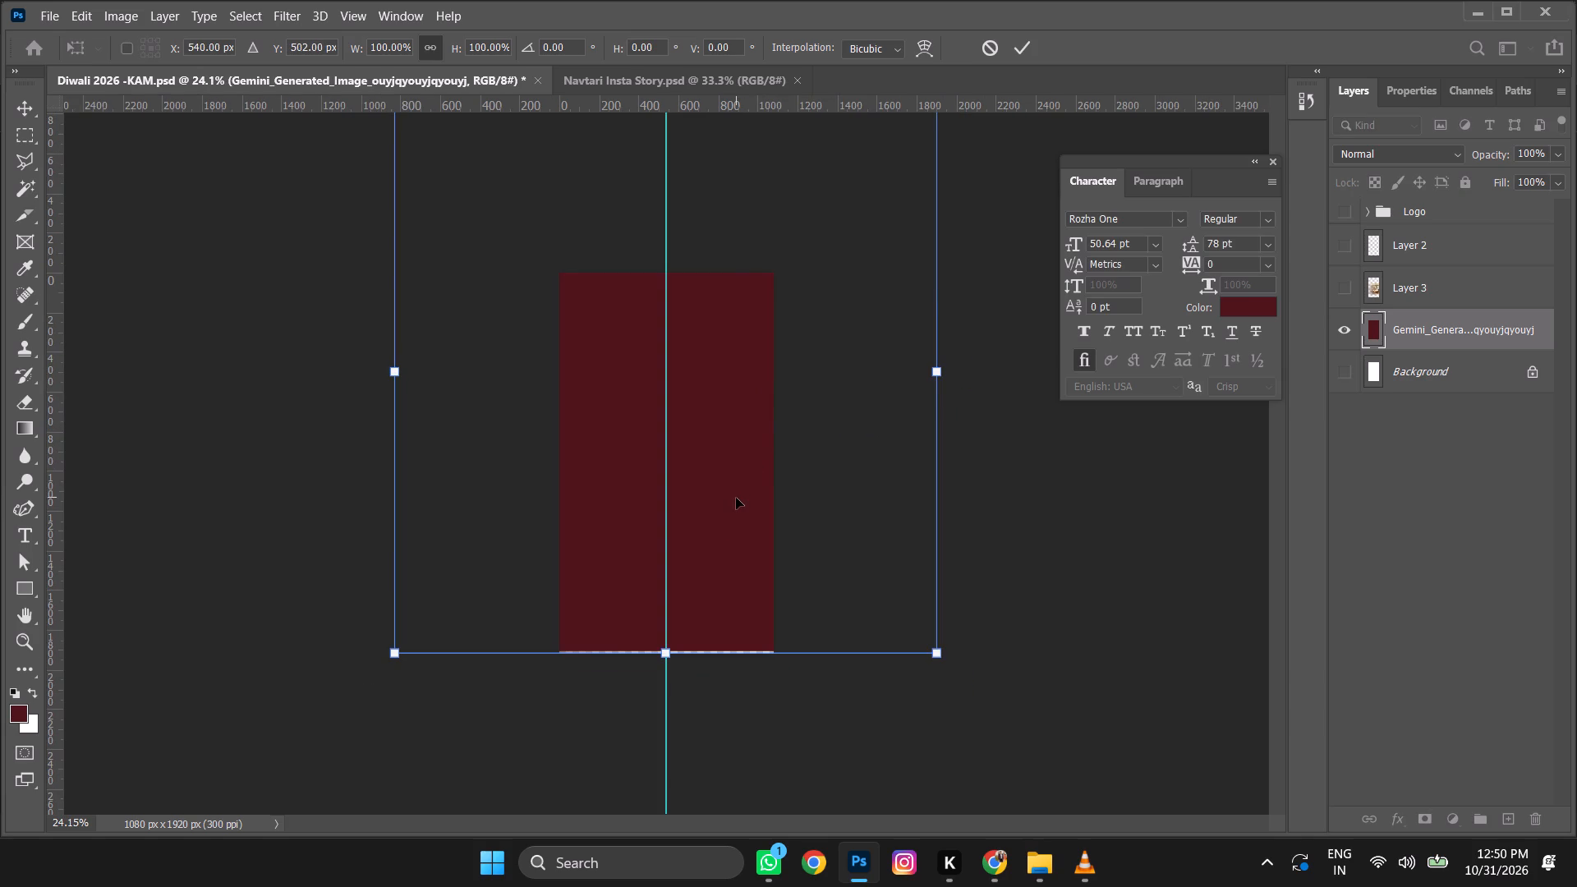
pyautogui.moveTo(736, 498); pyautogui.dragTo(736, 539)
pyautogui.click(739, 455)
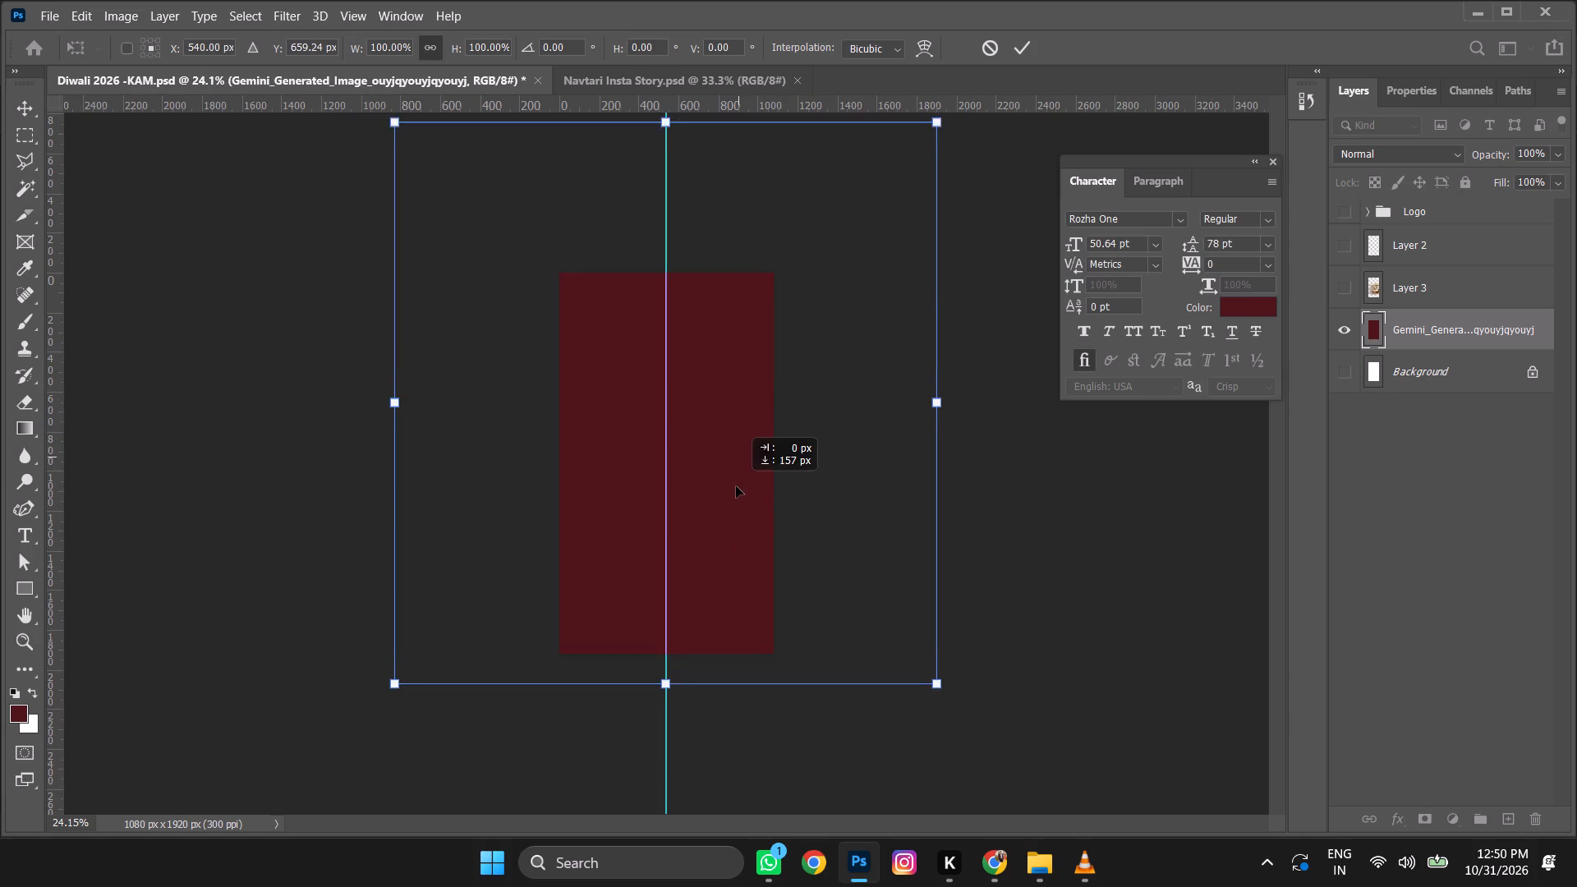
pyautogui.scroll(5, 731, 462)
pyautogui.keyDown('alt'); pyautogui.scroll(-2, 714, 347); pyautogui.keyUp('alt')
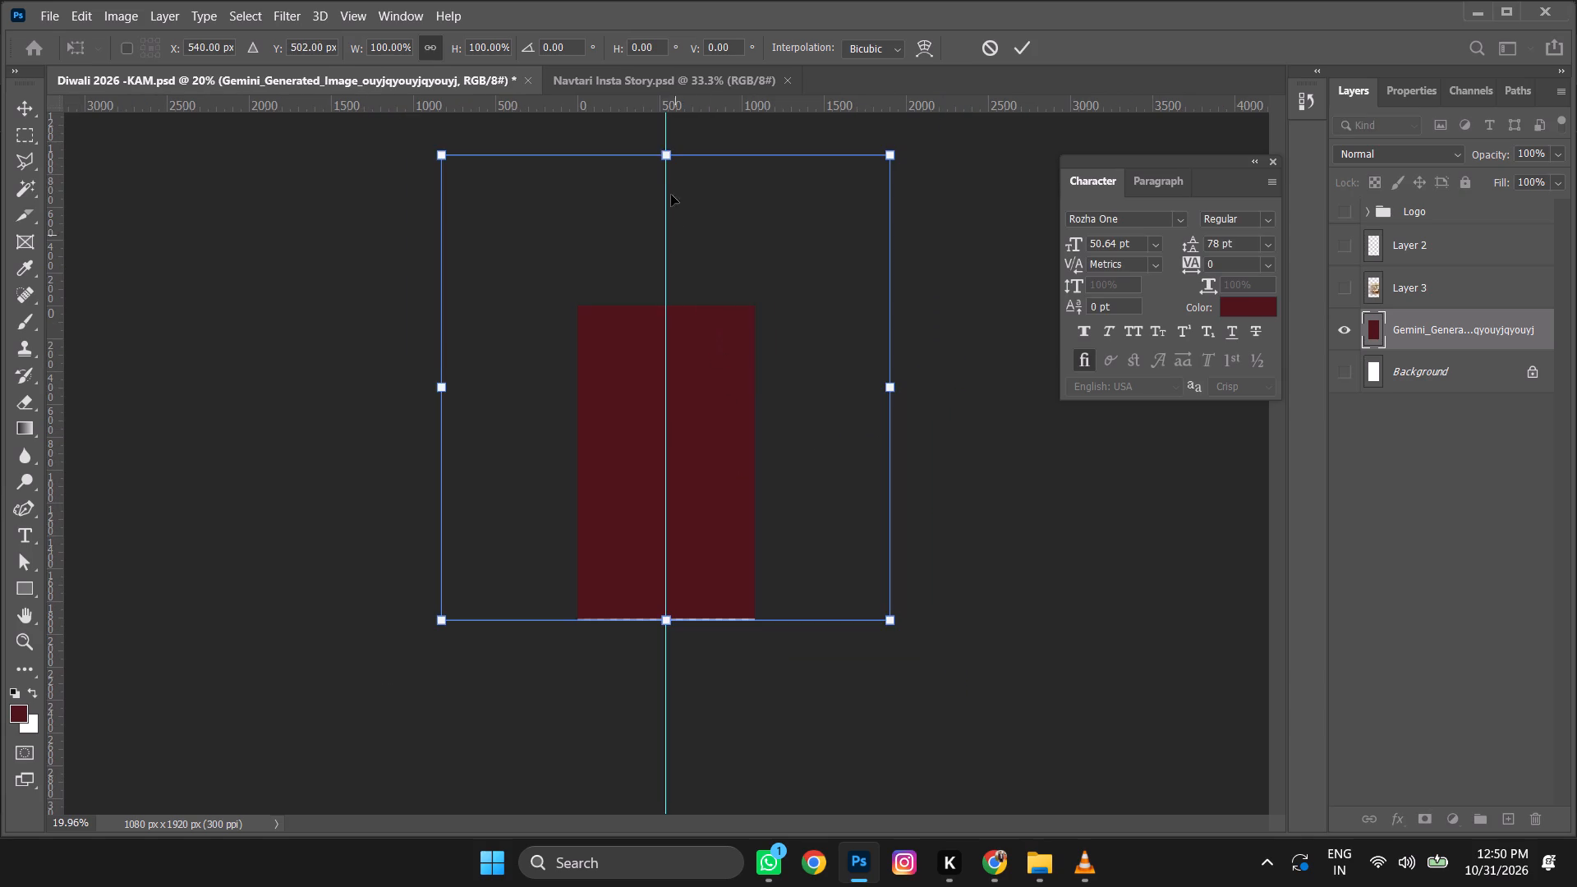
pyautogui.click(664, 136)
pyautogui.moveTo(669, 159); pyautogui.dragTo(656, 310)
pyautogui.press('Return')
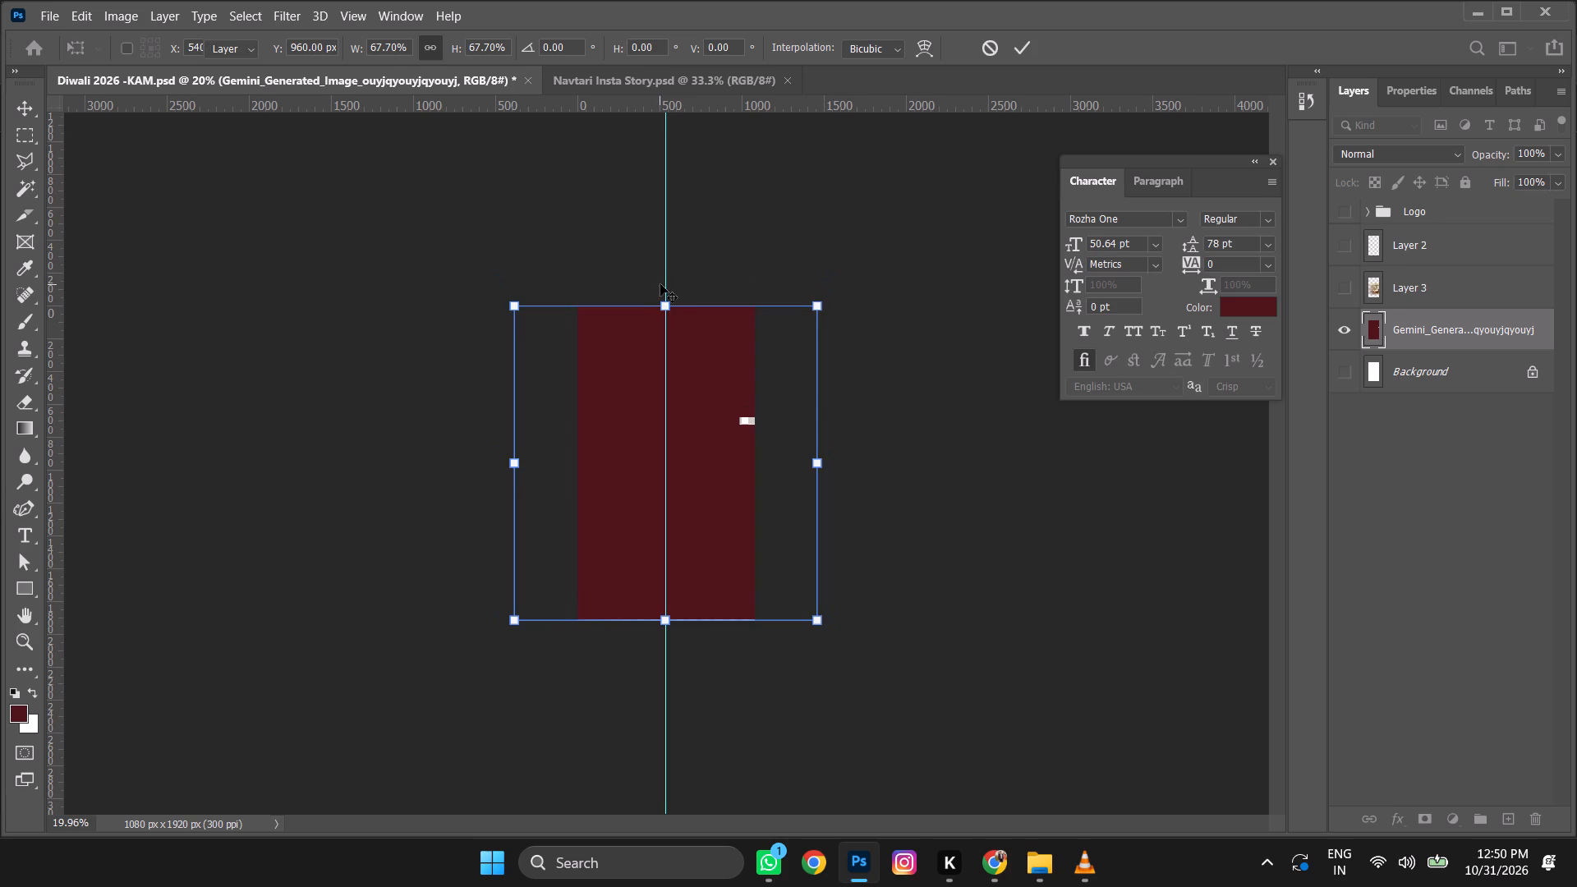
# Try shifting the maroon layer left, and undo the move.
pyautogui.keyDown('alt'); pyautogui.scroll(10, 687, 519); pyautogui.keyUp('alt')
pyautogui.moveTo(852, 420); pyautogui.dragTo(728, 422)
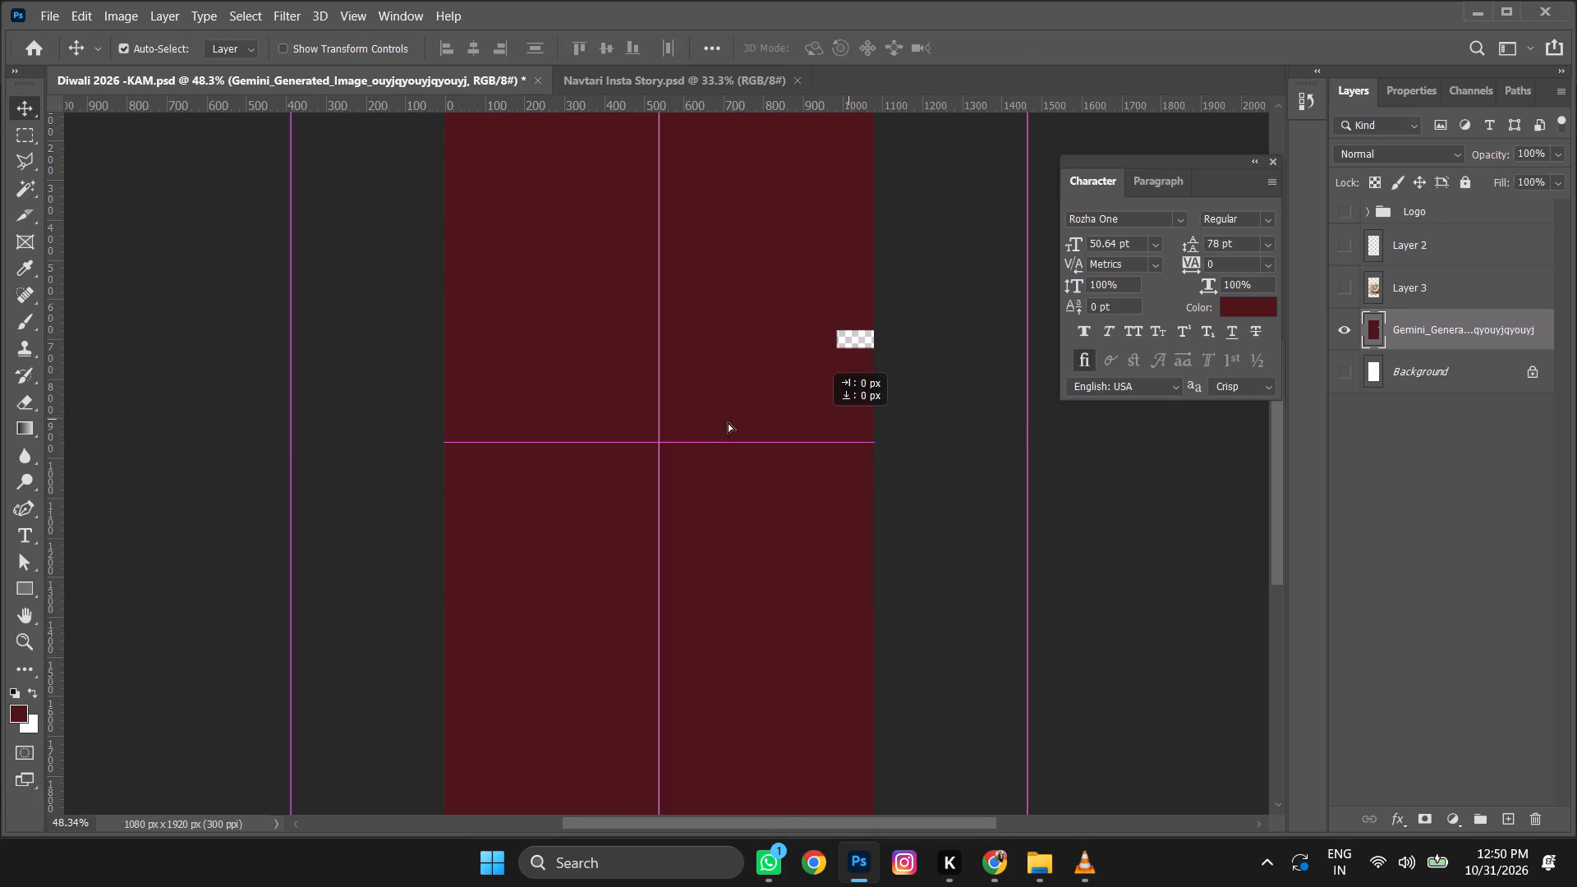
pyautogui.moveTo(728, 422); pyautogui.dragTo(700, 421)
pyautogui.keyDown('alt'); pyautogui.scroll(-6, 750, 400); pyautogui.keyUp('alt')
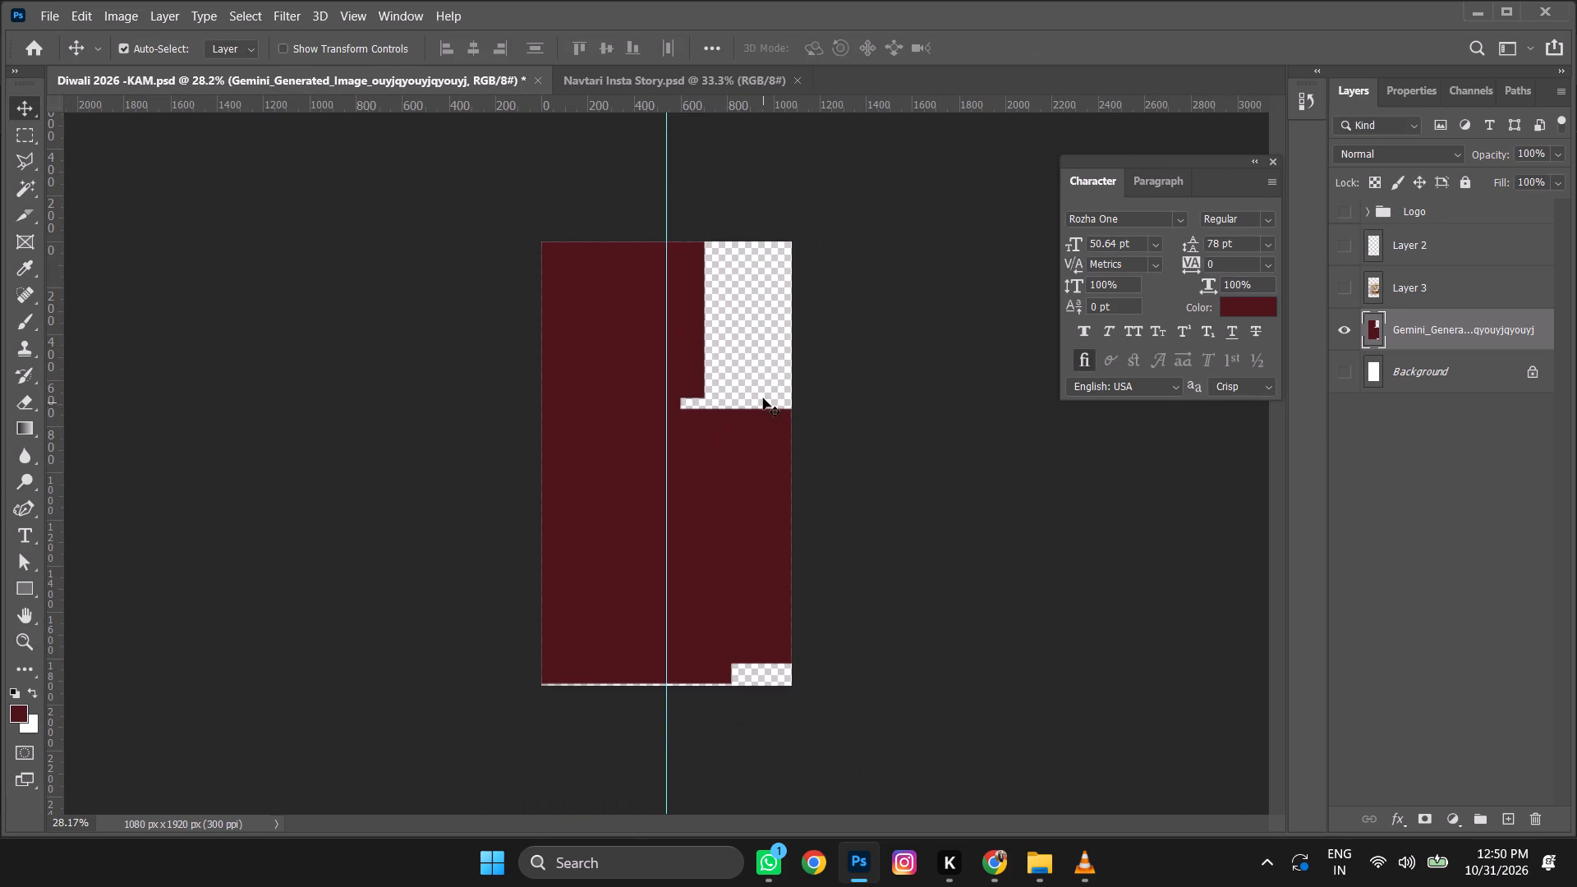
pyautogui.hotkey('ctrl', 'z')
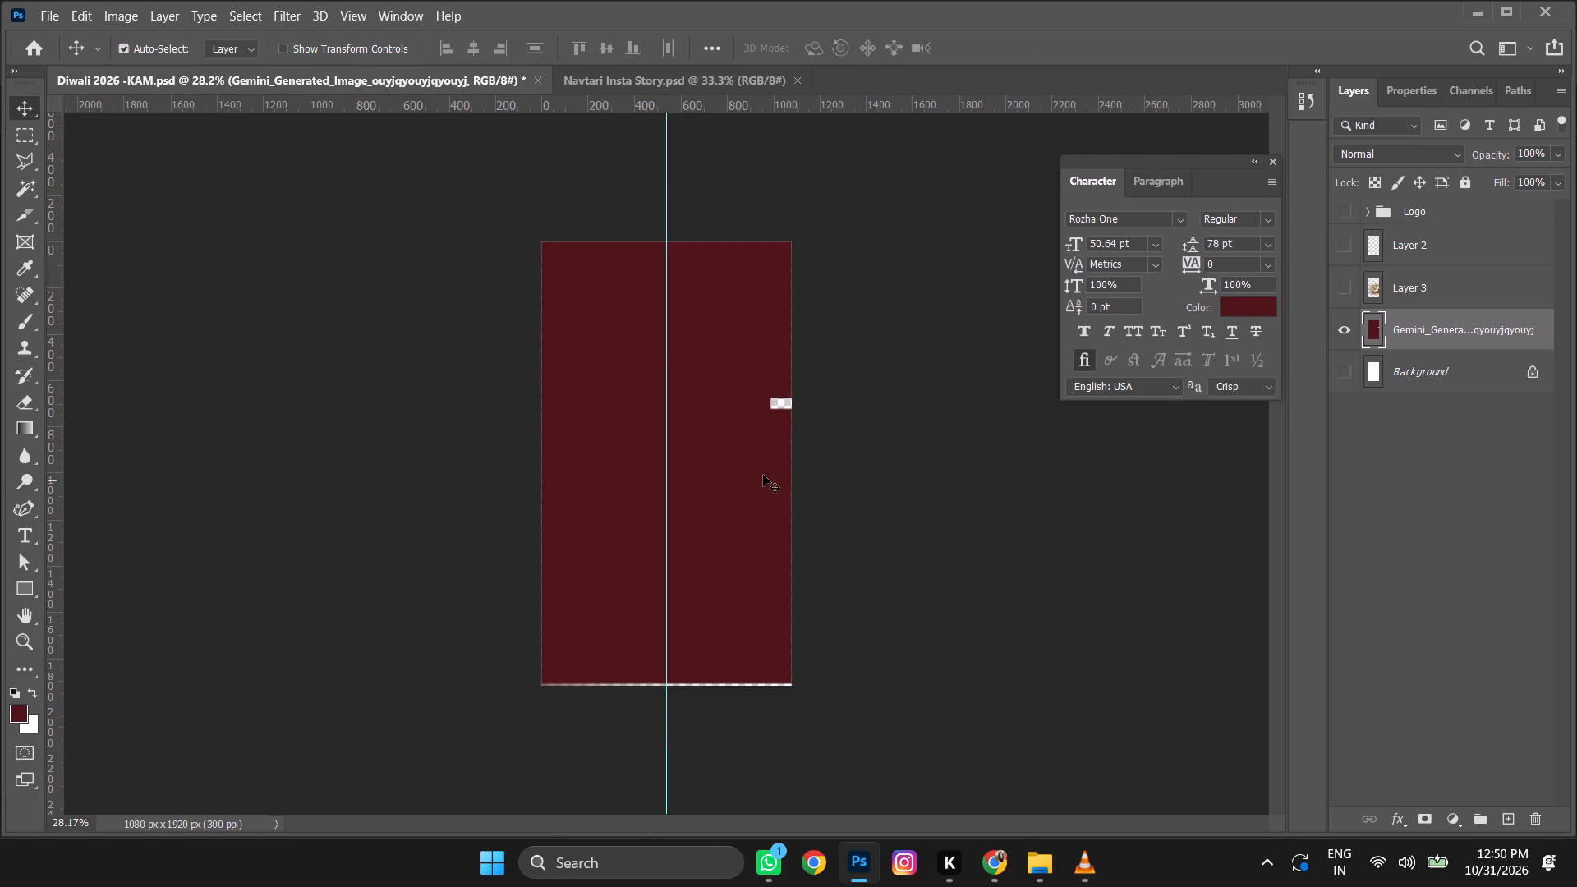
# Stretch the maroon layer's bottom edge slightly downward to cover the gap along the canvas's lower edge.
pyautogui.hotkey('ctrl', 't')
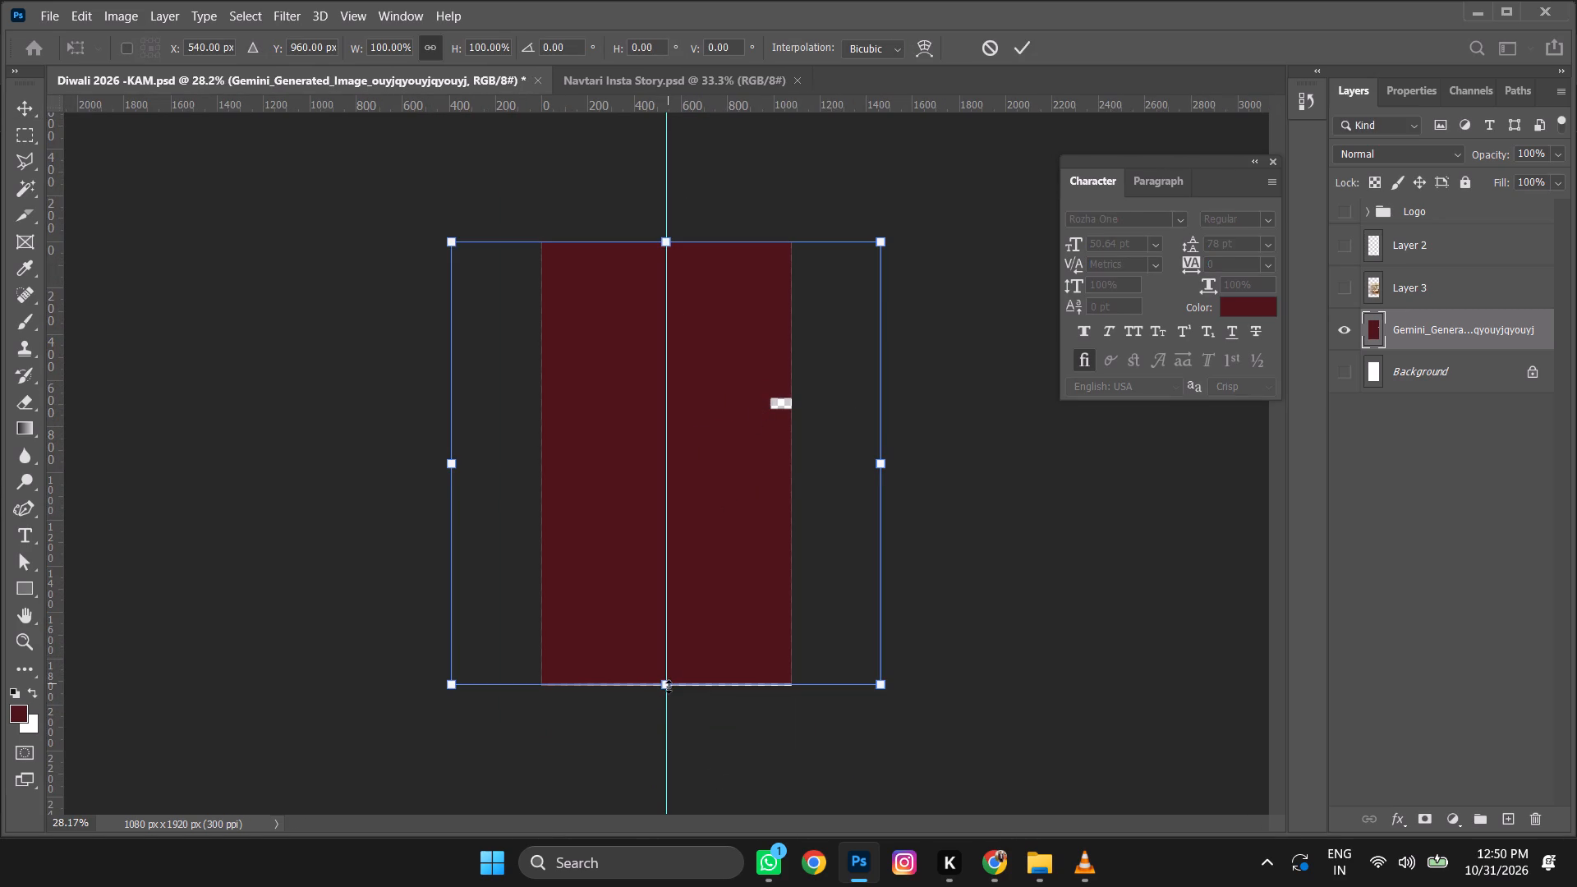
pyautogui.moveTo(669, 687); pyautogui.dragTo(669, 696)
pyautogui.press('Return')
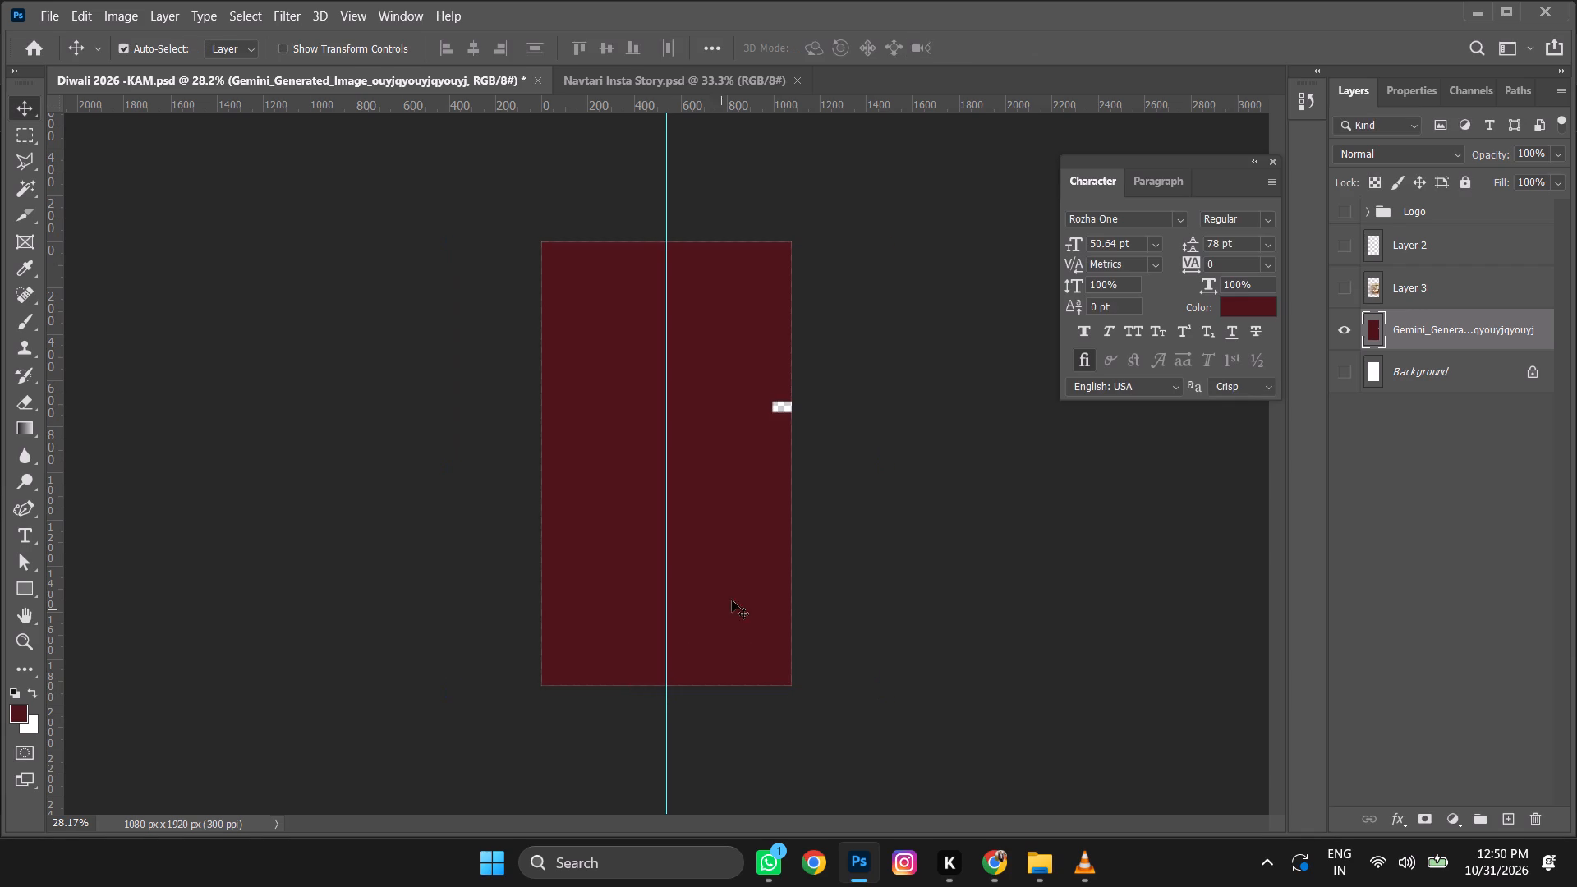
# Nudge the maroon layer right by about 130 px to push its small transparent notch off the canvas.
pyautogui.click(756, 471)
pyautogui.hotkey('shift', 'Right')
pyautogui.hotkey('shift', 'Right')
pyautogui.hotkey('shift', 'Right')
pyautogui.hotkey('shift', 'Right')
pyautogui.hotkey('shift', 'Right')
pyautogui.hotkey('shift', 'Right')
pyautogui.hotkey('shift', 'Right')
pyautogui.hotkey('shift', 'Right')
pyautogui.hotkey('shift', 'Right')
pyautogui.hotkey('shift', 'Right')
pyautogui.hotkey('shift', 'Right')
pyautogui.hotkey('shift', 'Right')
pyautogui.hotkey('shift', 'Right')
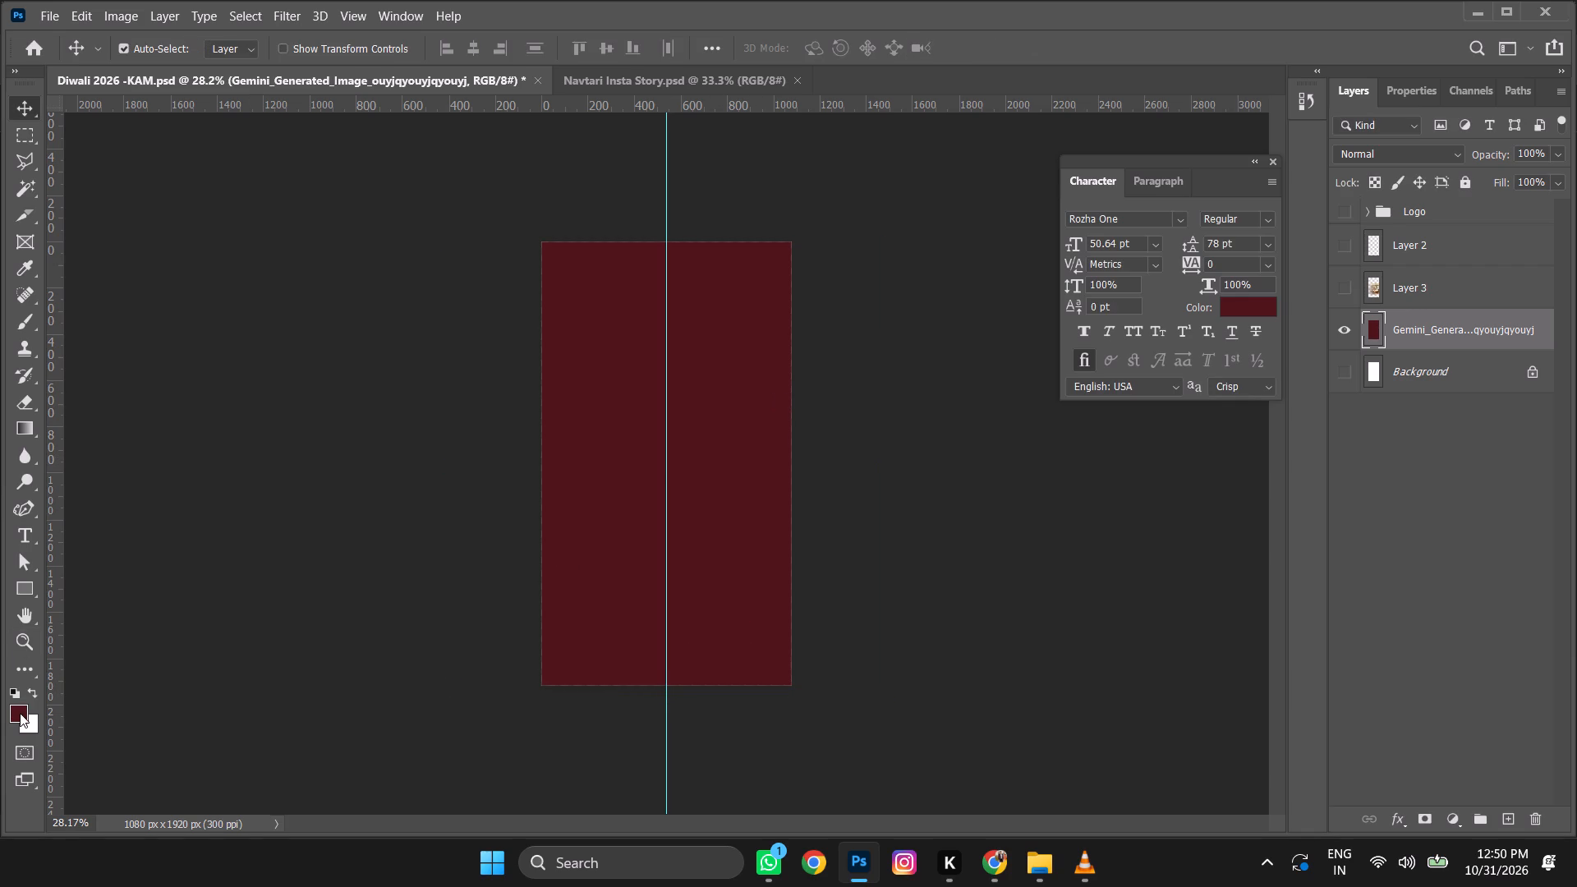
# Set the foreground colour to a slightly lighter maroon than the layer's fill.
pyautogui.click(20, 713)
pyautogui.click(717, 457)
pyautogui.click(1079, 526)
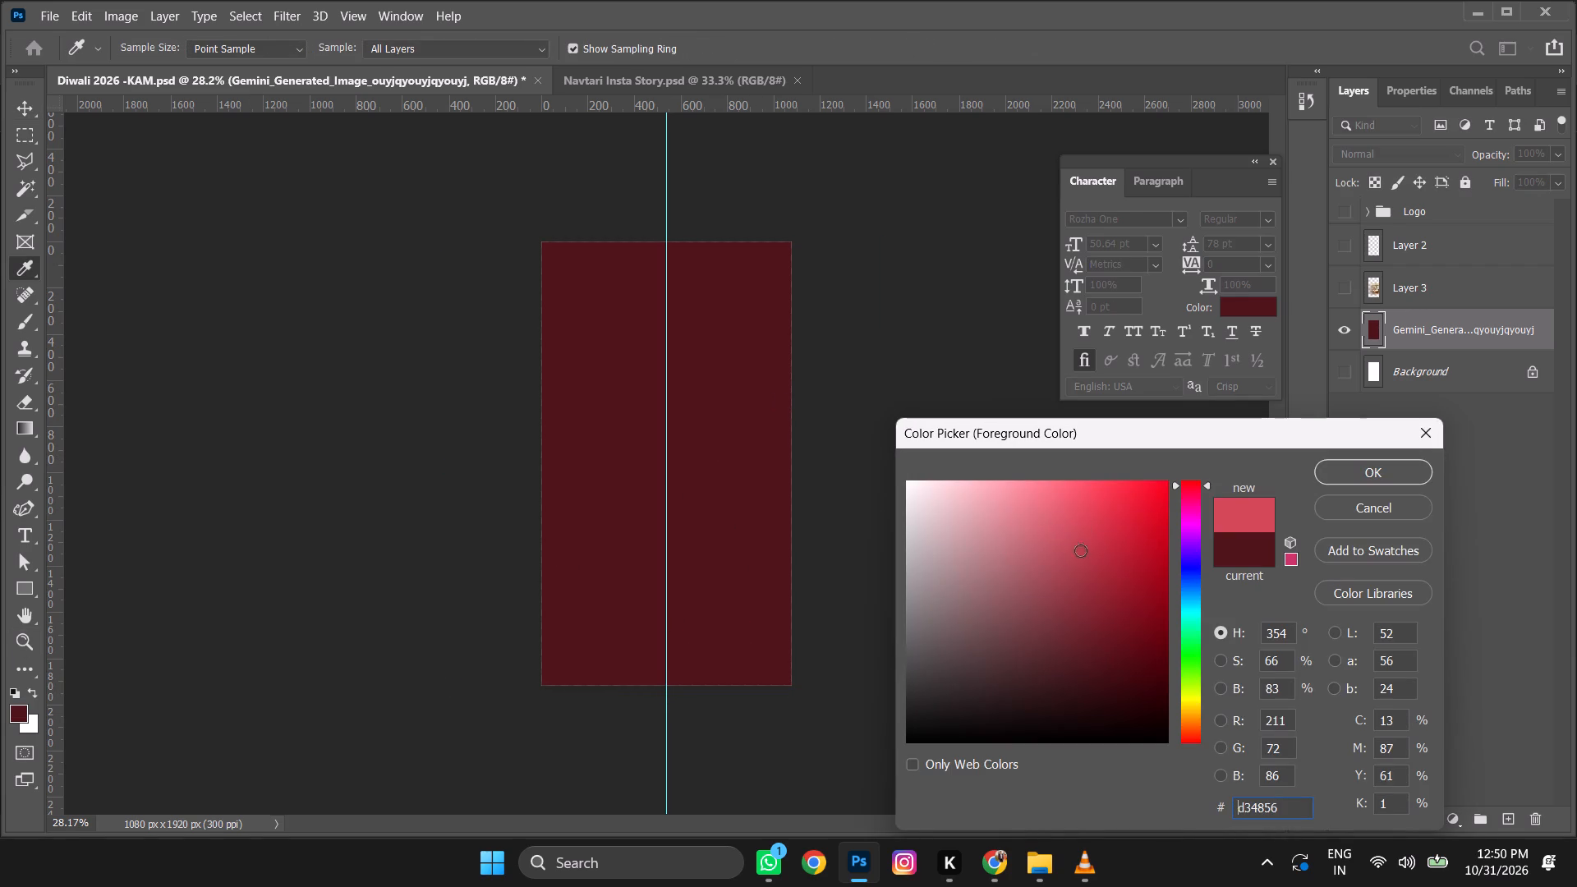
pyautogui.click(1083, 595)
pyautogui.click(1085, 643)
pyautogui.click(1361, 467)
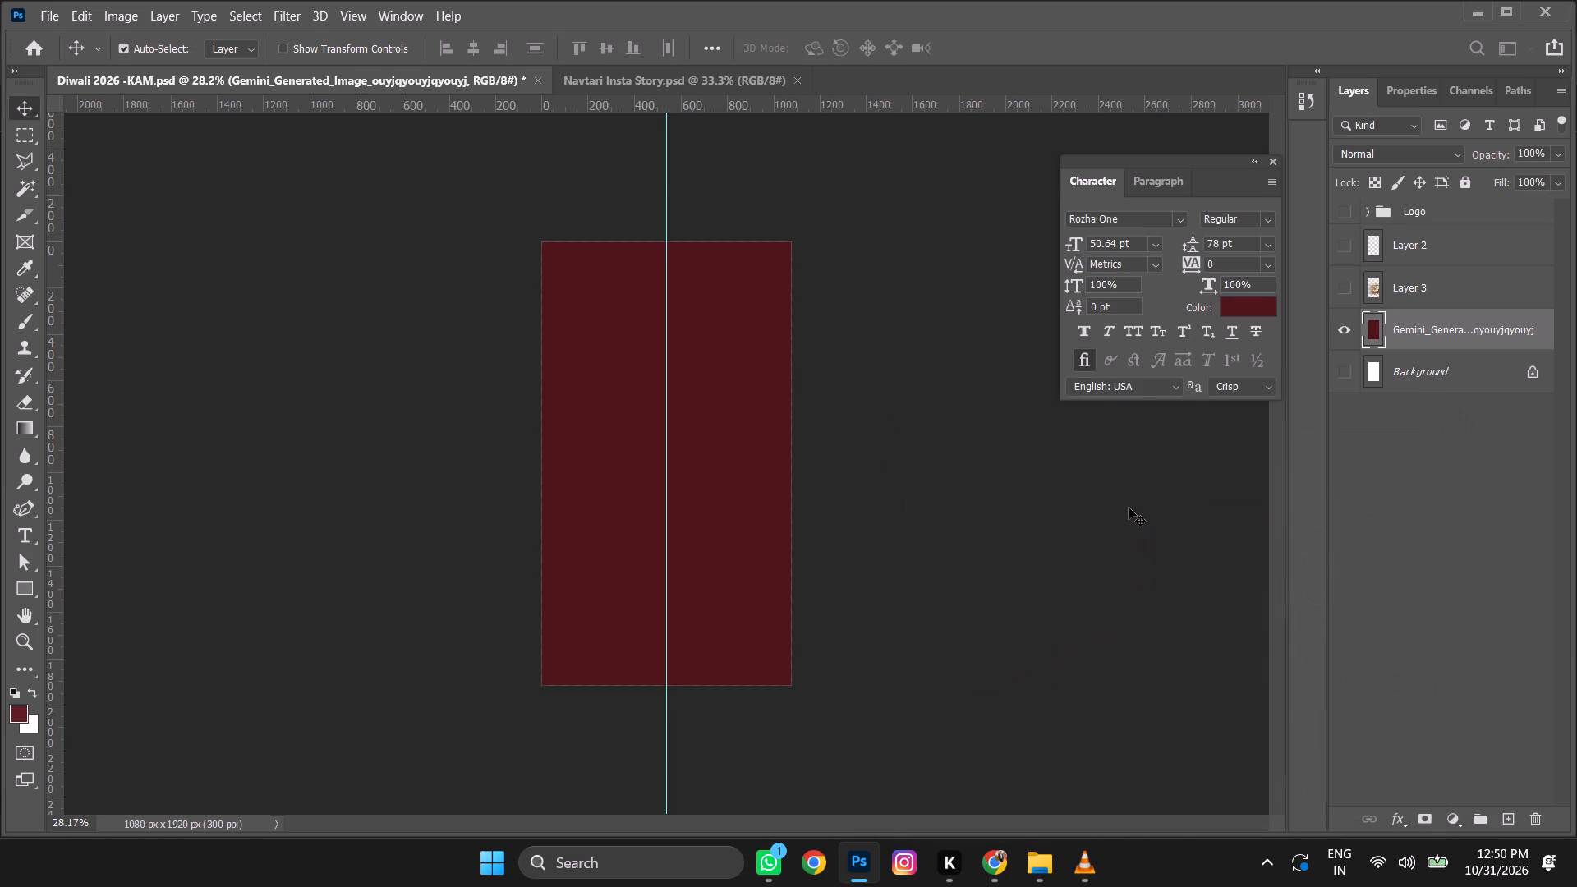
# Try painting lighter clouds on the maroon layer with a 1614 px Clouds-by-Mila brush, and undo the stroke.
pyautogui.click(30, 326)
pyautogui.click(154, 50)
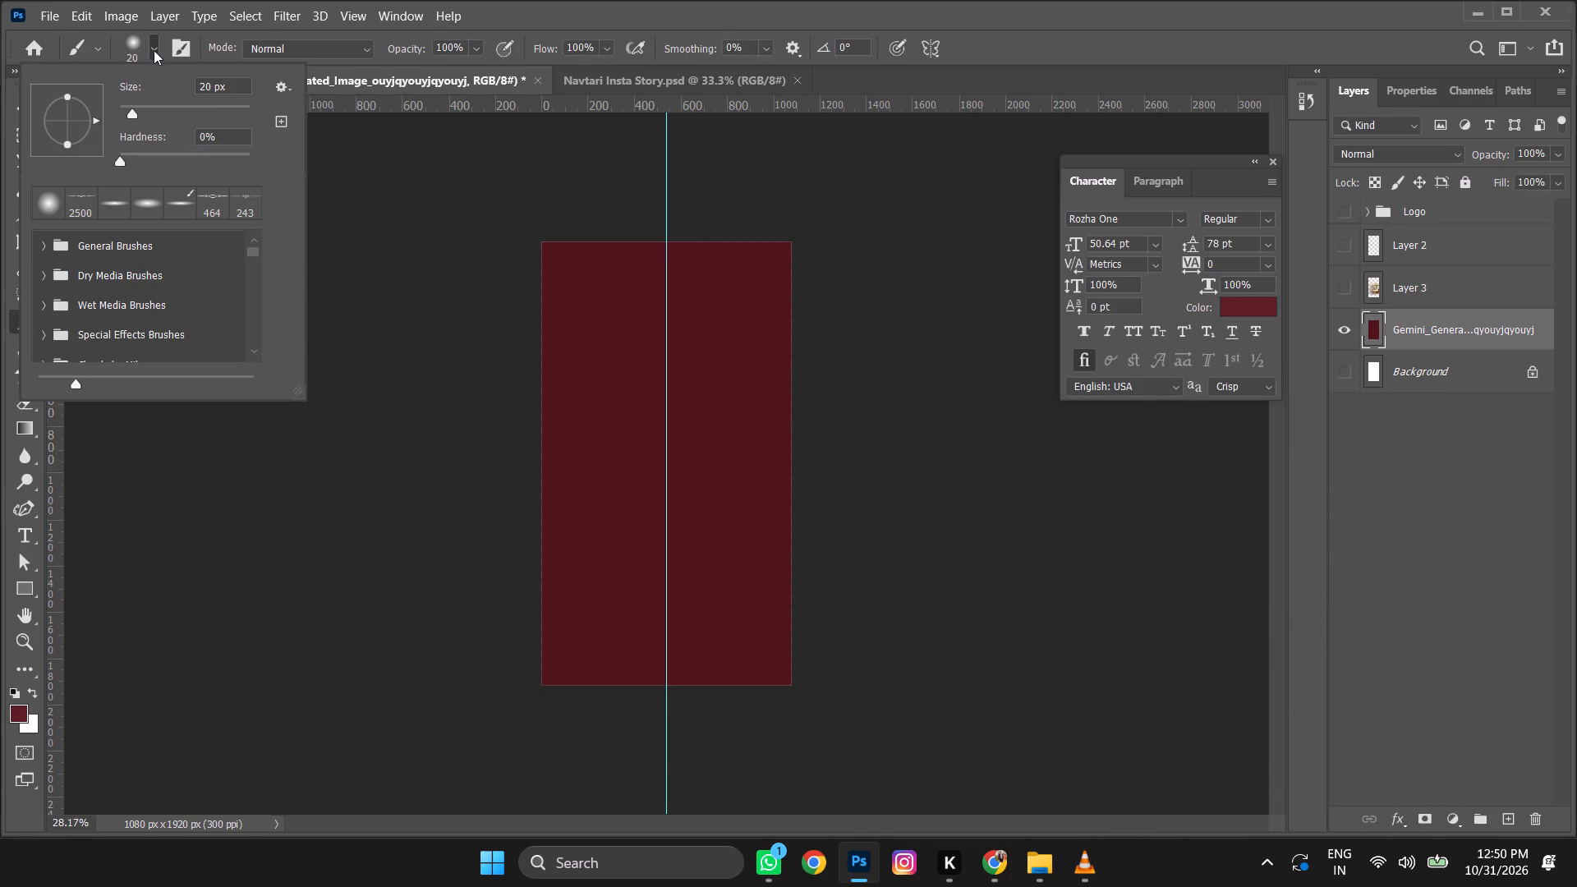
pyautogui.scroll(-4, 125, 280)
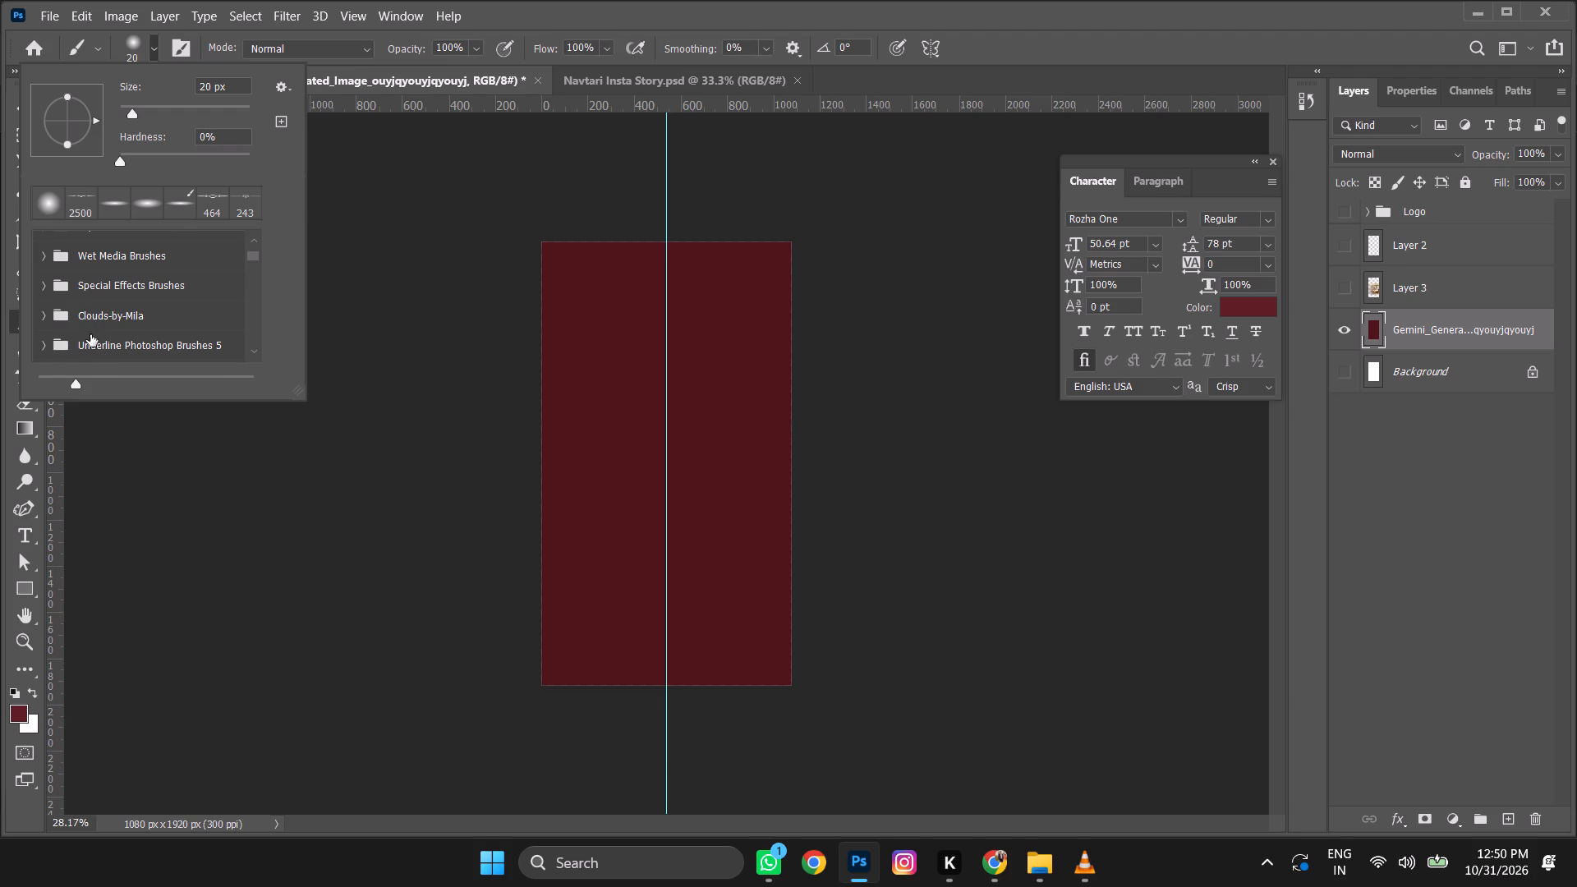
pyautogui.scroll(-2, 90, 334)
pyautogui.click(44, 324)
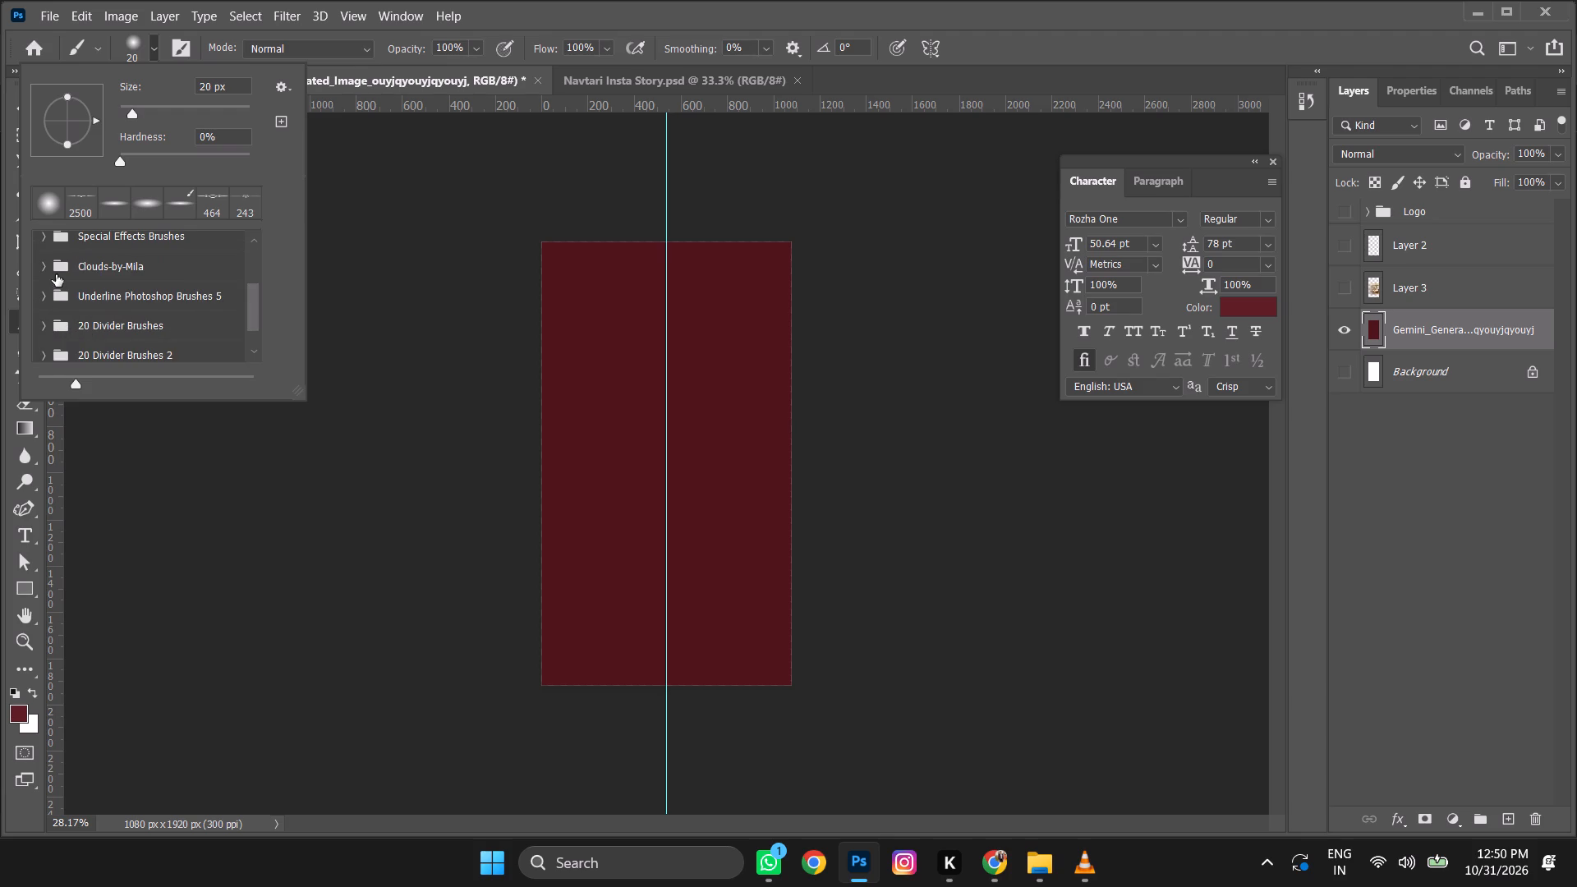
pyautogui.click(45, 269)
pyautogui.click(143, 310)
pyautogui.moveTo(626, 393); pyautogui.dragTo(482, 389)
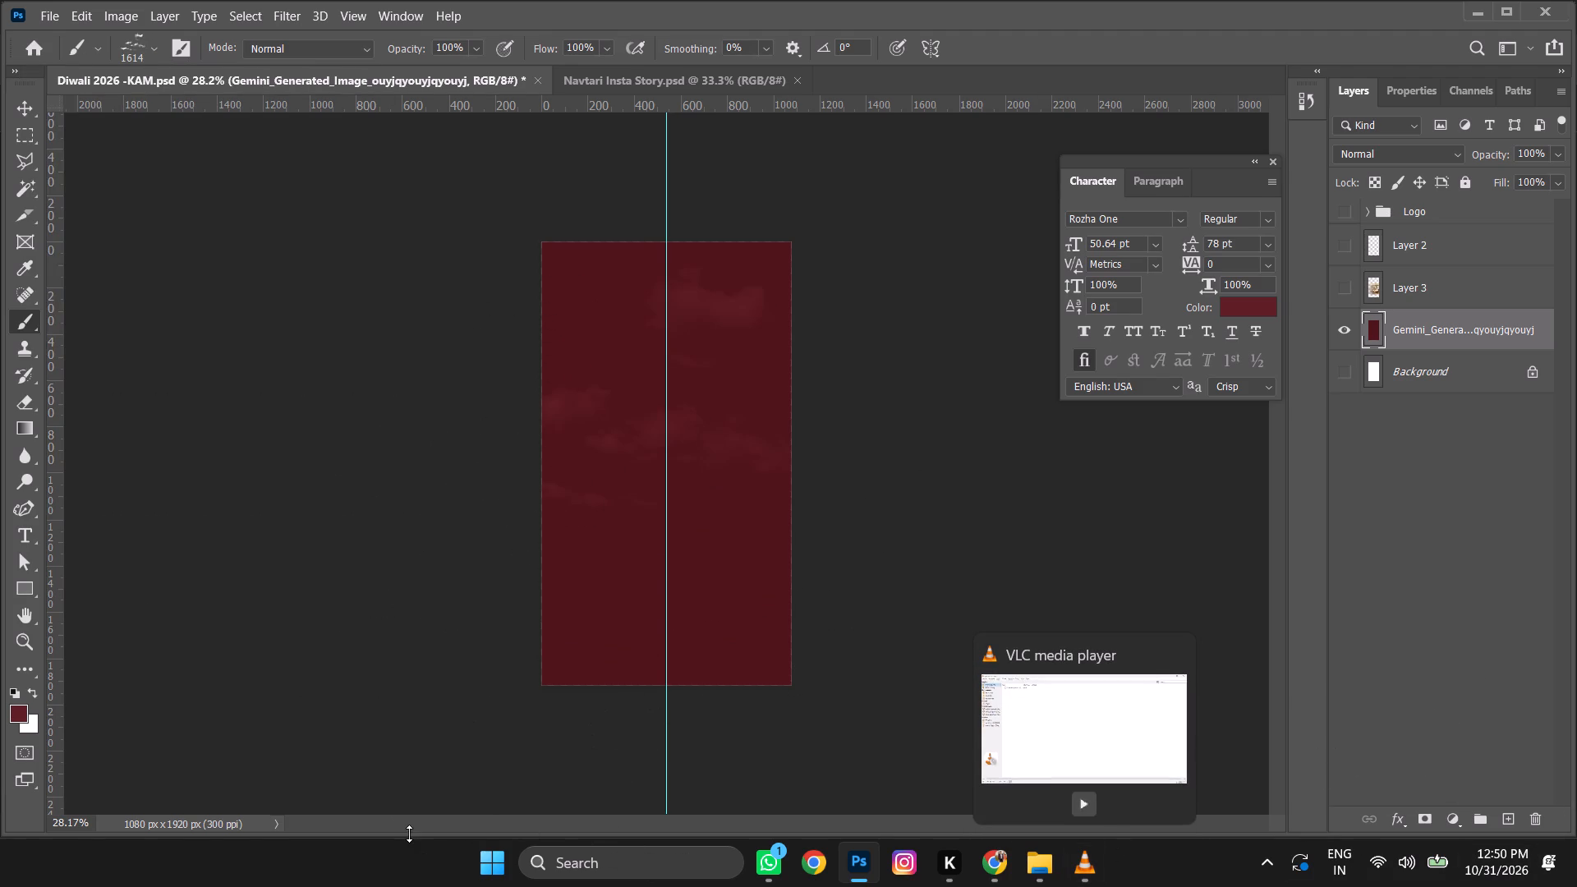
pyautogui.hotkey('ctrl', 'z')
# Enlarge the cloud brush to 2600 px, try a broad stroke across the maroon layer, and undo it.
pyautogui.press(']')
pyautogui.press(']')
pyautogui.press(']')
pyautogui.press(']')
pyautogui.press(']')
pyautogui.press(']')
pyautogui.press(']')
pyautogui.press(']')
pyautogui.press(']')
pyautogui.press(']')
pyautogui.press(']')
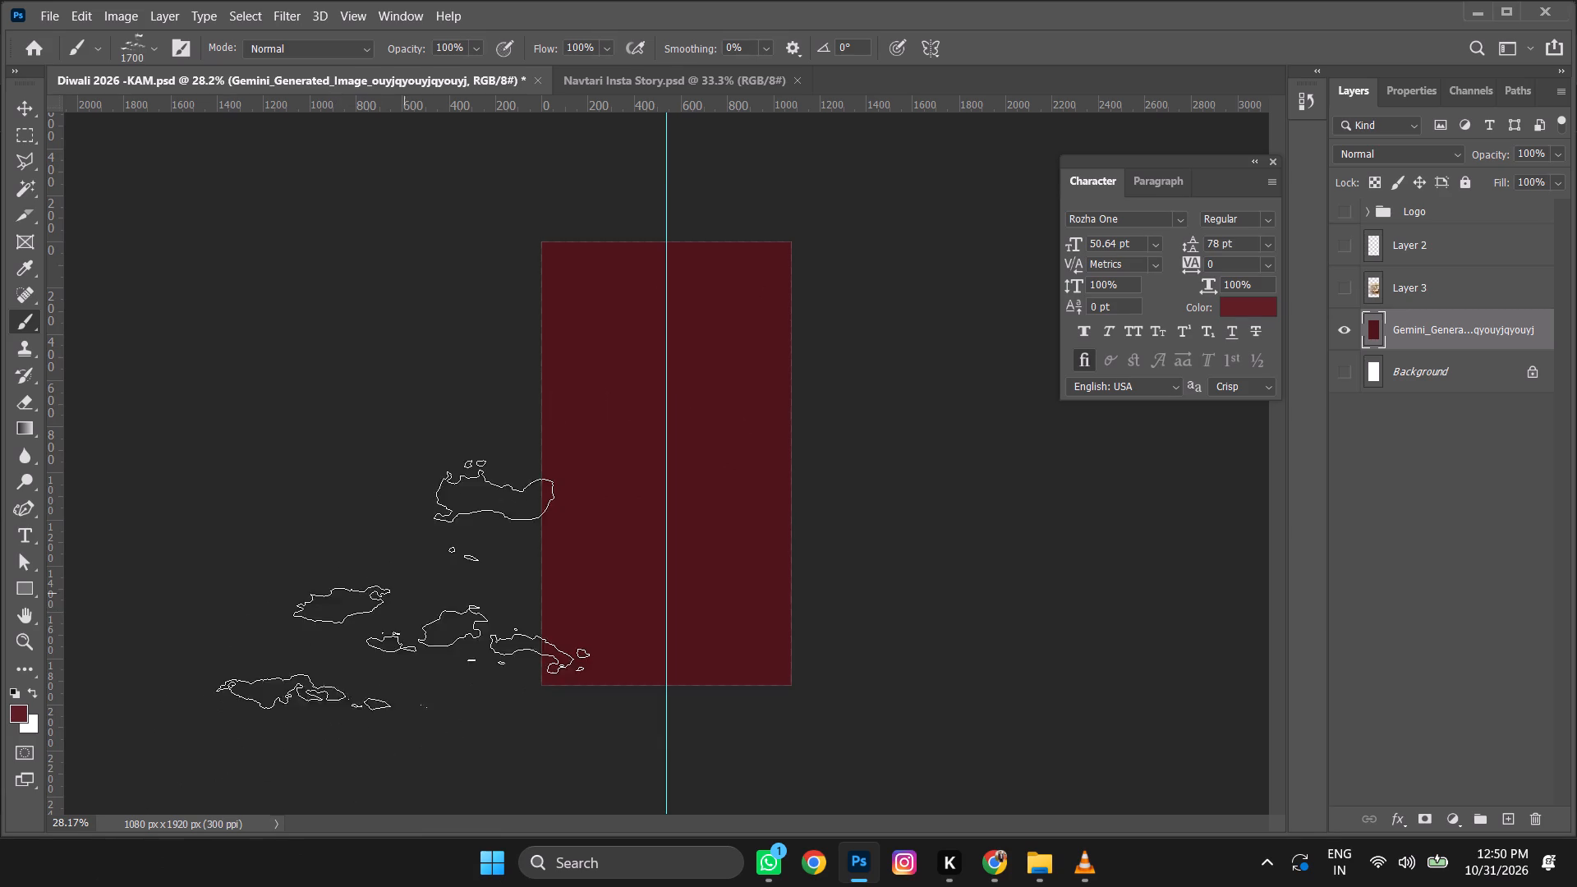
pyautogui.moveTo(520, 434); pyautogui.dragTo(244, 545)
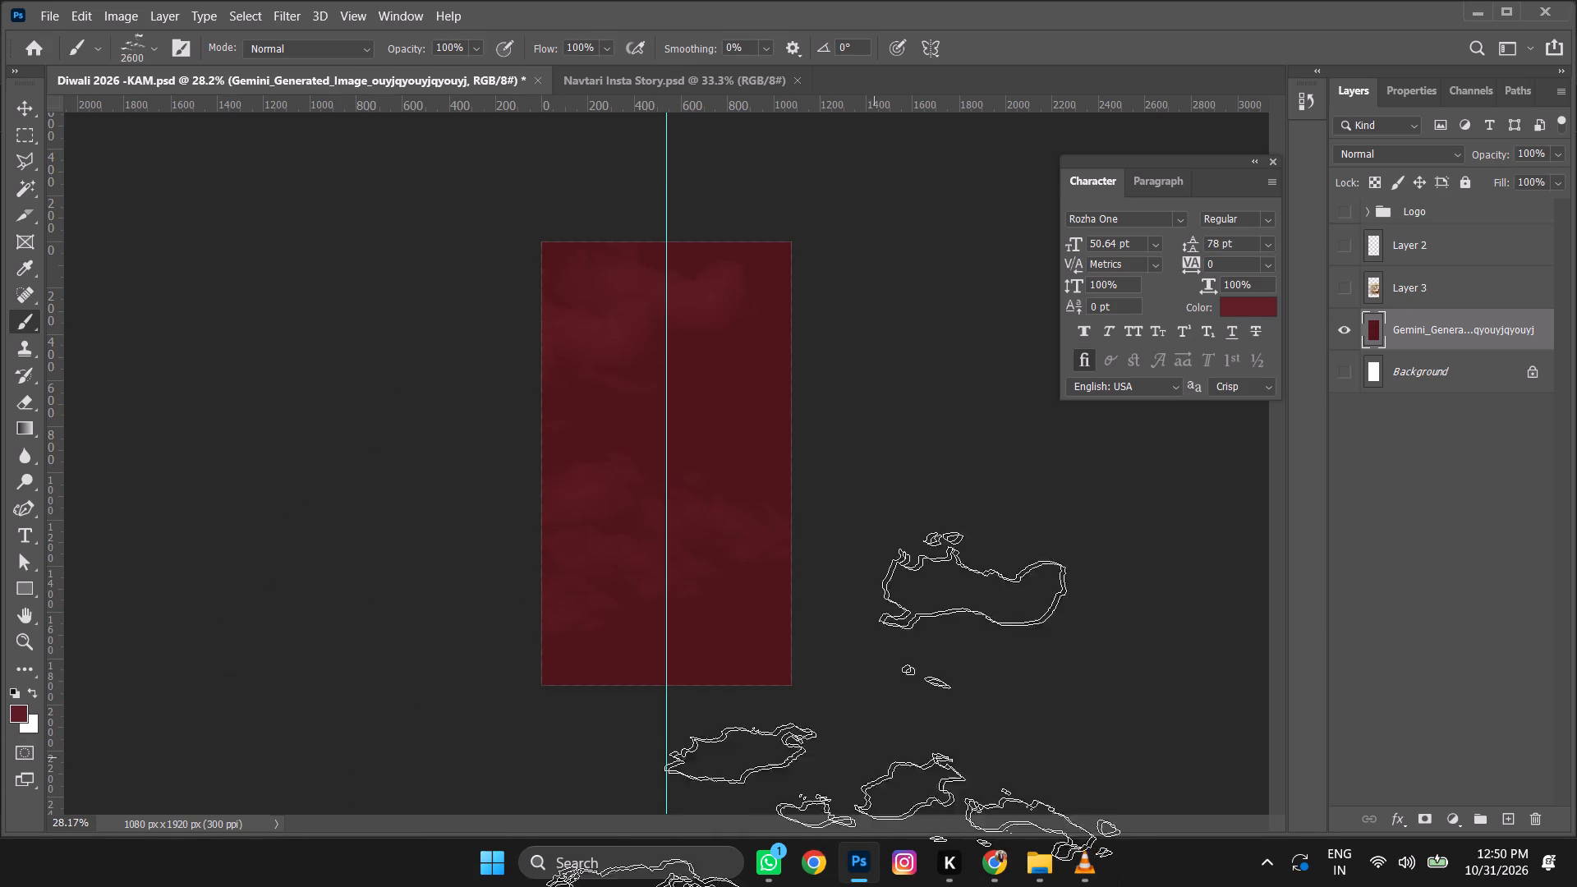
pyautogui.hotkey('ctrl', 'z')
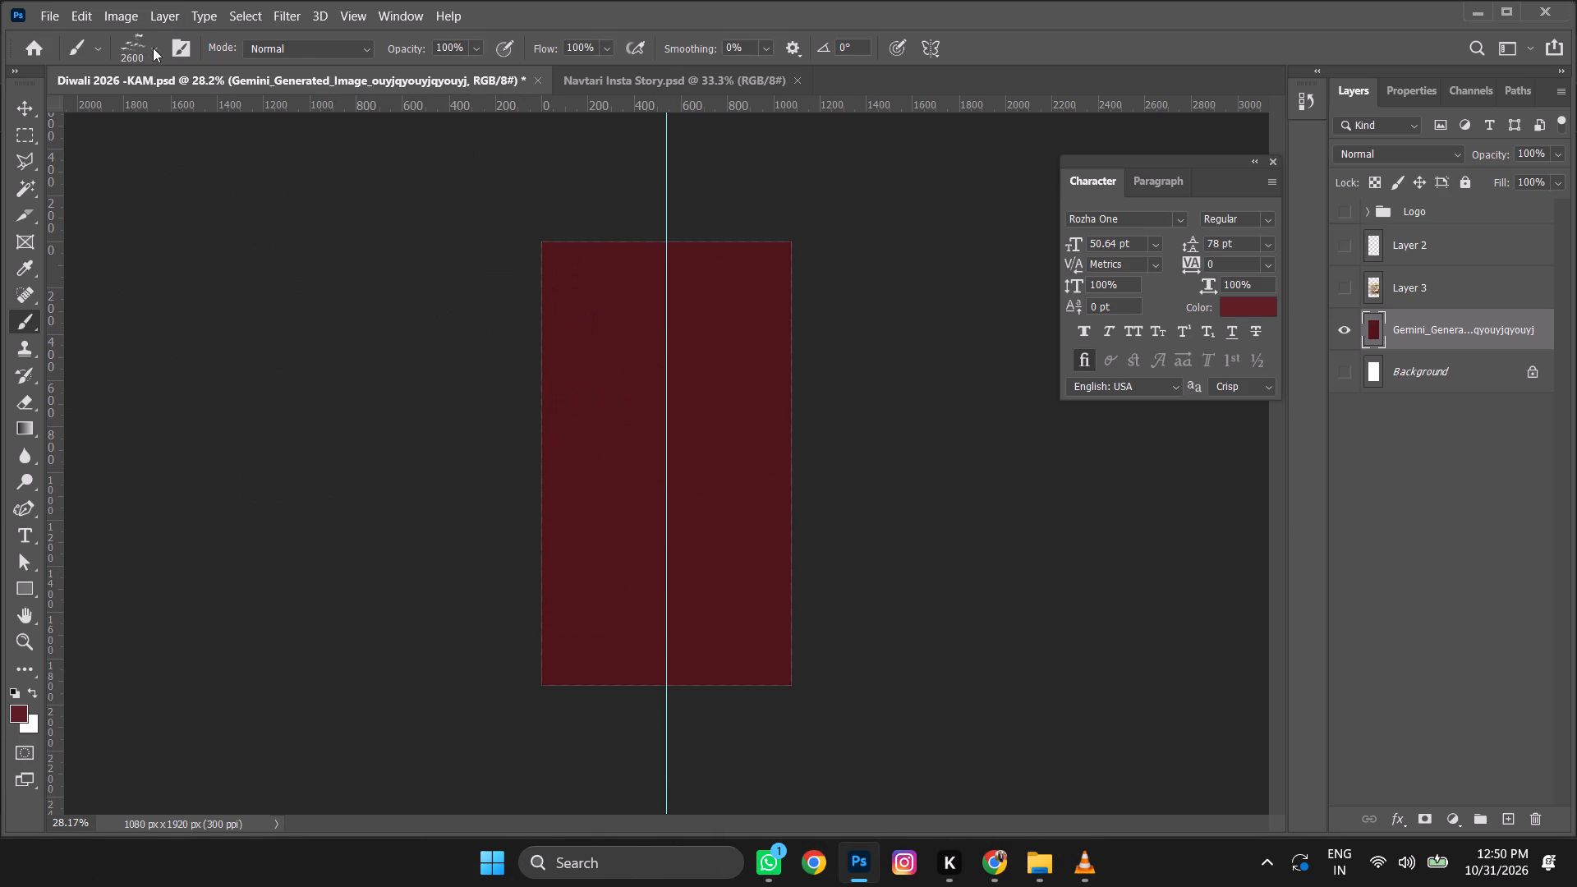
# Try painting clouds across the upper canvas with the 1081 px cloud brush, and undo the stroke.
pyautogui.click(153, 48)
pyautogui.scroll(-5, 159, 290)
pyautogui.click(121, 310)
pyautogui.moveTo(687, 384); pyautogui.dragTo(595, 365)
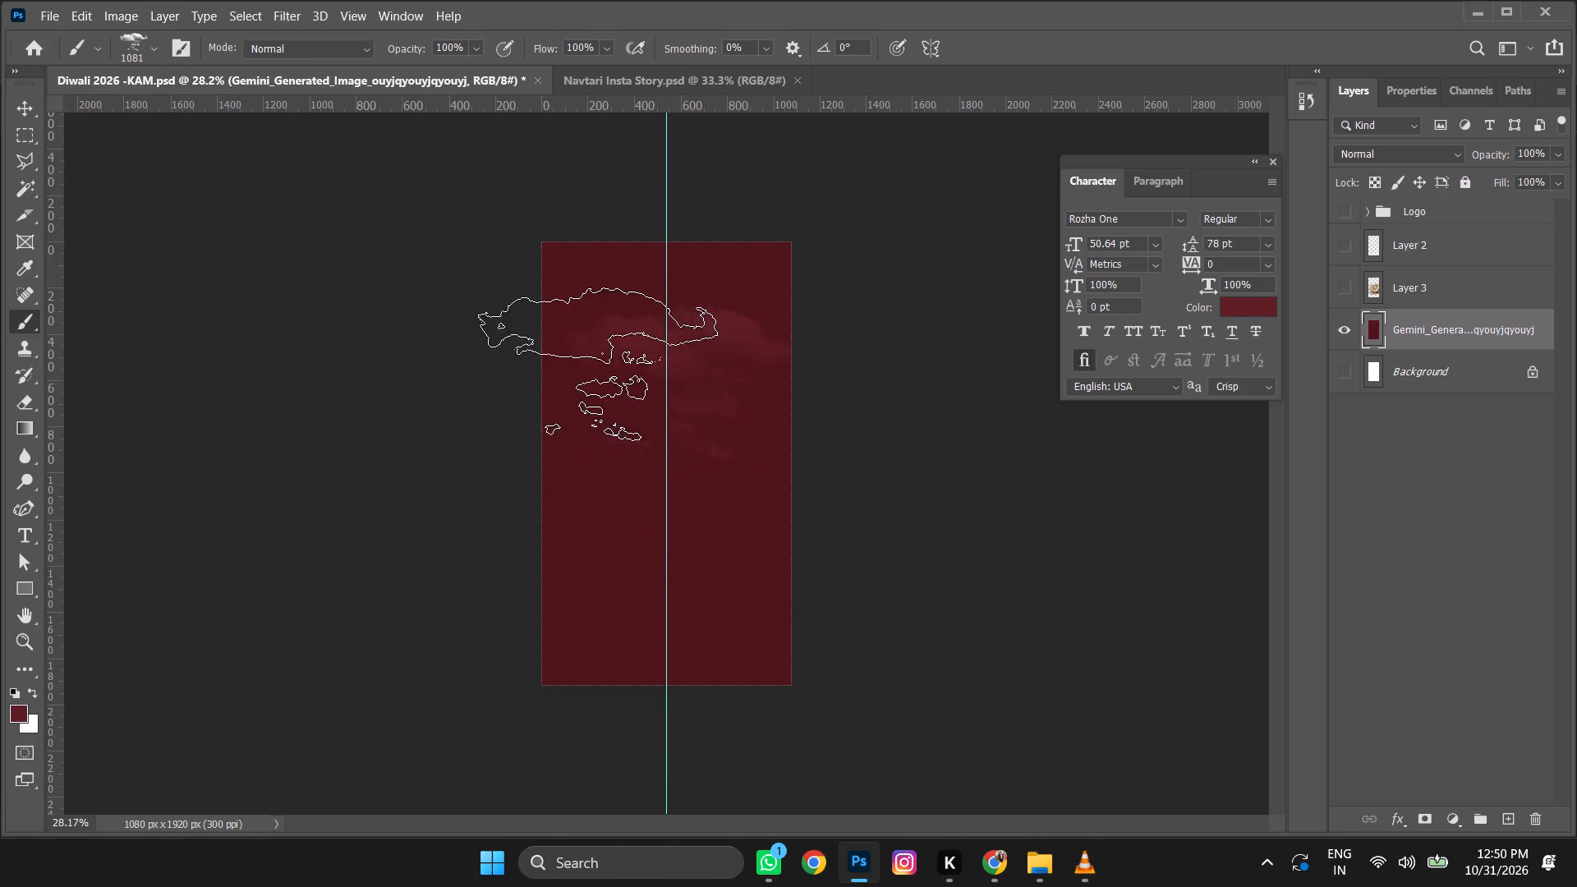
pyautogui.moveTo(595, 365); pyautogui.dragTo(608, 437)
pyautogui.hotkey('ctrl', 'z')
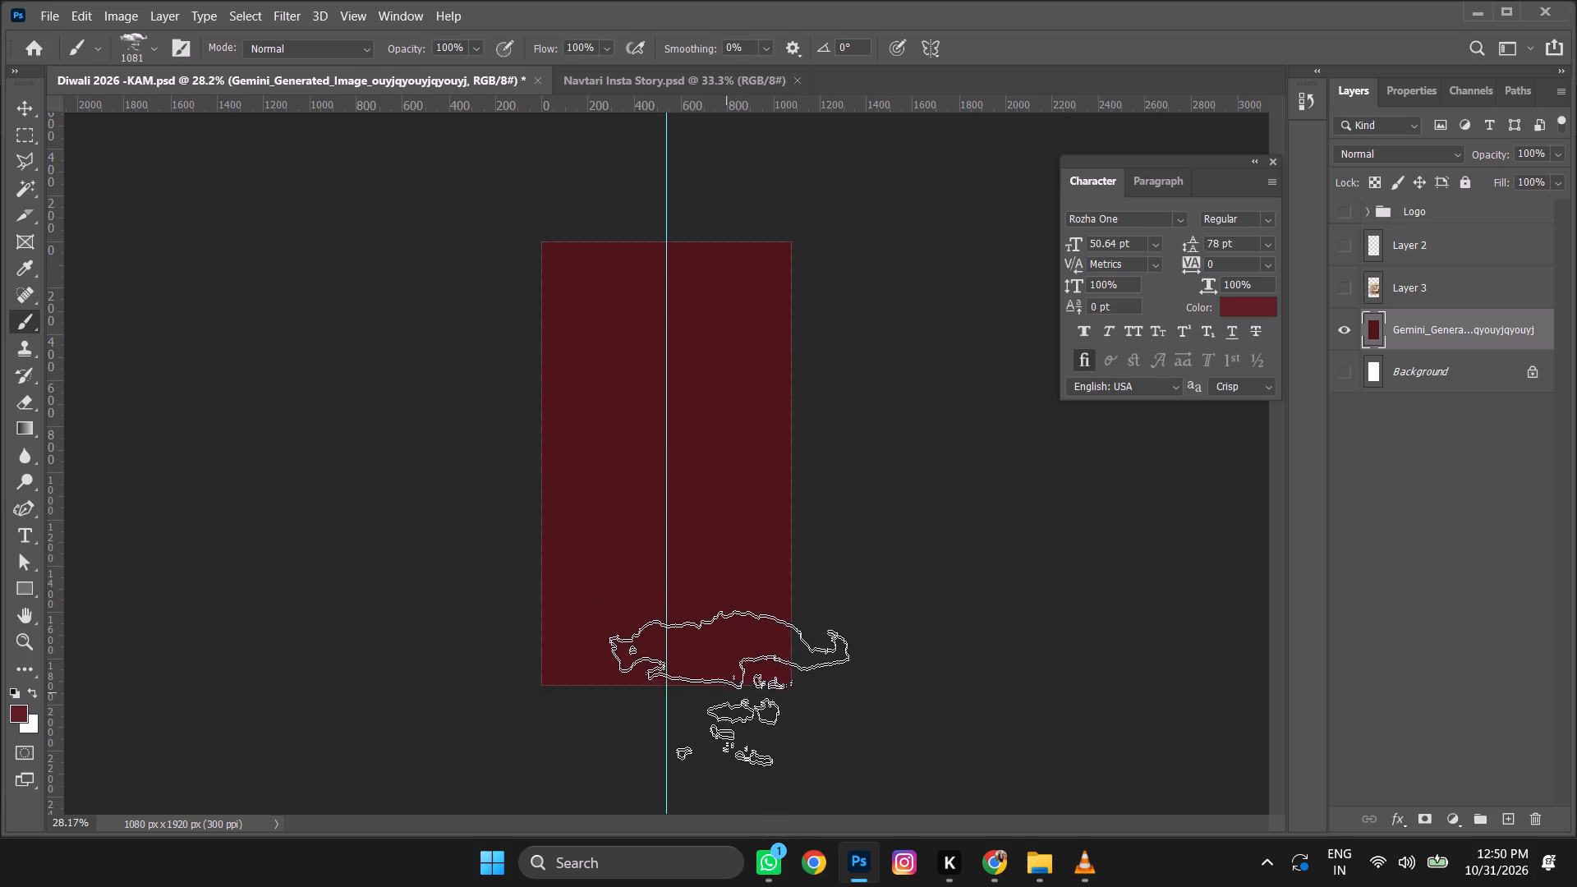
# Set the foreground colour to a darker maroon than the layer's fill.
pyautogui.click(13, 710)
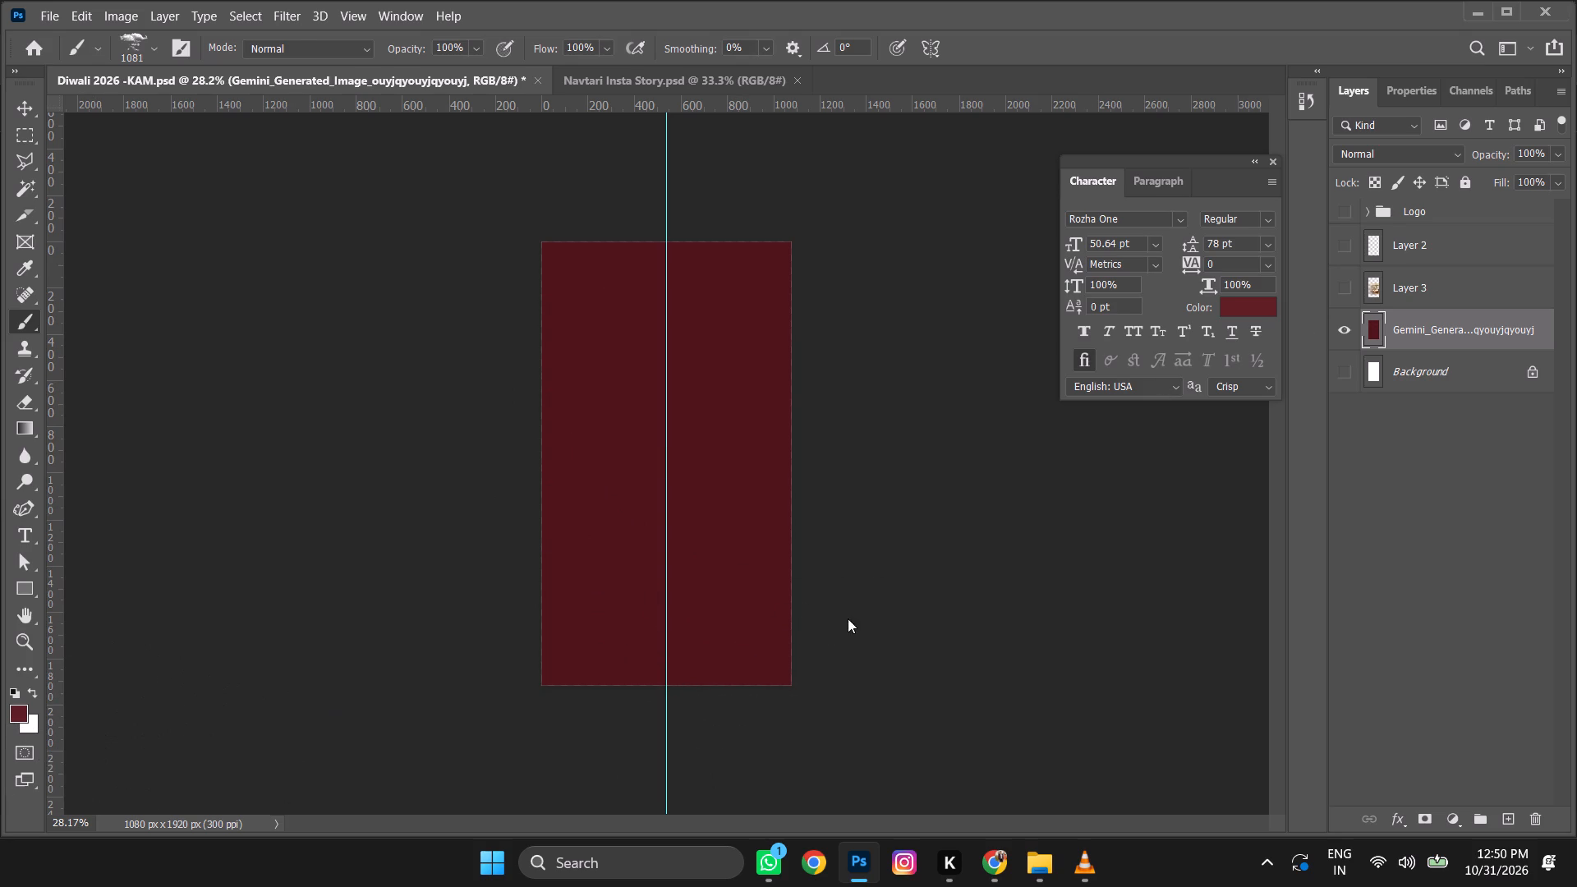
pyautogui.click(751, 480)
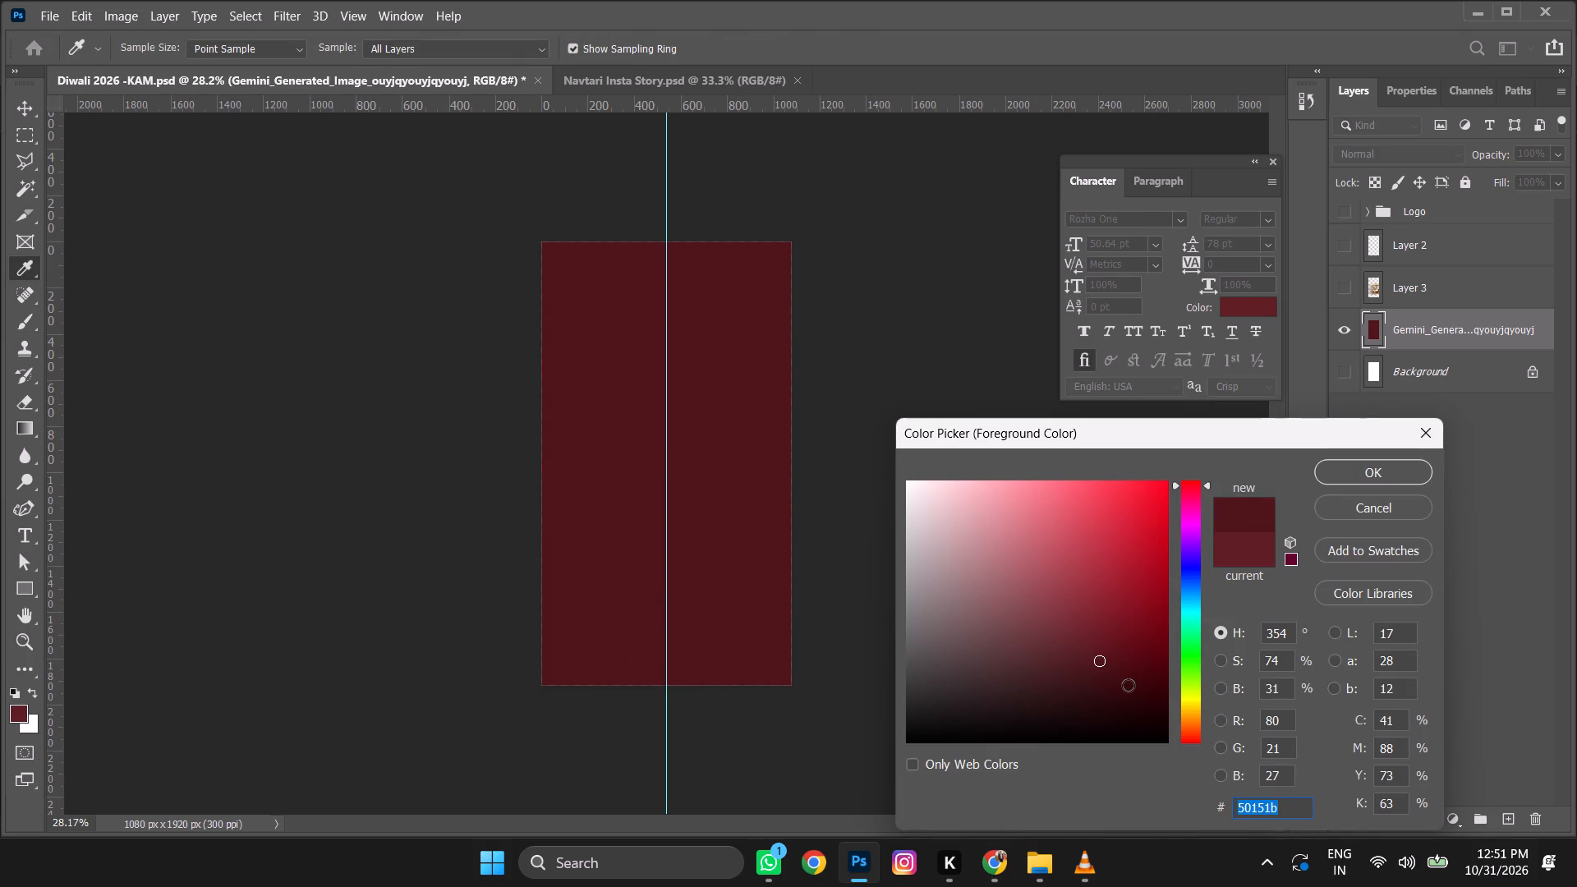
pyautogui.click(1128, 685)
pyautogui.click(1345, 476)
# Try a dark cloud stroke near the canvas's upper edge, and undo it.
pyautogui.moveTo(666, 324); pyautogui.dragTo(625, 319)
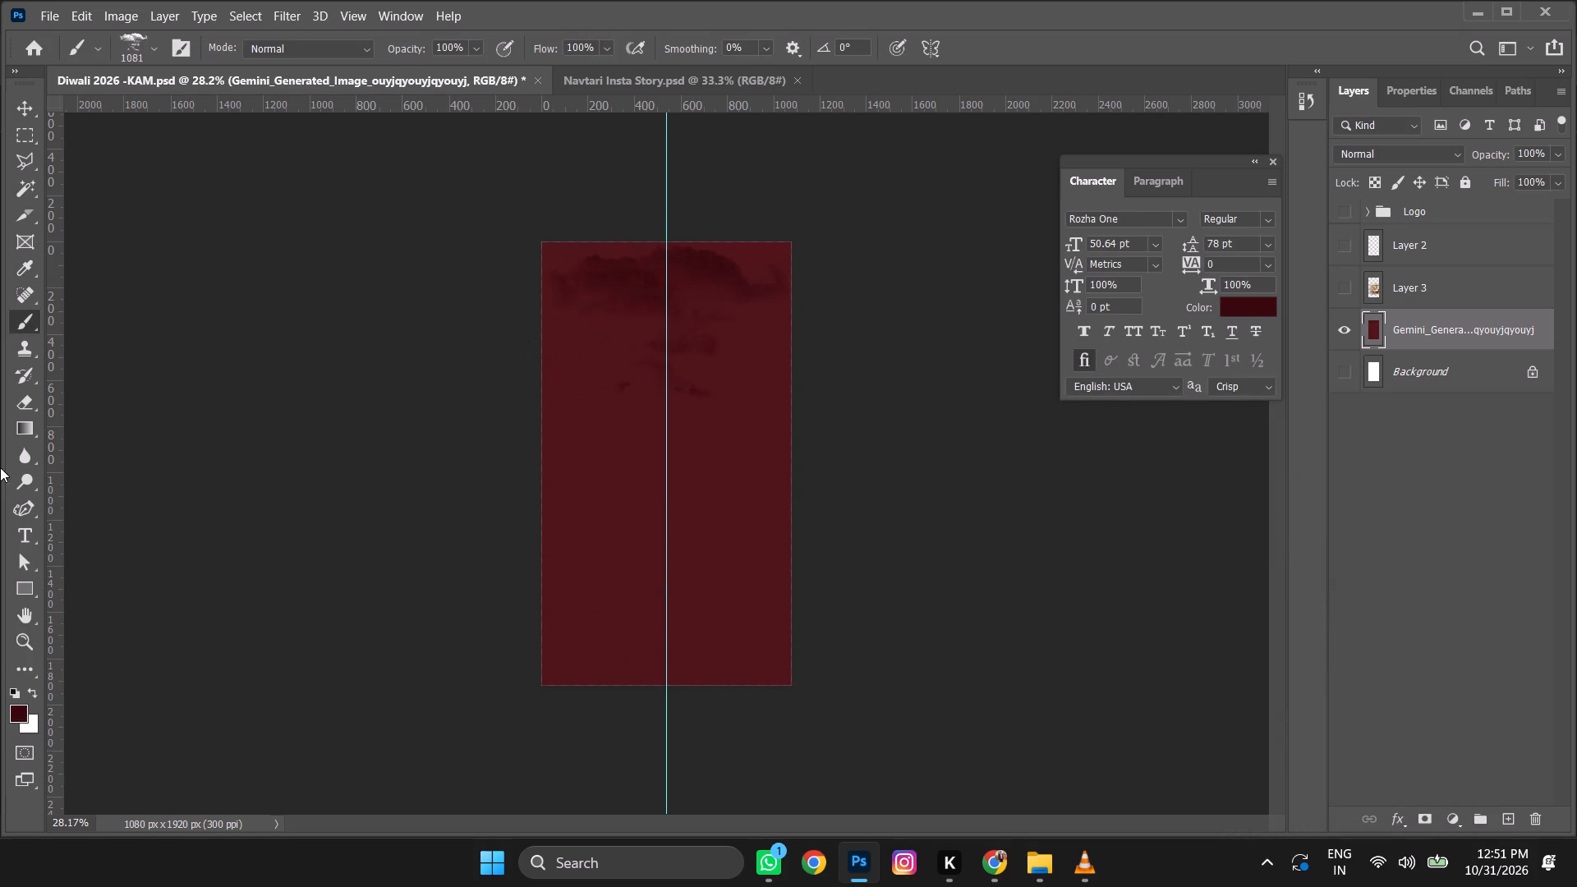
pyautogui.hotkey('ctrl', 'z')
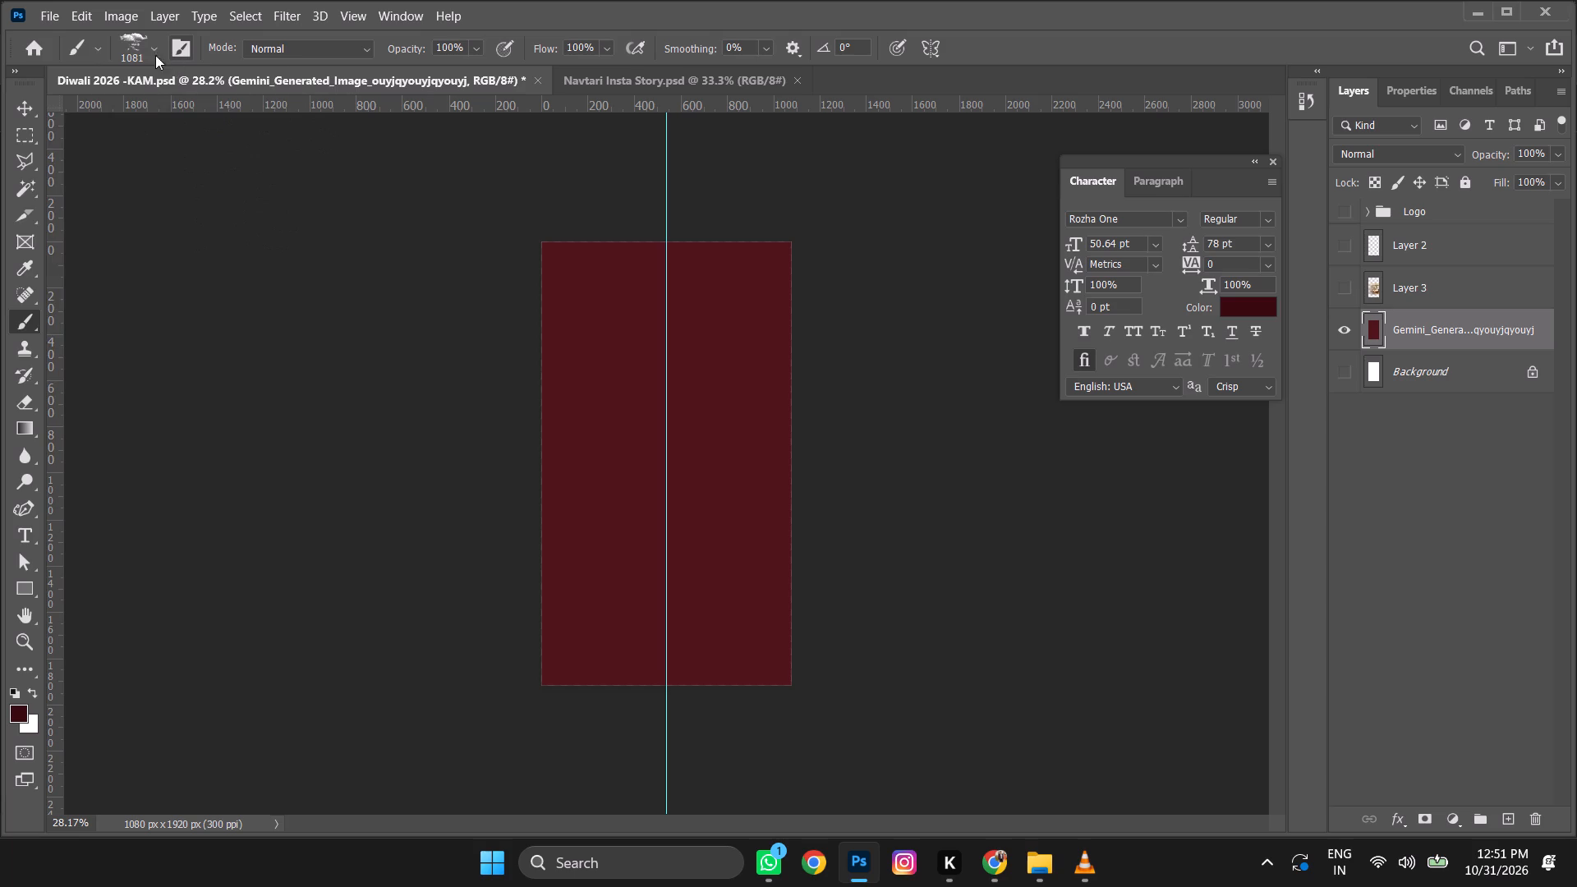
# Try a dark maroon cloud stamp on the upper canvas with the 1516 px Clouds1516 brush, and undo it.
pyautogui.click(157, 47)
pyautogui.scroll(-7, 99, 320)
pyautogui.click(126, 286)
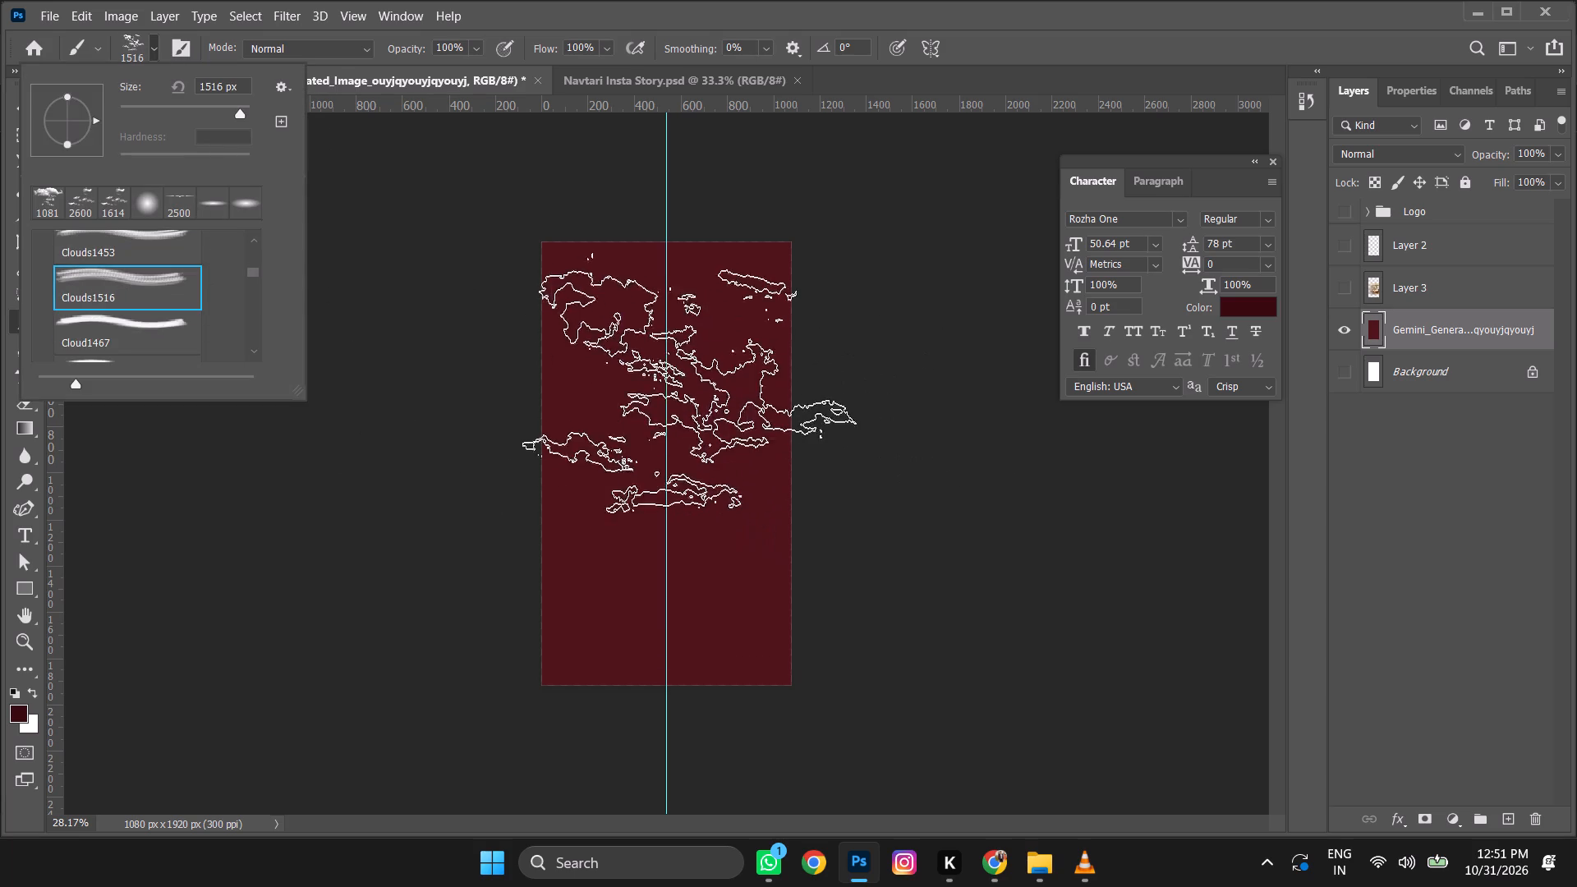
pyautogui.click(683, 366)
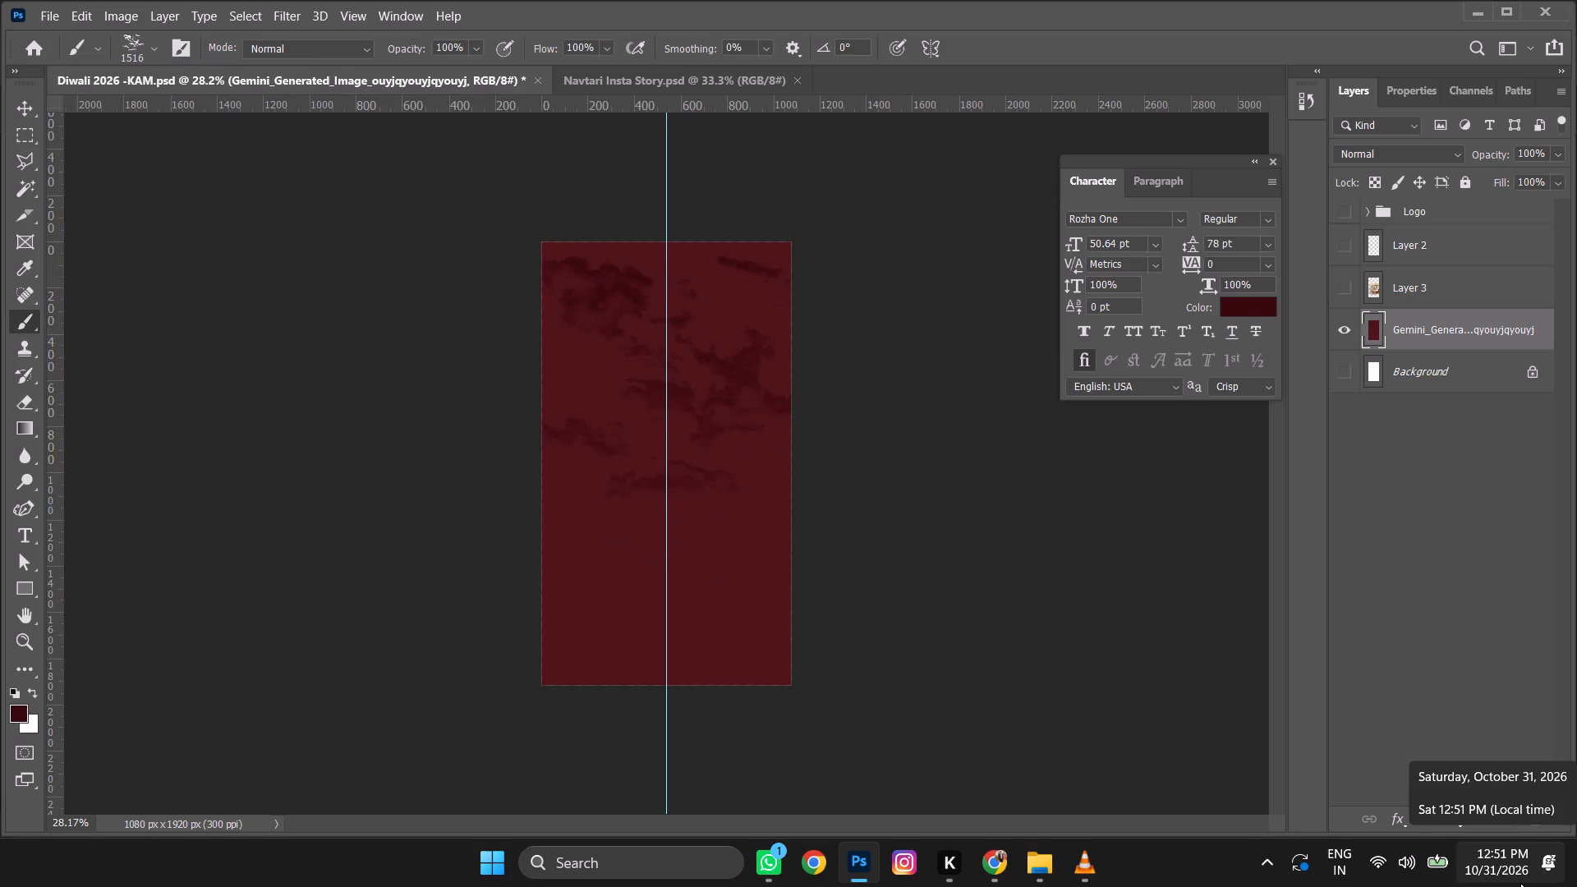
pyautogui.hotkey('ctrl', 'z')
# Set the foreground colour to the saturated dark red #63000a.
pyautogui.click(19, 715)
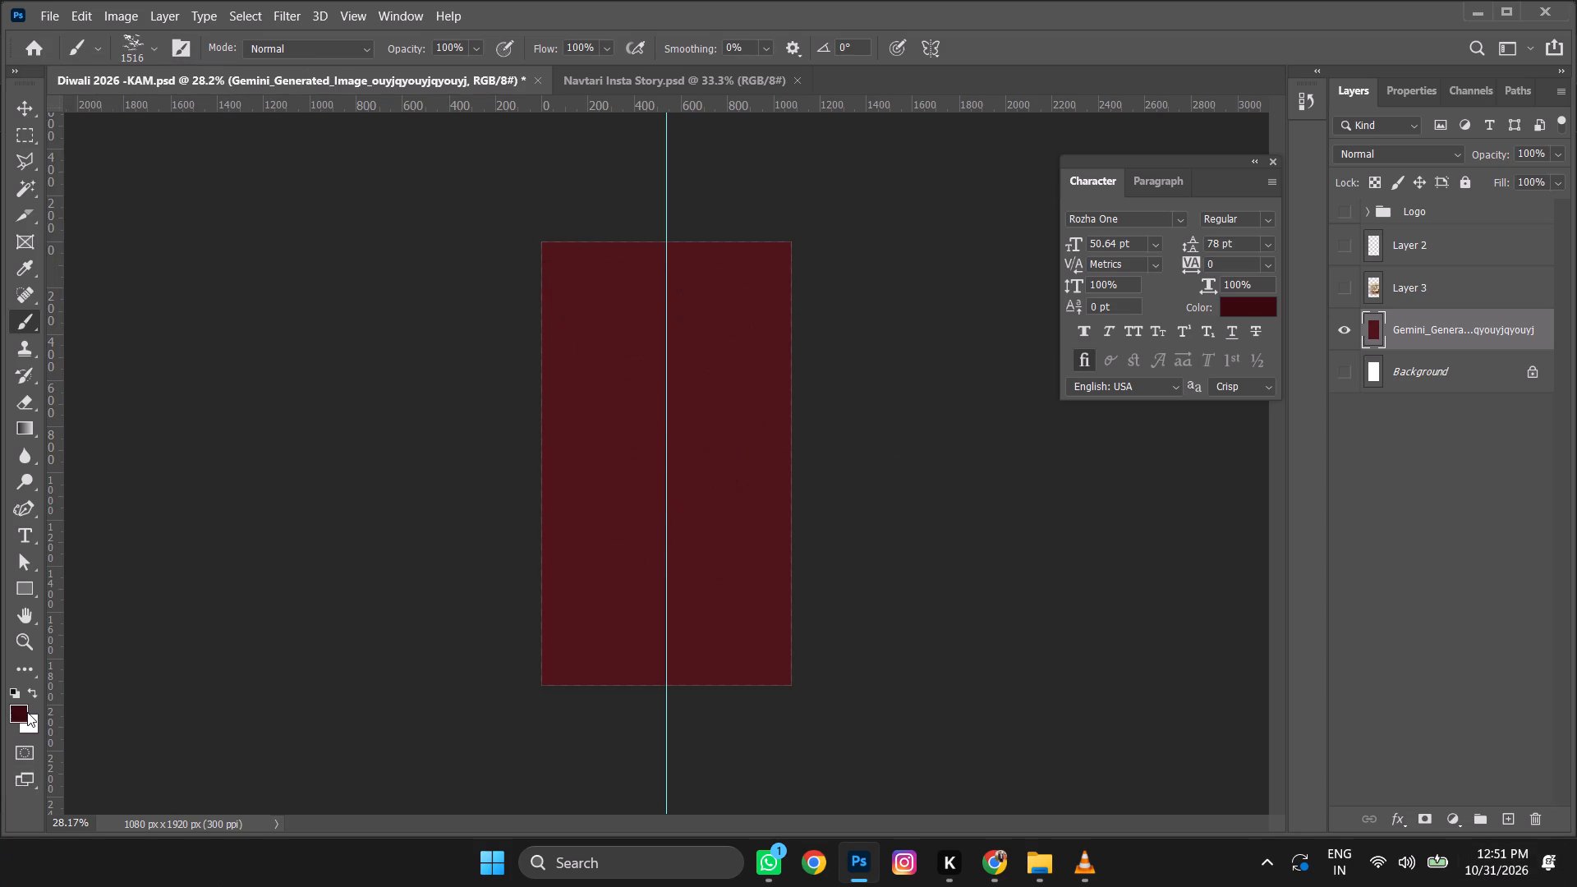
pyautogui.click(1134, 672)
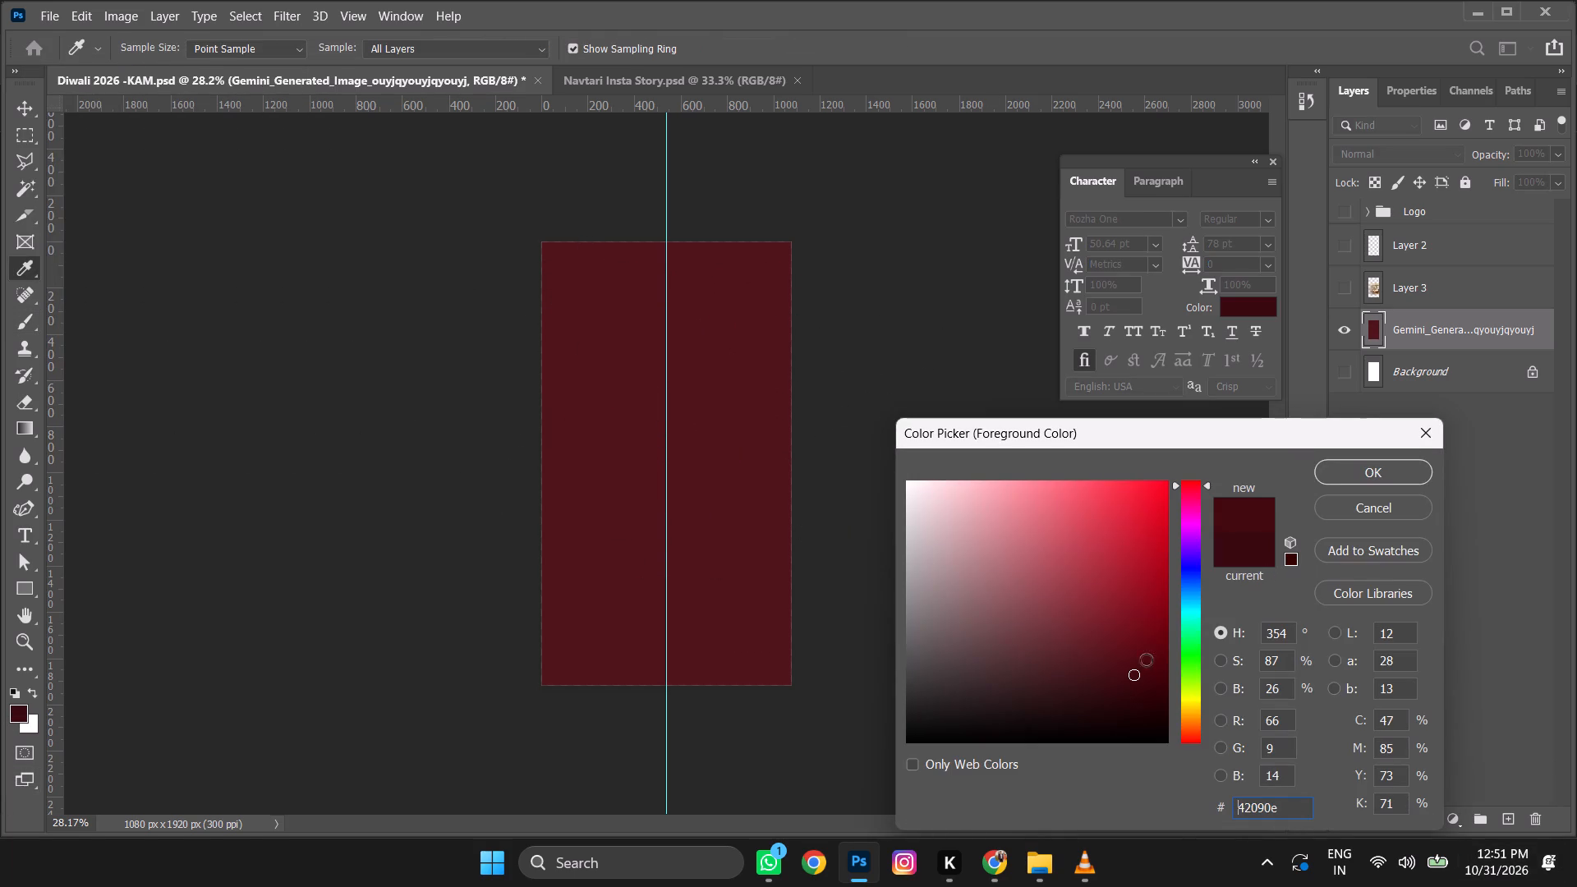
pyautogui.moveTo(1156, 650); pyautogui.dragTo(1168, 641)
pyautogui.click(1329, 473)
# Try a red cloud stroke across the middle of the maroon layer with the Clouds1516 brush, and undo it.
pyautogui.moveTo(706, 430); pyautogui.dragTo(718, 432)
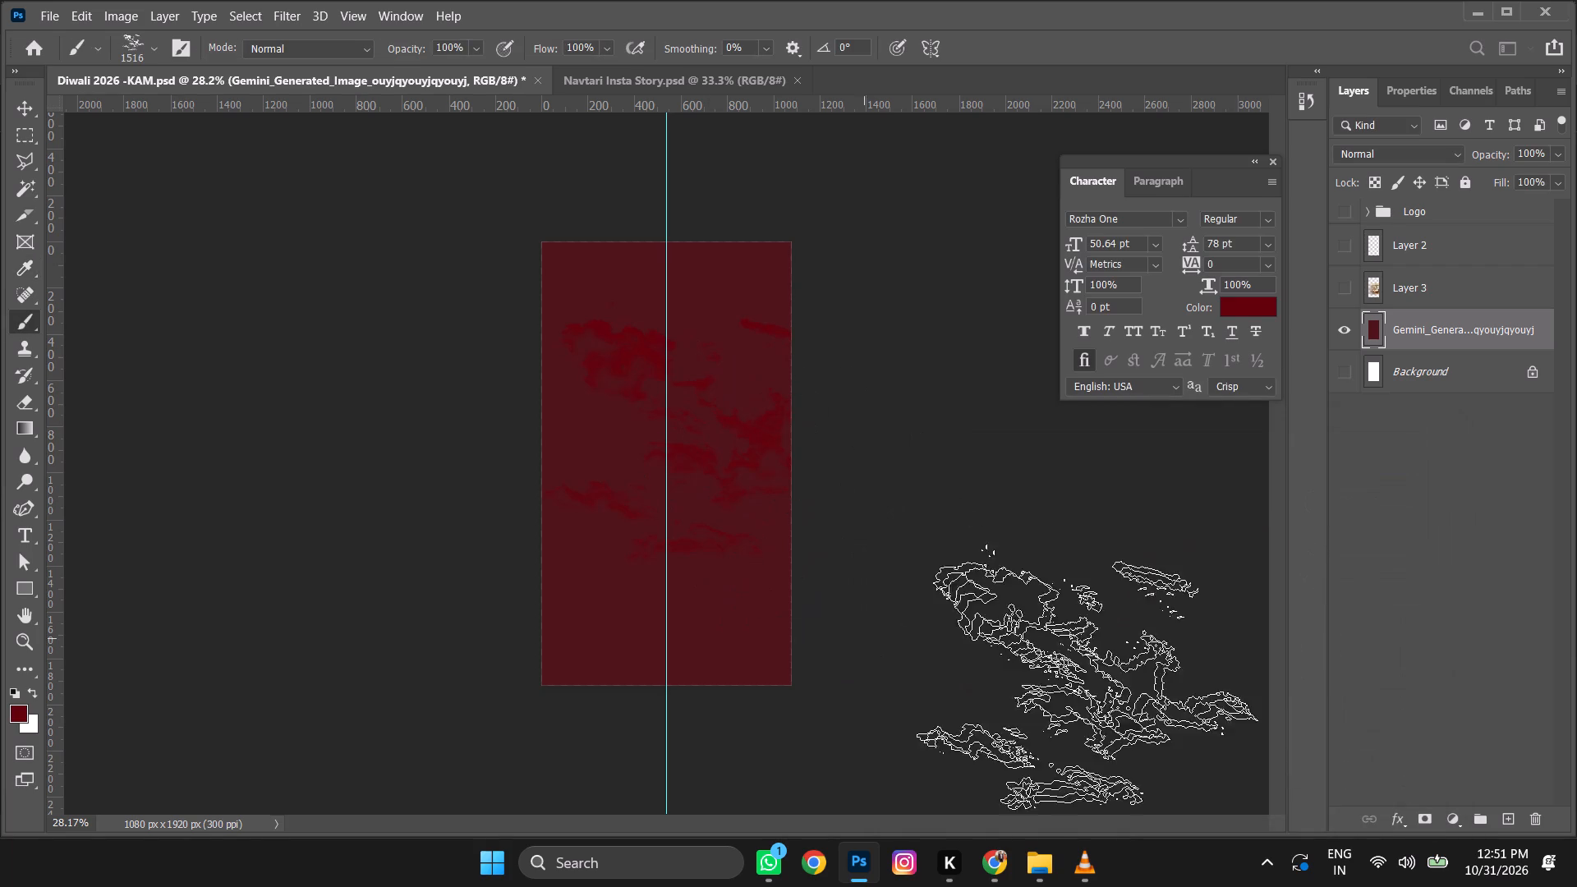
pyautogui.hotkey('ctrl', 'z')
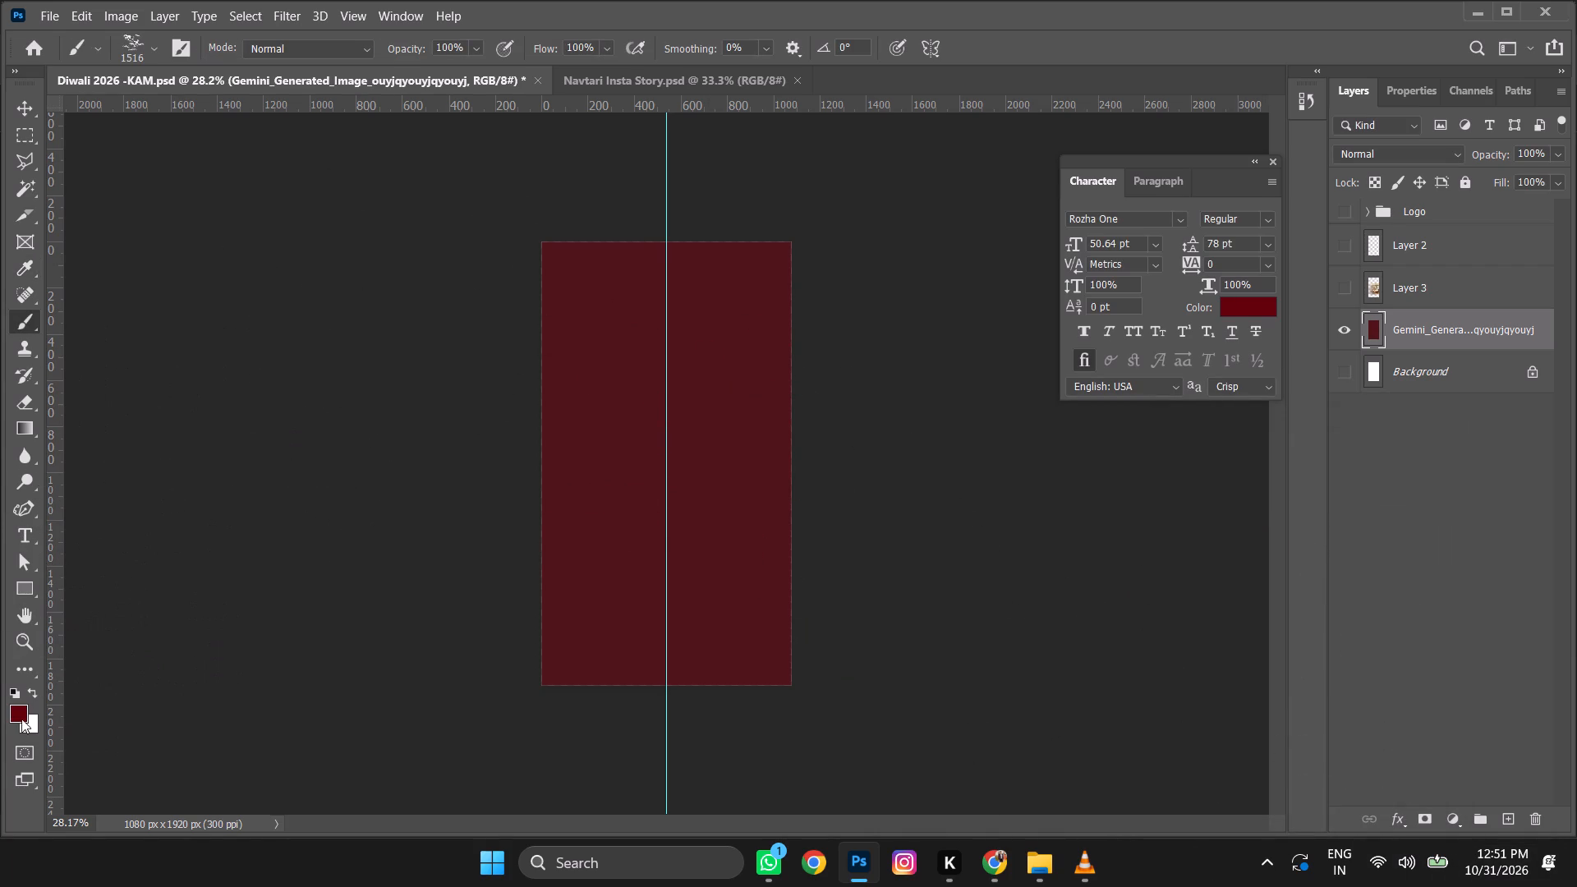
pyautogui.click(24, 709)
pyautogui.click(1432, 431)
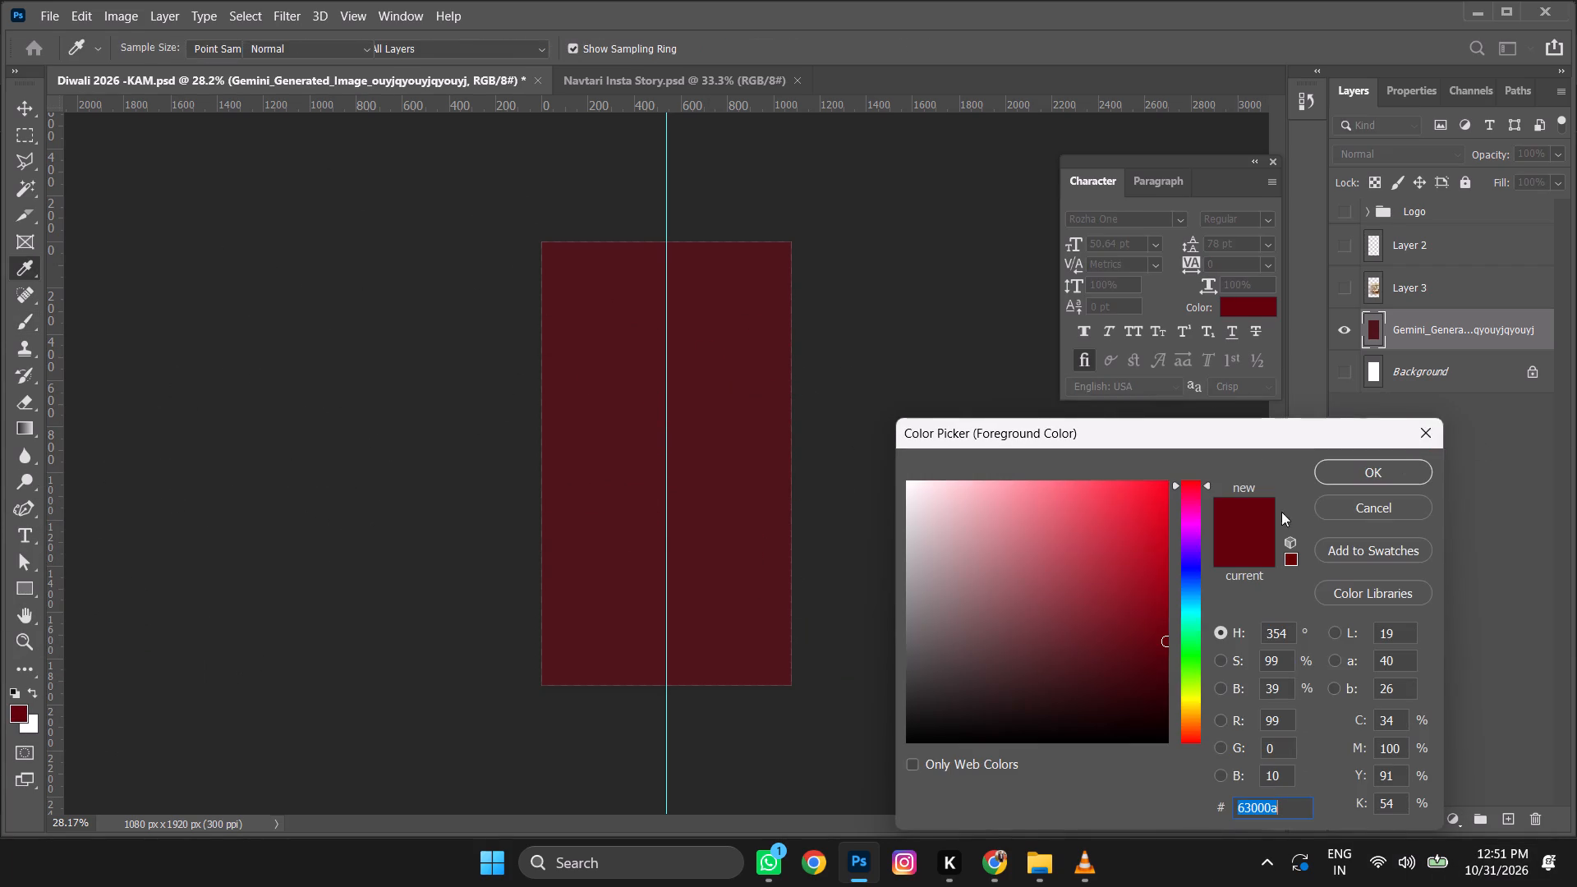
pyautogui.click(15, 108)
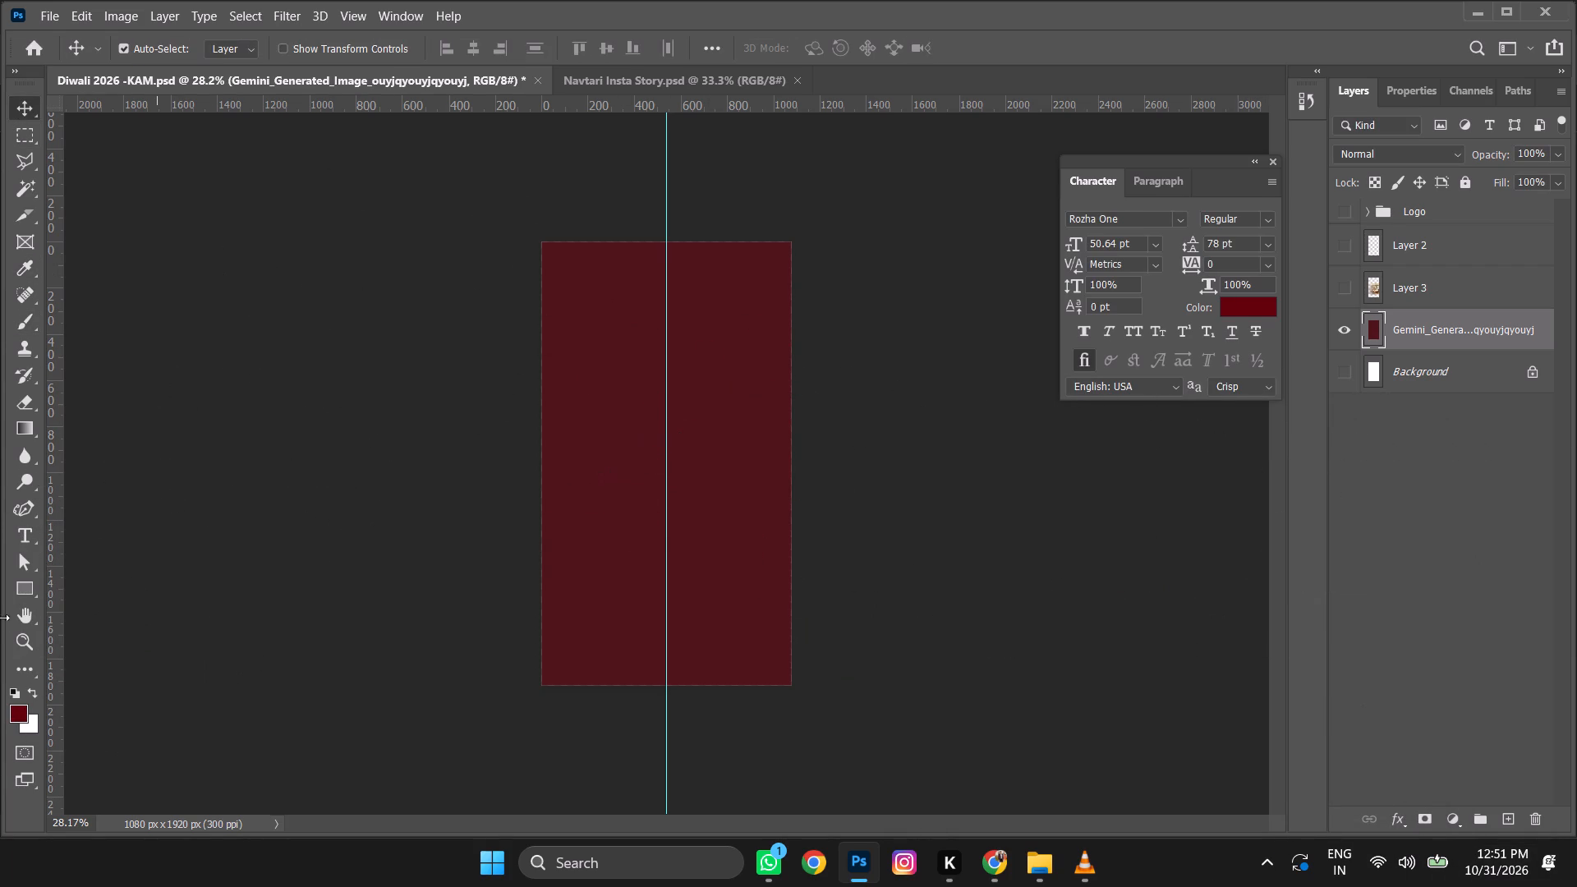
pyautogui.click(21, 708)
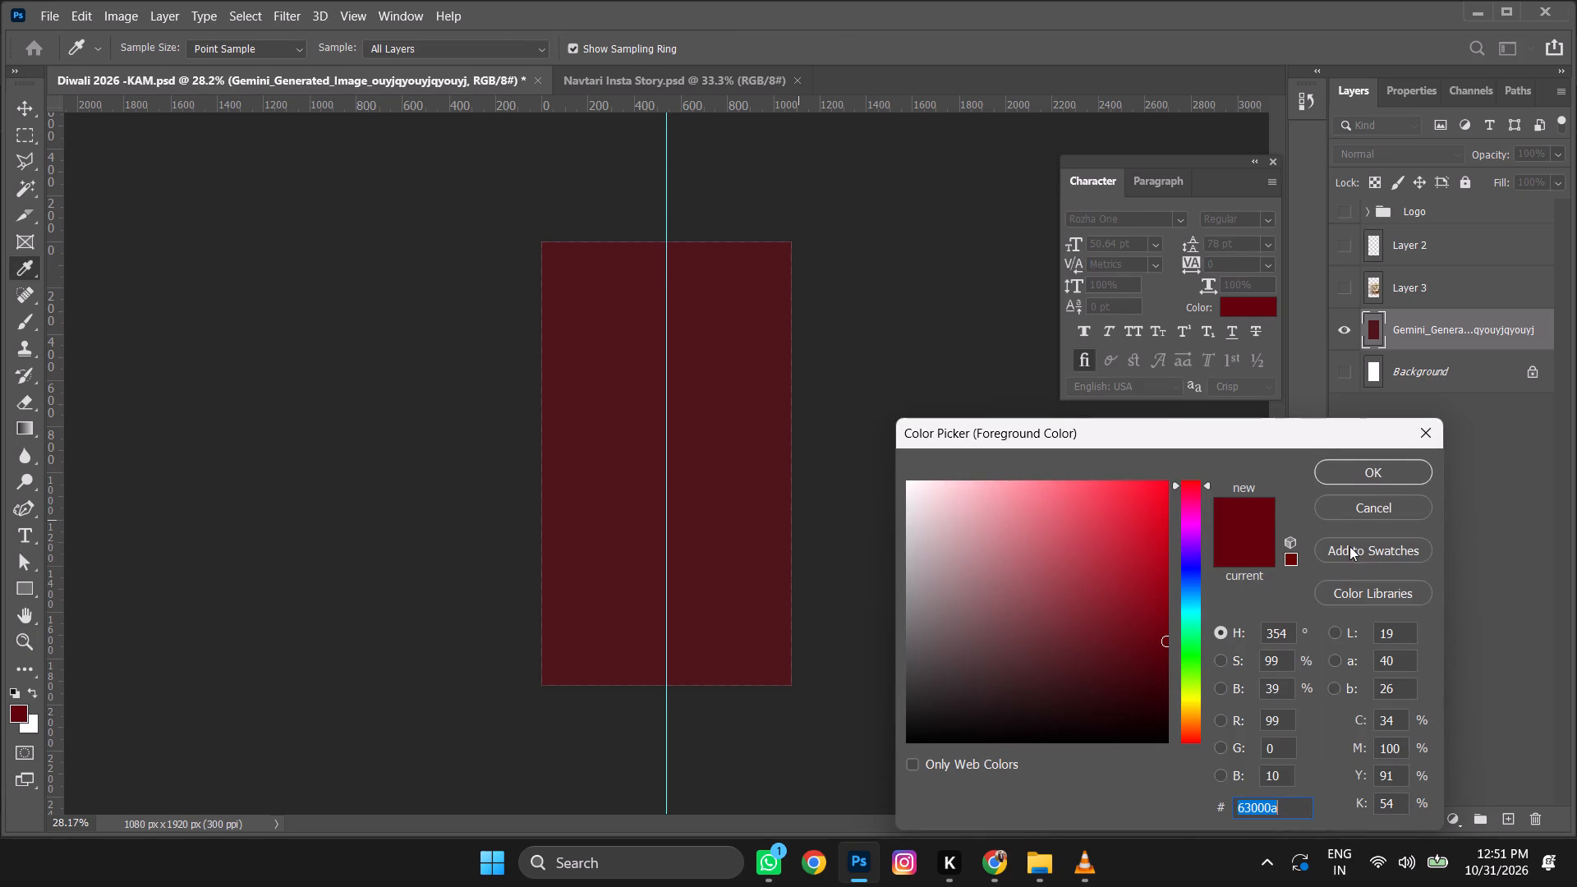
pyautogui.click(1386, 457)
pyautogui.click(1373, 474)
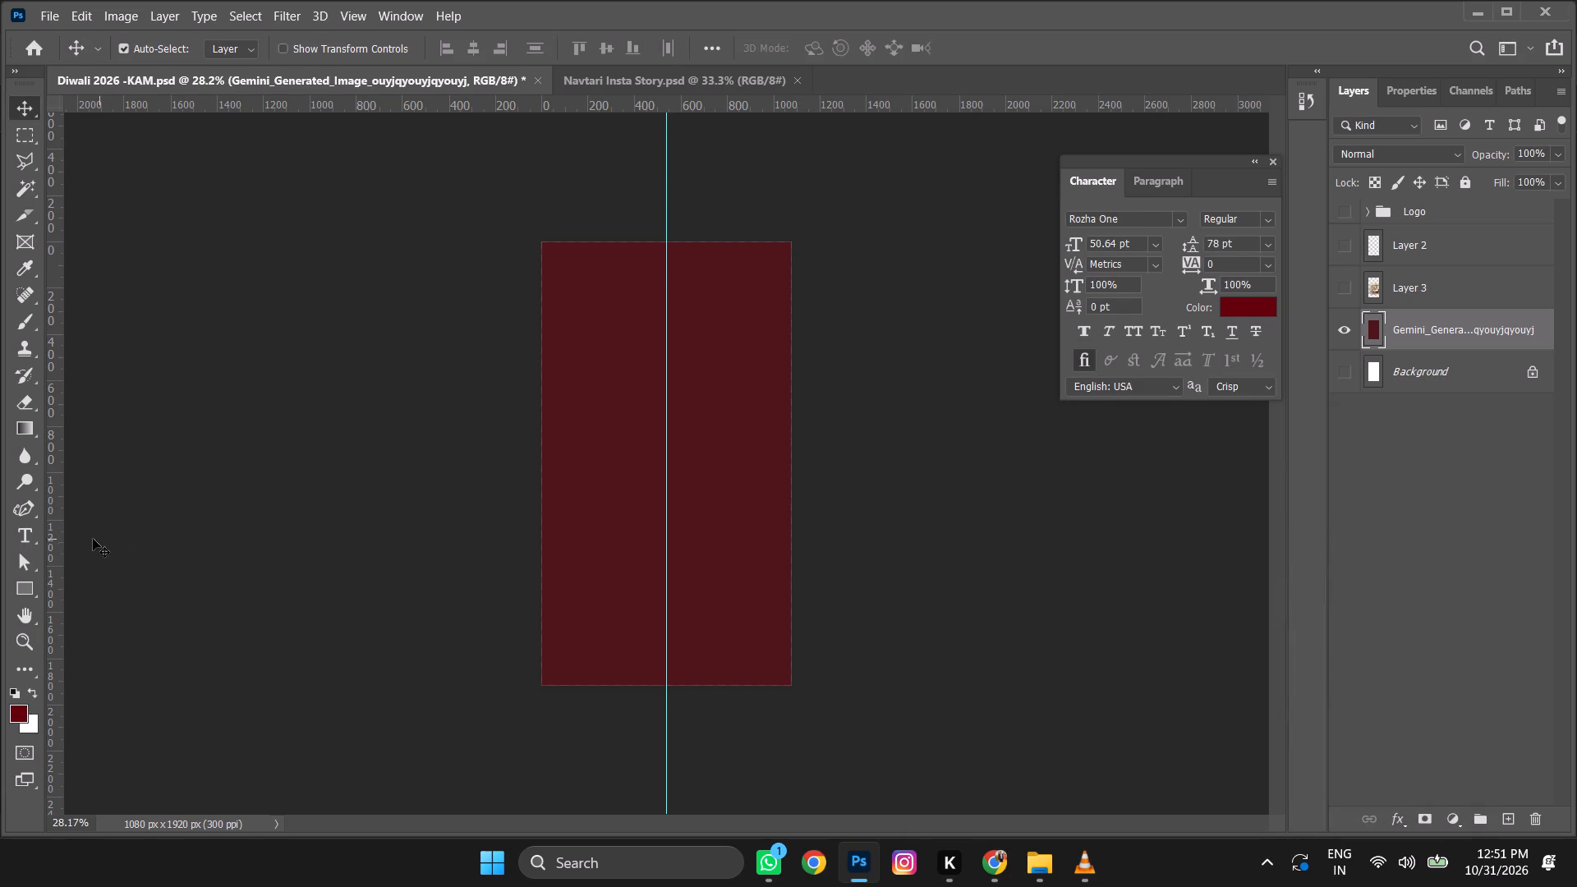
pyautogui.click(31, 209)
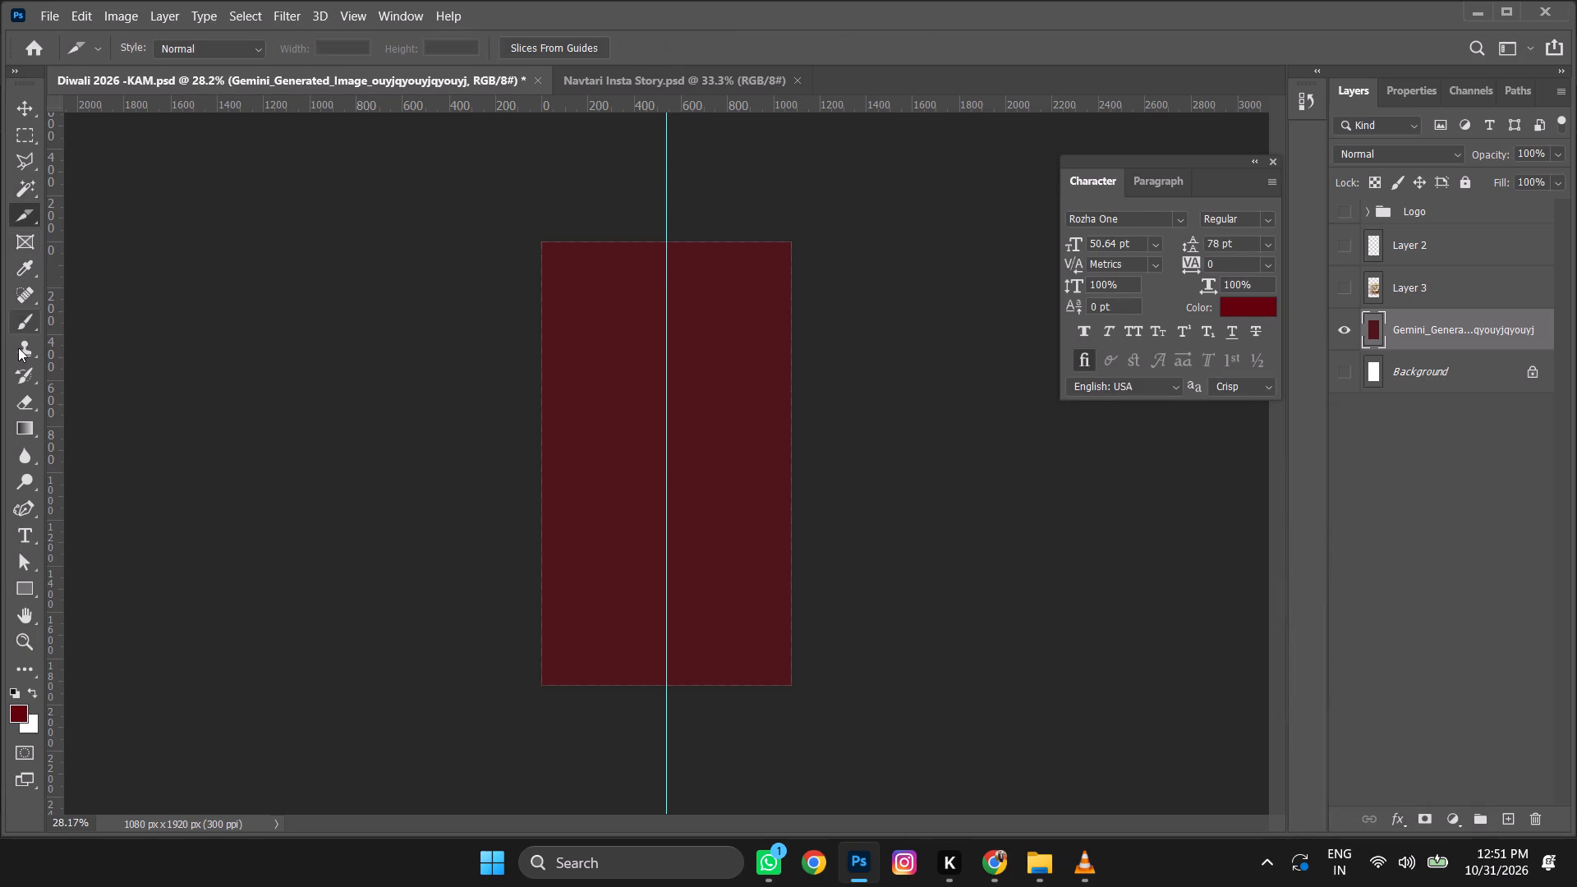
# Collapse the Clouds-by-Mila brush group and switch the Brush tool to the recent soft round tip.
pyautogui.click(29, 315)
pyautogui.click(155, 46)
pyautogui.scroll(2, 53, 323)
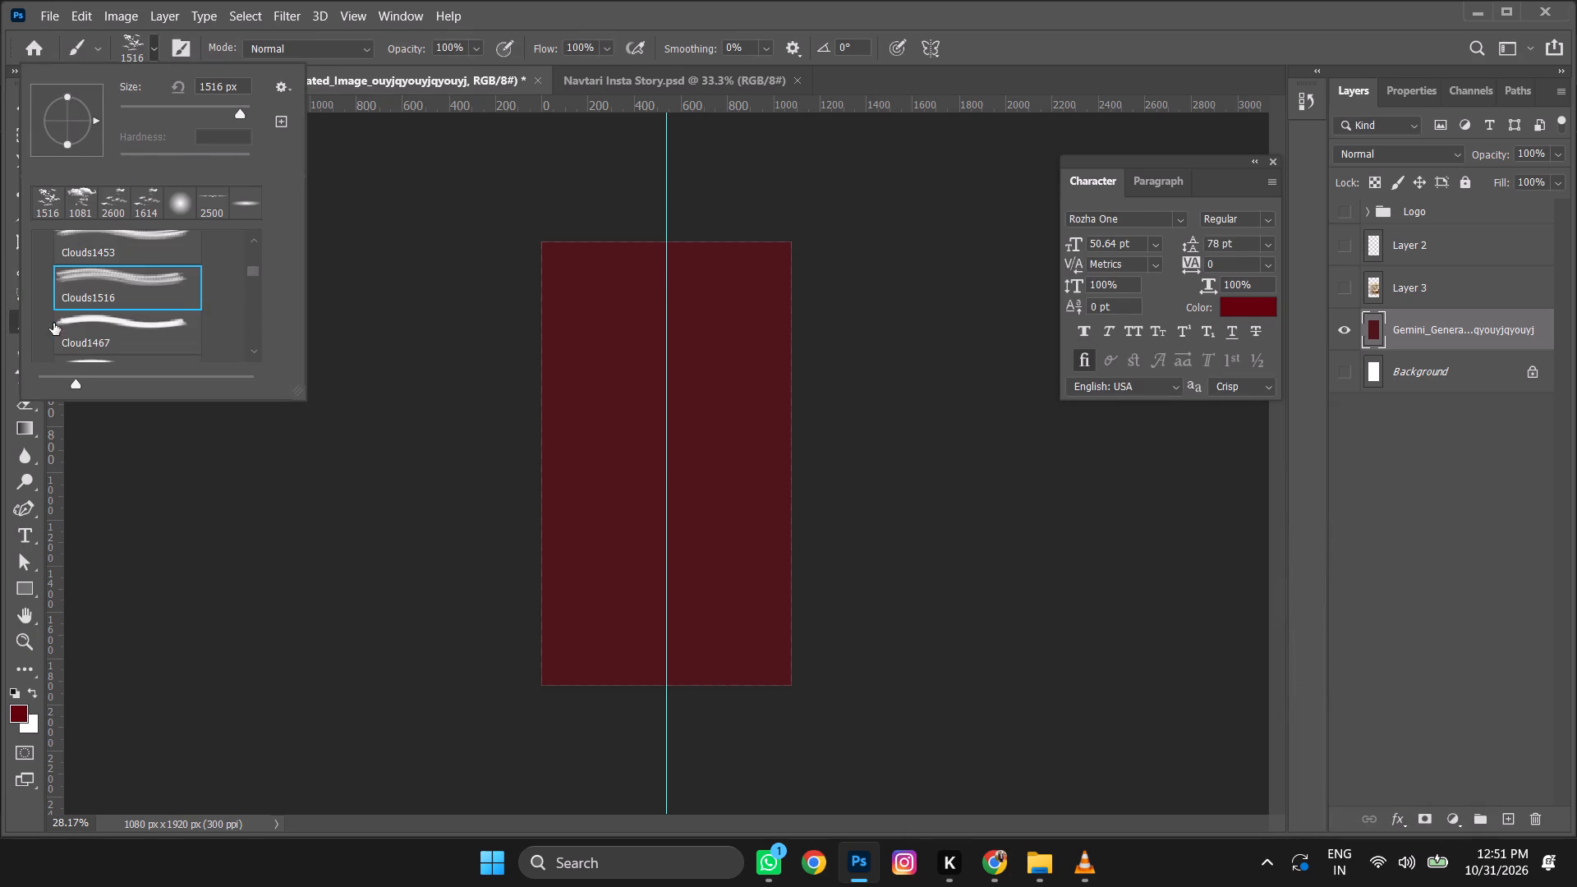
pyautogui.scroll(15, 53, 323)
pyautogui.scroll(-1, 46, 345)
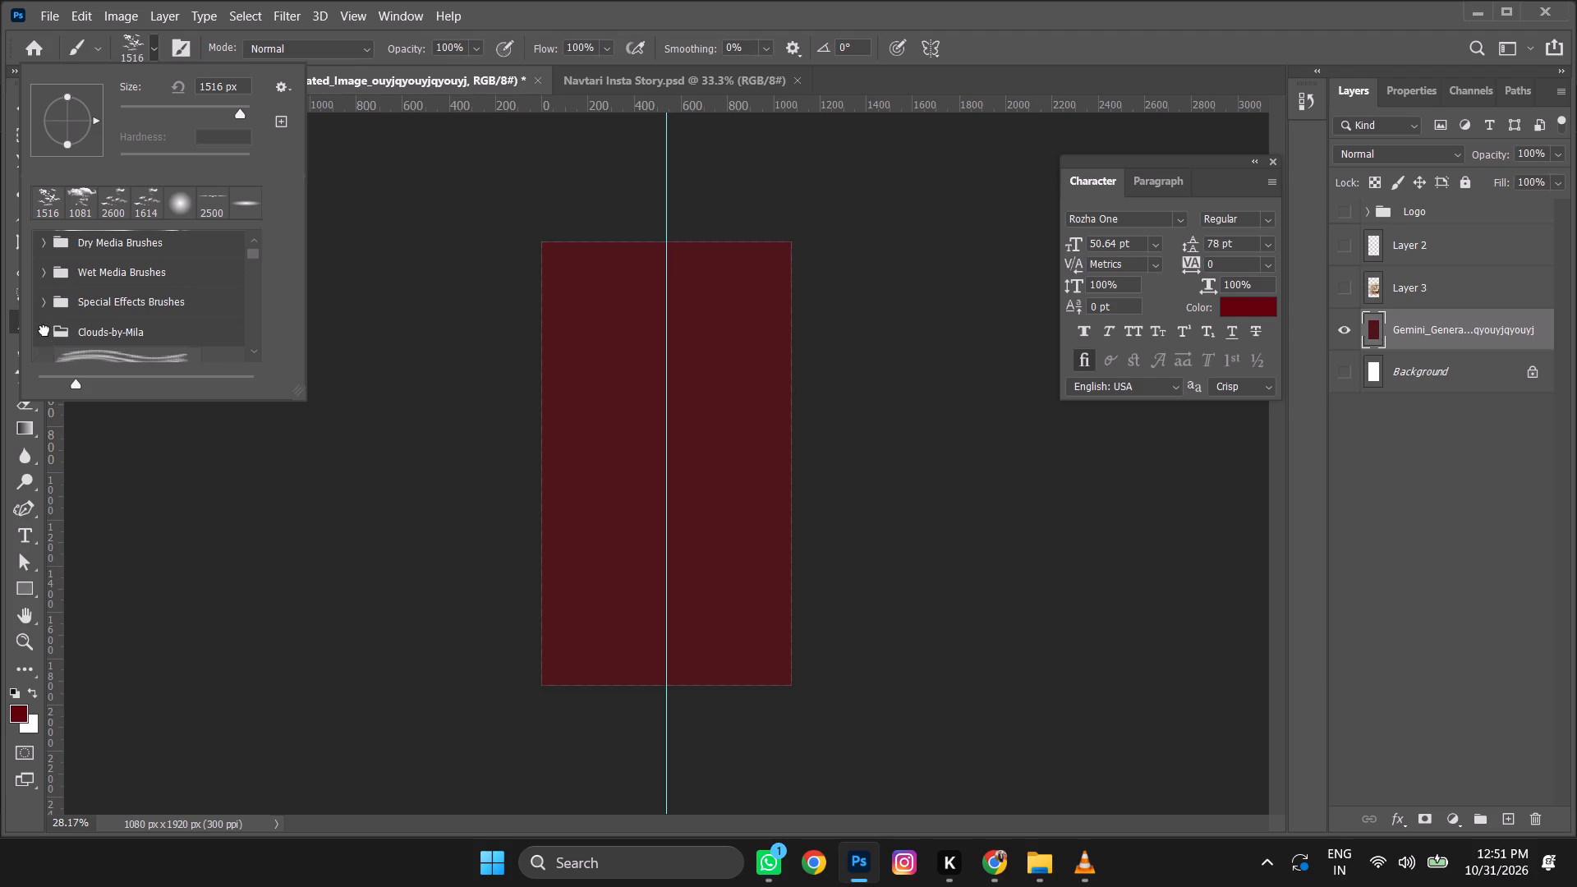
pyautogui.click(44, 330)
pyautogui.click(170, 202)
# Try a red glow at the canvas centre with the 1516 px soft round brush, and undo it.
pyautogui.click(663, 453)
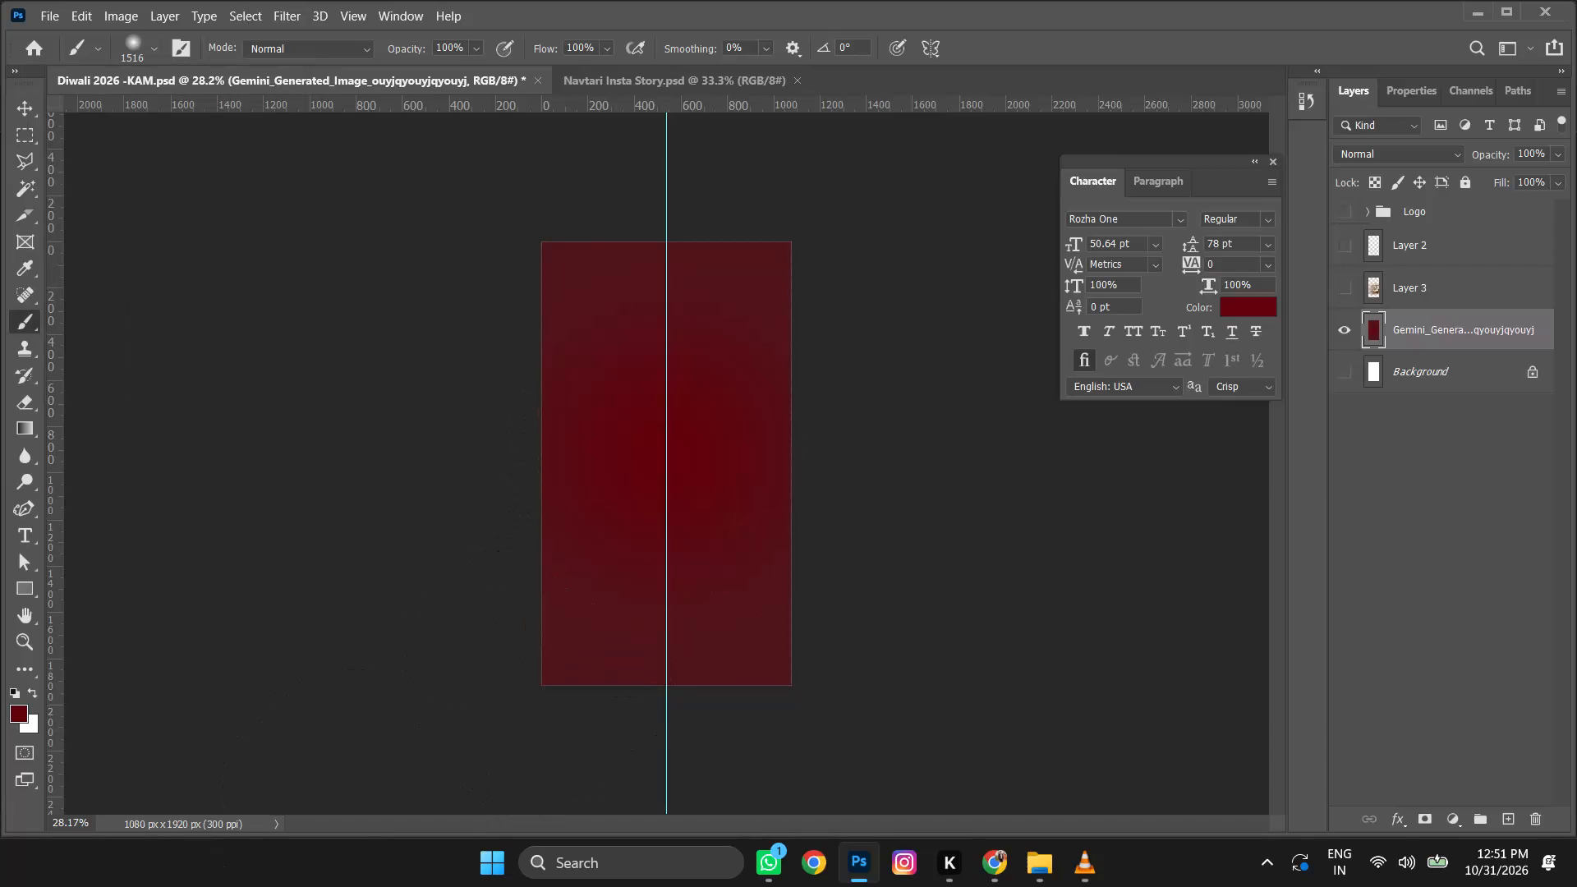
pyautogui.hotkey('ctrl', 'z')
# Enlarge the soft round brush to 2200 px and paint a single red glow at the centre of the maroon layer.
pyautogui.press(']')
pyautogui.press(']')
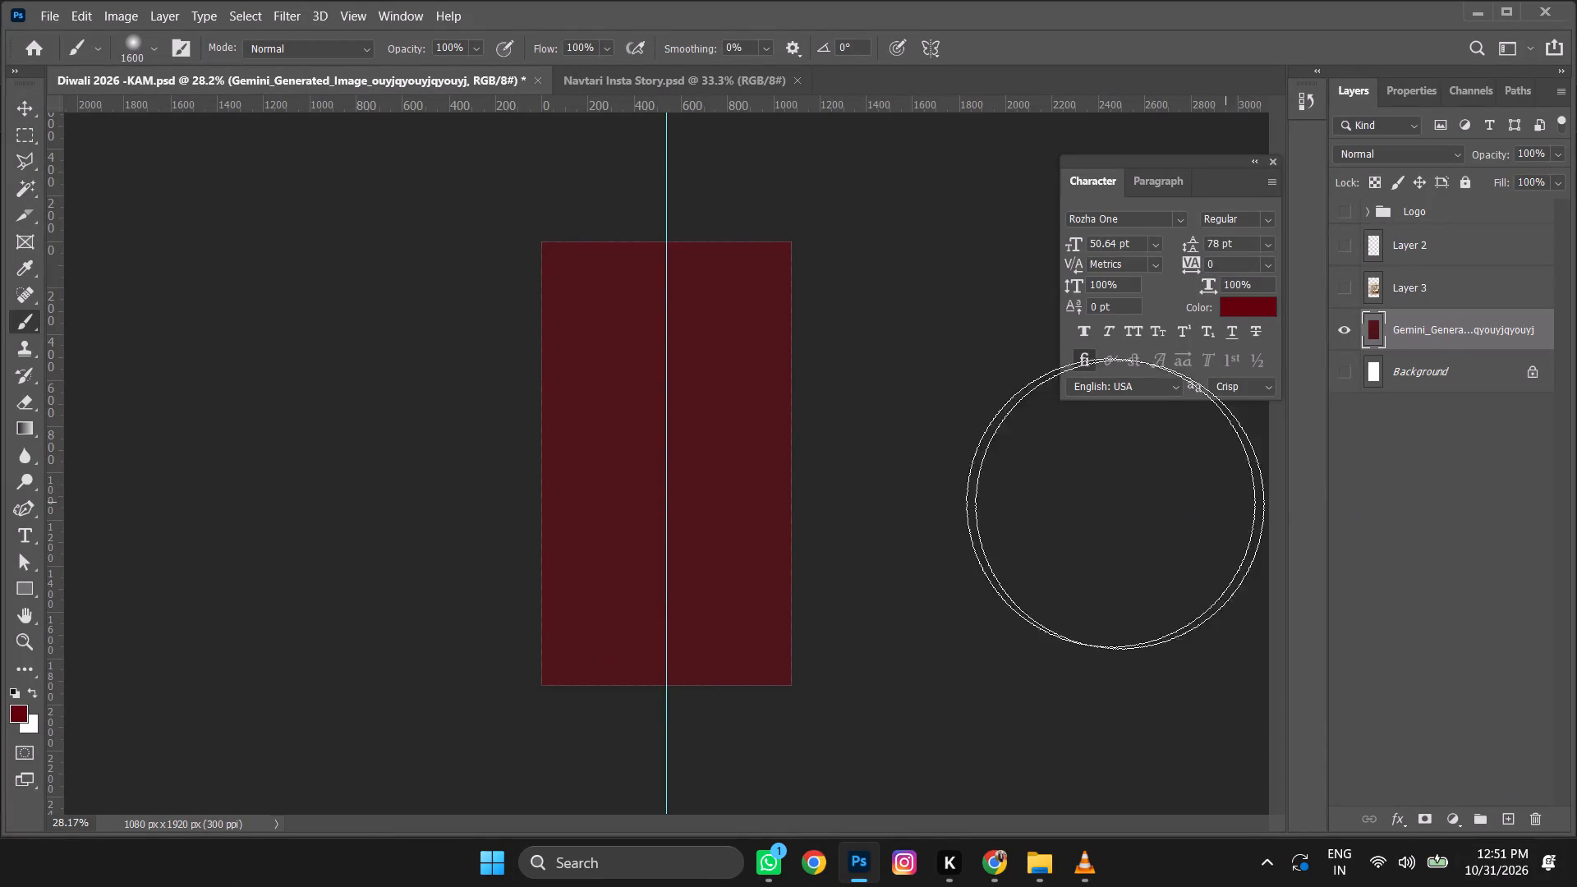
pyautogui.press(']')
pyautogui.press(']')
pyautogui.press(']')
pyautogui.press(']')
pyautogui.press(']')
pyautogui.press(']')
pyautogui.click(665, 462)
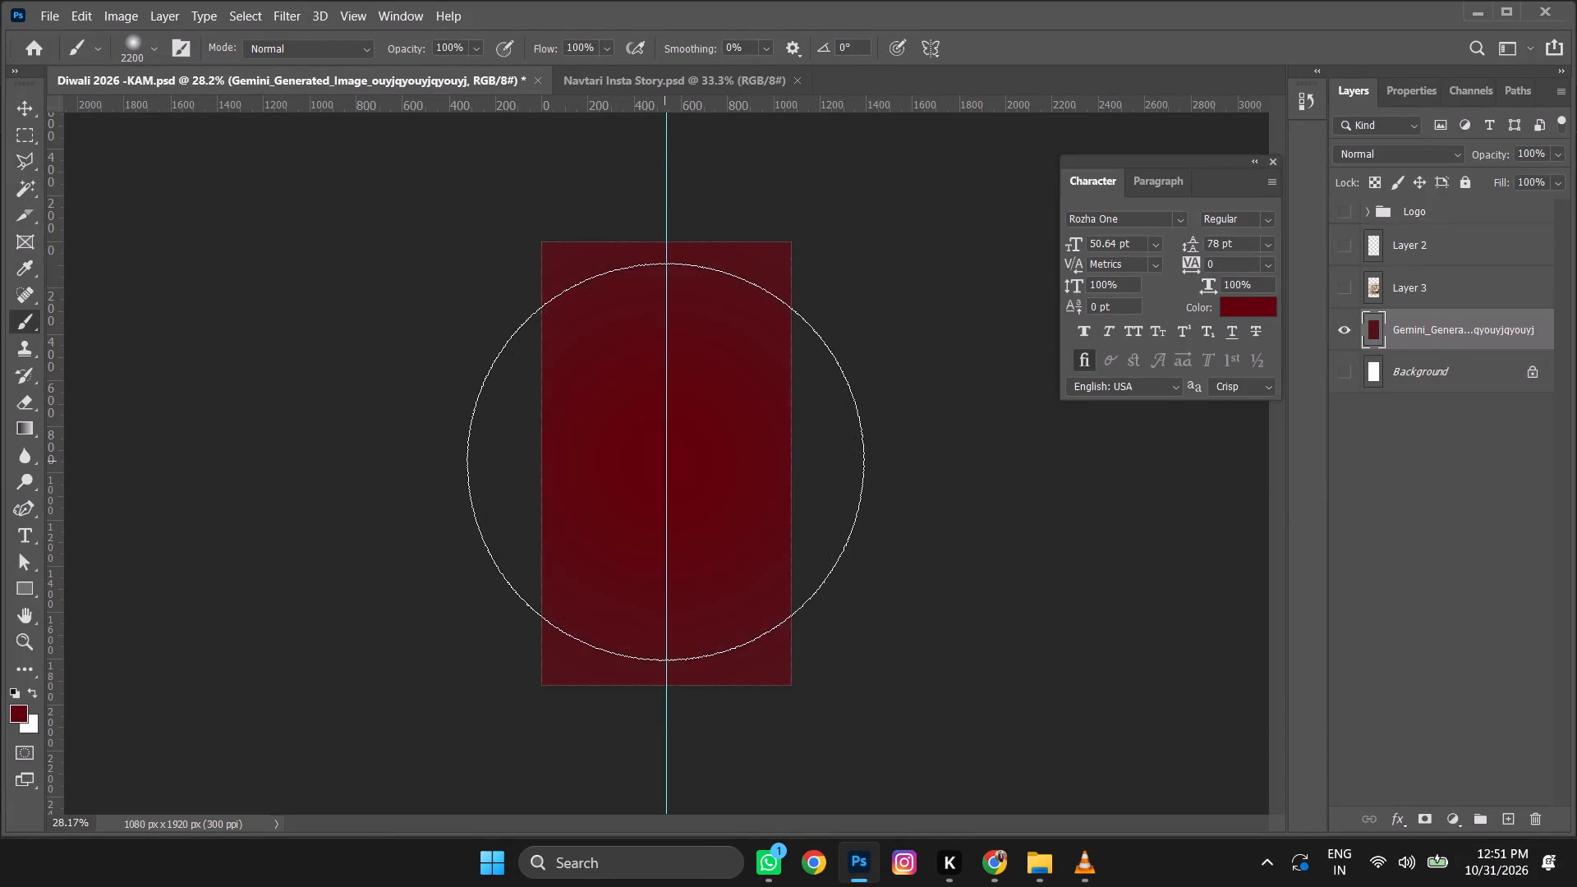
pyautogui.hotkey('ctrl', 'z')
pyautogui.hotkey('ctrl', 'z')
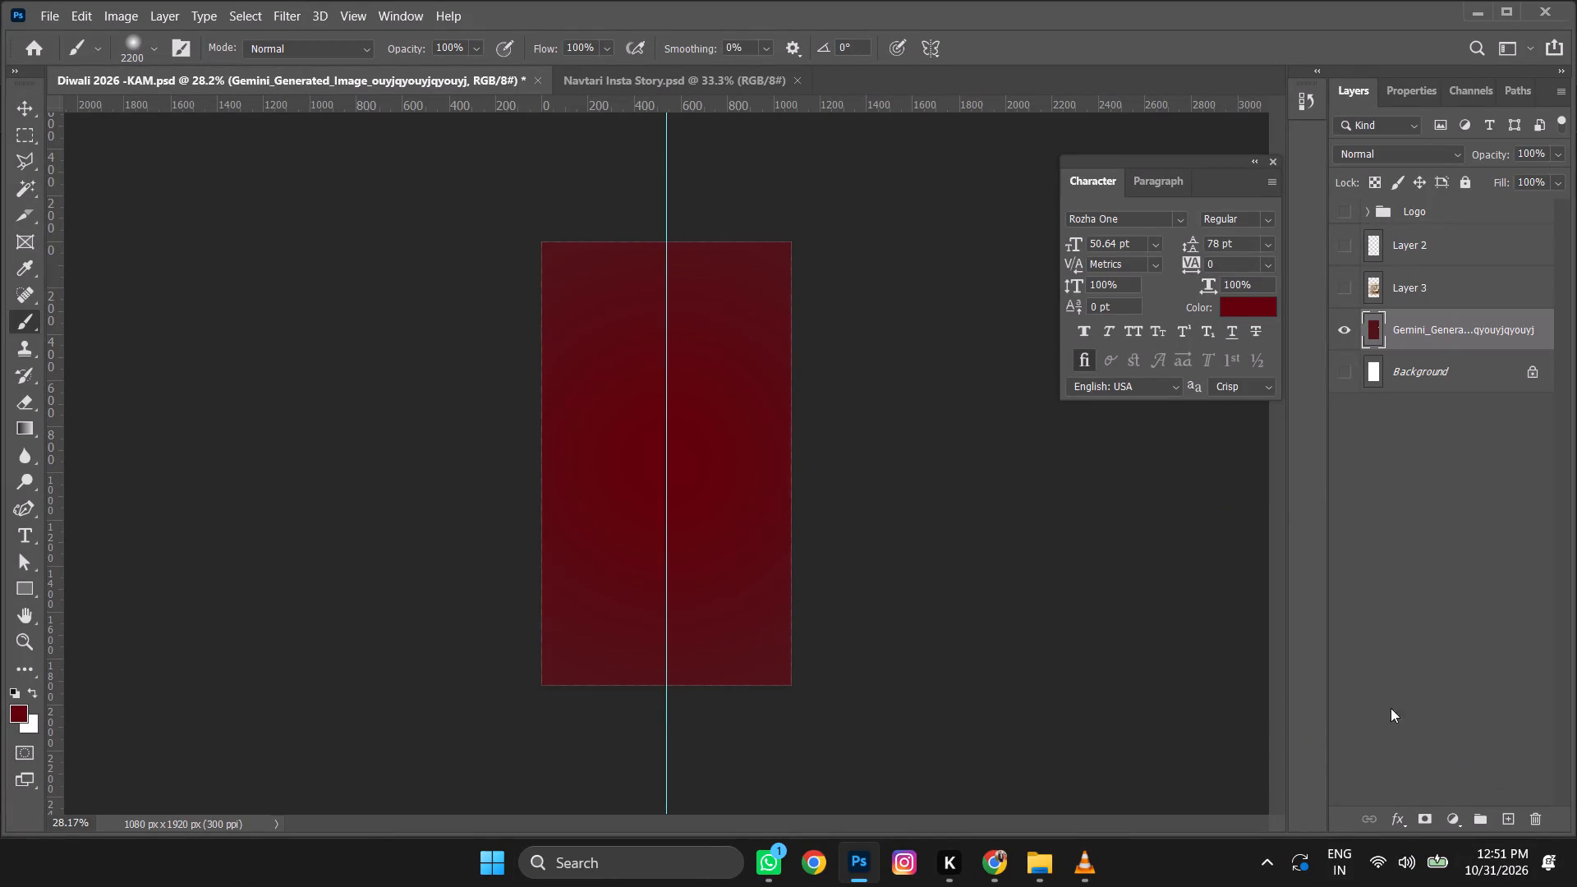
pyautogui.hotkey('ctrl', 'shift', 'z')
pyautogui.keyDown('alt'); pyautogui.scroll(3, 723, 435); pyautogui.keyUp('alt')
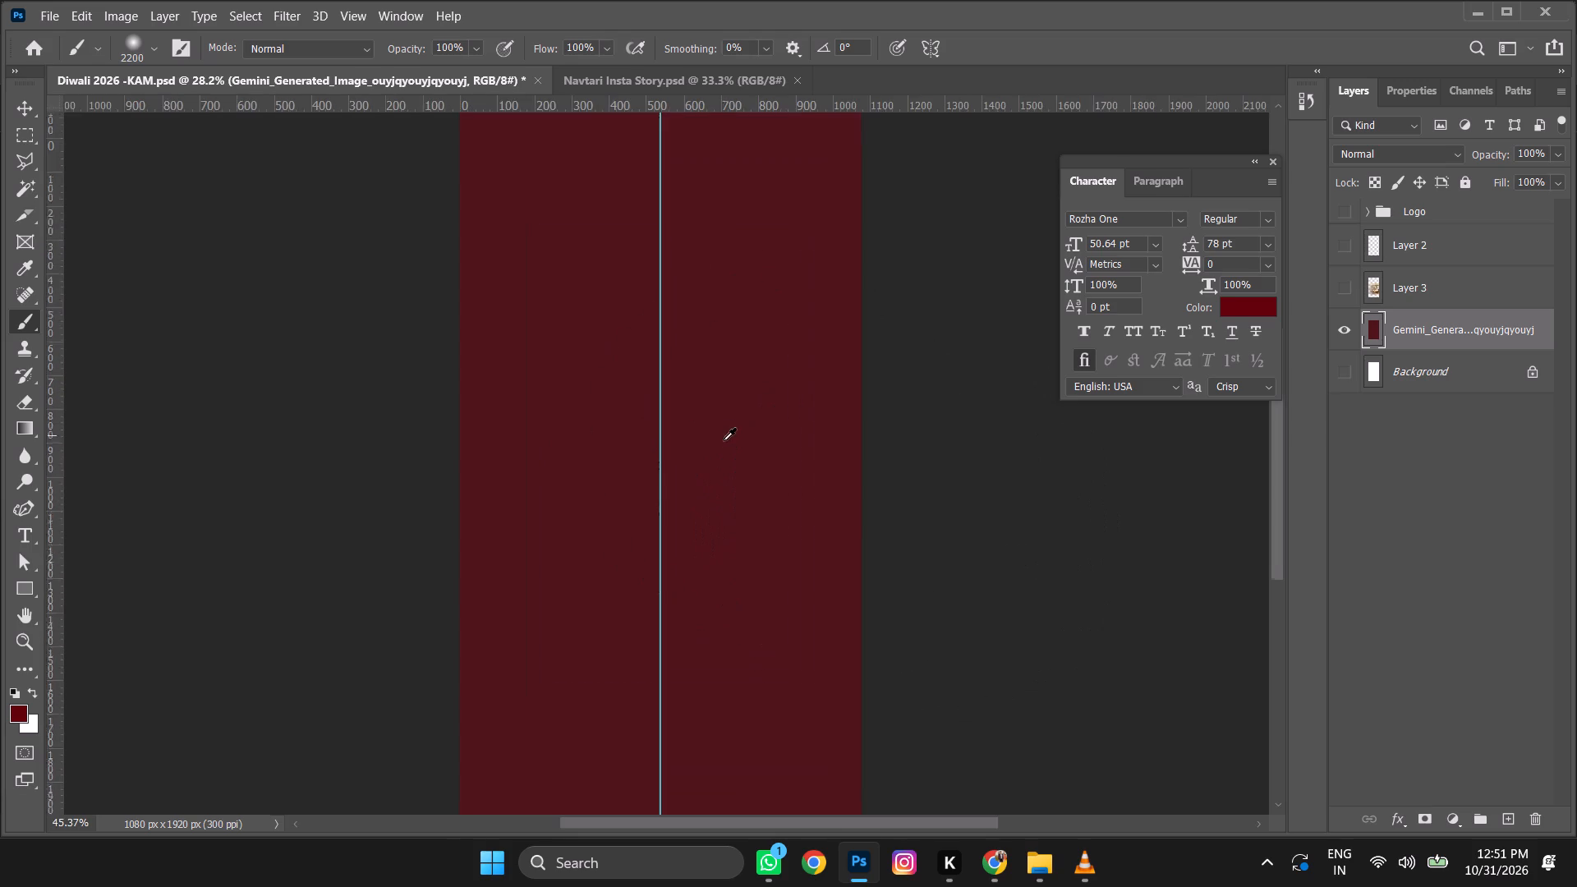
pyautogui.keyDown('alt'); pyautogui.scroll(3, 724, 440); pyautogui.keyUp('alt')
pyautogui.keyDown('alt'); pyautogui.scroll(-4, 724, 466); pyautogui.keyUp('alt')
pyautogui.click(658, 457)
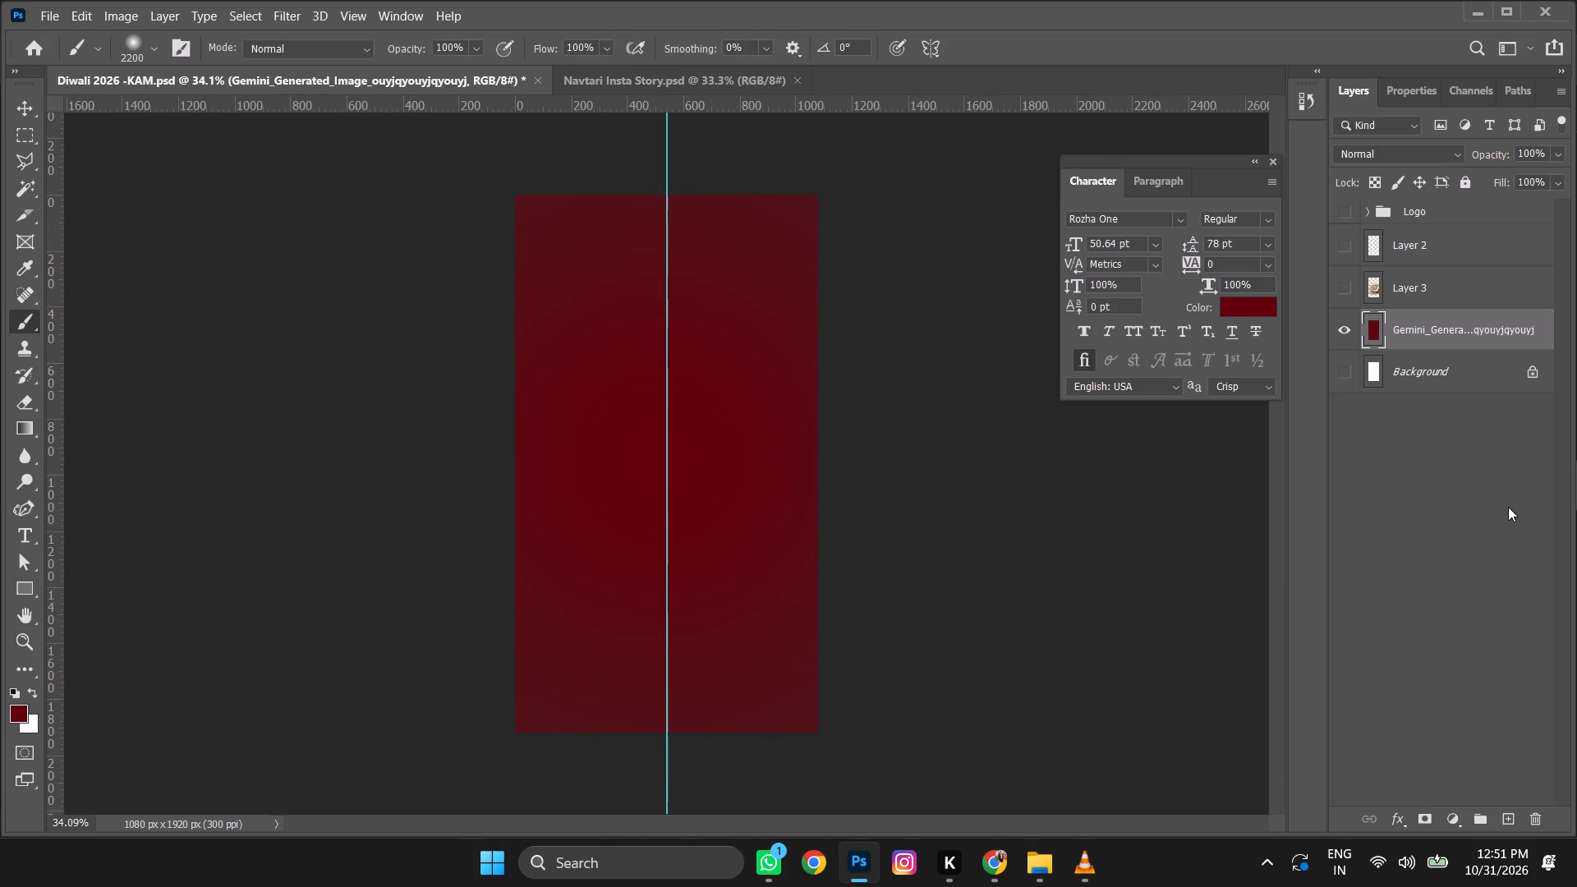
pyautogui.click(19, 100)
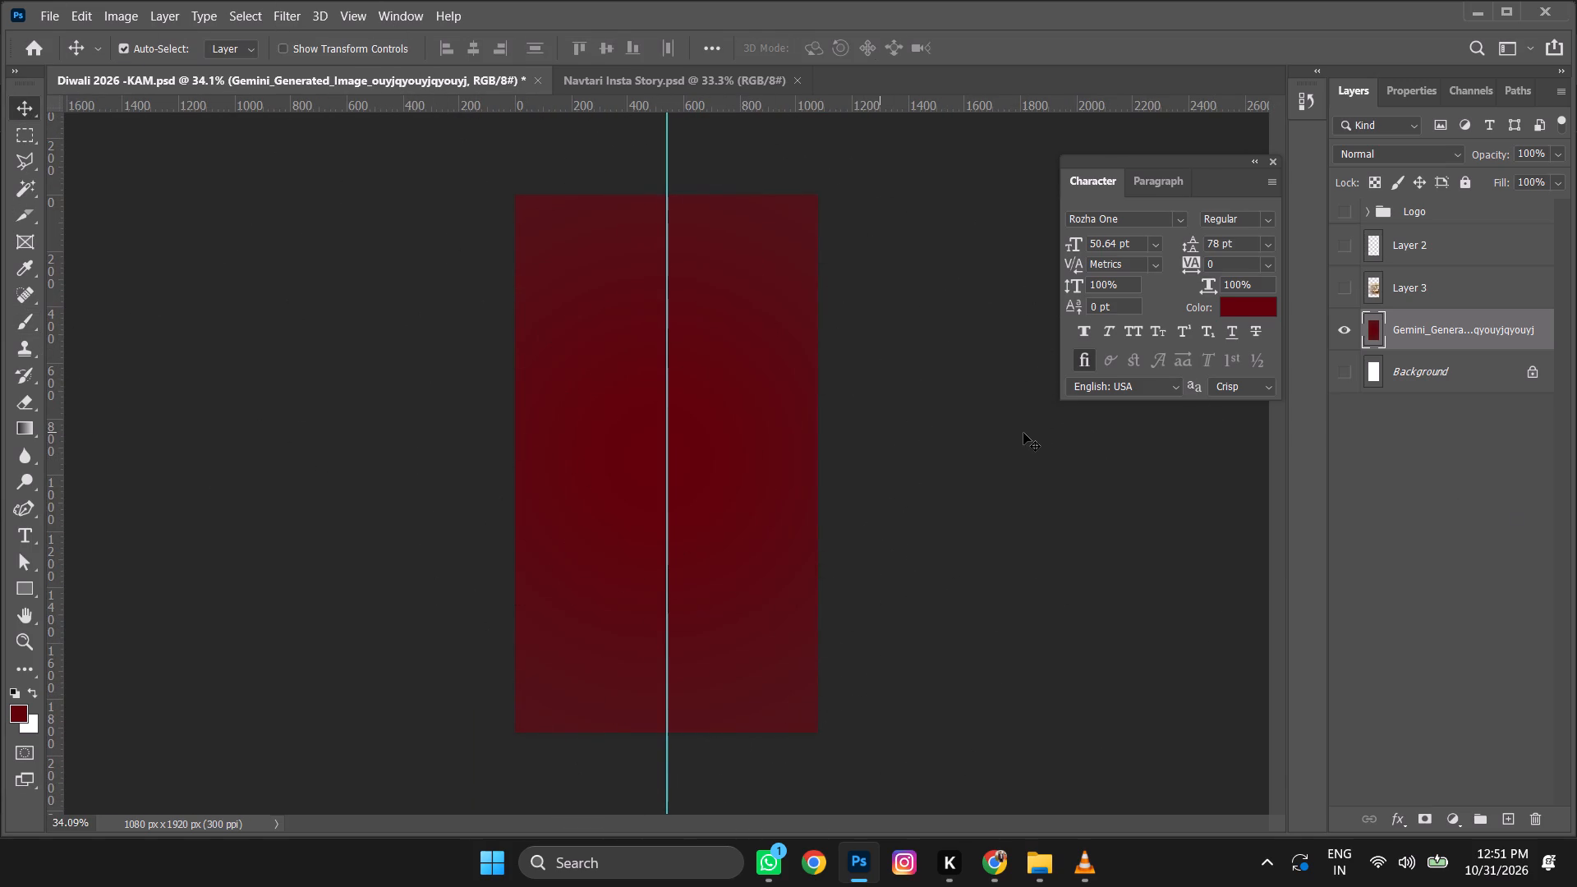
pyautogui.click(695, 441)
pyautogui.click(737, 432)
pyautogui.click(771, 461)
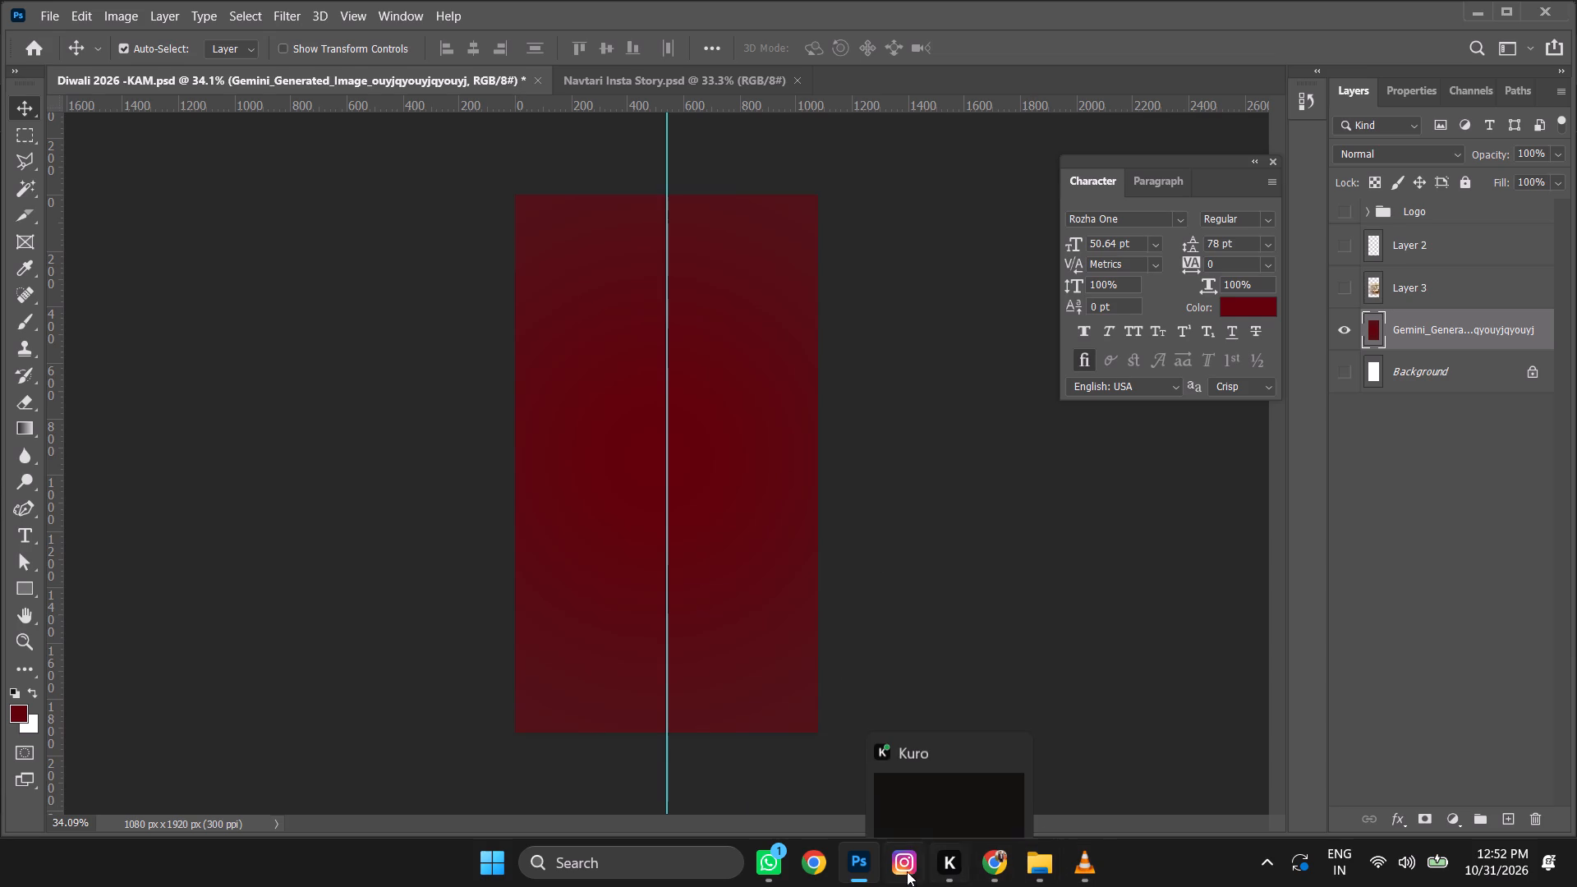
# Switch to VLC media player and close it.
pyautogui.click(1092, 862)
pyautogui.click(1561, 12)
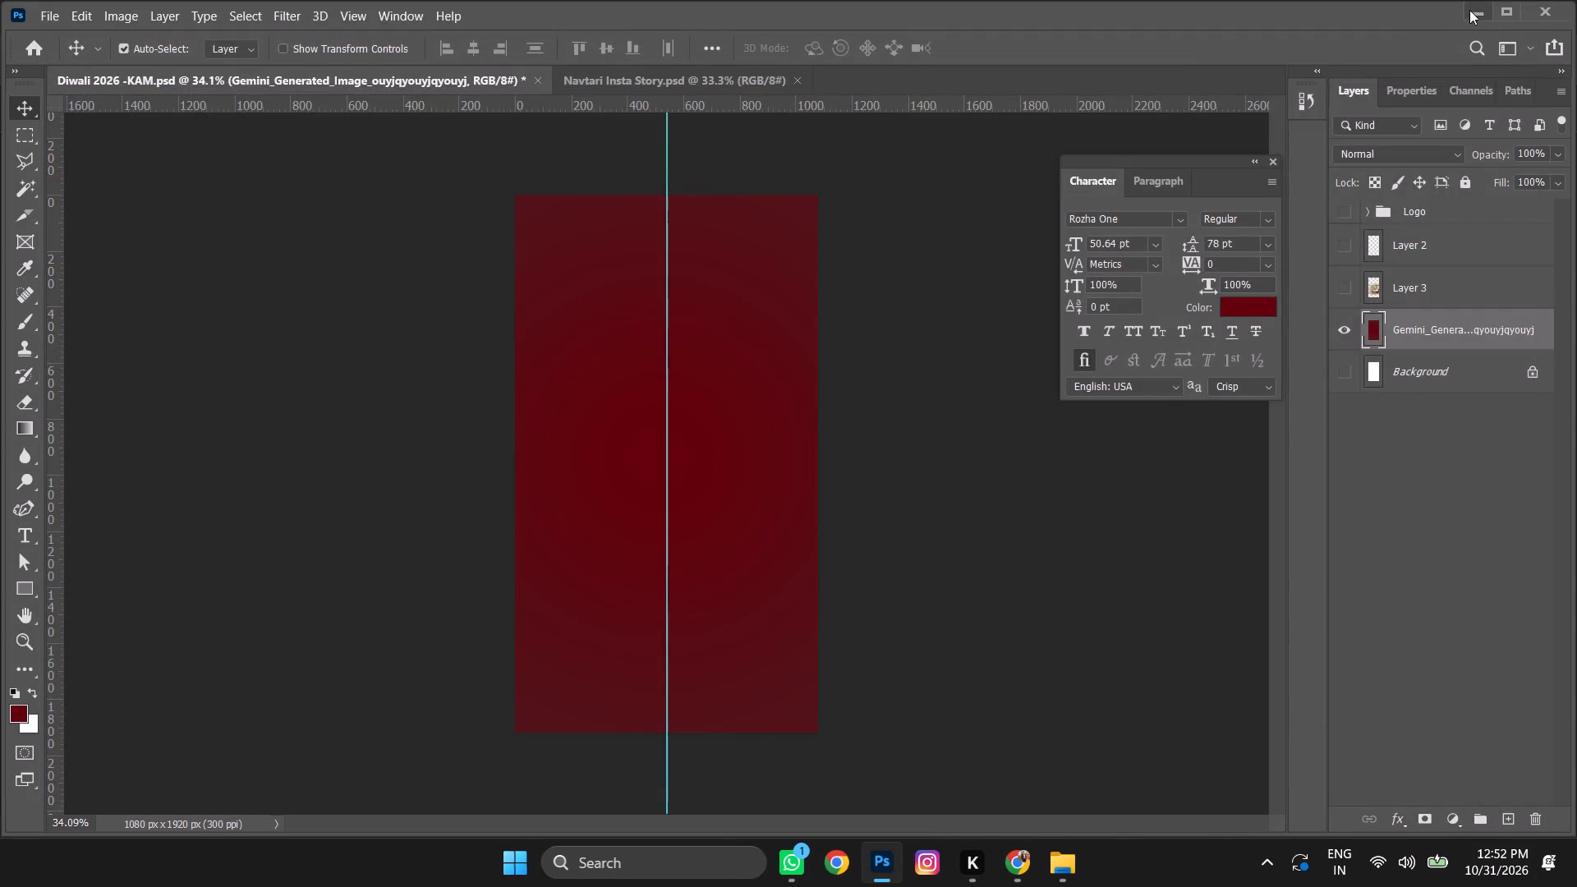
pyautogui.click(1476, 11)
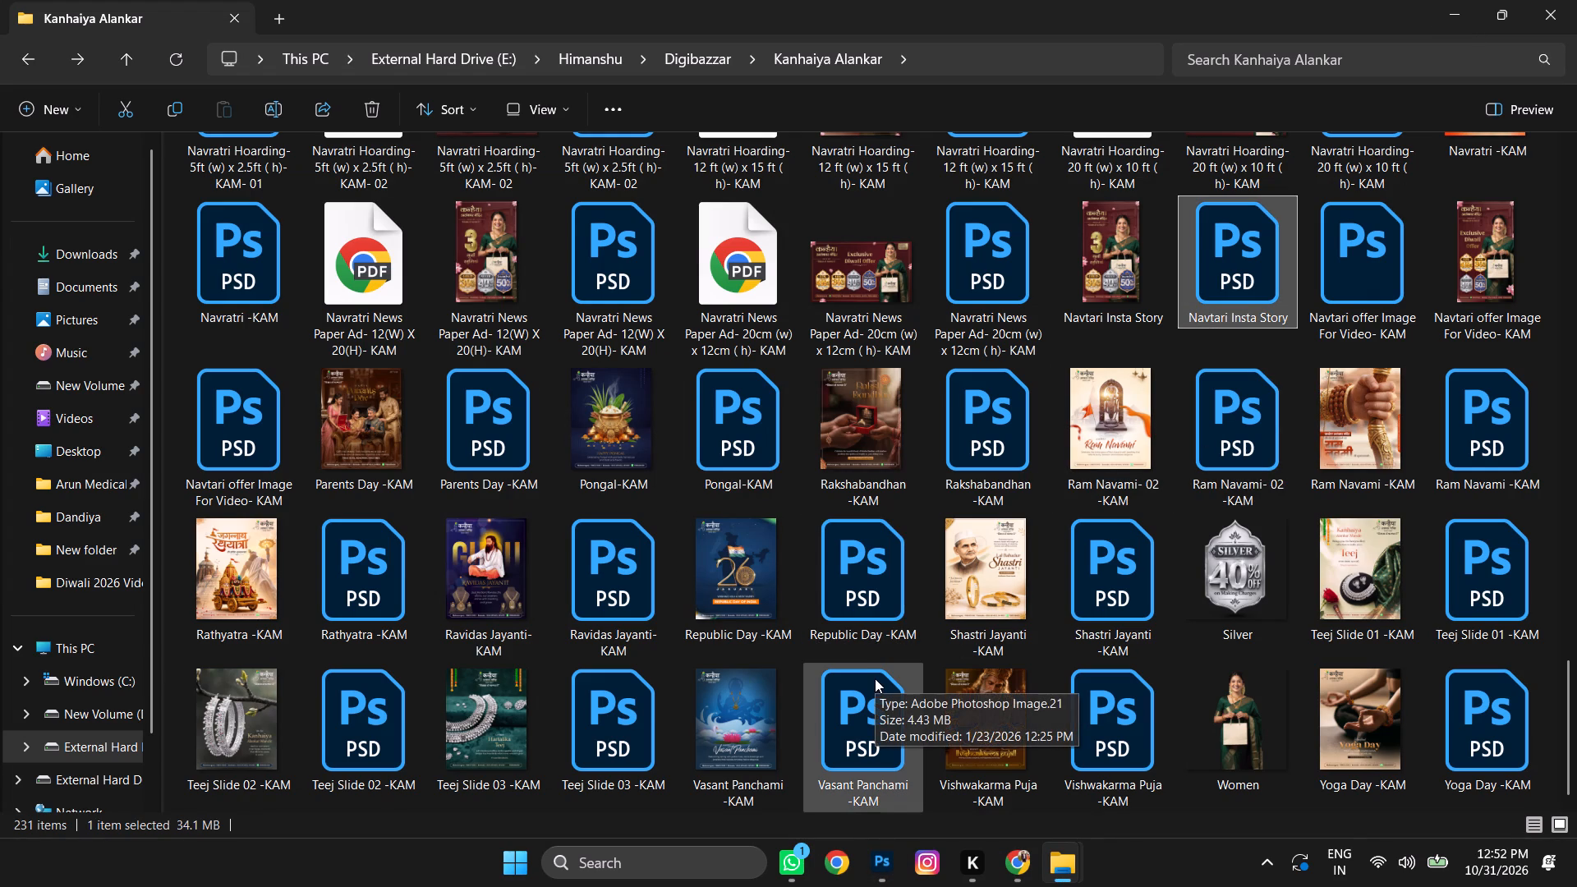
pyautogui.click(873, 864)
# Copy the lotus flower beside the गुनी खुशियां text from the Navtari Insta Story document into the Diwali 2026 -KAM document.
pyautogui.click(618, 81)
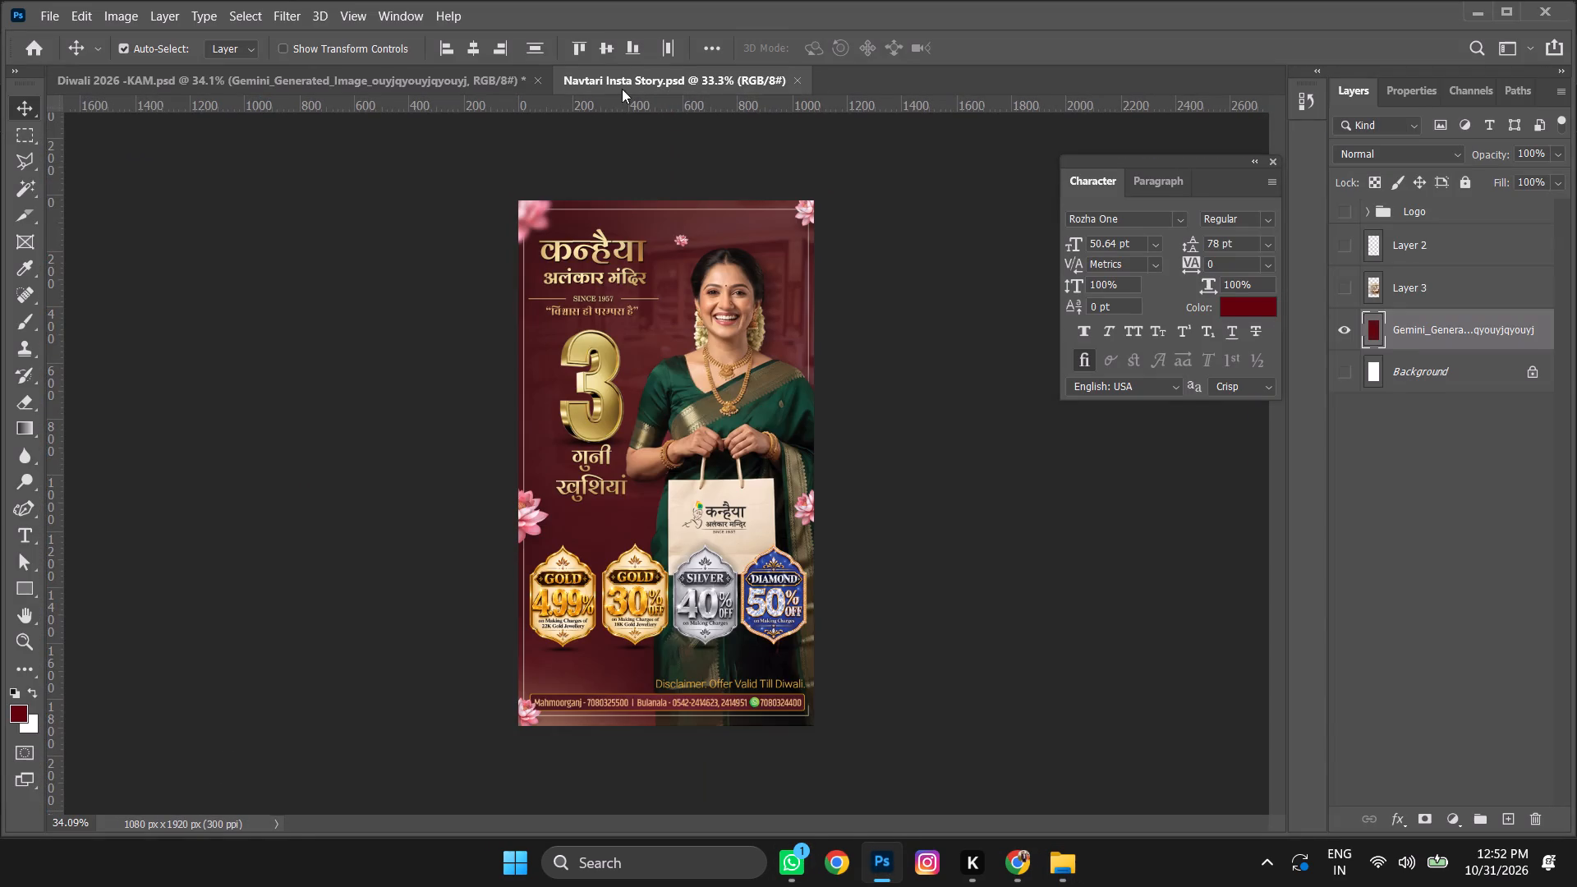
pyautogui.click(528, 514)
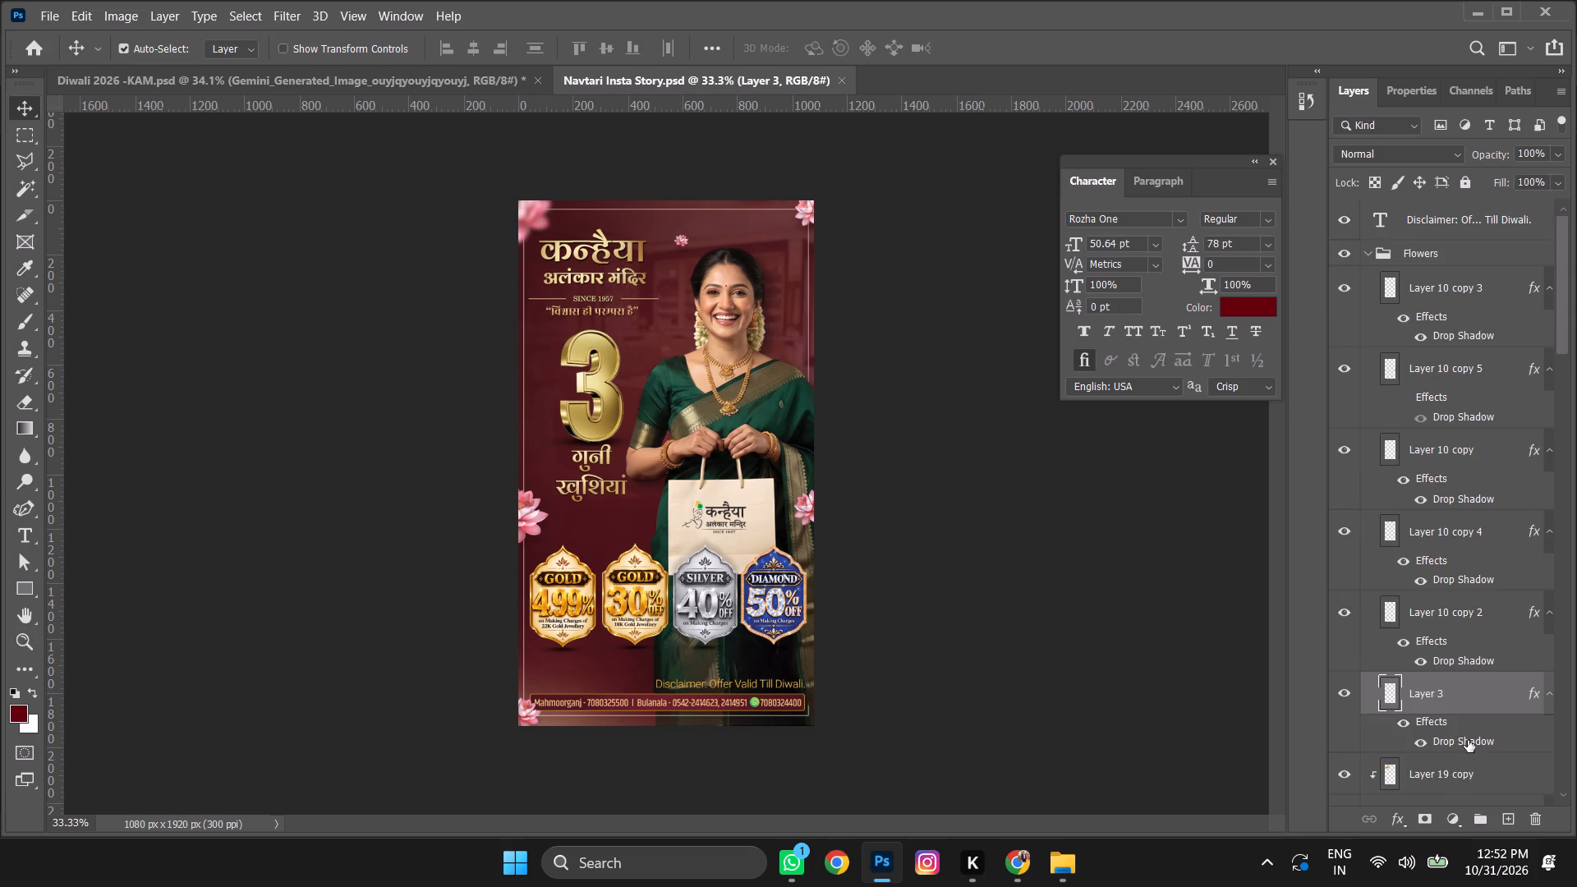
pyautogui.scroll(-6, 1469, 732)
pyautogui.scroll(18, 1458, 730)
pyautogui.scroll(-4, 1457, 696)
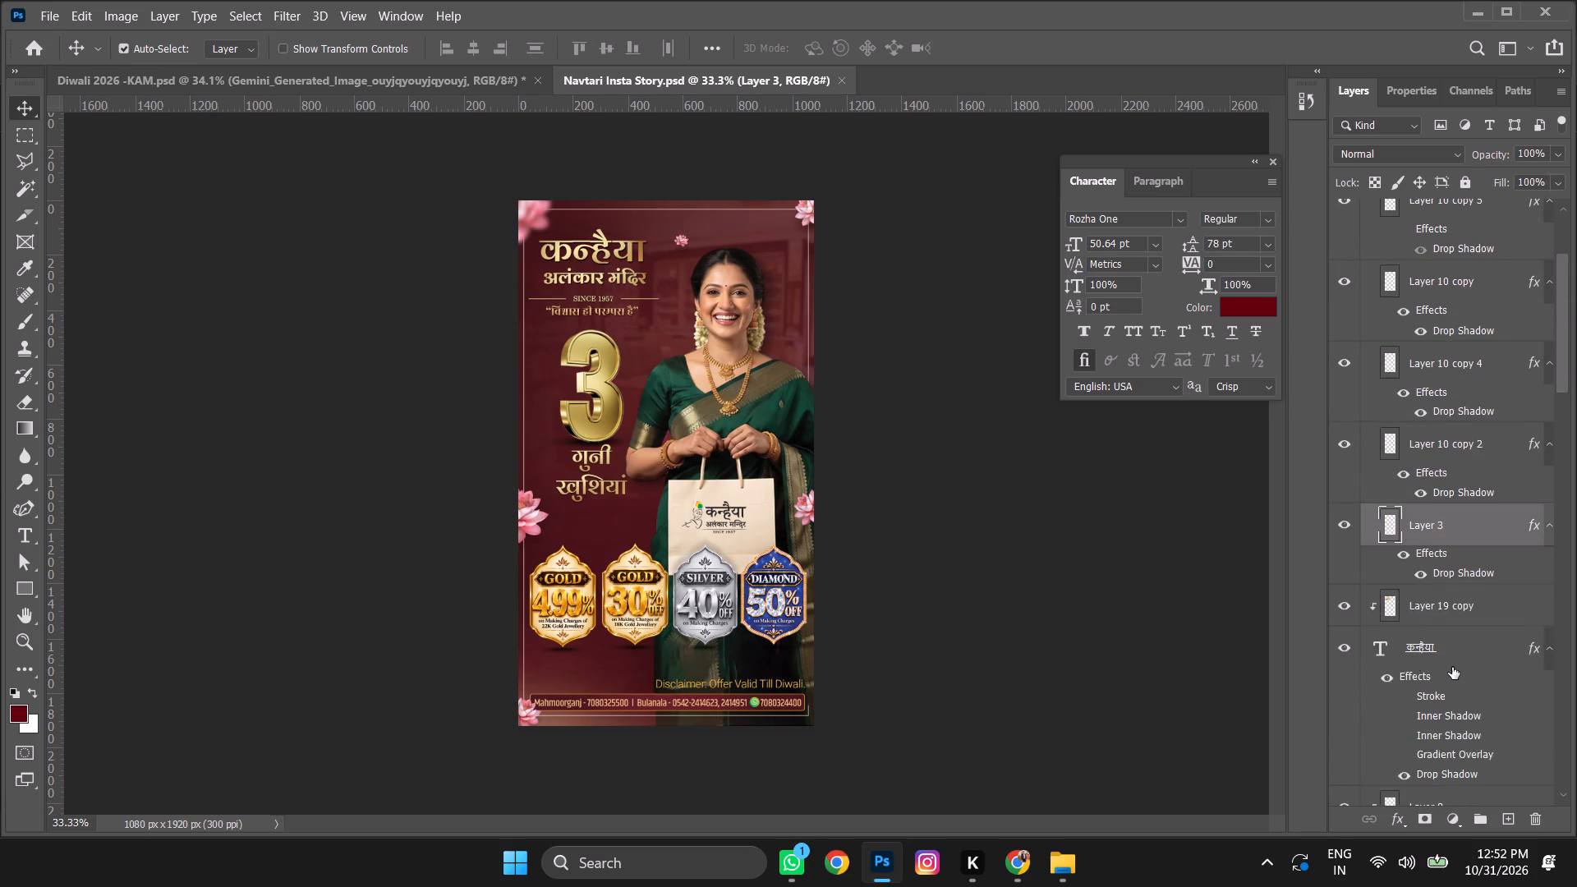
pyautogui.scroll(-17, 1388, 623)
pyautogui.scroll(-17, 1391, 618)
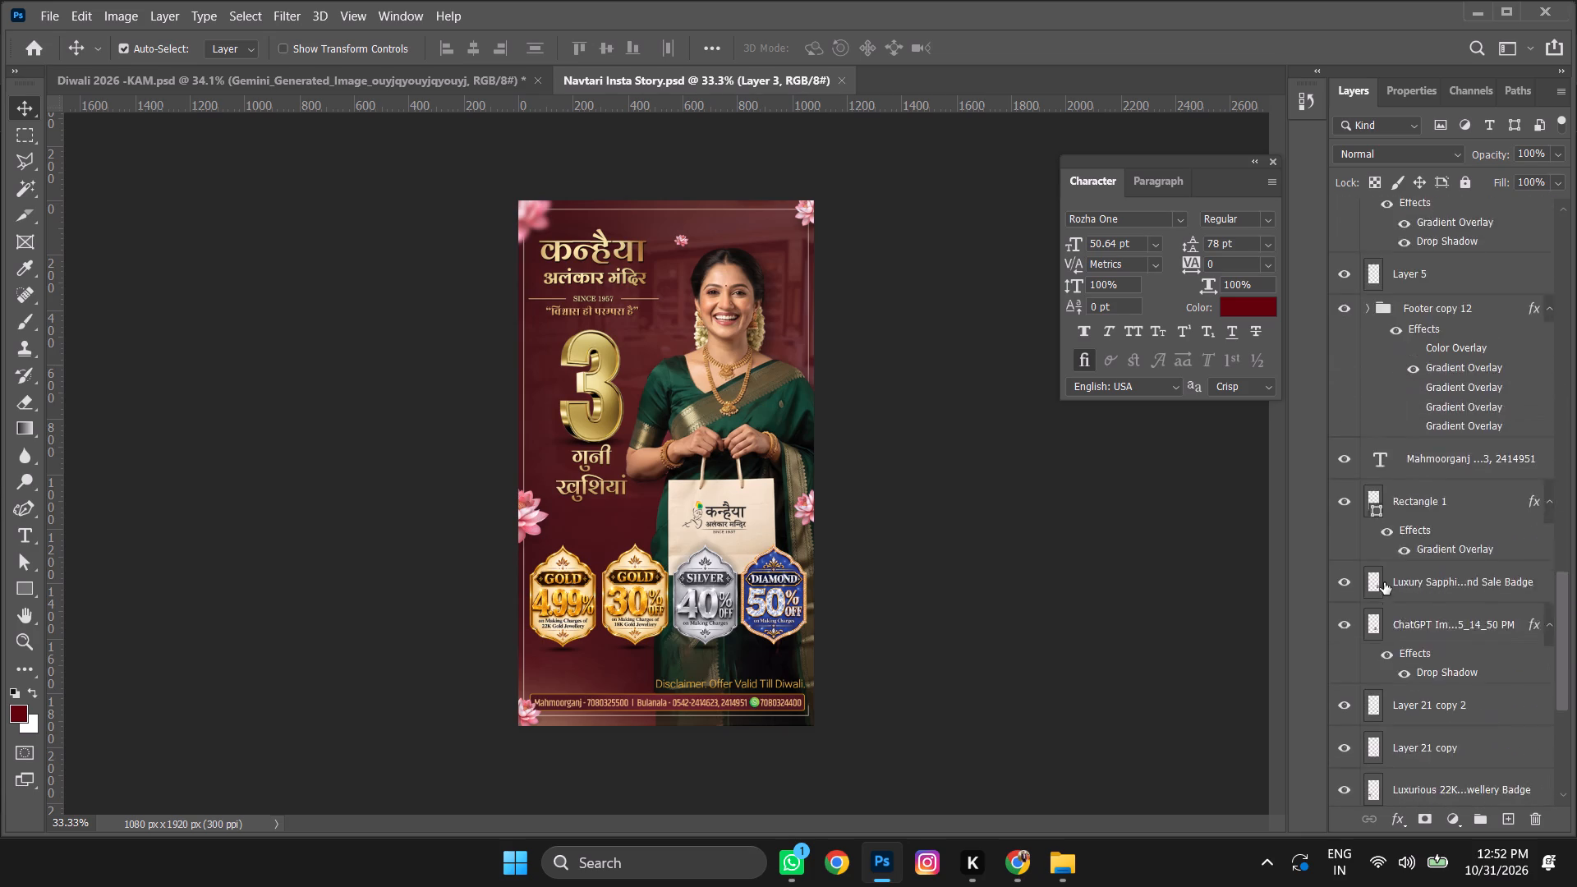
pyautogui.scroll(-20, 1384, 582)
pyautogui.scroll(-6, 1384, 582)
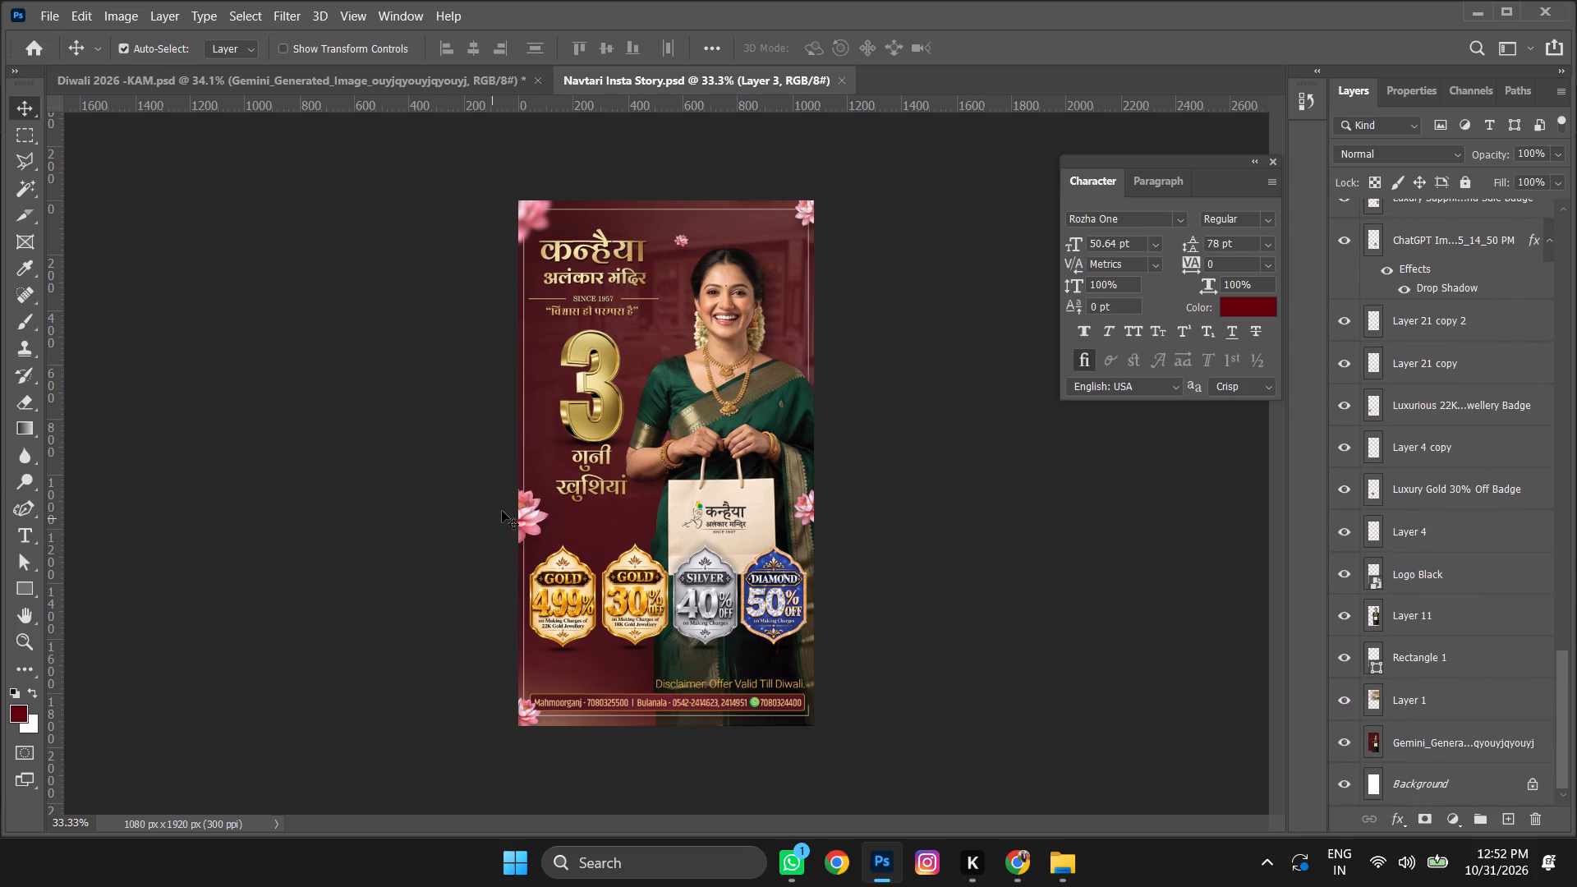
pyautogui.click(527, 502)
pyautogui.moveTo(532, 508); pyautogui.dragTo(283, 70)
pyautogui.moveTo(283, 70); pyautogui.dragTo(623, 374)
# Scale the lotus flower up to about 482% and place it near the centre of the canvas's upper half.
pyautogui.hotkey('ctrl', 't')
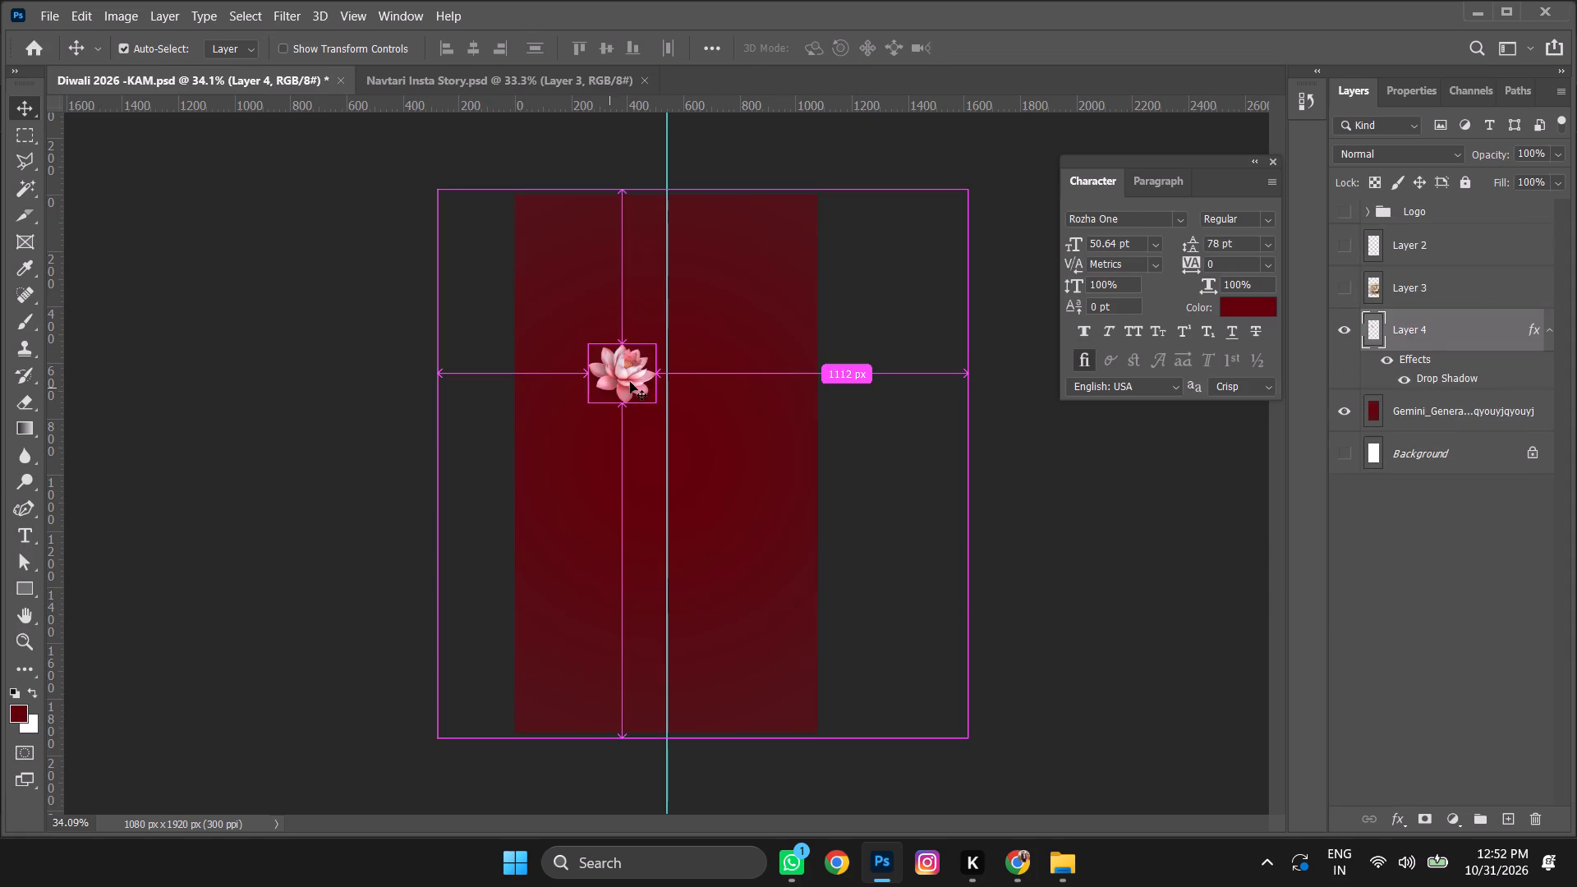
pyautogui.moveTo(658, 341); pyautogui.dragTo(891, 85)
pyautogui.moveTo(733, 295); pyautogui.dragTo(674, 384)
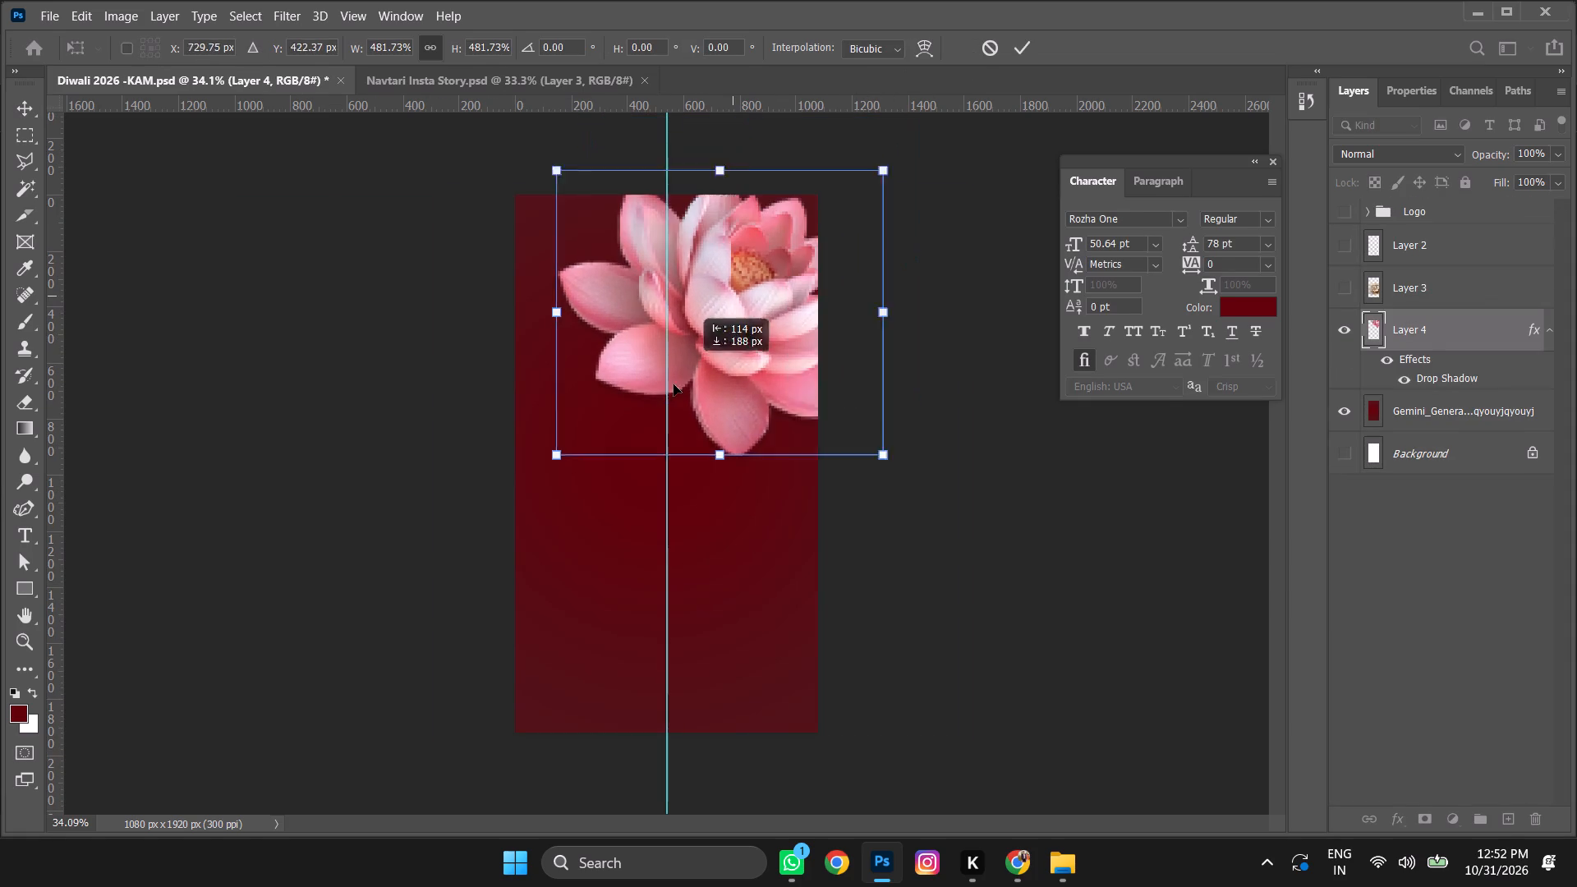
pyautogui.moveTo(674, 384); pyautogui.dragTo(673, 384)
pyautogui.press('Return')
pyautogui.moveTo(720, 307); pyautogui.dragTo(683, 378)
# Switch to Chrome and run a Google image search for "pink lotus png" in a new tab.
pyautogui.click(1025, 857)
pyautogui.click(1226, 19)
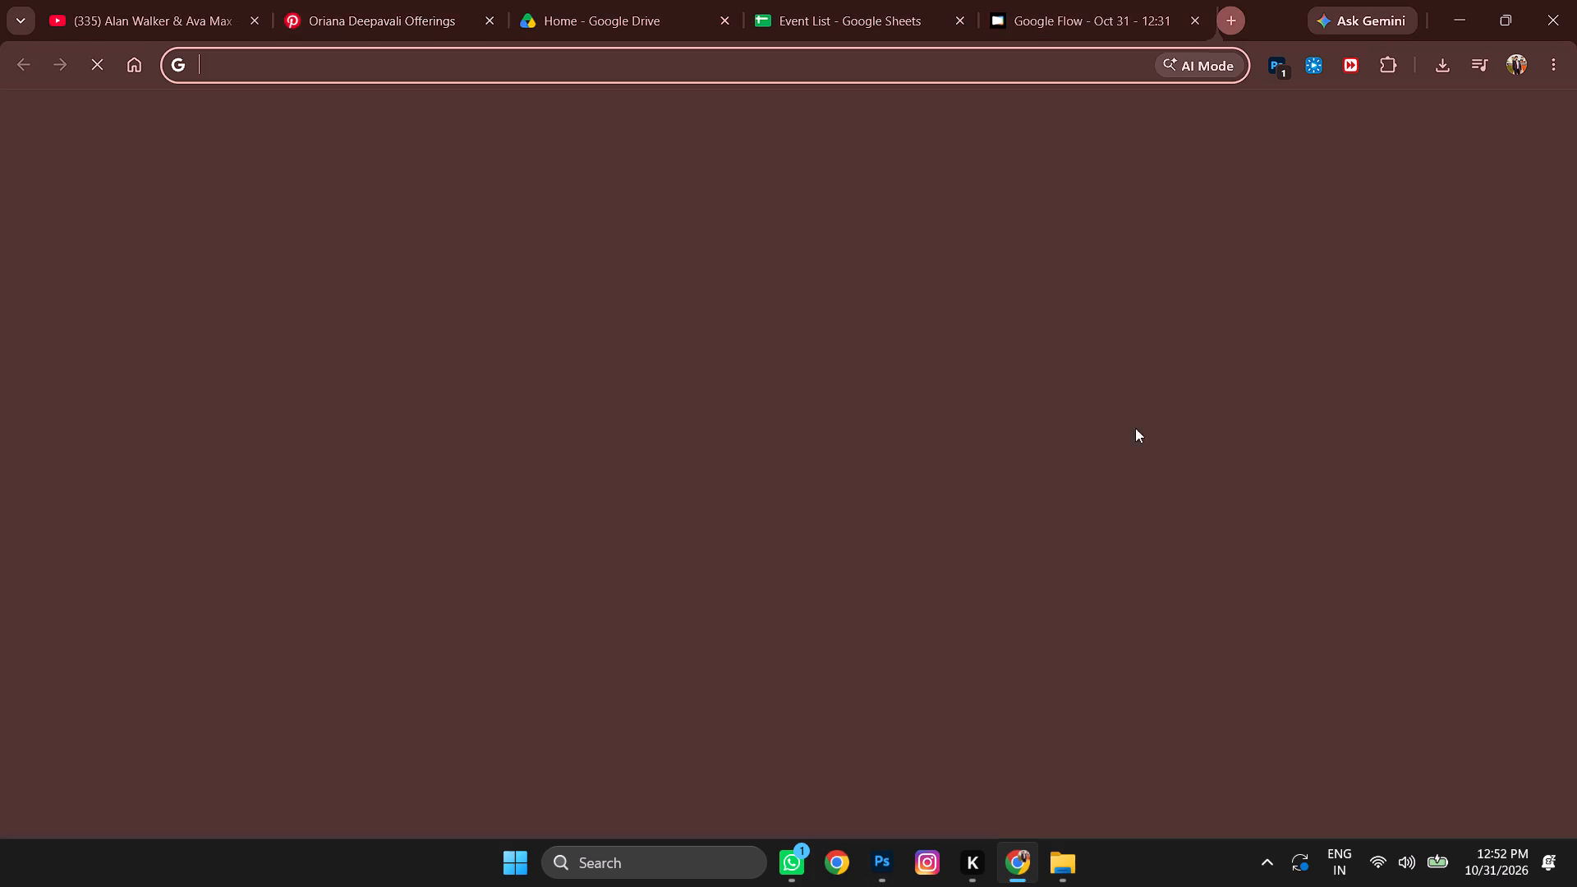
pyautogui.click(682, 402)
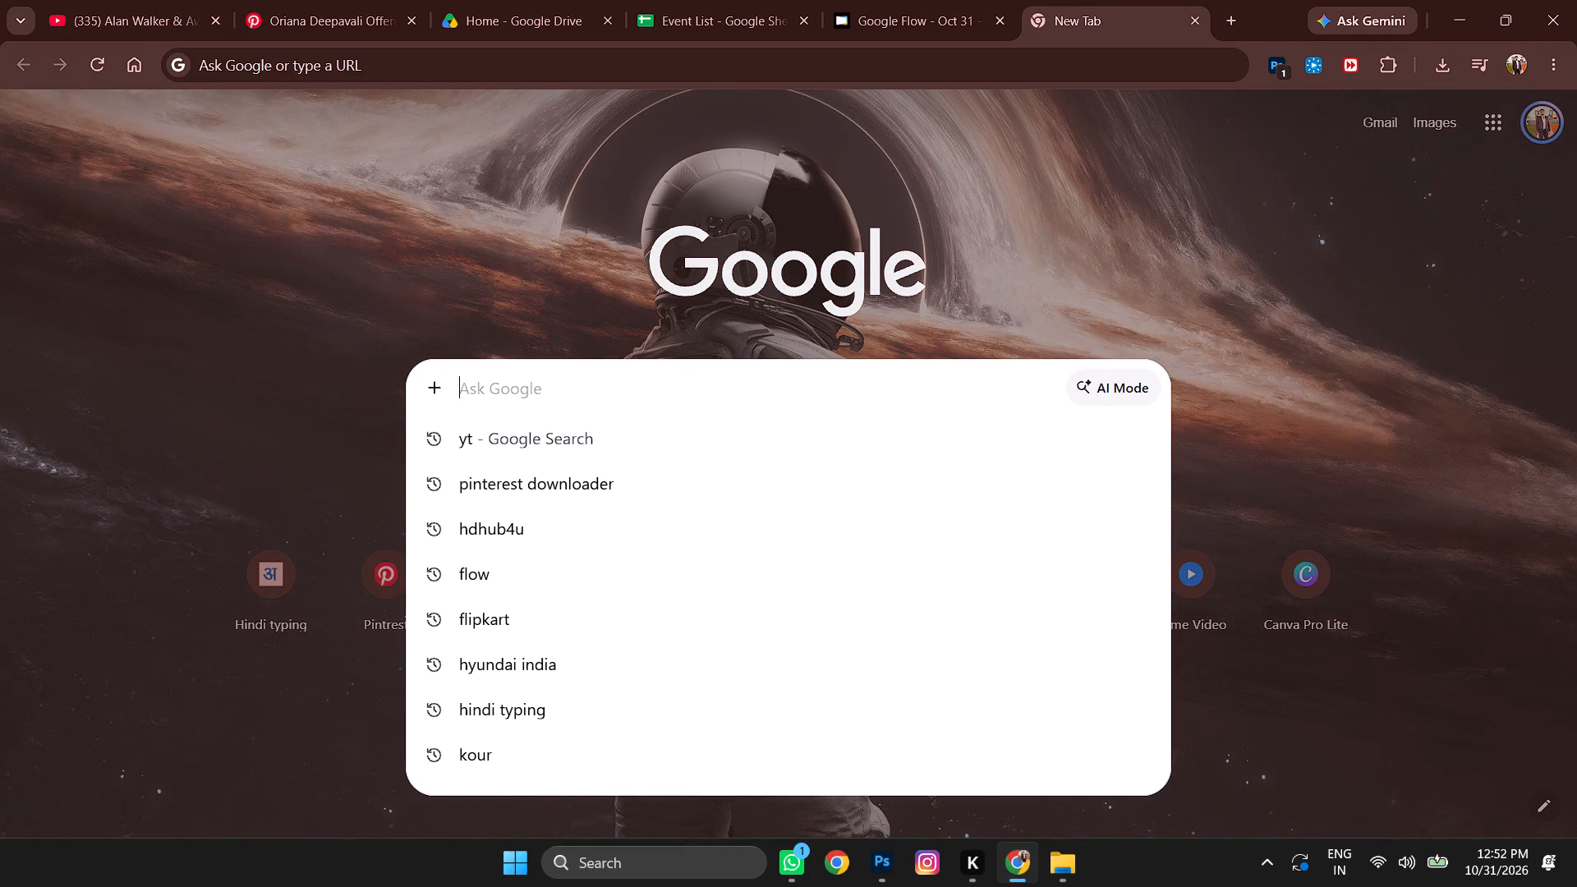
pyautogui.write('pink lotus')
pyautogui.press('Return')
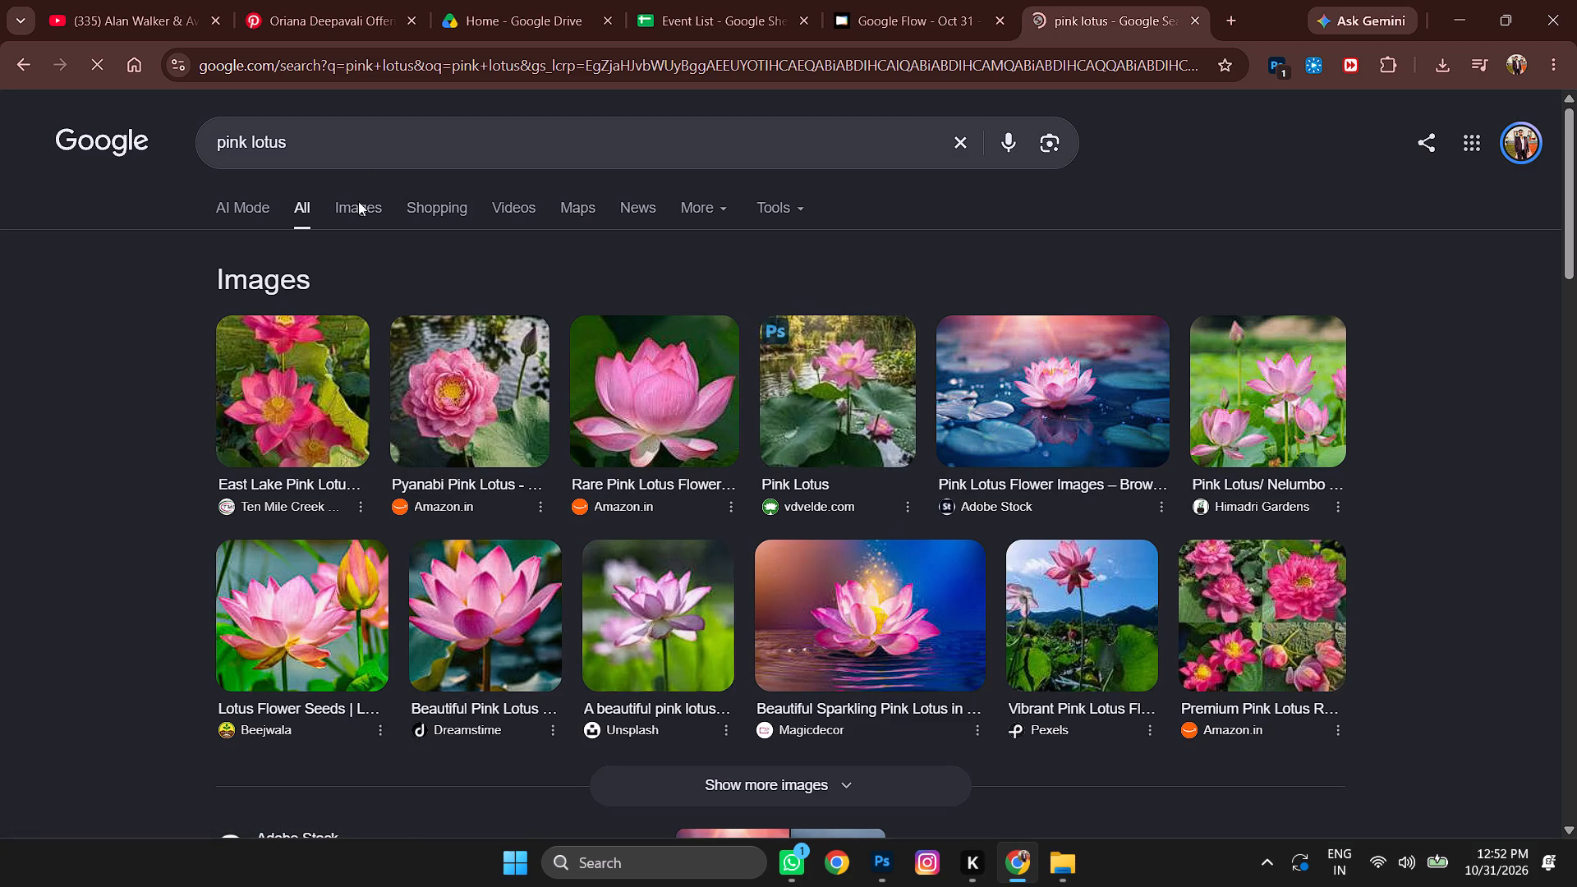
pyautogui.click(361, 126)
pyautogui.press('space')
pyautogui.press('space')
pyautogui.write('pn')
pyautogui.press('Return')
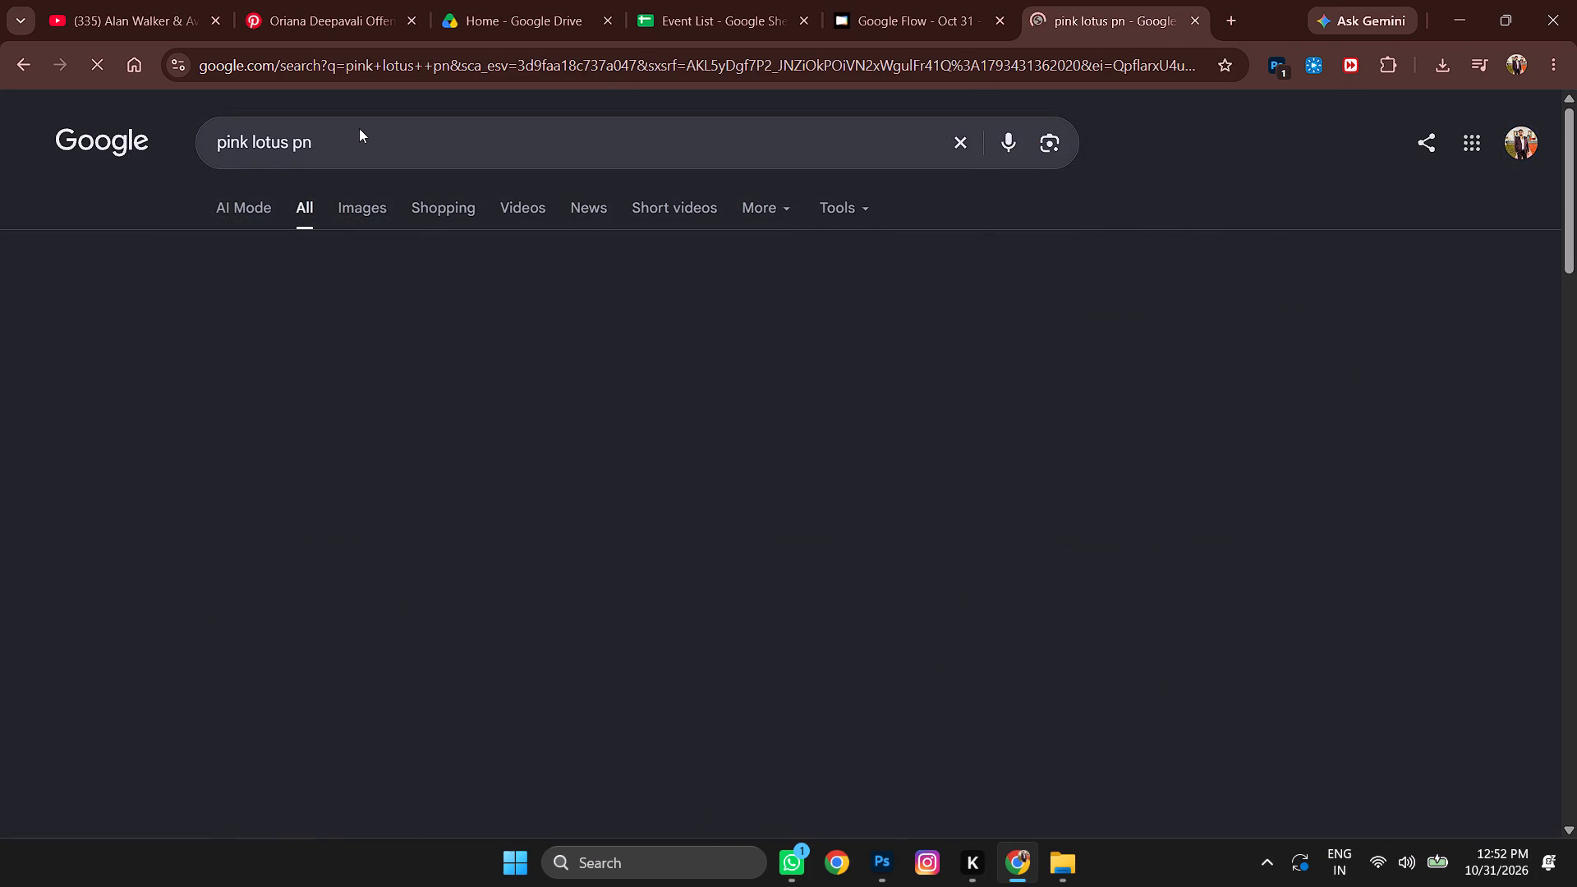
pyautogui.click(361, 140)
pyautogui.press('g')
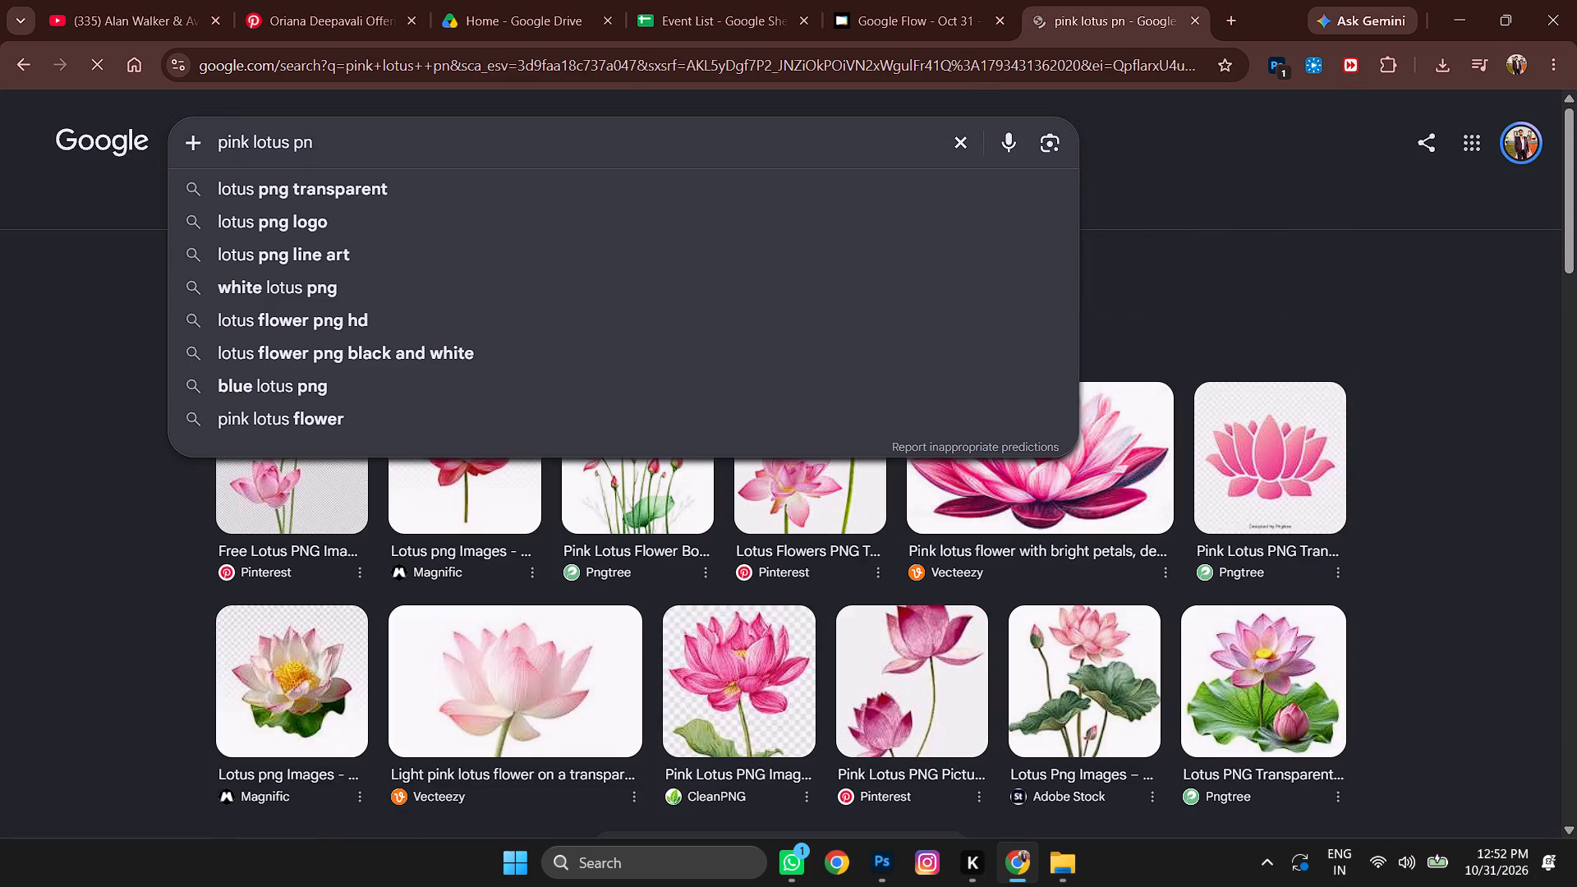
pyautogui.press('Return')
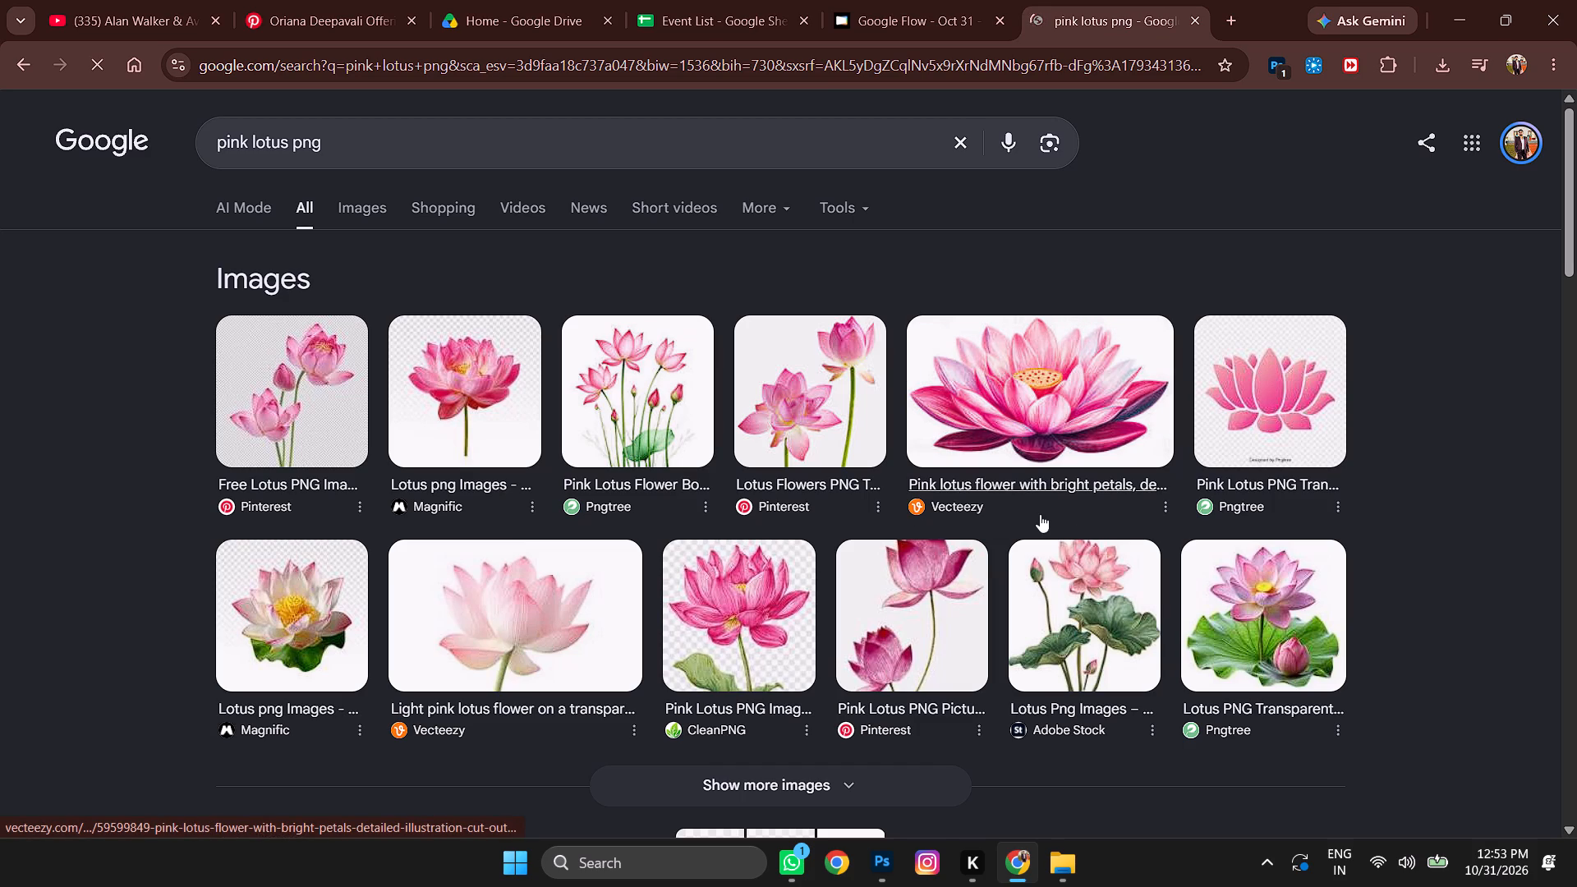
pyautogui.click(371, 201)
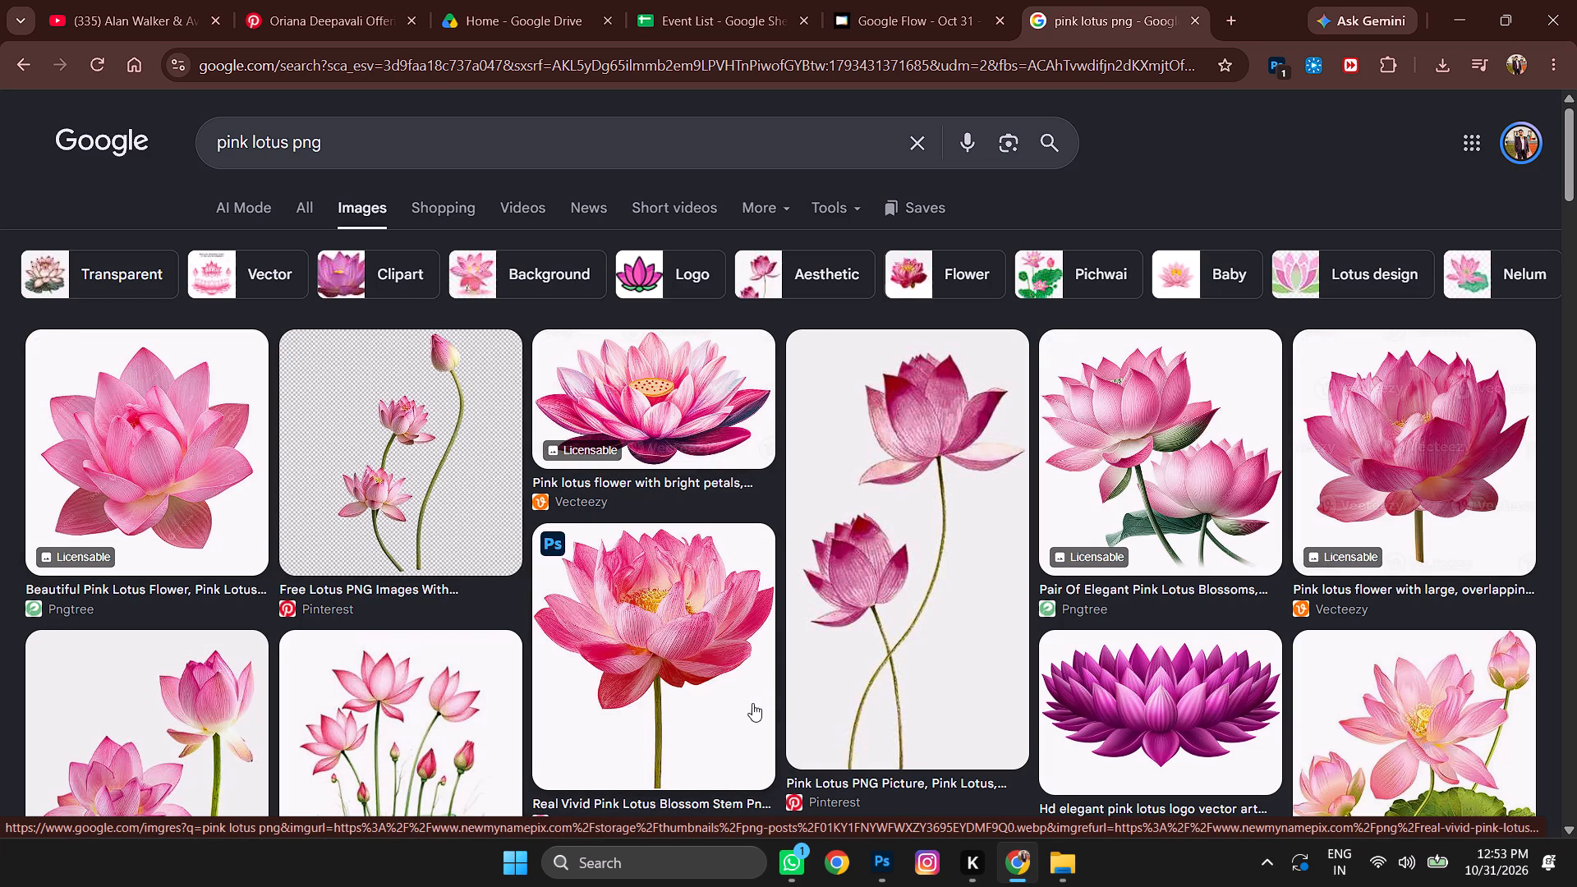
# Browse the pink lotus image results for a large, detailed flower cutout that suits the artwork.
pyautogui.scroll(-5, 759, 692)
pyautogui.scroll(-3, 827, 663)
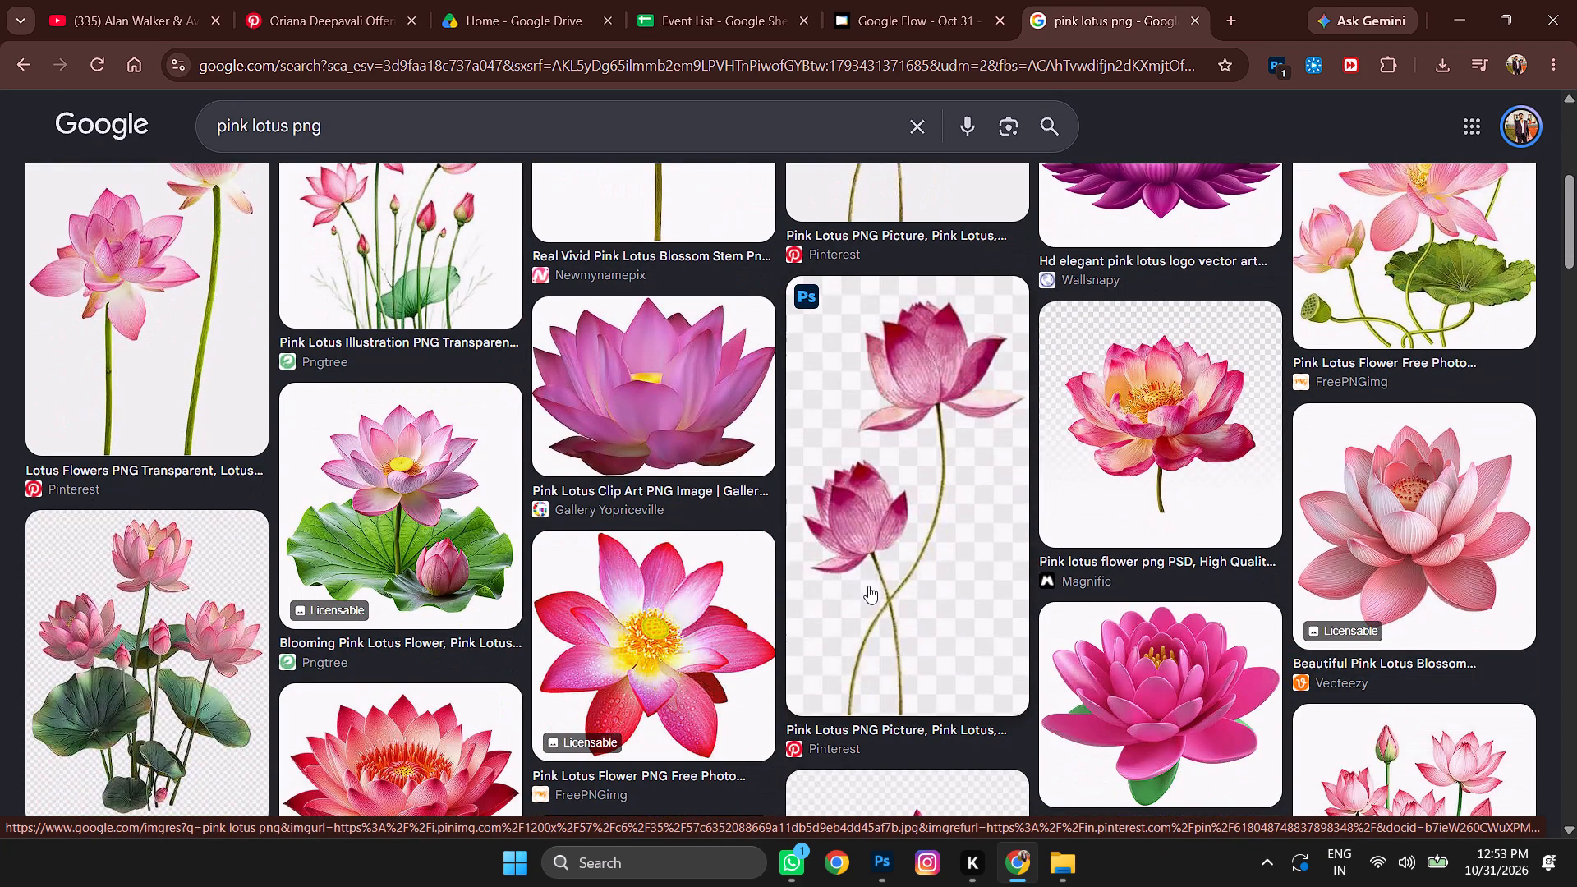
pyautogui.scroll(5, 949, 720)
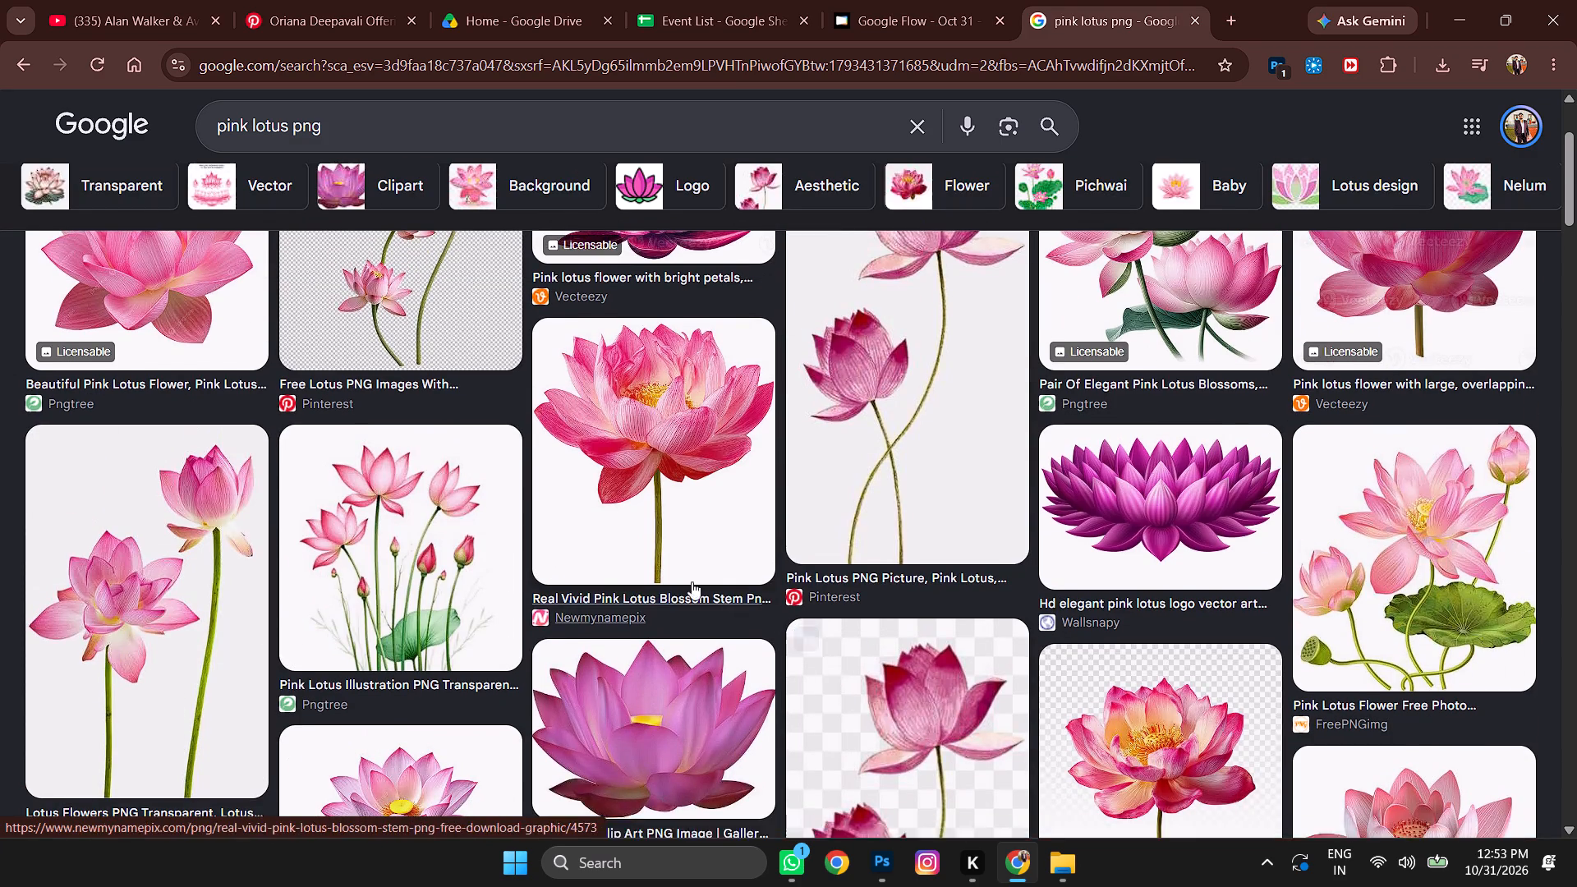
pyautogui.scroll(-6, 692, 517)
pyautogui.scroll(-6, 804, 505)
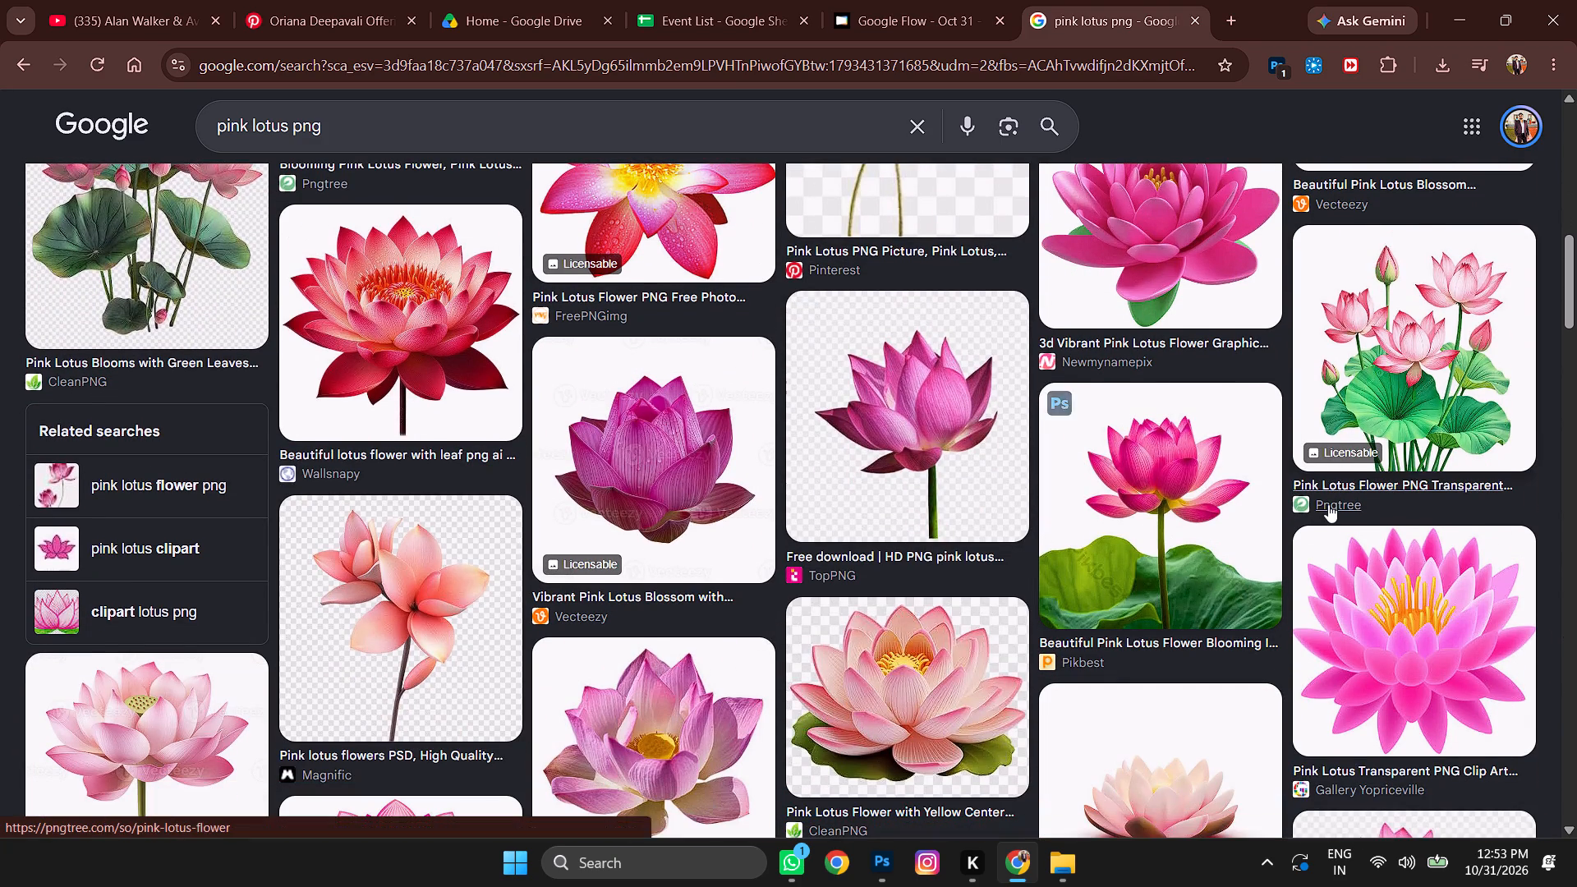
pyautogui.scroll(-4, 1328, 504)
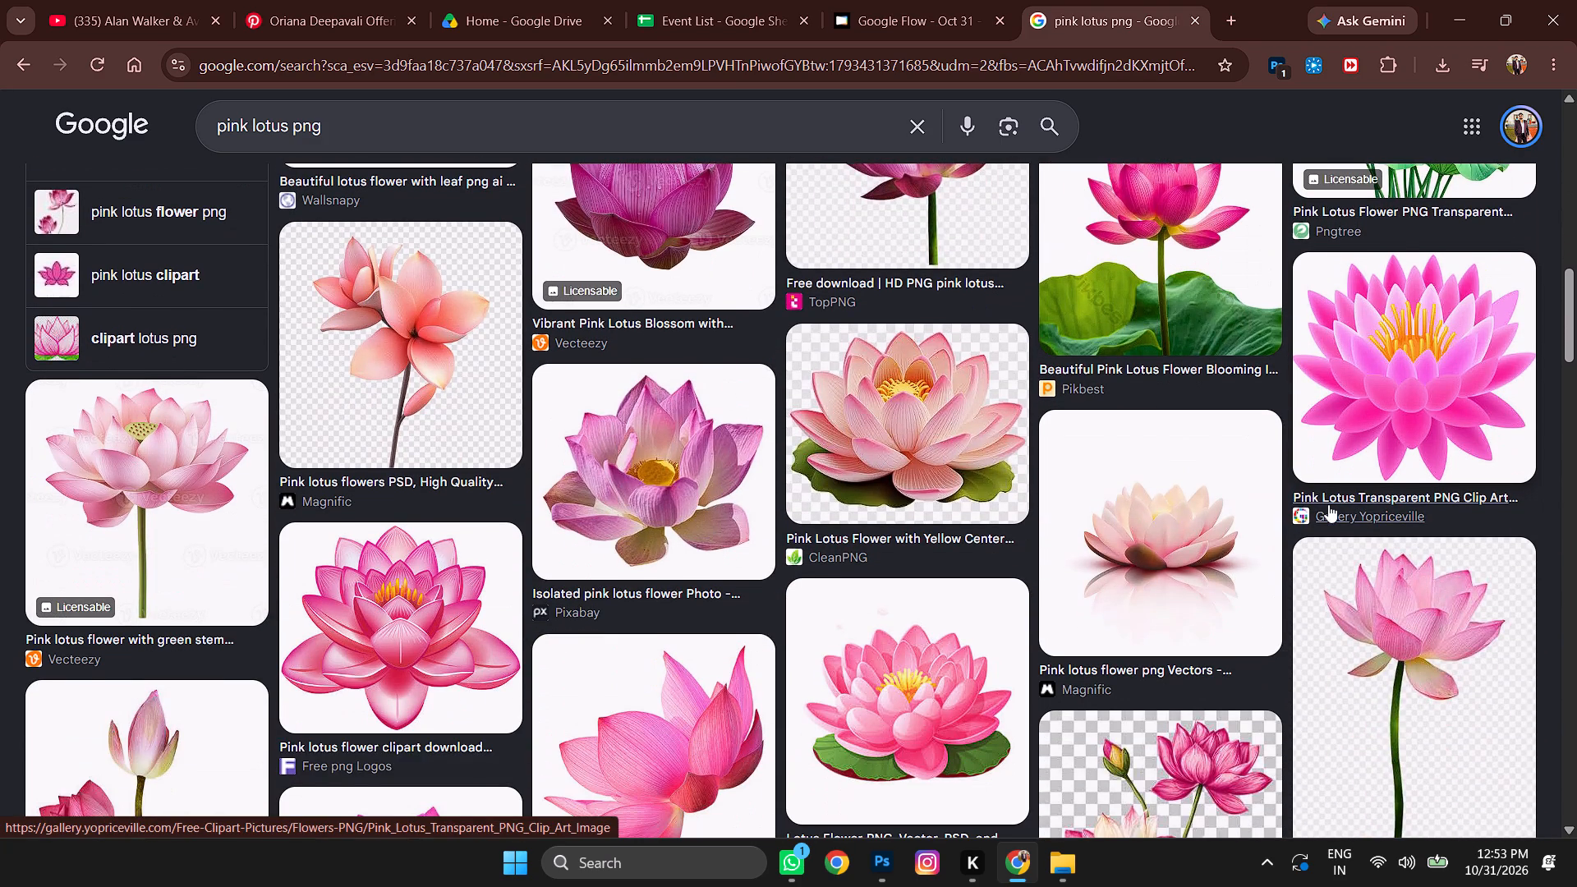
pyautogui.scroll(-3, 1328, 504)
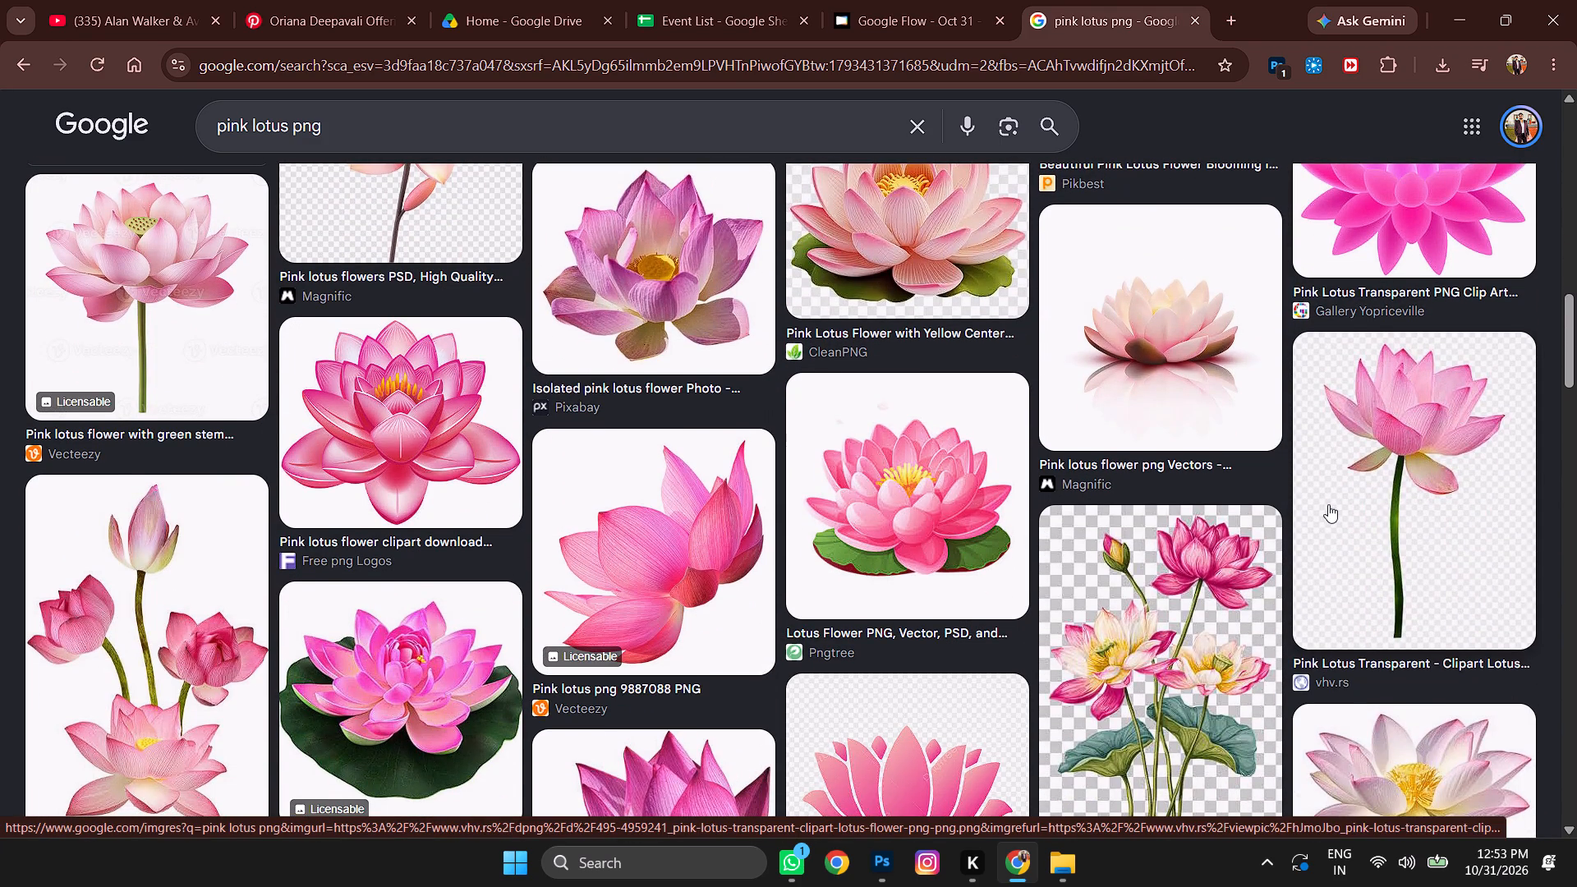
pyautogui.scroll(-8, 1328, 504)
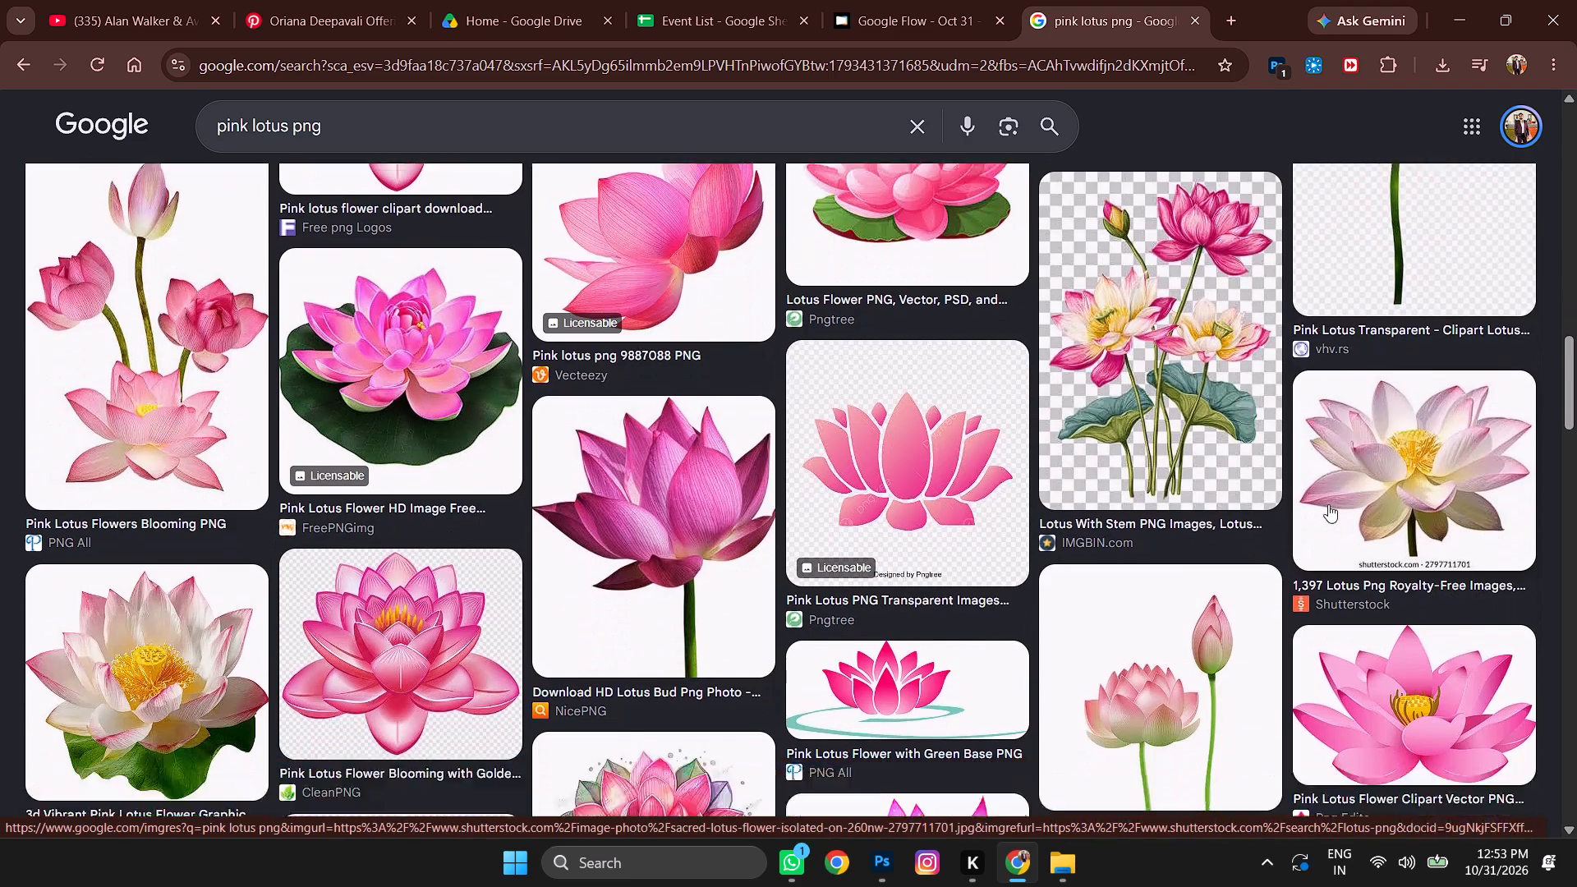
pyautogui.scroll(13, 1336, 489)
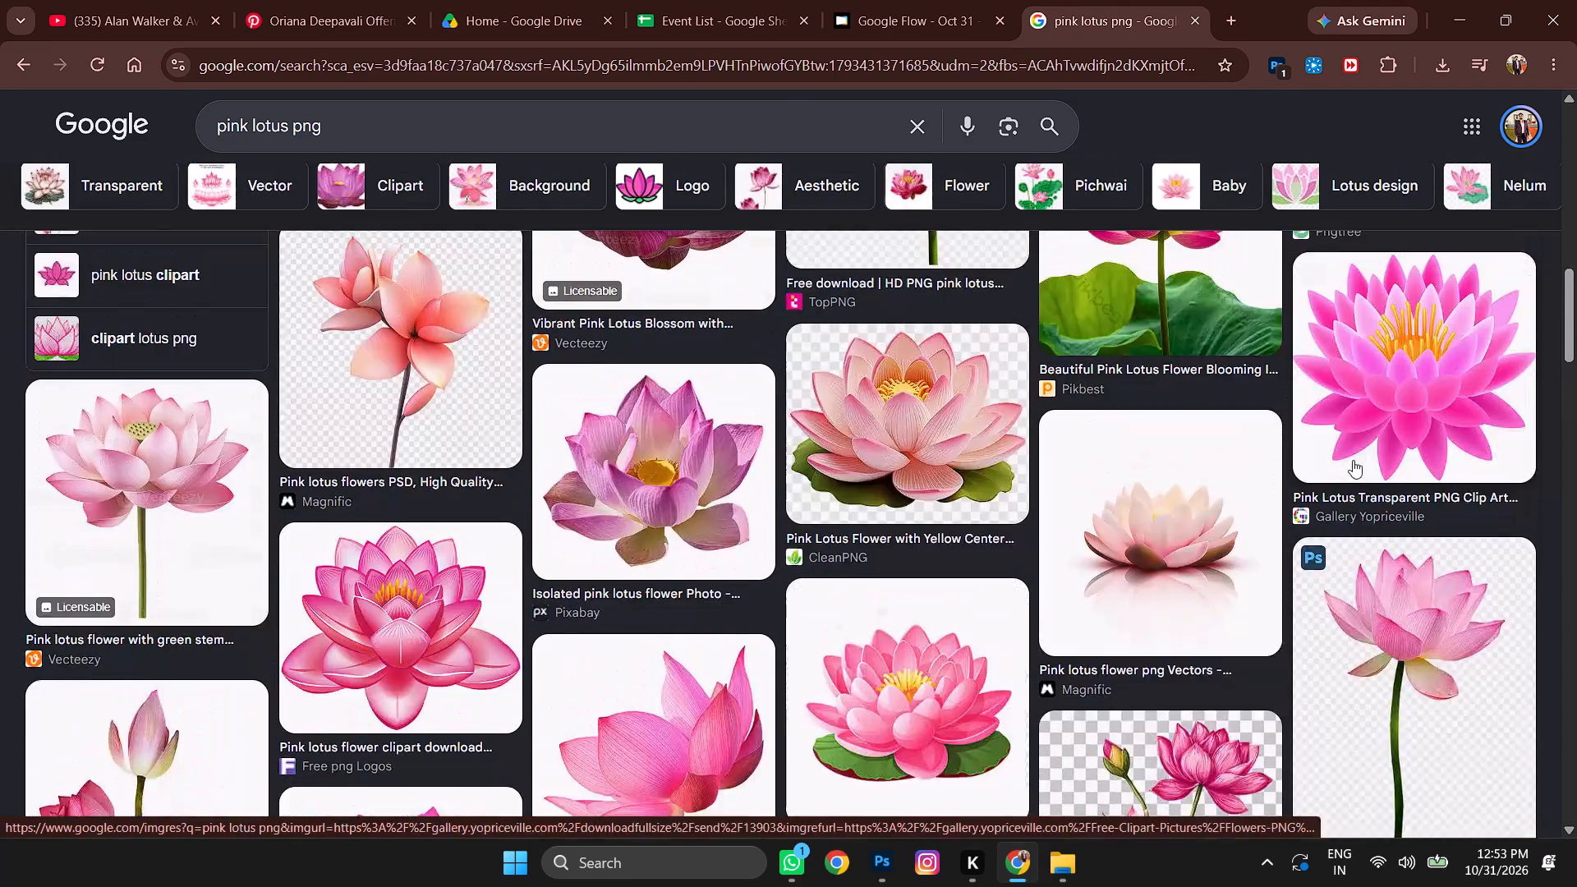
pyautogui.scroll(7, 1353, 460)
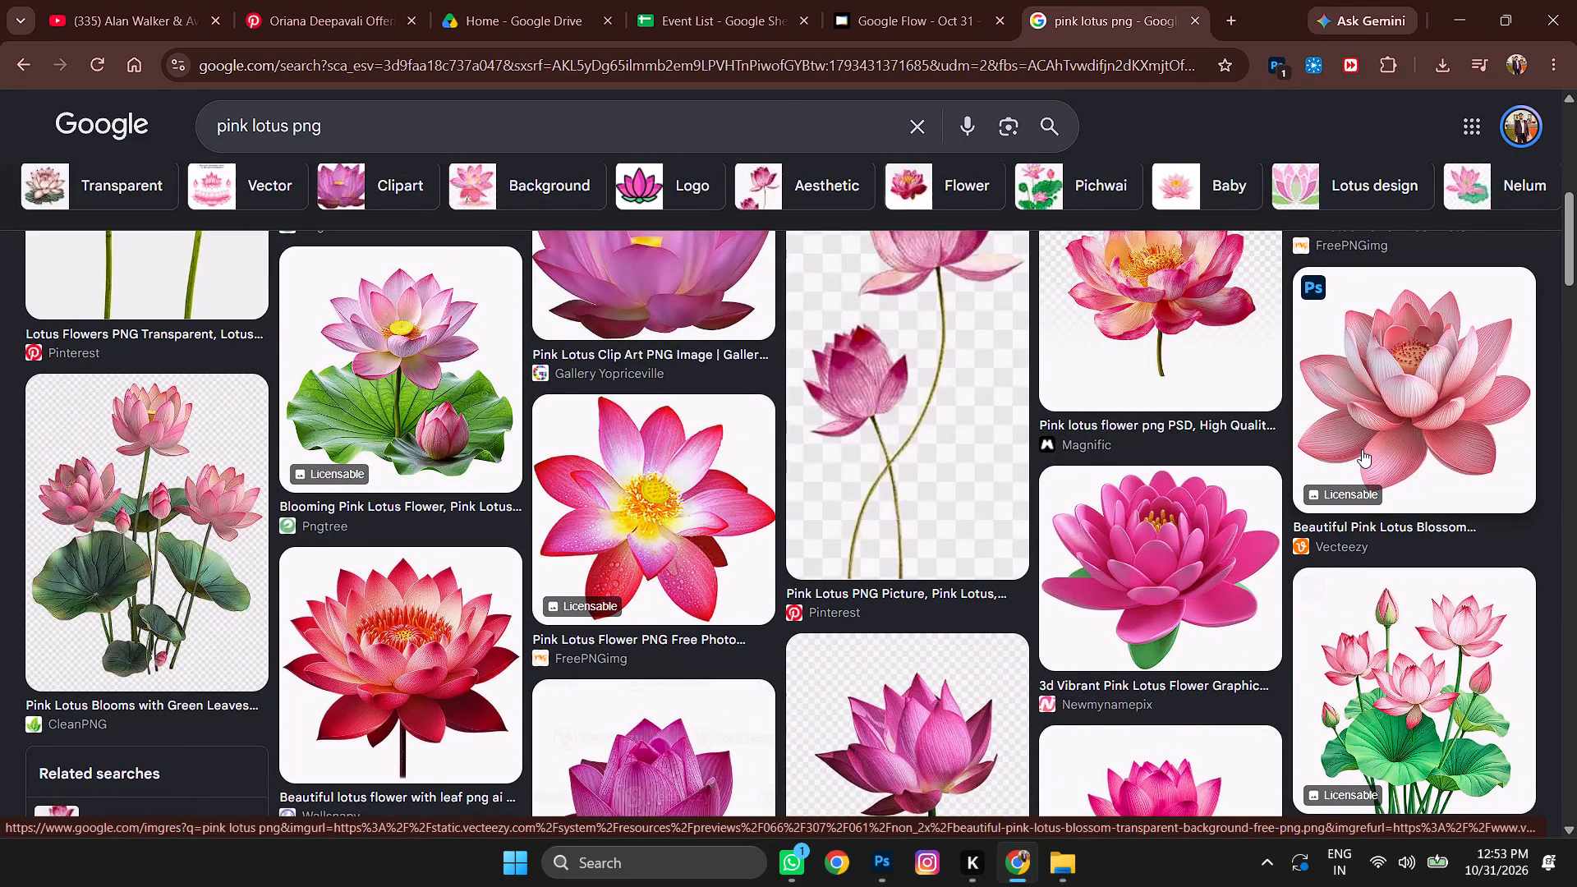
pyautogui.scroll(3, 968, 467)
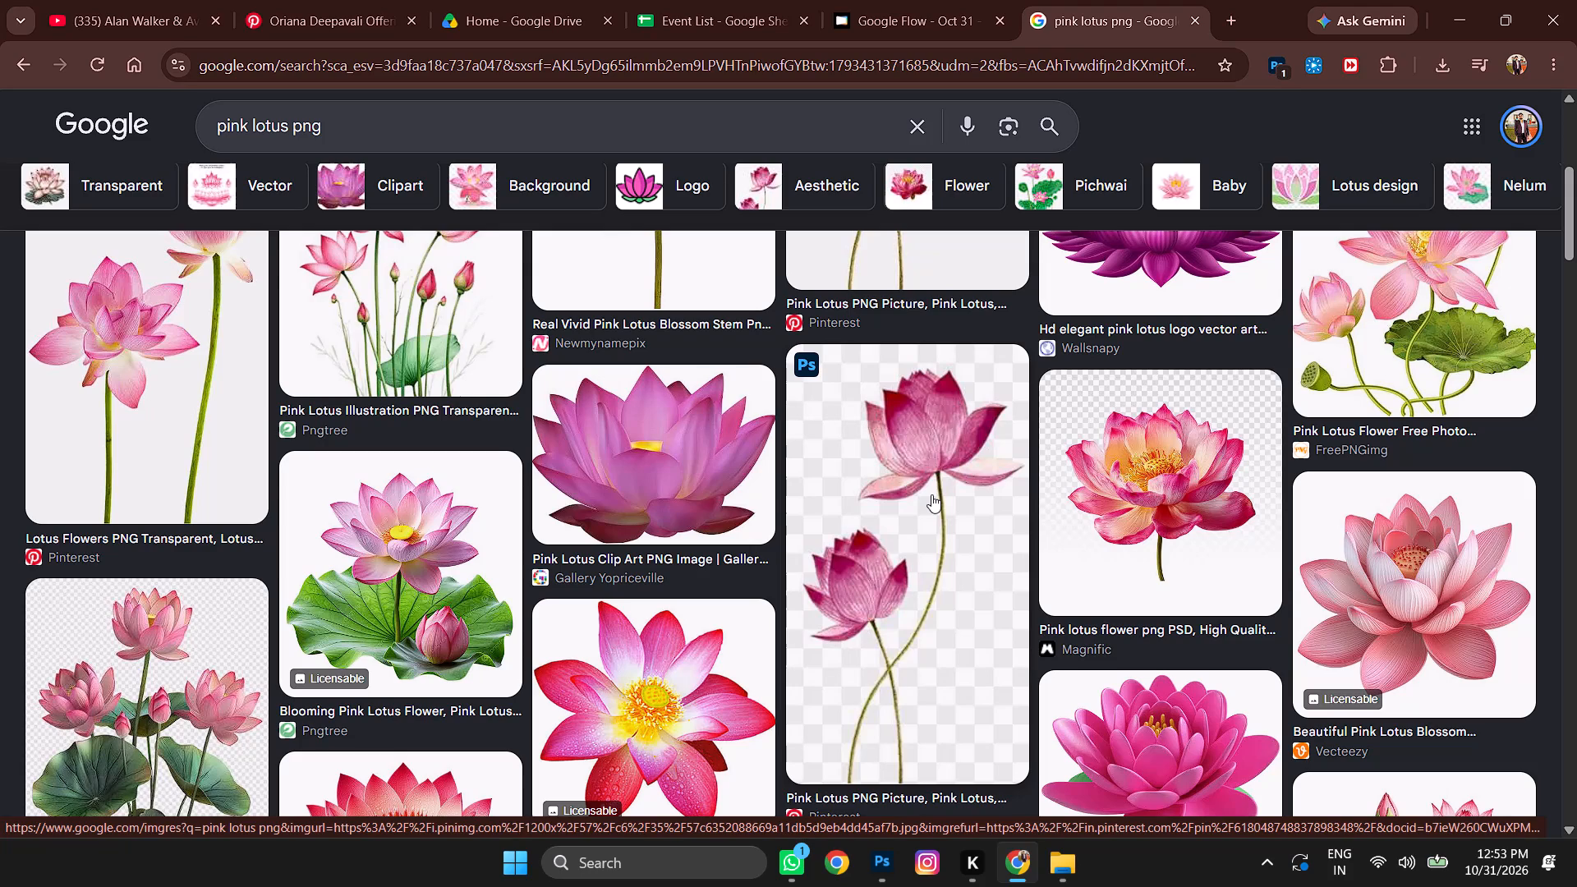
# Review the November sheet of the Event List spreadsheet for each client's festival post status.
pyautogui.click(681, 14)
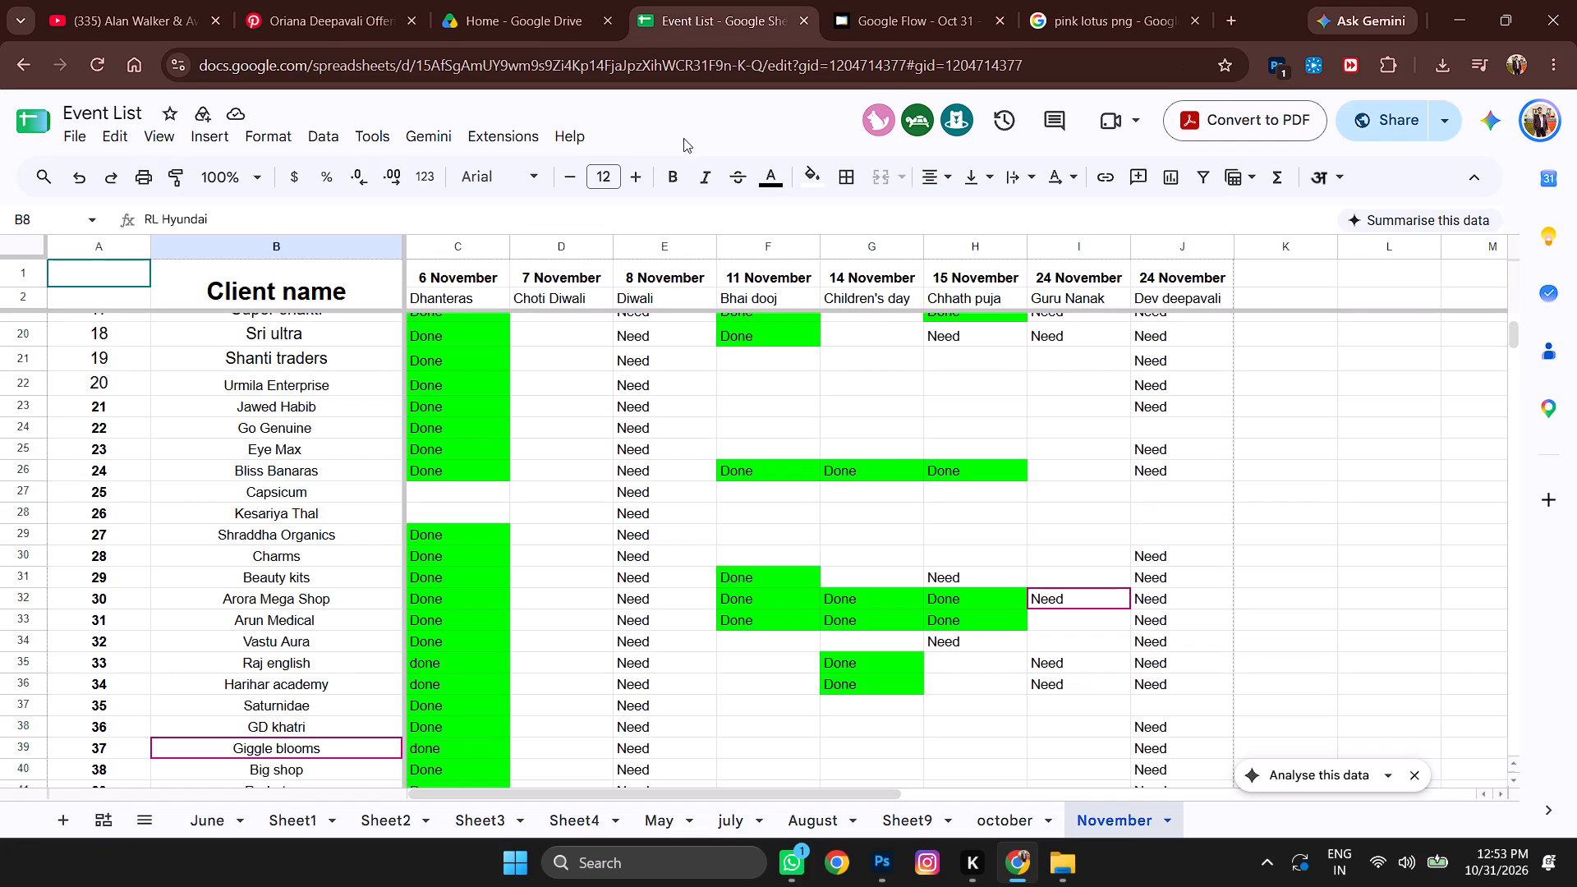
pyautogui.scroll(6, 1030, 415)
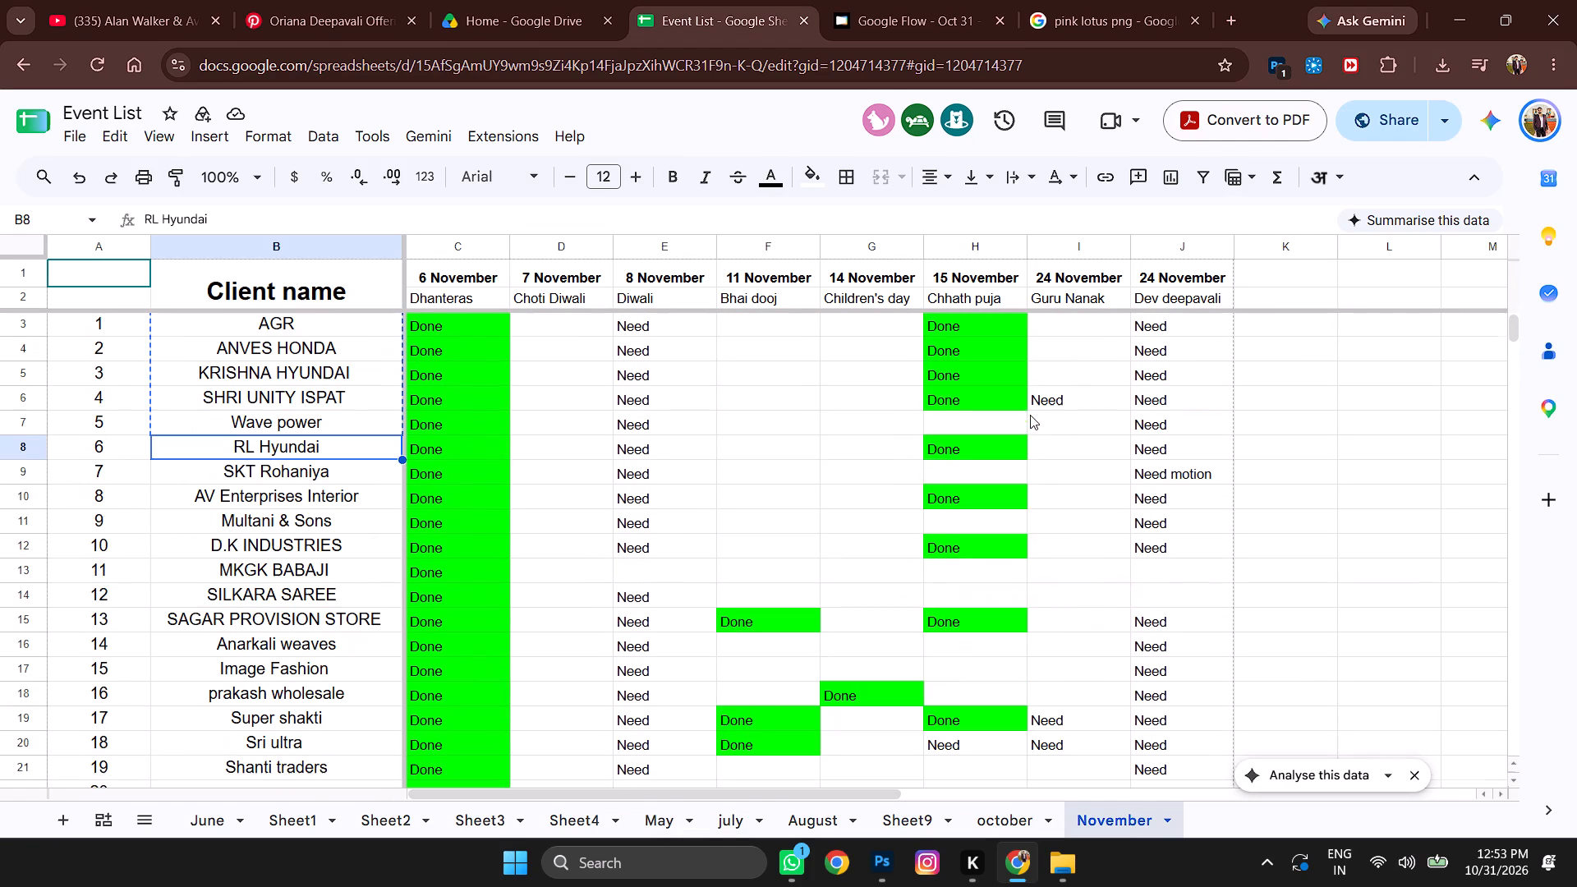
pyautogui.scroll(11, 1173, 409)
pyautogui.scroll(-5, 559, 448)
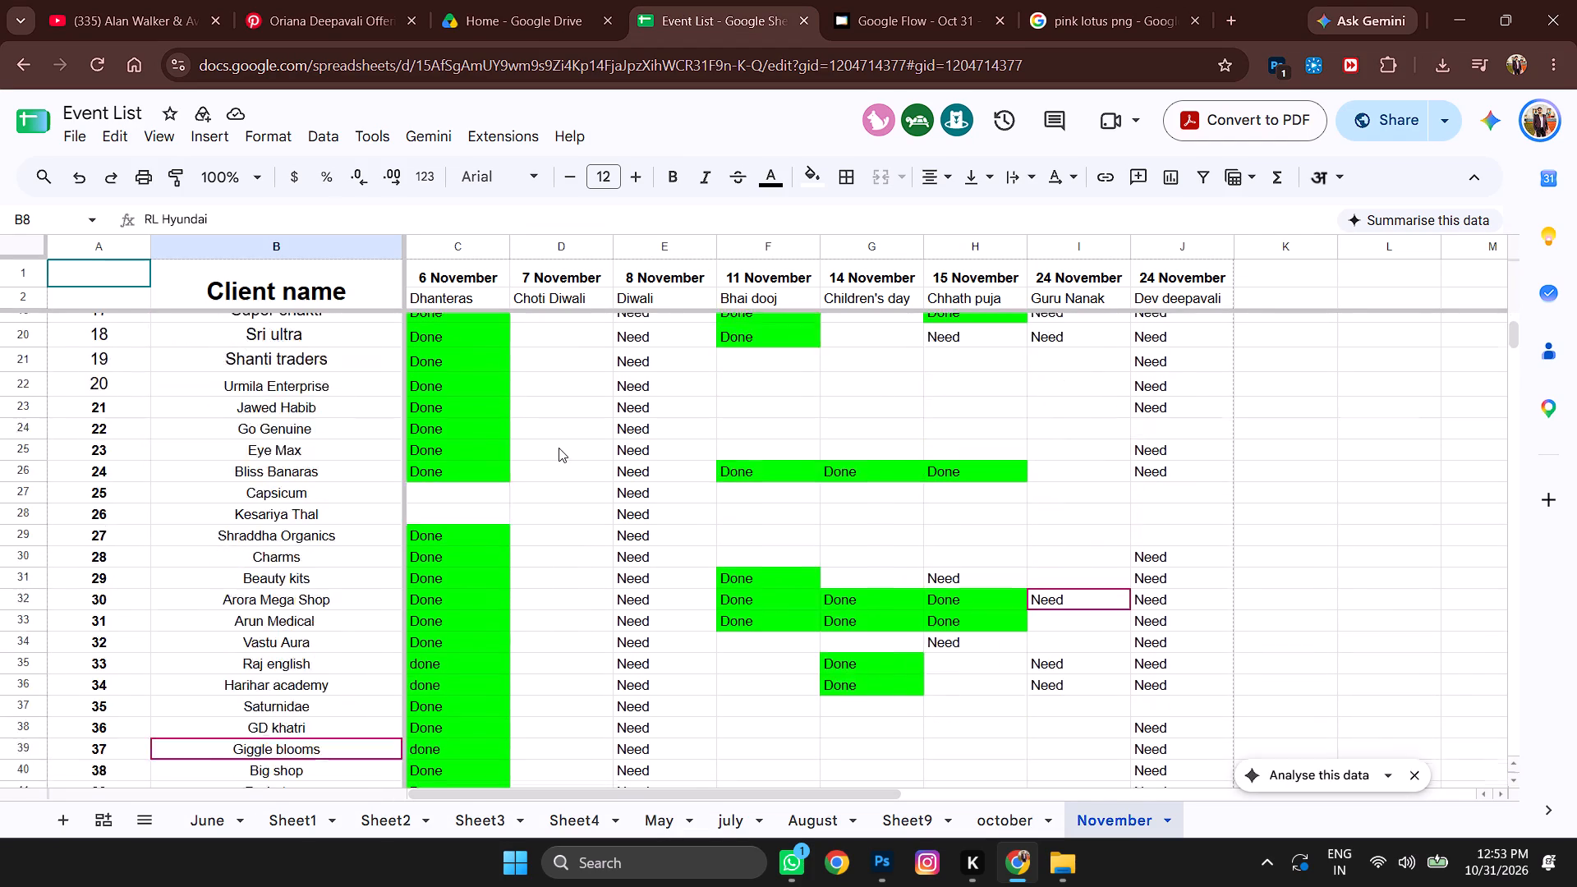
pyautogui.scroll(-14, 559, 448)
pyautogui.scroll(20, 558, 429)
pyautogui.scroll(13, 558, 429)
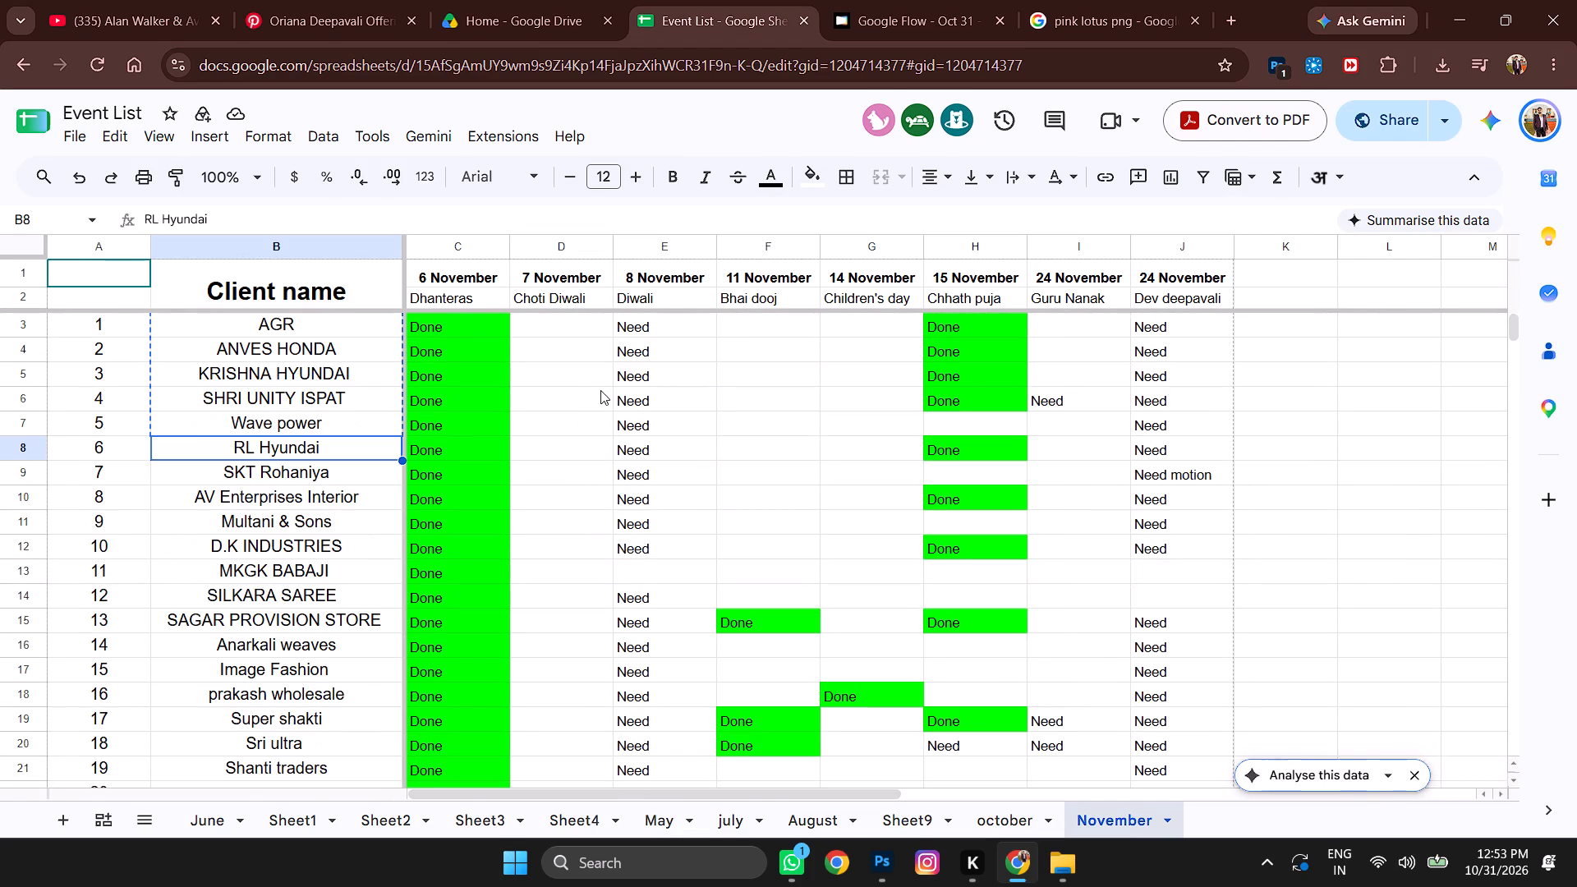
pyautogui.scroll(3, 600, 390)
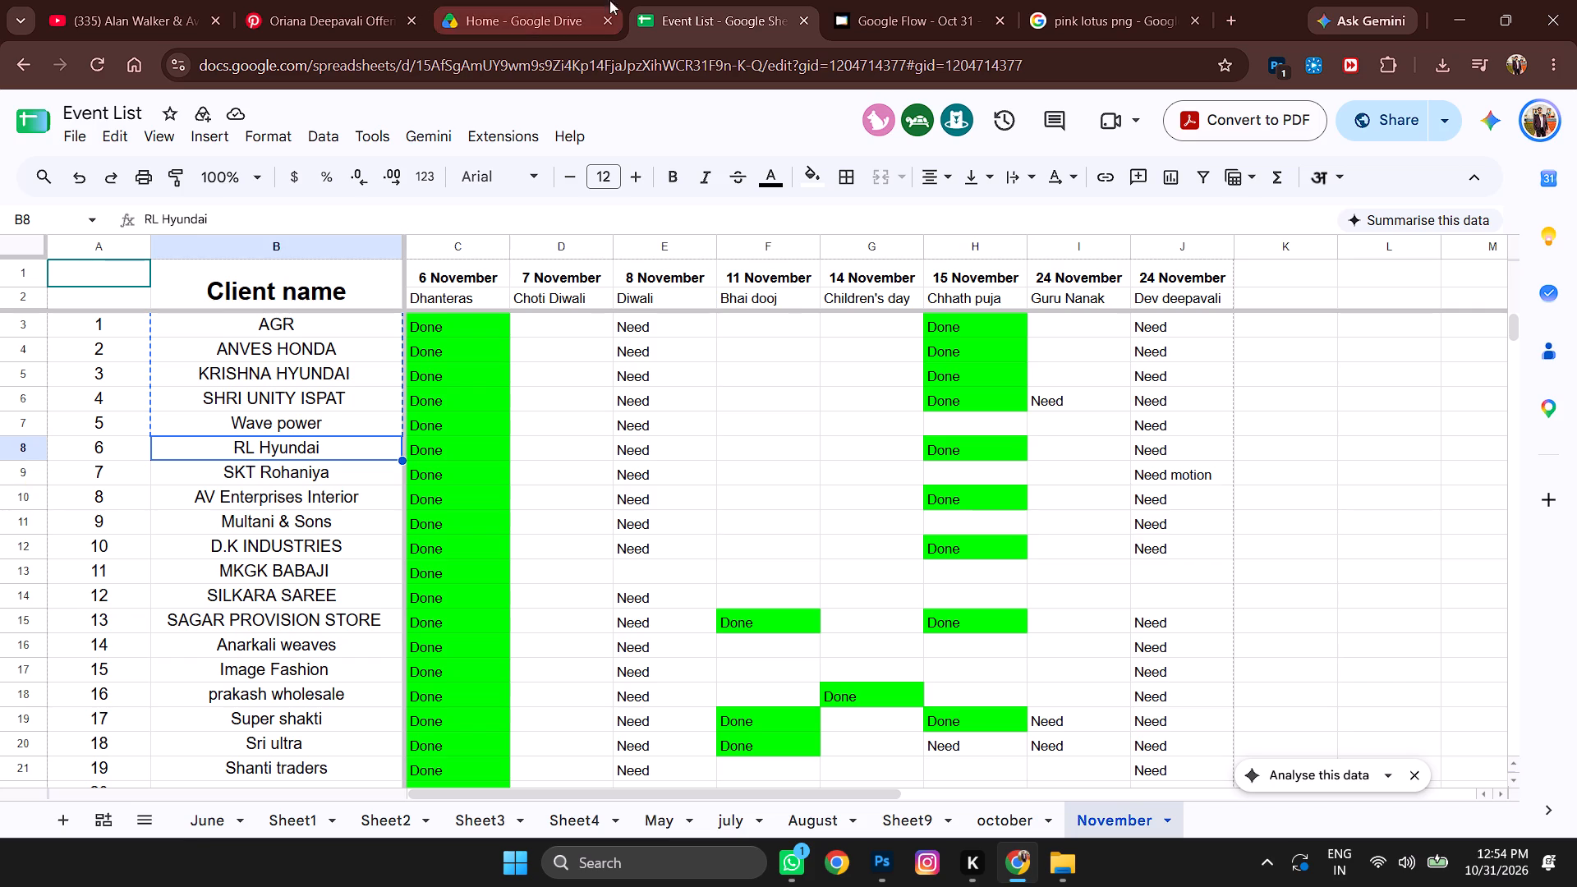
# Return to the lotus results and download the Real Vivid Pink Lotus Blossom Stem PNG from Newmynamepix, declining its cookies.
pyautogui.click(1075, 14)
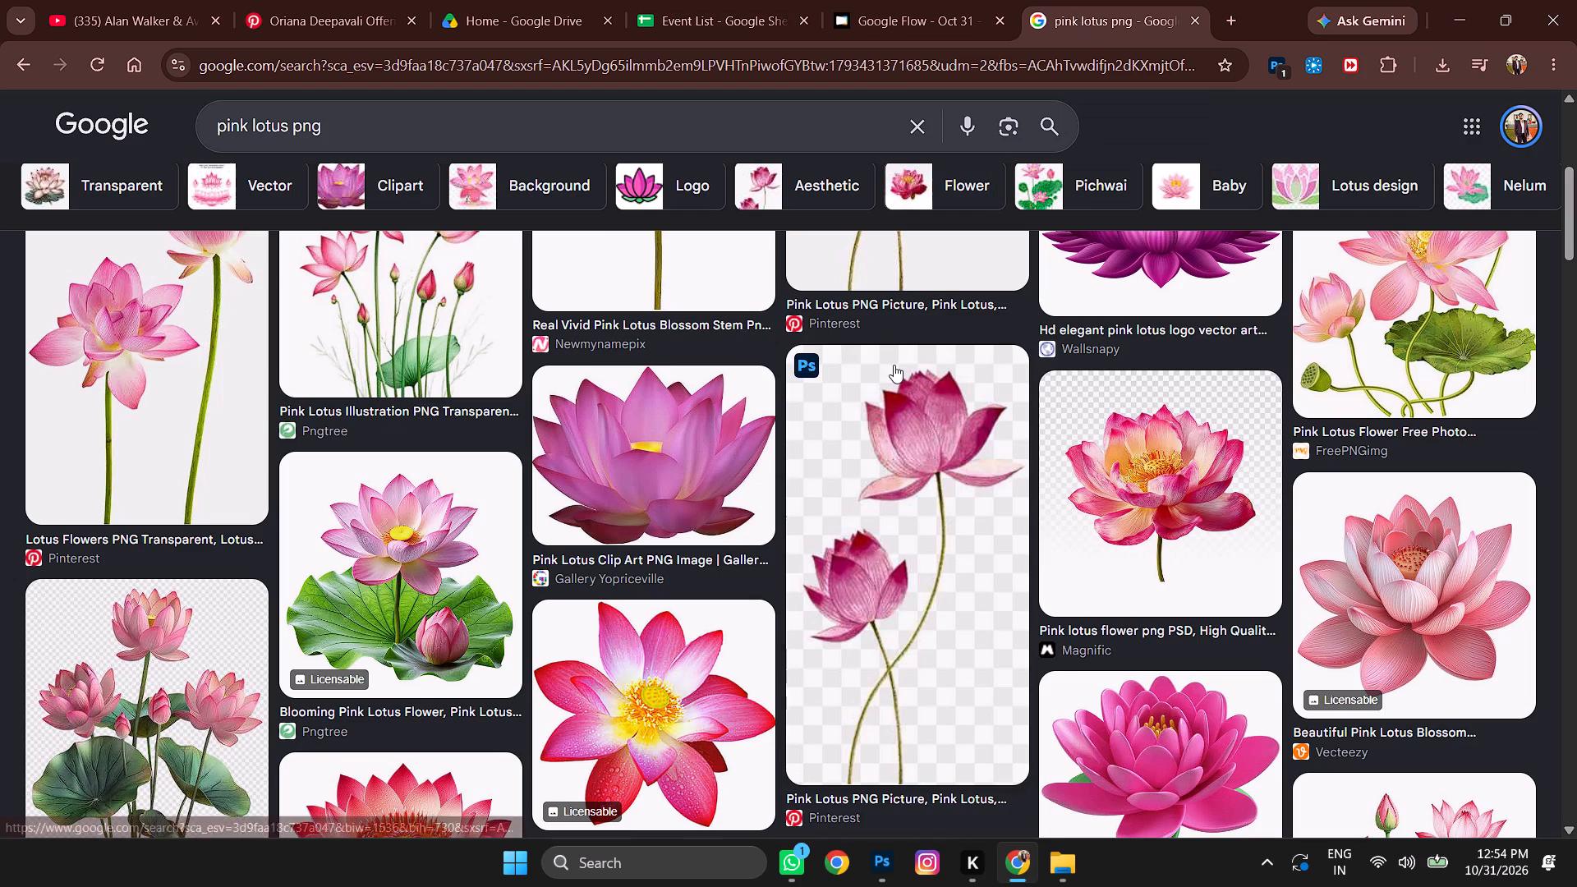
pyautogui.scroll(9, 519, 661)
pyautogui.scroll(-5, 519, 639)
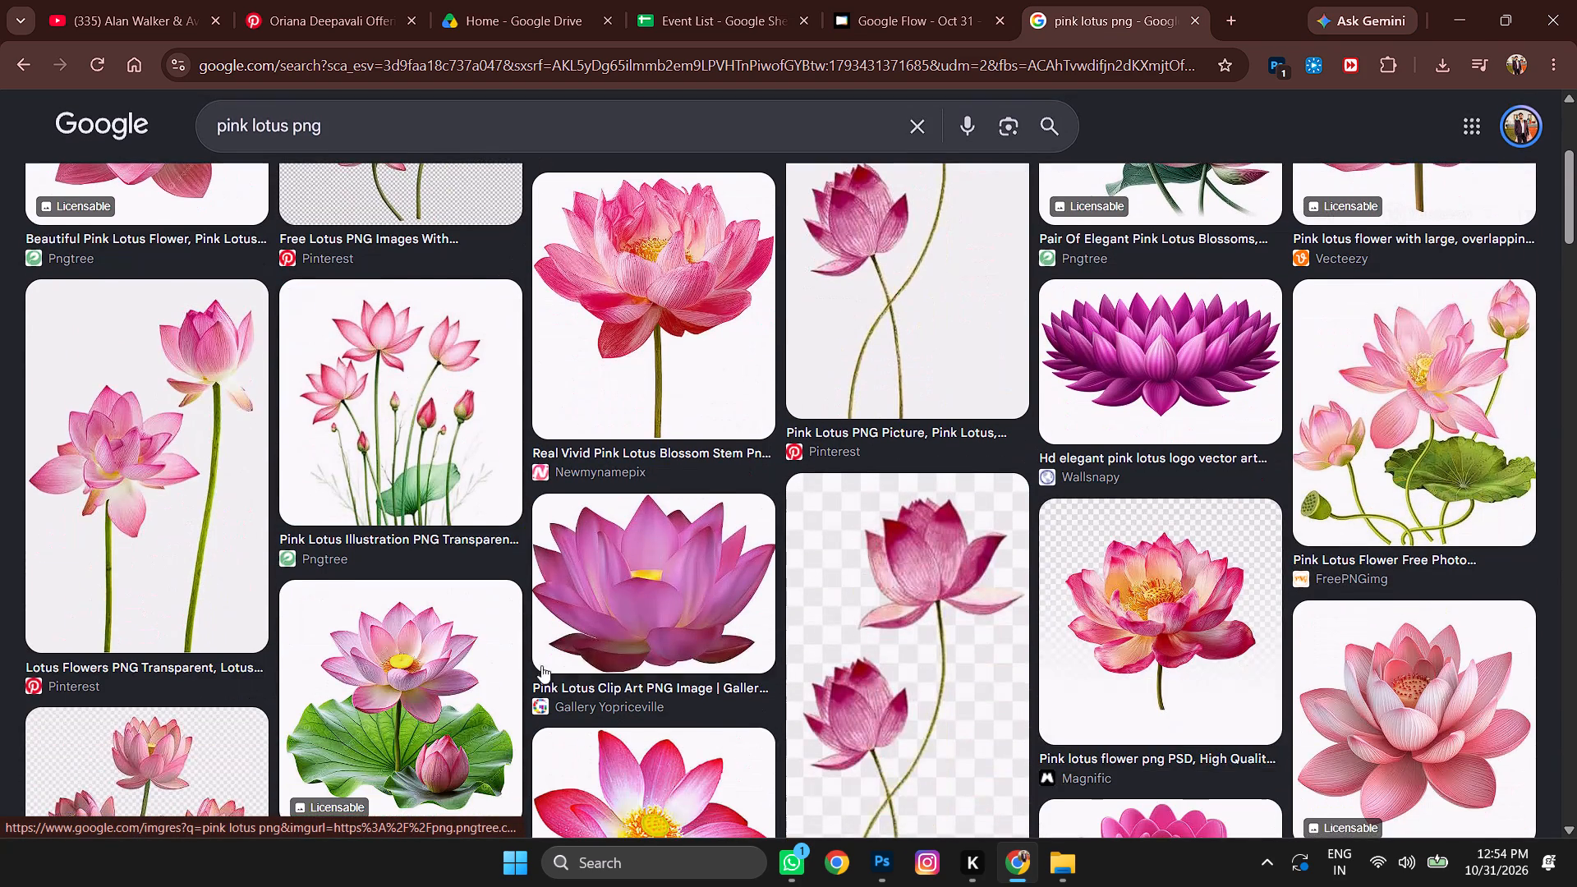
pyautogui.click(674, 271)
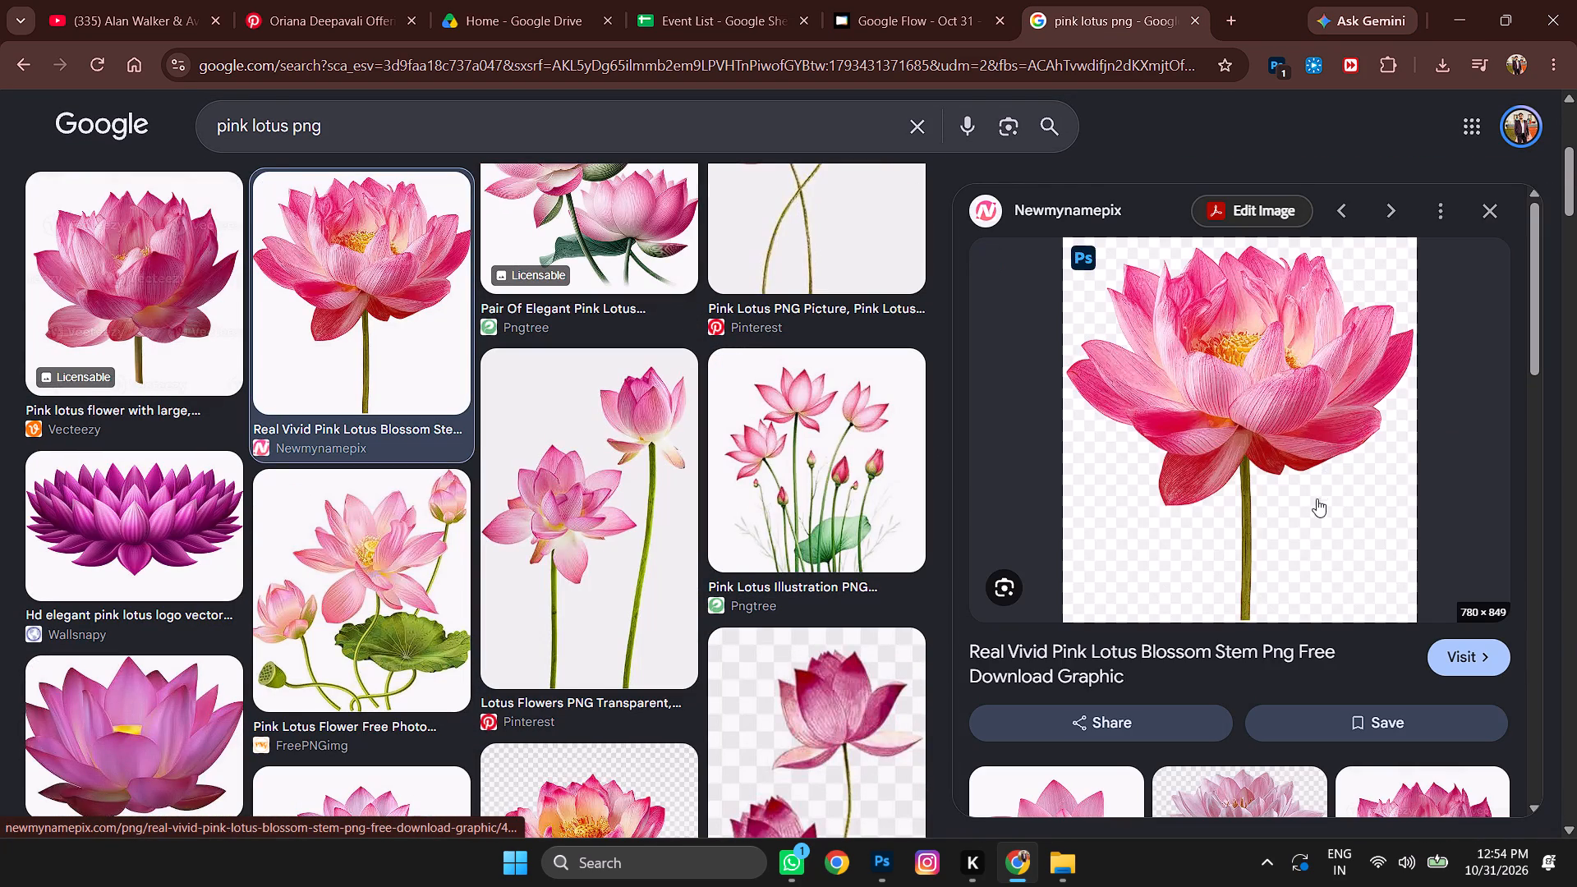
pyautogui.click(1277, 380)
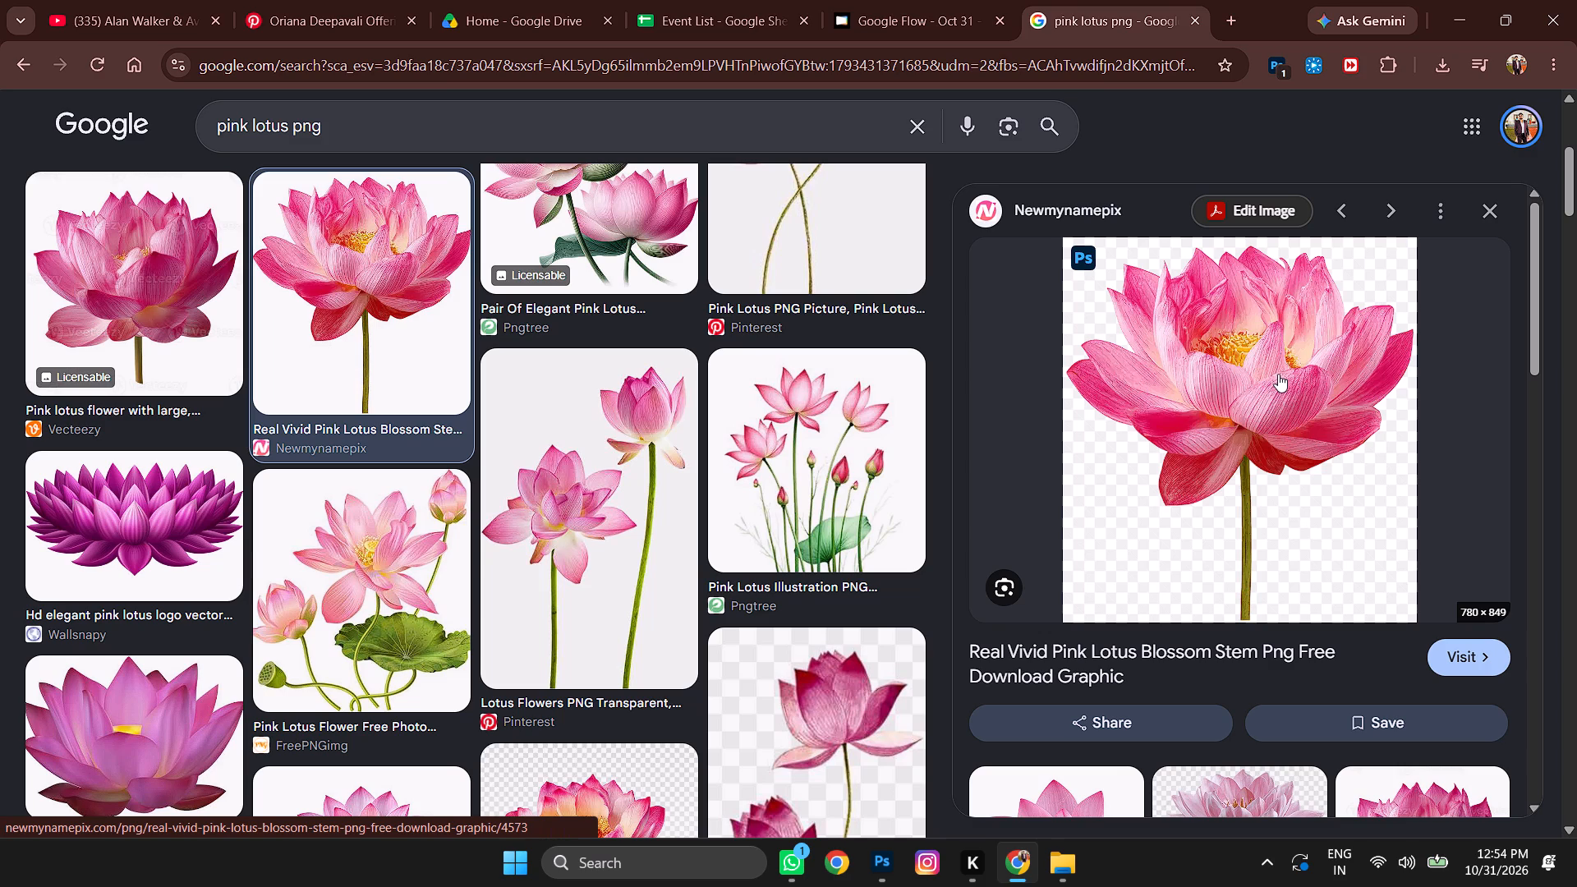
pyautogui.click(1272, 367)
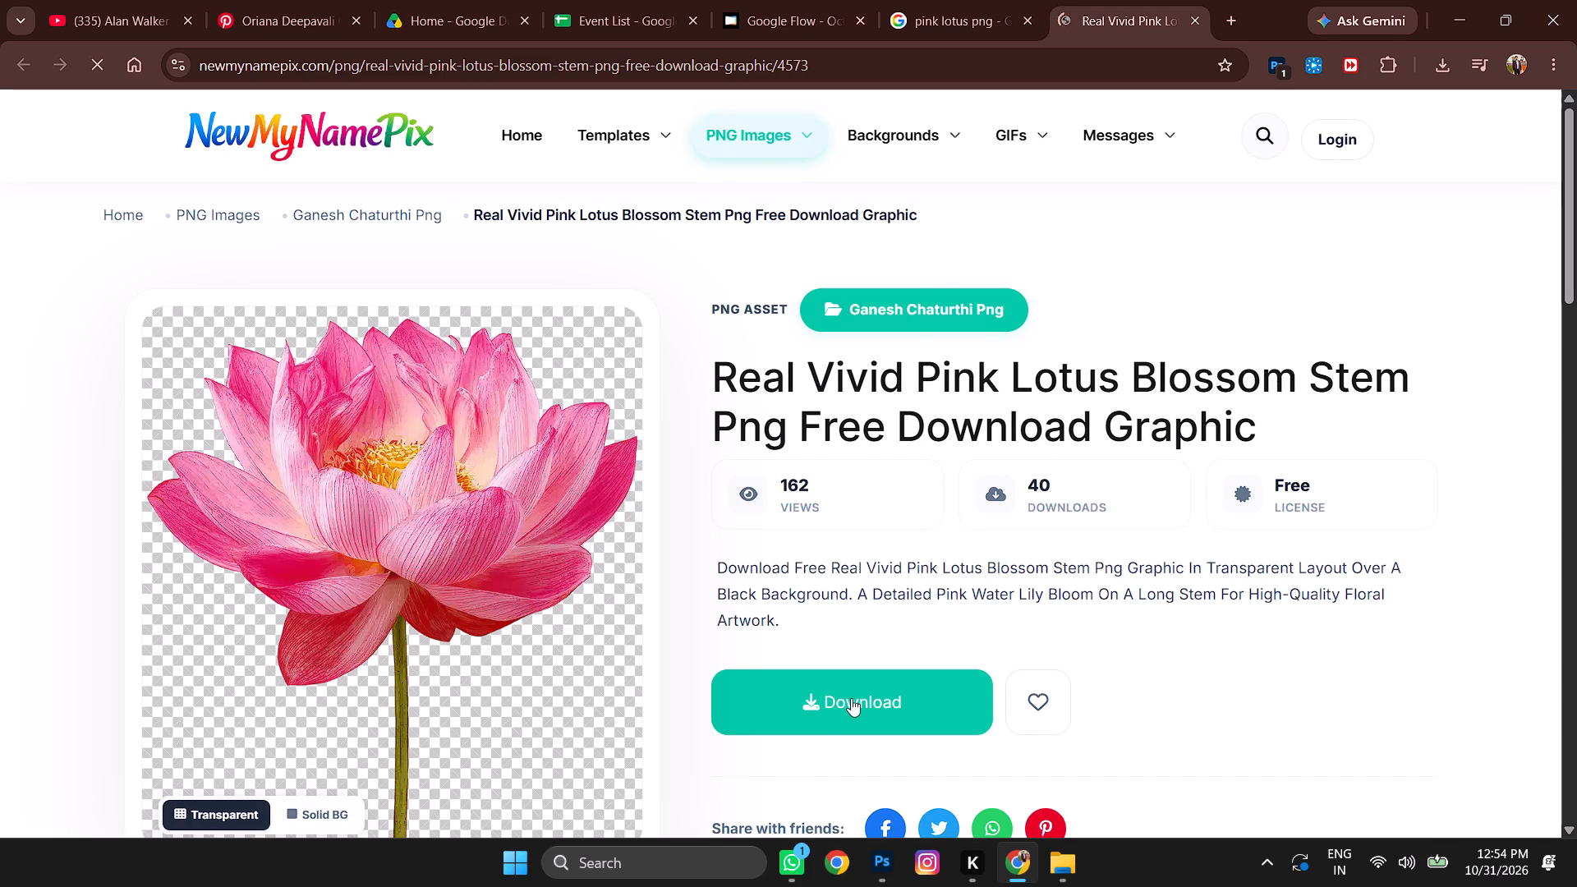
pyautogui.click(850, 700)
pyautogui.scroll(-5, 753, 491)
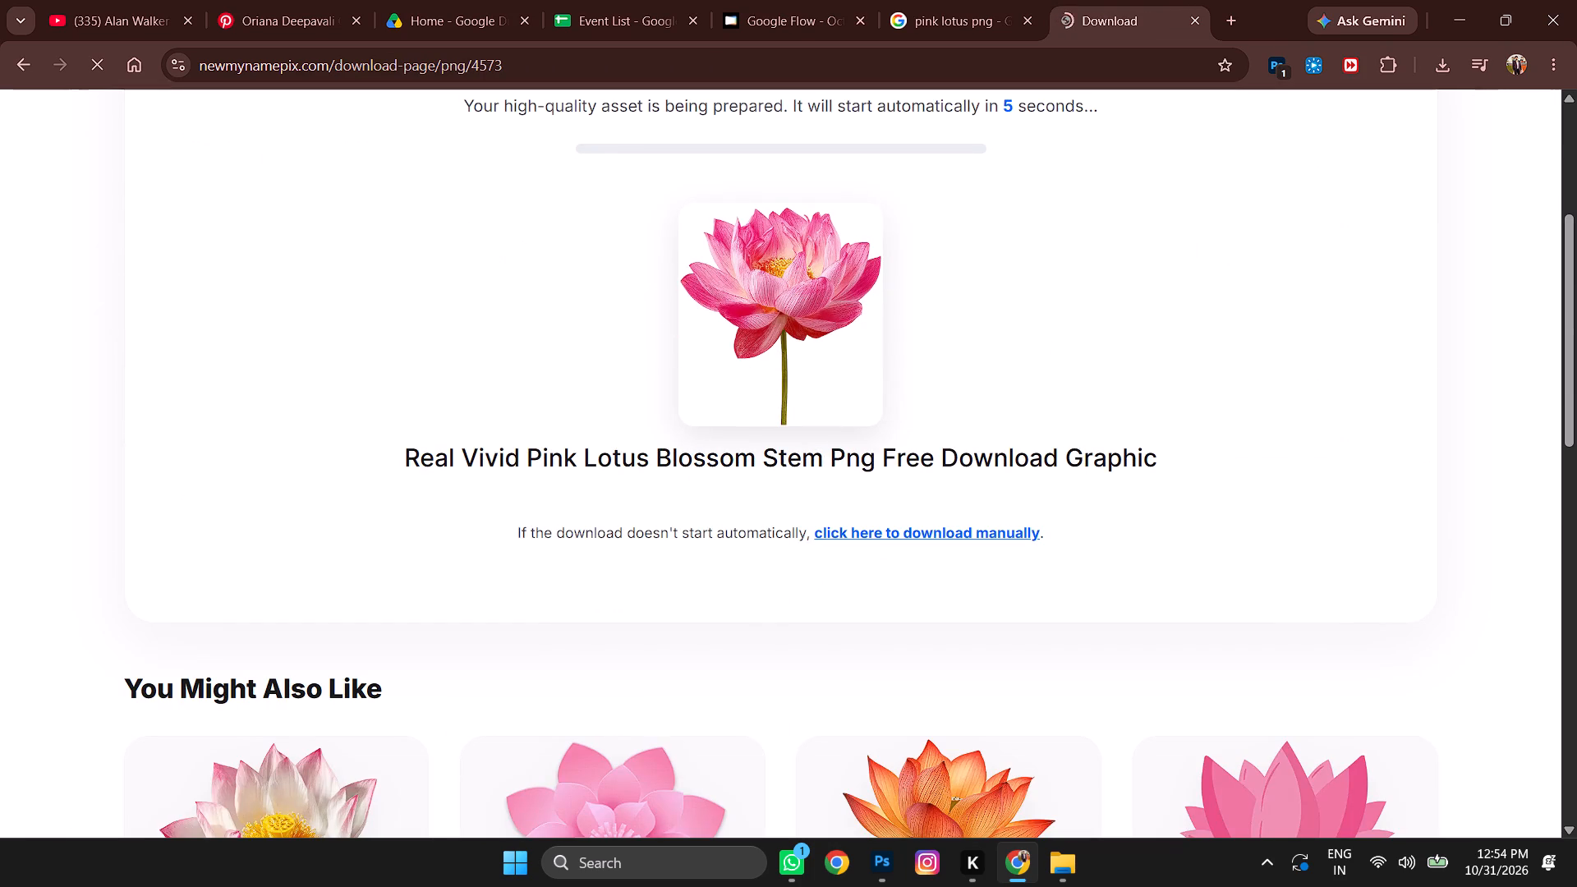
pyautogui.scroll(4, 890, 465)
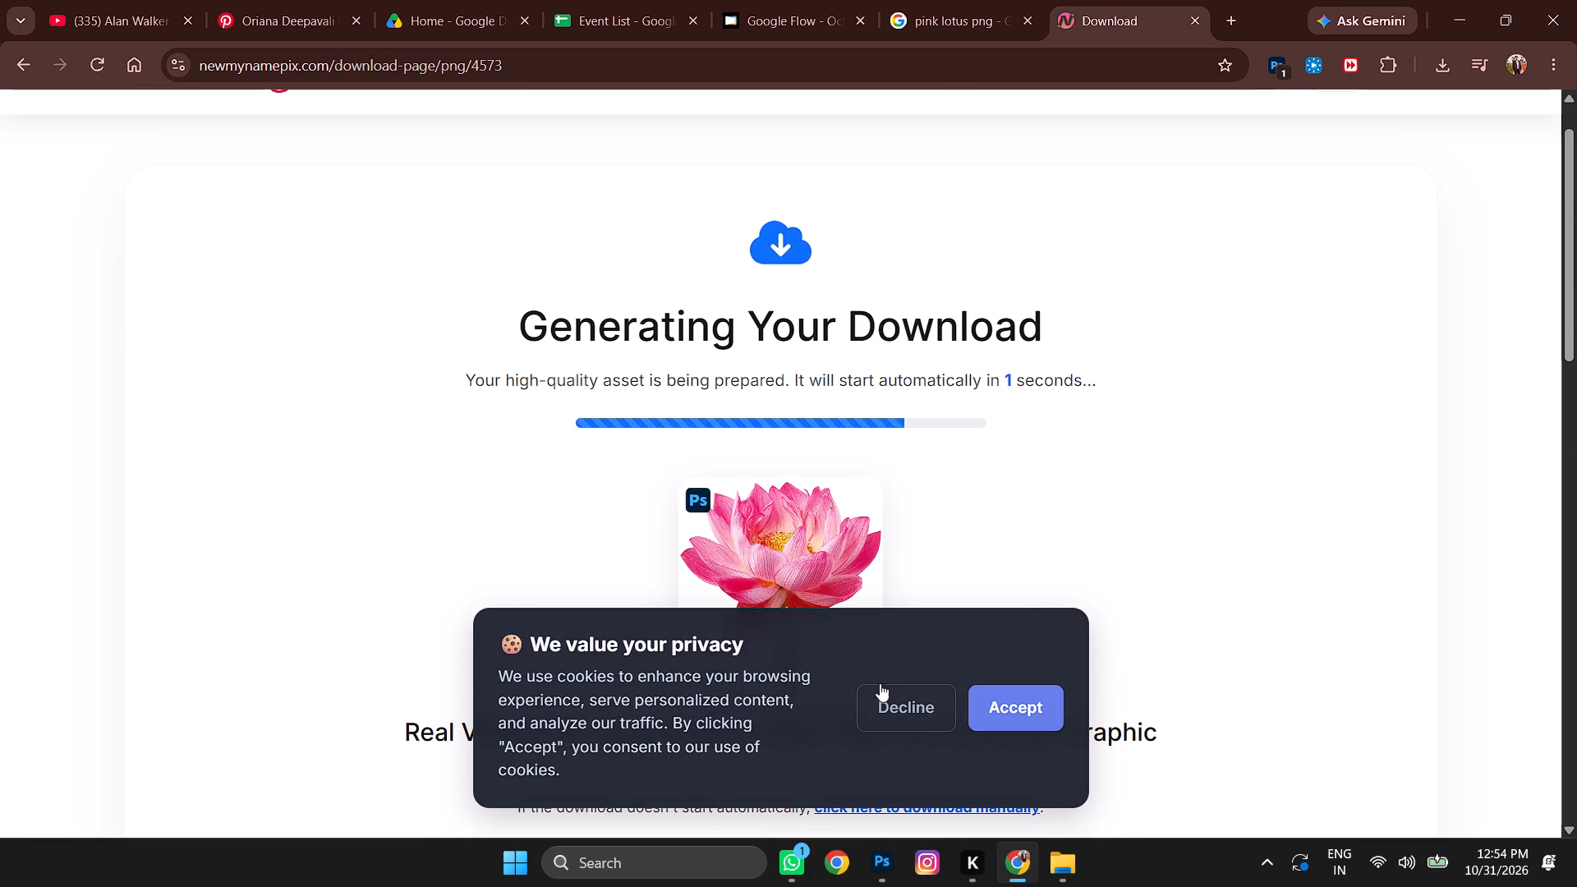
pyautogui.click(891, 704)
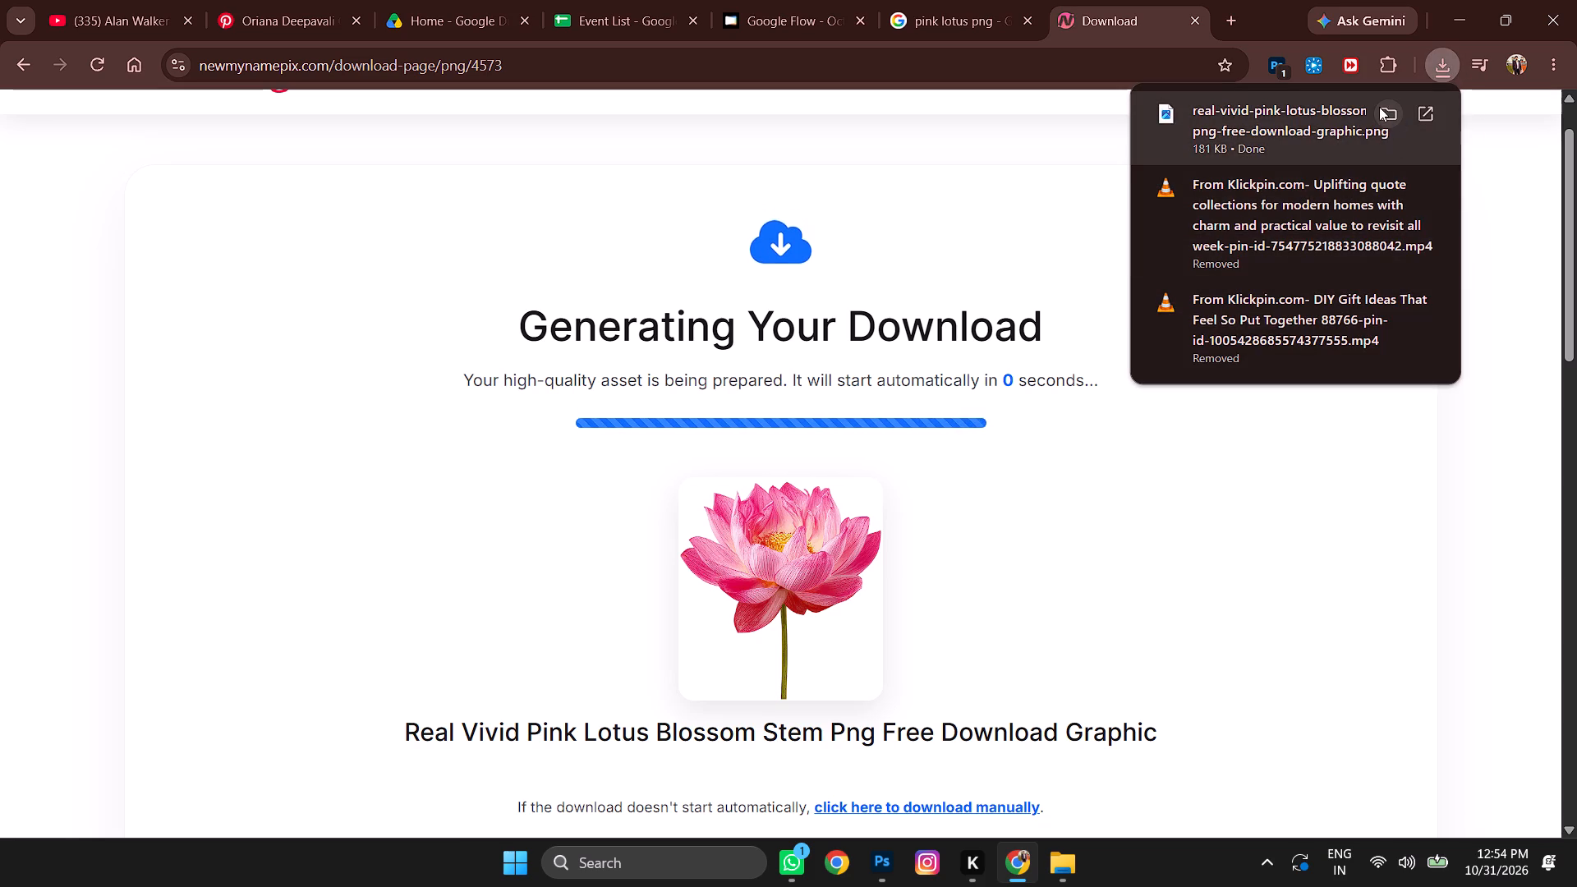
# Switch to Photoshop and delete the light pink lotus layer from the Diwali 2026 -KAM document.
pyautogui.click(878, 869)
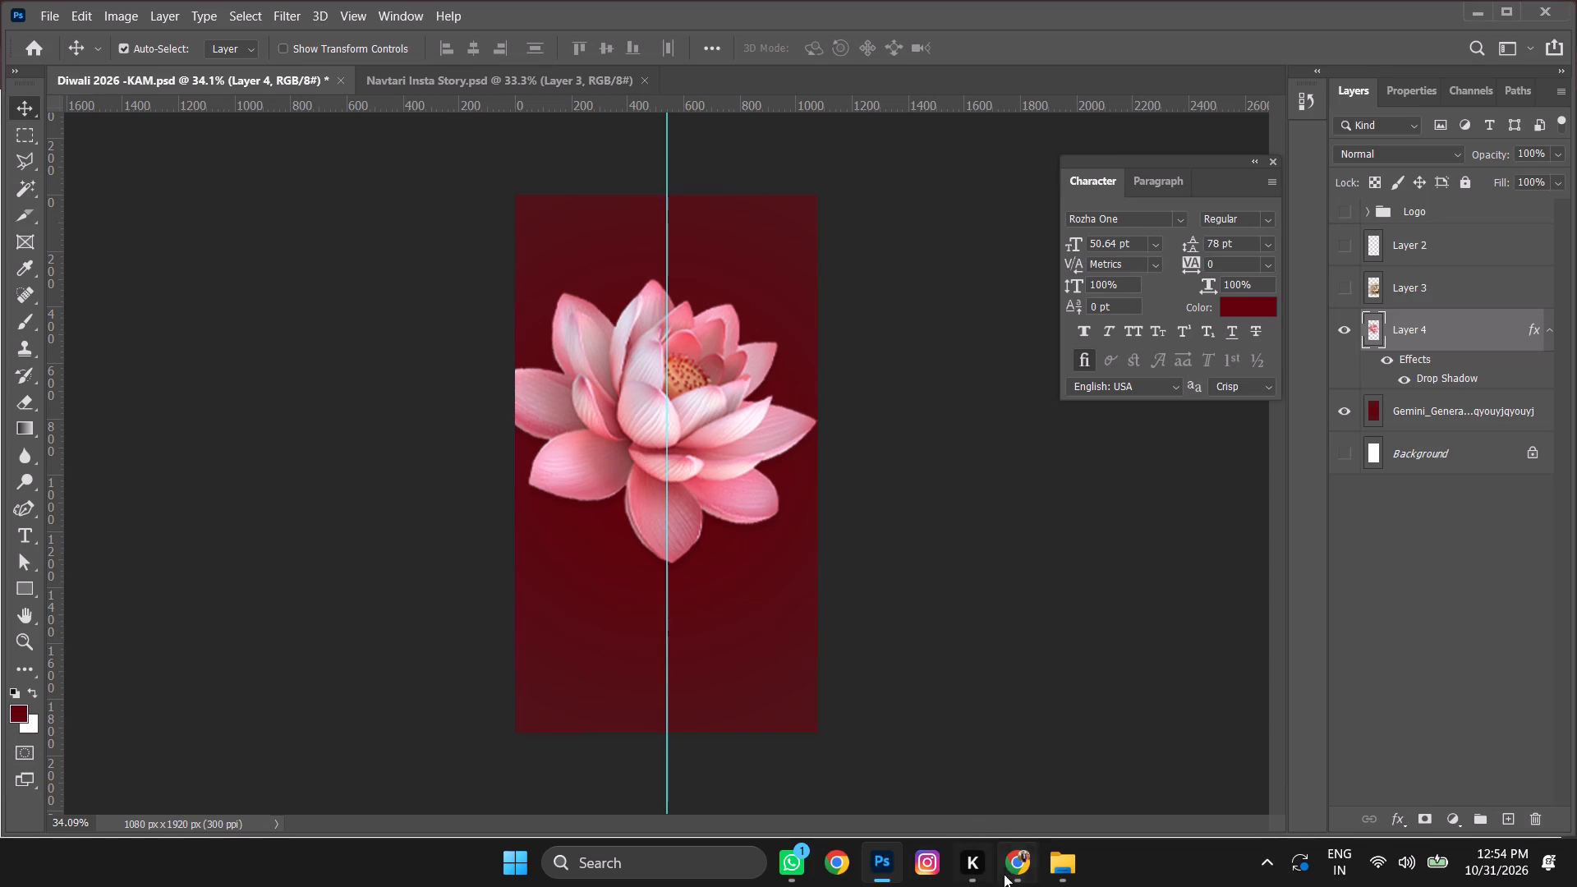
pyautogui.click(704, 426)
pyautogui.press('Delete')
pyautogui.click(738, 444)
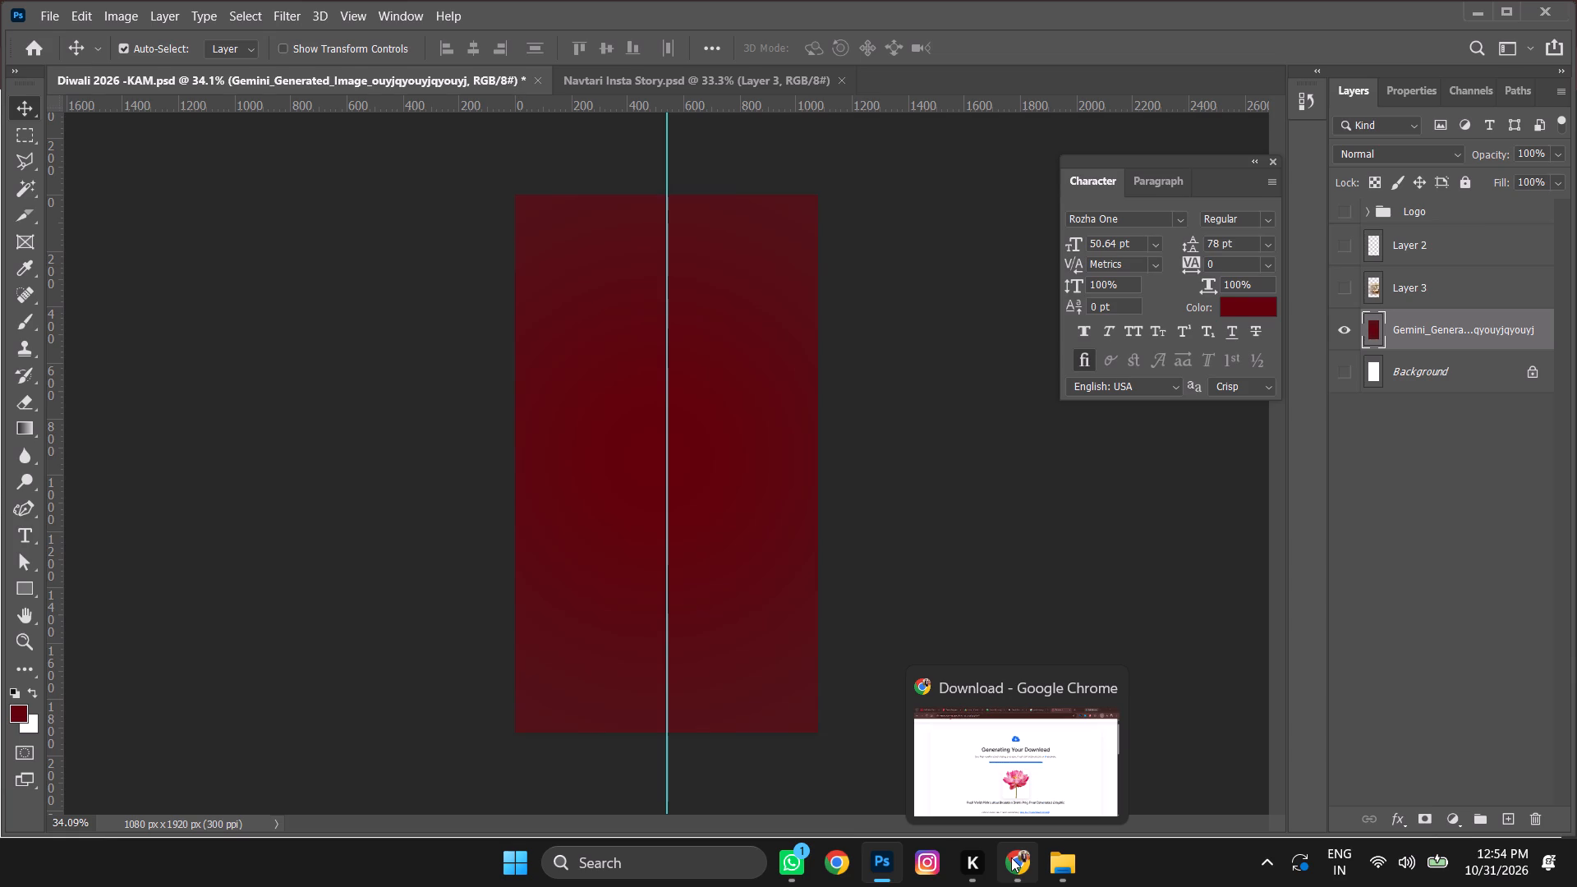
# Place the downloaded lotus PNG from New Volume (D:) across the canvas's bottom, scaled to about 41% and rotated about 22°.
pyautogui.click(1050, 854)
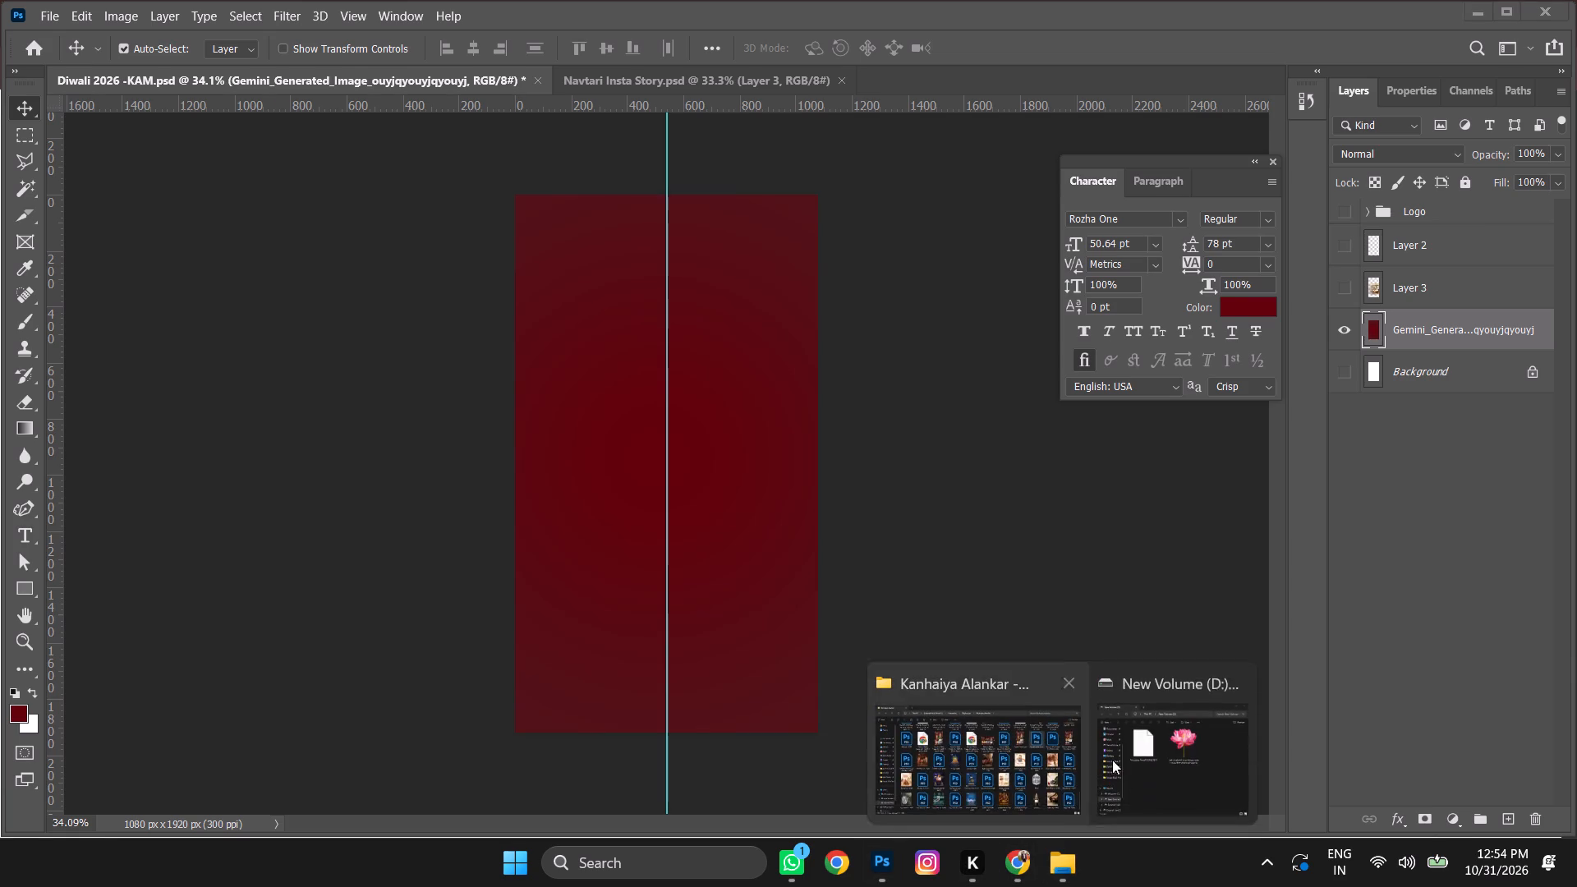
pyautogui.click(1154, 751)
pyautogui.moveTo(663, 237); pyautogui.dragTo(1074, 541)
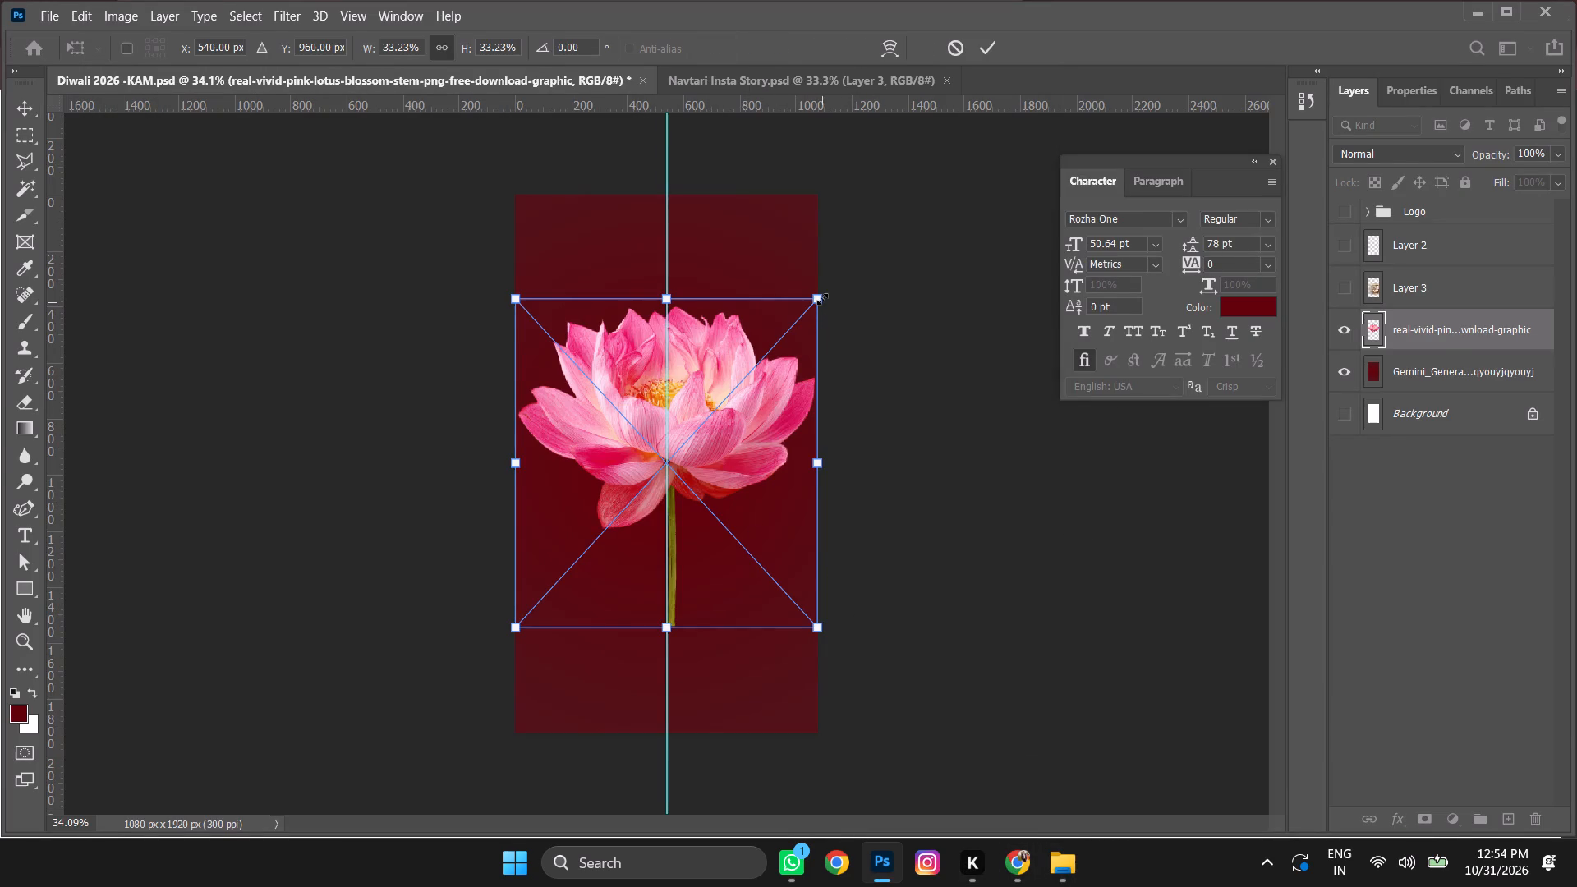
pyautogui.keyDown('alt'); pyautogui.moveTo(821, 297); pyautogui.dragTo(880, 243); pyautogui.keyUp('alt')
pyautogui.moveTo(934, 519); pyautogui.dragTo(868, 613)
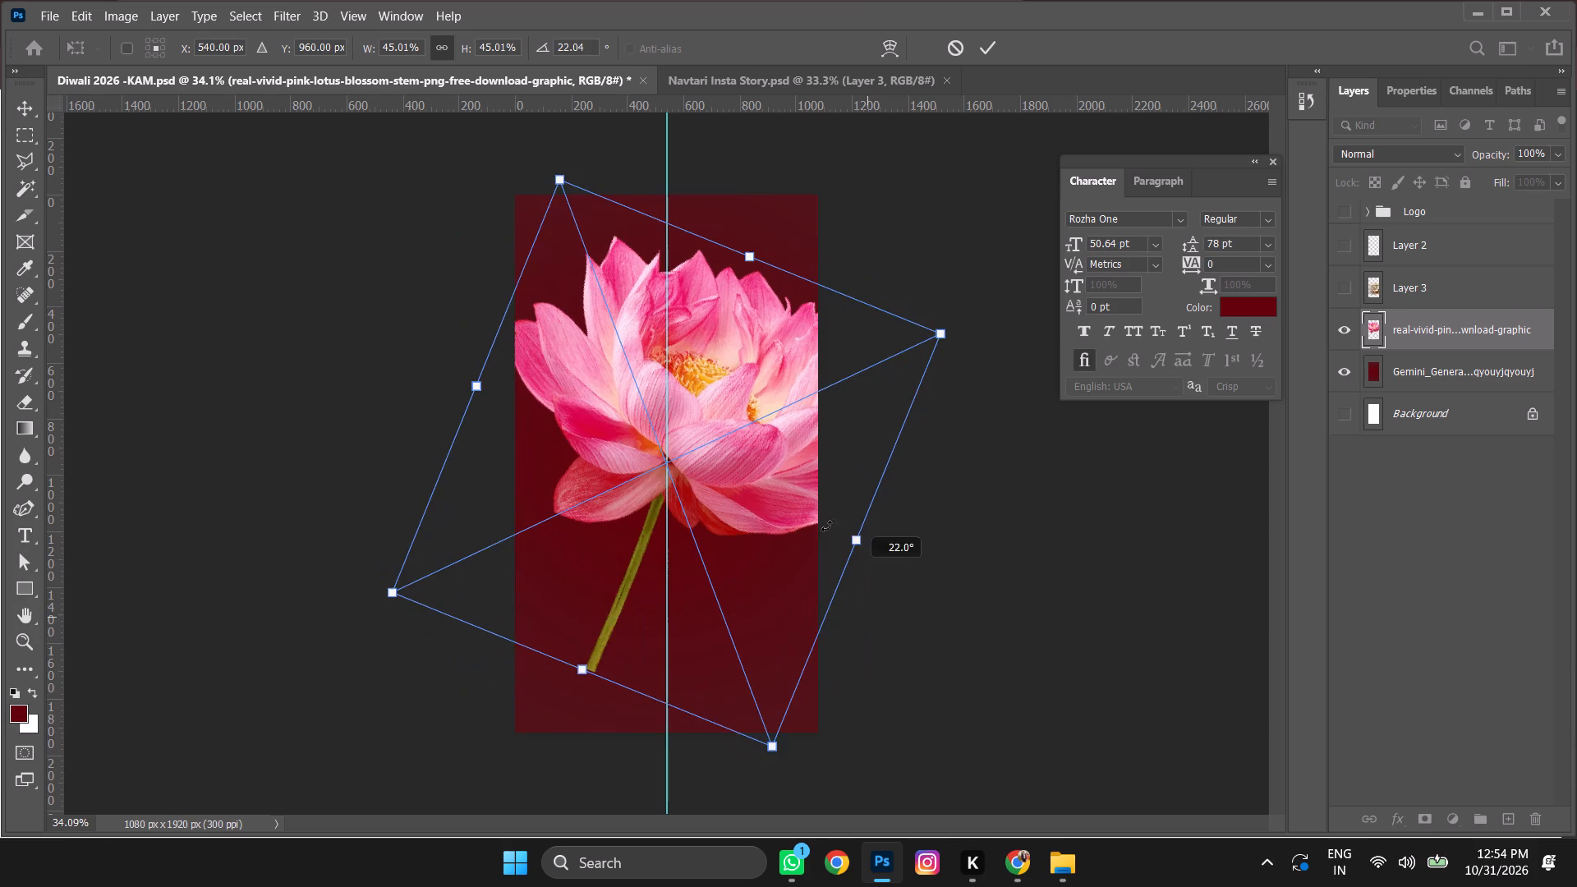
pyautogui.moveTo(749, 404); pyautogui.dragTo(692, 611)
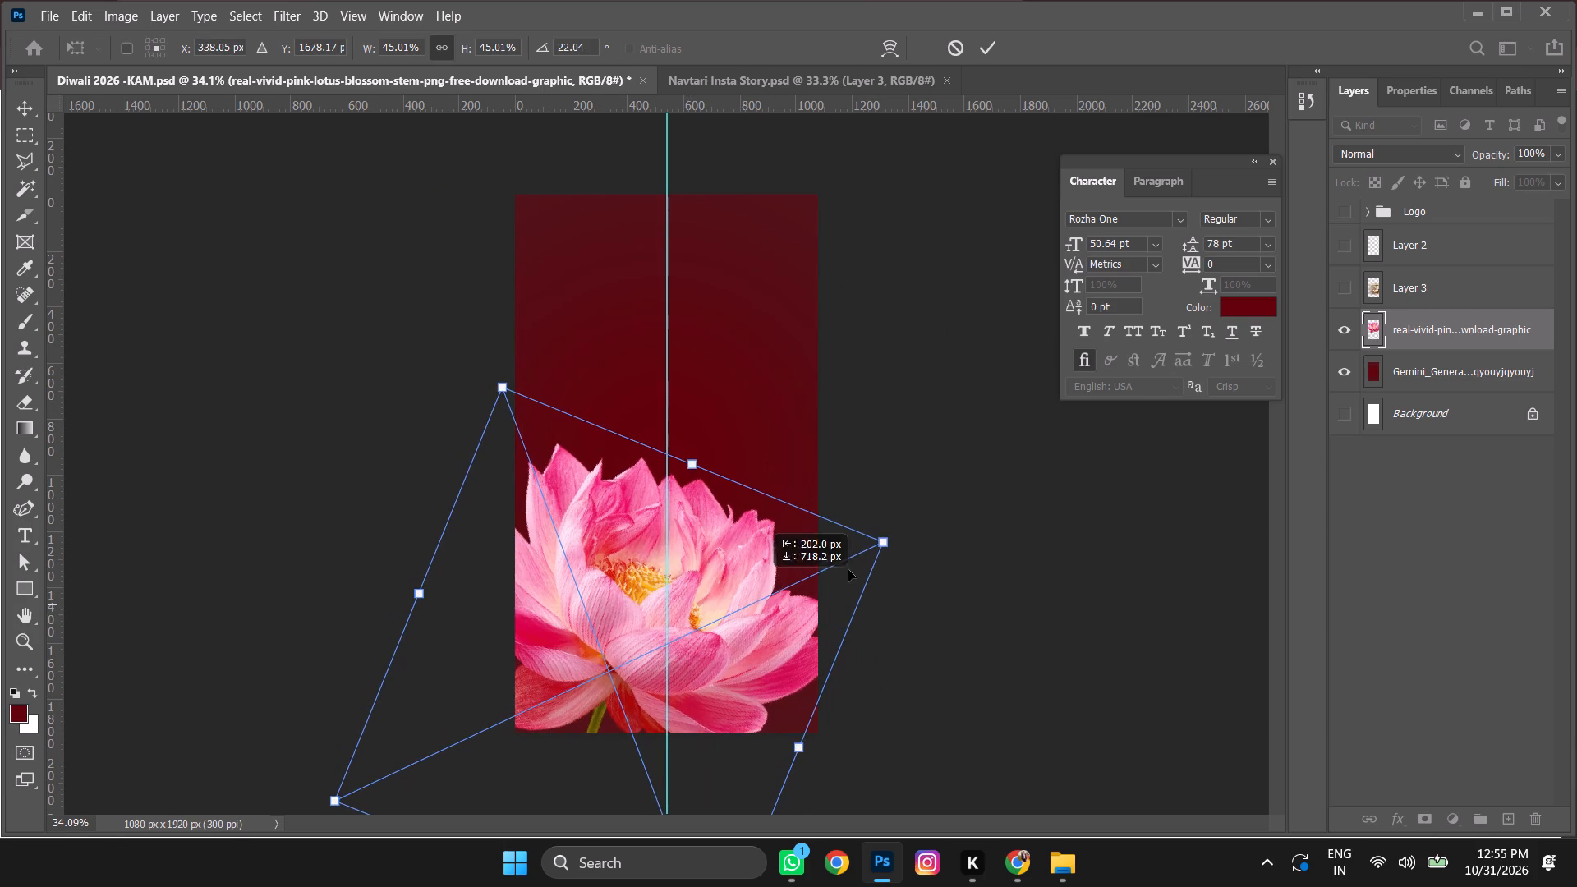
pyautogui.moveTo(888, 528); pyautogui.dragTo(846, 565)
pyautogui.moveTo(625, 572); pyautogui.dragTo(646, 575)
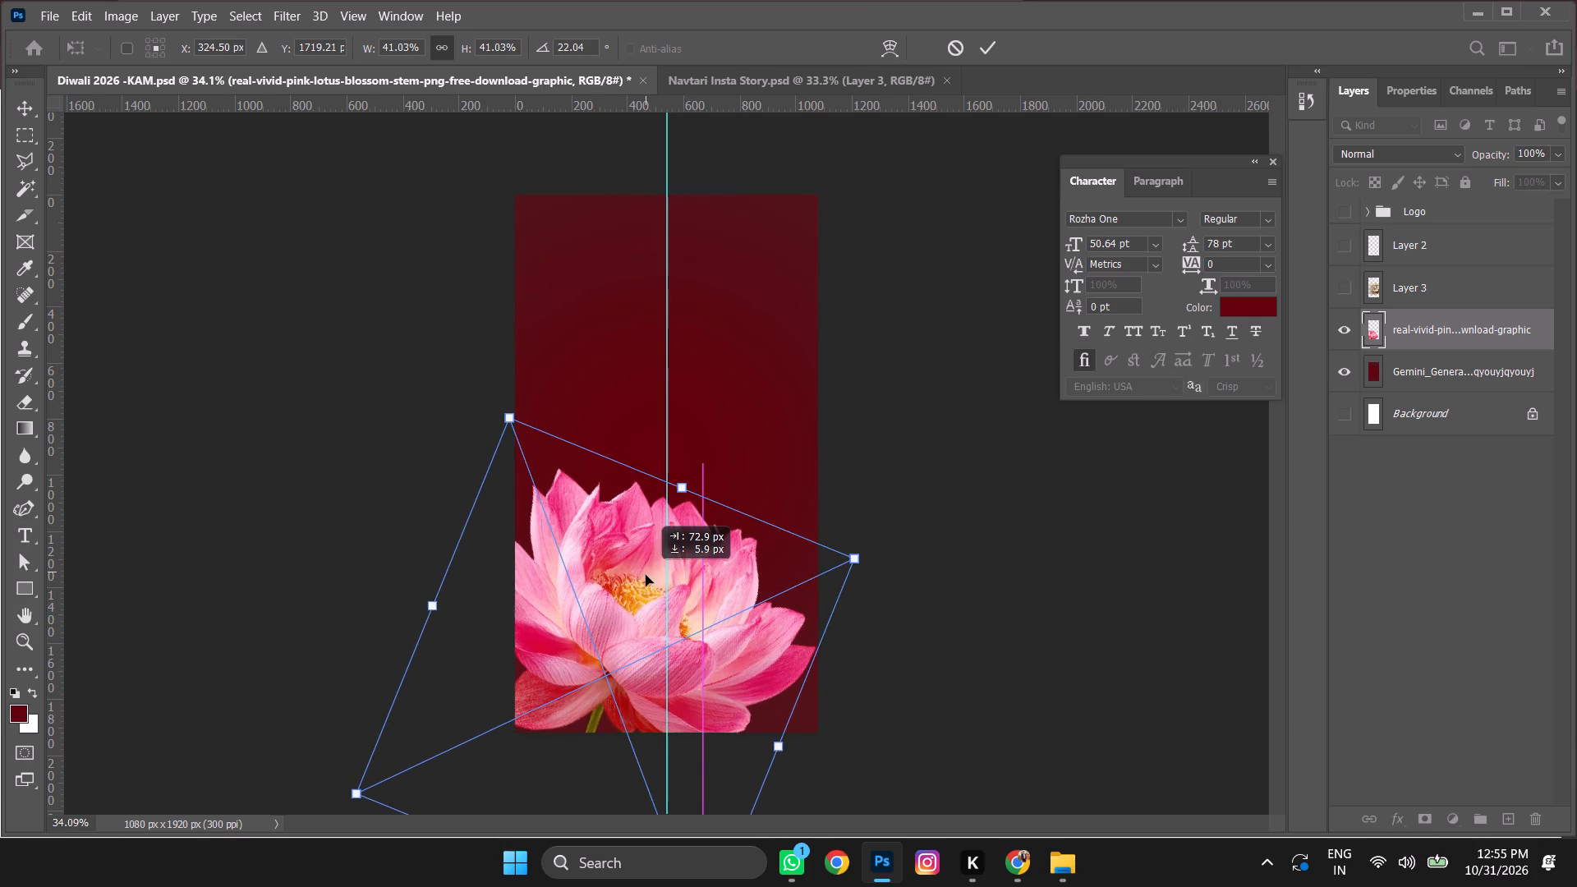
pyautogui.moveTo(646, 575); pyautogui.dragTo(684, 586)
pyautogui.press('Return')
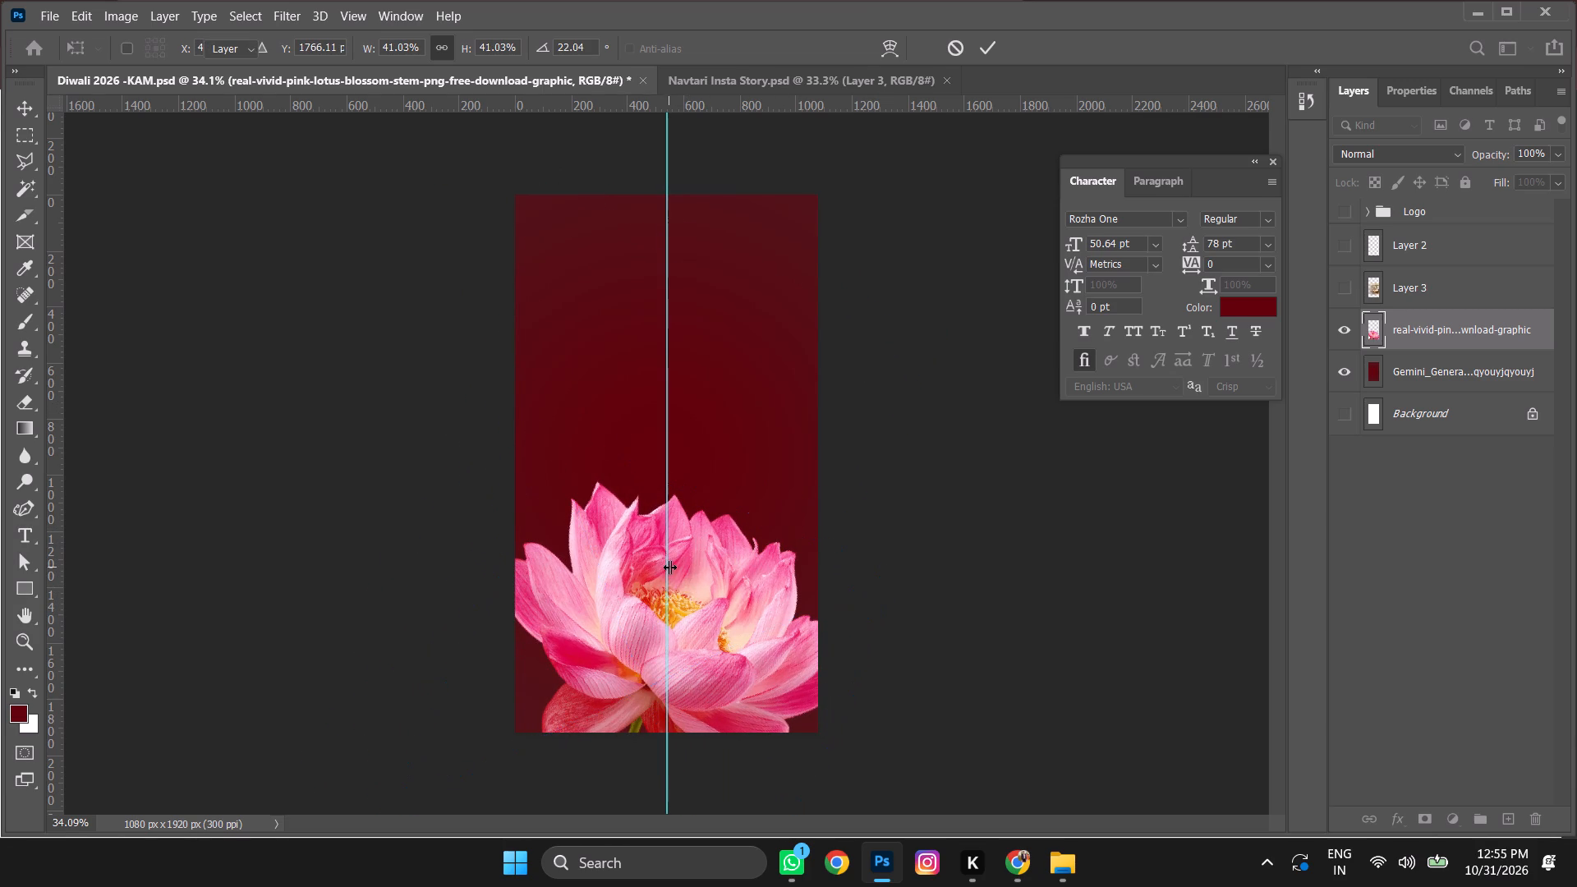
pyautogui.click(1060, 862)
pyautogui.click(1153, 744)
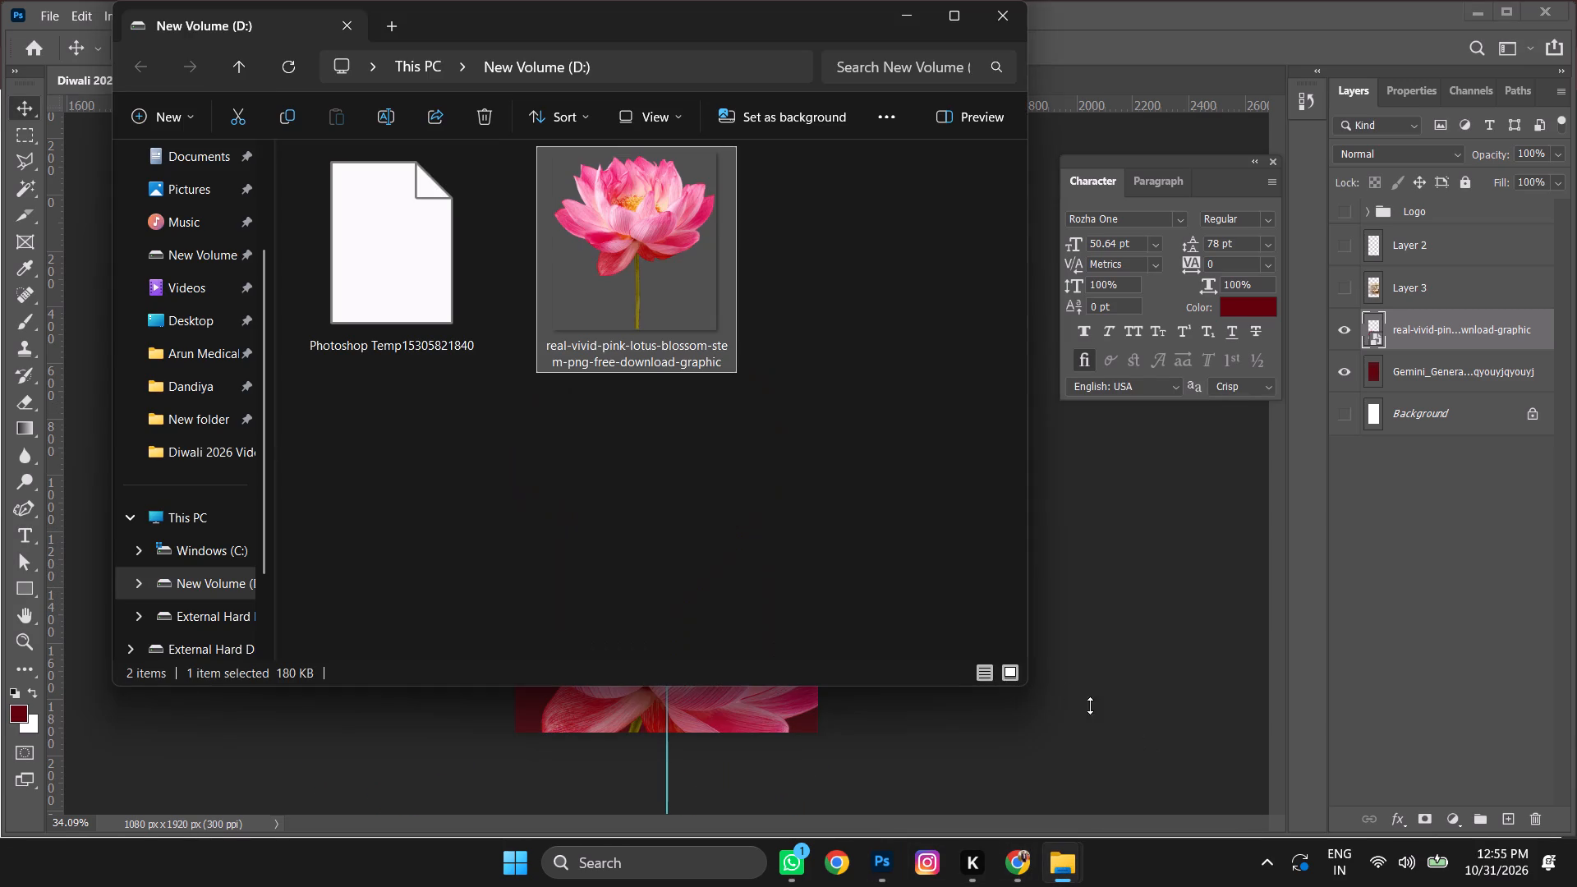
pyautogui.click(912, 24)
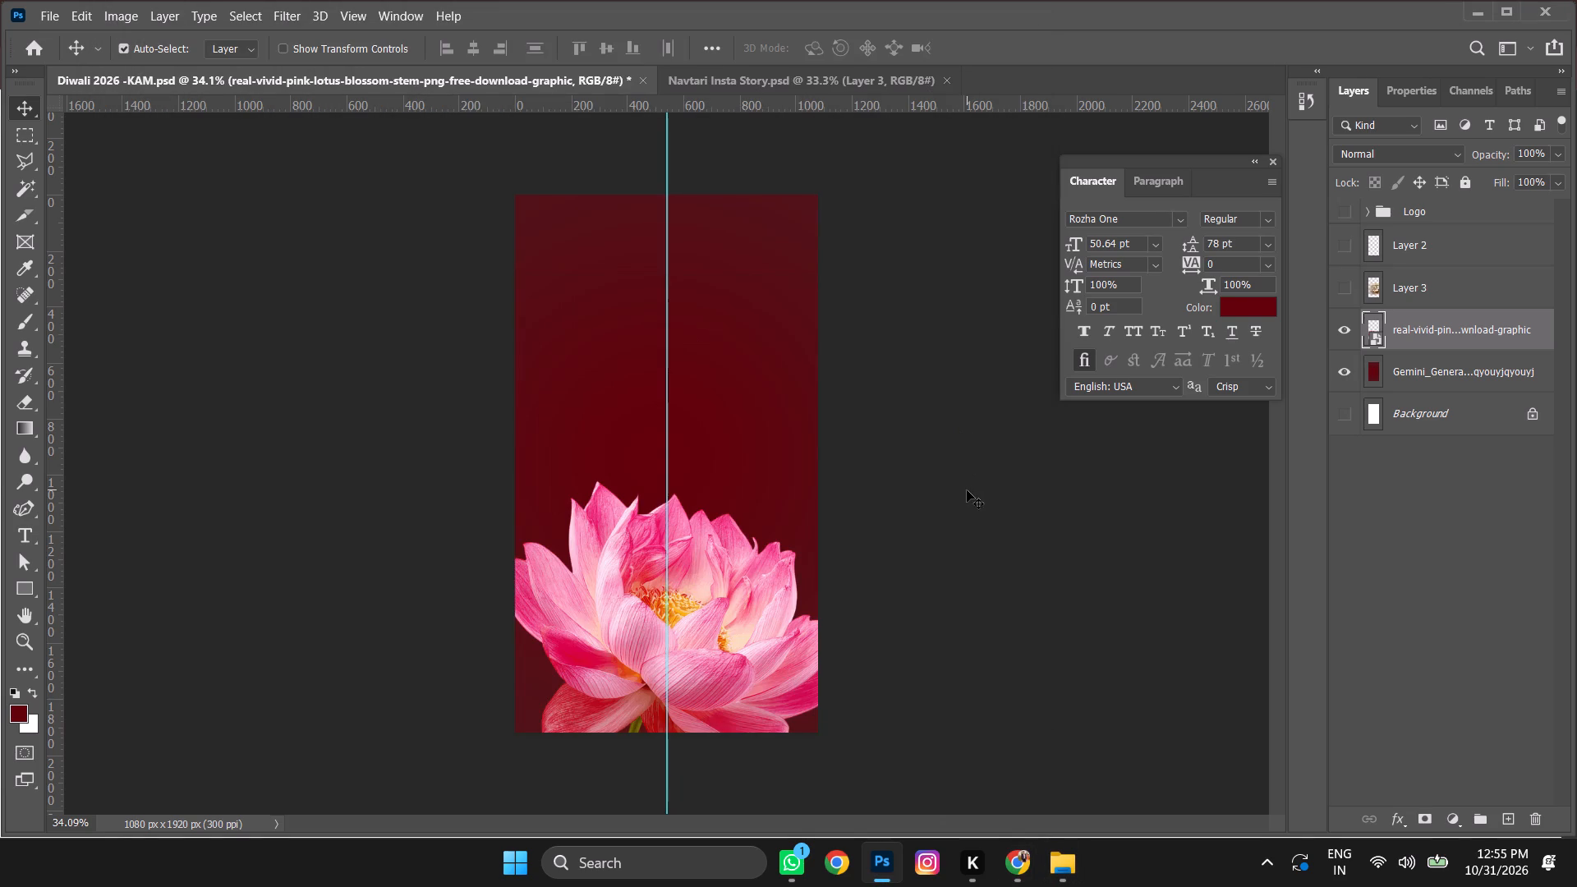
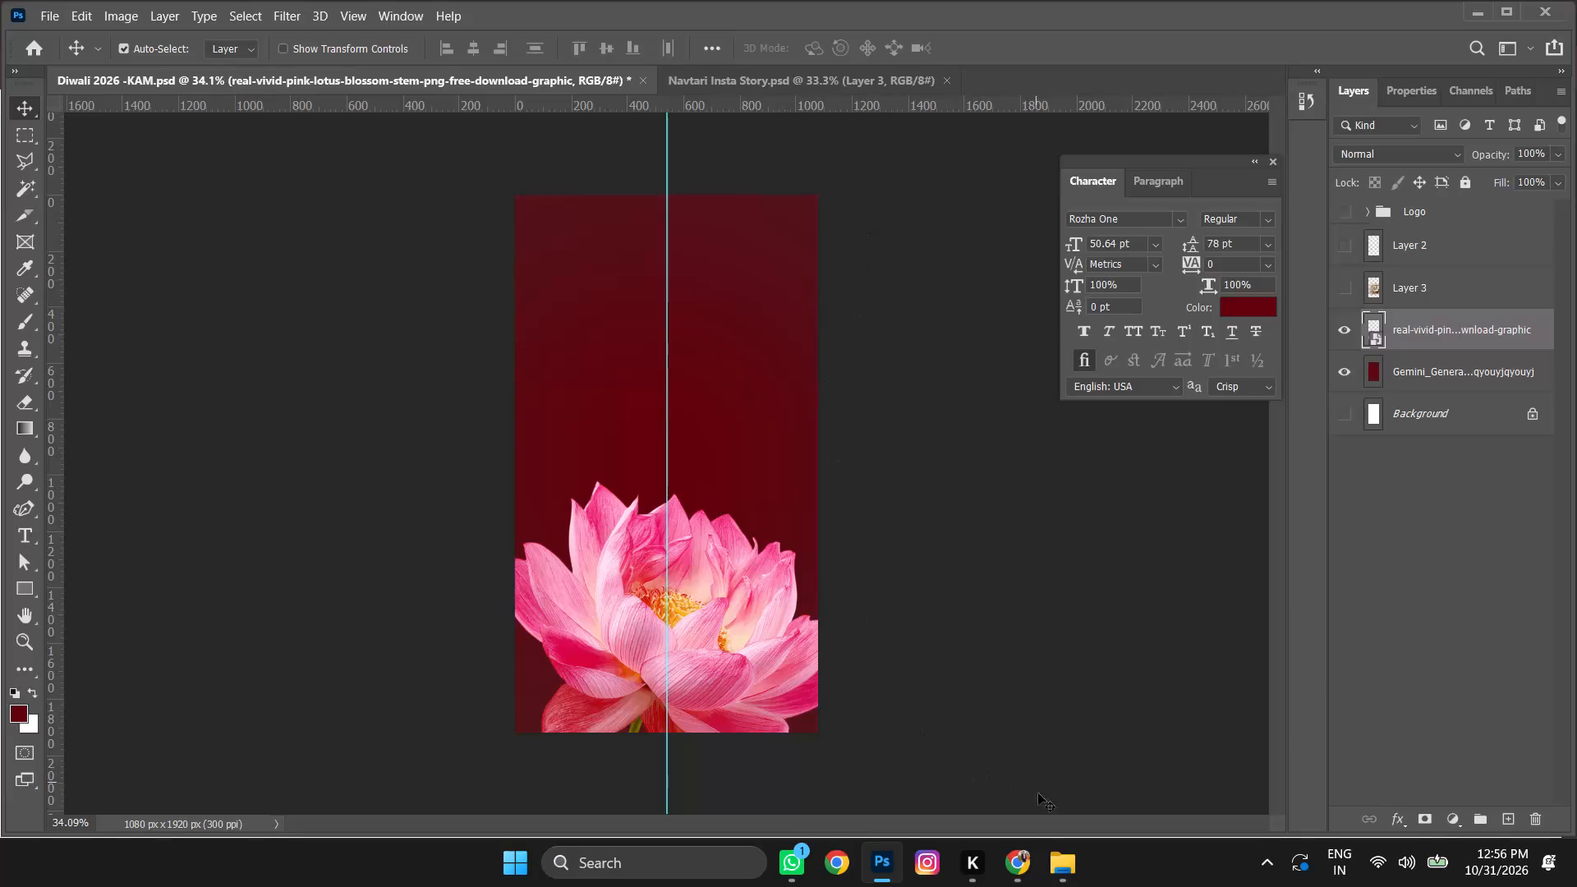
# Switch to File Explorer and cut the real-vivid-pink-lotus PNG from New Volume (D:).
pyautogui.click(1055, 862)
pyautogui.click(982, 739)
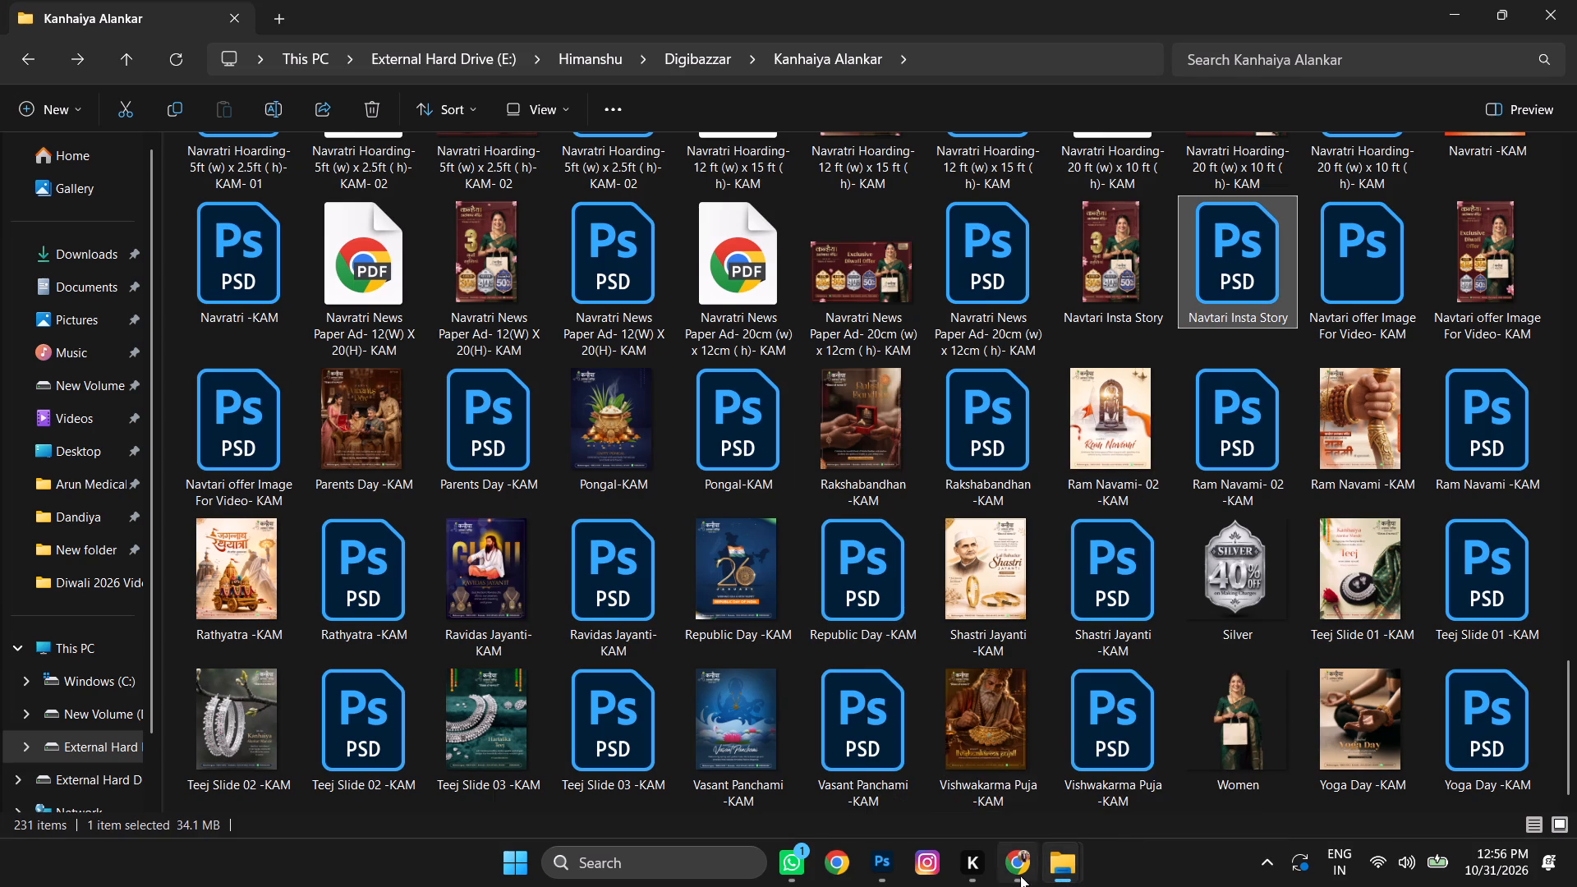
pyautogui.click(1062, 867)
pyautogui.click(1177, 737)
pyautogui.moveTo(738, 423); pyautogui.dragTo(732, 407)
pyautogui.click(625, 260)
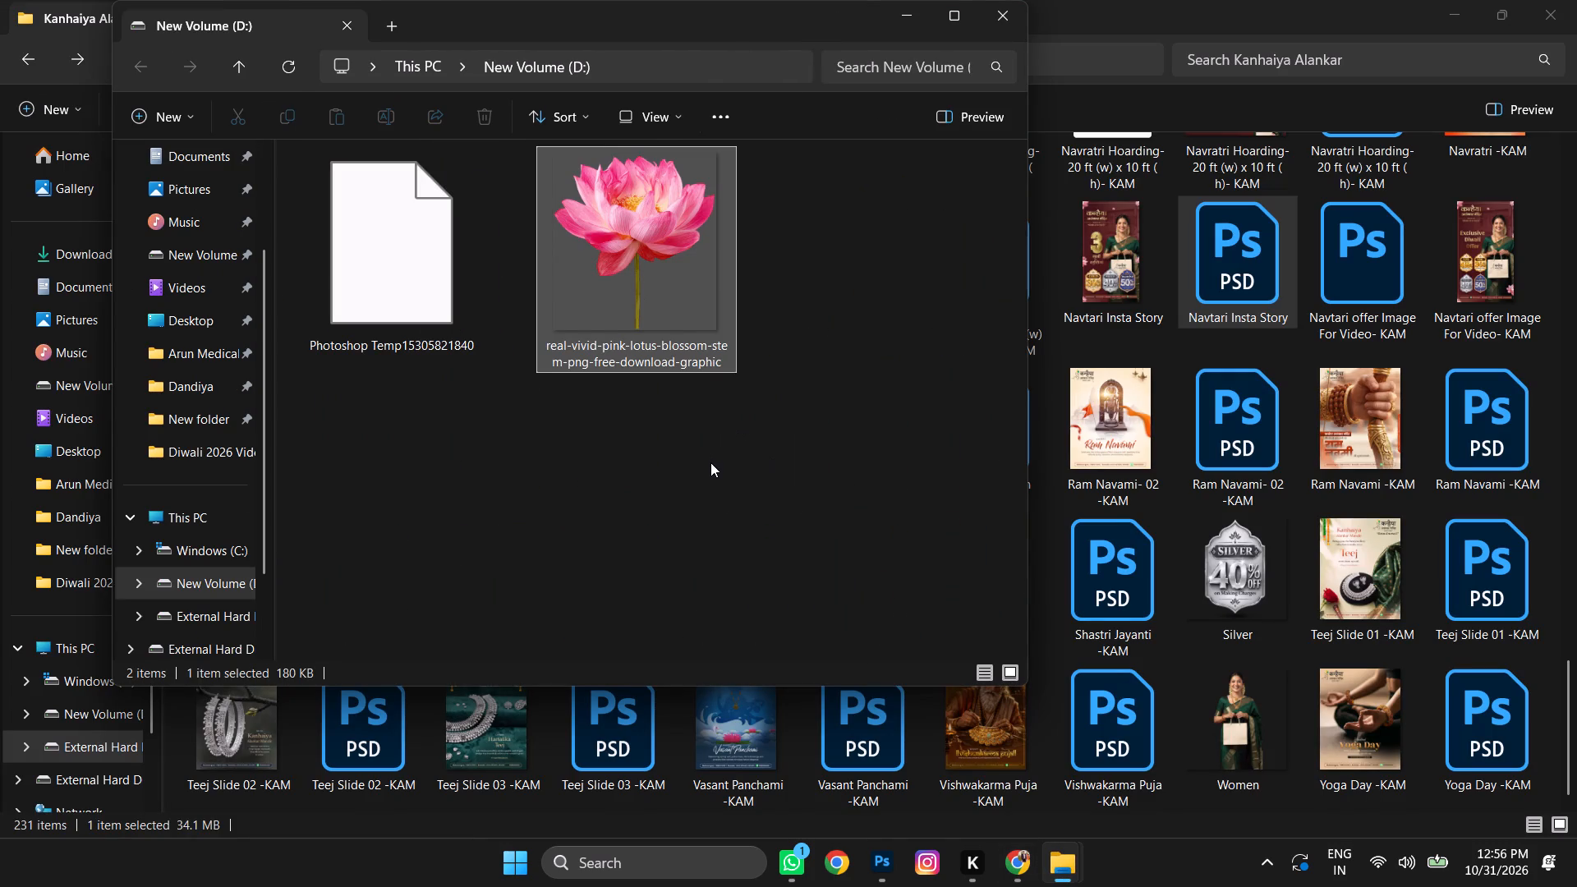
pyautogui.hotkey('ctrl', 'x')
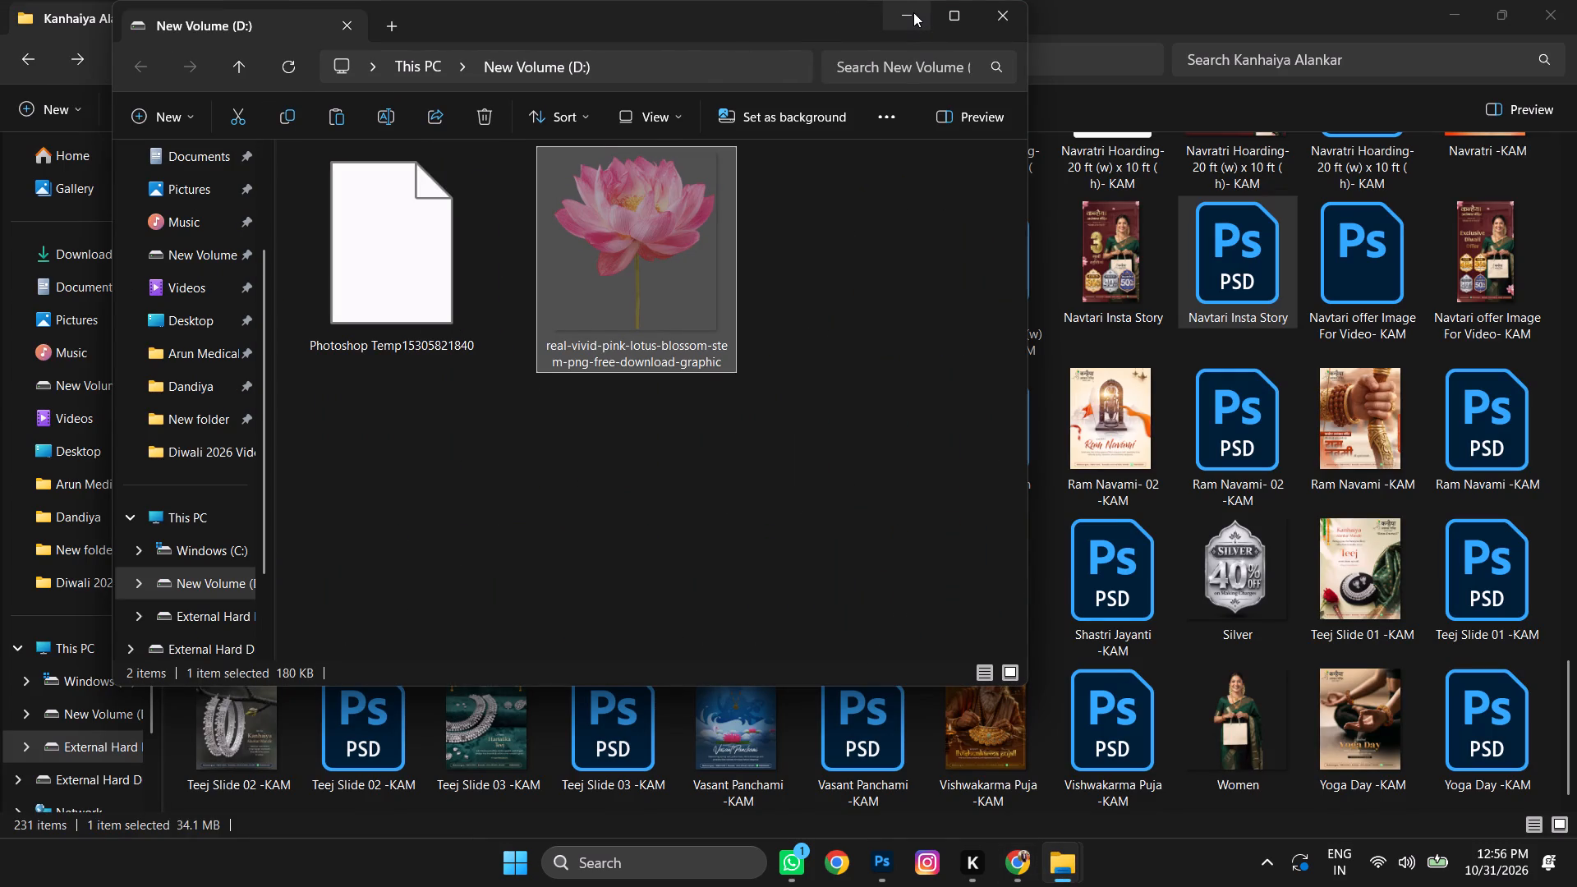
pyautogui.click(906, 7)
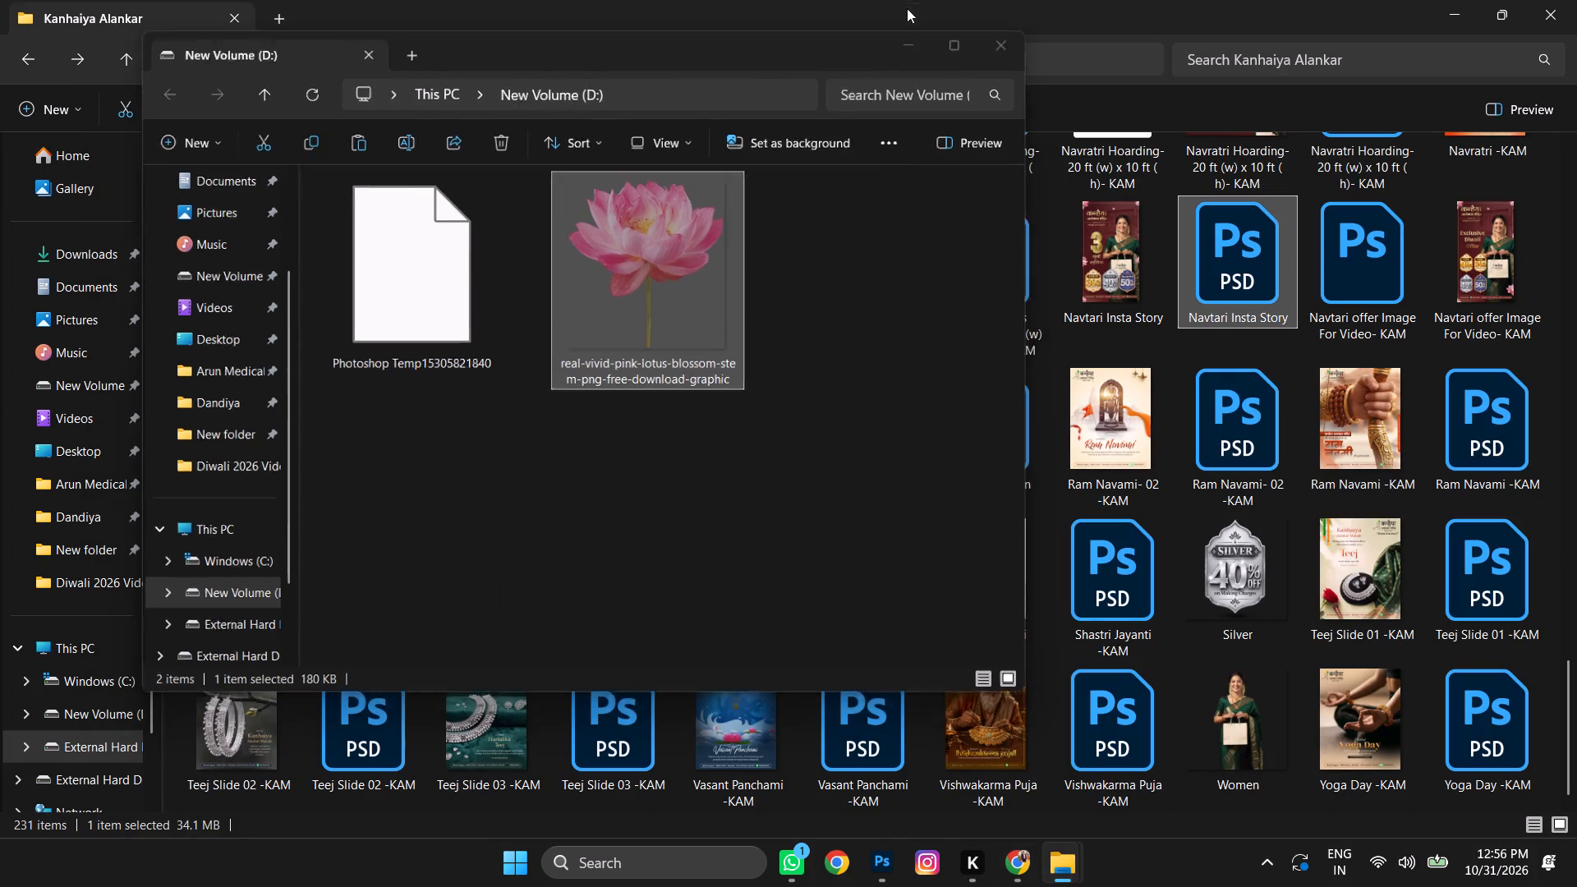
# Open the Diwali 2026 Video- KAM folder inside Kanhaiya Alankar and watch the Klickpin "Uplifting quote collections" reference video.
pyautogui.click(1054, 857)
pyautogui.click(997, 763)
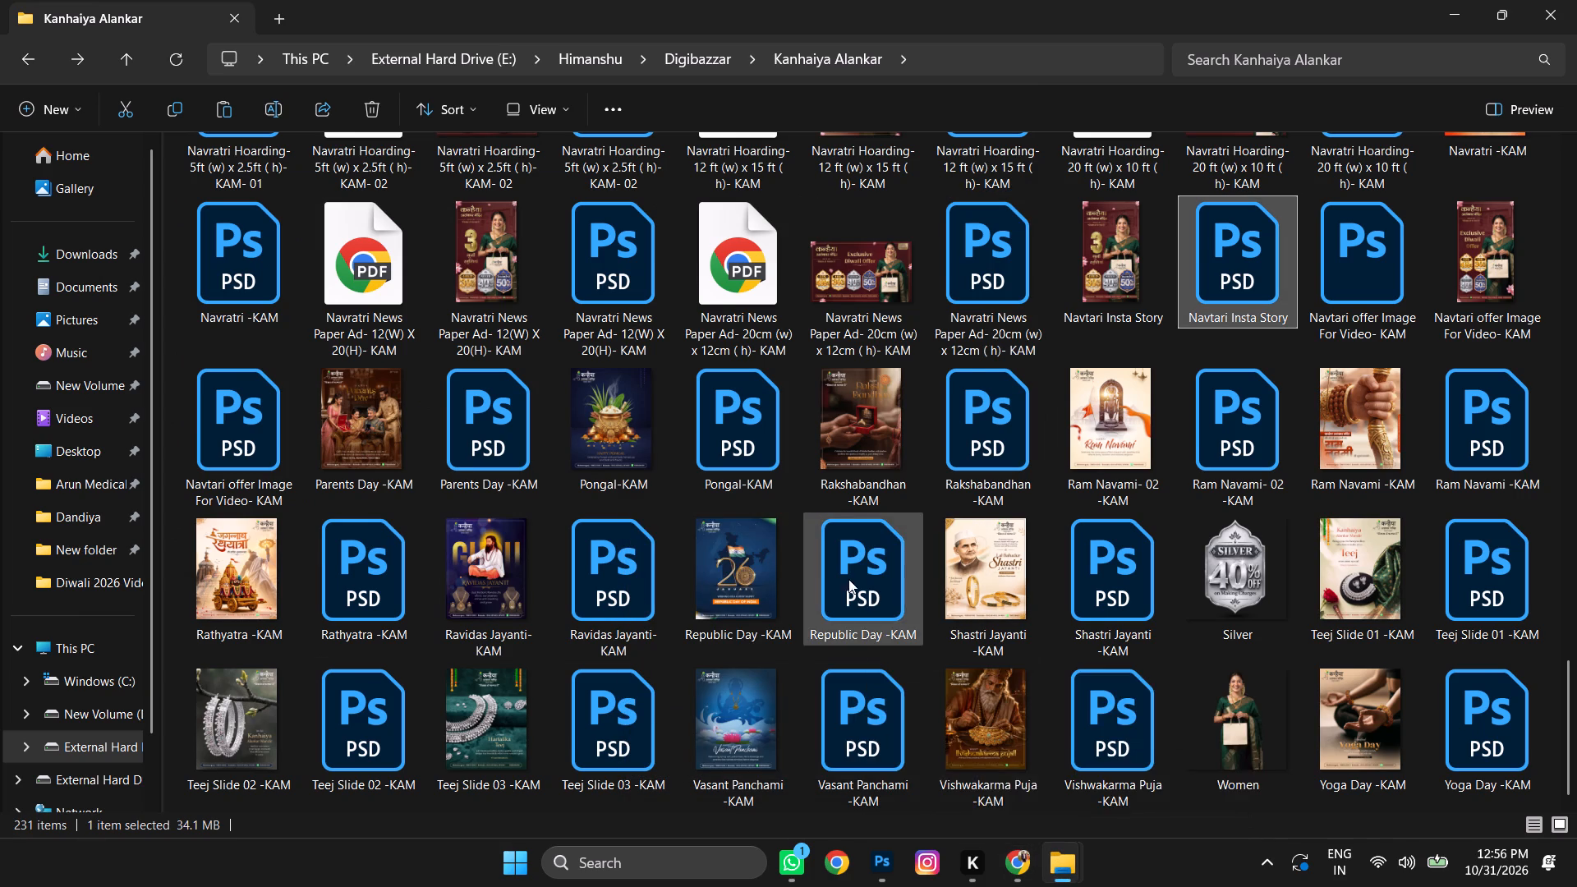
pyautogui.scroll(17, 877, 509)
pyautogui.scroll(6, 820, 376)
pyautogui.doubleClick(830, 211)
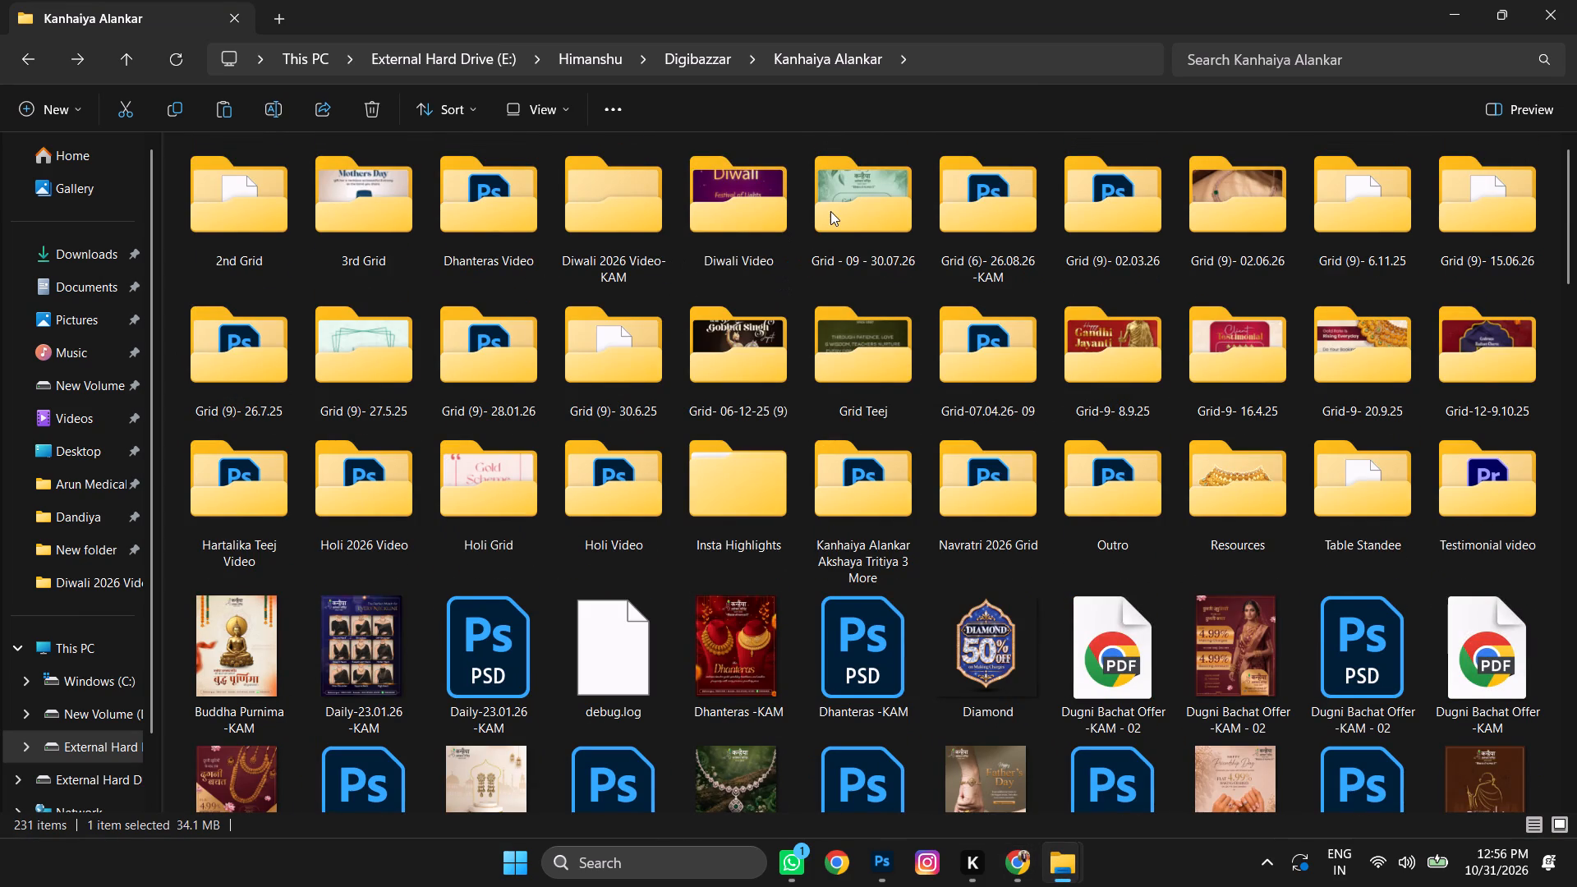
pyautogui.click(846, 211)
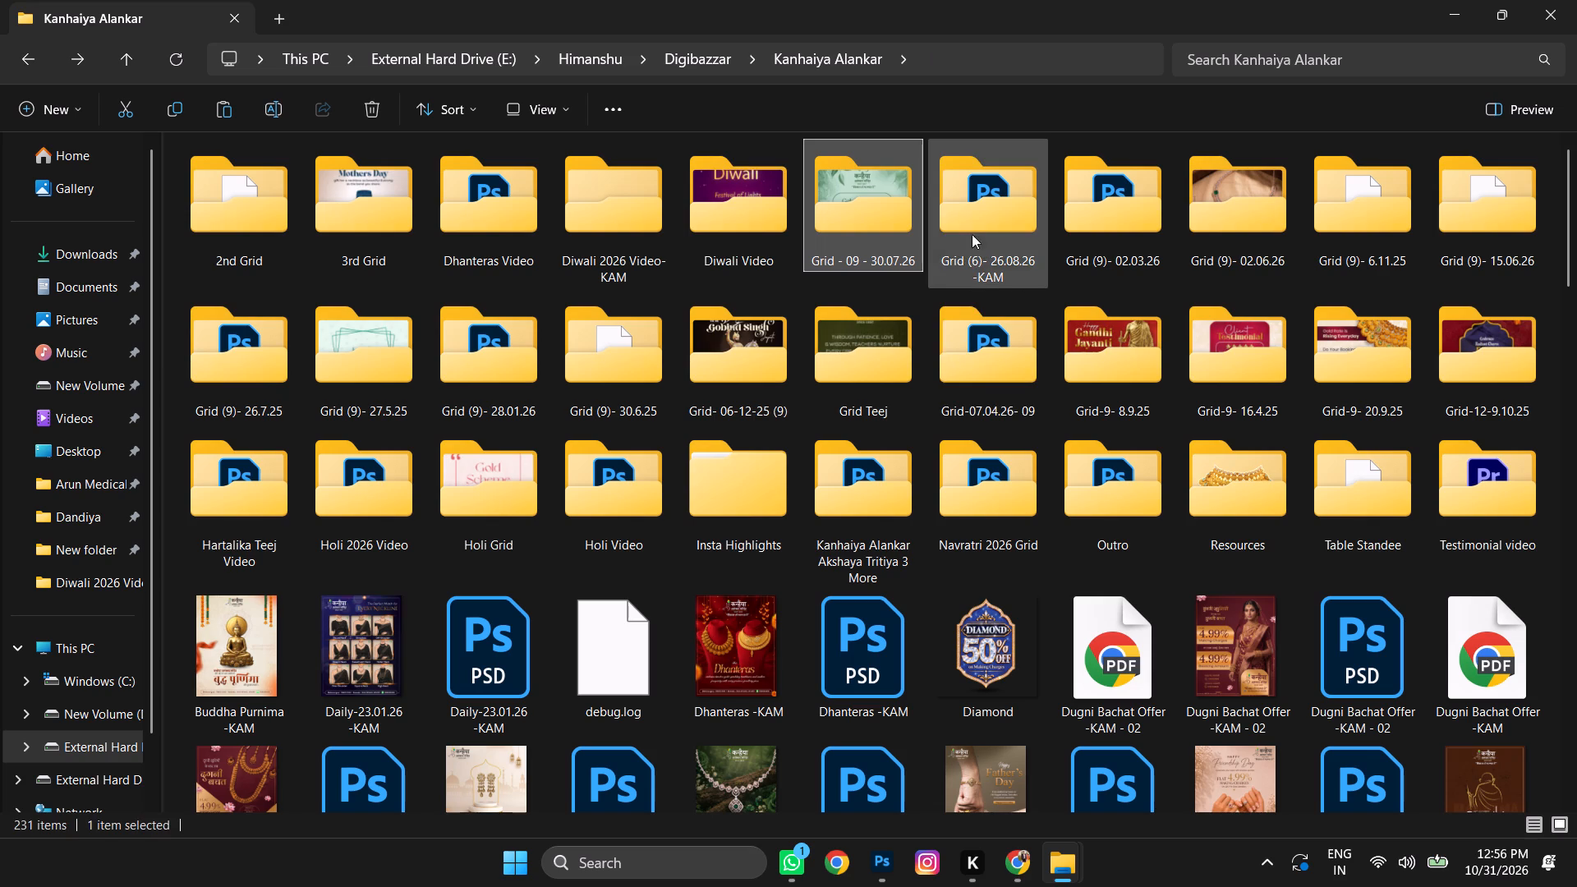
pyautogui.doubleClick(623, 210)
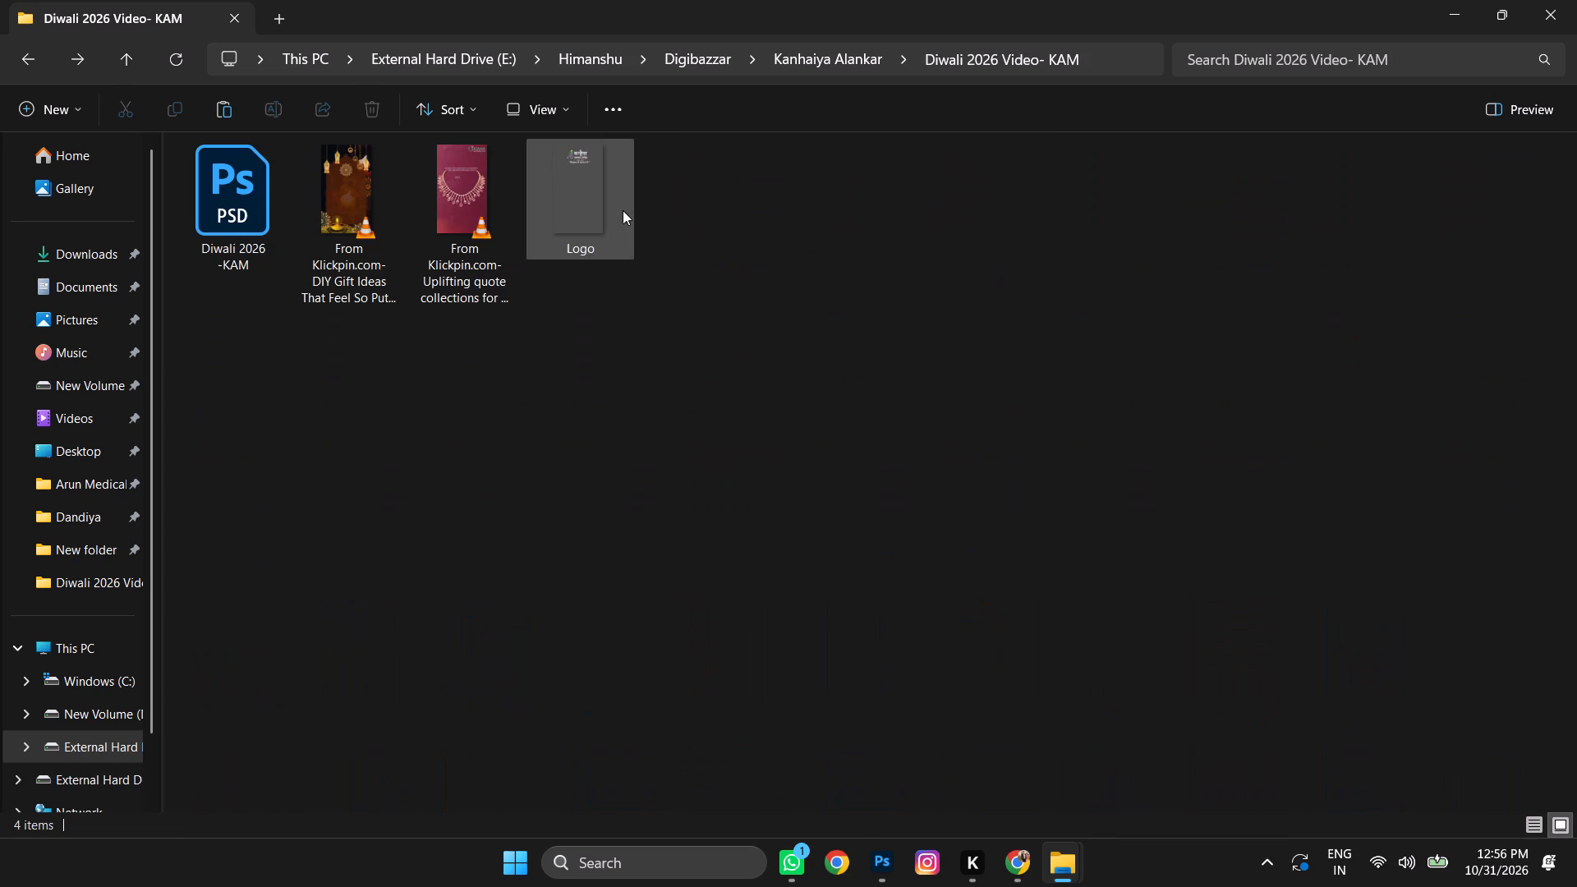
pyautogui.moveTo(591, 430); pyautogui.dragTo(580, 423)
pyautogui.doubleClick(458, 181)
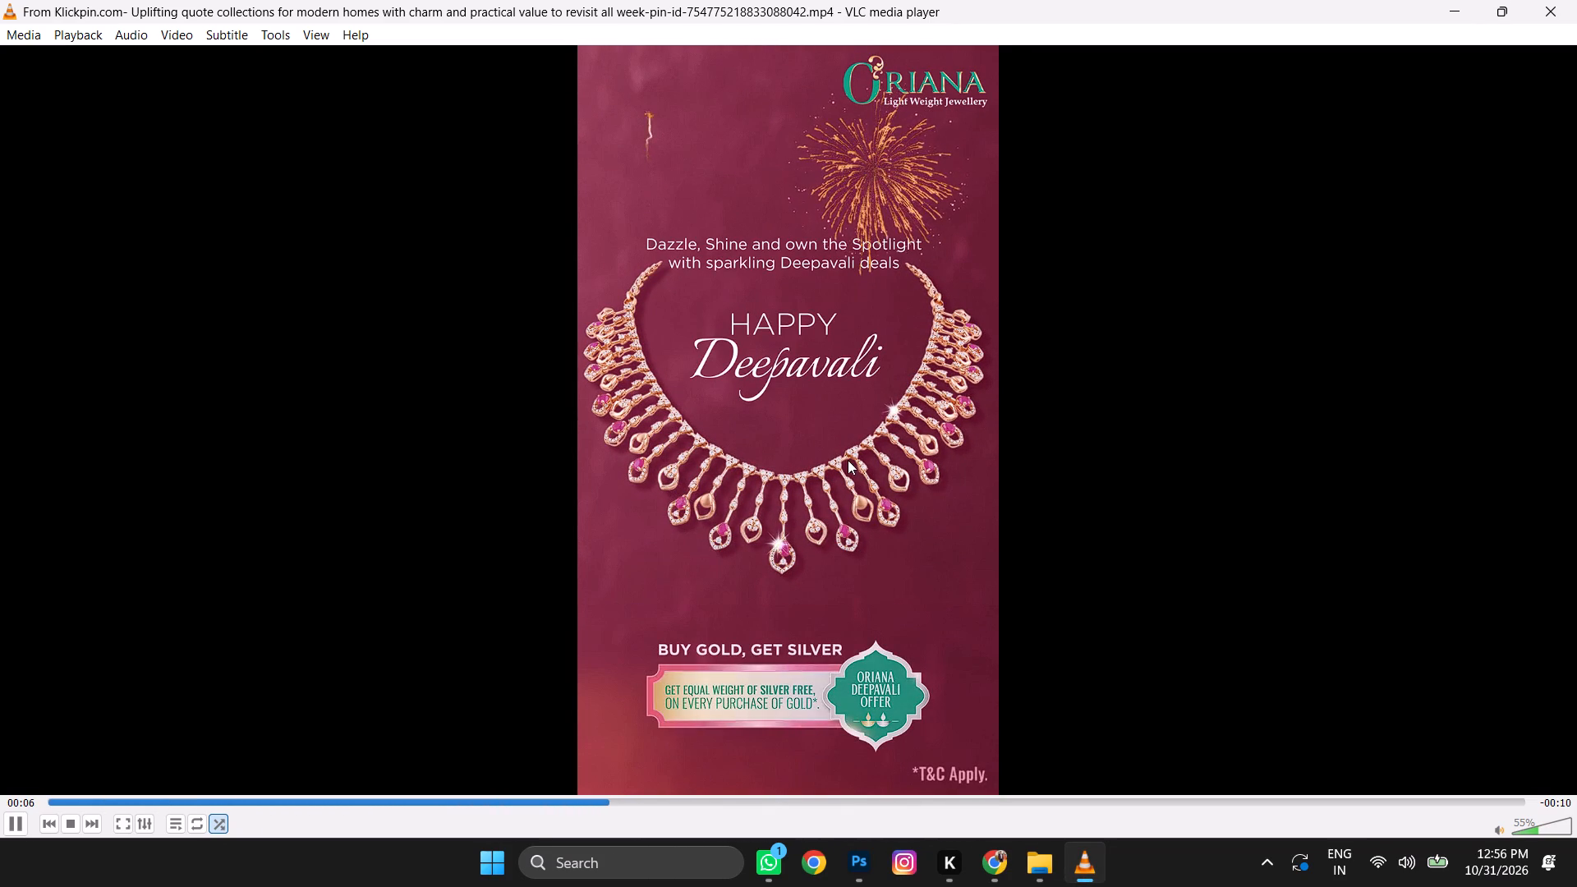
pyautogui.press('space')
pyautogui.click(1459, 16)
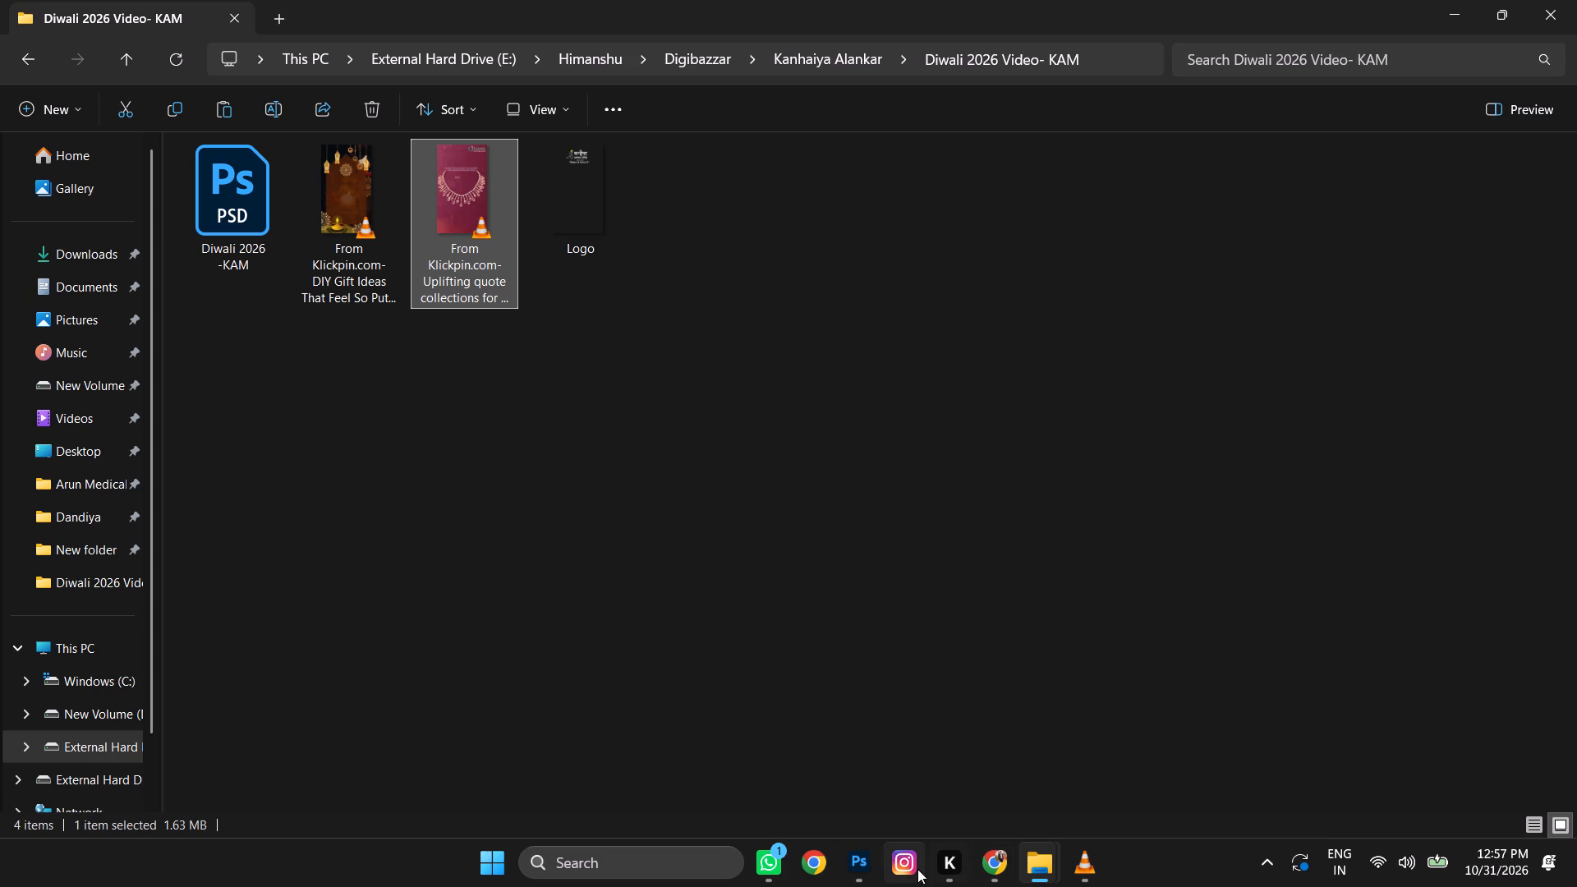
# Switch to Chrome and rewatch the Oriana Deepavali Offerings video on Pinterest.
pyautogui.click(1001, 864)
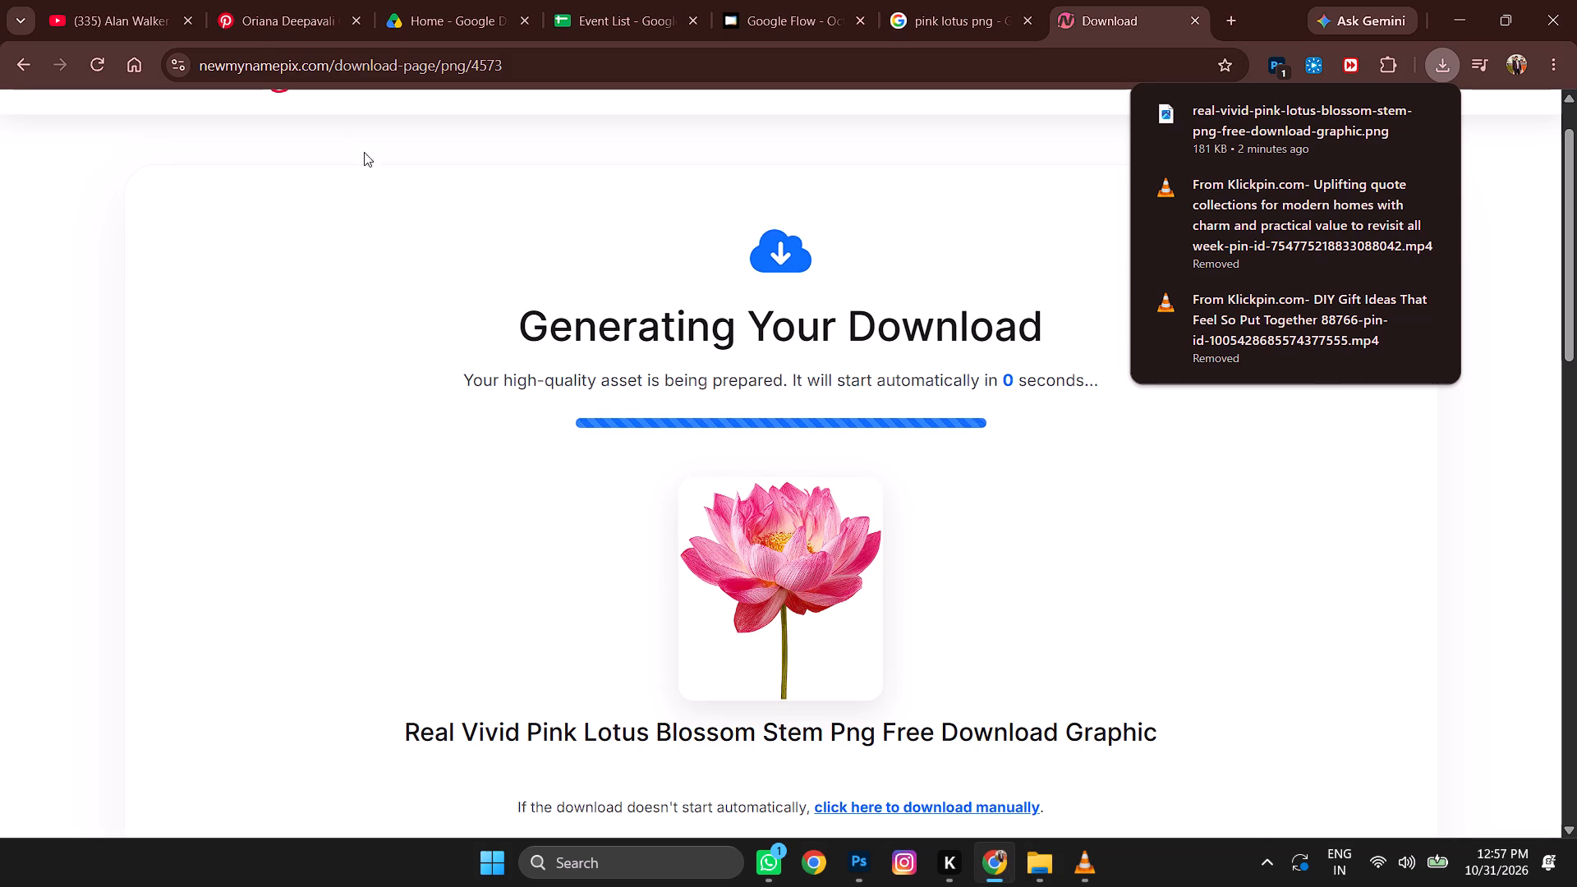
pyautogui.click(257, 2)
pyautogui.click(316, 413)
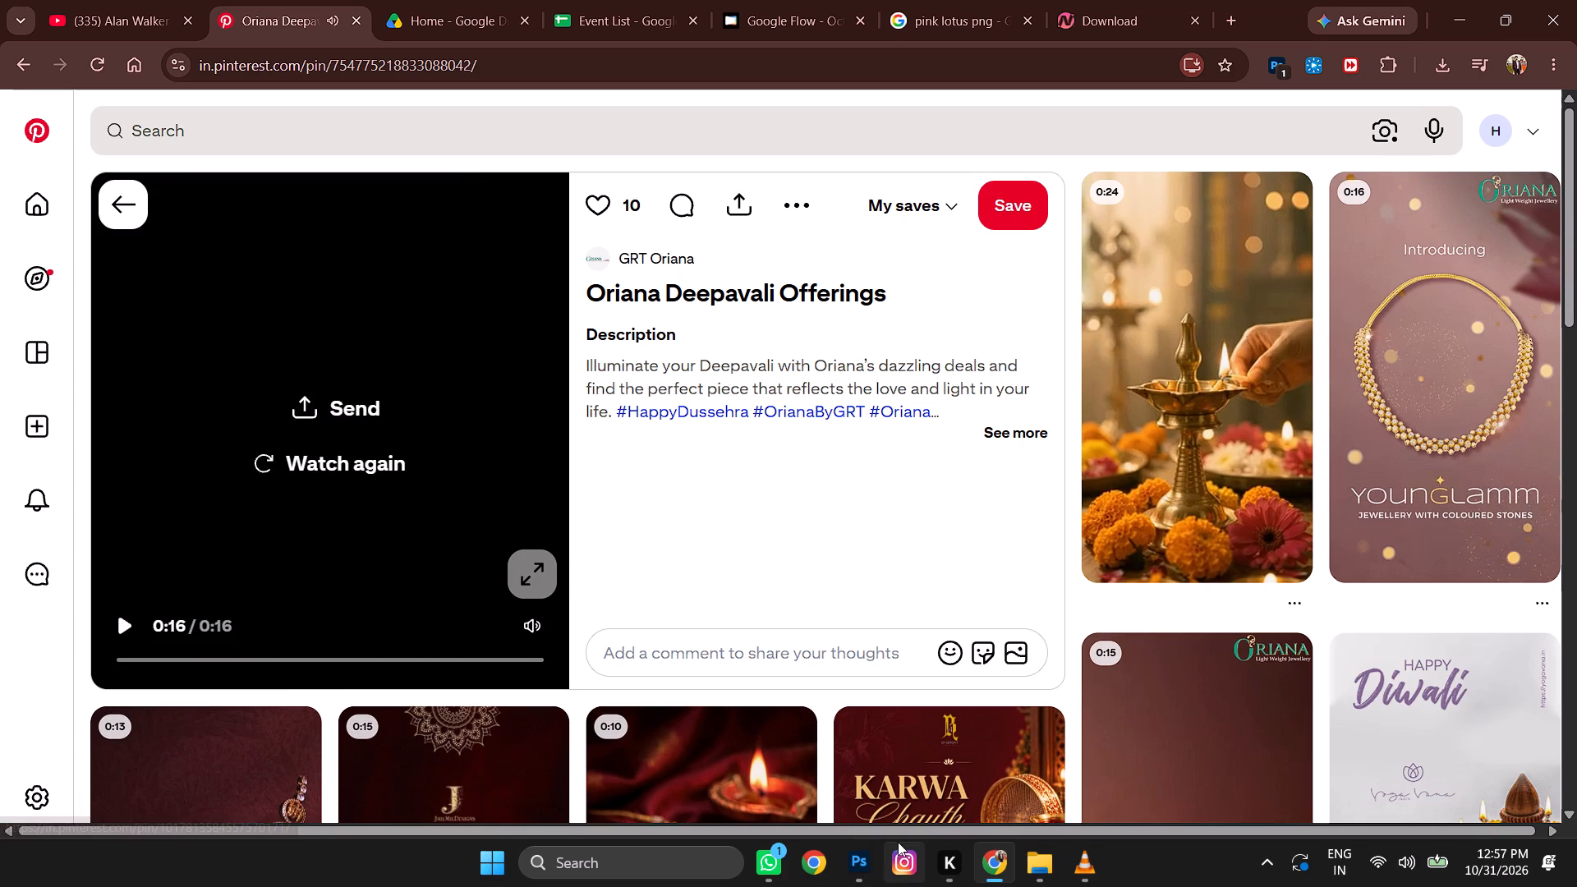
# In Photoshop, flip the lotus vertically and horizontally, scale it to about 21%, rotate to about -147° and move it to the canvas's top-right corner.
pyautogui.click(843, 856)
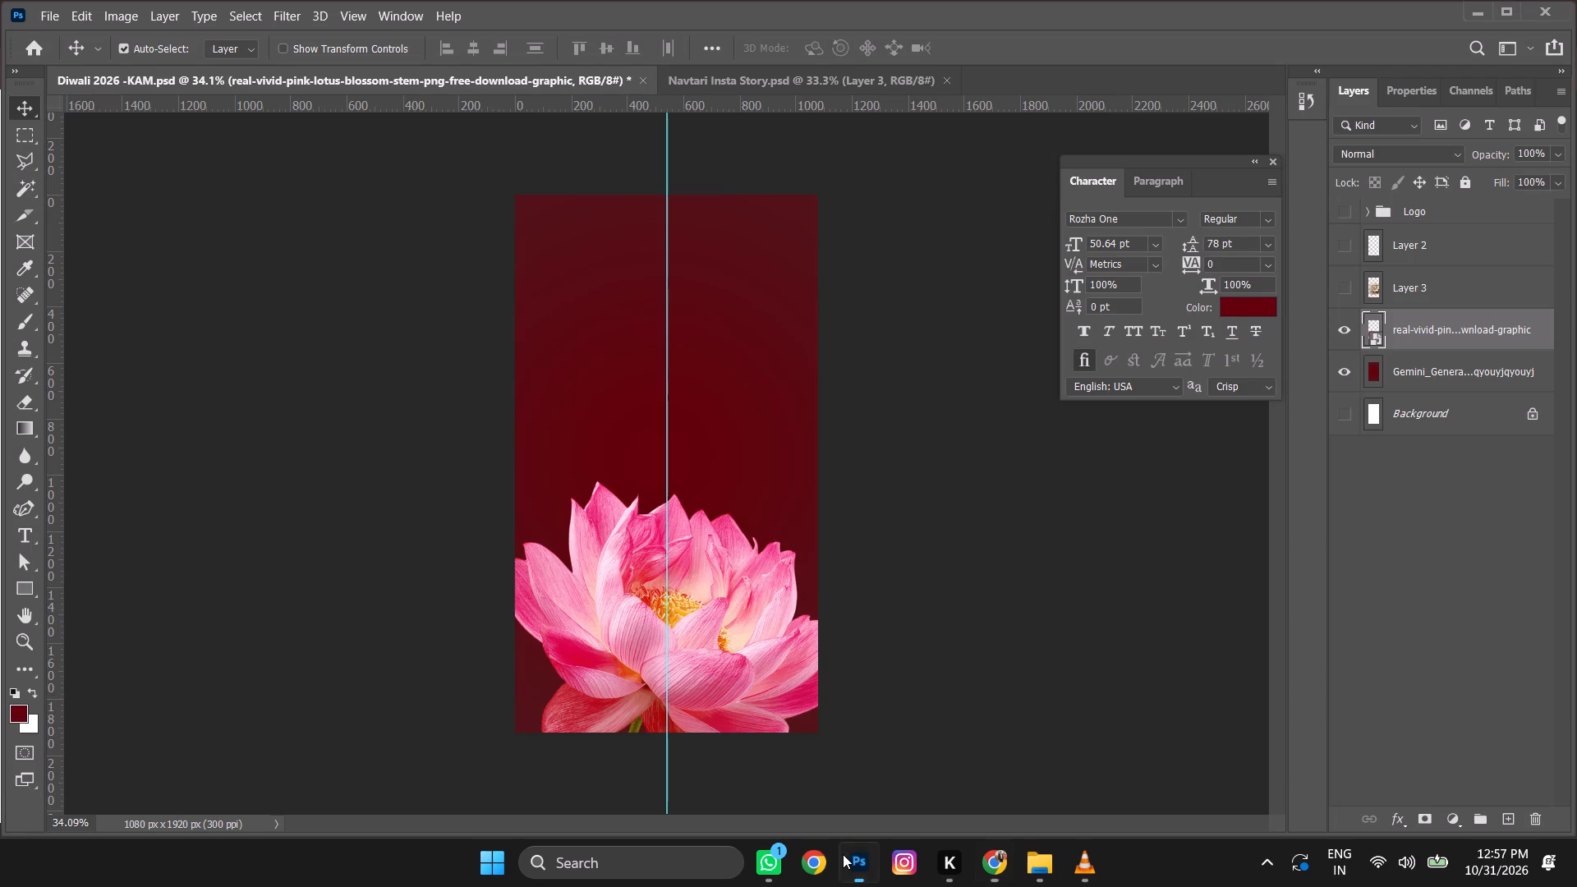
pyautogui.click(754, 560)
pyautogui.hotkey('ctrl', 't')
pyautogui.rightClick(798, 572)
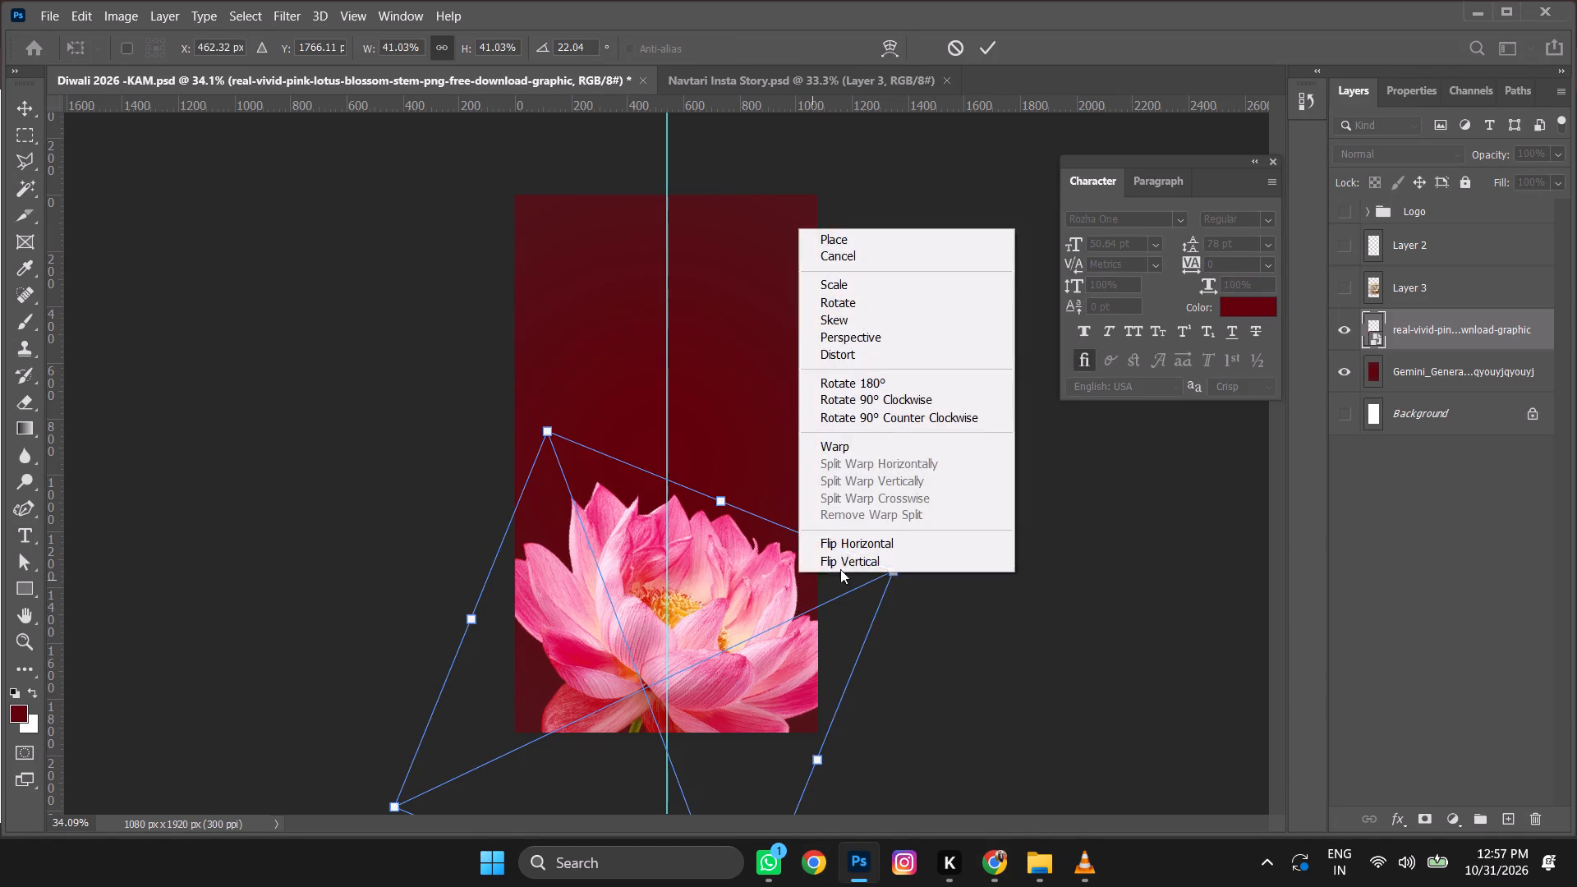
pyautogui.click(845, 563)
pyautogui.moveTo(715, 618); pyautogui.dragTo(793, 312)
pyautogui.rightClick(786, 439)
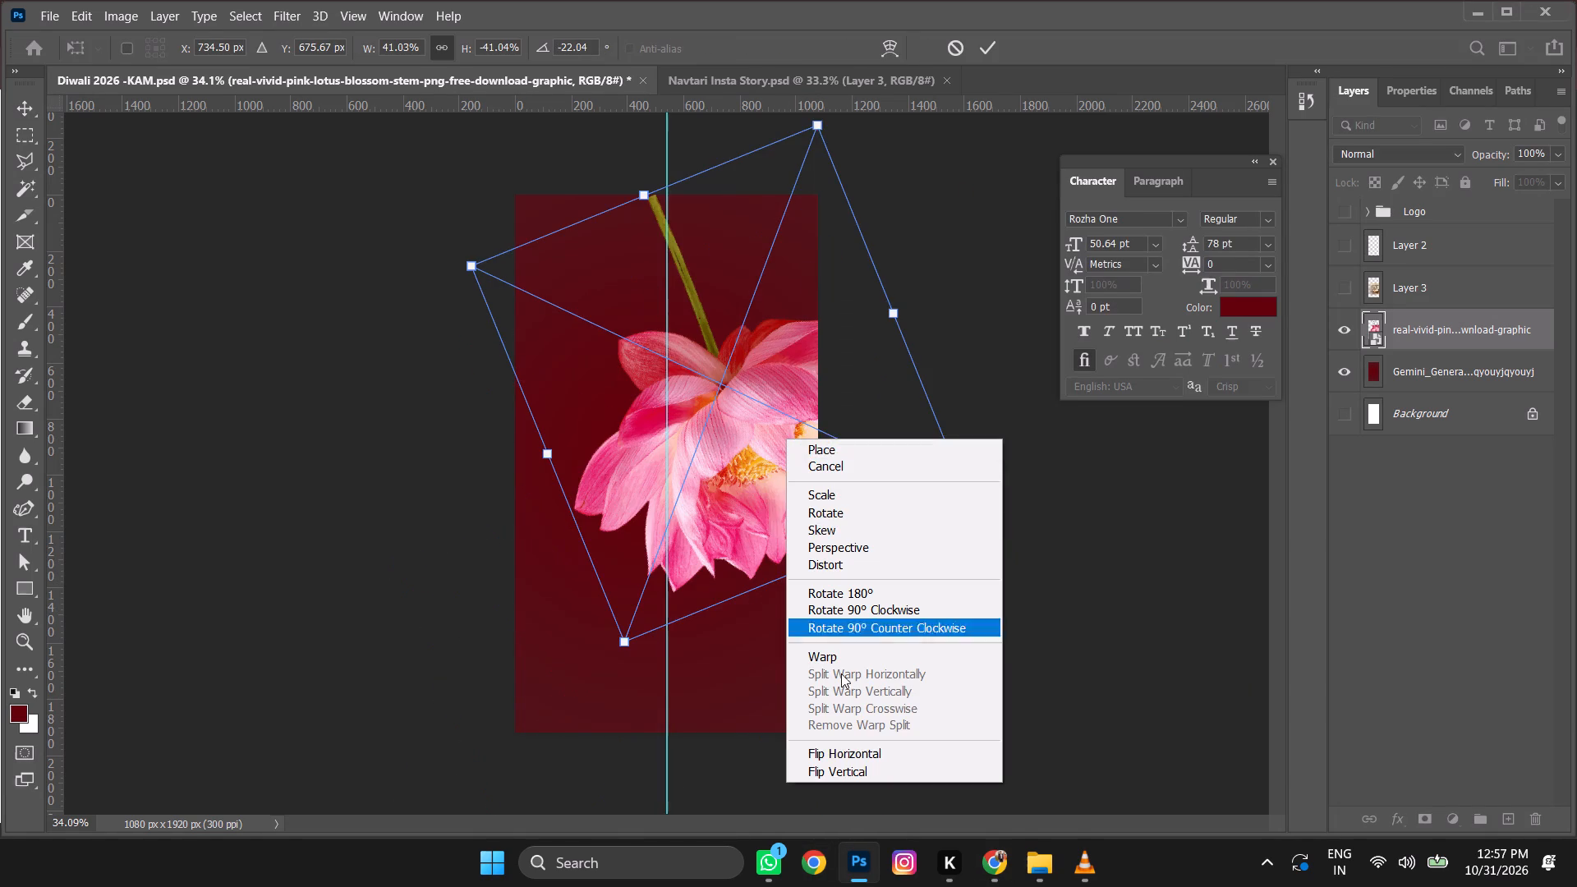
pyautogui.click(839, 748)
pyautogui.moveTo(976, 268); pyautogui.dragTo(876, 327)
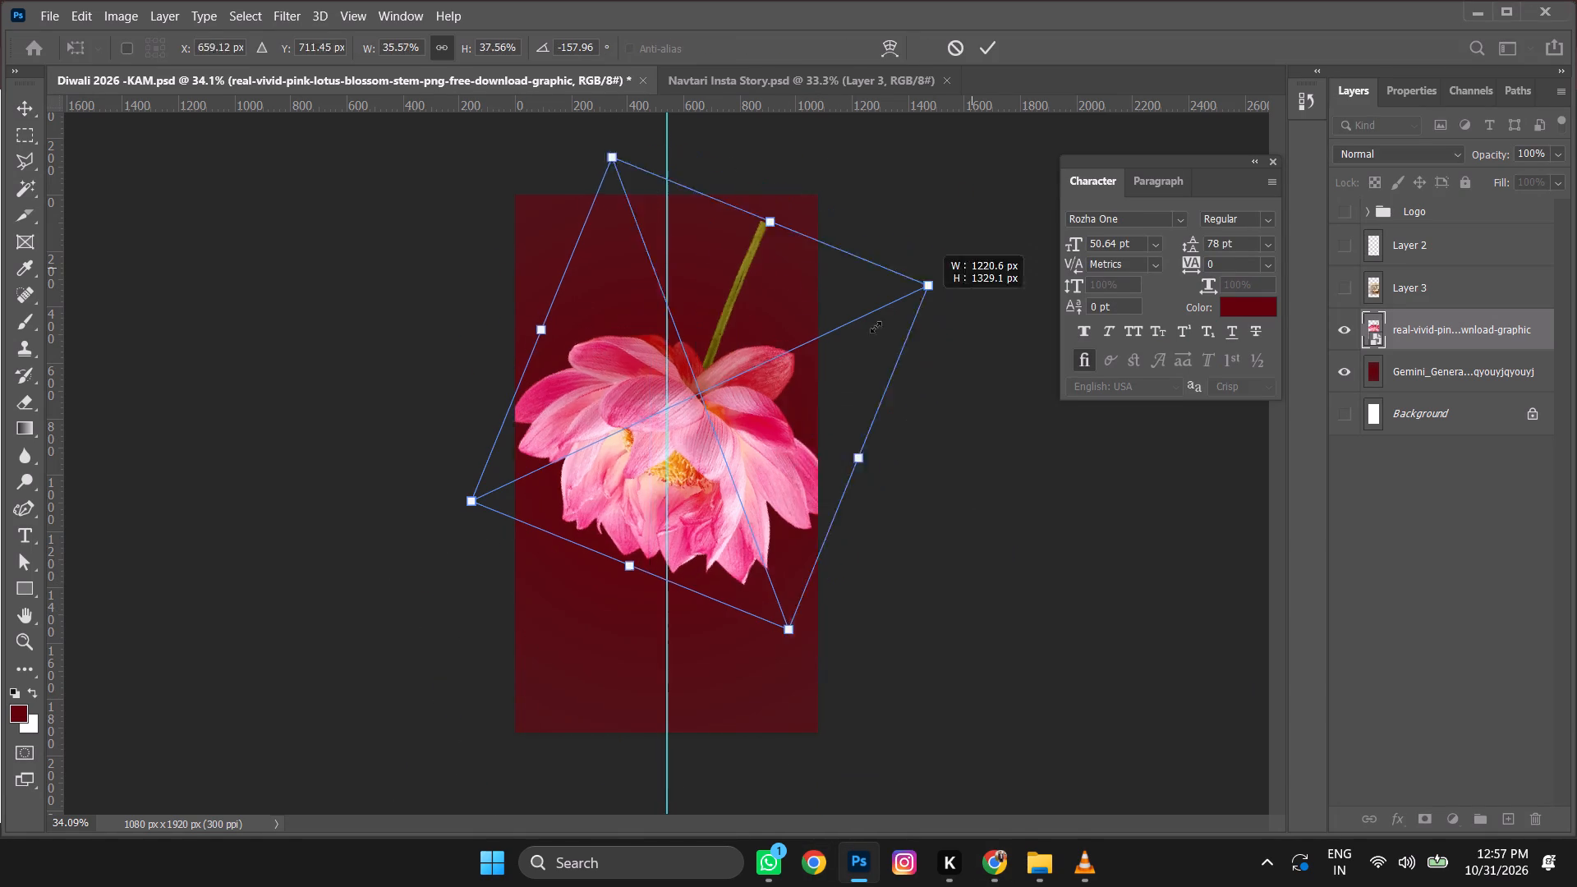
pyautogui.moveTo(876, 327); pyautogui.dragTo(839, 352)
pyautogui.moveTo(942, 434); pyautogui.dragTo(913, 491)
pyautogui.moveTo(704, 432); pyautogui.dragTo(865, 228)
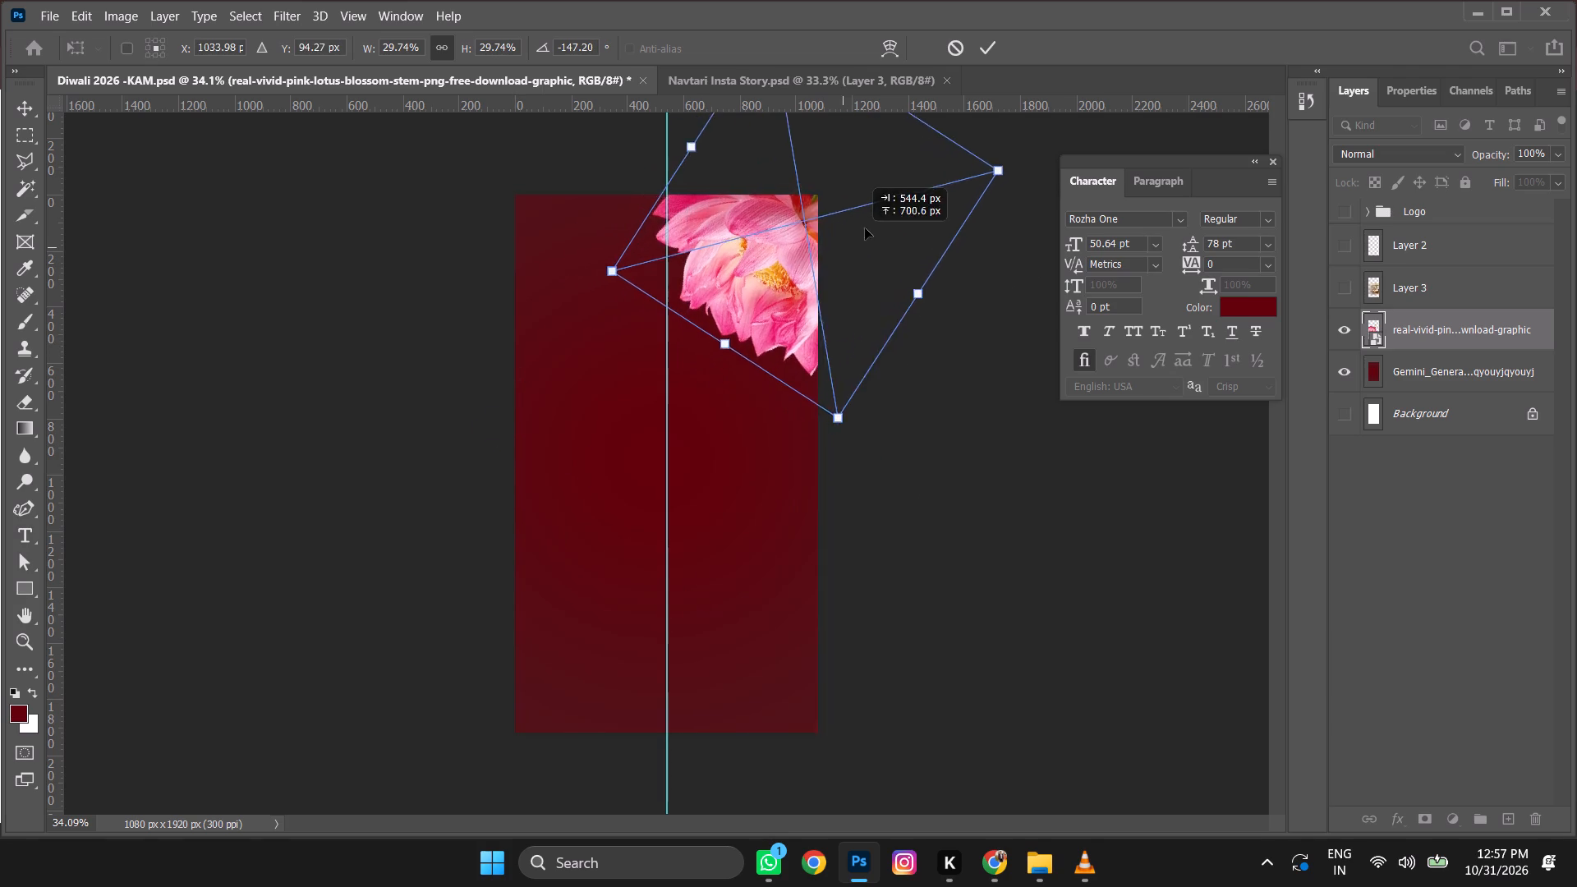
pyautogui.moveTo(865, 228); pyautogui.dragTo(795, 228)
pyautogui.moveTo(549, 264); pyautogui.dragTo(668, 241)
pyautogui.moveTo(788, 218); pyautogui.dragTo(756, 261)
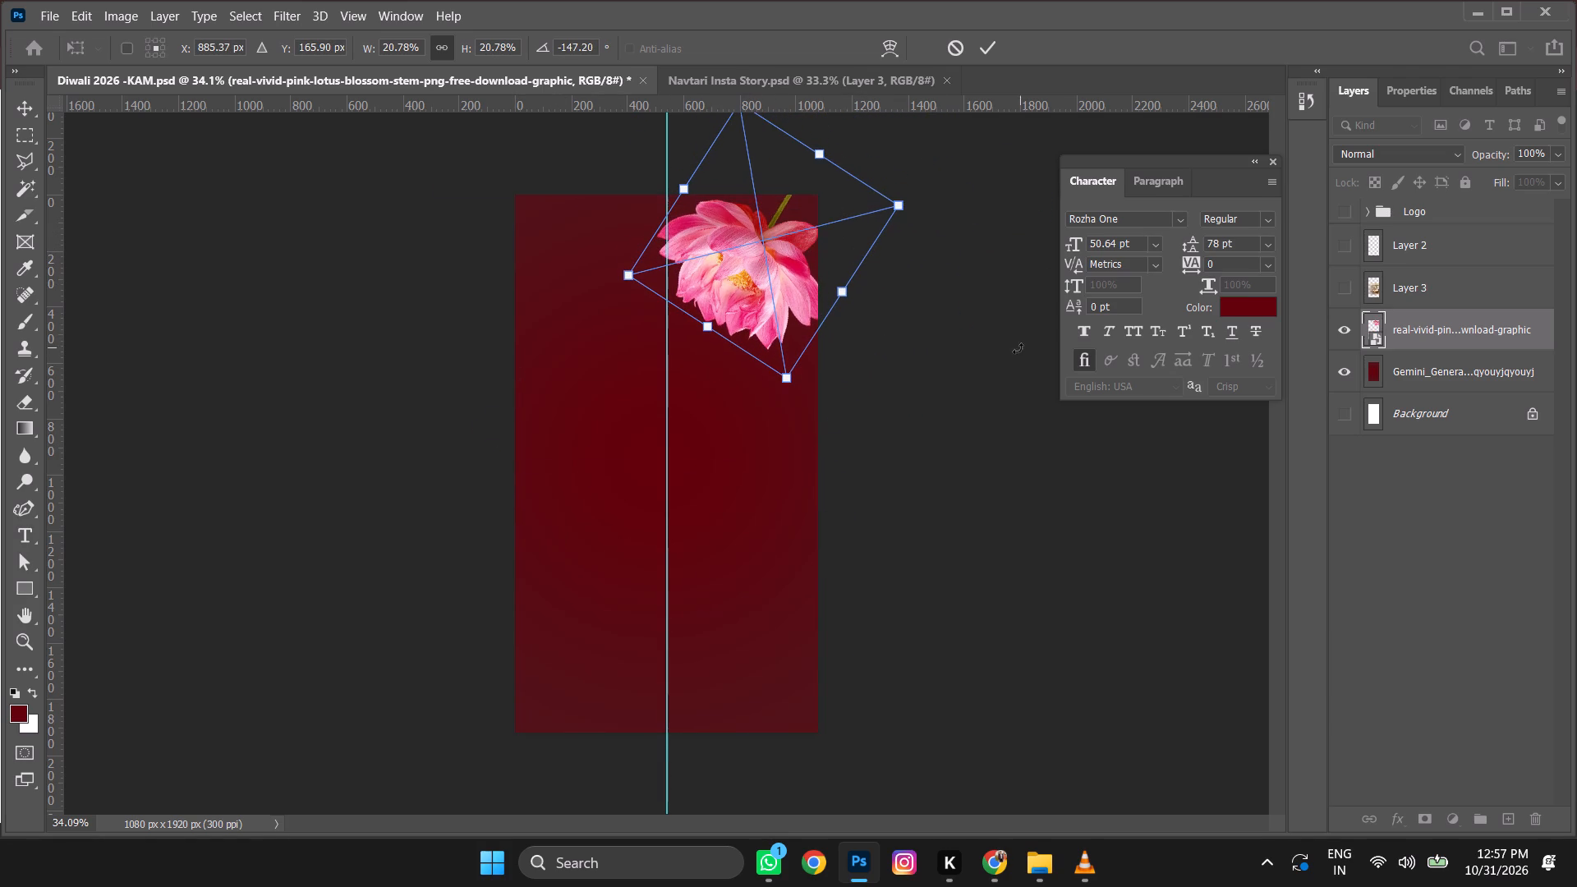
pyautogui.press('Return')
# Shift the top-right lotus further past the canvas's right edge and rotate it to about -133°.
pyautogui.hotkey('shift', 'Right')
pyautogui.hotkey('shift', 'Right')
pyautogui.hotkey('shift', 'Up')
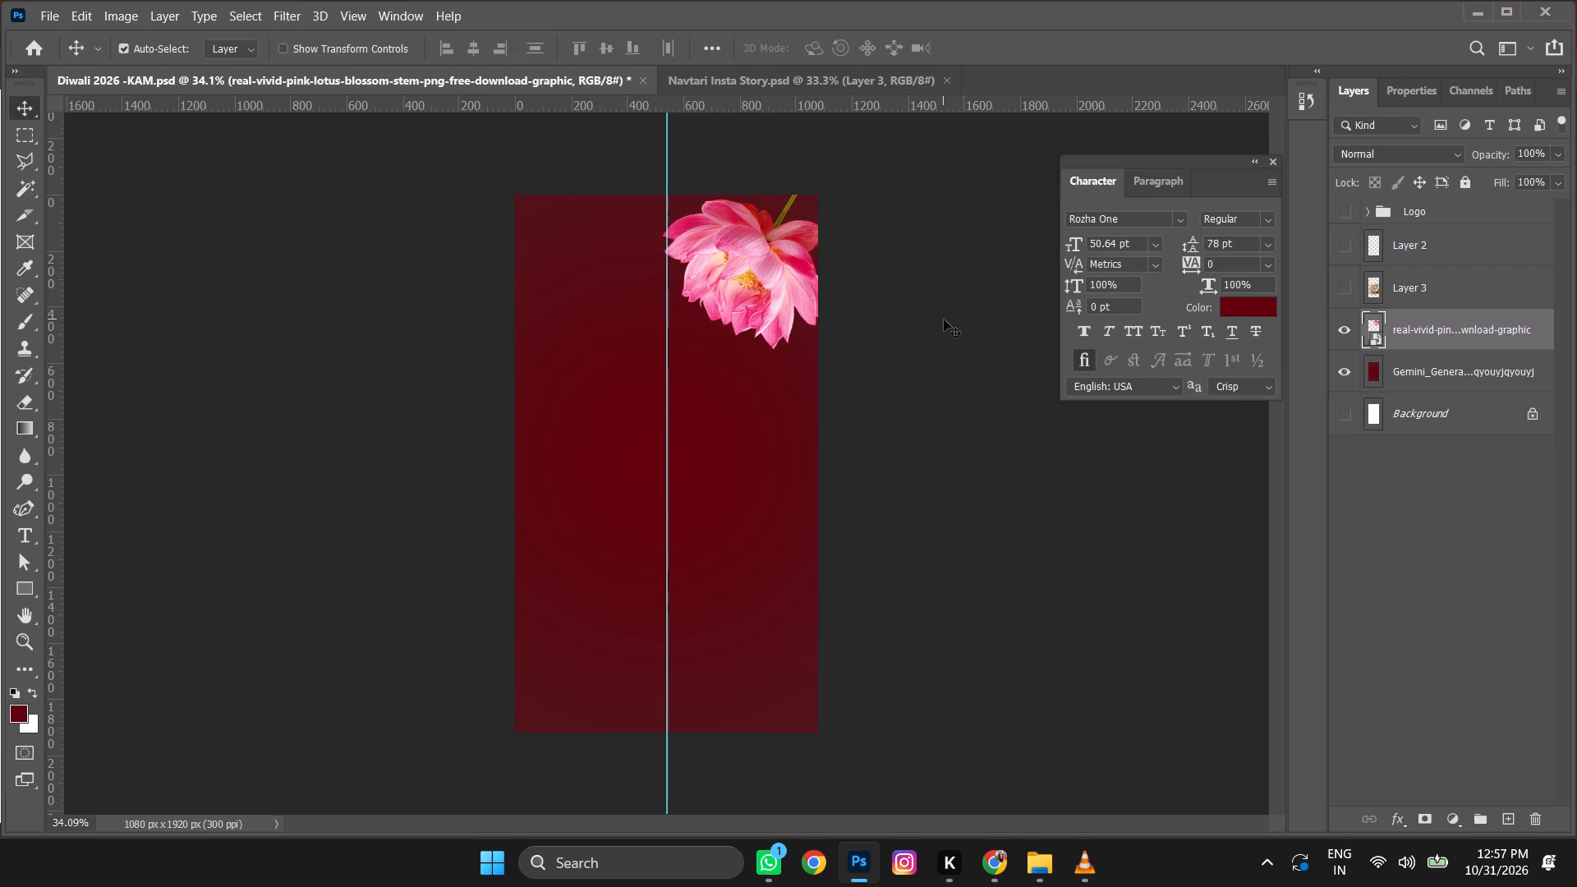
pyautogui.hotkey('shift', 'Up')
pyautogui.hotkey('shift', 'Right')
pyautogui.hotkey('shift', 'Right')
pyautogui.hotkey('shift', 'Right')
pyautogui.hotkey('ctrl', 't')
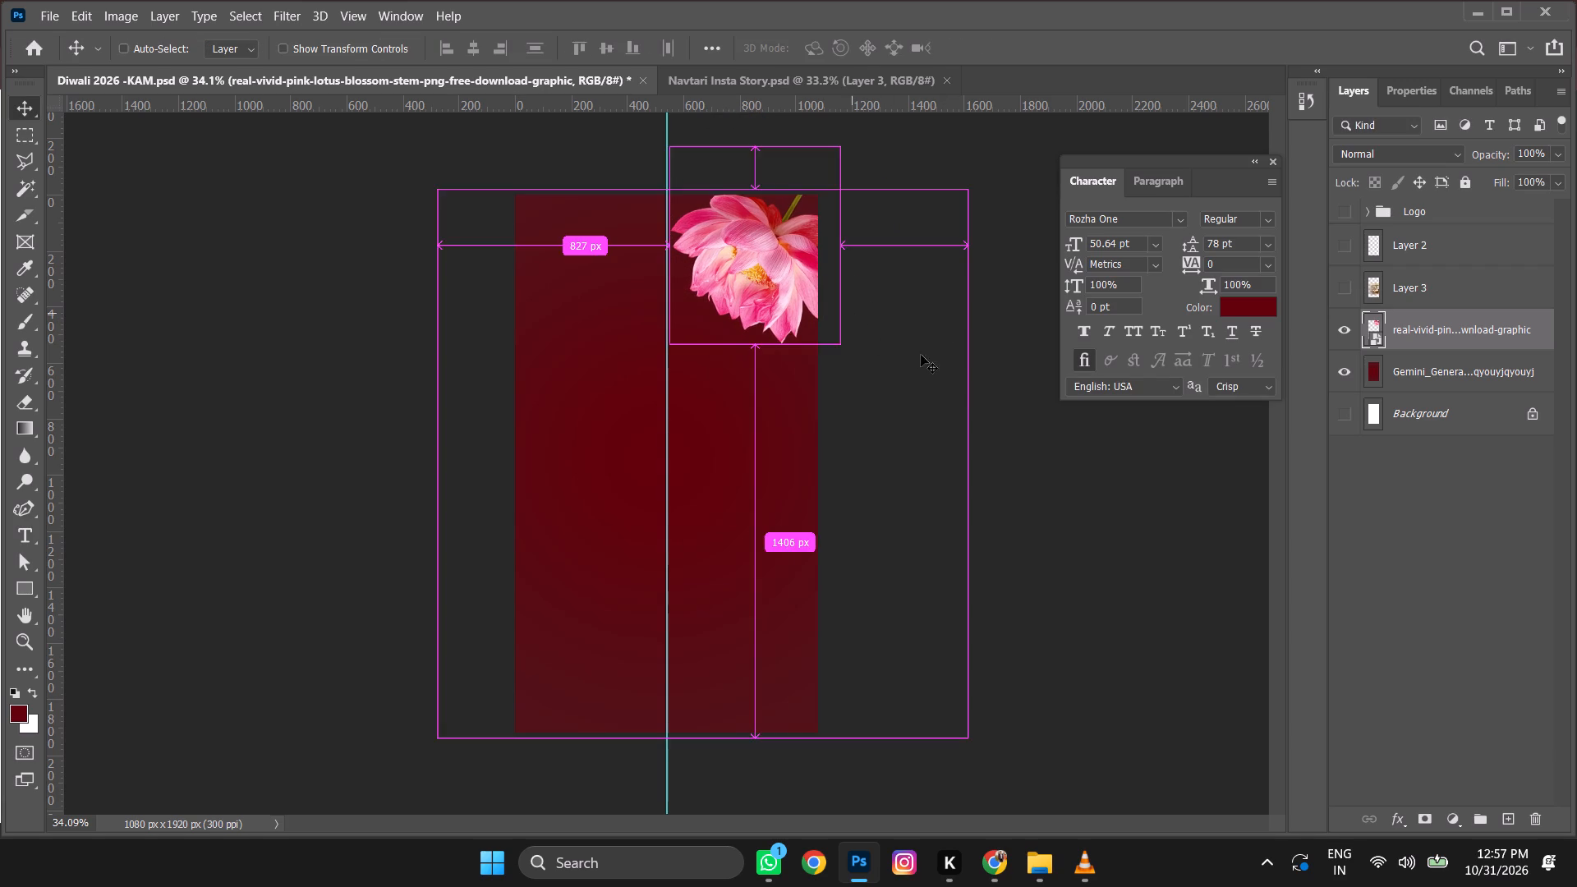
pyautogui.moveTo(1001, 367); pyautogui.dragTo(979, 434)
pyautogui.moveTo(777, 227); pyautogui.dragTo(811, 228)
pyautogui.press('Return')
# Duplicate the top-right lotus into the lower half of the canvas, flip the copy vertically and rotate it 90° clockwise.
pyautogui.keyDown('alt'); pyautogui.moveTo(773, 247); pyautogui.dragTo(659, 582); pyautogui.keyUp('alt')
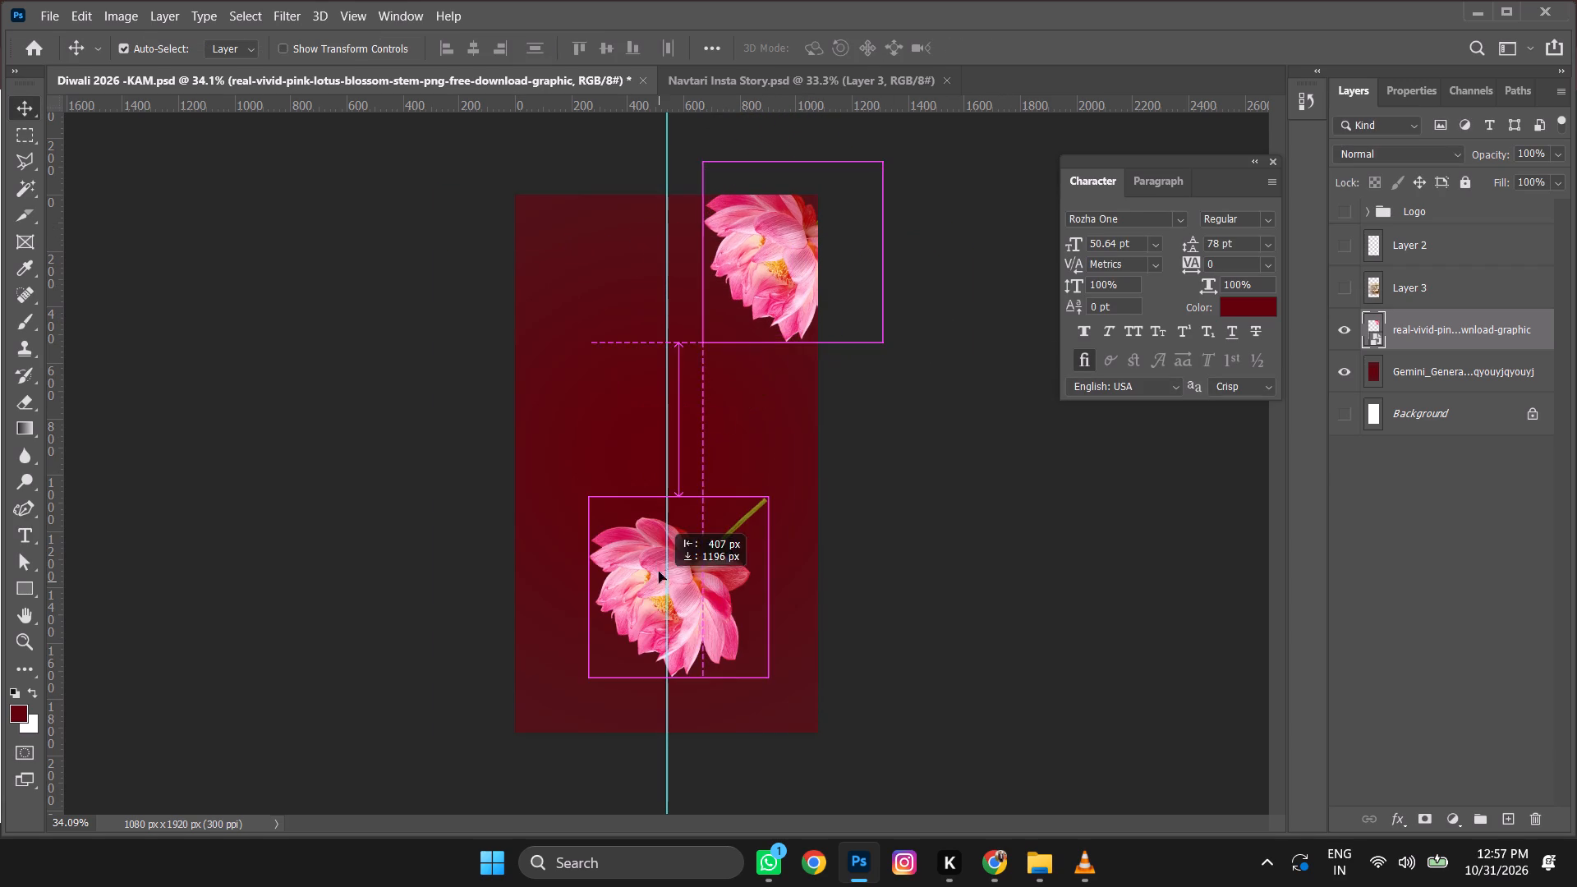
pyautogui.hotkey('ctrl', 't')
pyautogui.rightClick(653, 526)
pyautogui.click(711, 501)
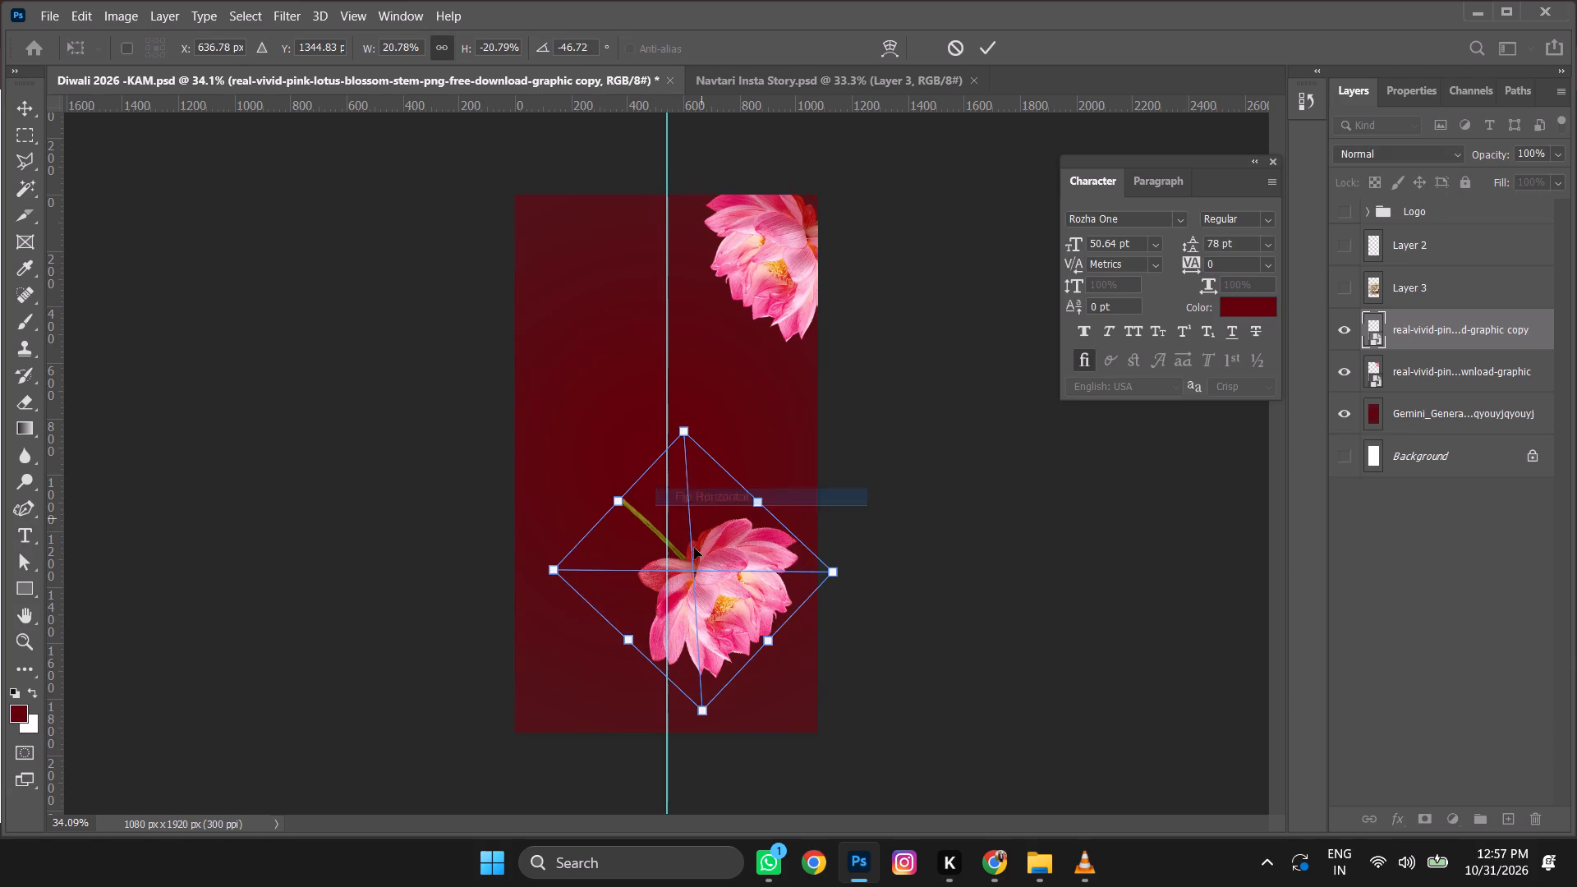
pyautogui.rightClick(731, 554)
pyautogui.click(799, 525)
pyautogui.rightClick(733, 592)
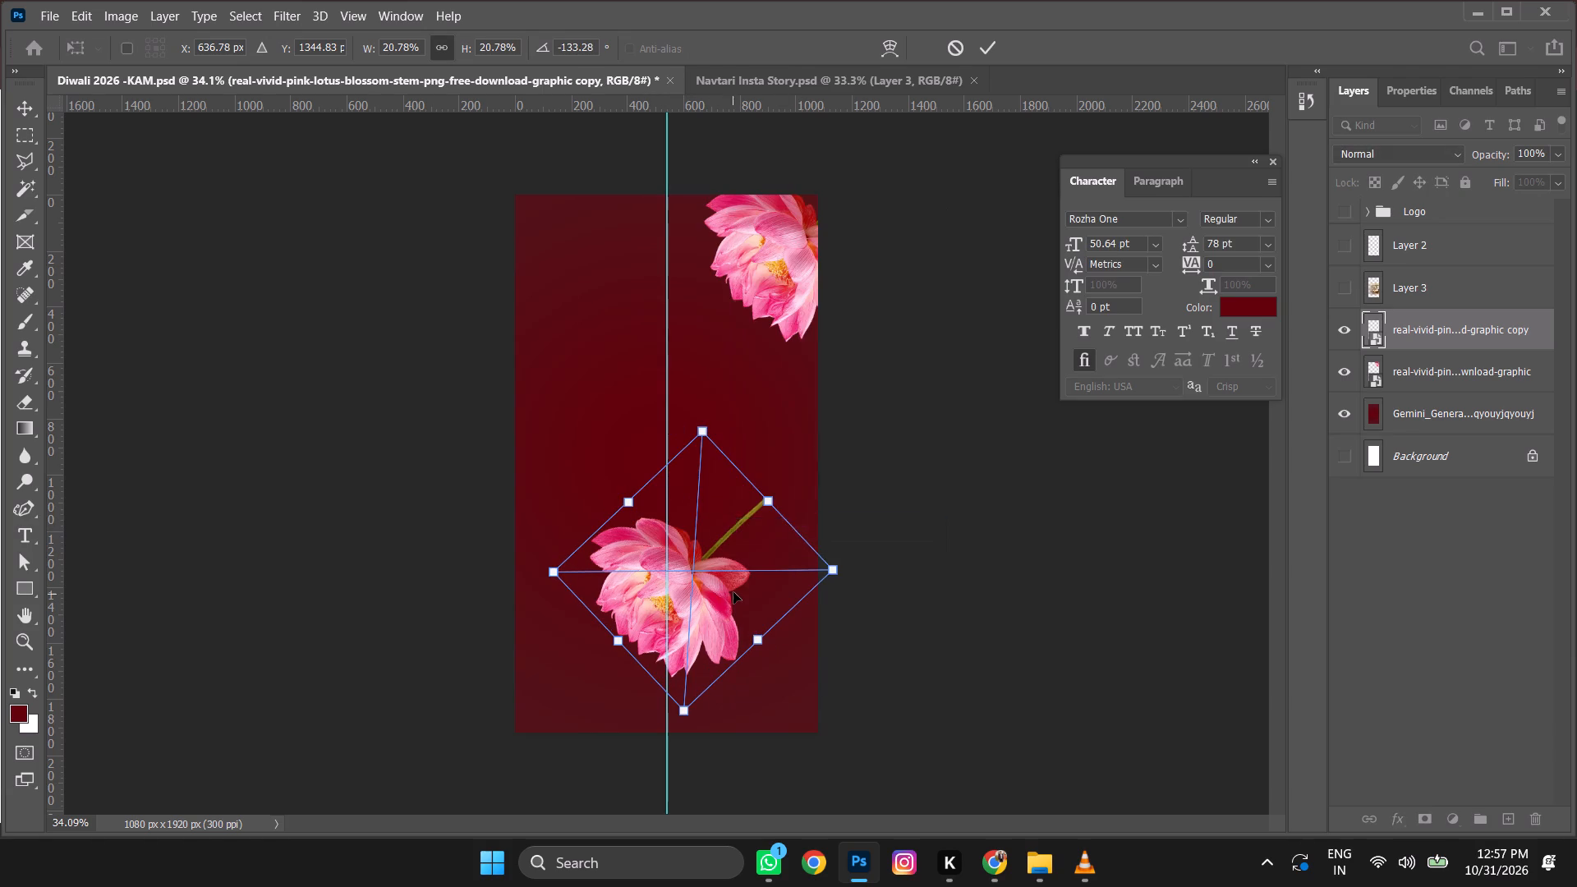
pyautogui.click(781, 582)
pyautogui.rightClick(750, 576)
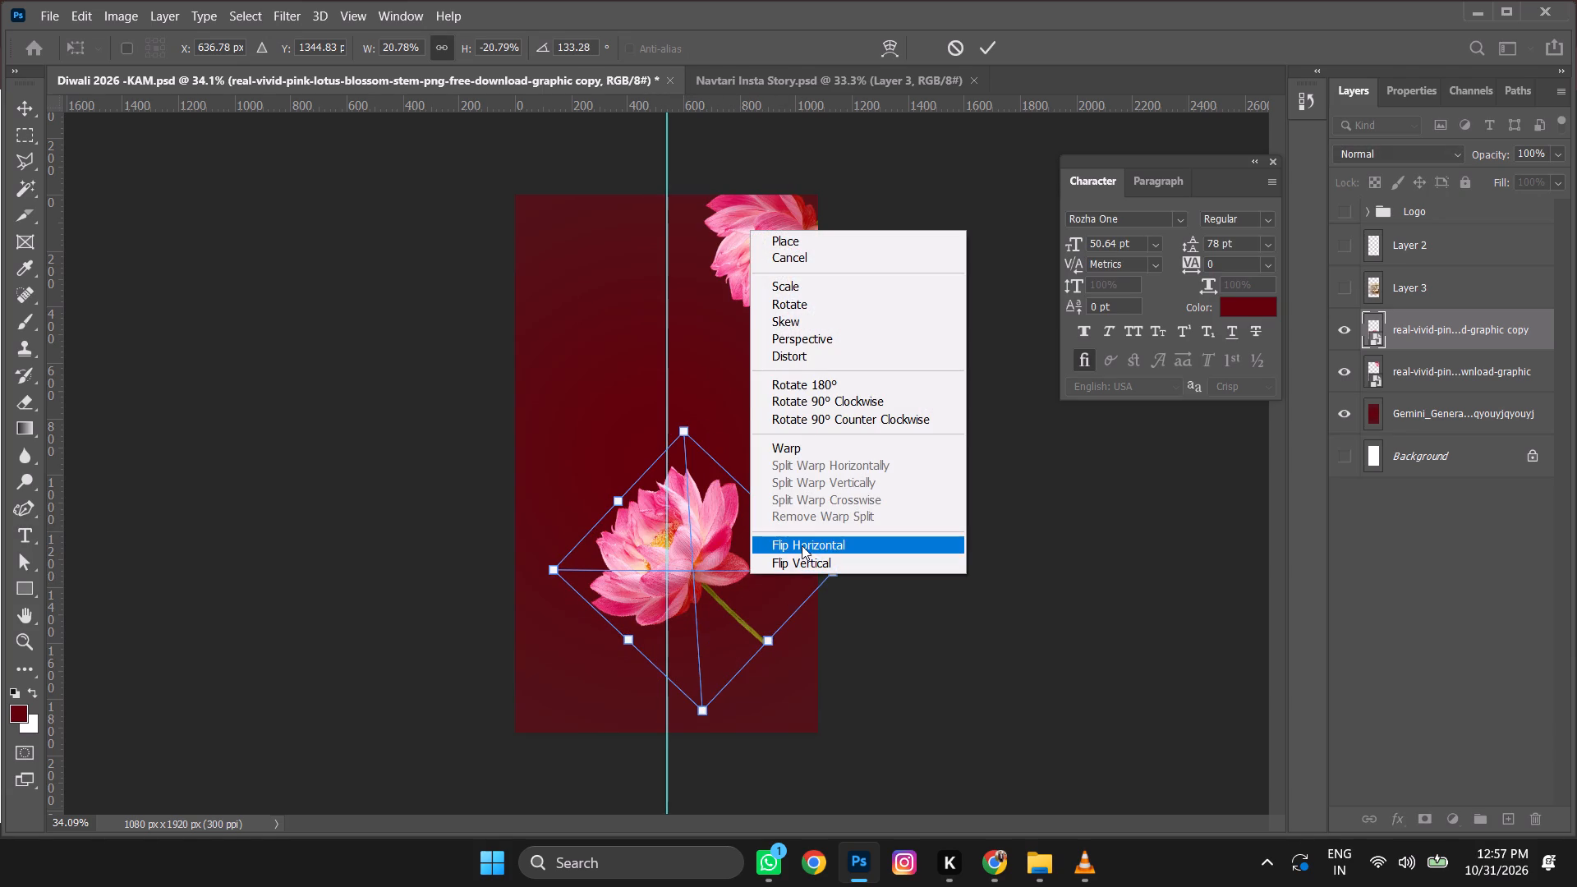
pyautogui.click(829, 400)
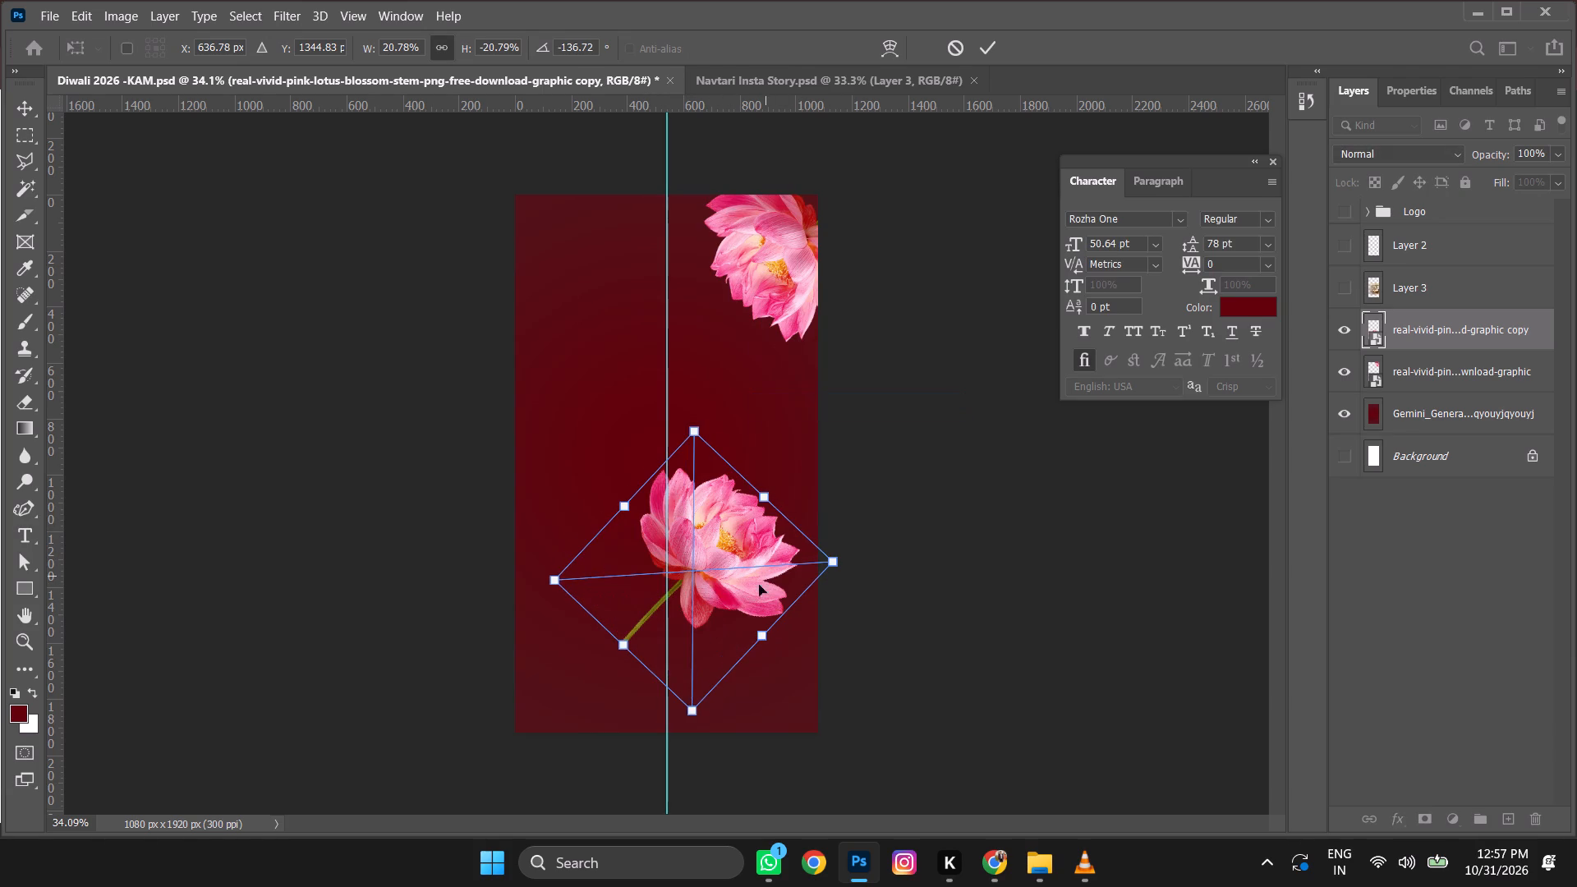
# Scale the lotus copy to about 31.5% and place it in the canvas's bottom-left corner, cropped by the left edge.
pyautogui.moveTo(695, 706); pyautogui.dragTo(692, 808)
pyautogui.moveTo(729, 595); pyautogui.dragTo(592, 730)
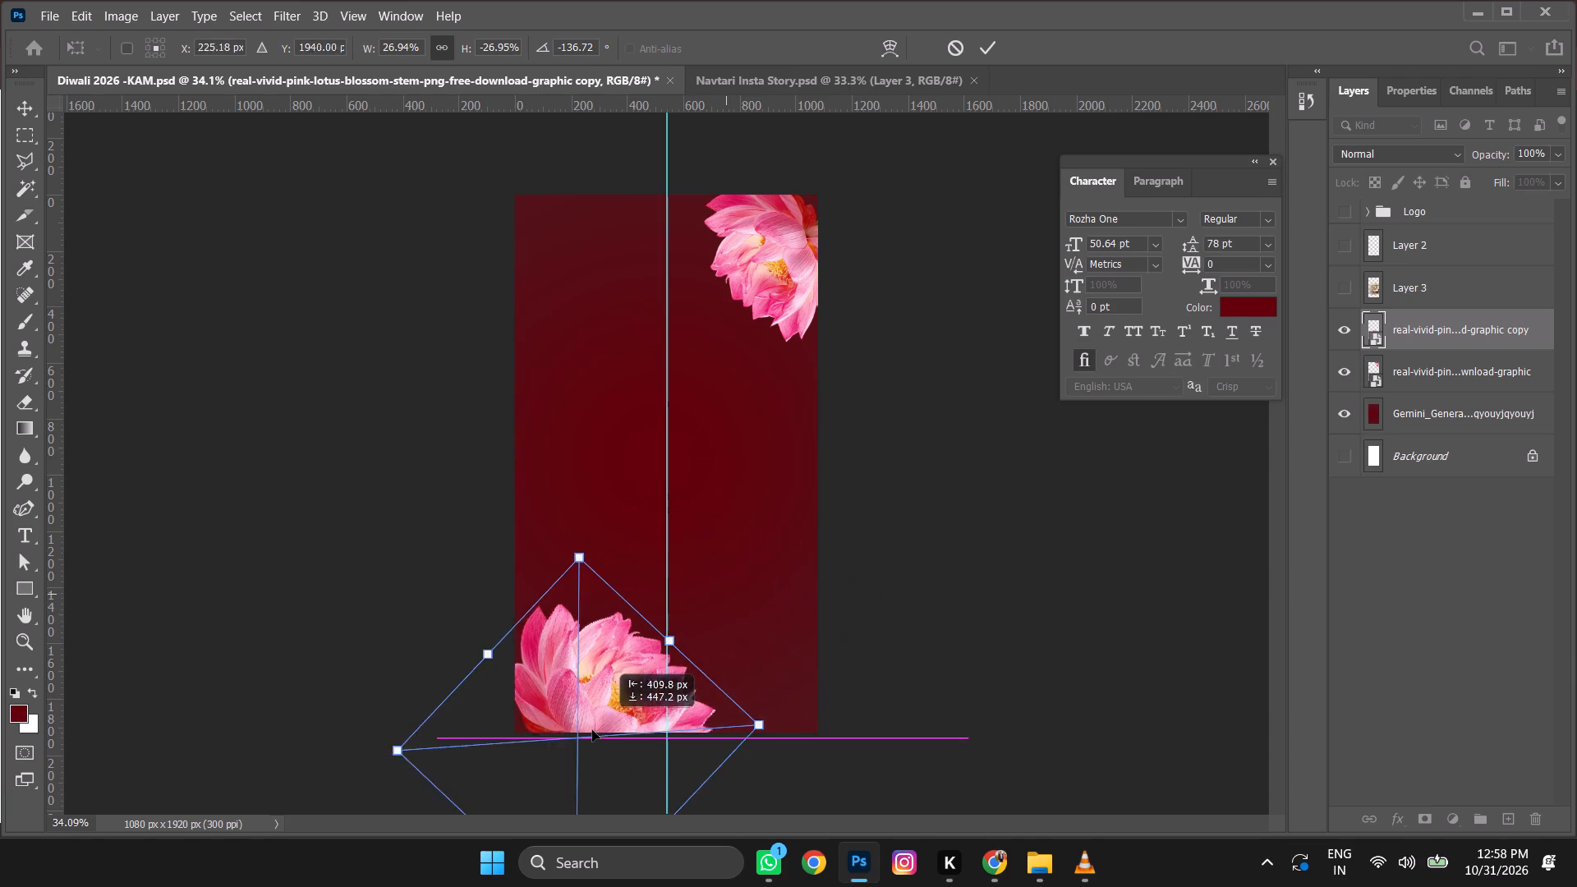
pyautogui.moveTo(592, 730); pyautogui.dragTo(606, 643)
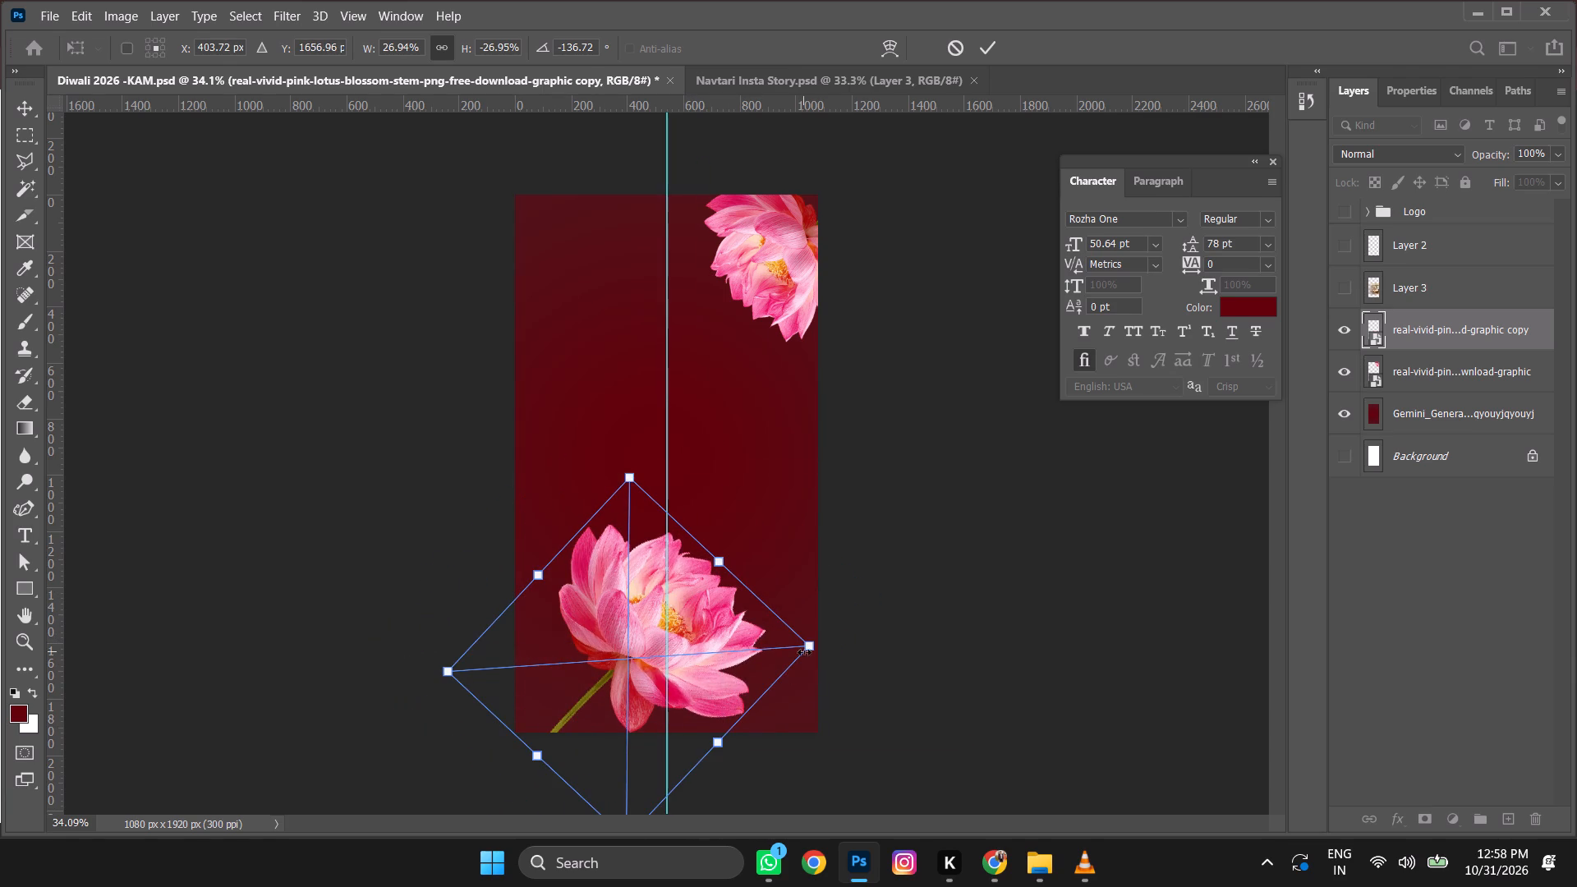
pyautogui.moveTo(812, 648); pyautogui.dragTo(874, 641)
pyautogui.moveTo(748, 637); pyautogui.dragTo(649, 628)
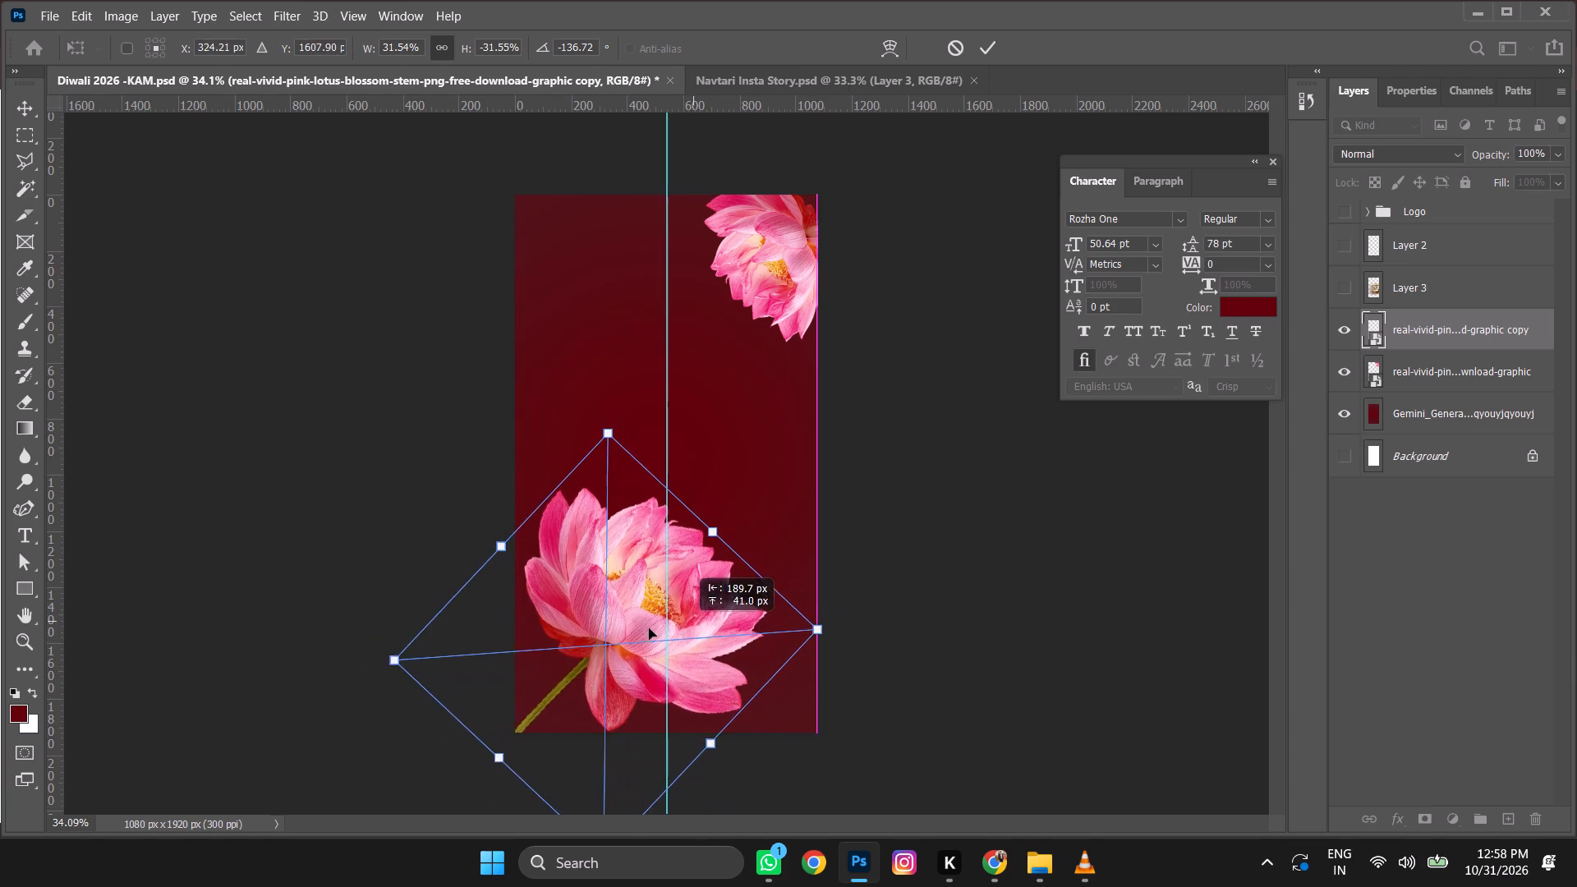
pyautogui.moveTo(649, 628); pyautogui.dragTo(625, 632)
pyautogui.press('Return')
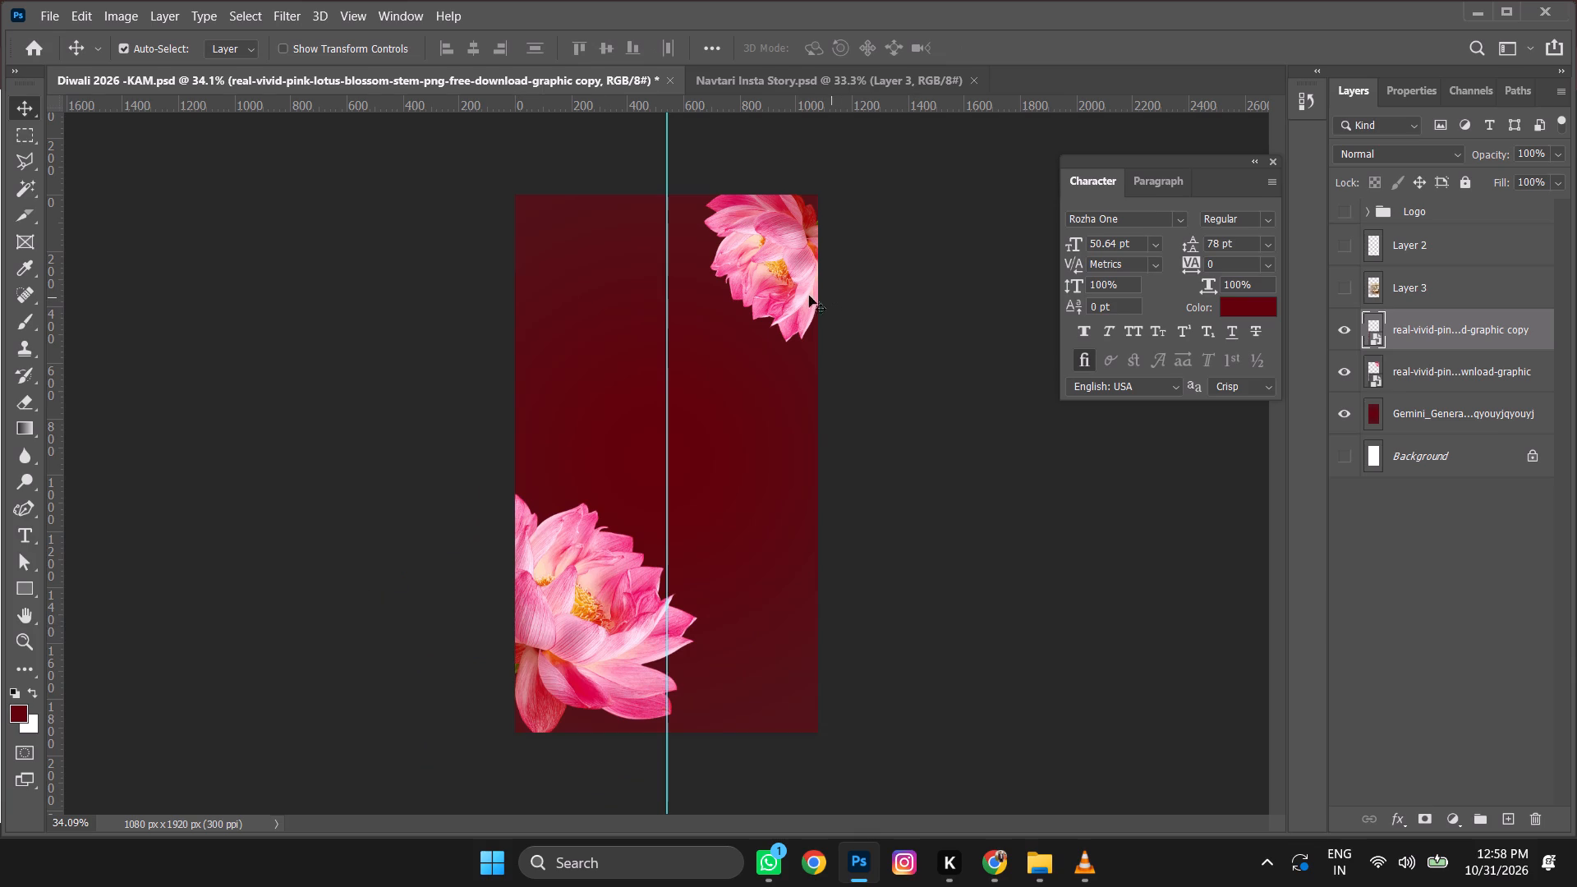
# Nudge the top-right lotus further up and right so only its outer petals and centre show in the corner.
pyautogui.click(782, 267)
pyautogui.hotkey('shift', 'Up')
pyautogui.hotkey('shift', 'Up')
pyautogui.hotkey('shift', 'Up')
pyautogui.hotkey('shift', 'Up')
pyautogui.hotkey('shift', 'Up')
pyautogui.hotkey('shift', 'Up')
pyautogui.hotkey('shift', 'Up')
pyautogui.hotkey('shift', 'Up')
pyautogui.hotkey('shift', 'Up')
pyautogui.hotkey('shift', 'Up')
pyautogui.hotkey('shift', 'Up')
pyautogui.hotkey('shift', 'Right')
pyautogui.hotkey('shift', 'Right')
pyautogui.hotkey('shift', 'Up')
pyautogui.hotkey('shift', 'Right')
pyautogui.hotkey('shift', 'Up')
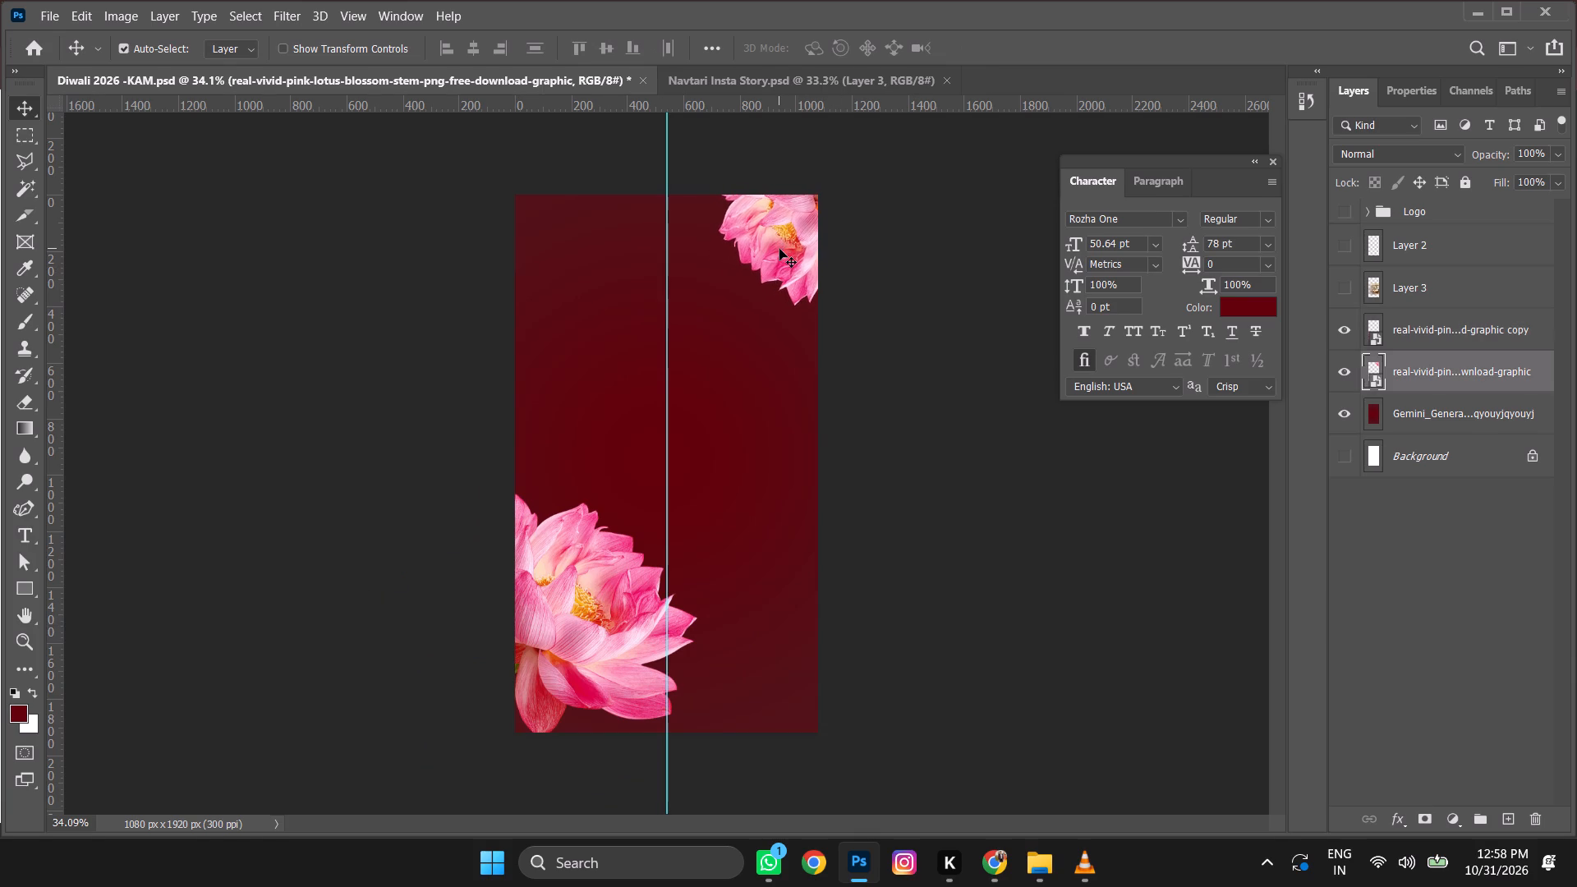
pyautogui.hotkey('shift', 'Right')
pyautogui.hotkey('shift', 'Right')
pyautogui.hotkey('shift', 'Right')
pyautogui.hotkey('shift', 'Right')
pyautogui.hotkey('shift', 'Right')
pyautogui.hotkey('shift', 'Down')
pyautogui.hotkey('shift', 'Down')
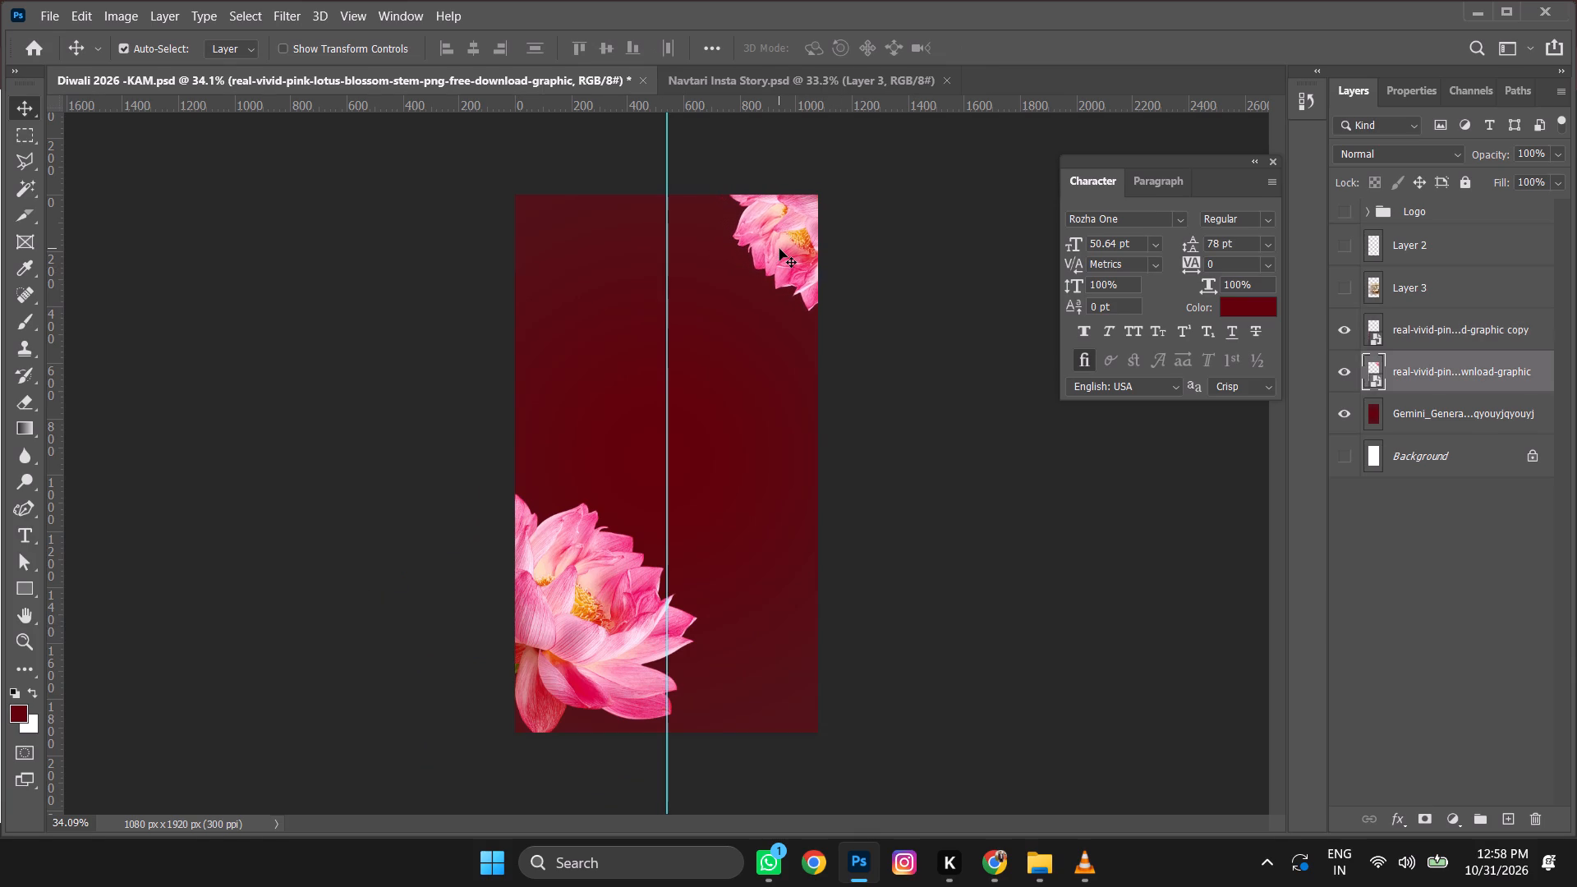
pyautogui.hotkey('shift', 'Right')
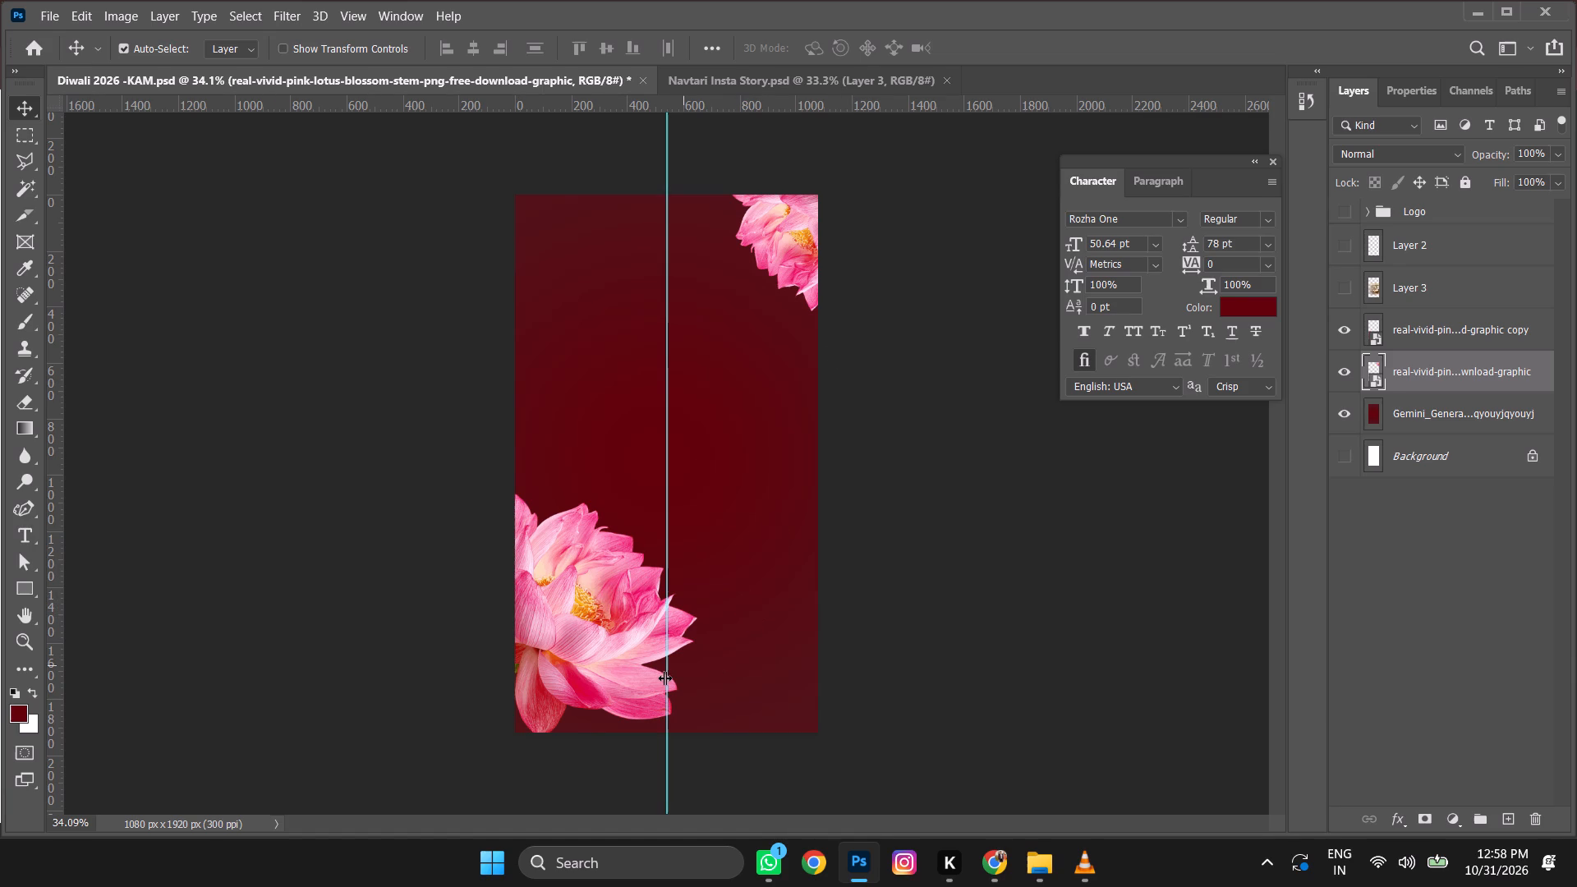
# Move the bottom-left lotus about 150 px right and slightly down.
pyautogui.moveTo(581, 634); pyautogui.dragTo(623, 660)
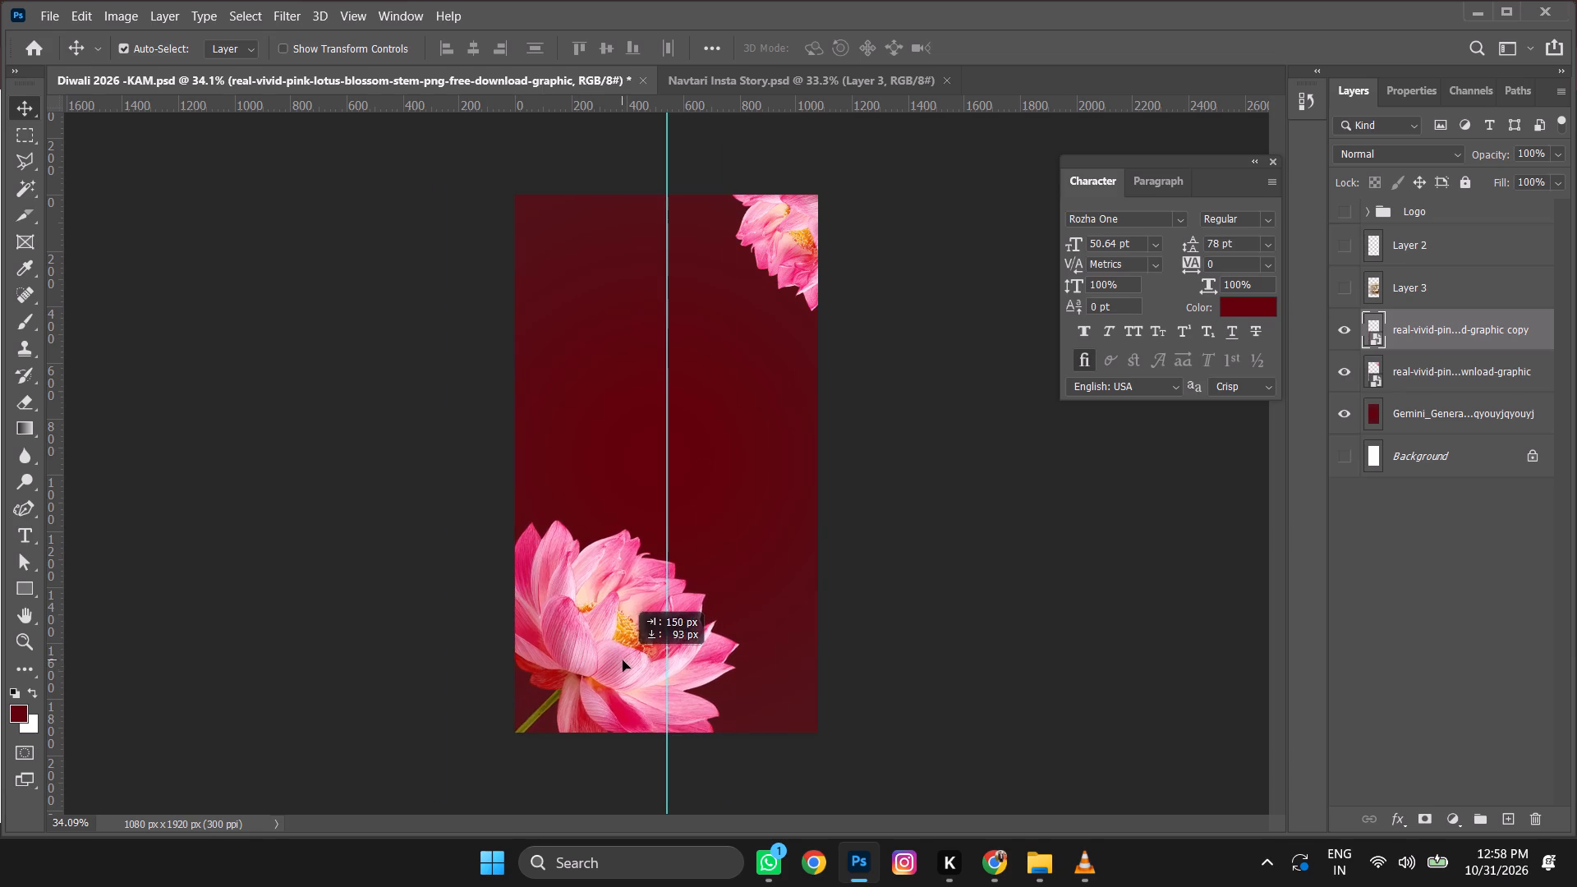
pyautogui.moveTo(623, 660); pyautogui.dragTo(622, 658)
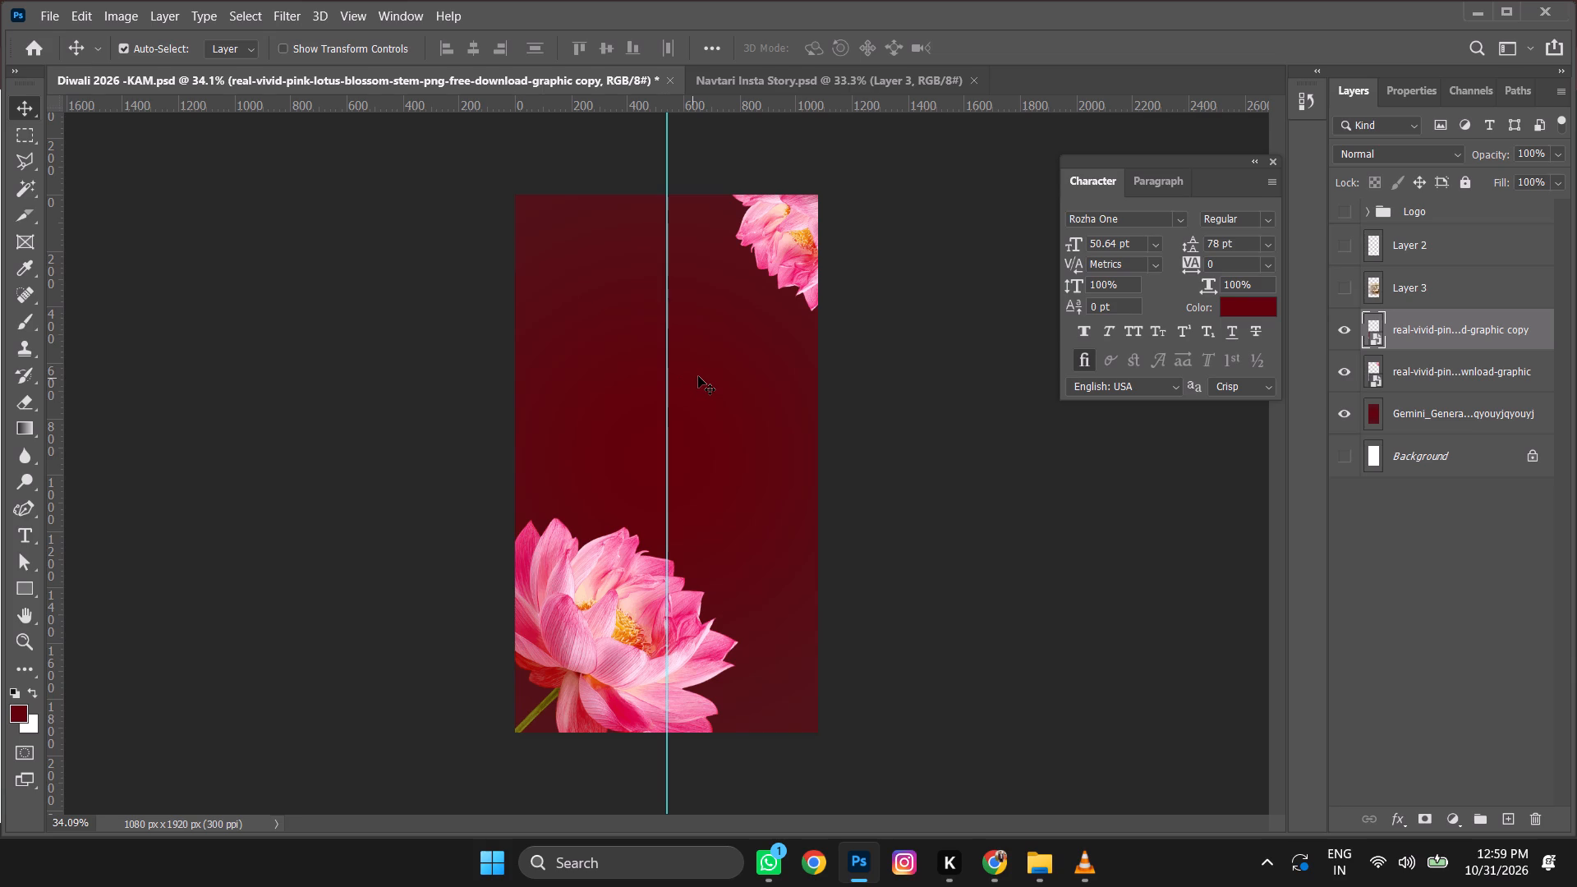
# Rotate the bottom-left lotus counterclockwise to about -154° so the bloom stands more upright.
pyautogui.click(578, 616)
pyautogui.hotkey('ctrl', 't')
pyautogui.moveTo(824, 635); pyautogui.dragTo(796, 560)
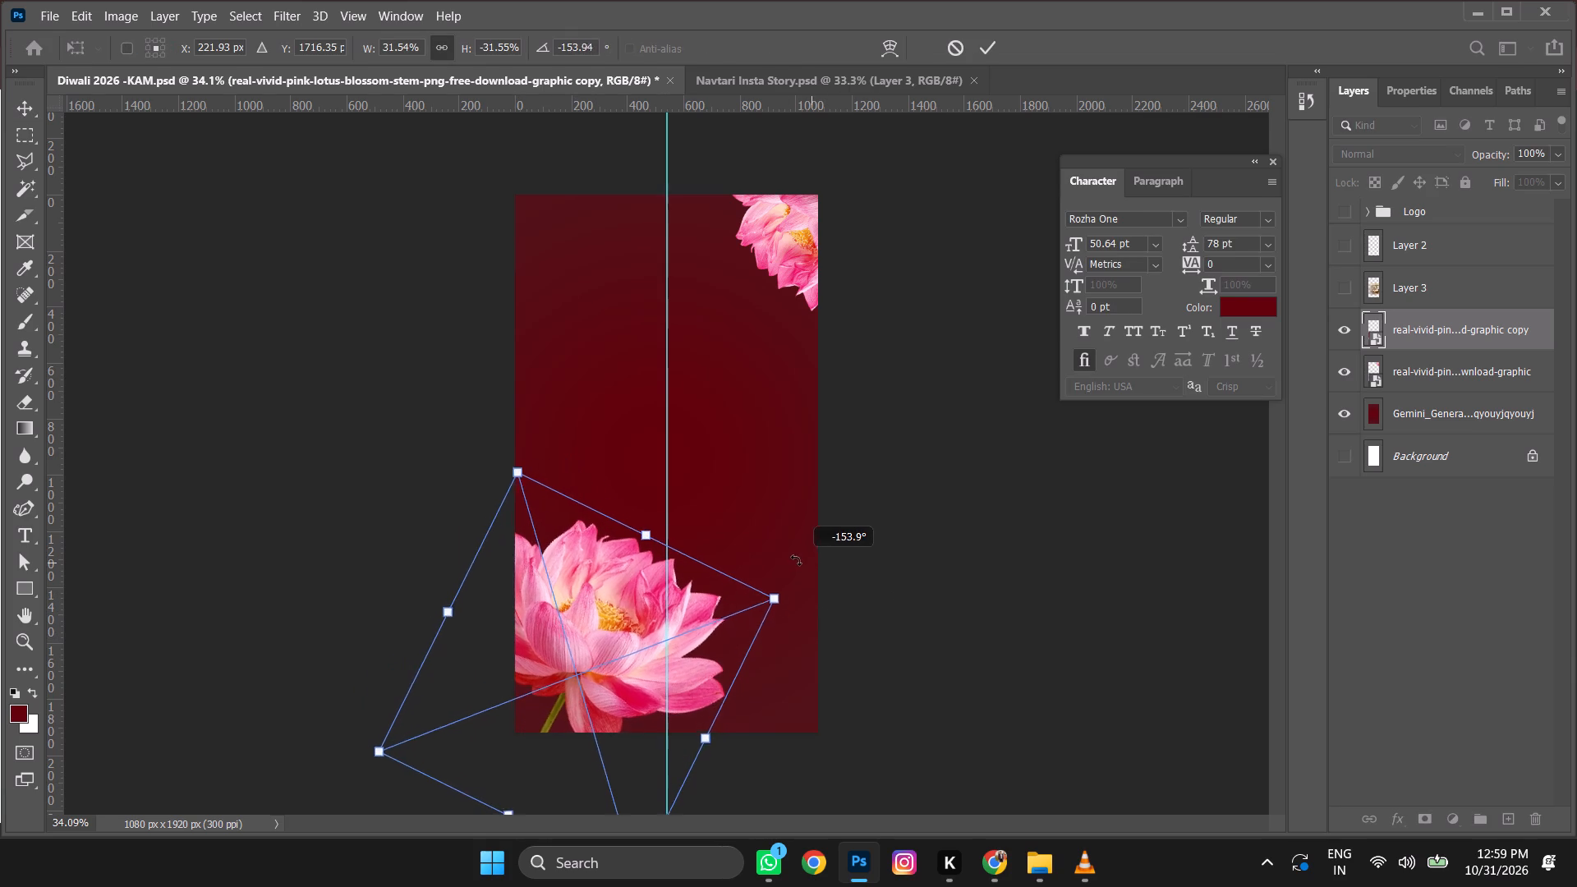
pyautogui.moveTo(796, 560); pyautogui.dragTo(795, 560)
pyautogui.press('Return')
# Nudge the bottom-left lotus about 30 px down and 40 px left, further into the corner.
pyautogui.hotkey('shift', 'Down')
pyautogui.hotkey('shift', 'Down')
pyautogui.hotkey('shift', 'Down')
pyautogui.hotkey('shift', 'Left')
pyautogui.hotkey('shift', 'Left')
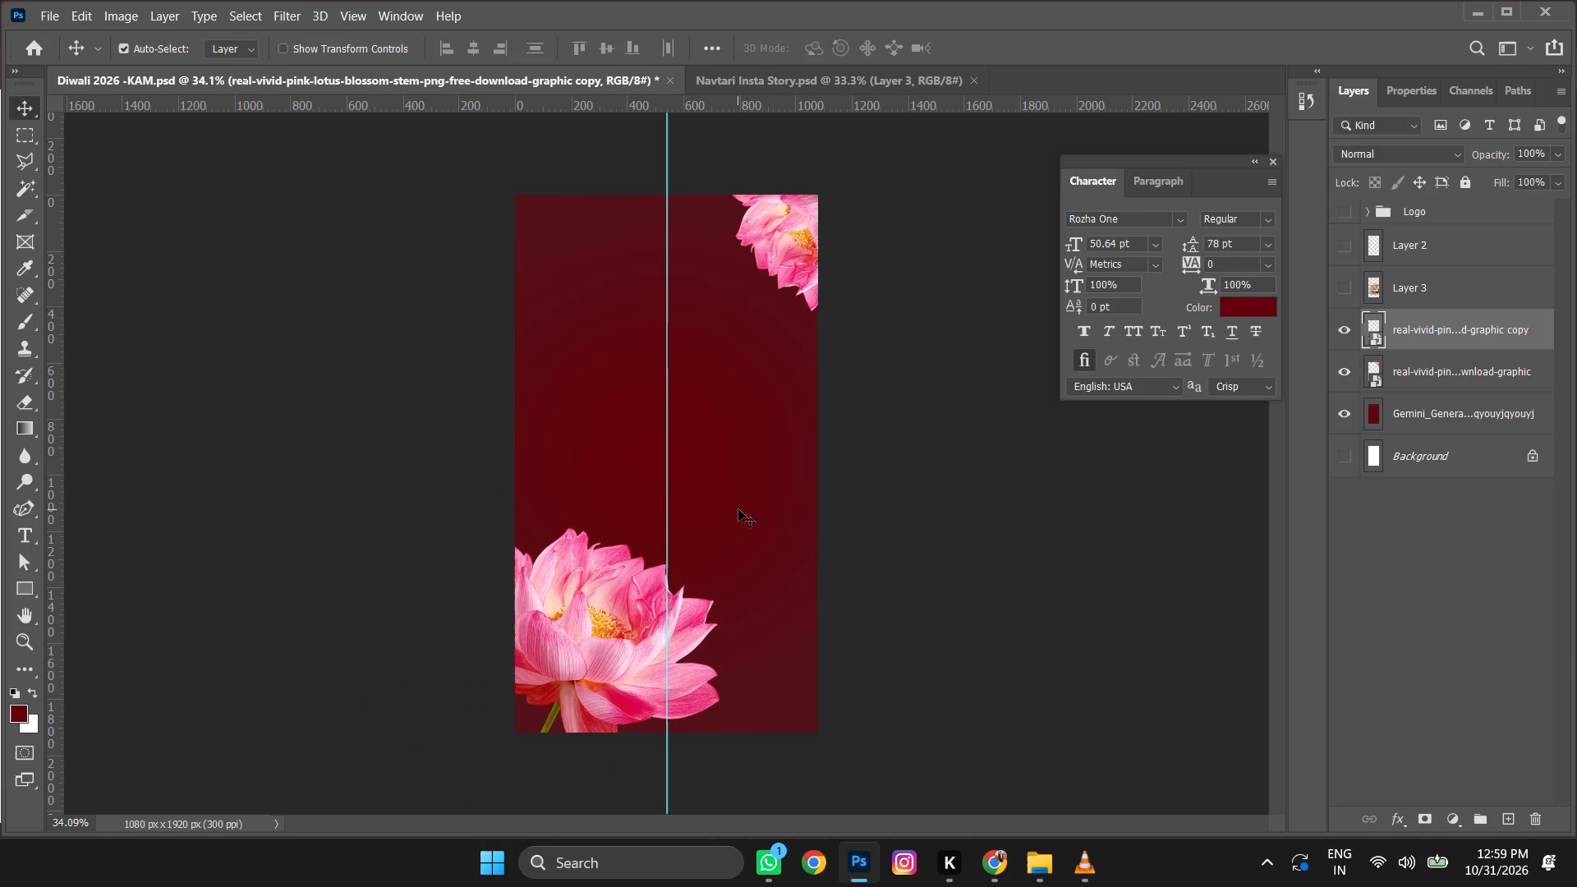
pyautogui.hotkey('shift', 'Left')
pyautogui.hotkey('shift', 'Left')
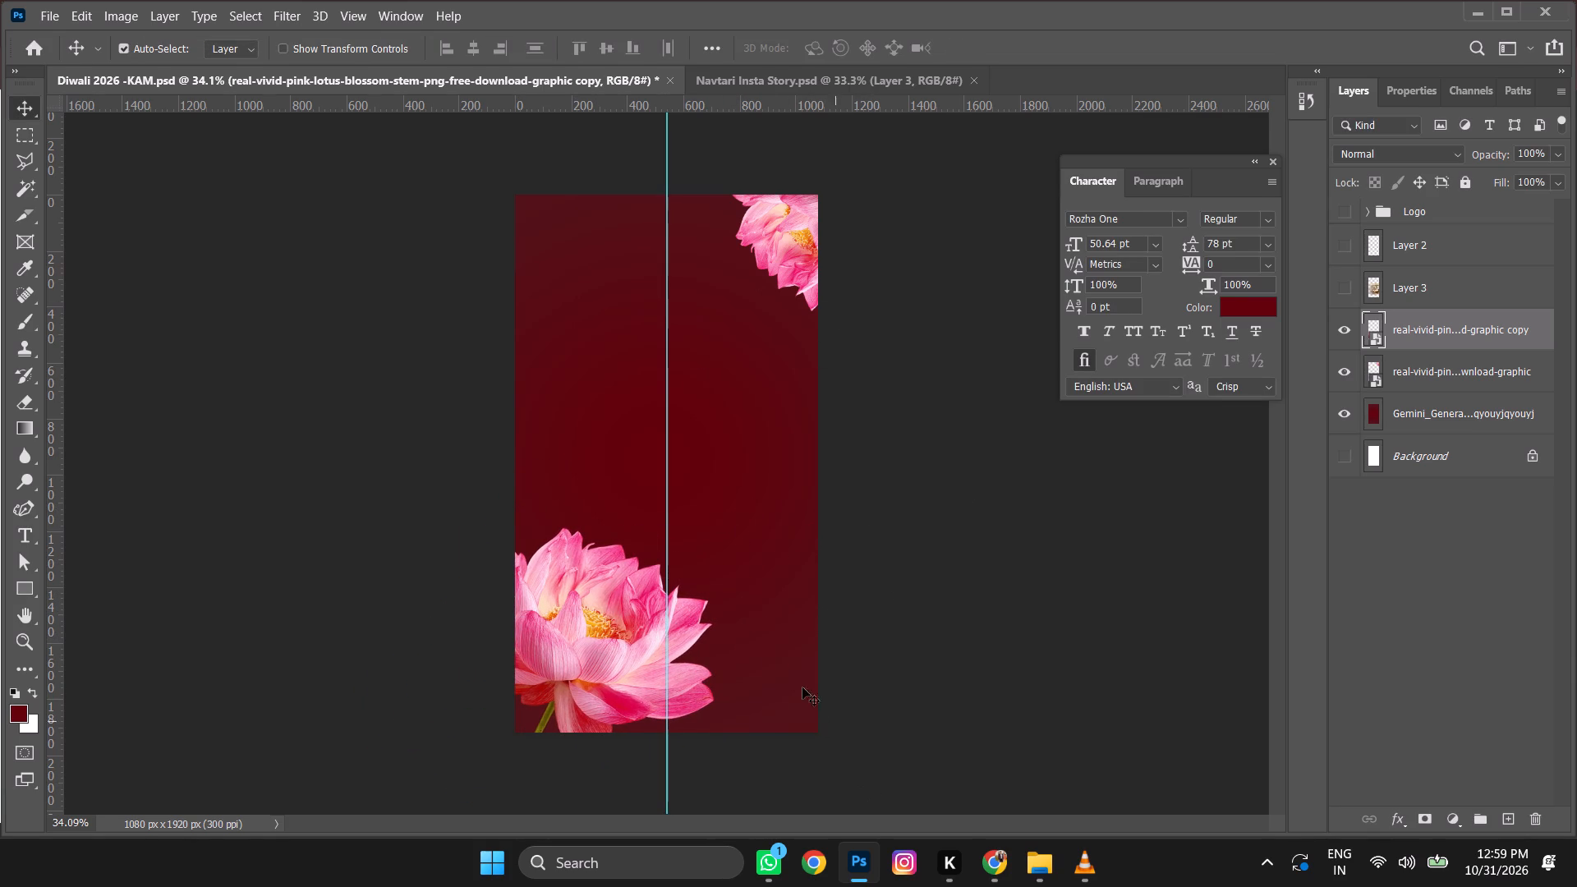
pyautogui.click(572, 613)
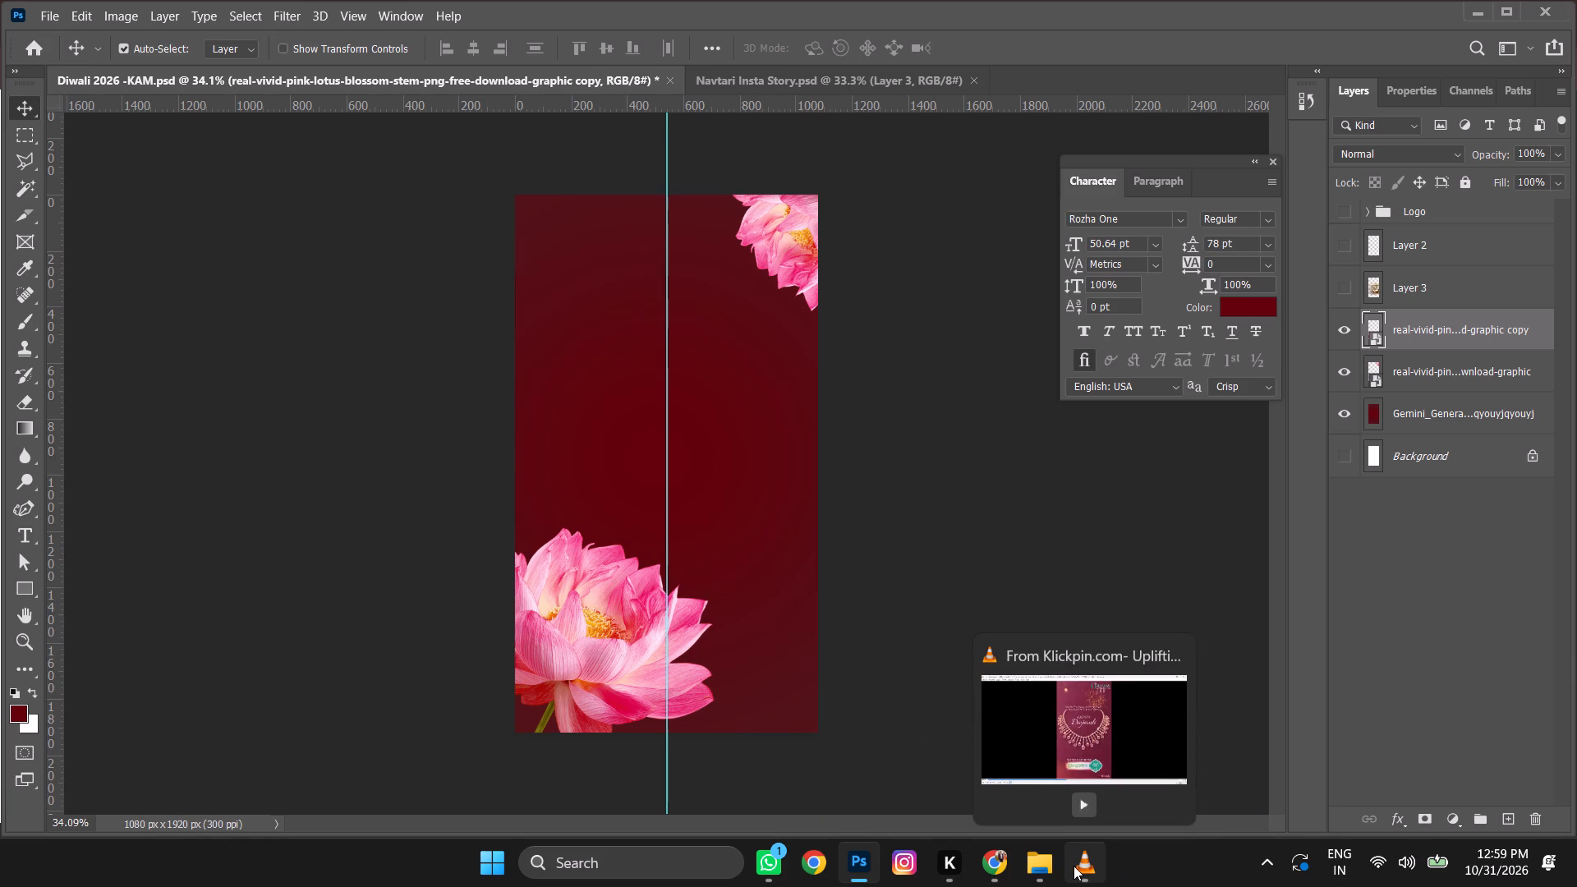
# Switch to Chrome and change the pink lotus image search on Google to "diya puja png".
pyautogui.click(992, 860)
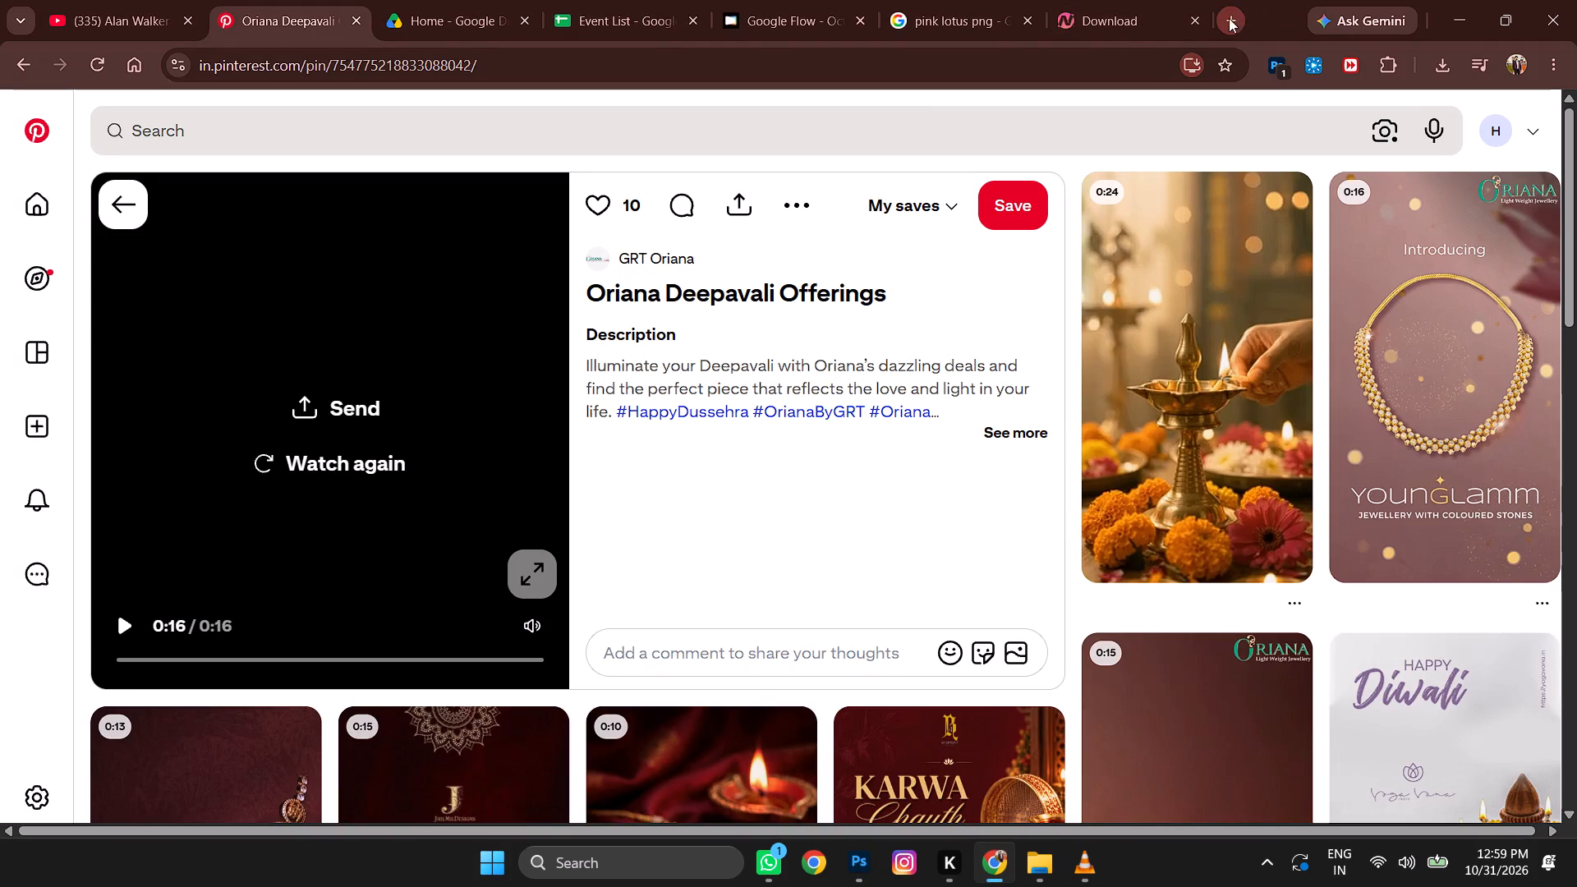
pyautogui.click(965, 16)
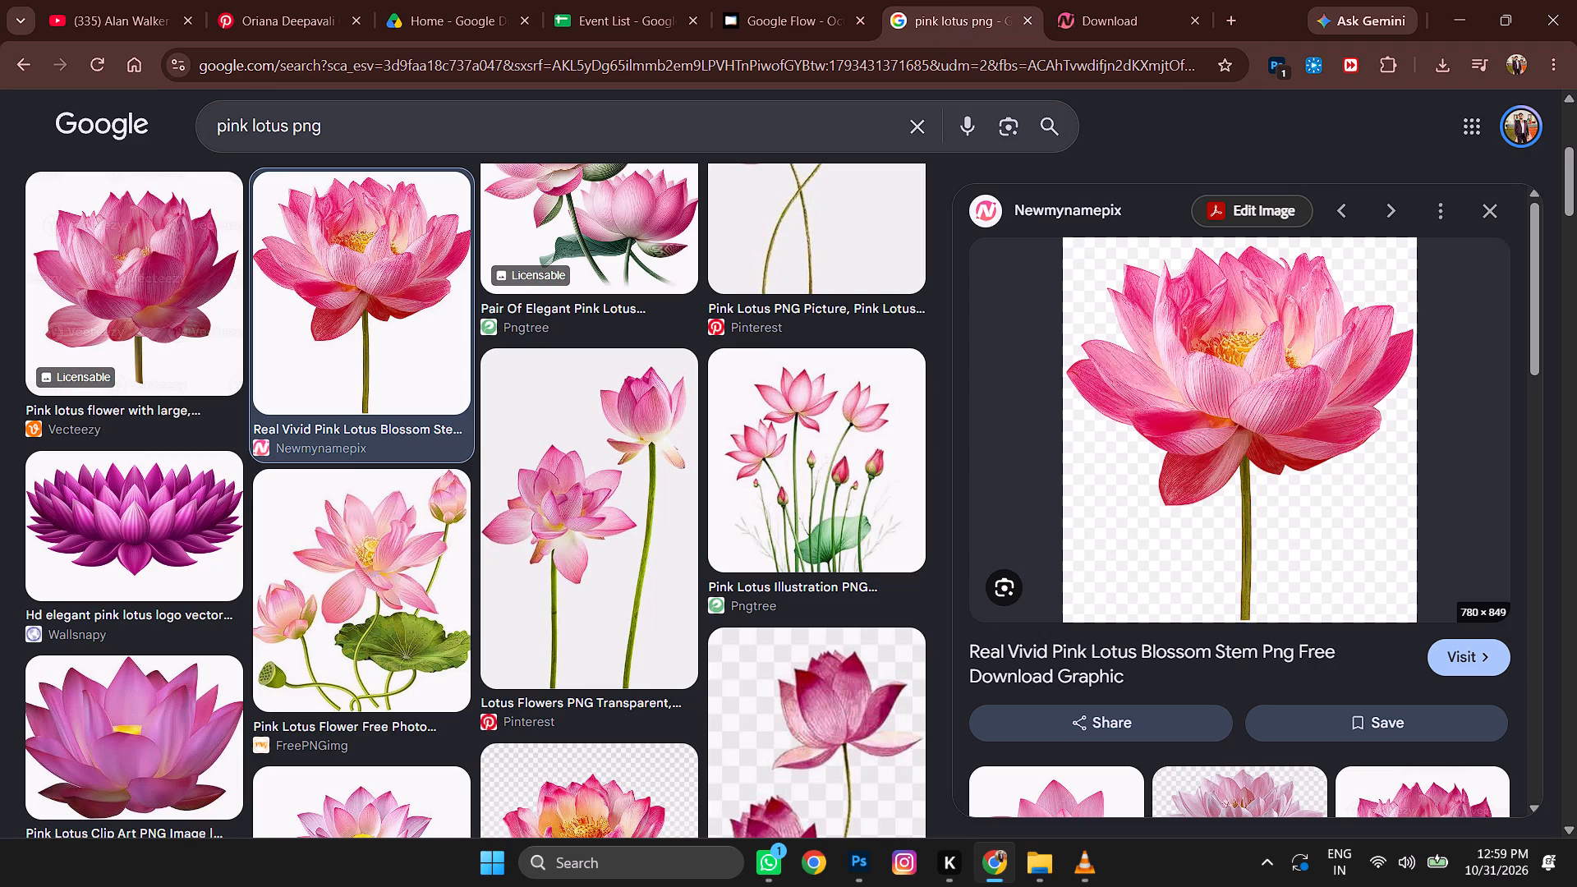
pyautogui.moveTo(291, 123); pyautogui.dragTo(158, 156)
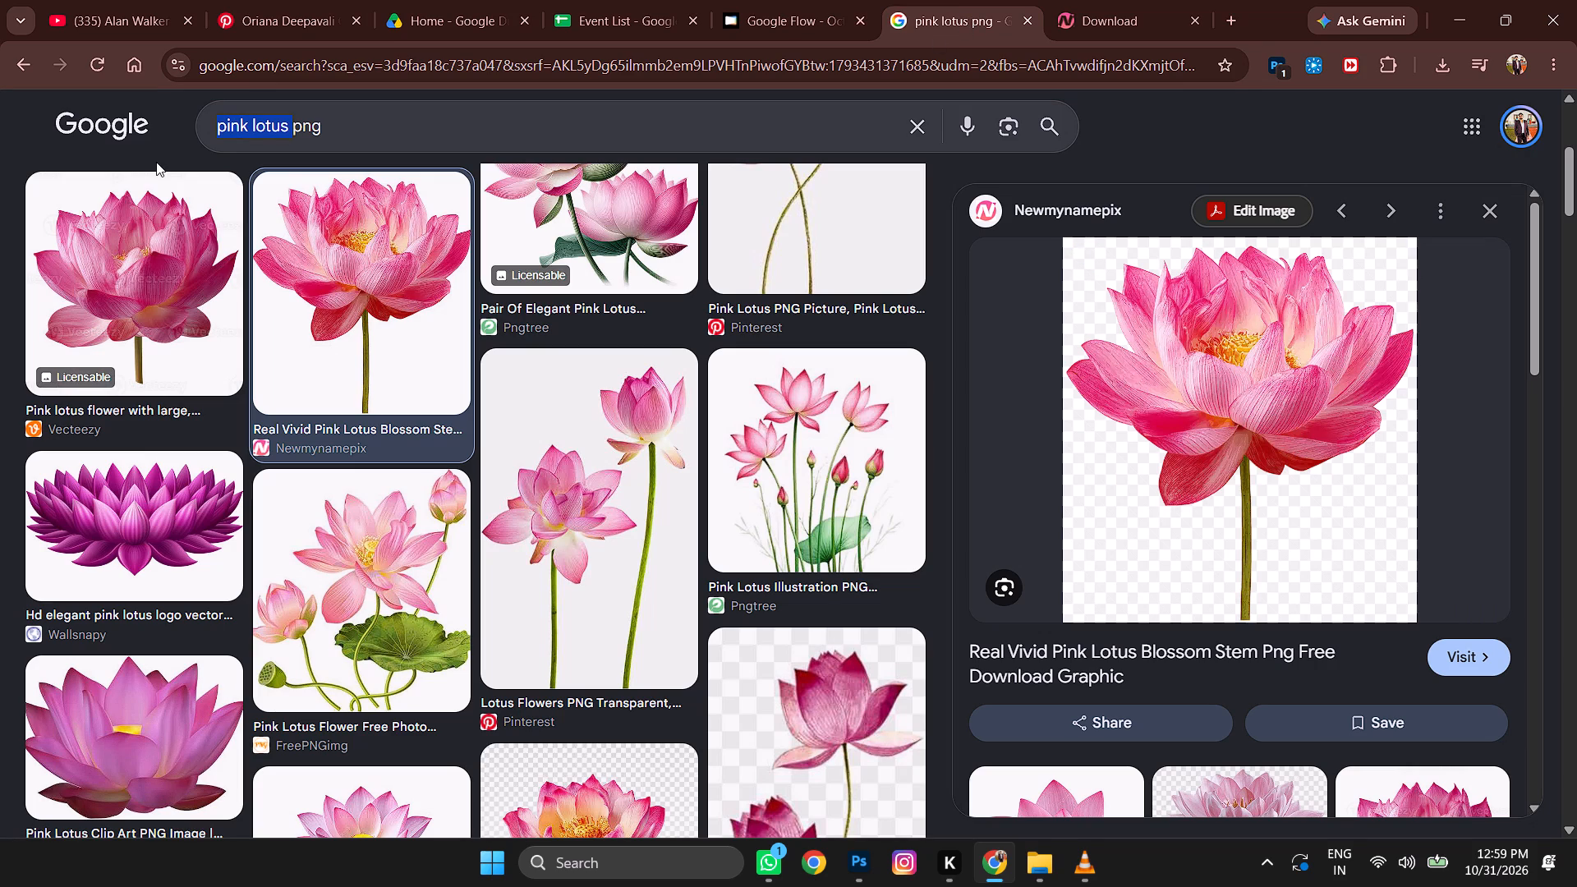
pyautogui.write('diya puja')
pyautogui.press('space')
pyautogui.press('Return')
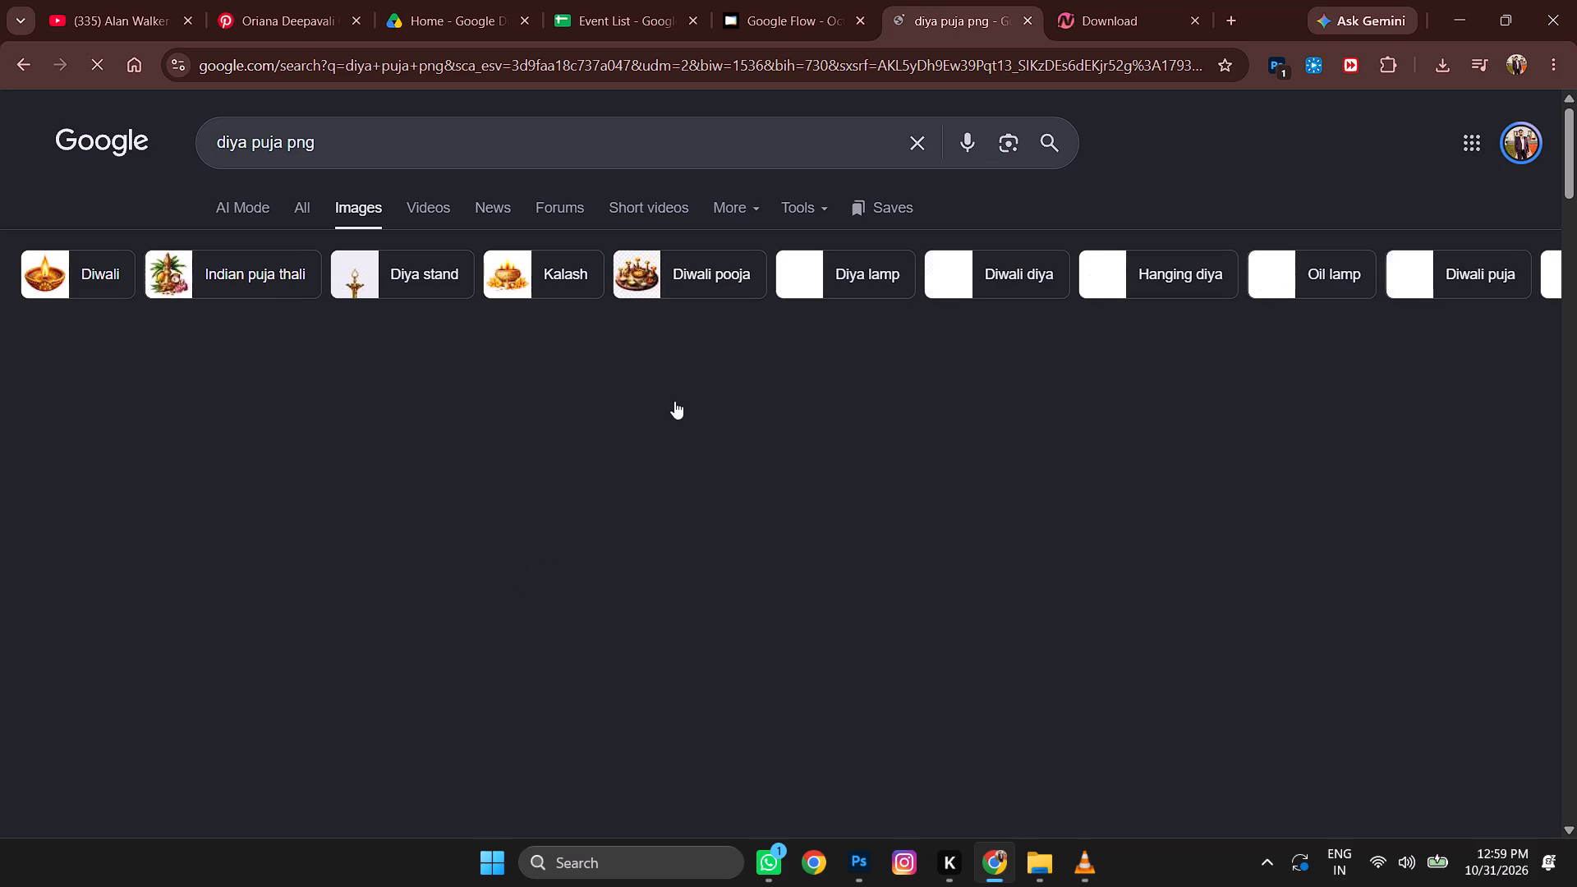
# Look through the "diya puja png" image results for a lamp cut-out suited to the Diwali artwork.
pyautogui.scroll(-6, 919, 640)
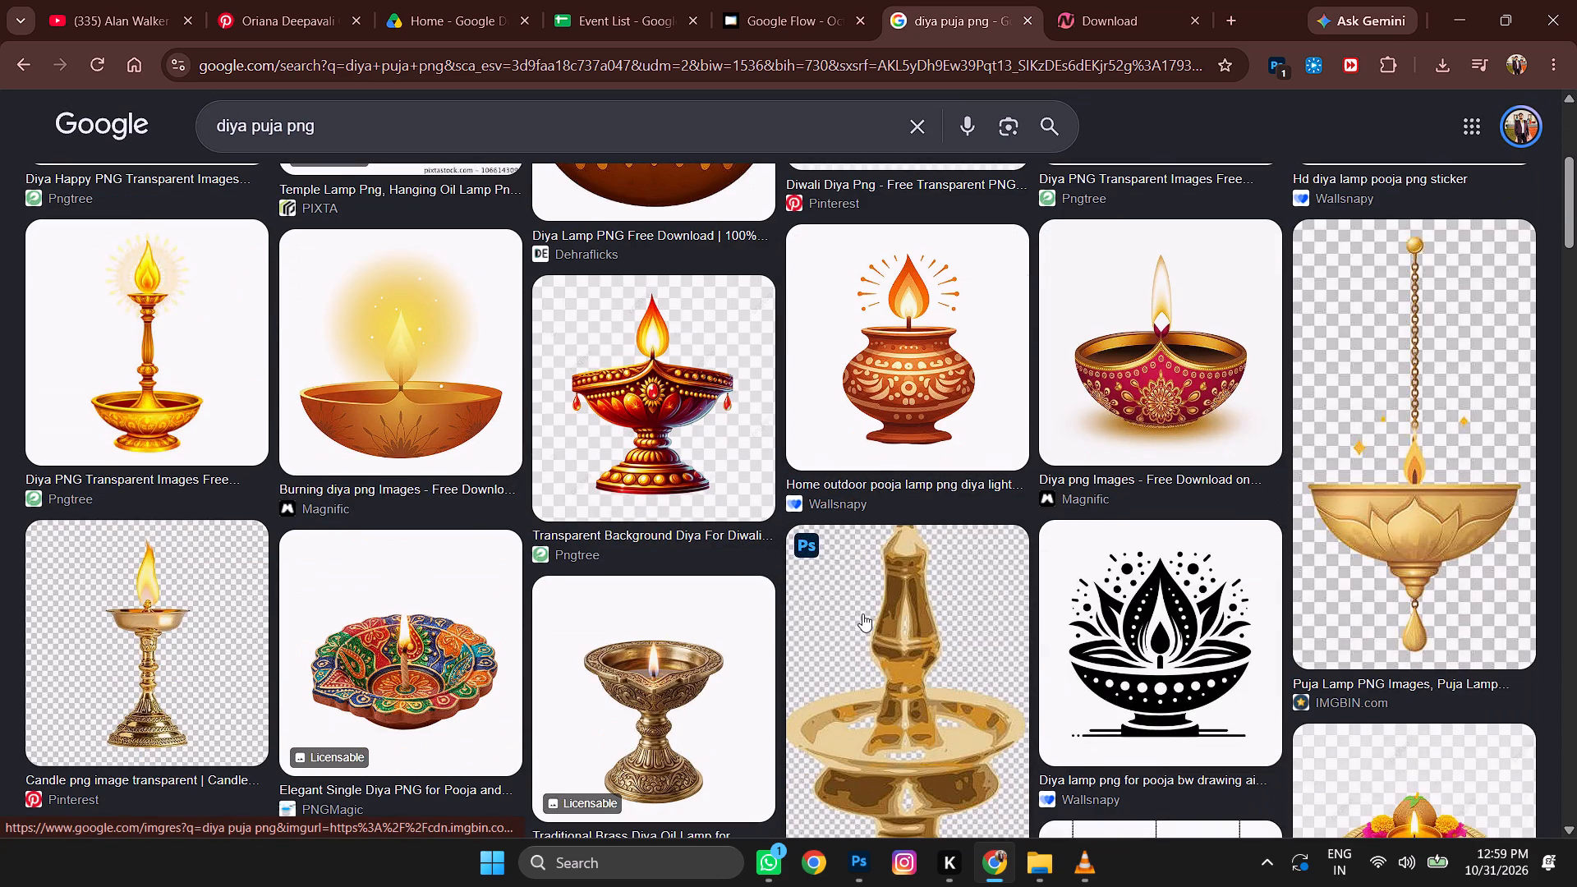
pyautogui.scroll(-10, 808, 579)
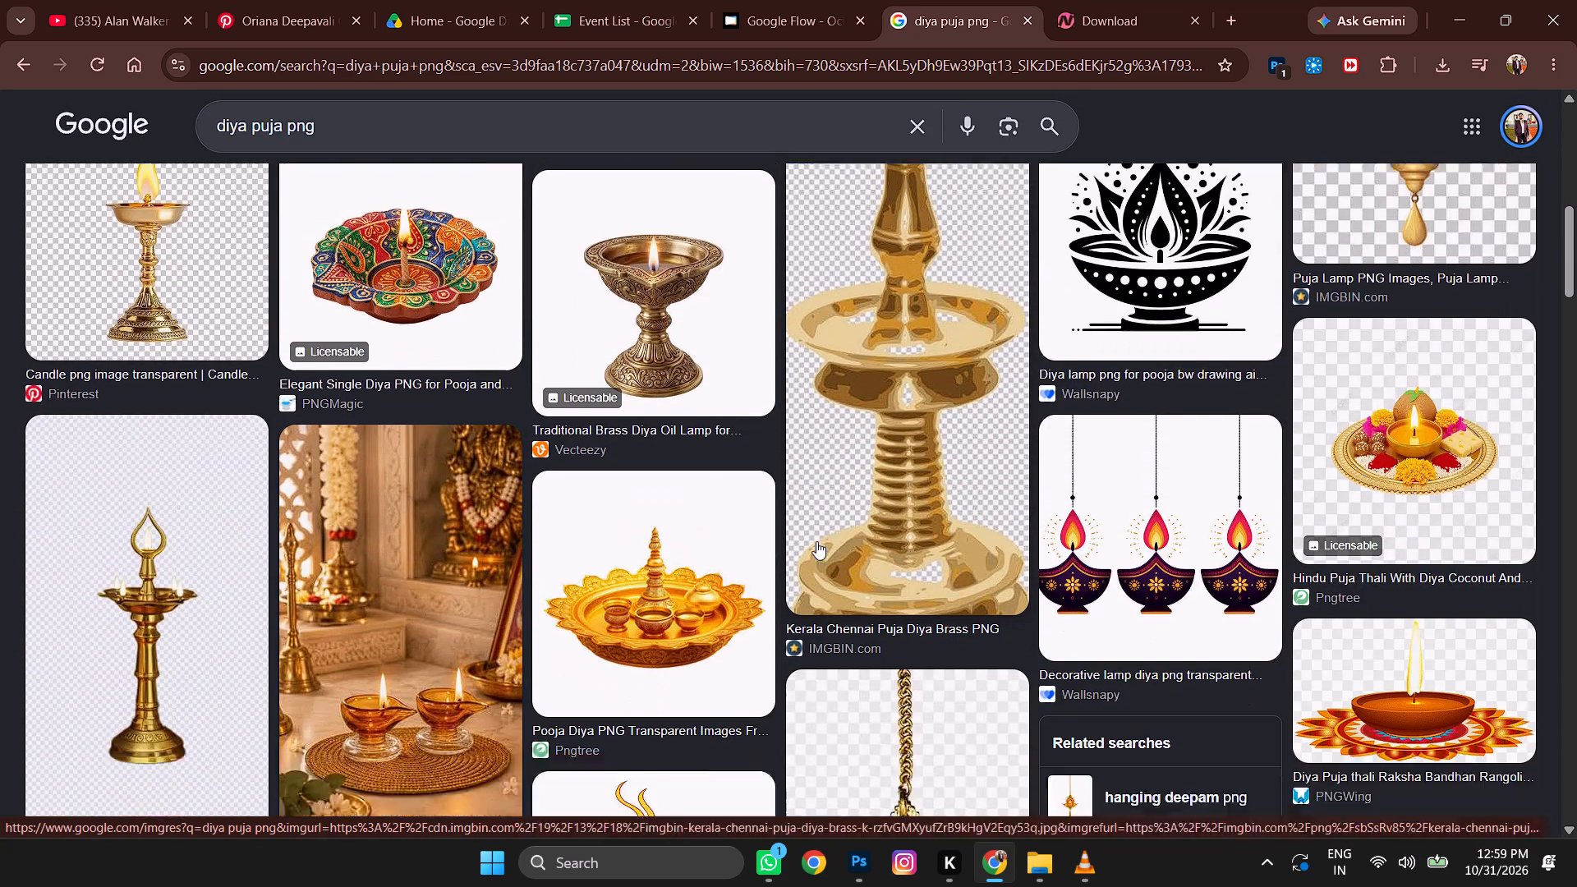
pyautogui.scroll(-5, 815, 526)
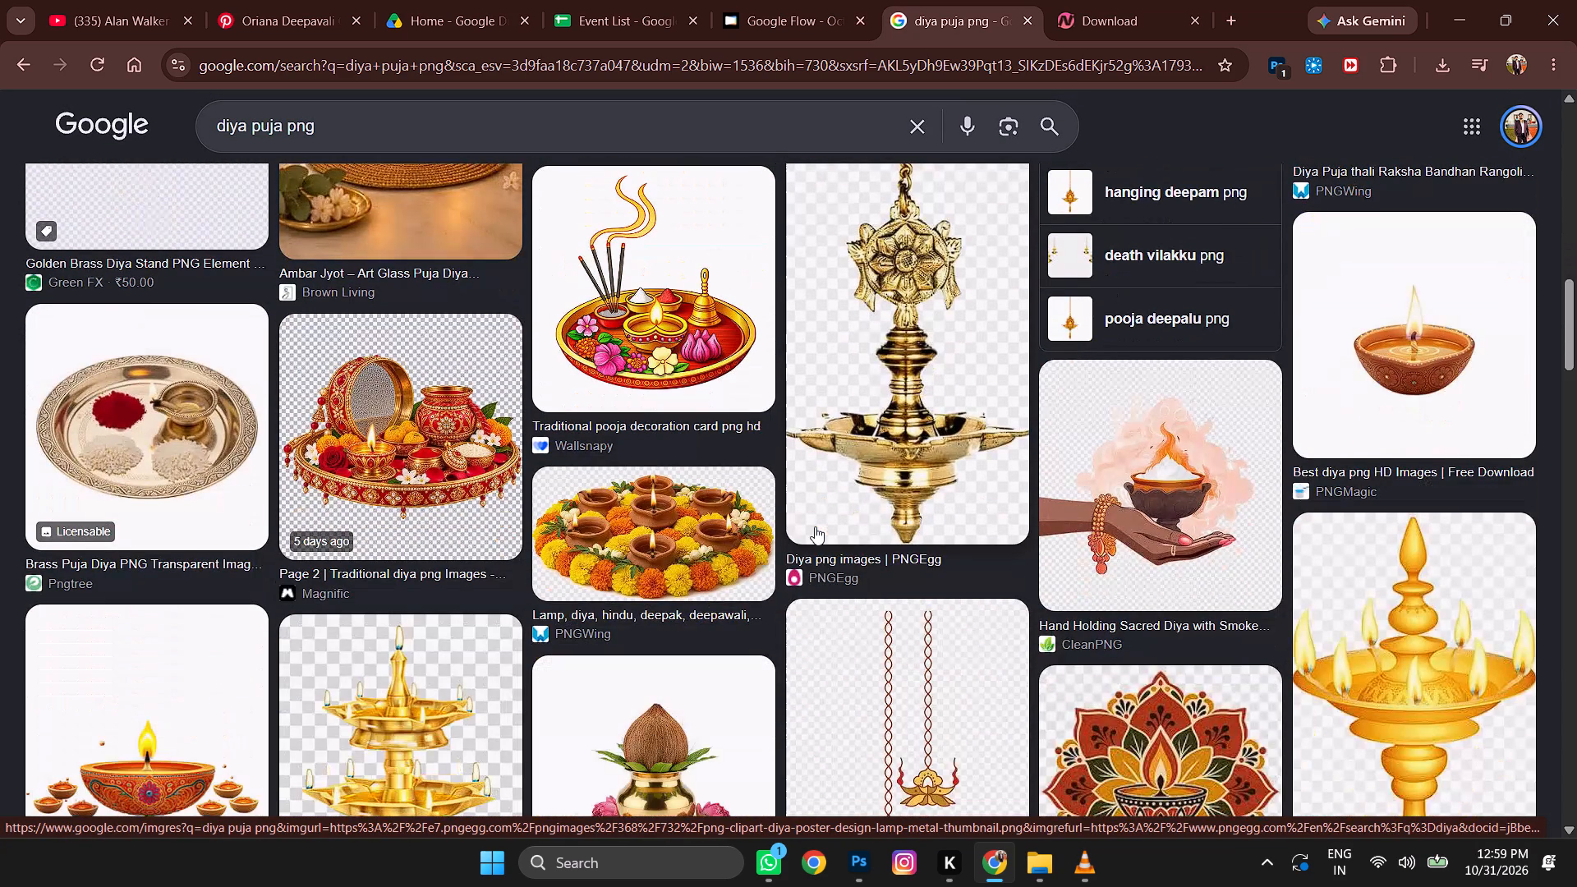
pyautogui.scroll(-4, 758, 517)
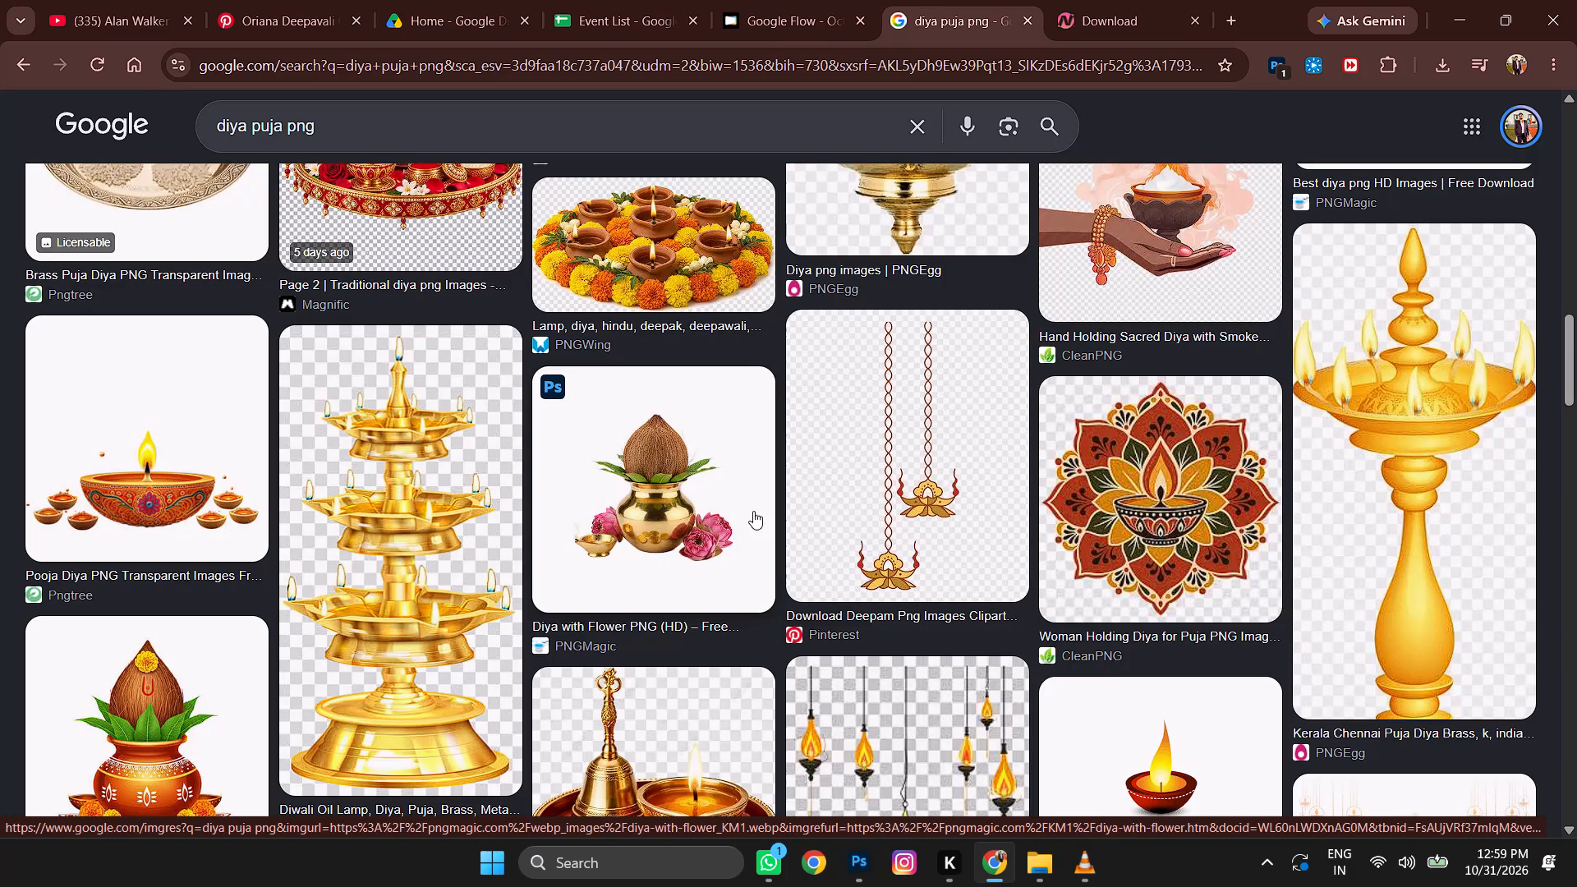
pyautogui.scroll(-7, 753, 511)
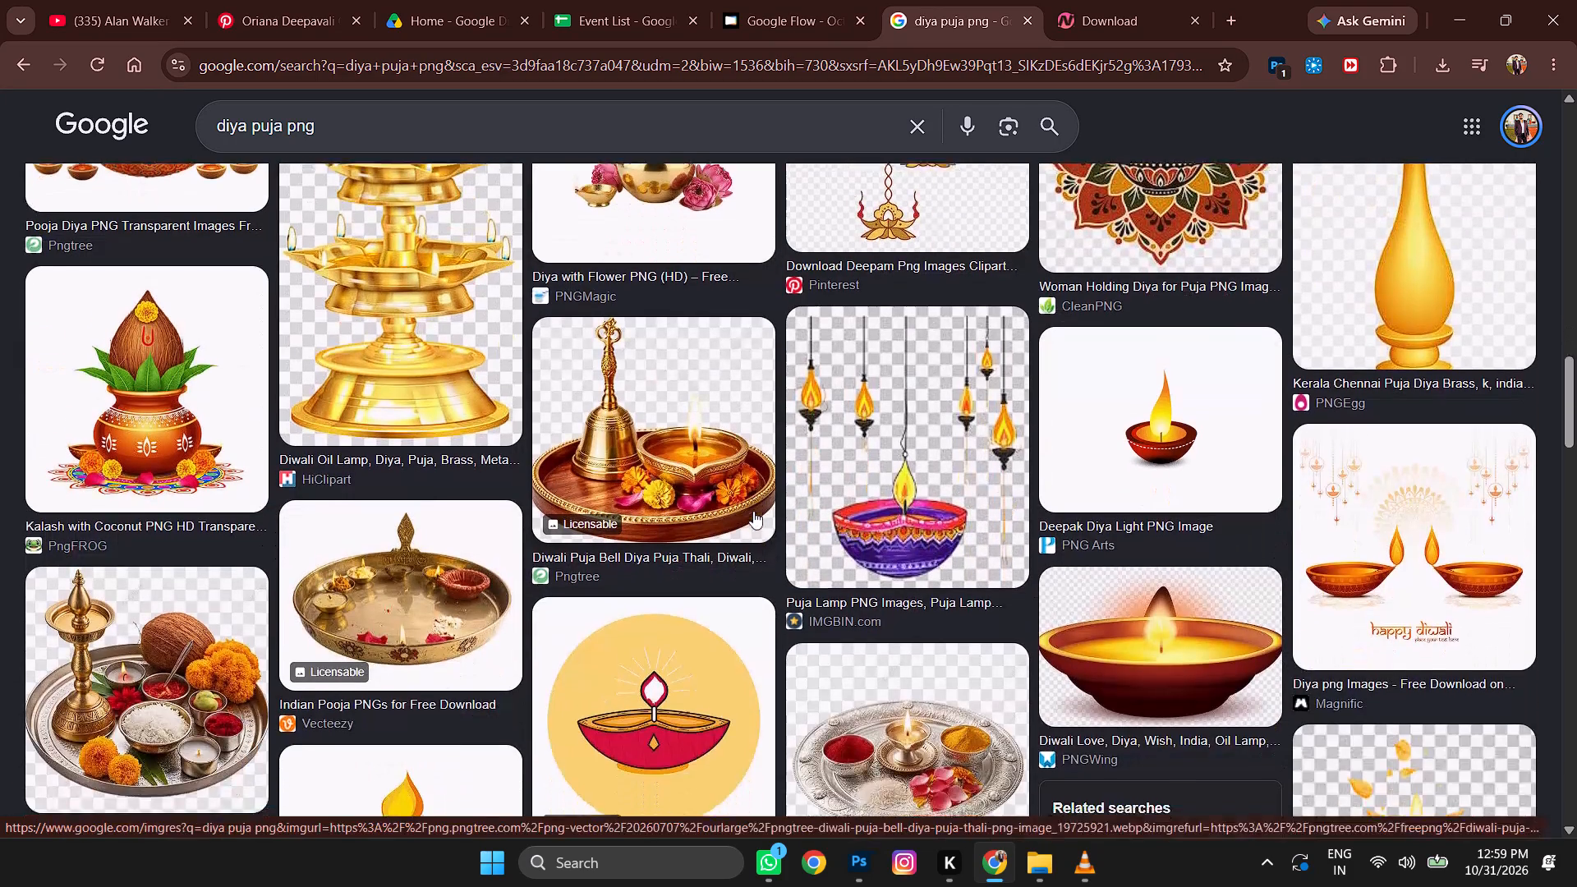
pyautogui.scroll(-1, 753, 511)
pyautogui.scroll(-5, 756, 254)
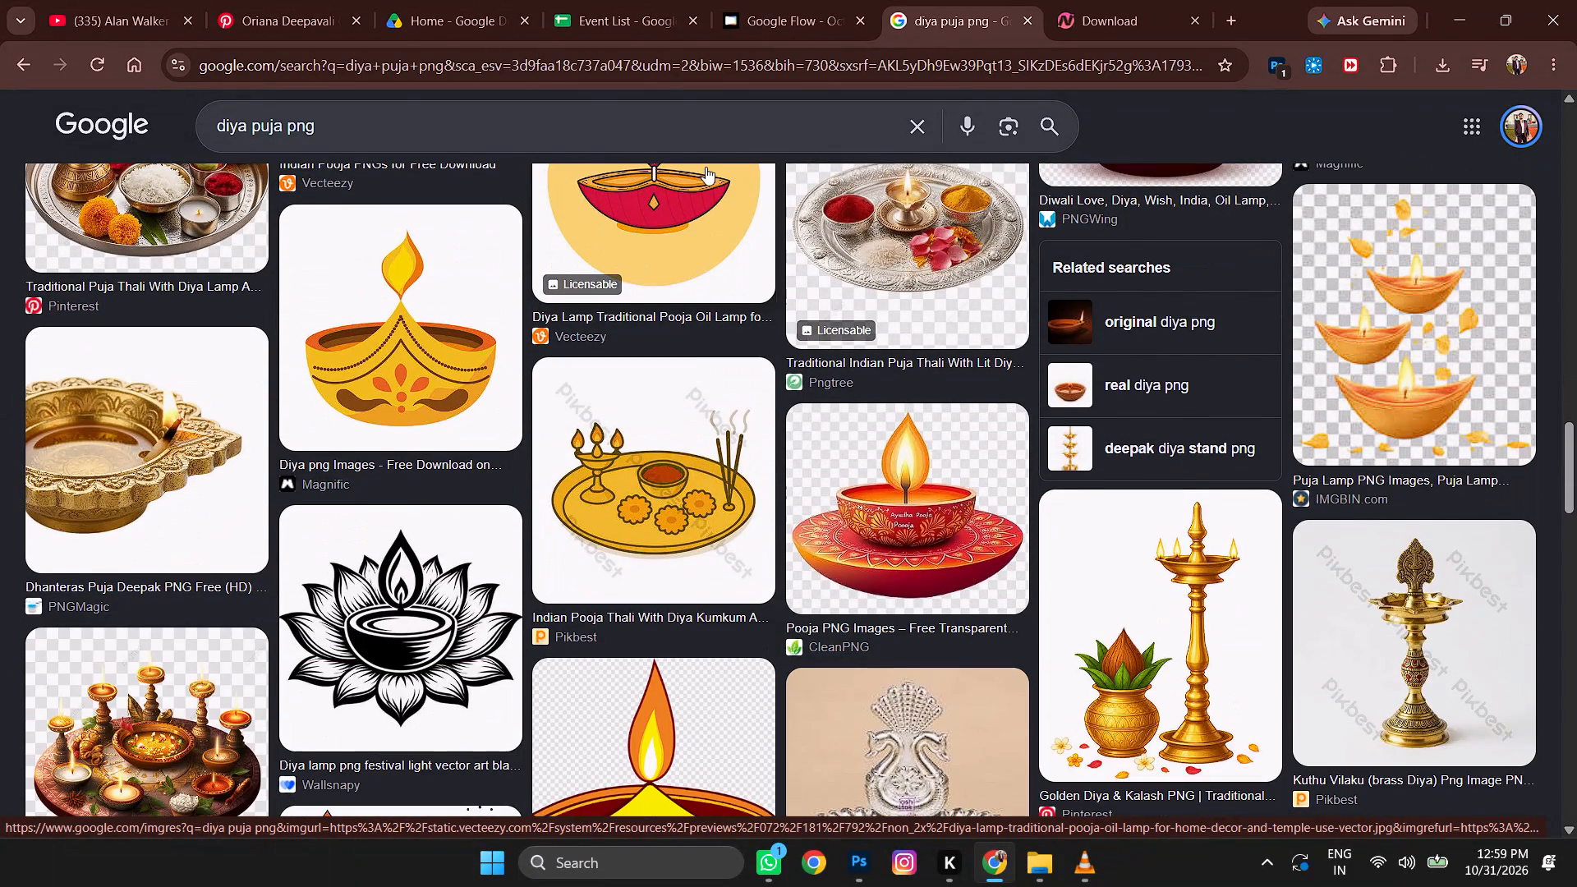
pyautogui.scroll(-8, 706, 152)
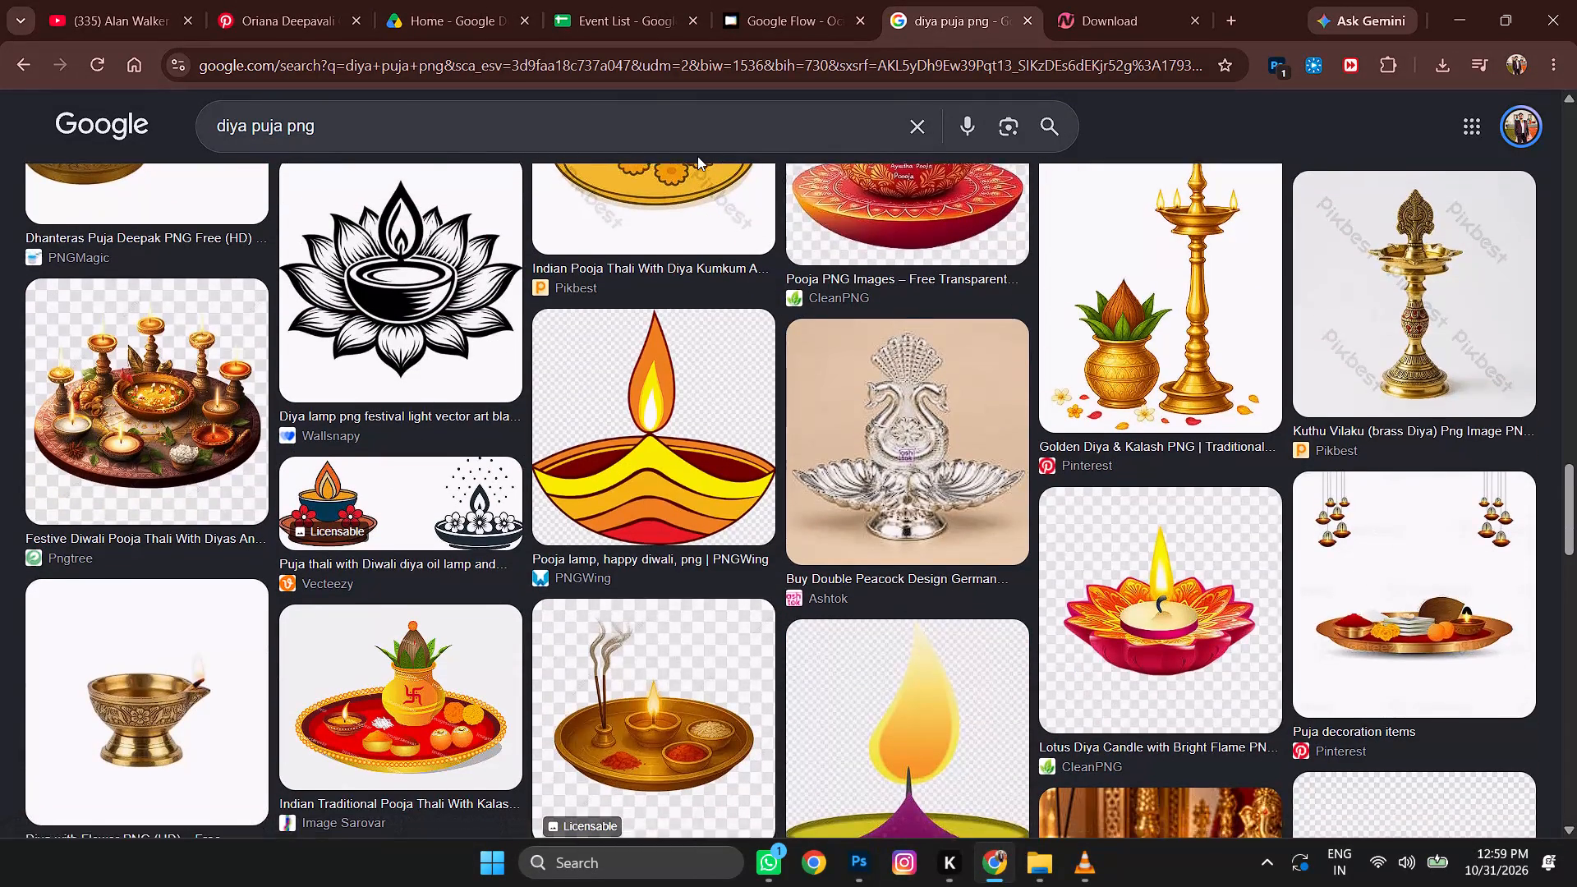
pyautogui.scroll(-7, 697, 156)
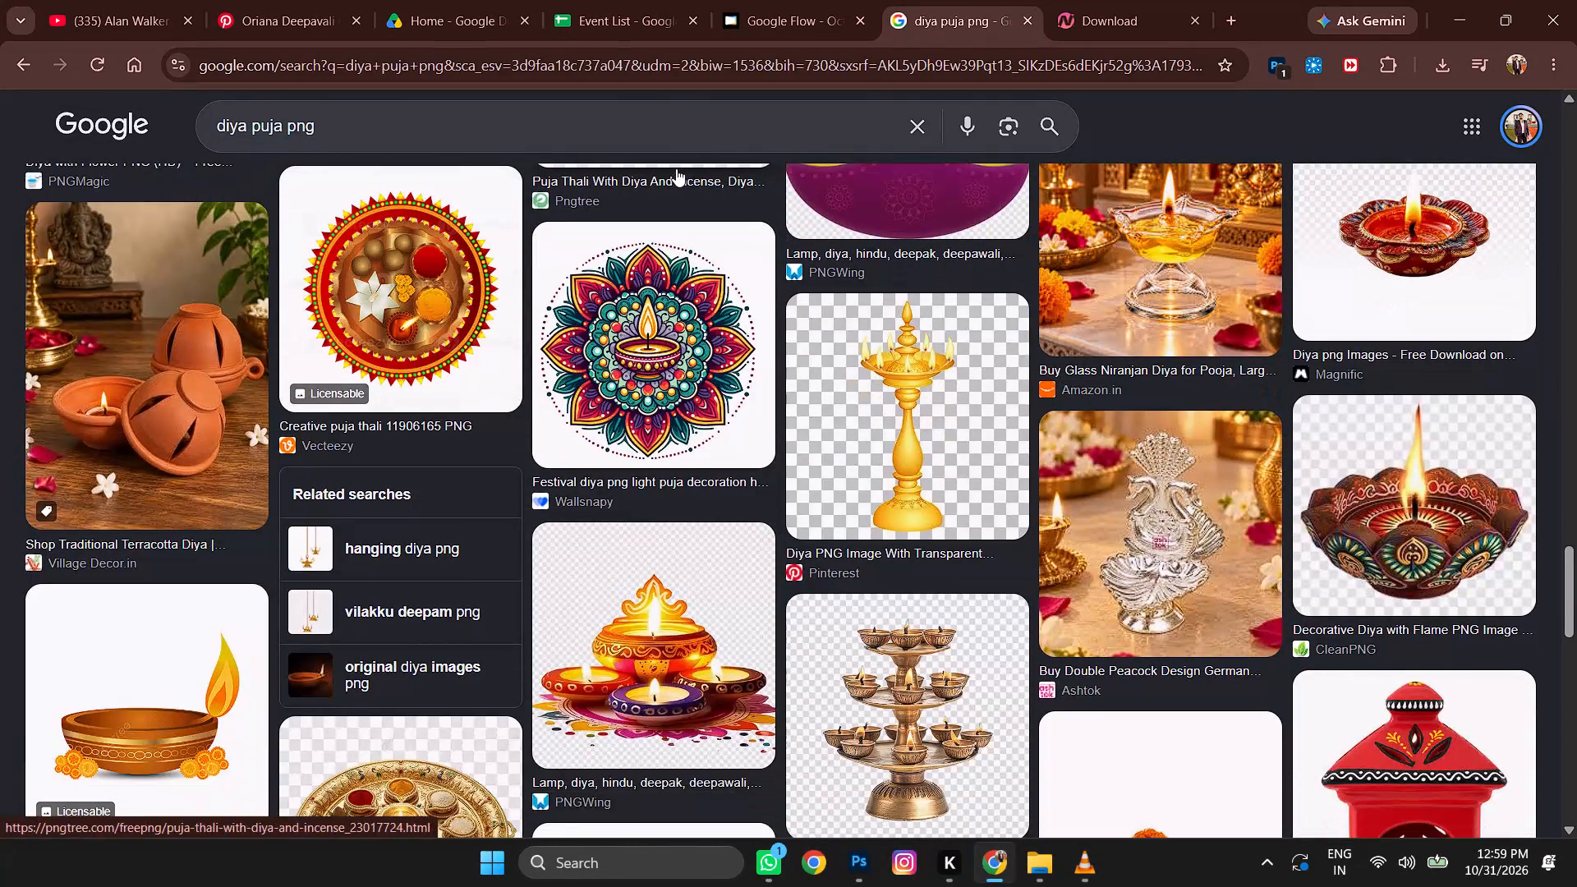
pyautogui.scroll(-9, 676, 168)
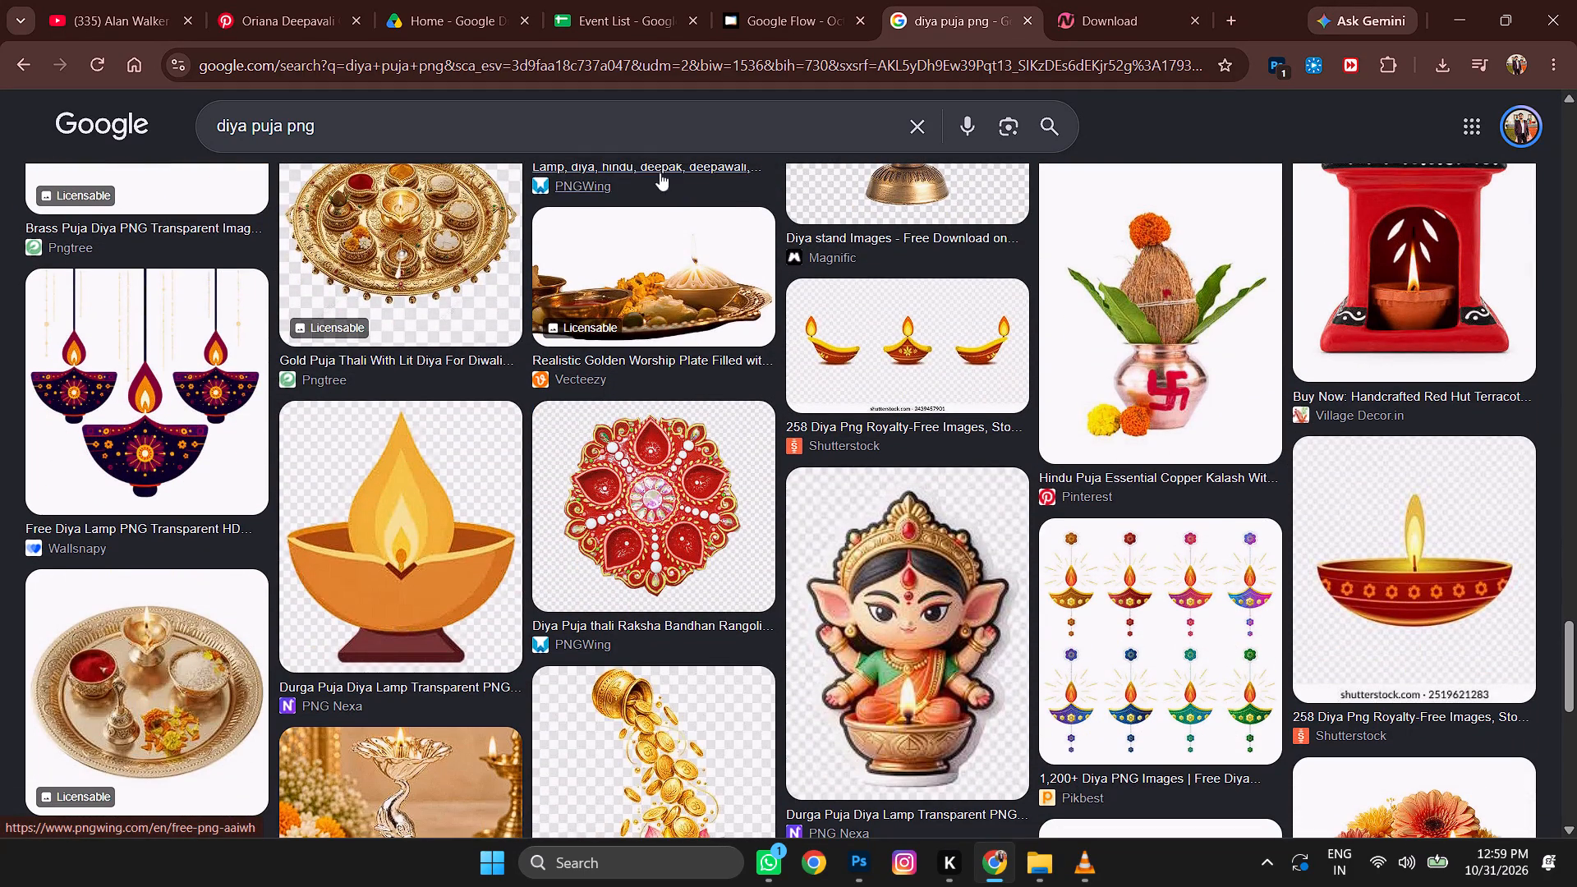
# Shorten the Google image search to "diya png".
pyautogui.moveTo(251, 124); pyautogui.dragTo(287, 123)
pyautogui.press('BackSpace')
pyautogui.press('Return')
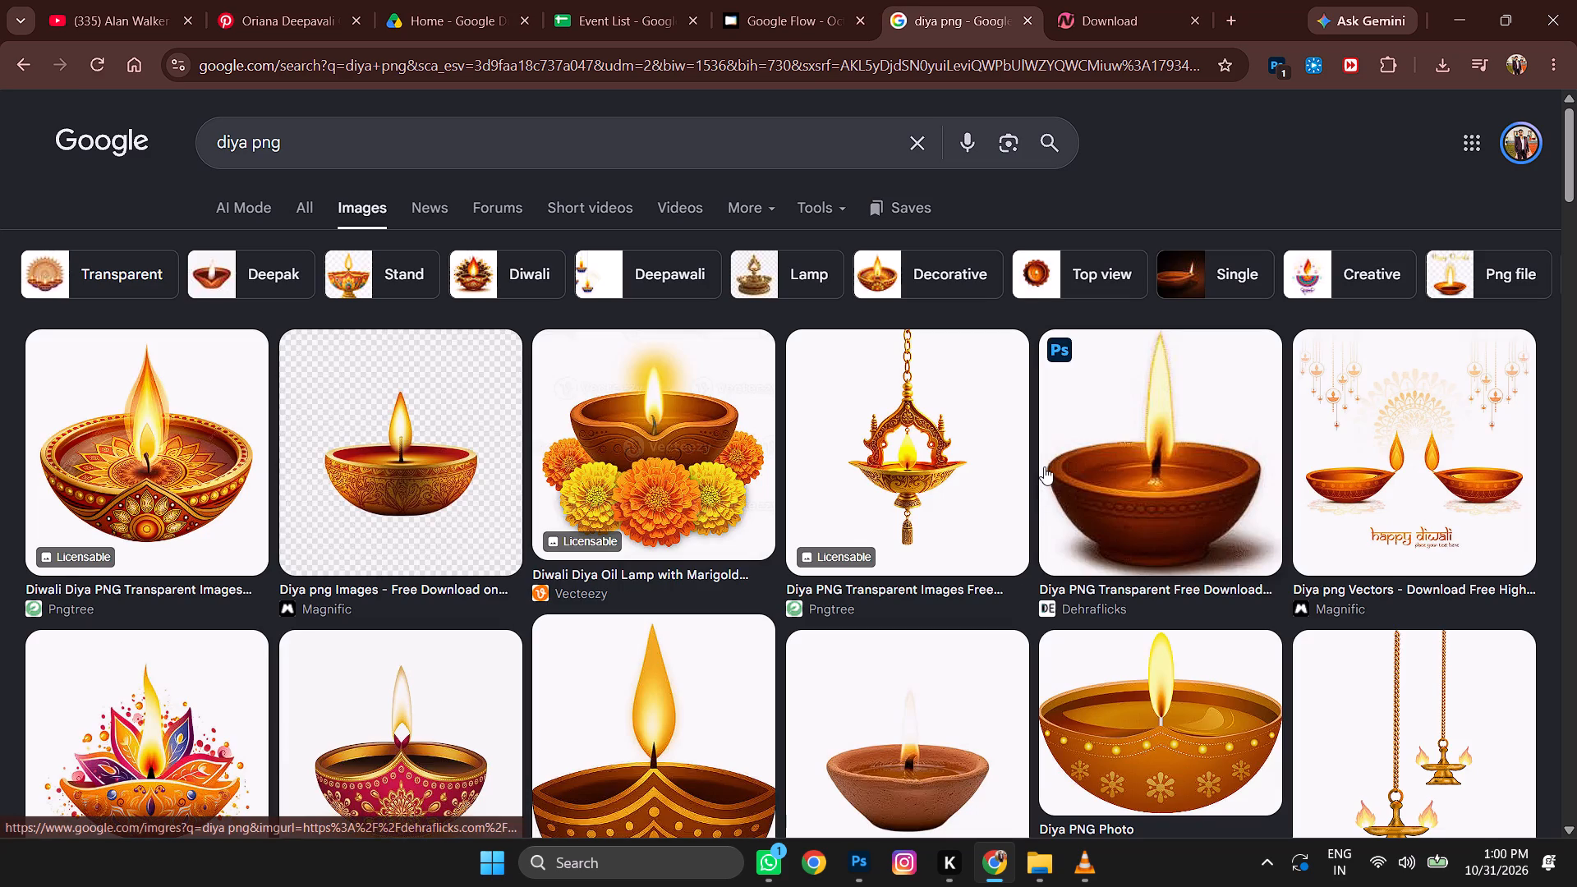
# Examine the "diya png" image results for a realistic diya suited to the maroon lotus layout.
pyautogui.scroll(-3, 1049, 450)
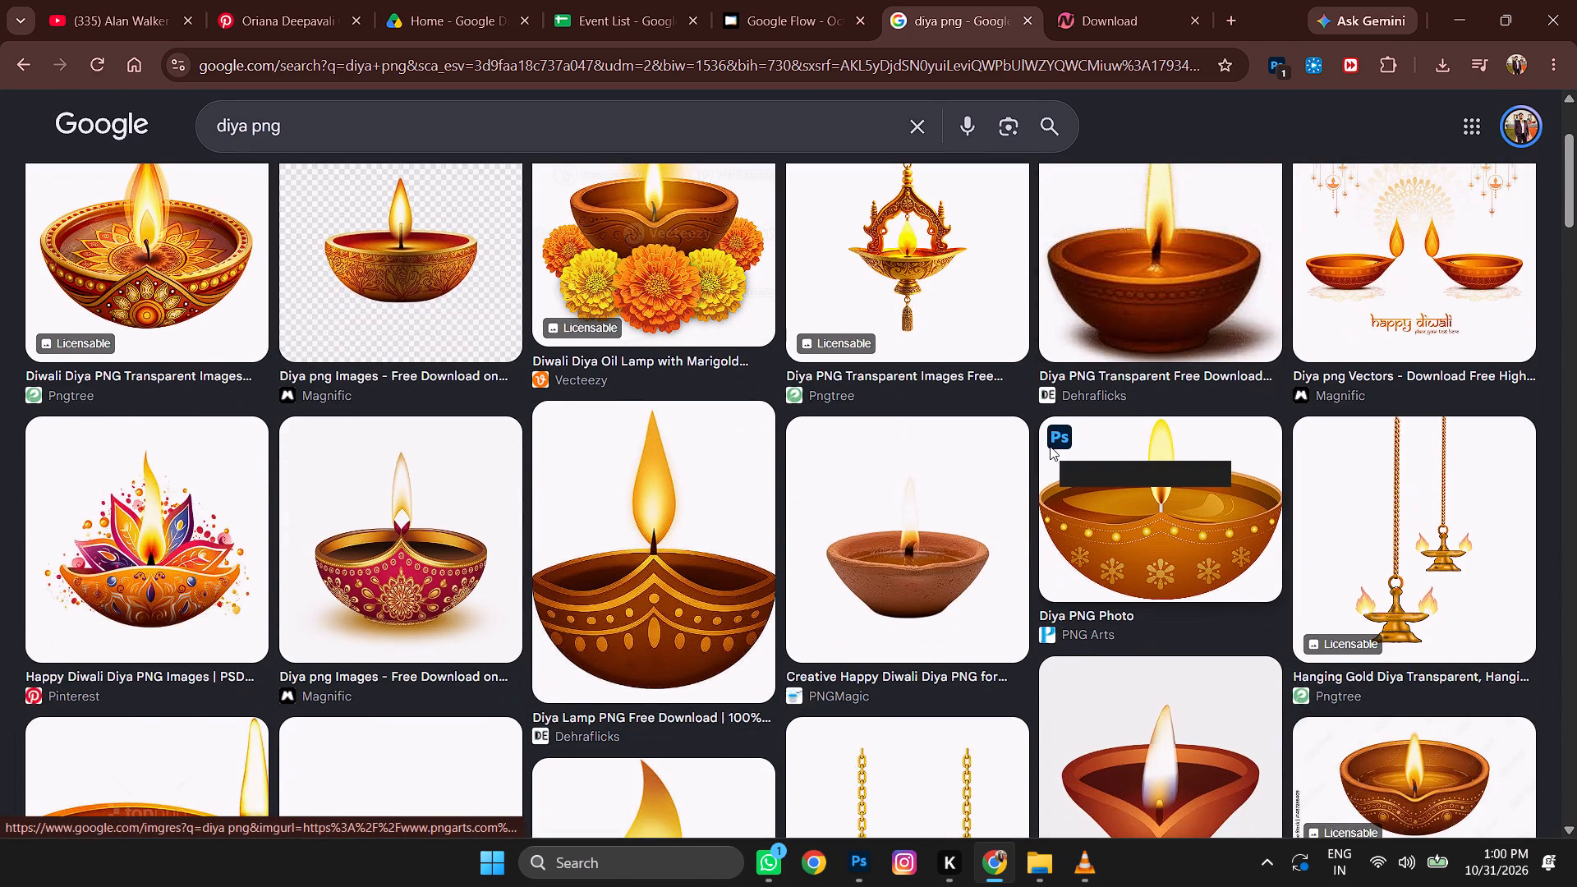
pyautogui.scroll(-7, 972, 635)
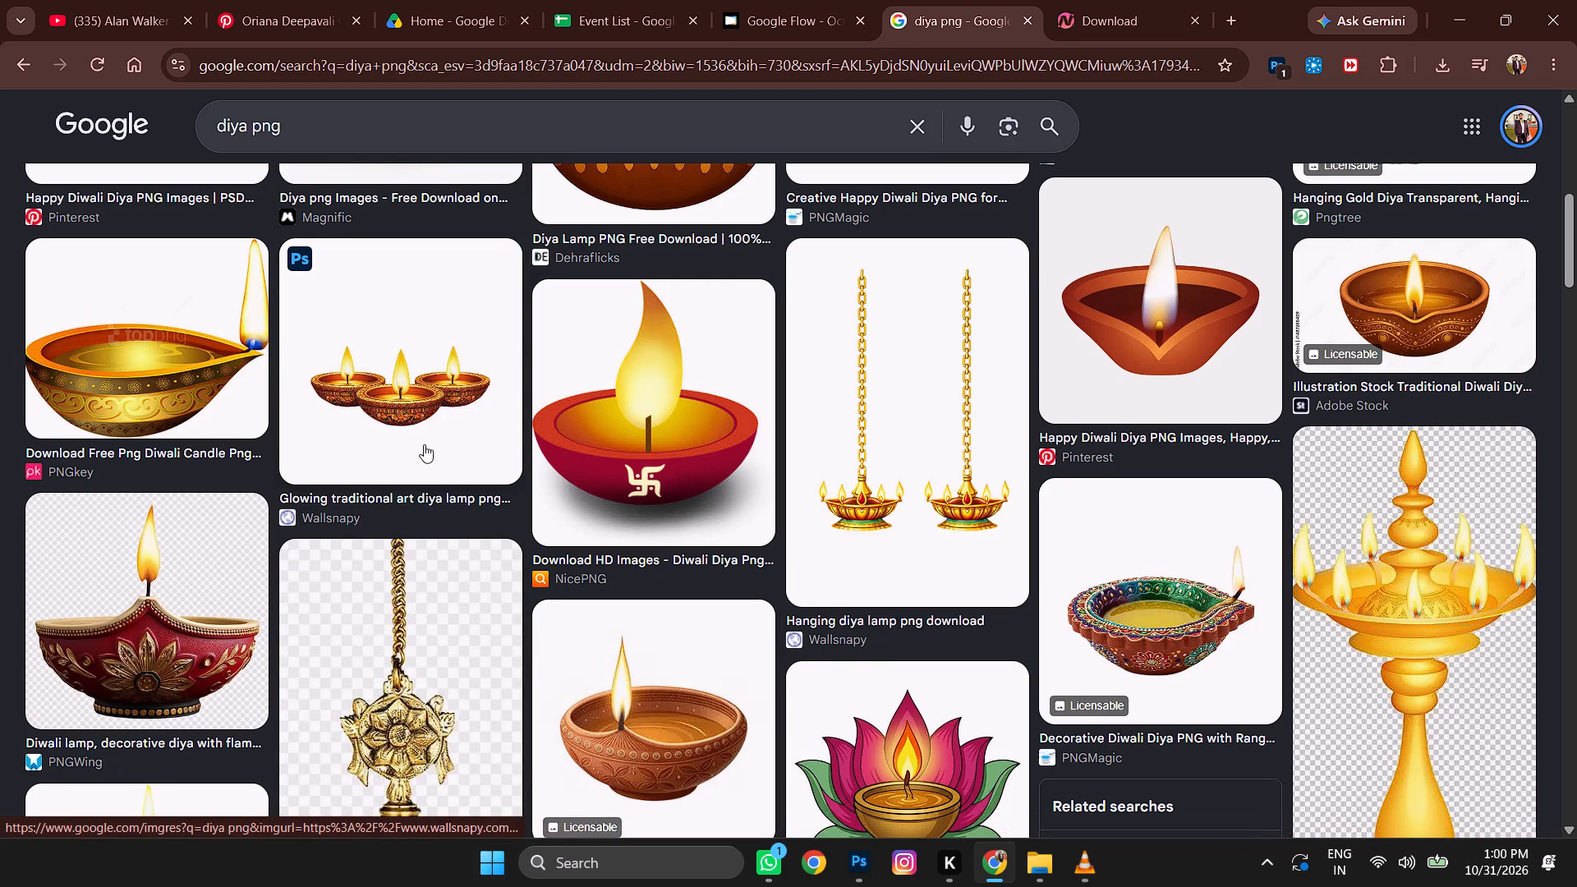
pyautogui.scroll(-6, 424, 444)
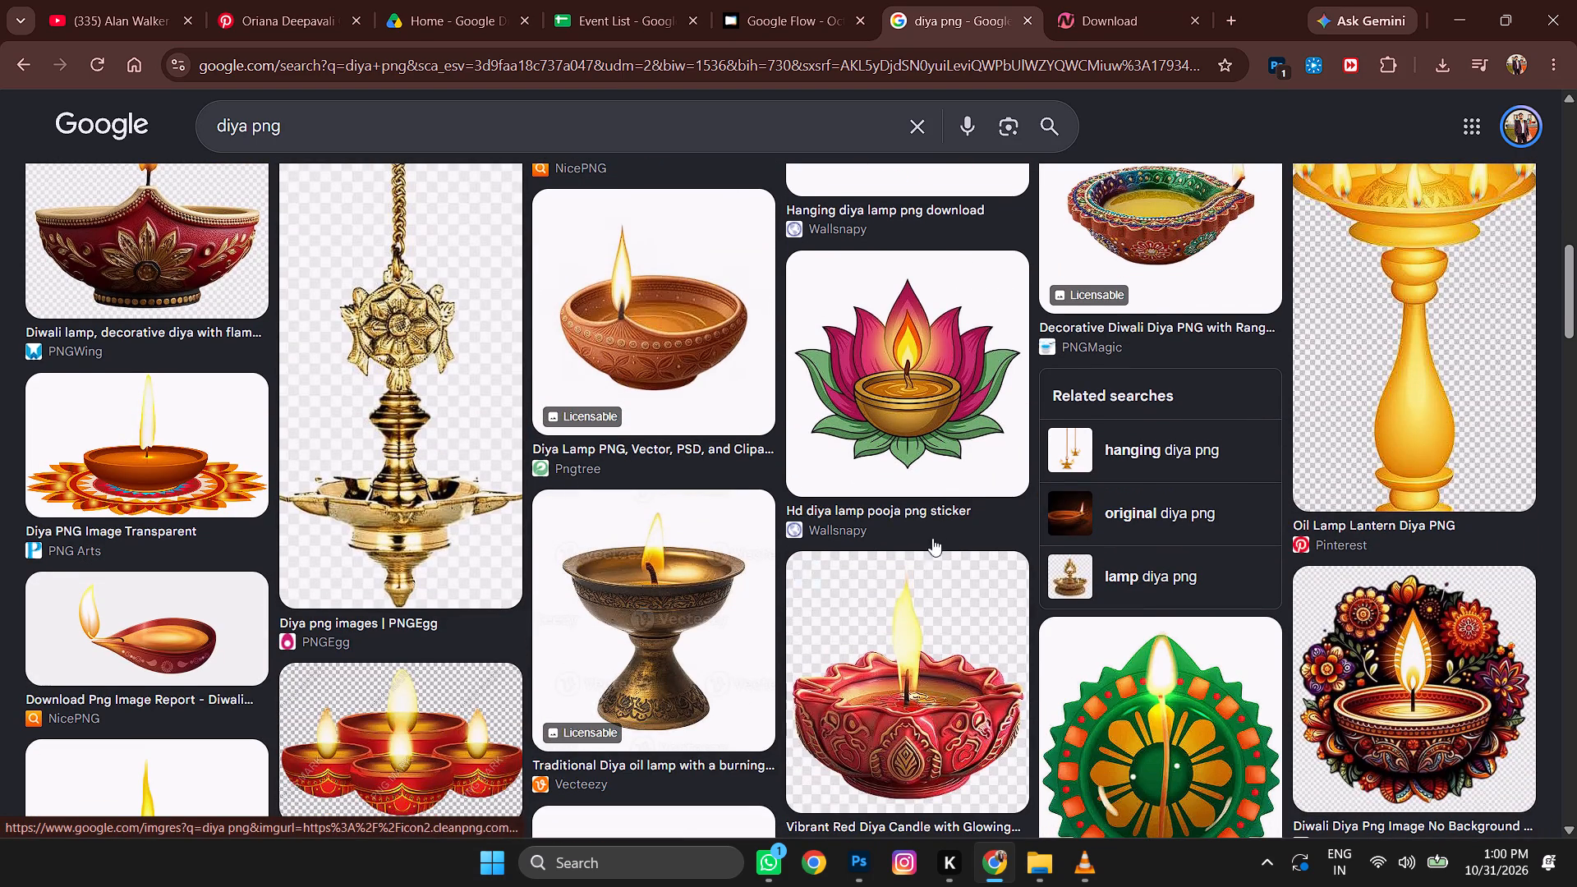
pyautogui.scroll(-5, 810, 559)
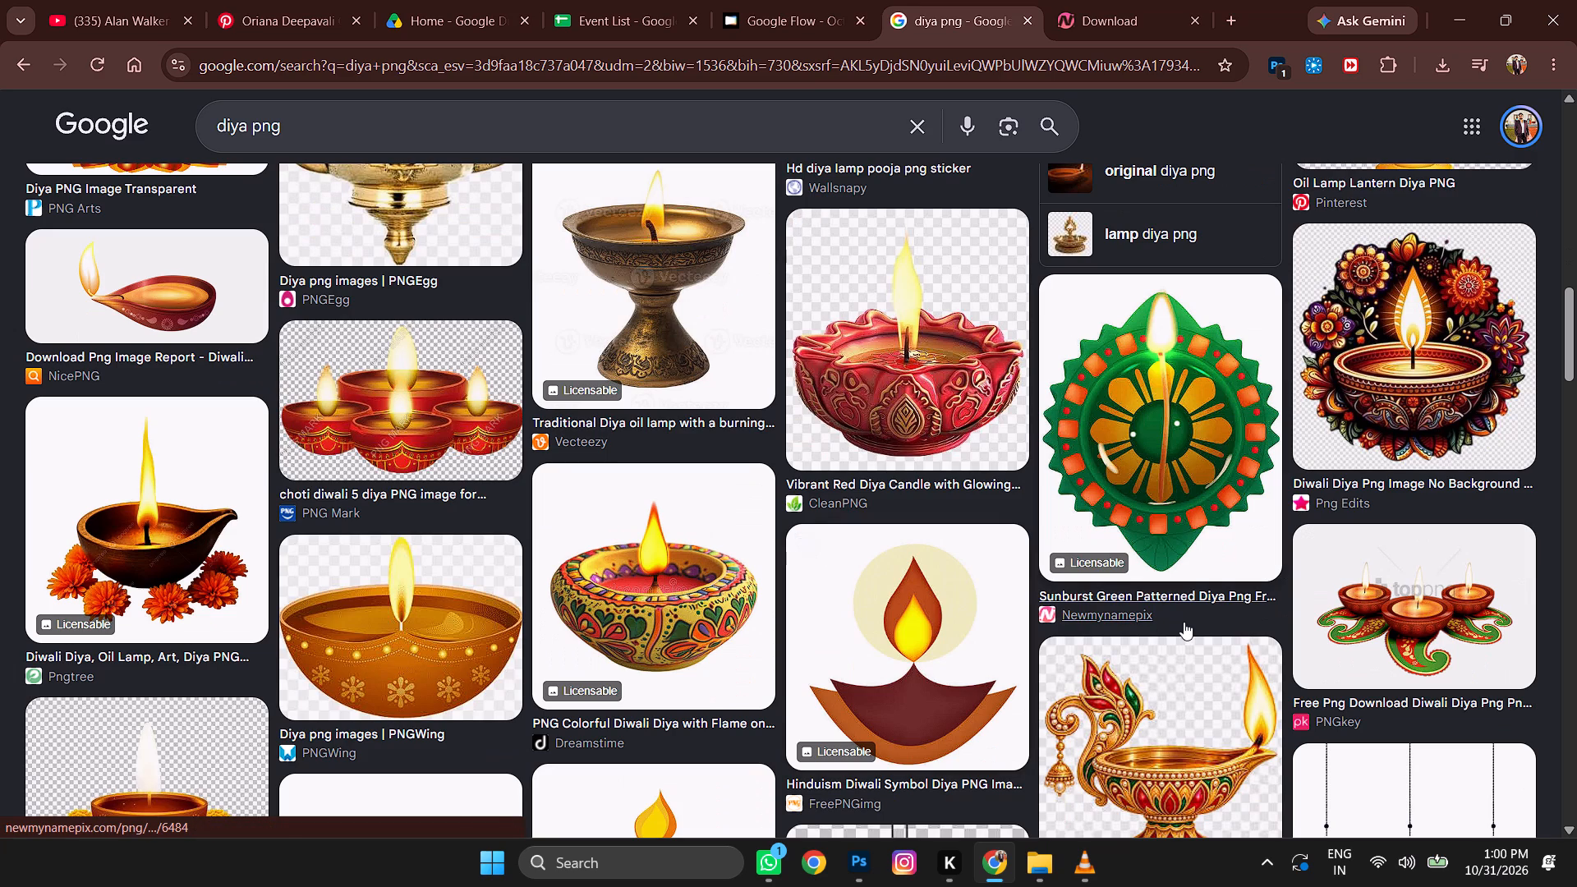
pyautogui.scroll(-5, 1026, 627)
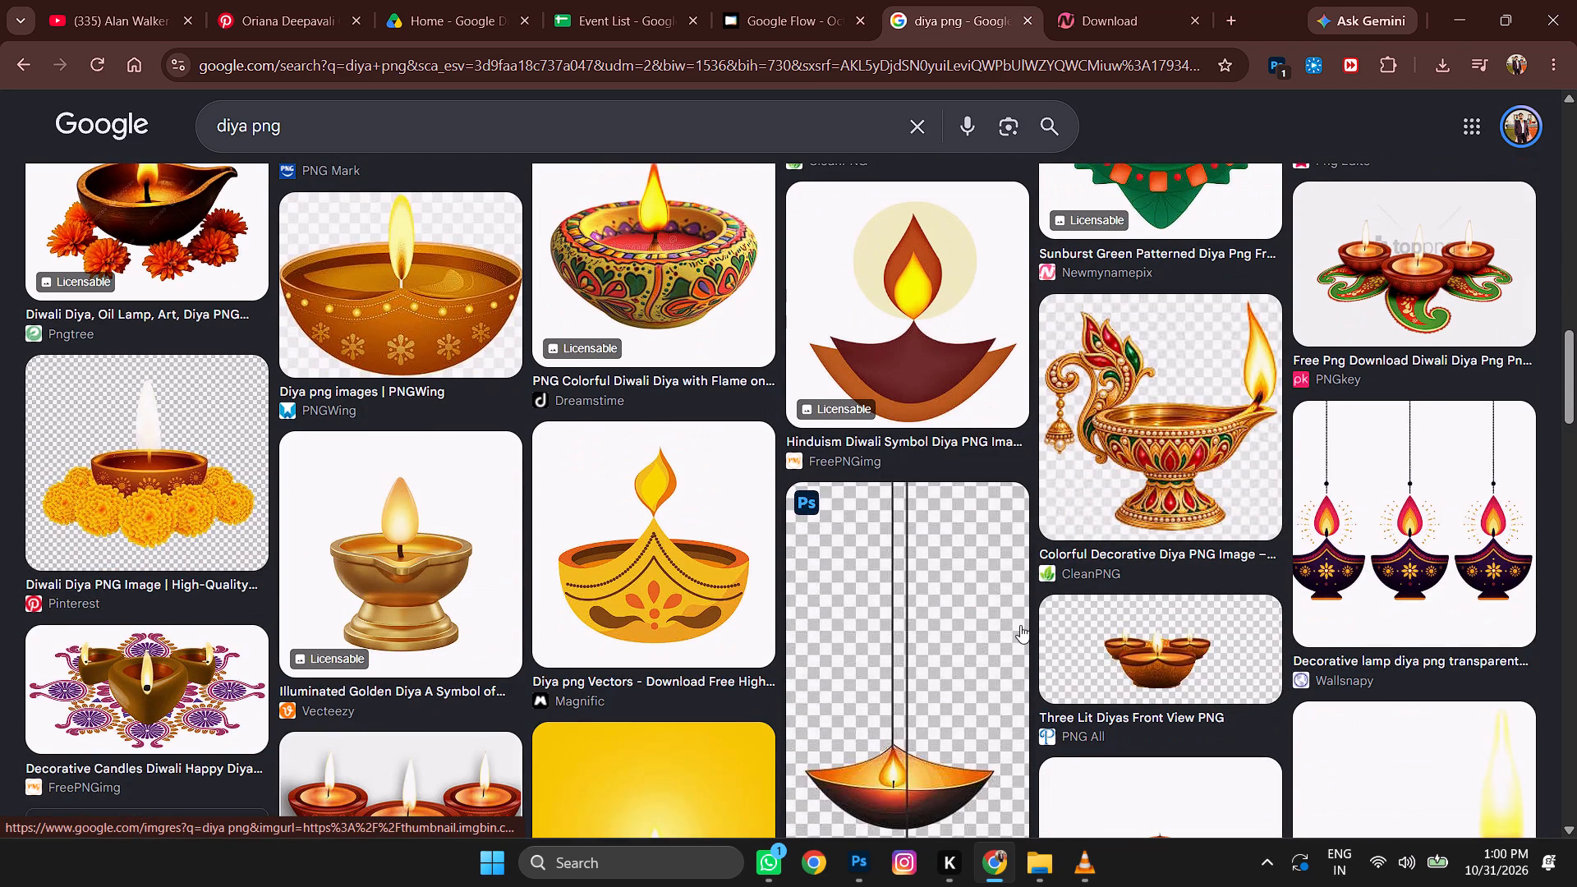
pyautogui.scroll(-5, 1018, 621)
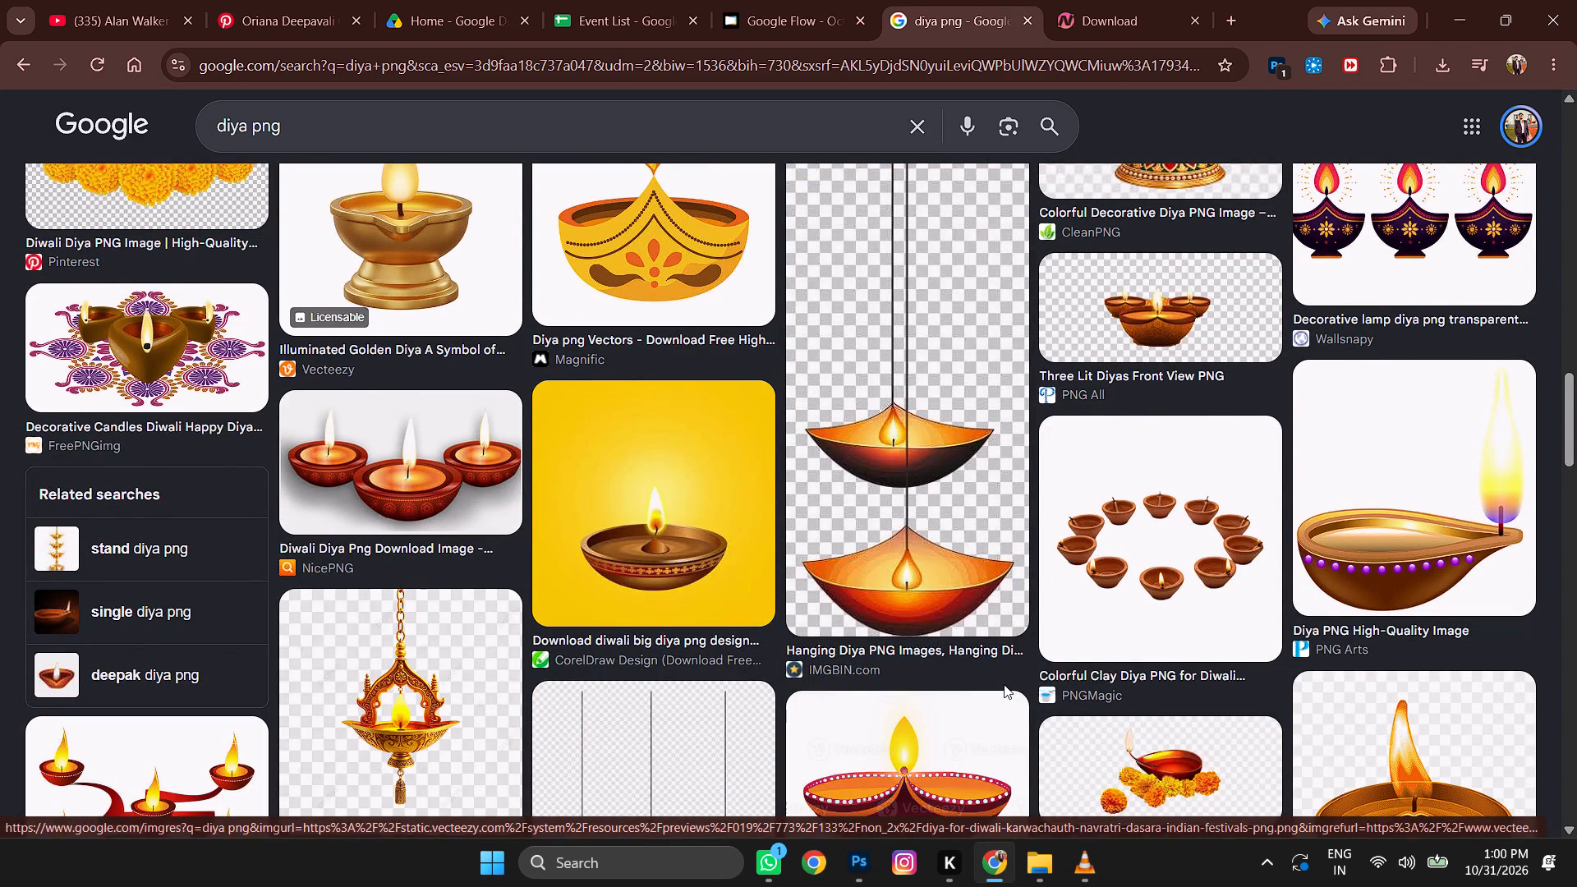
pyautogui.scroll(-5, 923, 665)
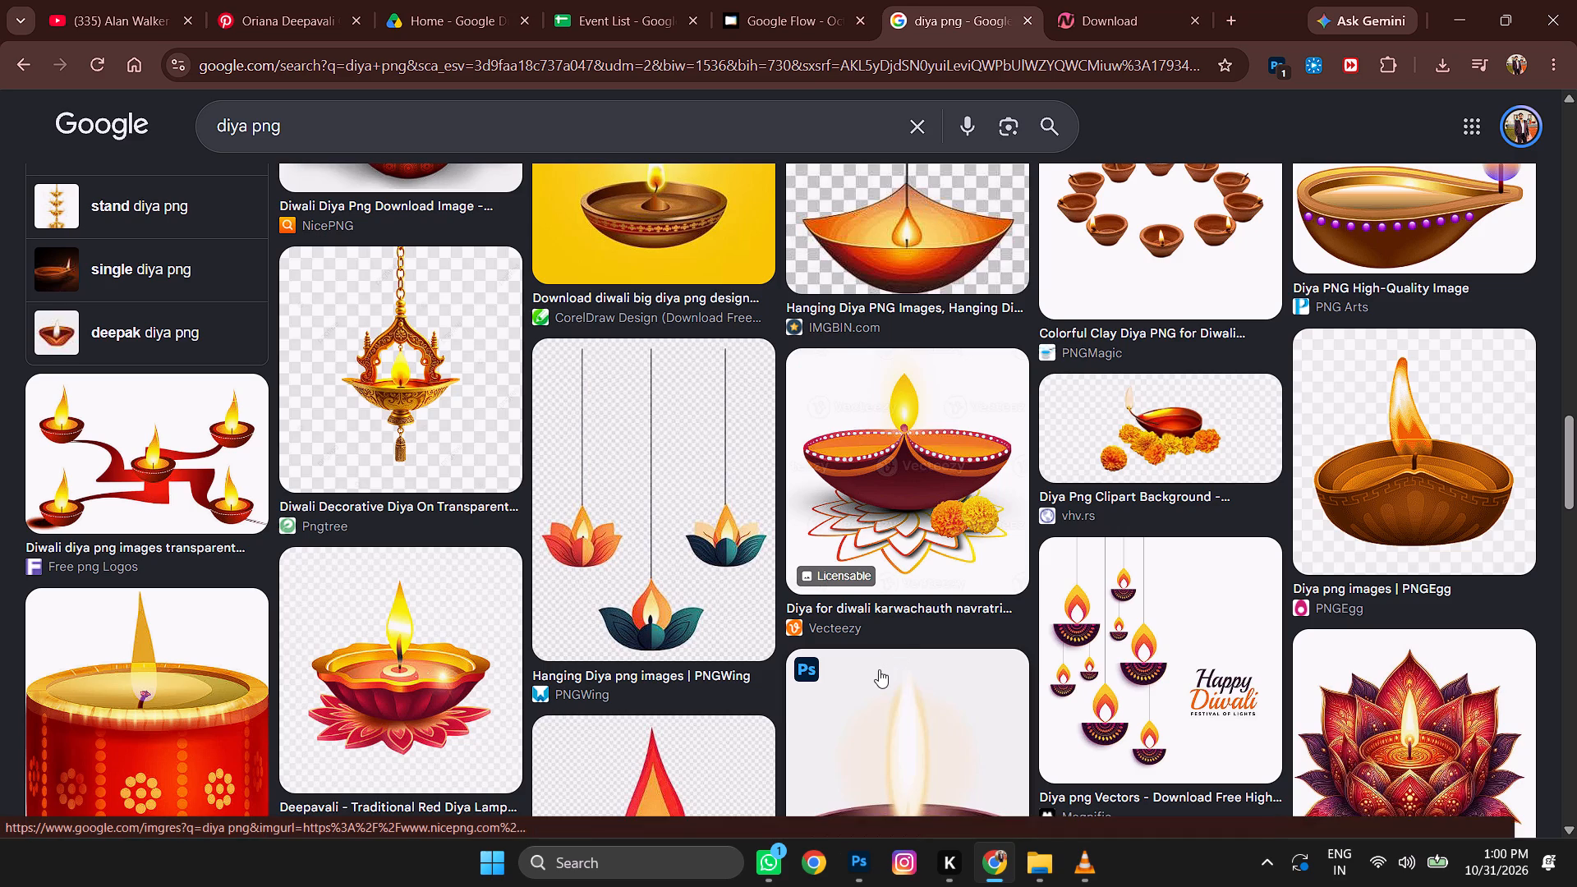
pyautogui.scroll(-5, 843, 620)
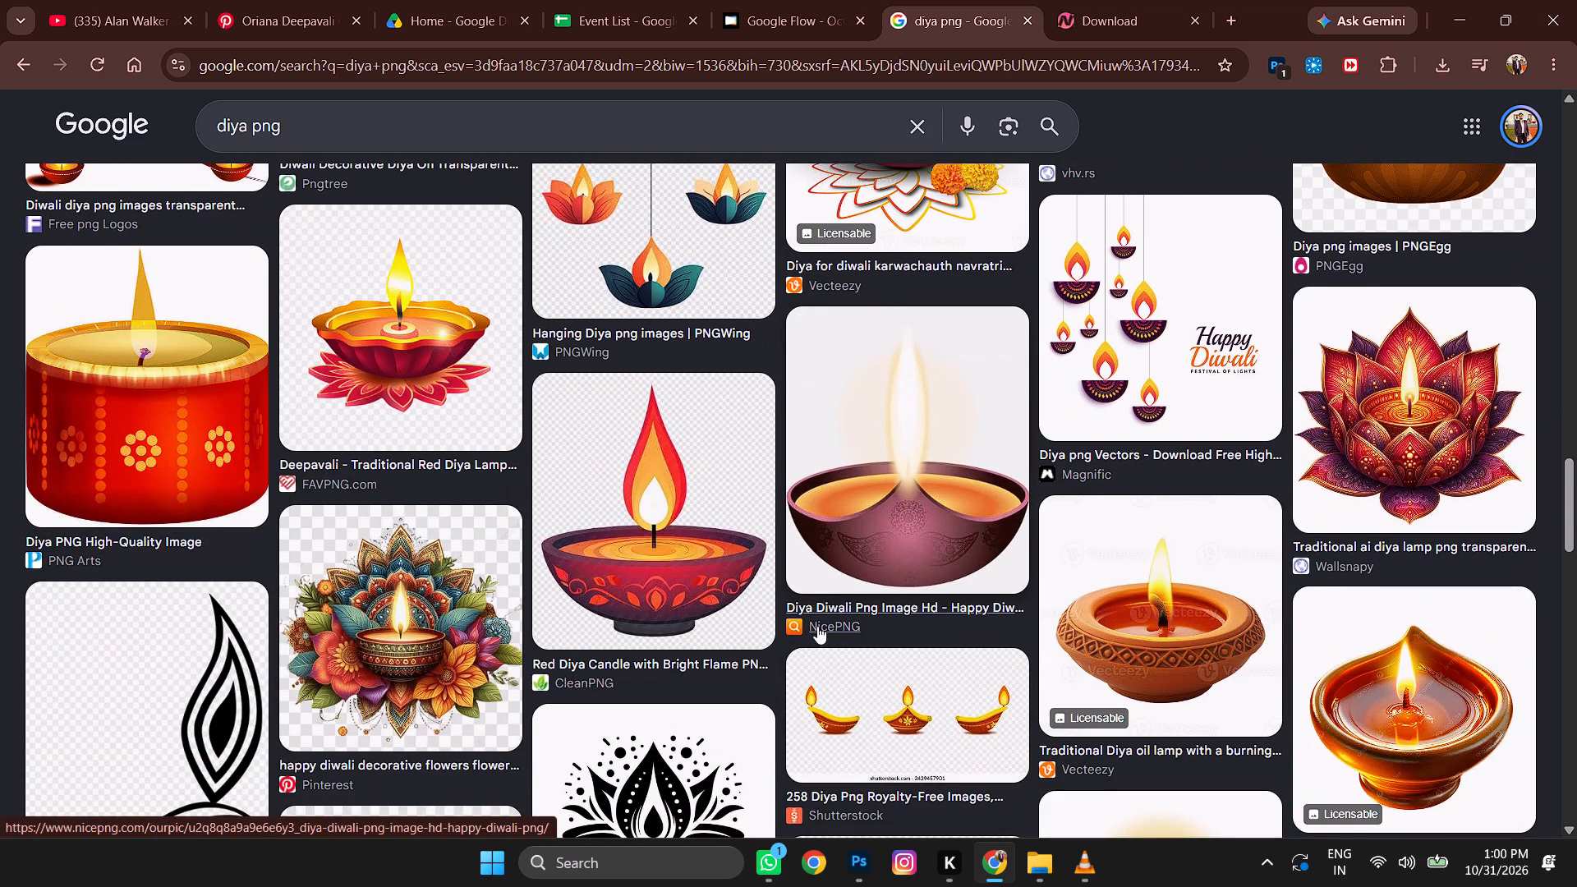
pyautogui.scroll(-6, 817, 586)
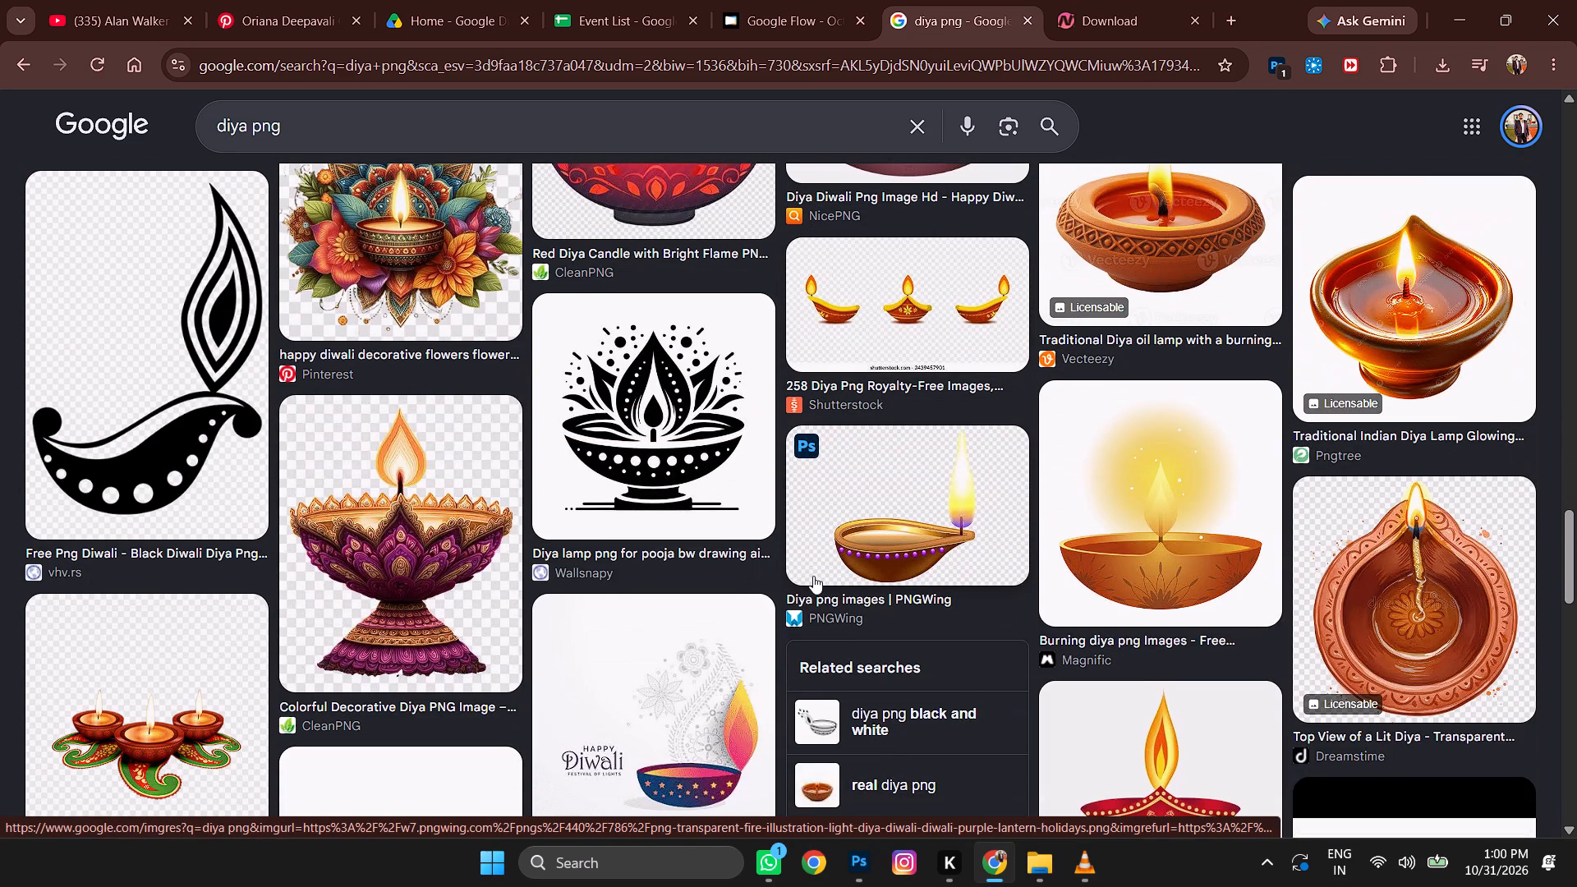
# On Pinterest, reopen the recent search "diwali modern motion graphic video" and shorten it to "diwali motion graphic video".
pyautogui.click(268, 0)
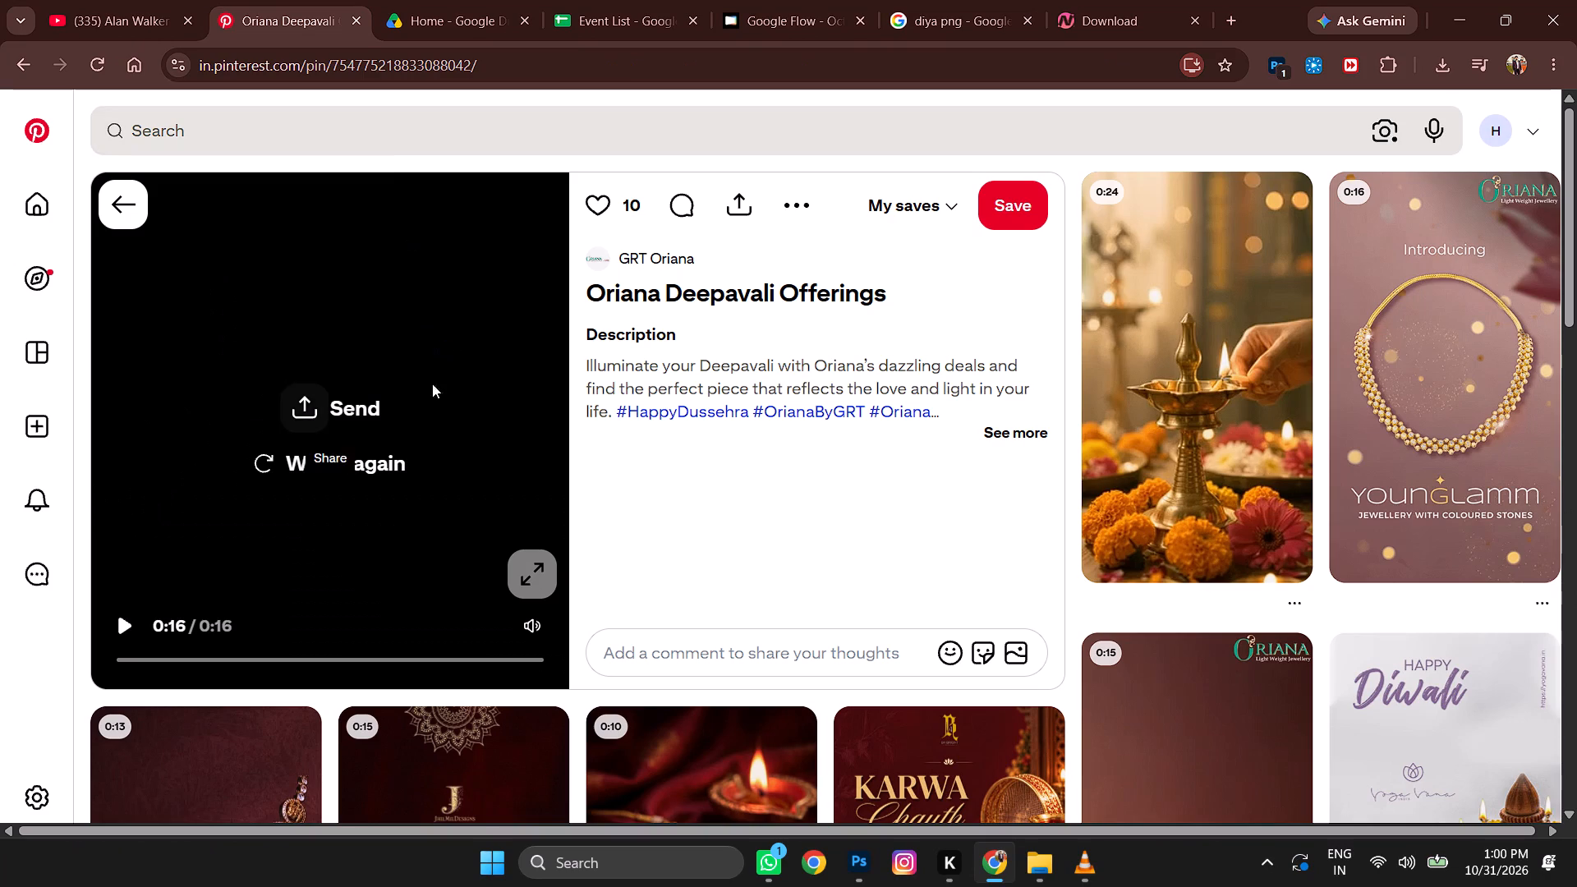
pyautogui.click(317, 126)
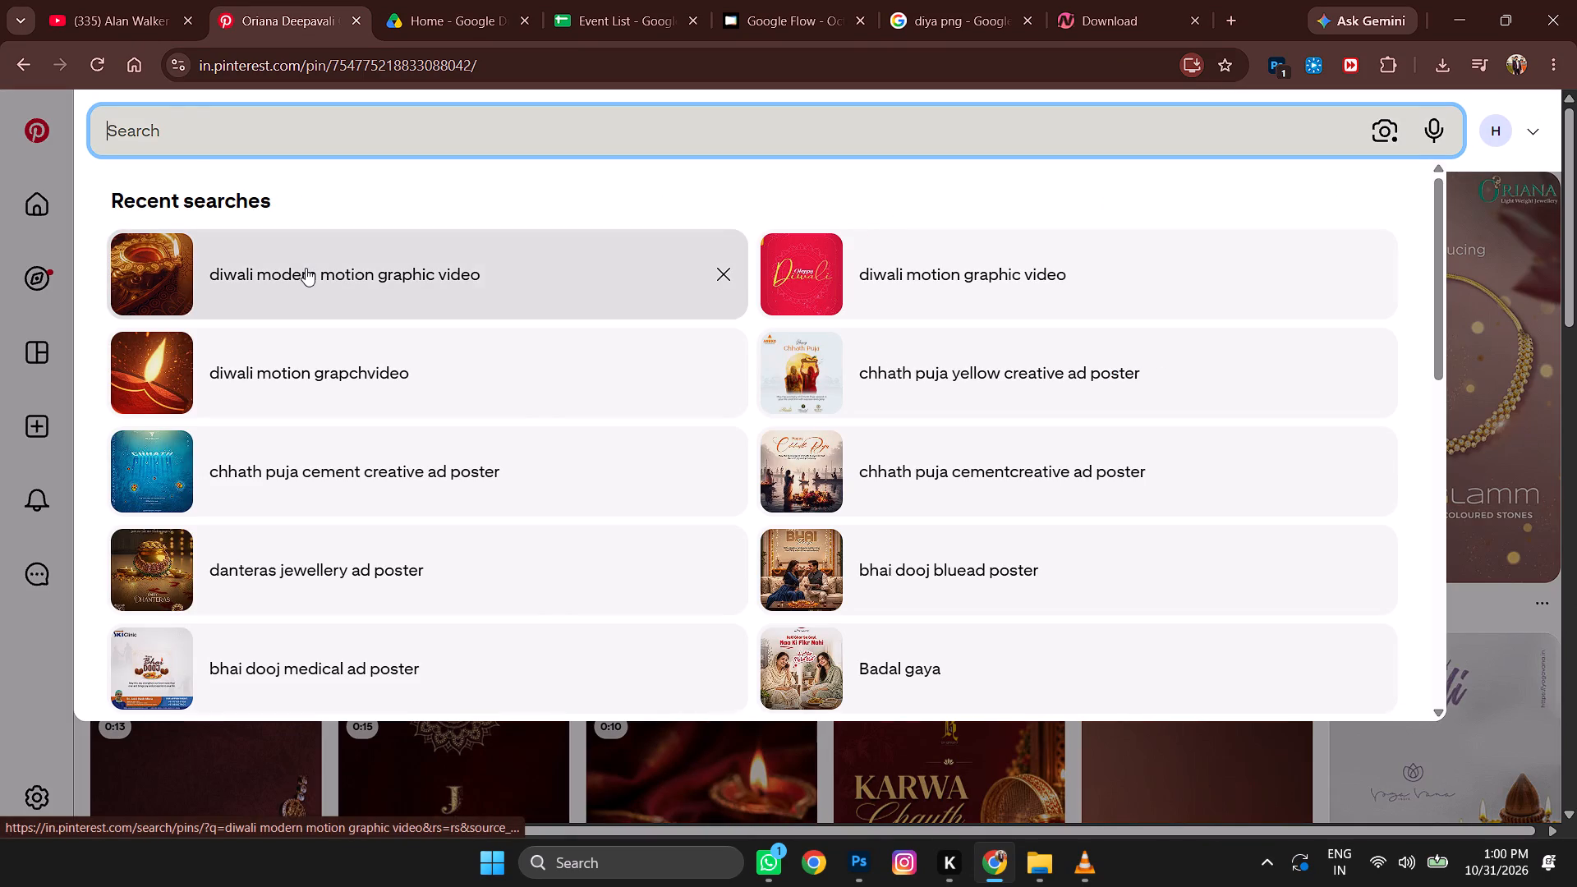
pyautogui.click(312, 265)
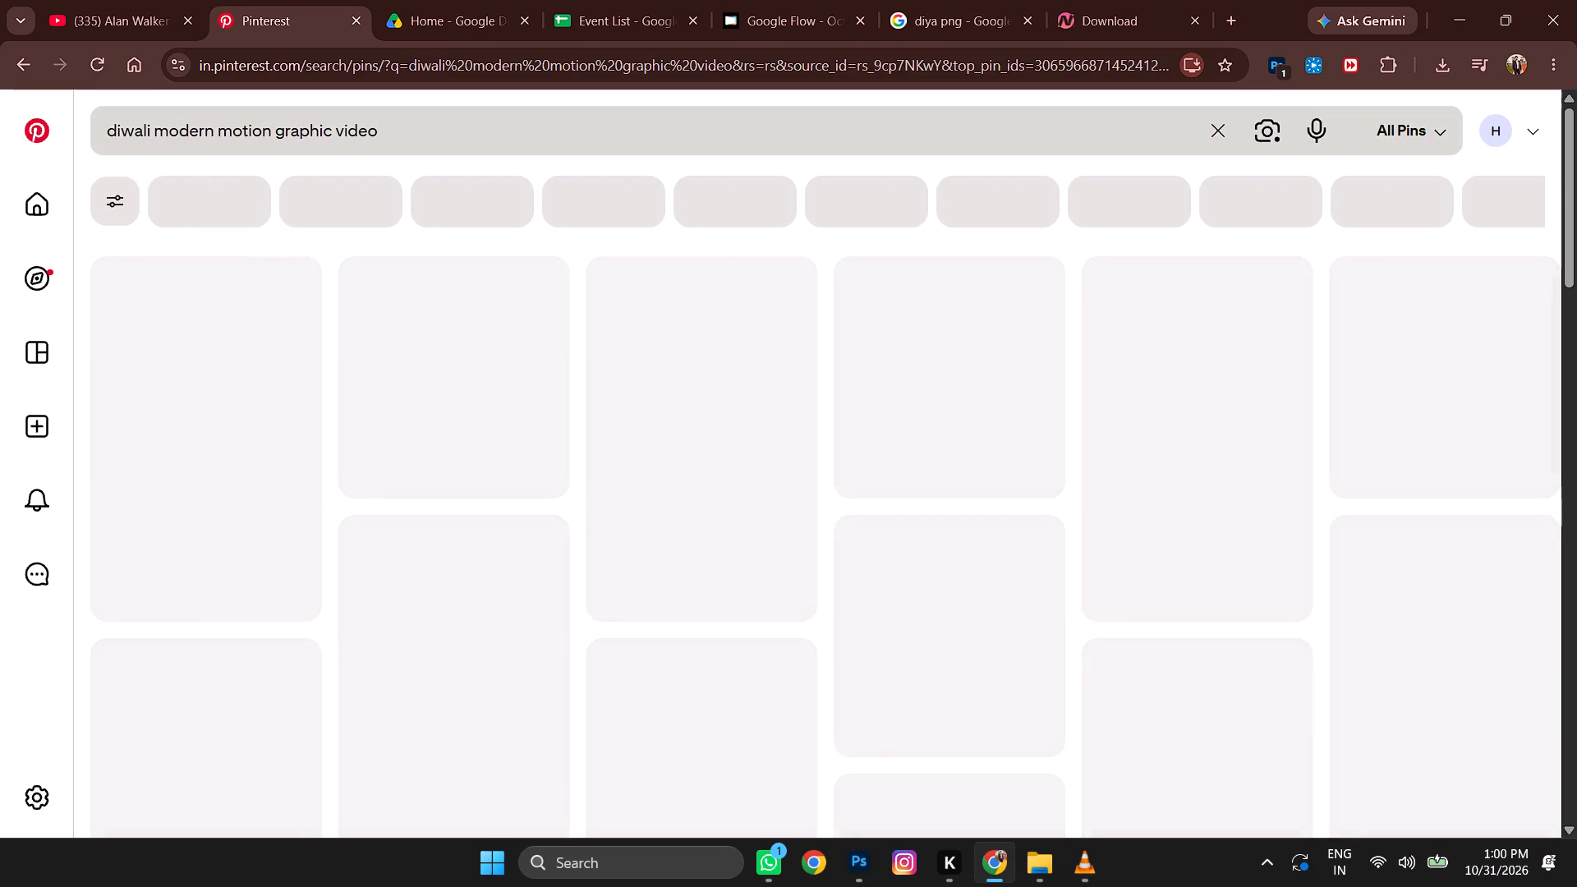
pyautogui.moveTo(212, 127); pyautogui.dragTo(155, 136)
pyautogui.press('BackSpace')
pyautogui.press('BackSpace')
pyautogui.press('Return')
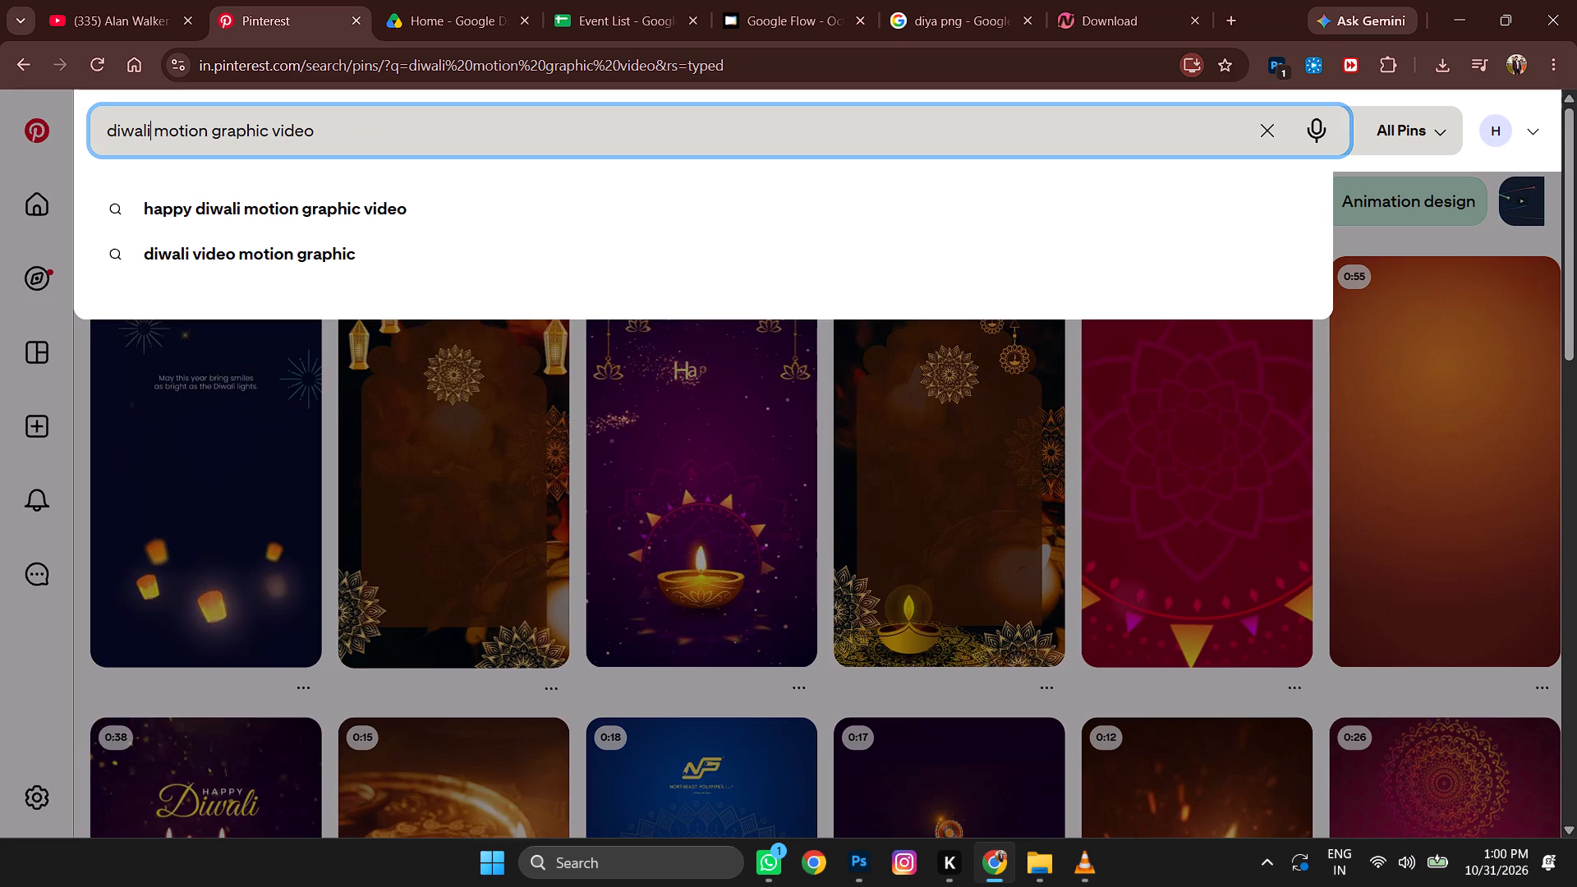
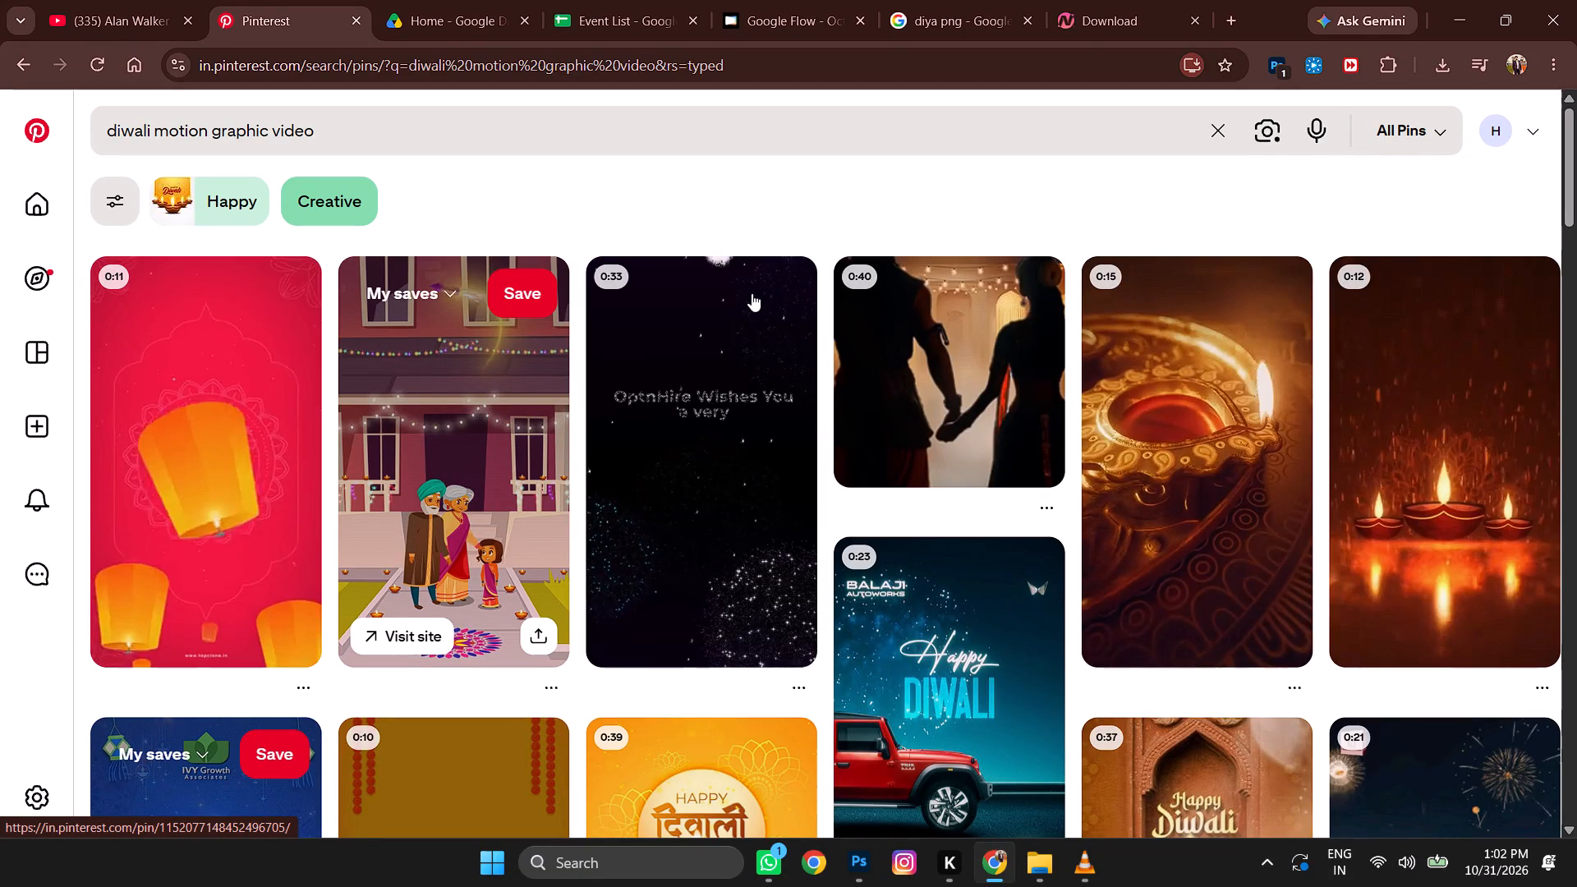
# Examine the "diwali motion graphic video" pins for layout and animation ideas suited to the vertical Diwali artwork.
pyautogui.scroll(-5, 615, 463)
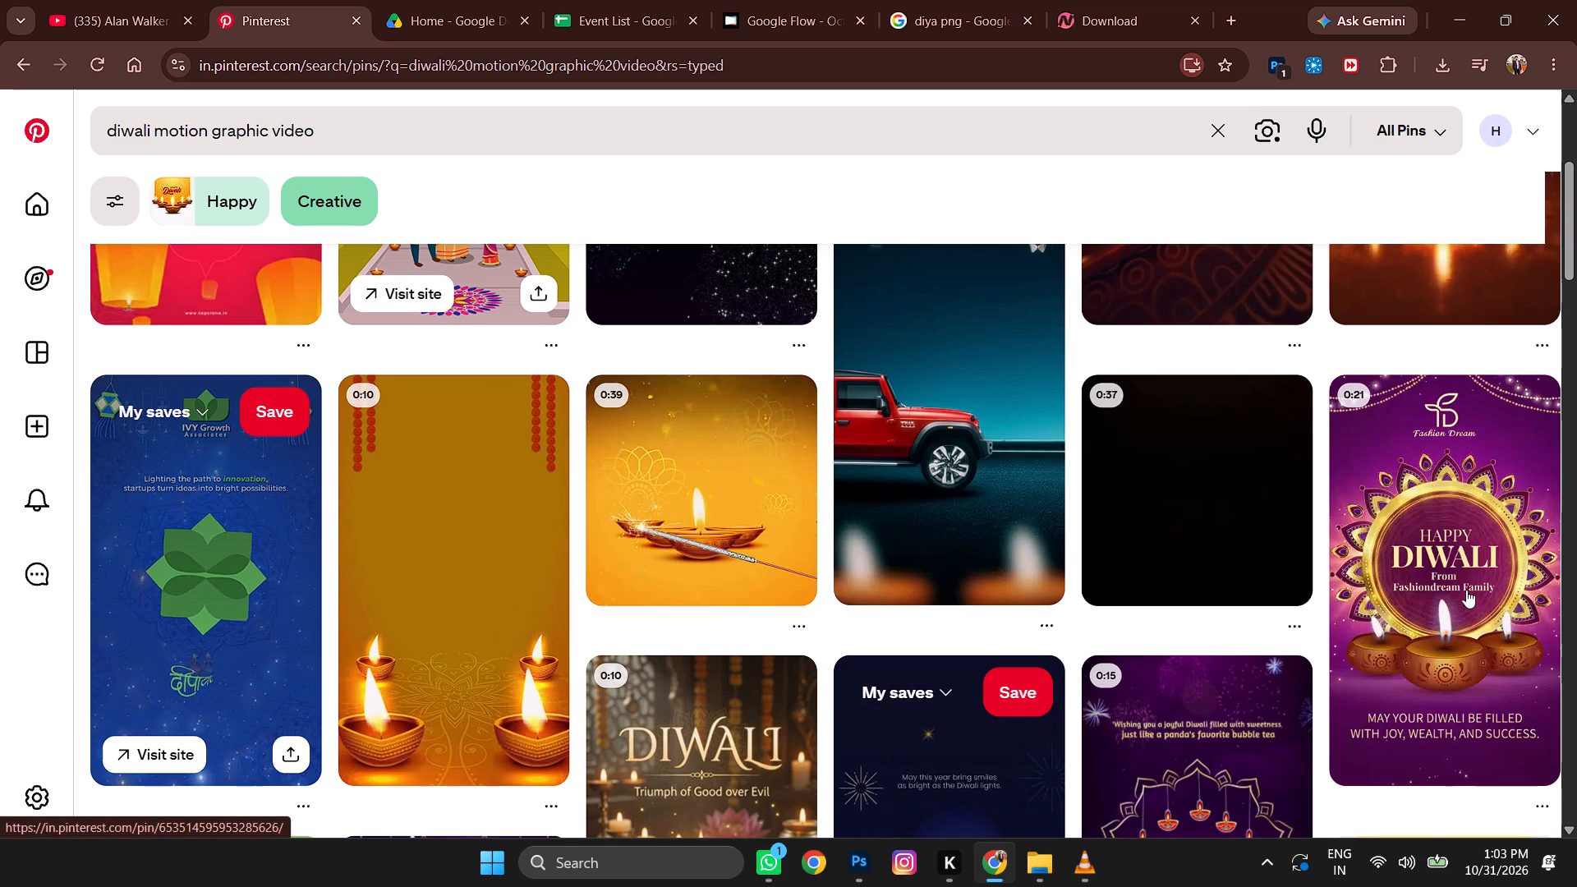
pyautogui.scroll(-2, 1466, 590)
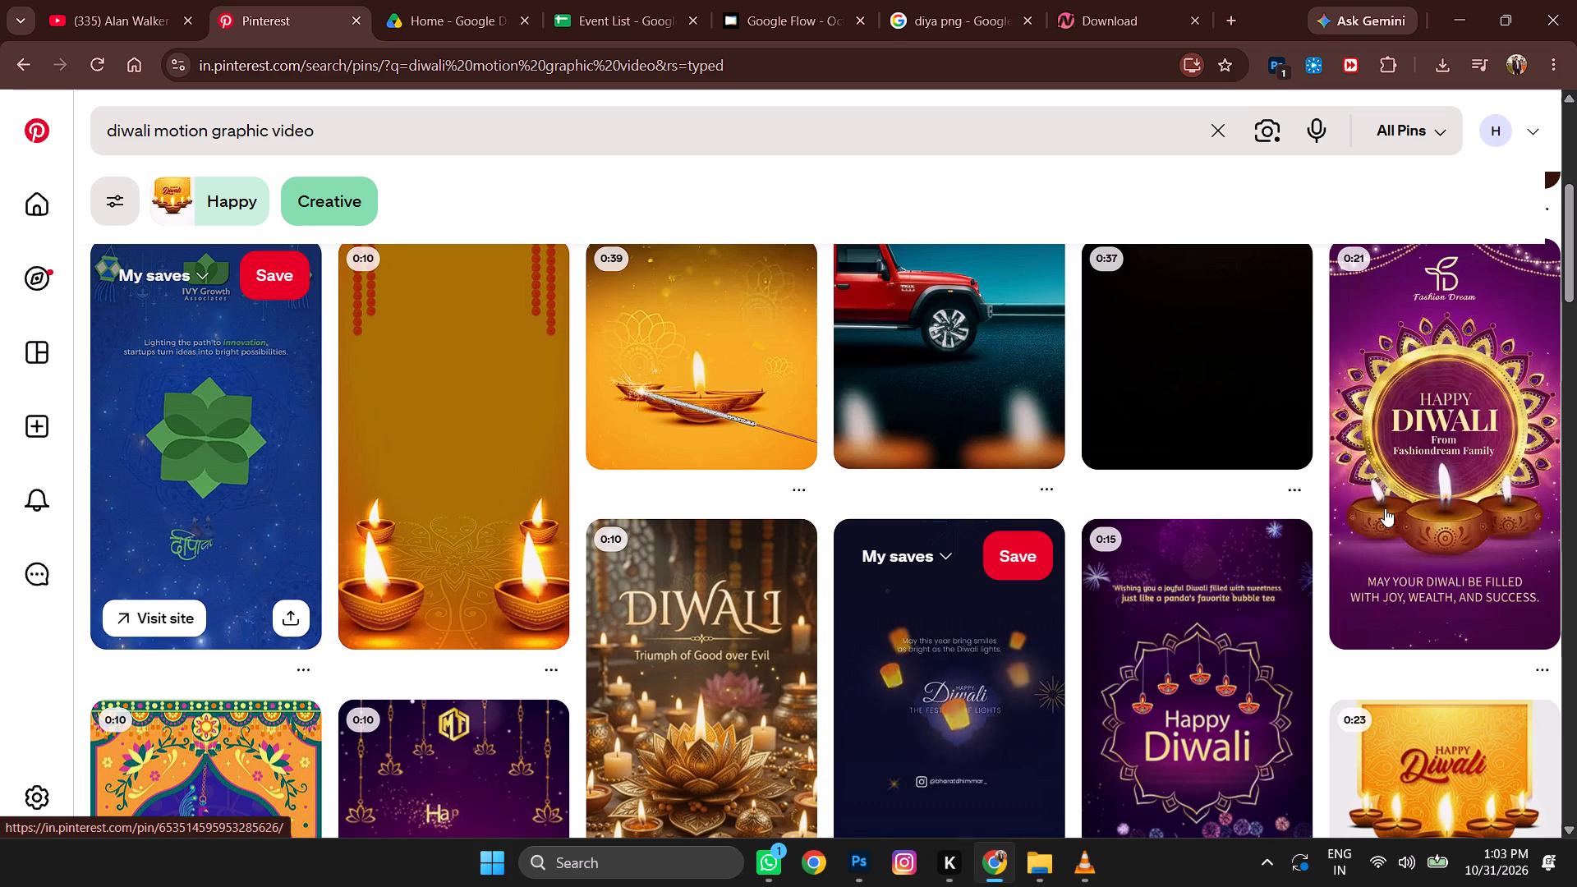
pyautogui.scroll(-5, 1385, 508)
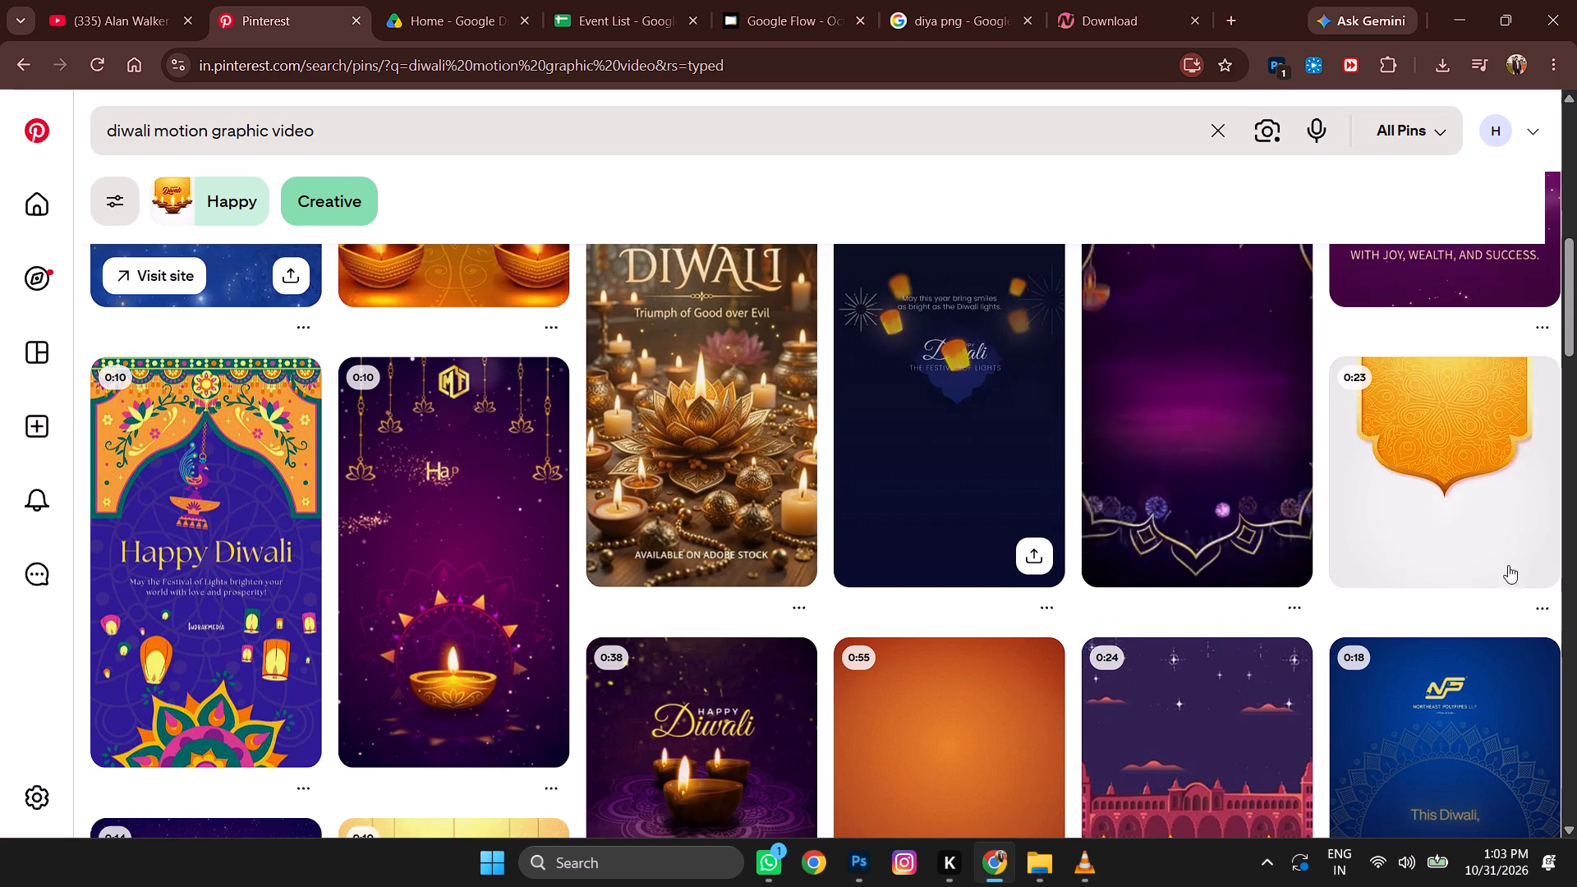
pyautogui.scroll(-5, 1442, 560)
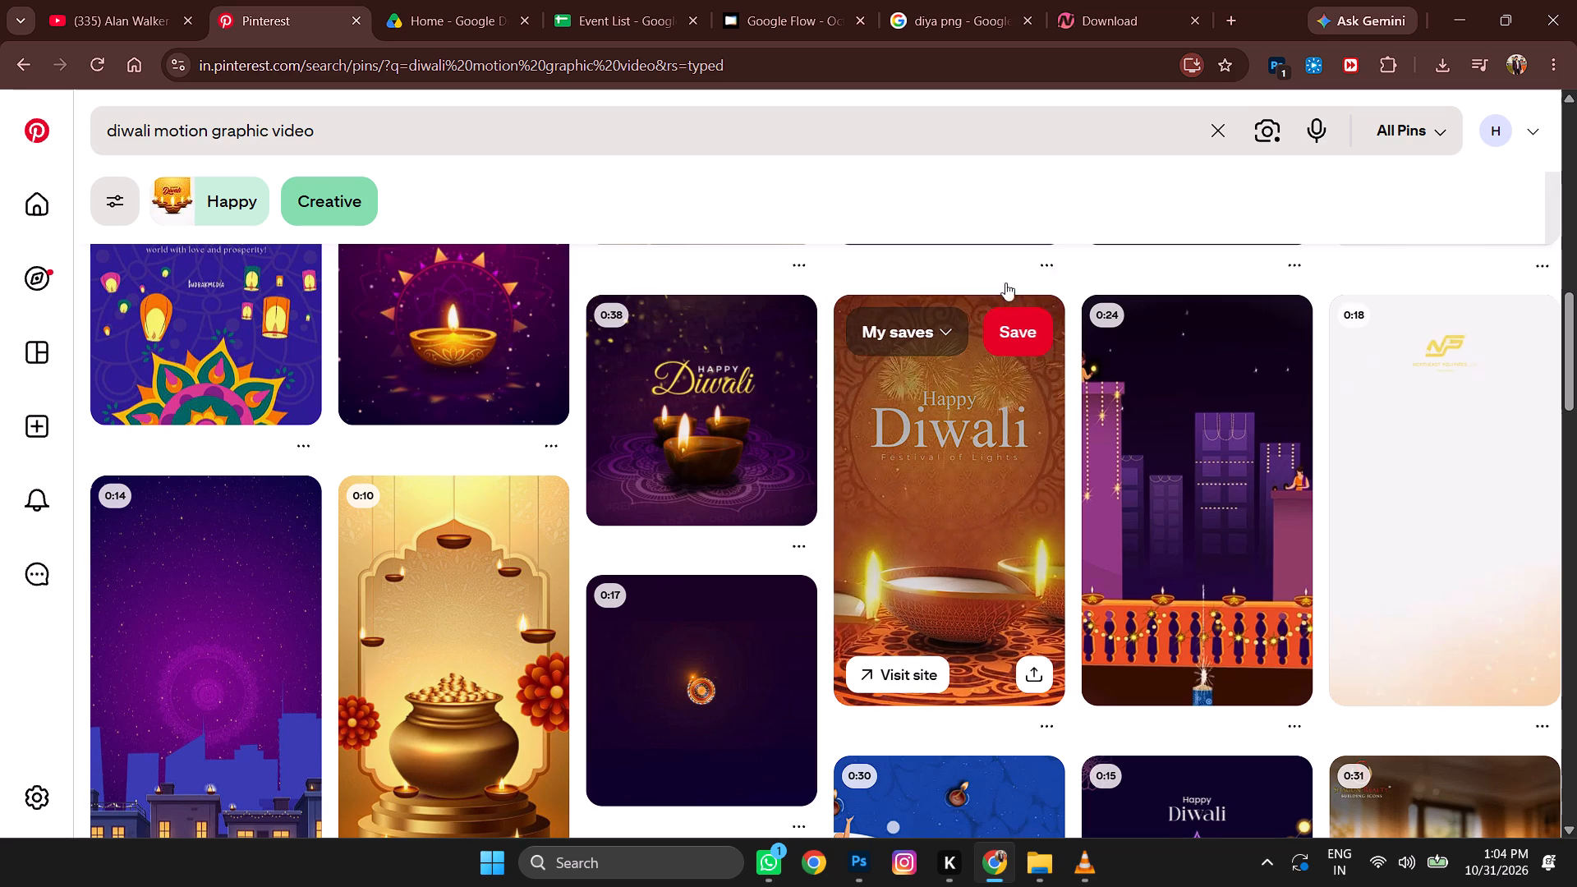
pyautogui.scroll(20, 665, 595)
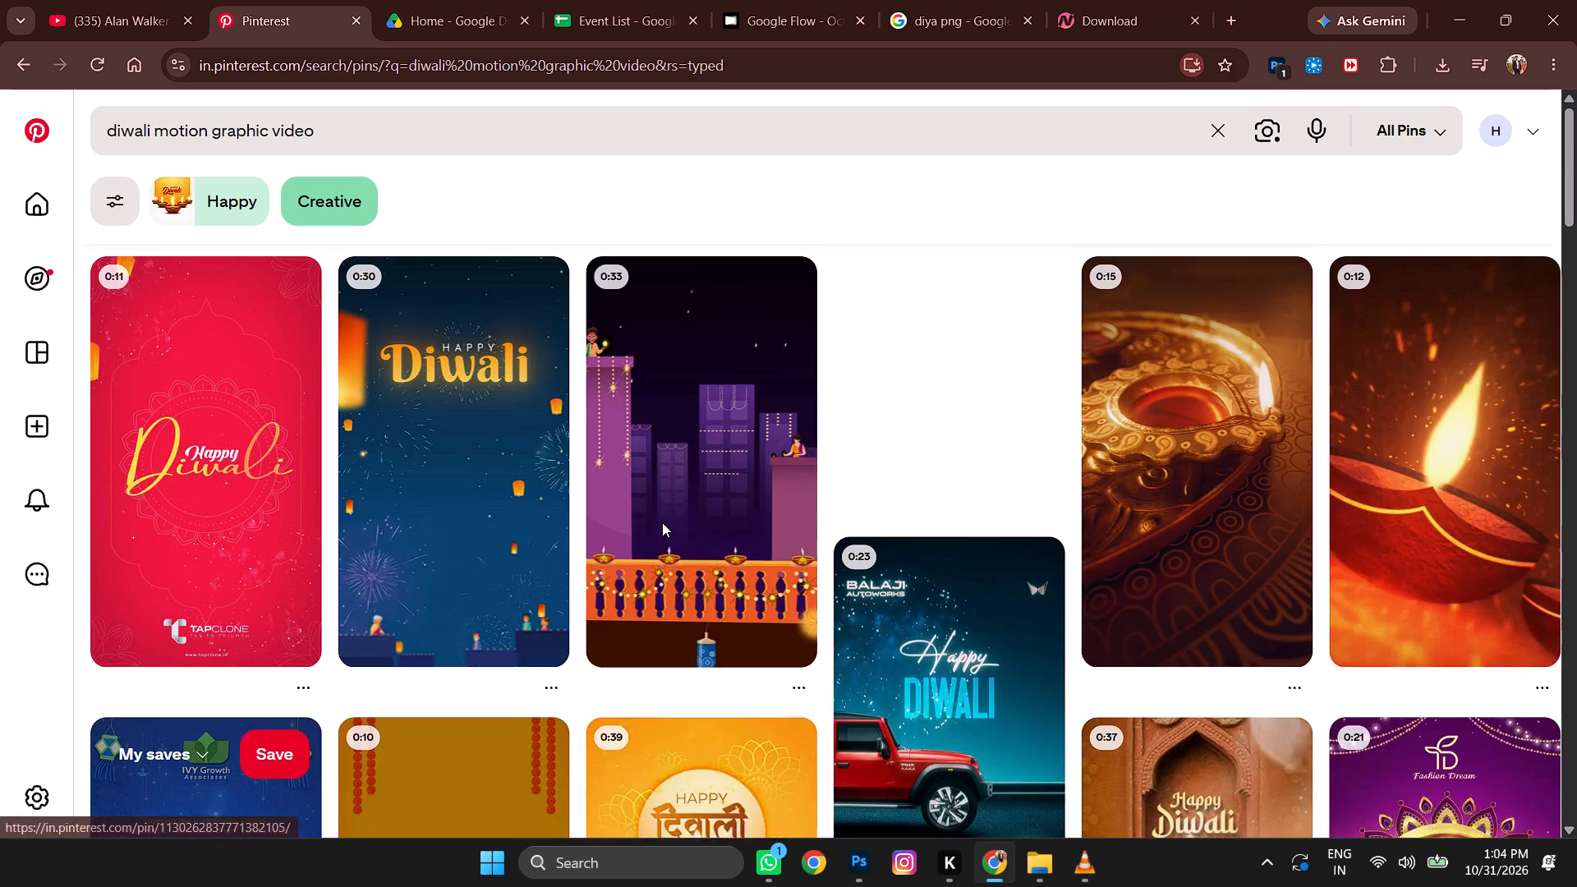
pyautogui.scroll(9, 662, 522)
pyautogui.scroll(-14, 673, 527)
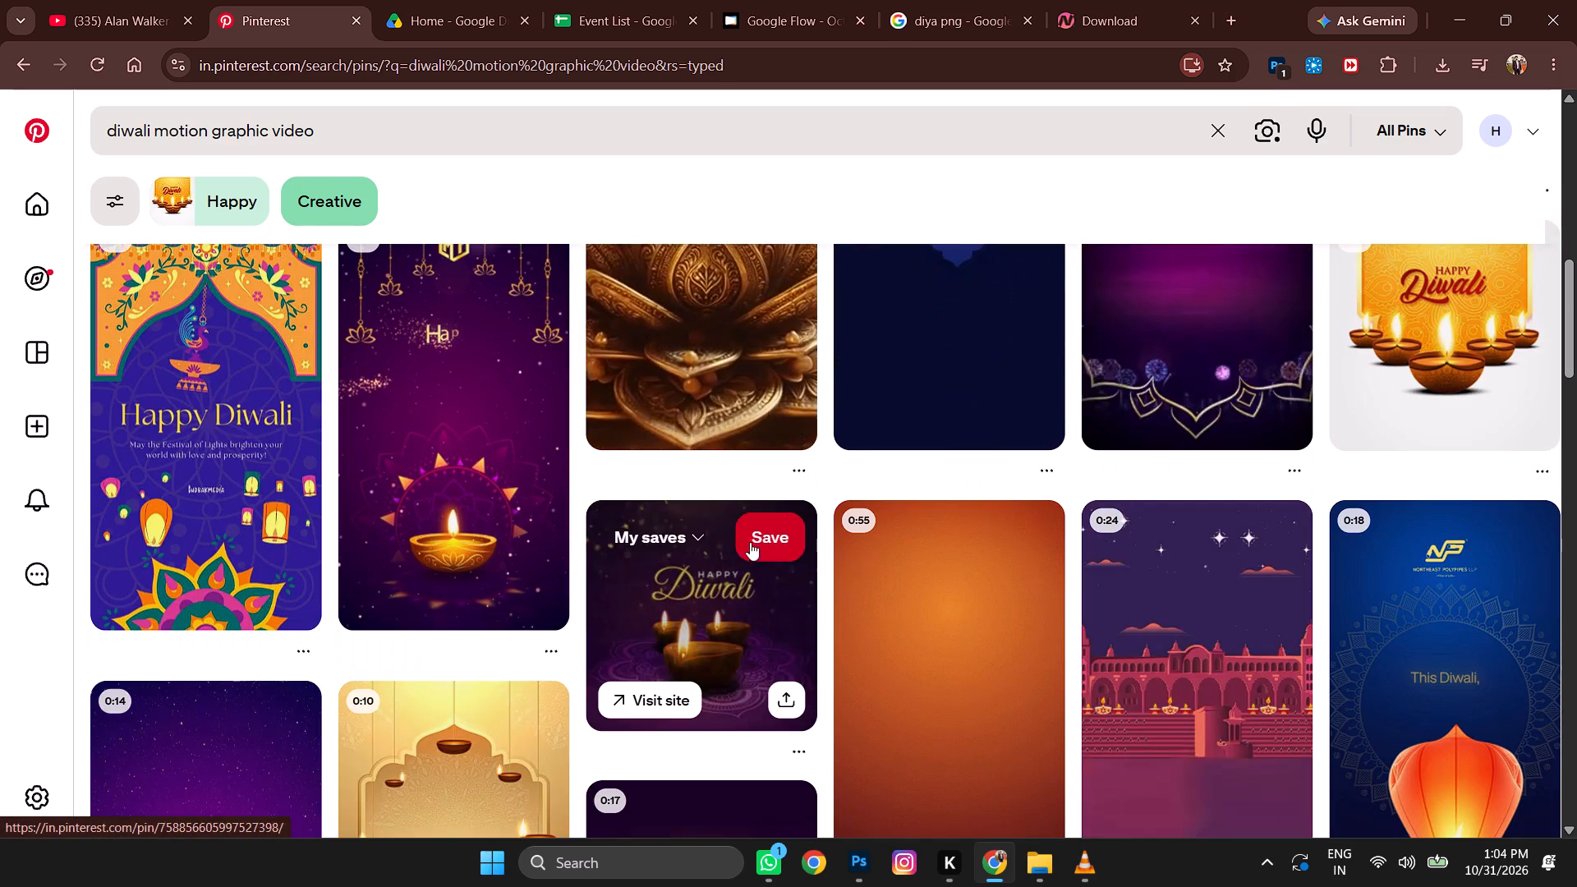
pyautogui.scroll(-3, 798, 530)
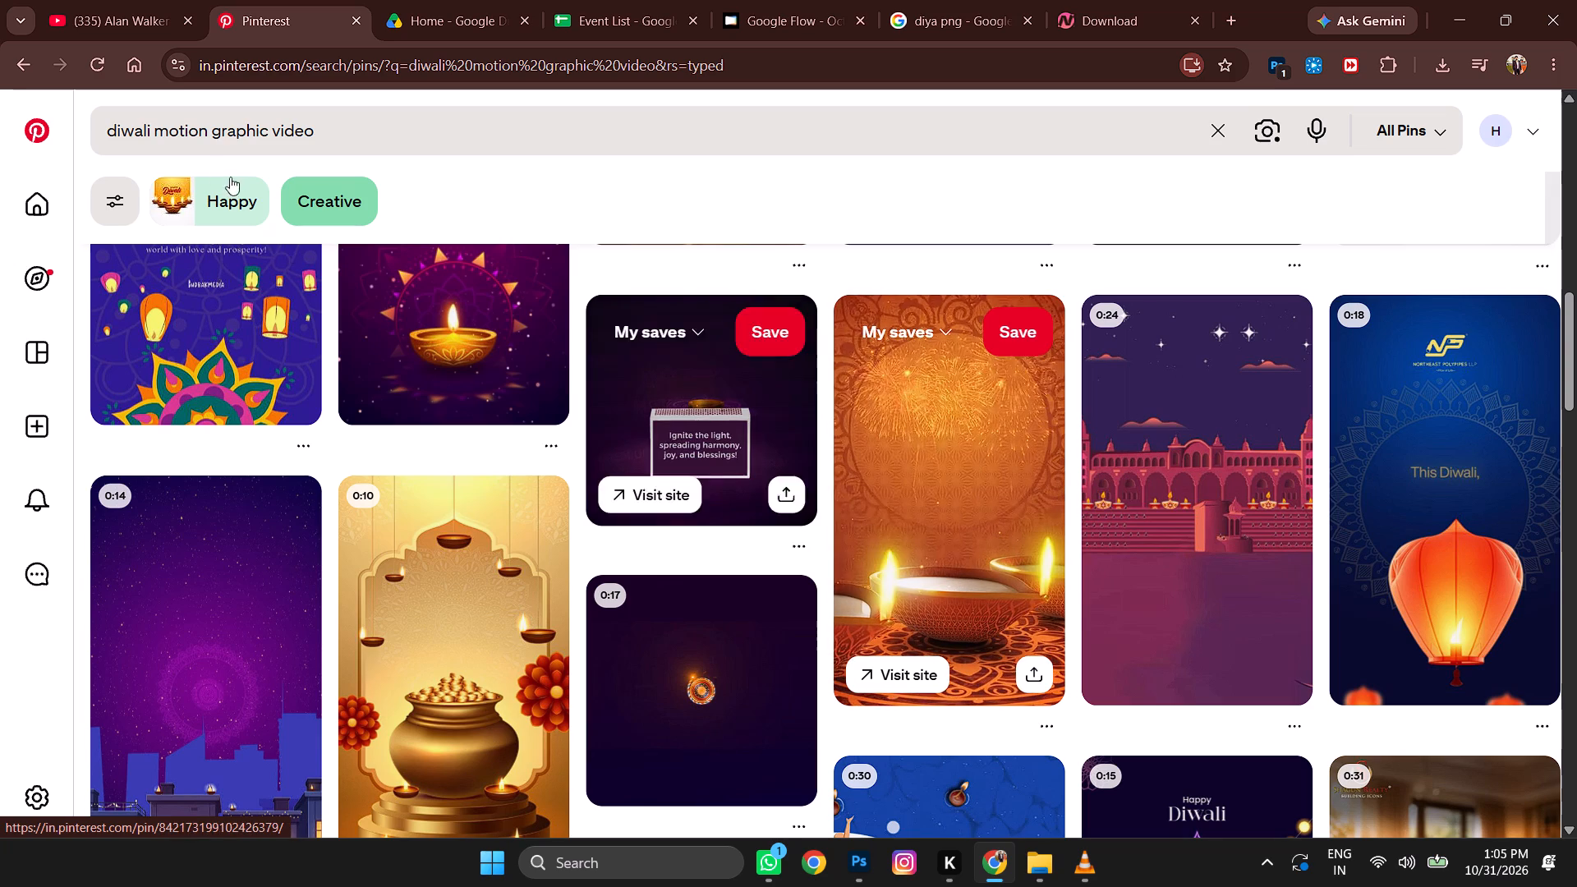
# Refine the Pinterest search to "diwali jewellery motion graphic video".
pyautogui.click(151, 131)
pyautogui.press('space')
pyautogui.write('jewe')
pyautogui.write('llery')
pyautogui.press('Return')
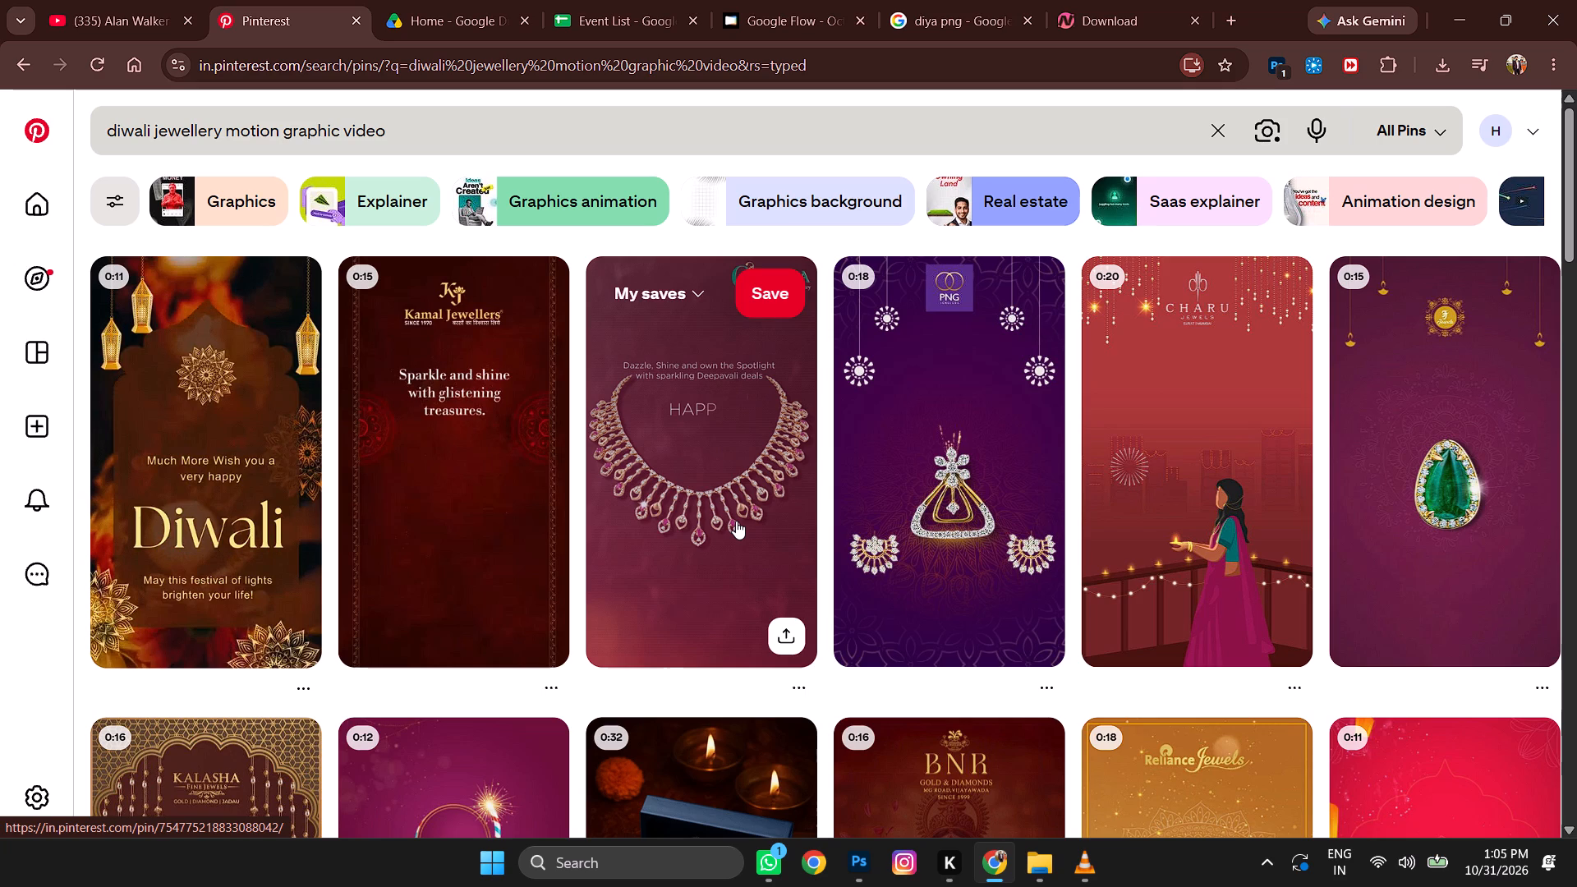
# Check the maroon lotus artwork in Photoshop, then return to the Pinterest results in Chrome.
pyautogui.click(859, 866)
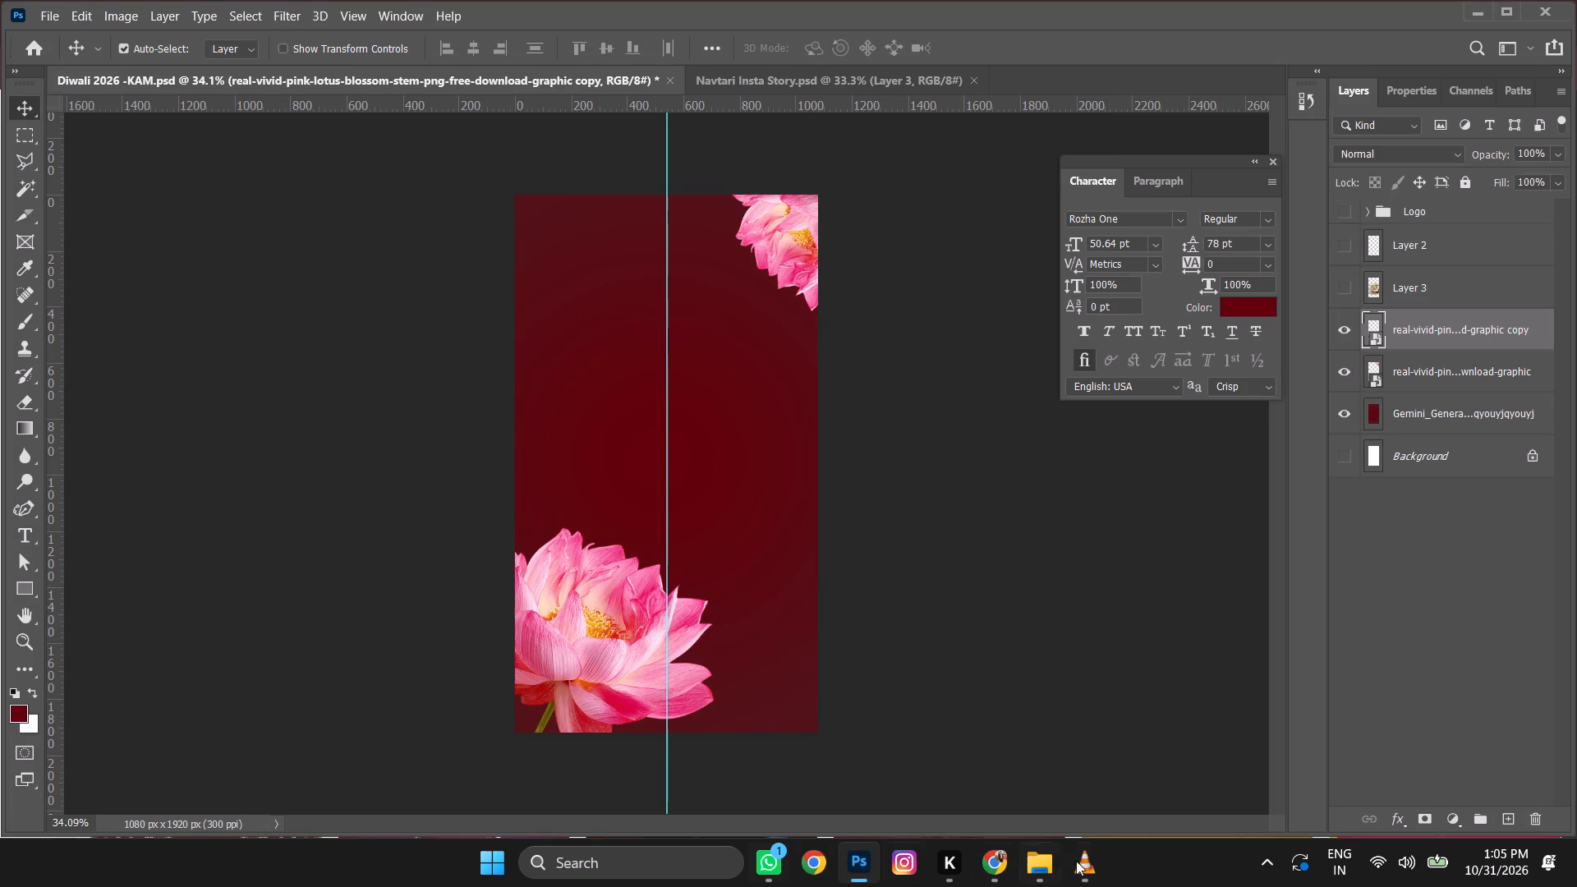
pyautogui.click(1002, 864)
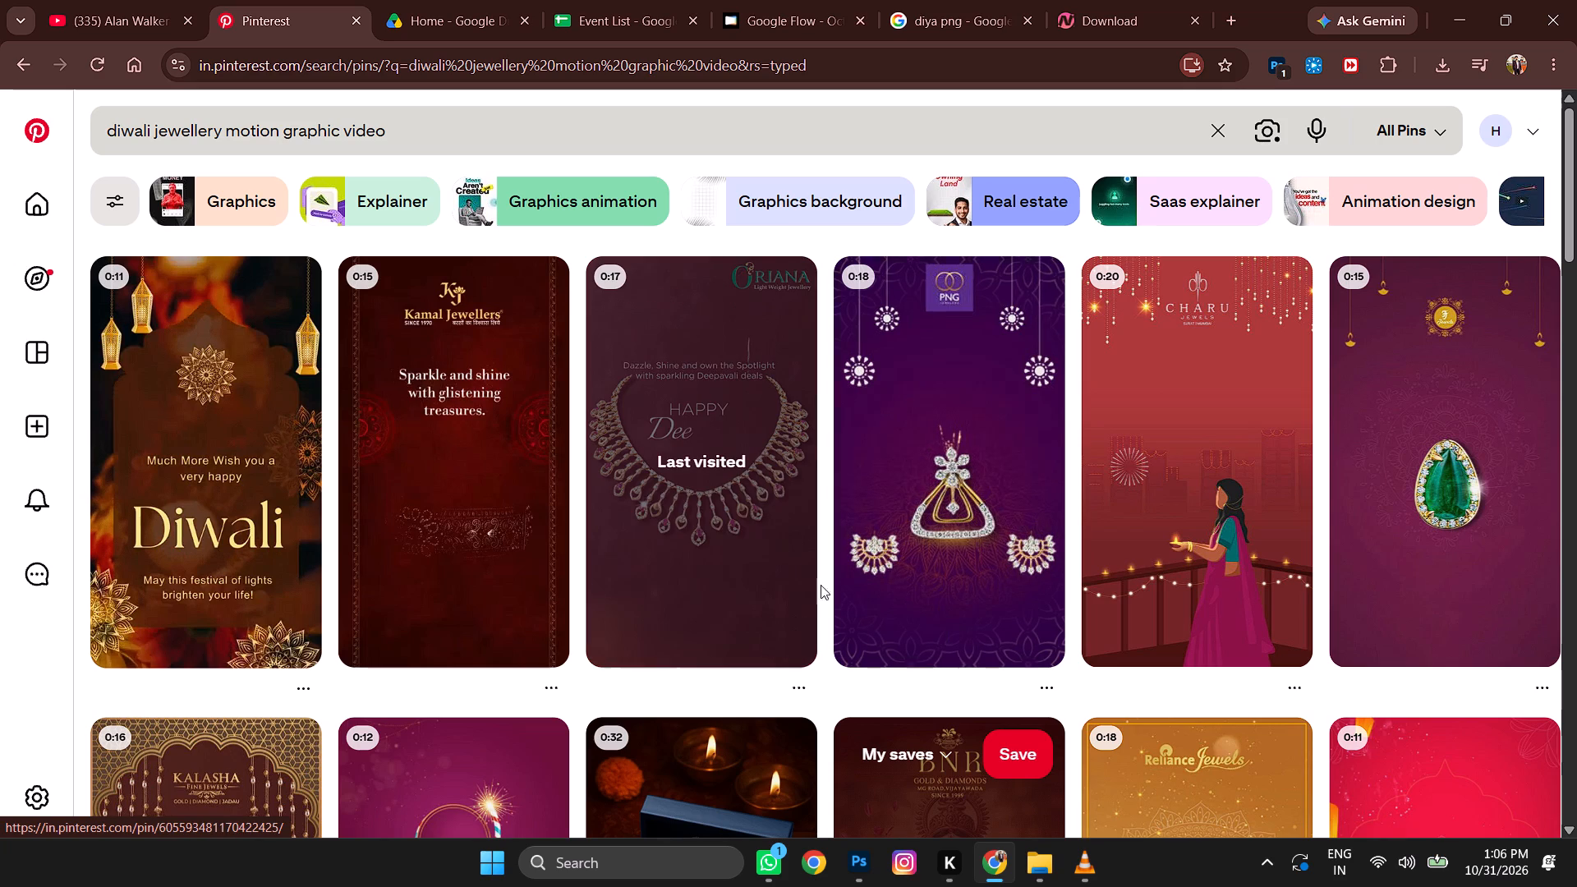
# Open the Oriana Deepavali Offerings video pin and replay its opening diya and candle scene, pausing it at the start.
pyautogui.click(717, 362)
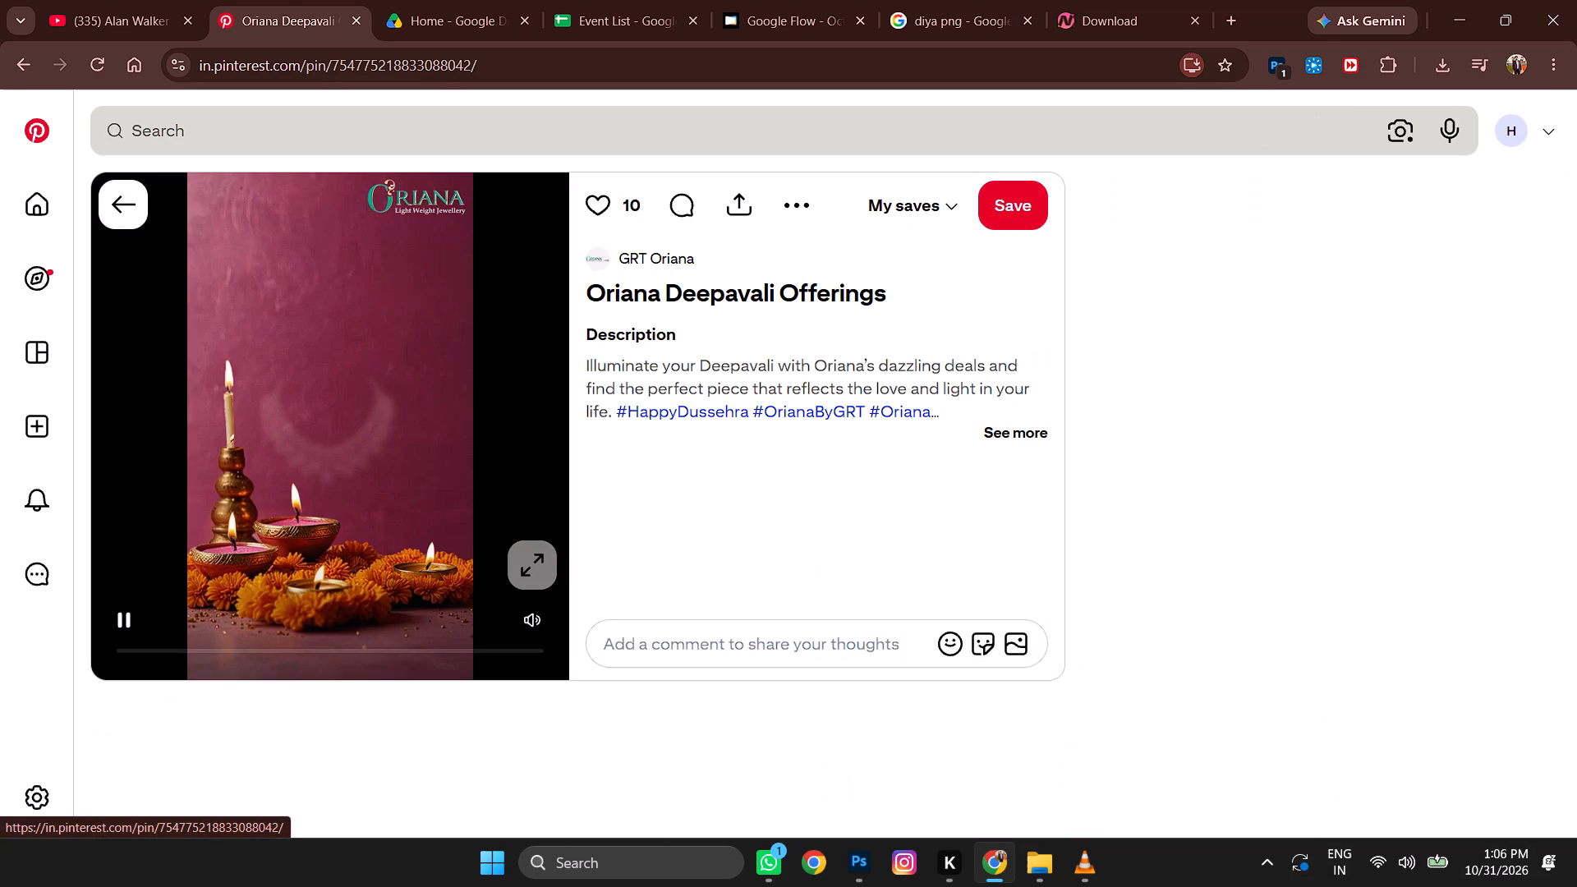
pyautogui.moveTo(182, 646); pyautogui.dragTo(51, 668)
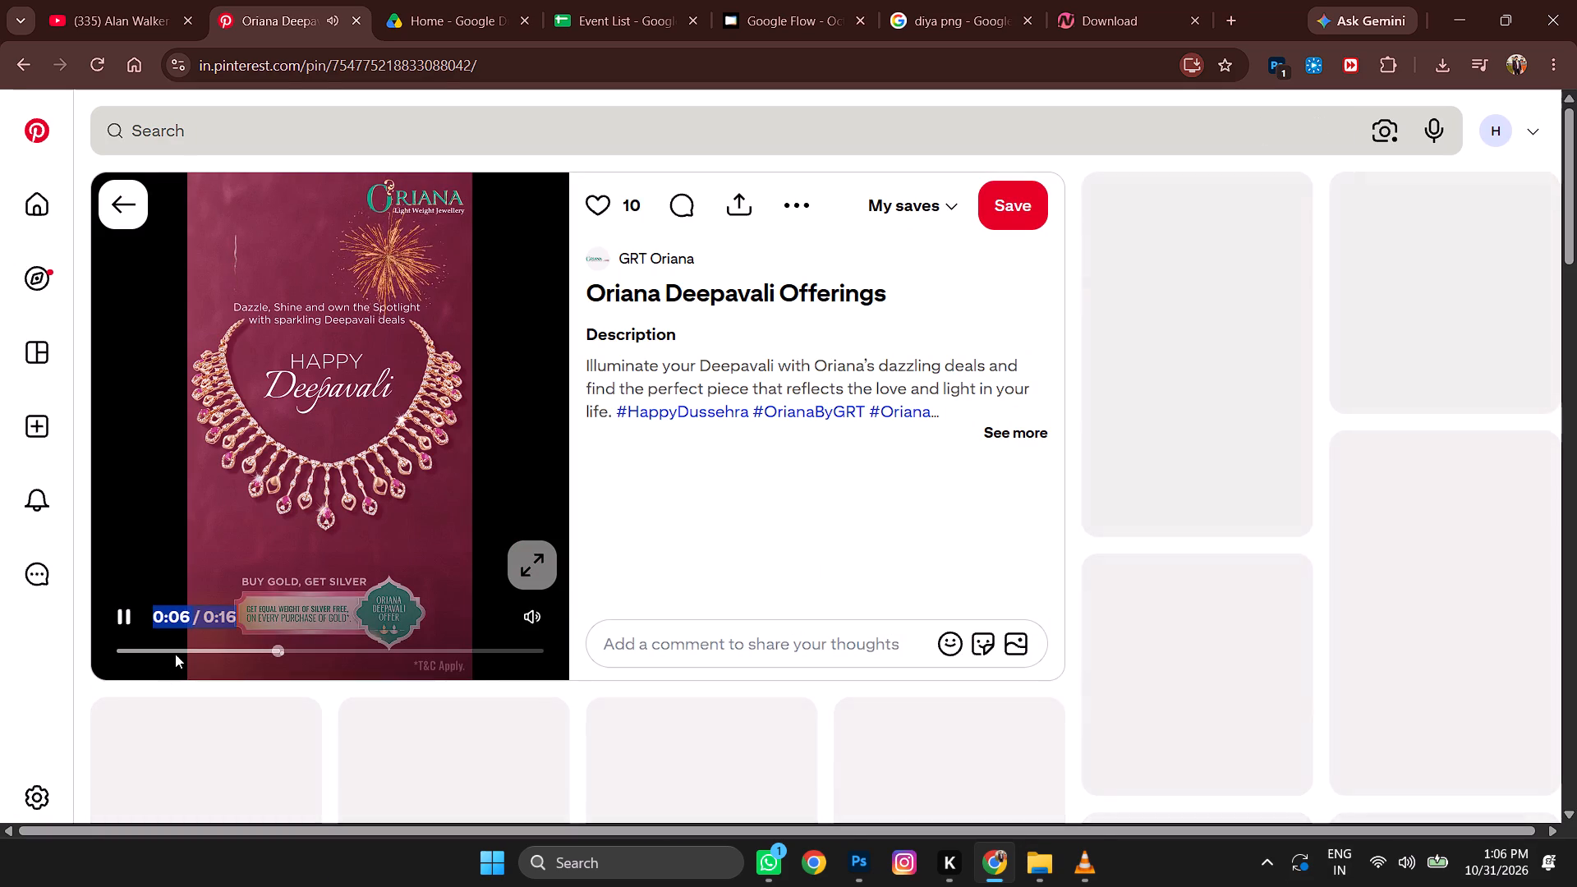
pyautogui.moveTo(277, 649); pyautogui.dragTo(88, 650)
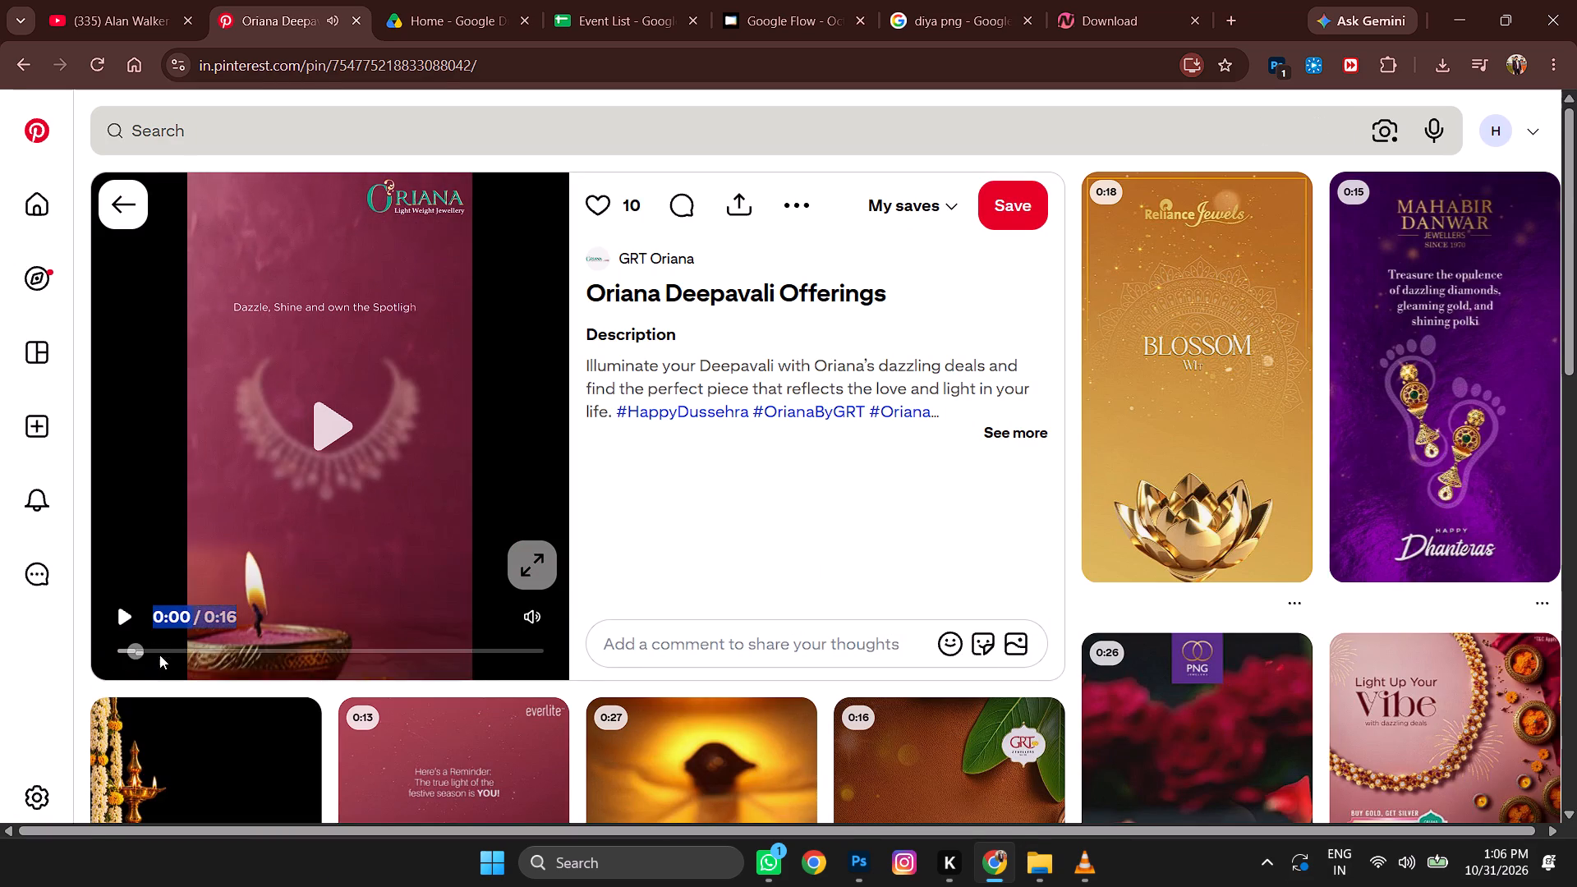
pyautogui.moveTo(148, 647); pyautogui.dragTo(67, 637)
pyautogui.moveTo(148, 648); pyautogui.dragTo(146, 649)
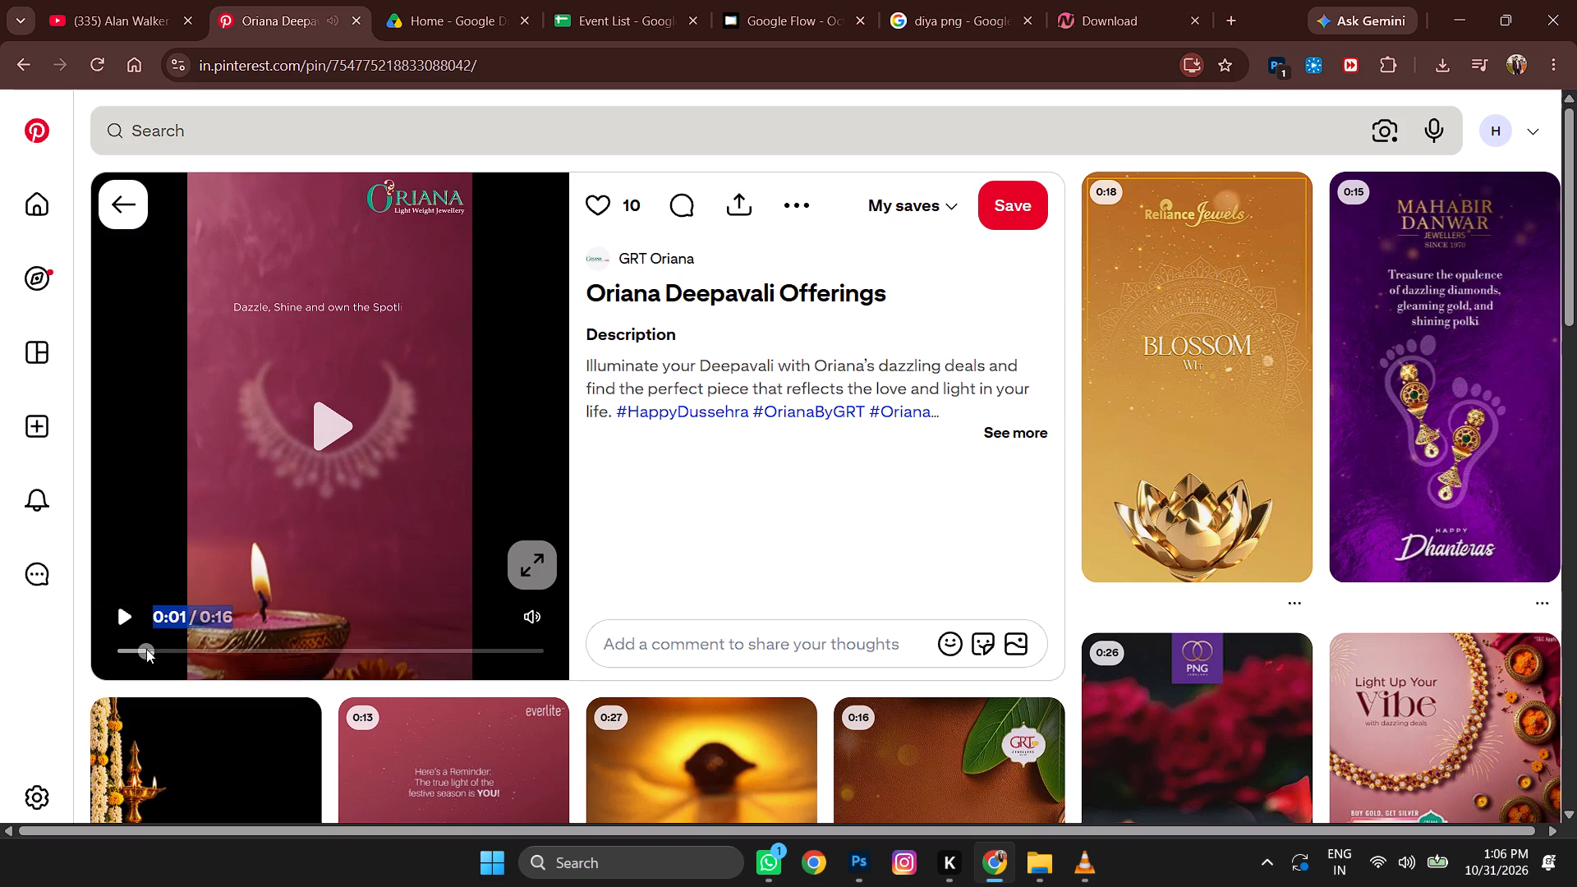
pyautogui.moveTo(146, 649); pyautogui.dragTo(93, 648)
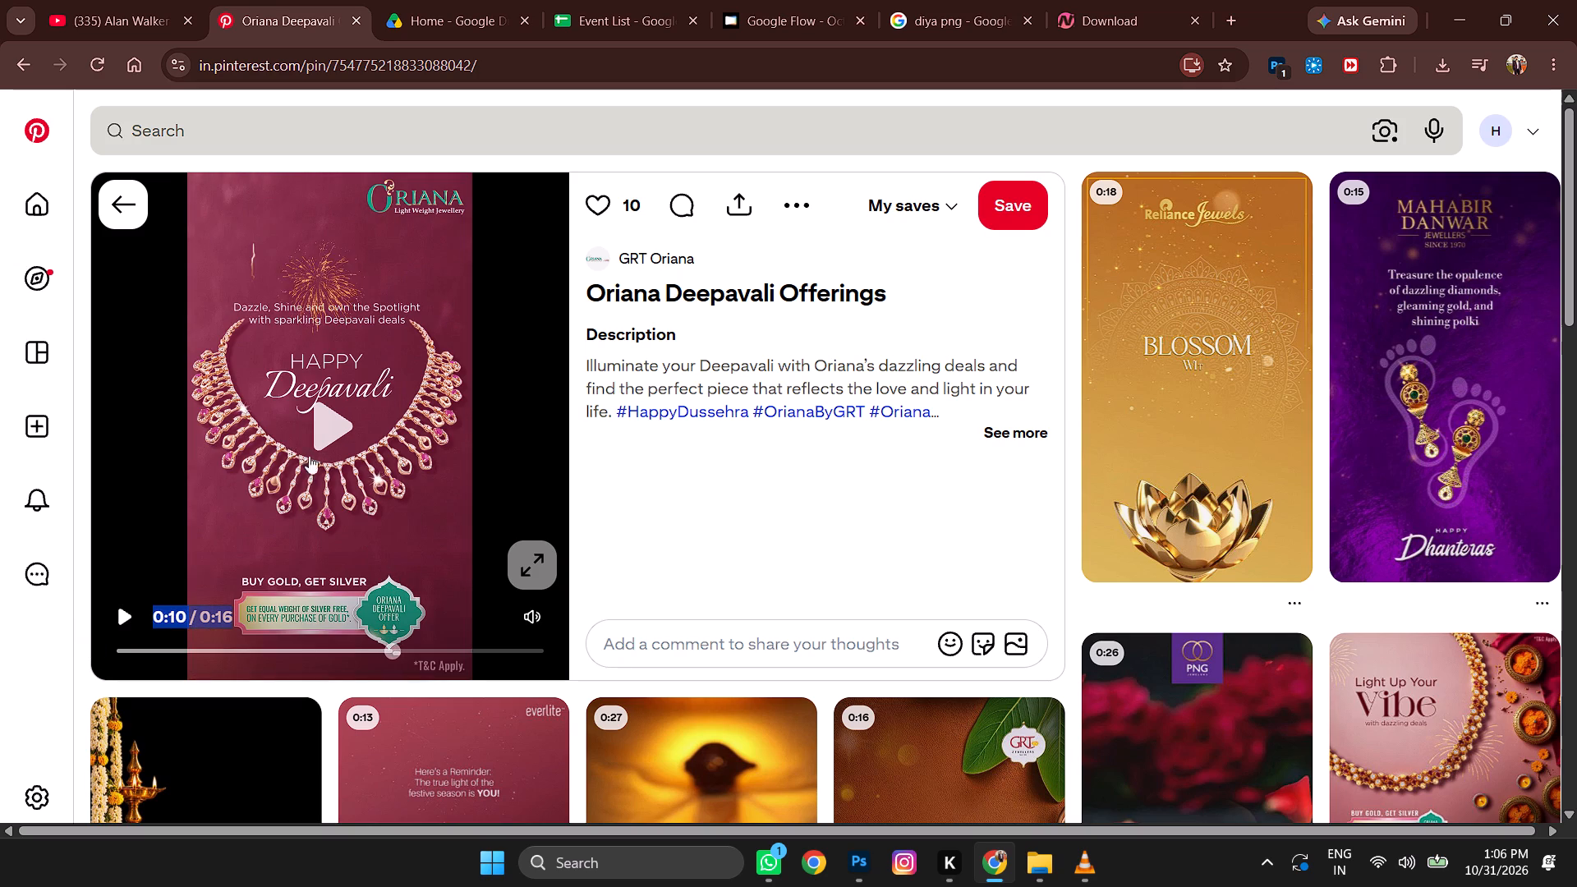
pyautogui.click(124, 655)
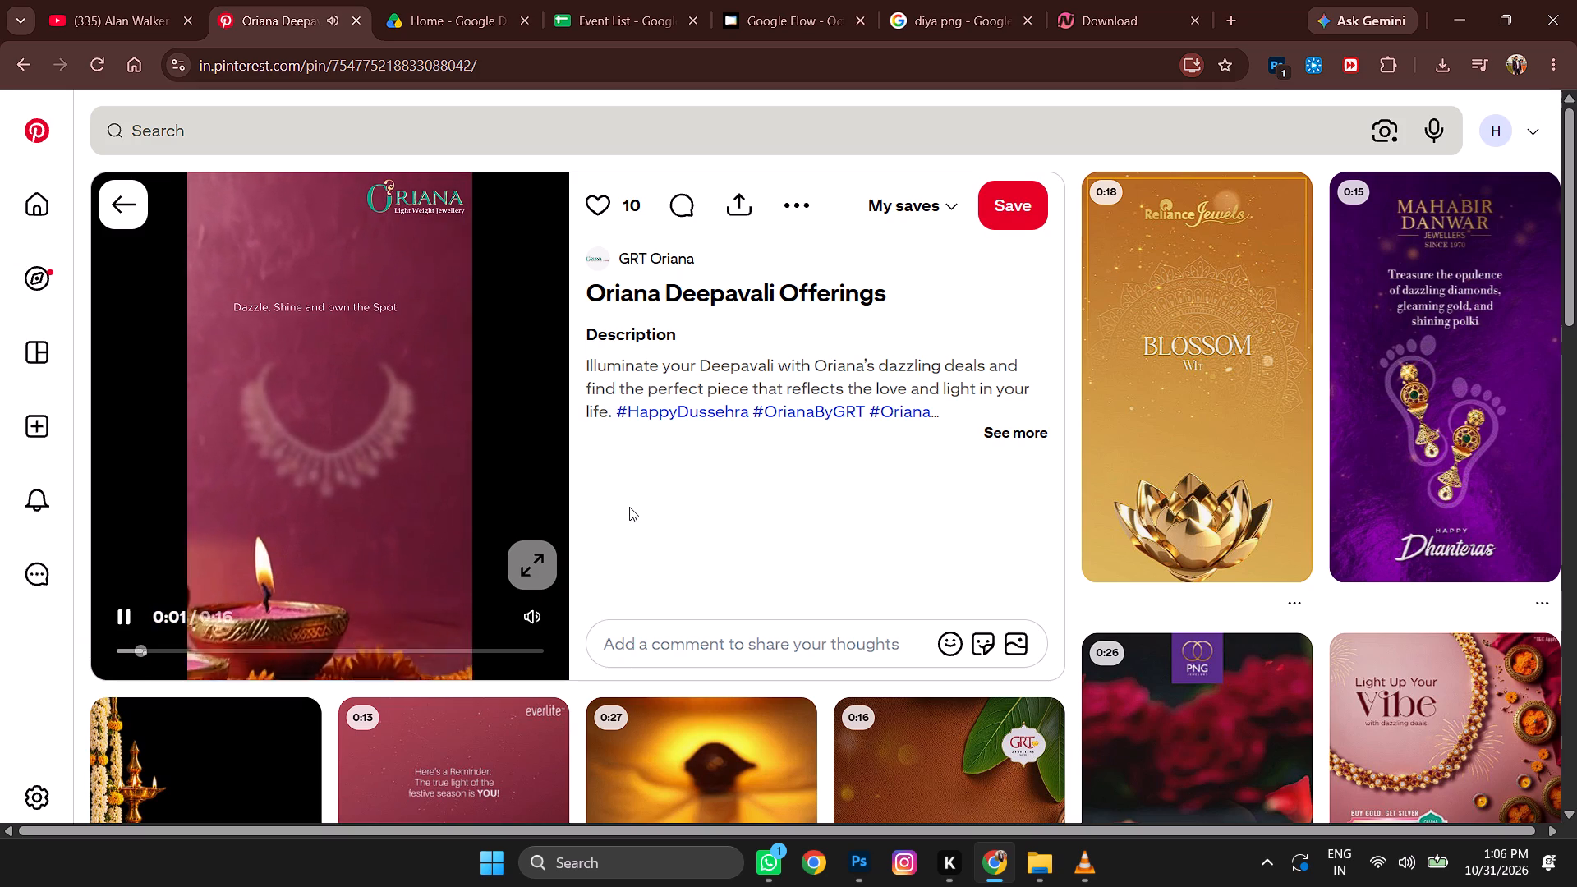
pyautogui.click(122, 621)
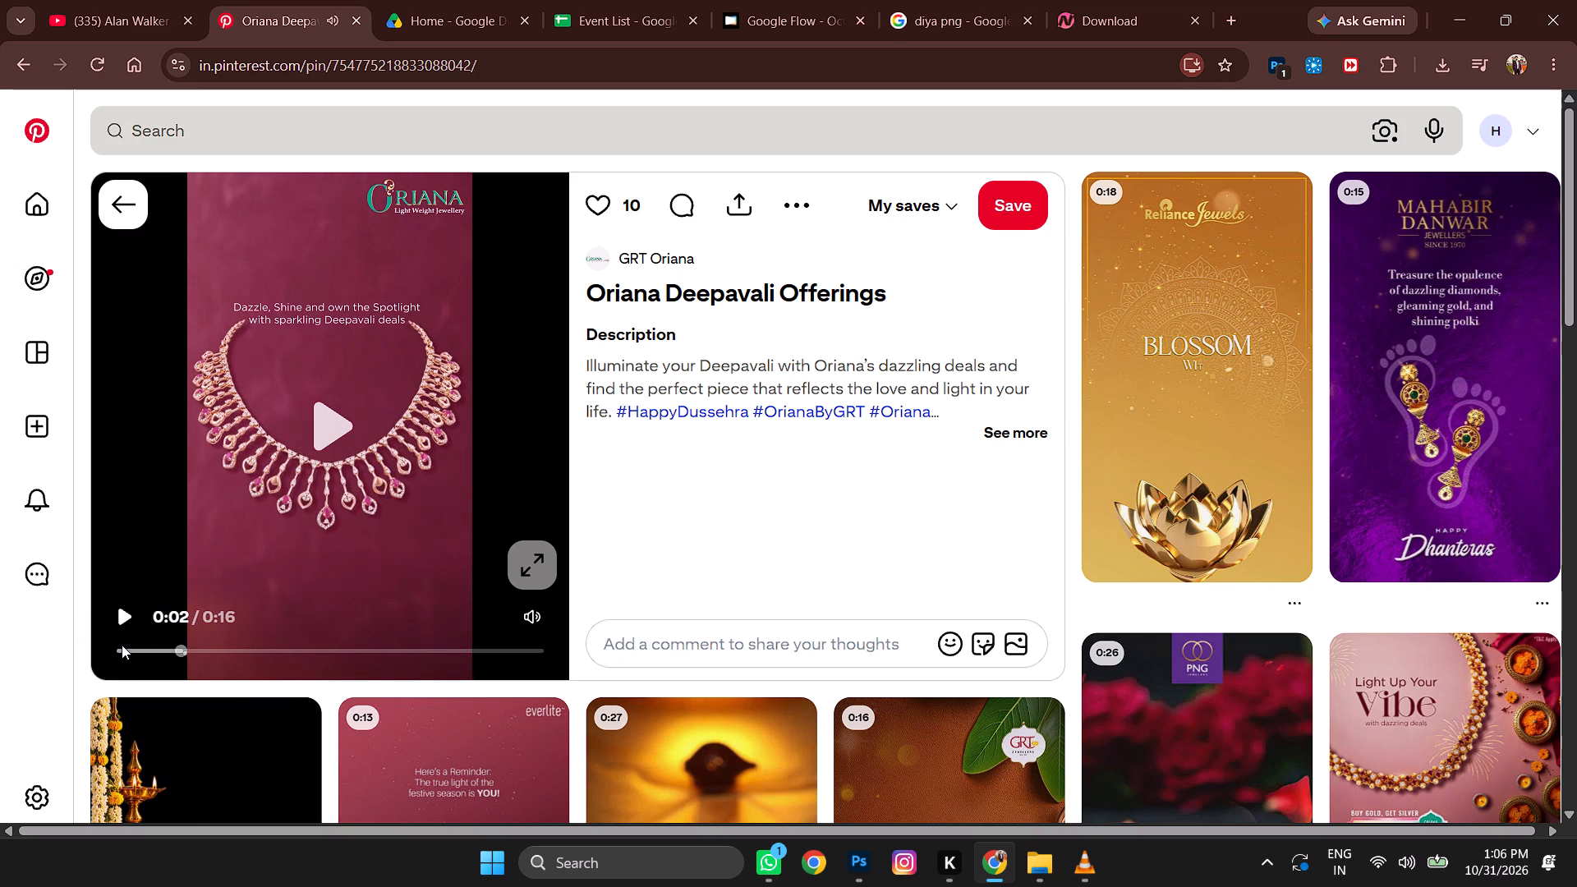
pyautogui.click(119, 650)
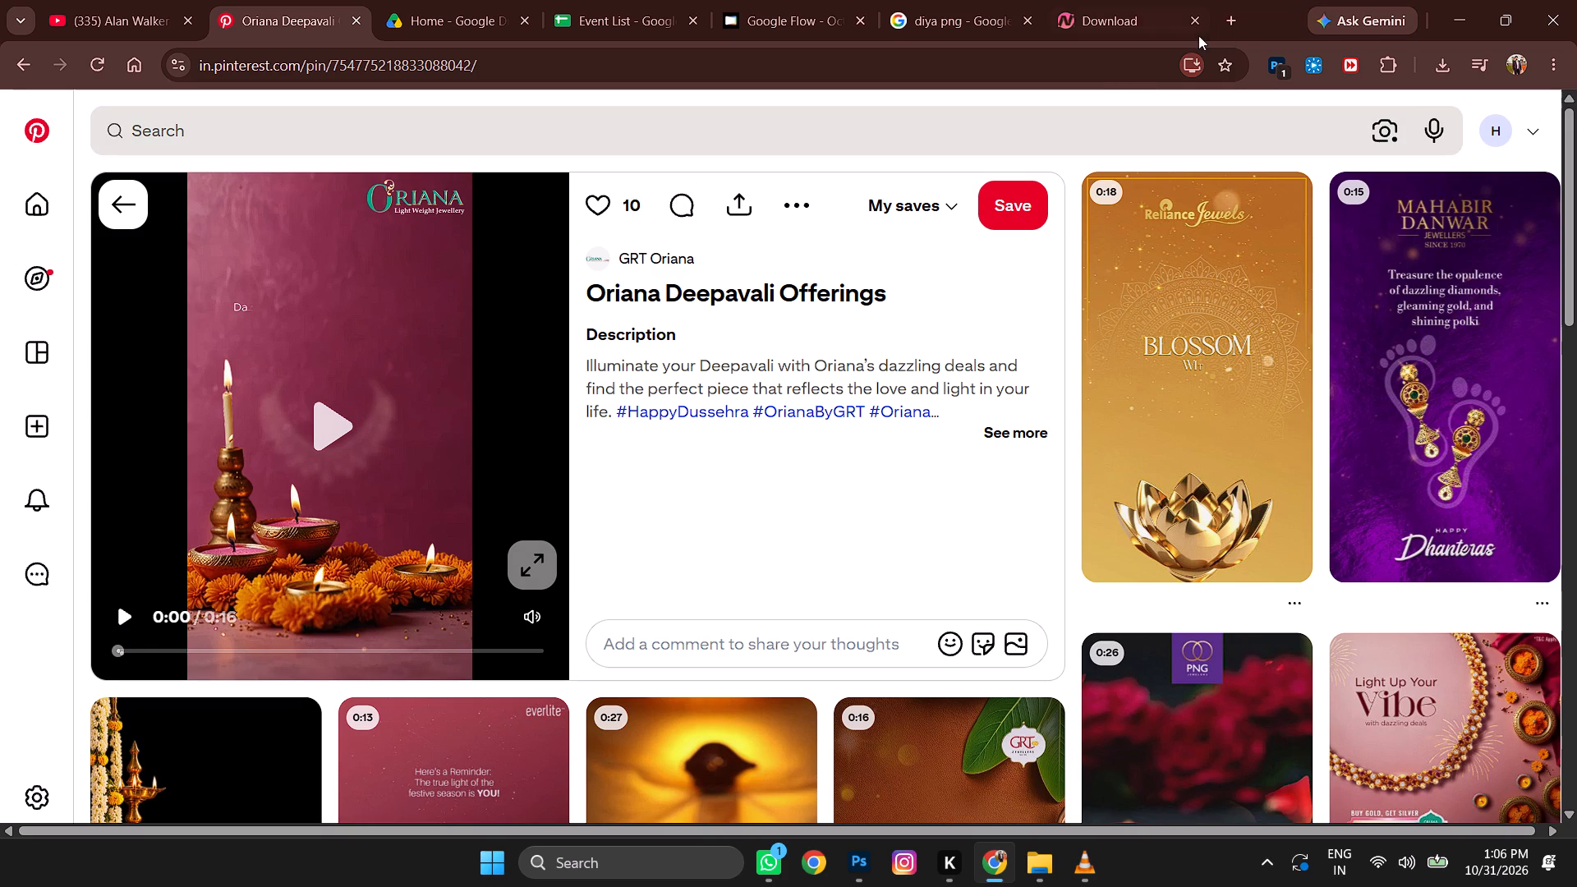
# Go back to the Google "diya png" image search and extend it with "and candle on table" before "png".
pyautogui.click(1120, 20)
pyautogui.click(968, 18)
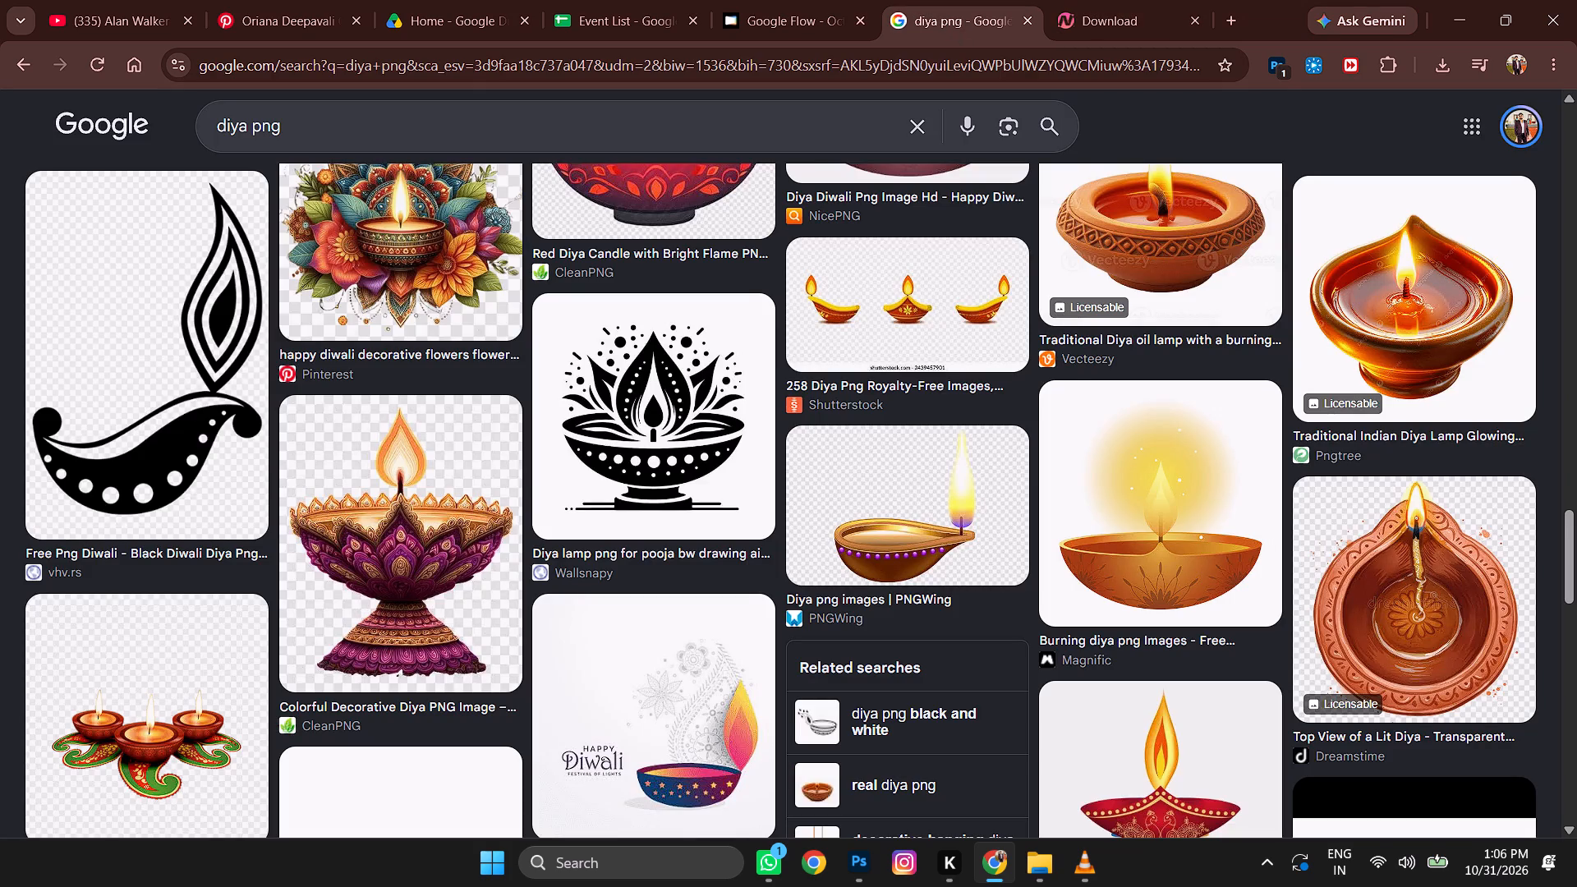
pyautogui.click(248, 123)
pyautogui.write('and candle on table')
pyautogui.press('space')
pyautogui.press('Return')
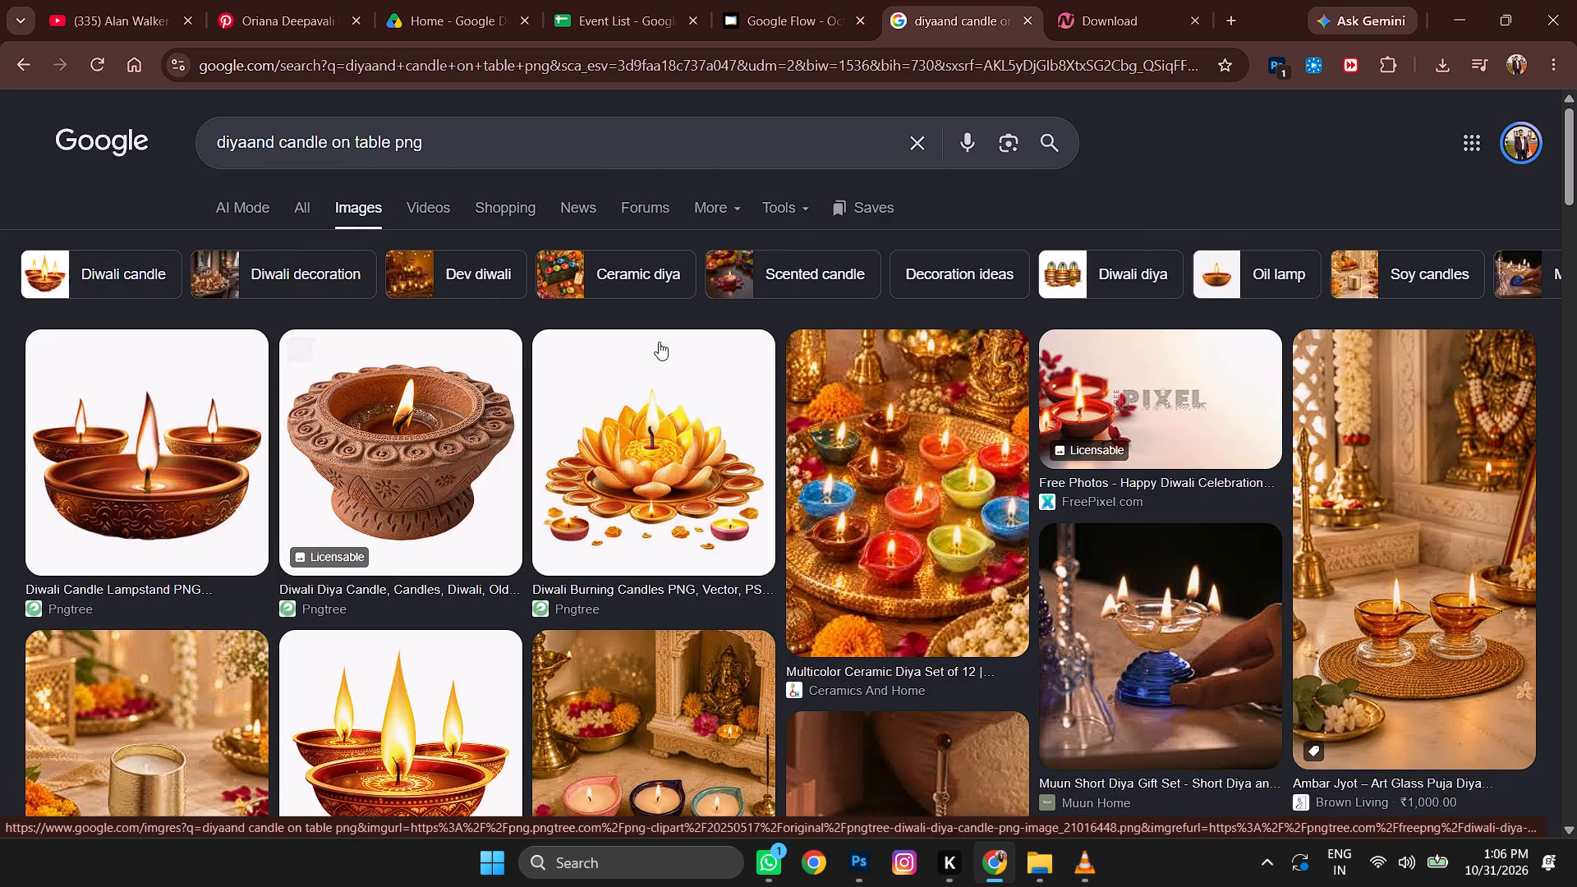
# Examine the diya and candle image results for a lit arrangement on a table like the Oriana reference.
pyautogui.scroll(-4, 799, 275)
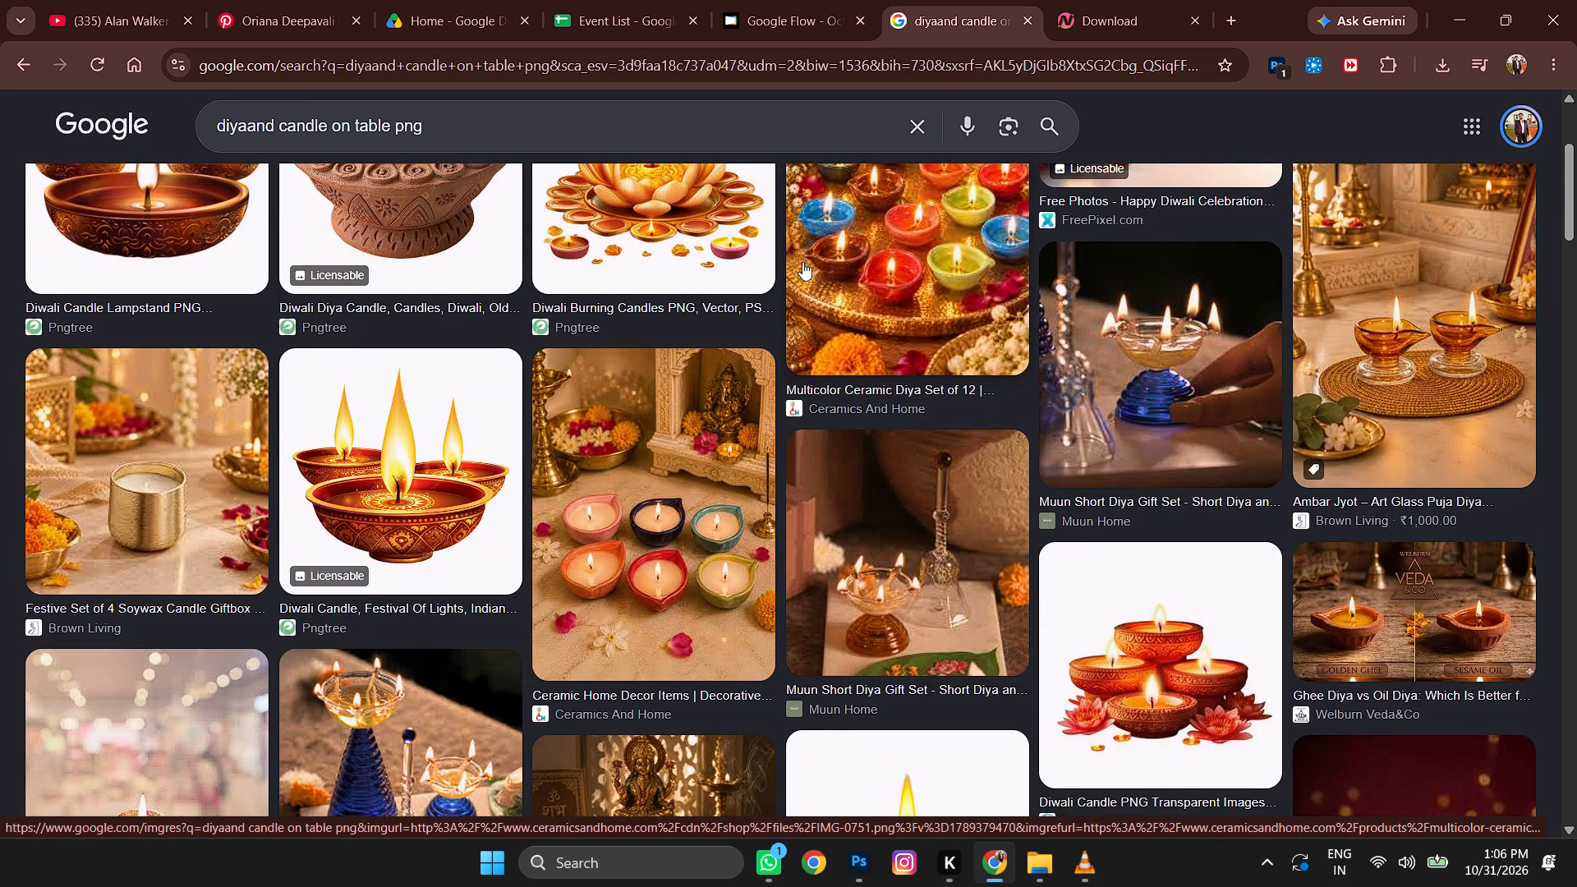
pyautogui.scroll(-7, 799, 257)
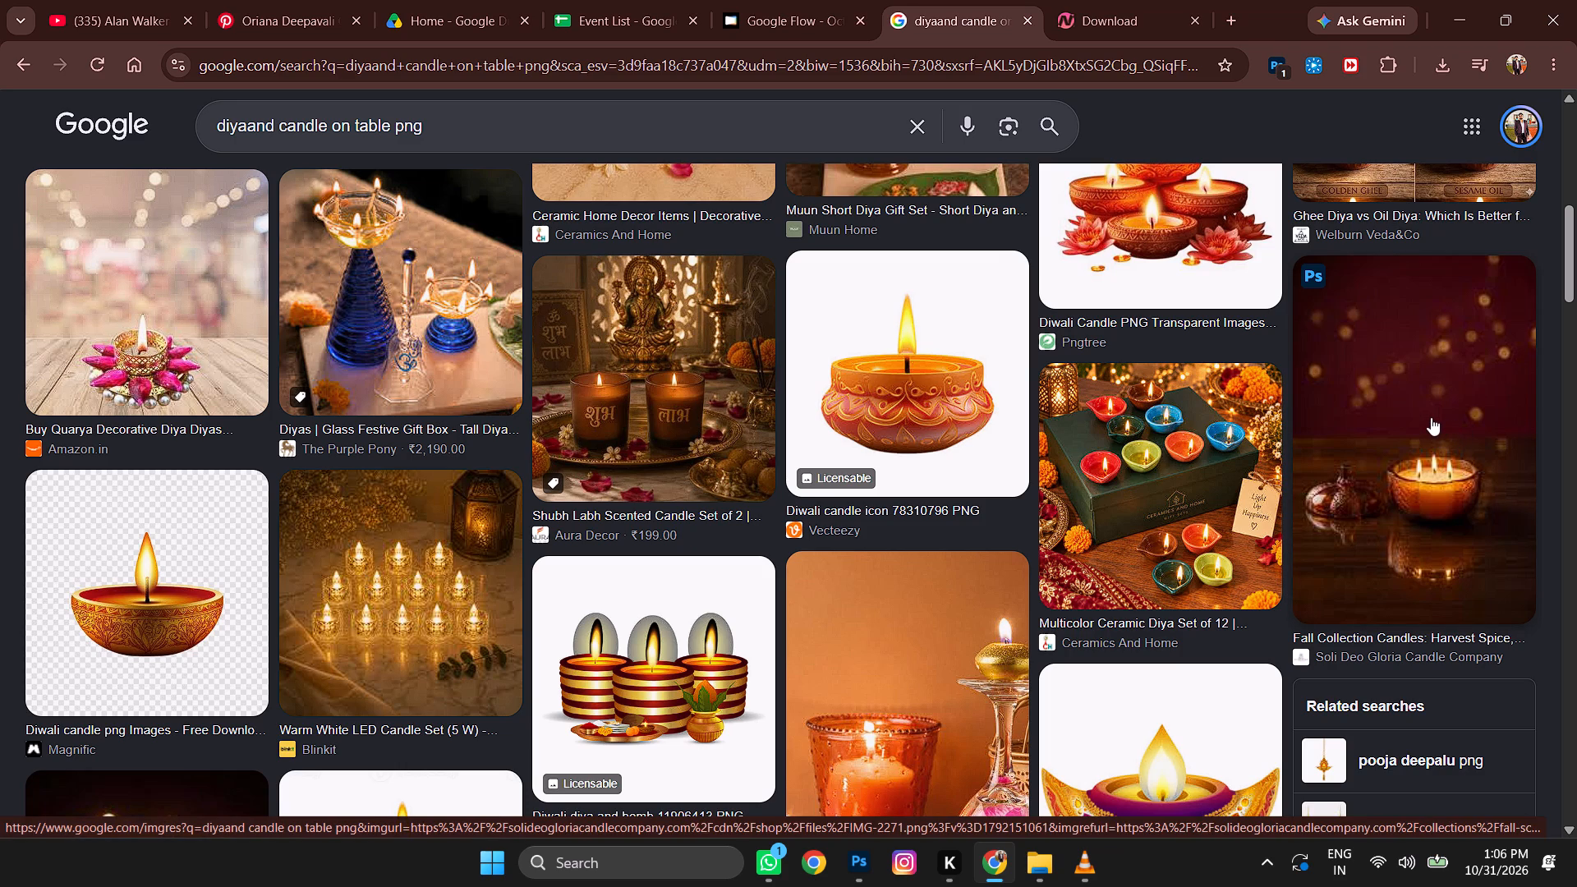
pyautogui.scroll(-7, 1431, 417)
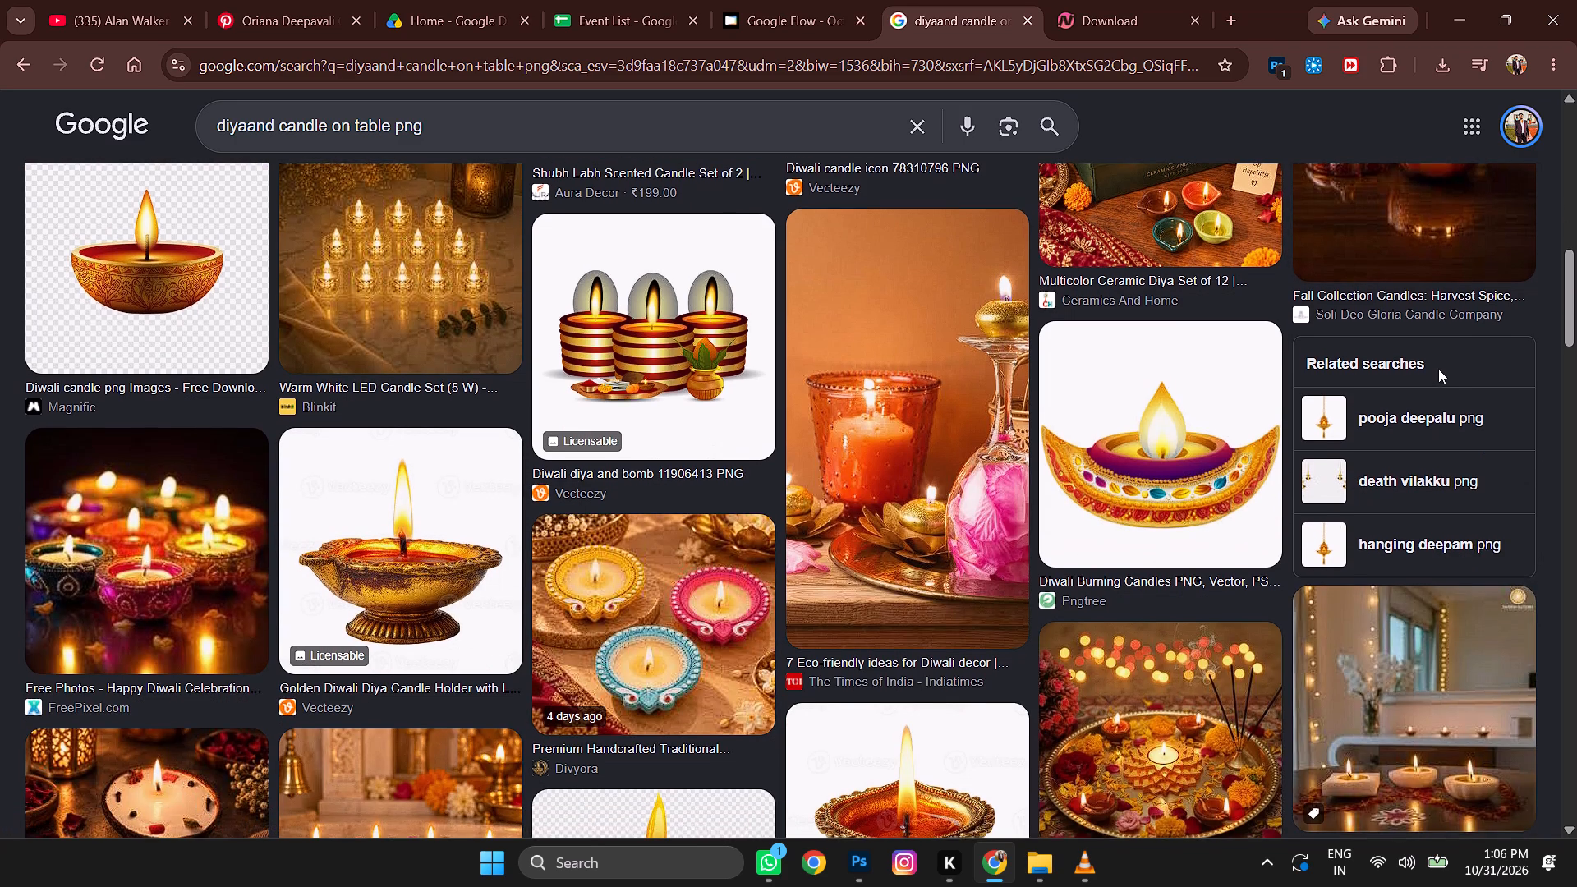
pyautogui.scroll(-12, 1438, 369)
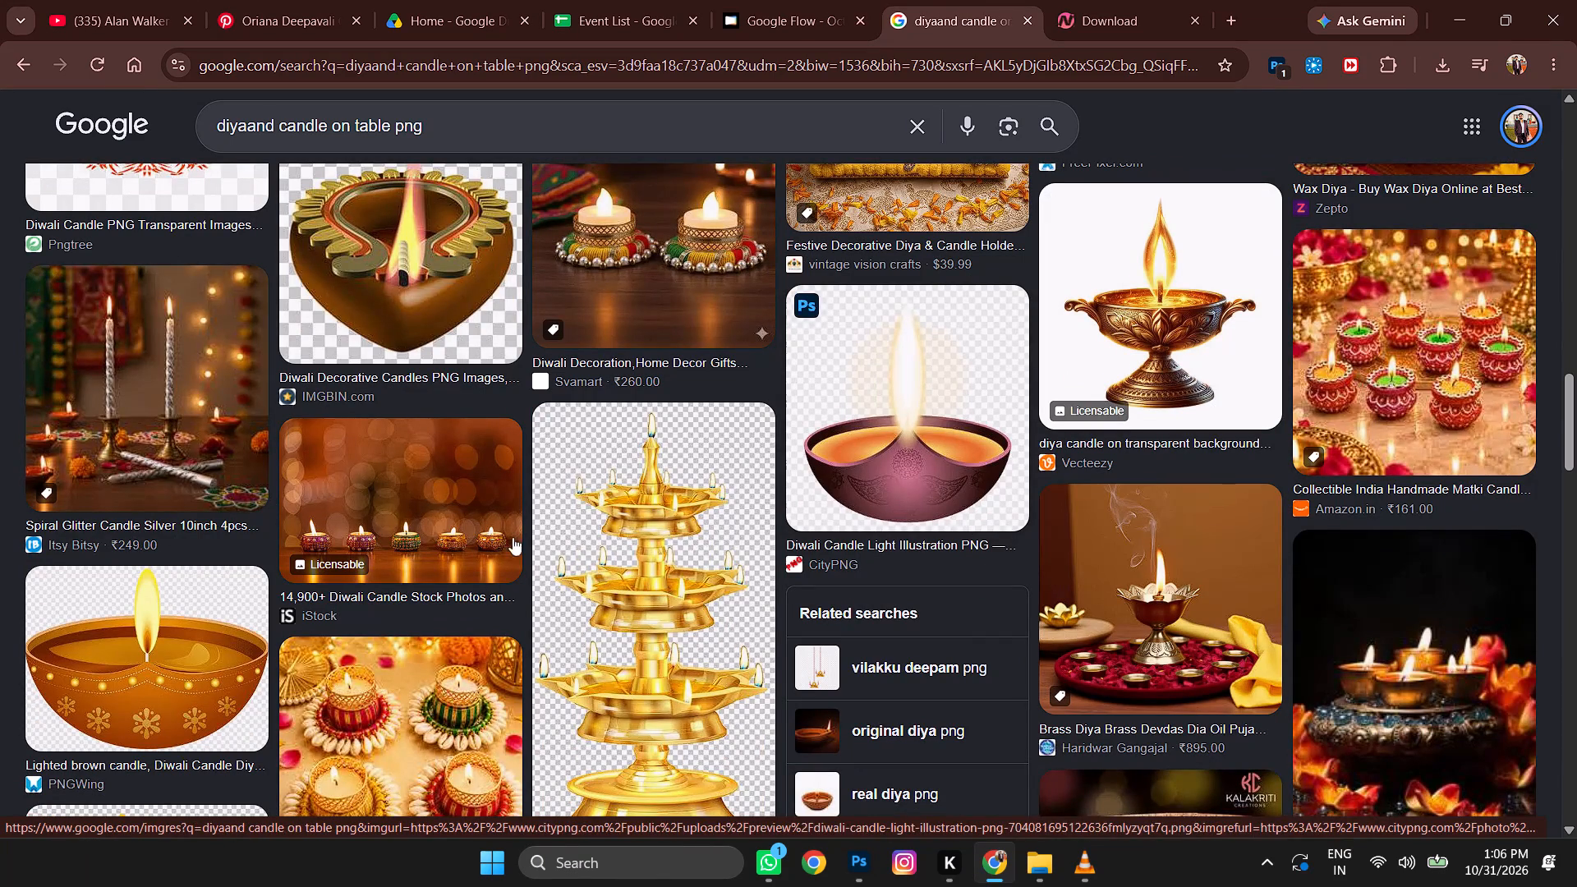
# Preview the iStock photo of five diyas in a row on a table, look through its related images and close the preview.
pyautogui.click(453, 471)
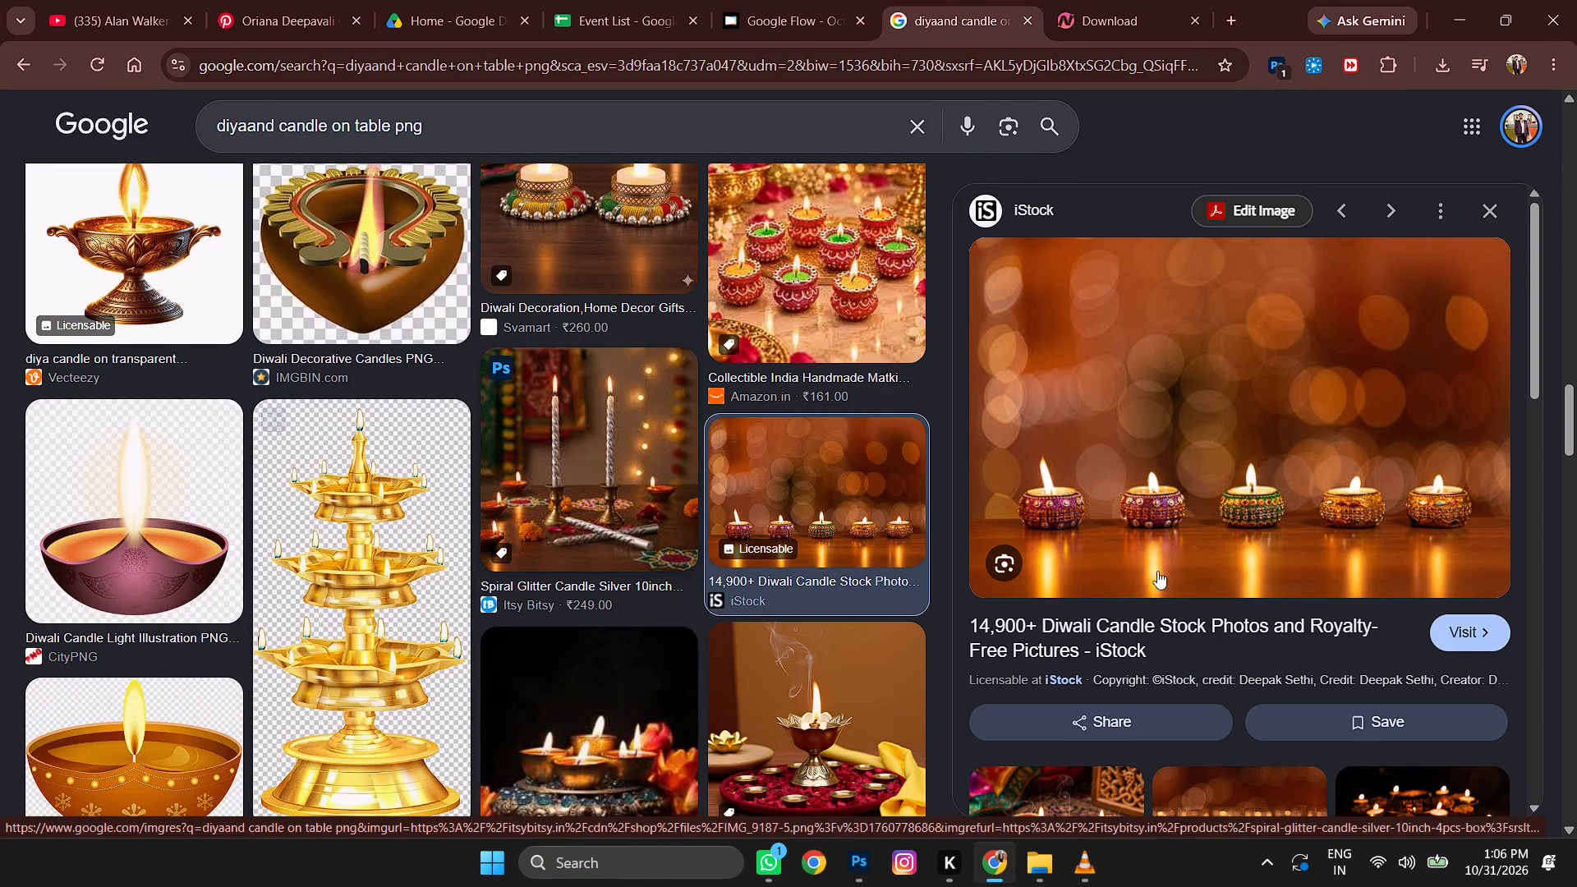
pyautogui.scroll(-6, 1349, 473)
pyautogui.scroll(6, 1336, 383)
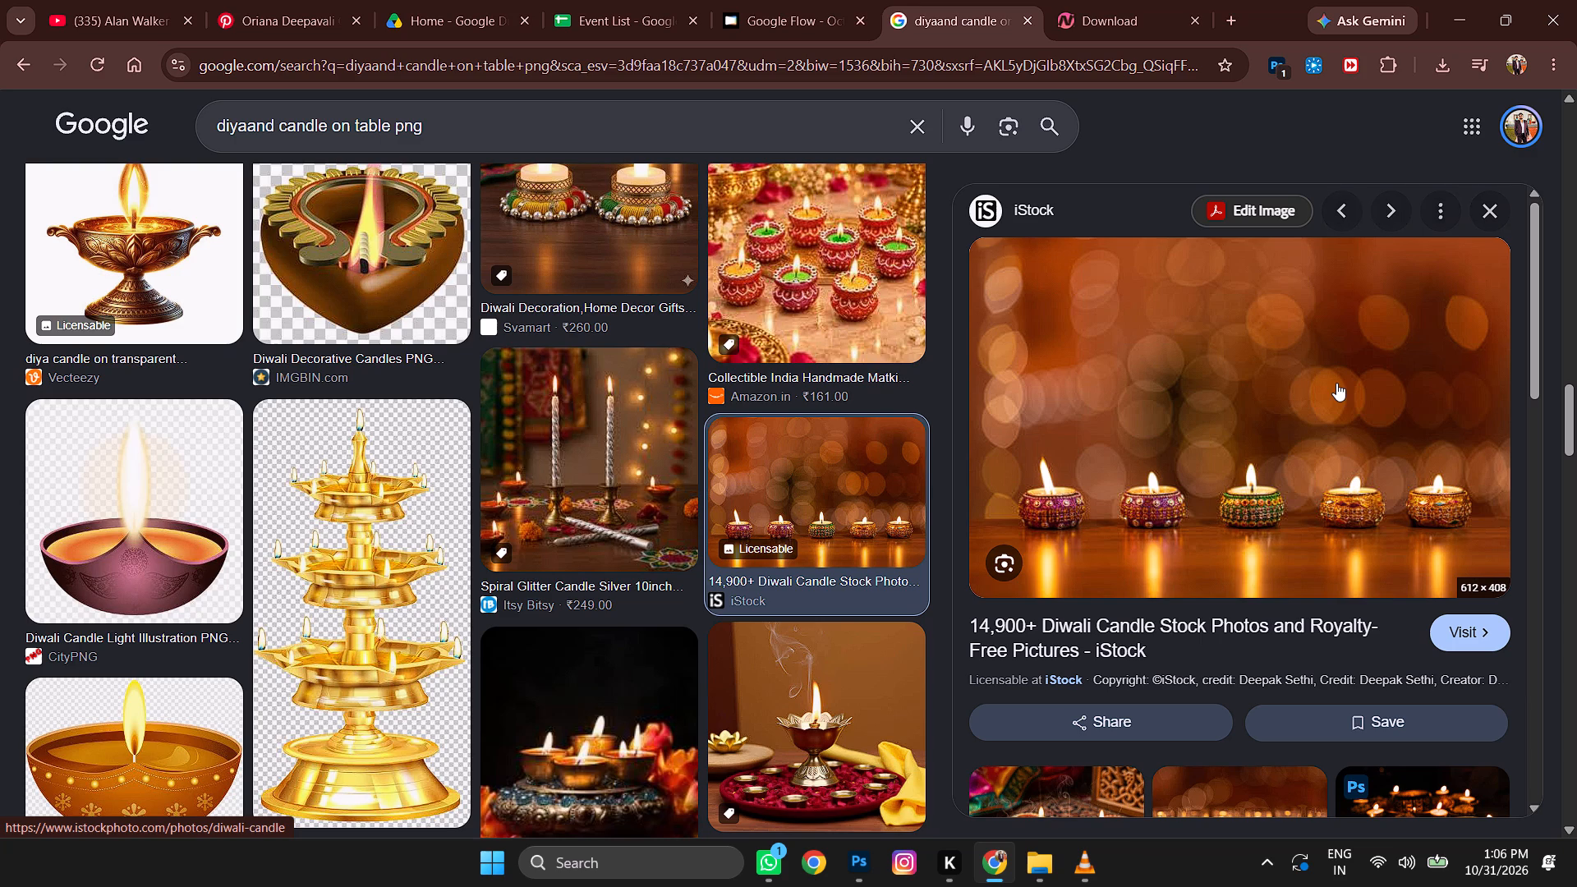
pyautogui.scroll(3, 1336, 383)
pyautogui.scroll(-12, 1341, 372)
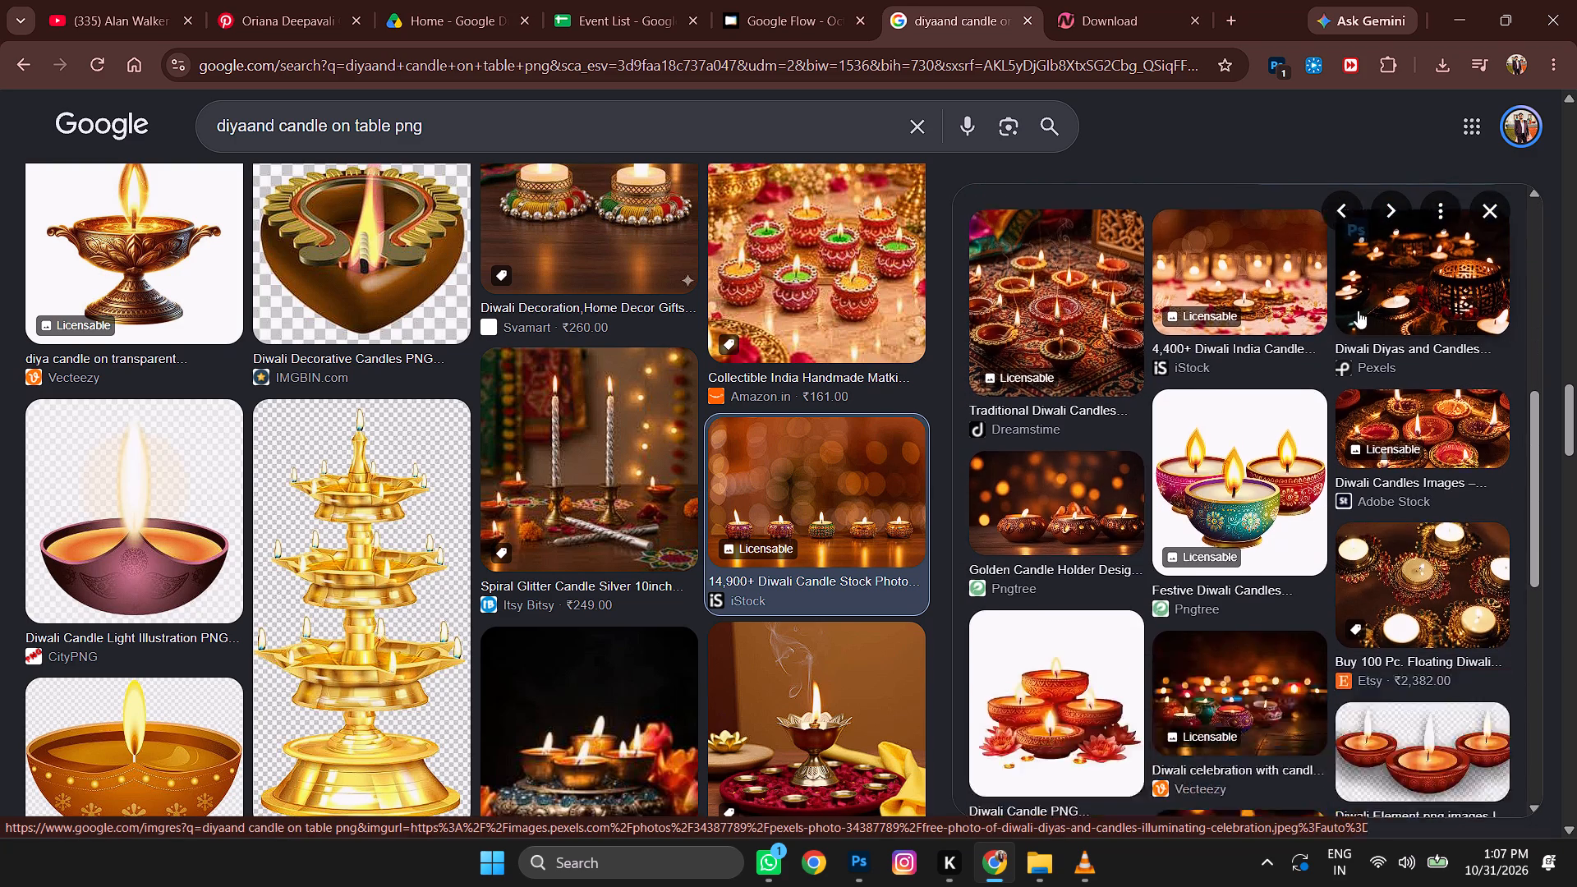
pyautogui.scroll(5, 1349, 426)
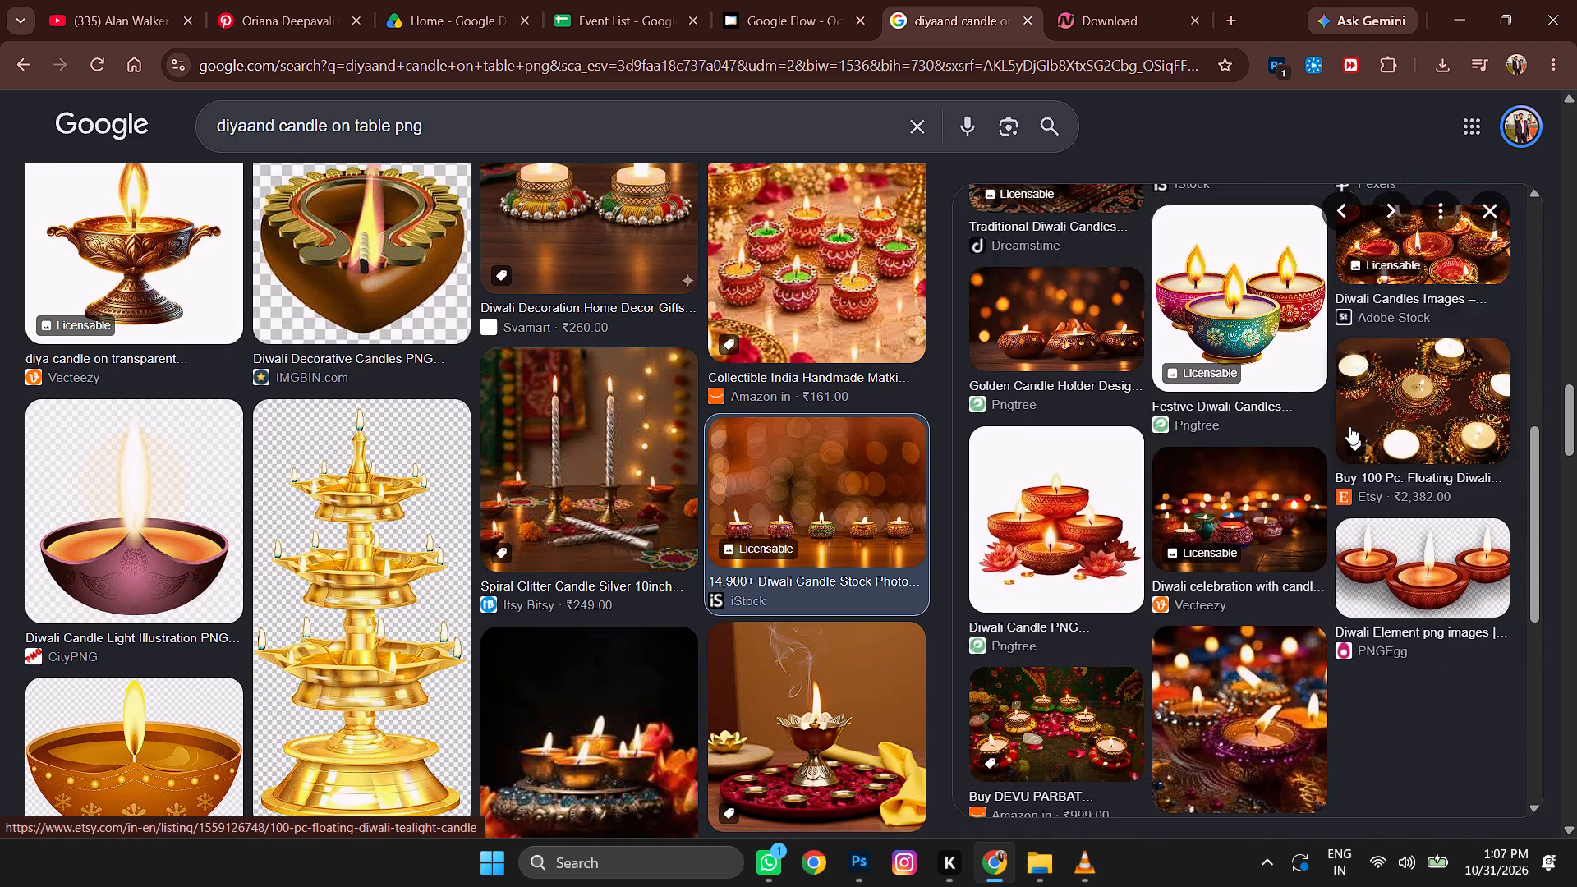
pyautogui.scroll(7, 1290, 461)
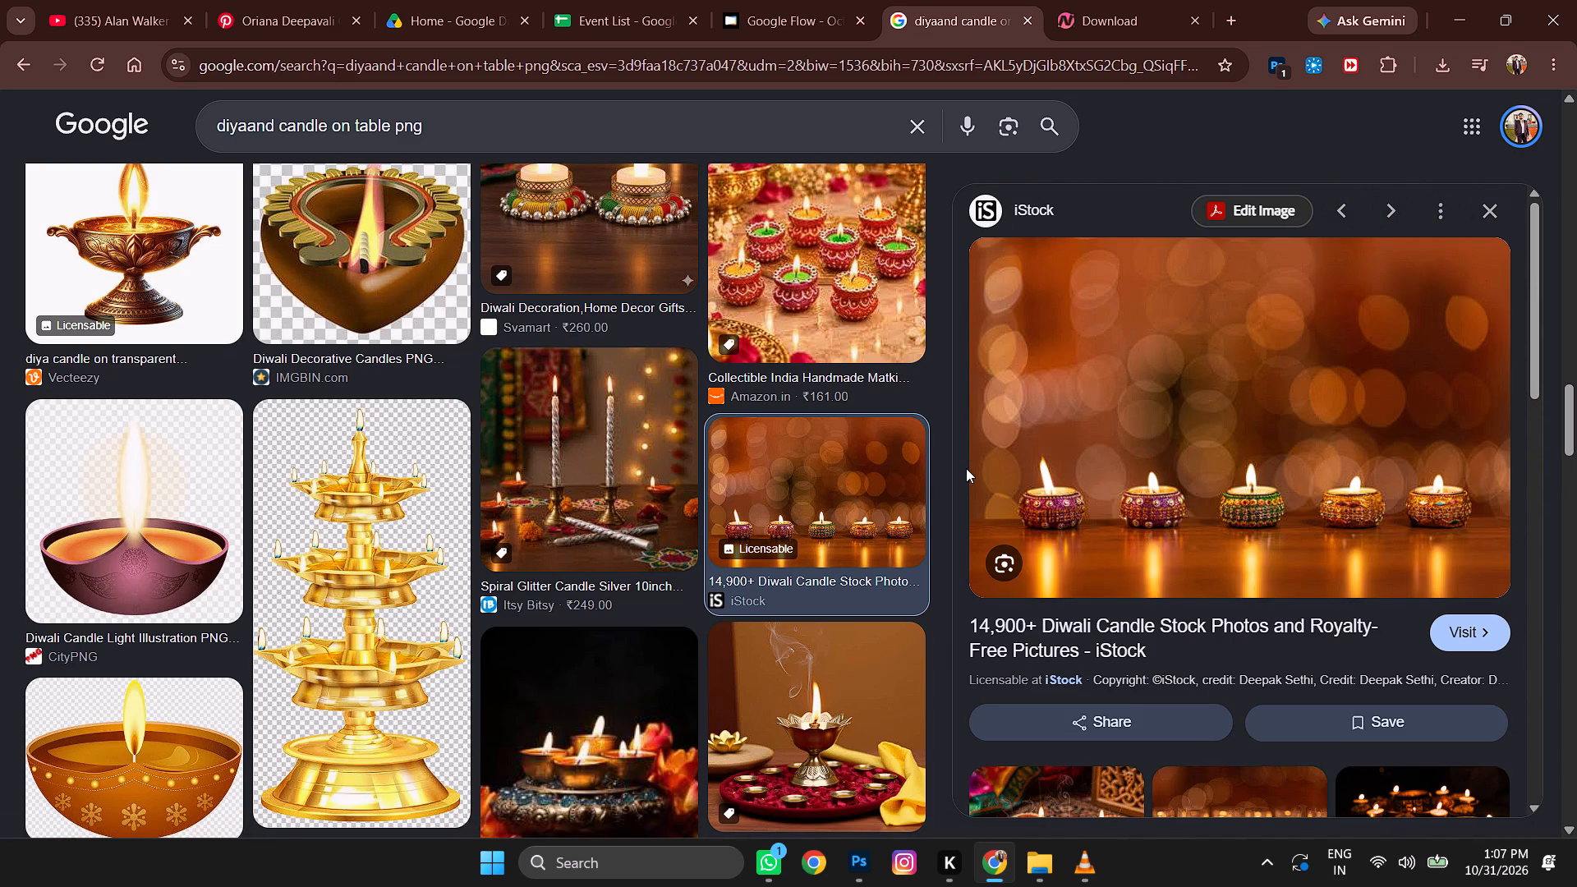
pyautogui.scroll(-19, 1413, 443)
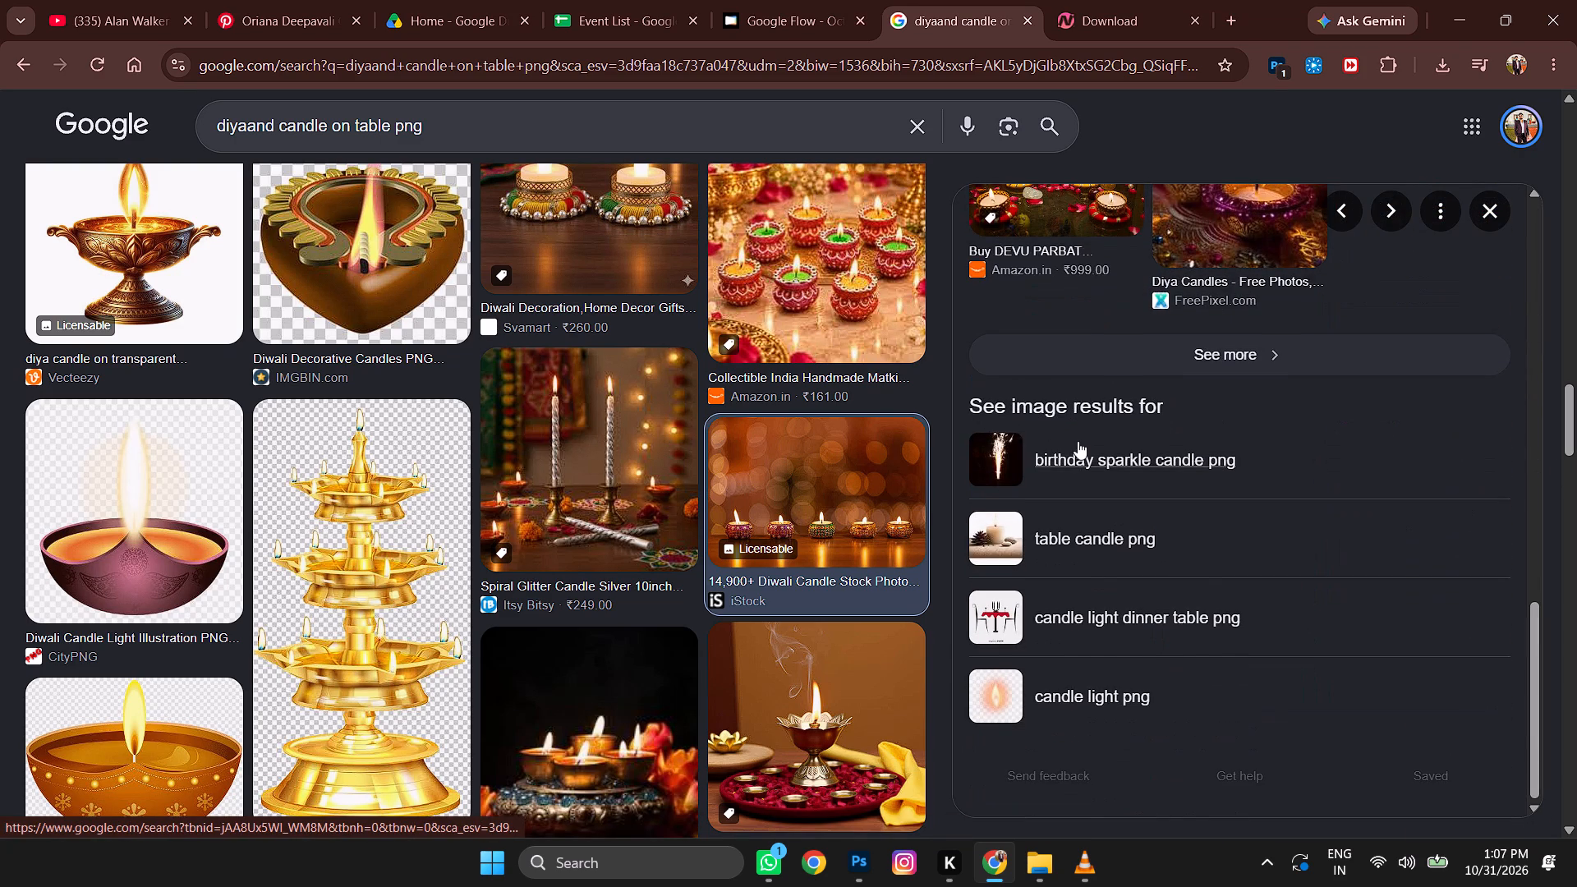
pyautogui.scroll(5, 1078, 425)
pyautogui.scroll(-5, 647, 430)
pyautogui.click(1488, 206)
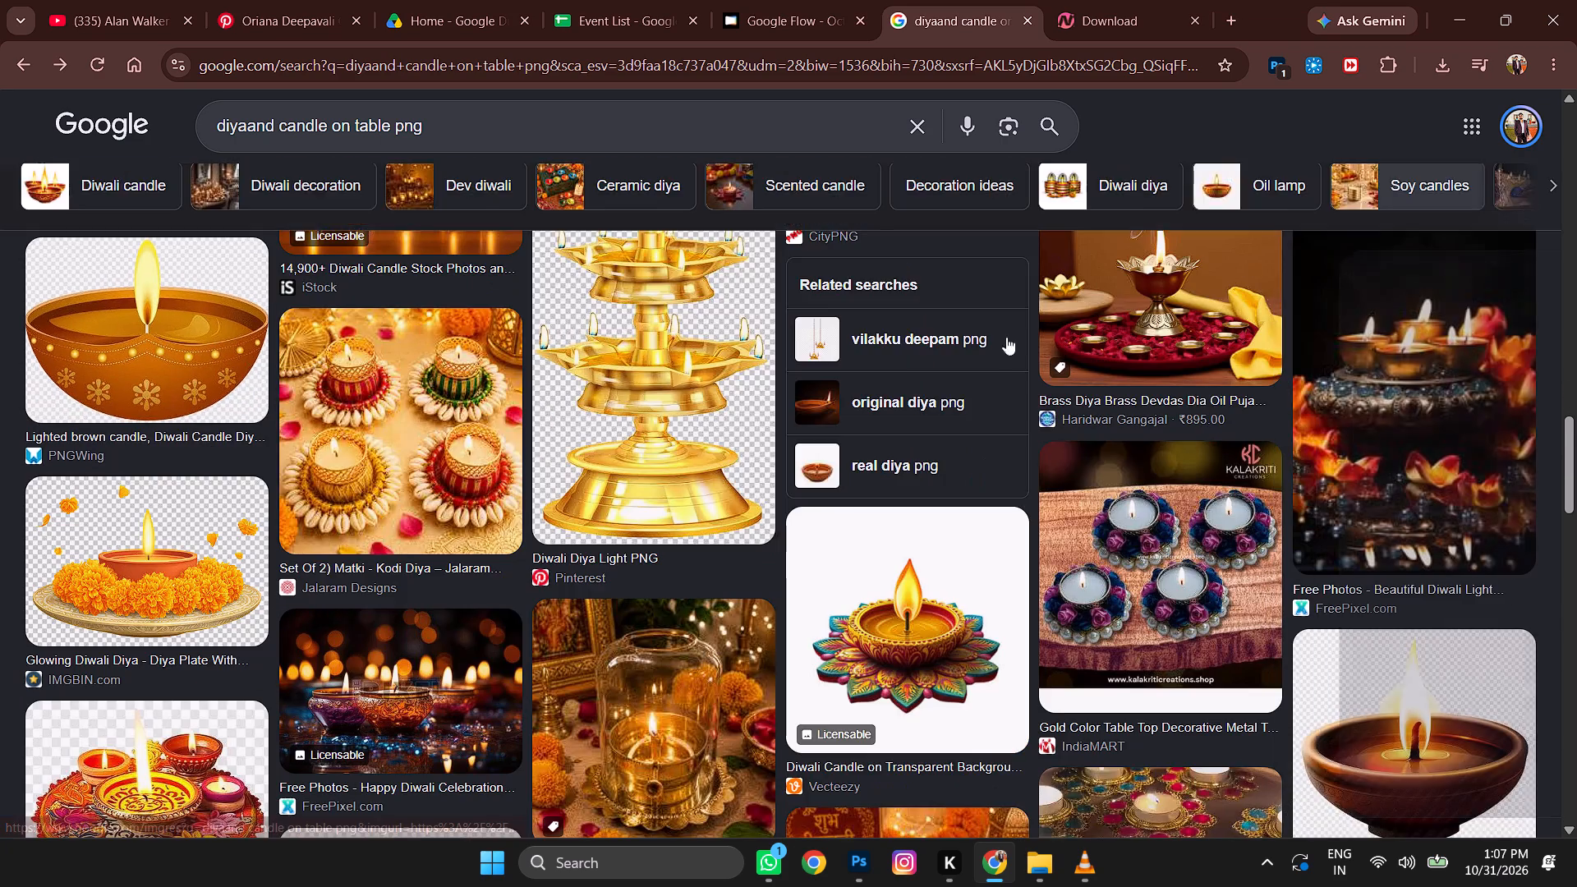
# Examine more of the diya and candle image results for a lit arrangement on a table.
pyautogui.scroll(-5, 697, 424)
pyautogui.scroll(-6, 261, 514)
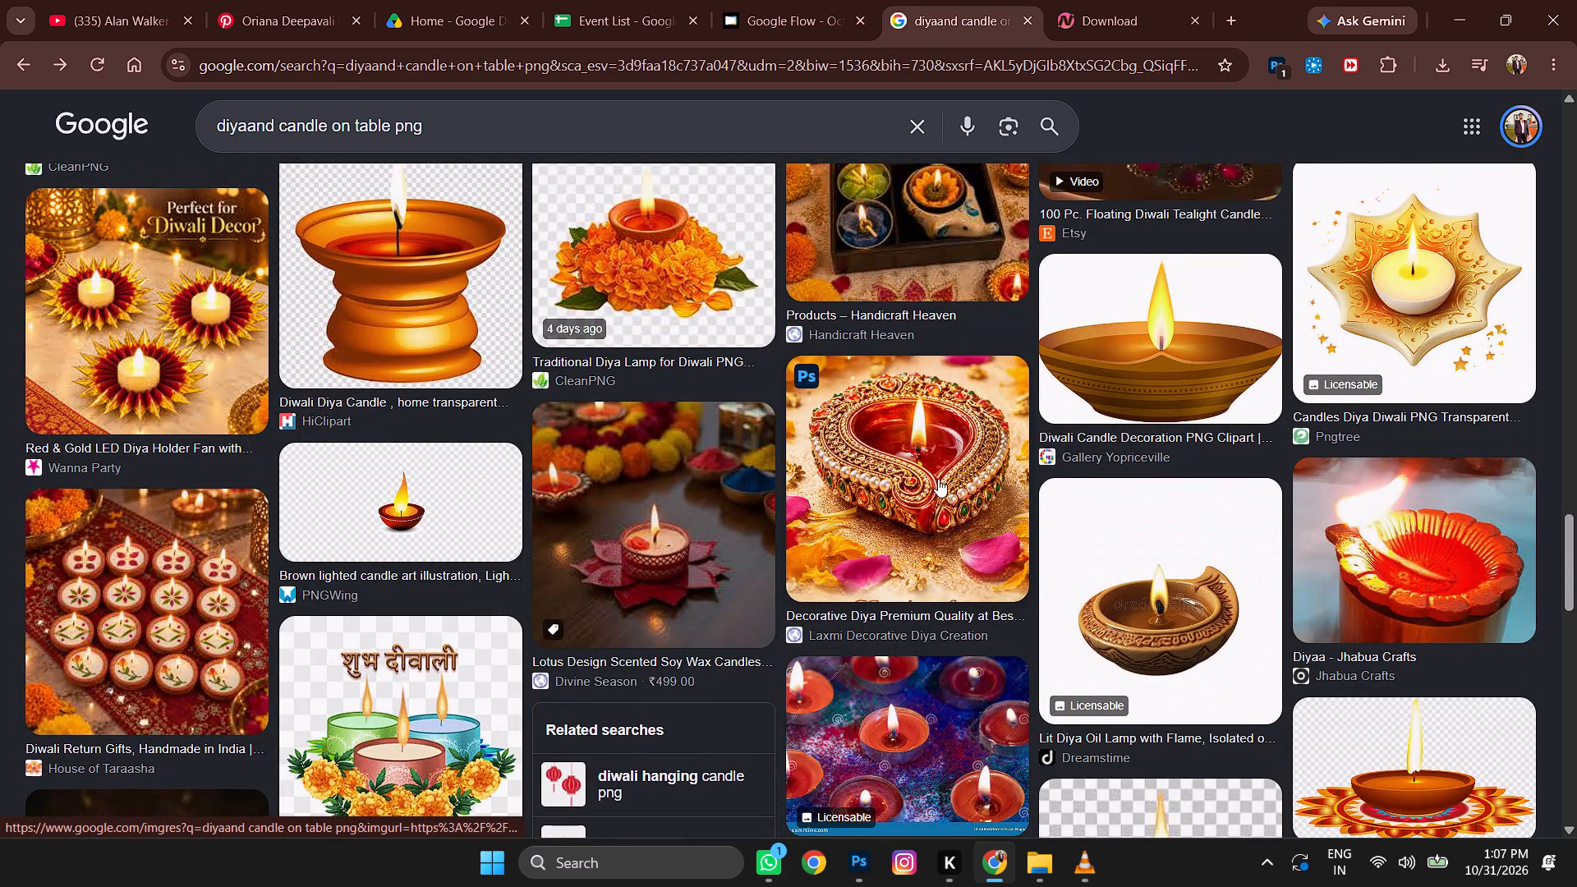
pyautogui.scroll(-5, 882, 470)
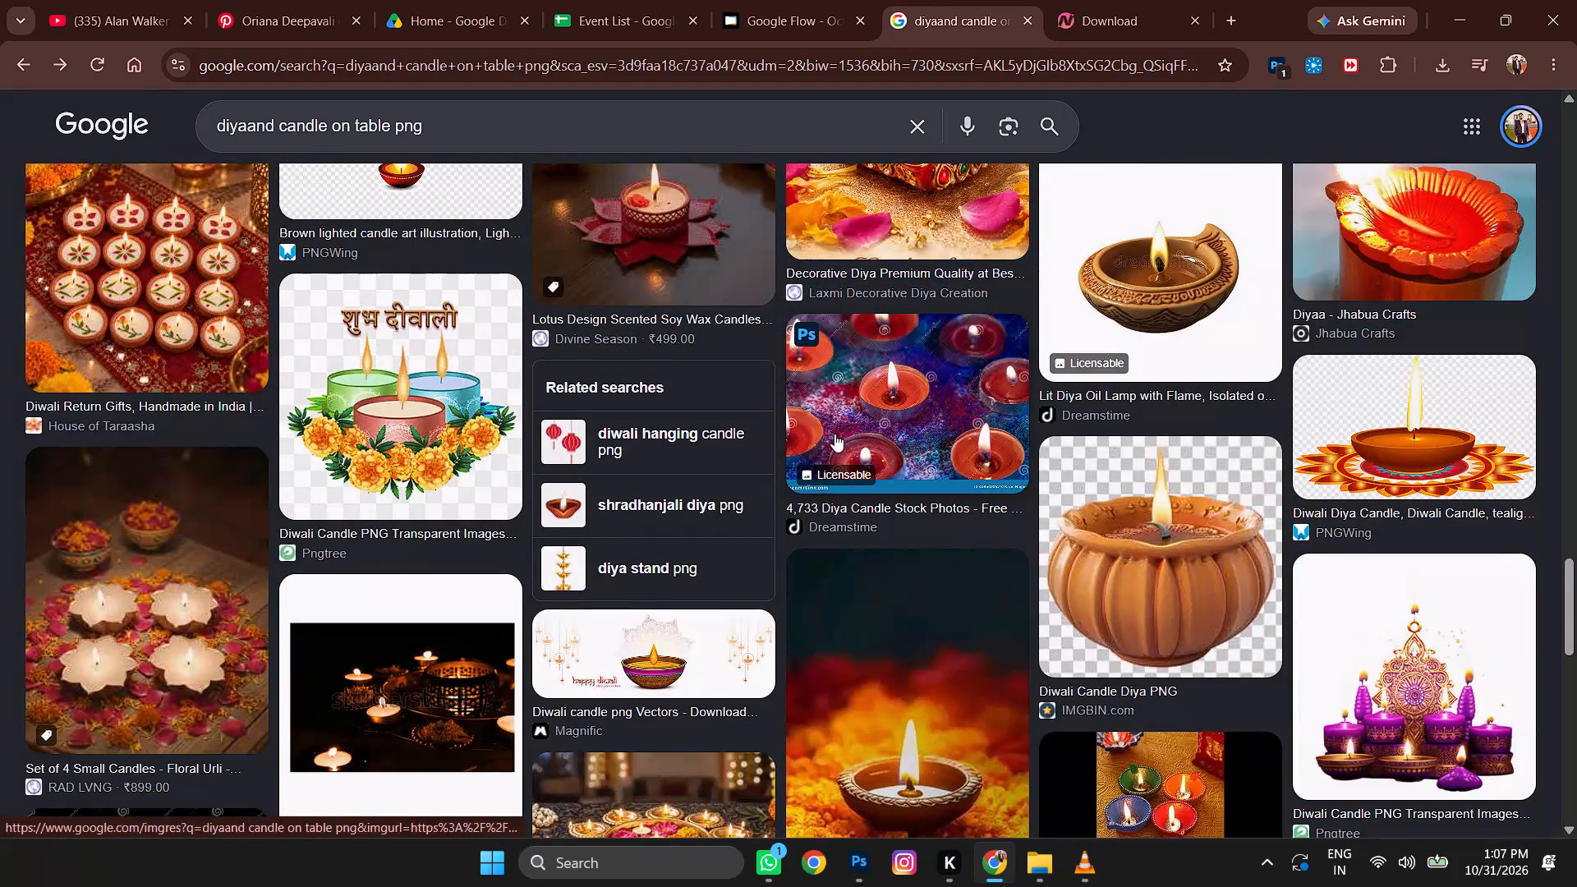
pyautogui.scroll(-9, 834, 434)
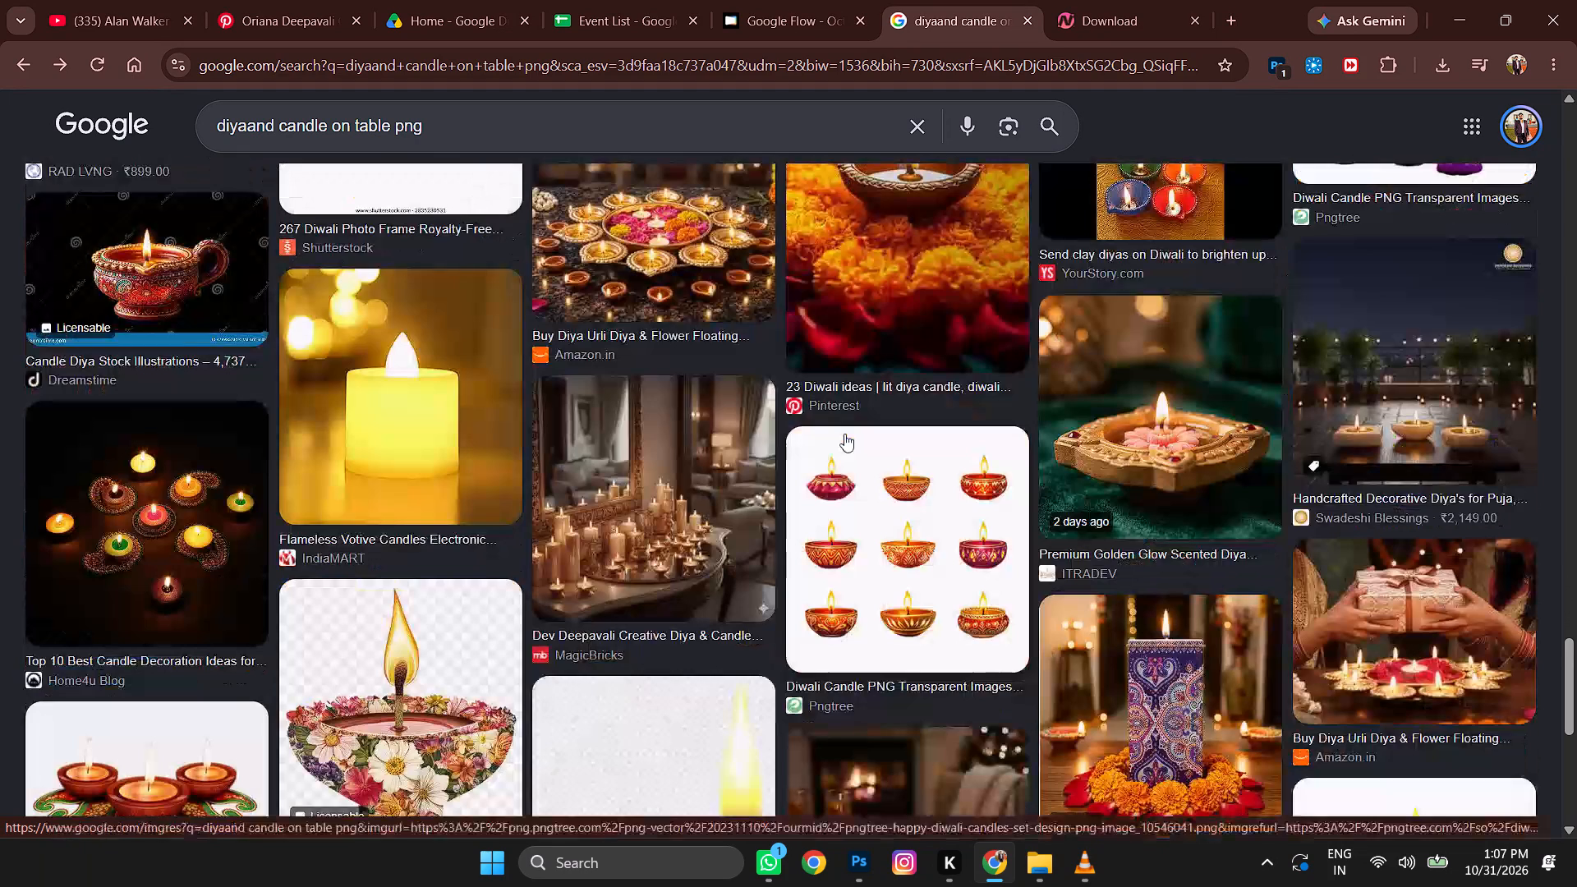
pyautogui.scroll(-7, 848, 433)
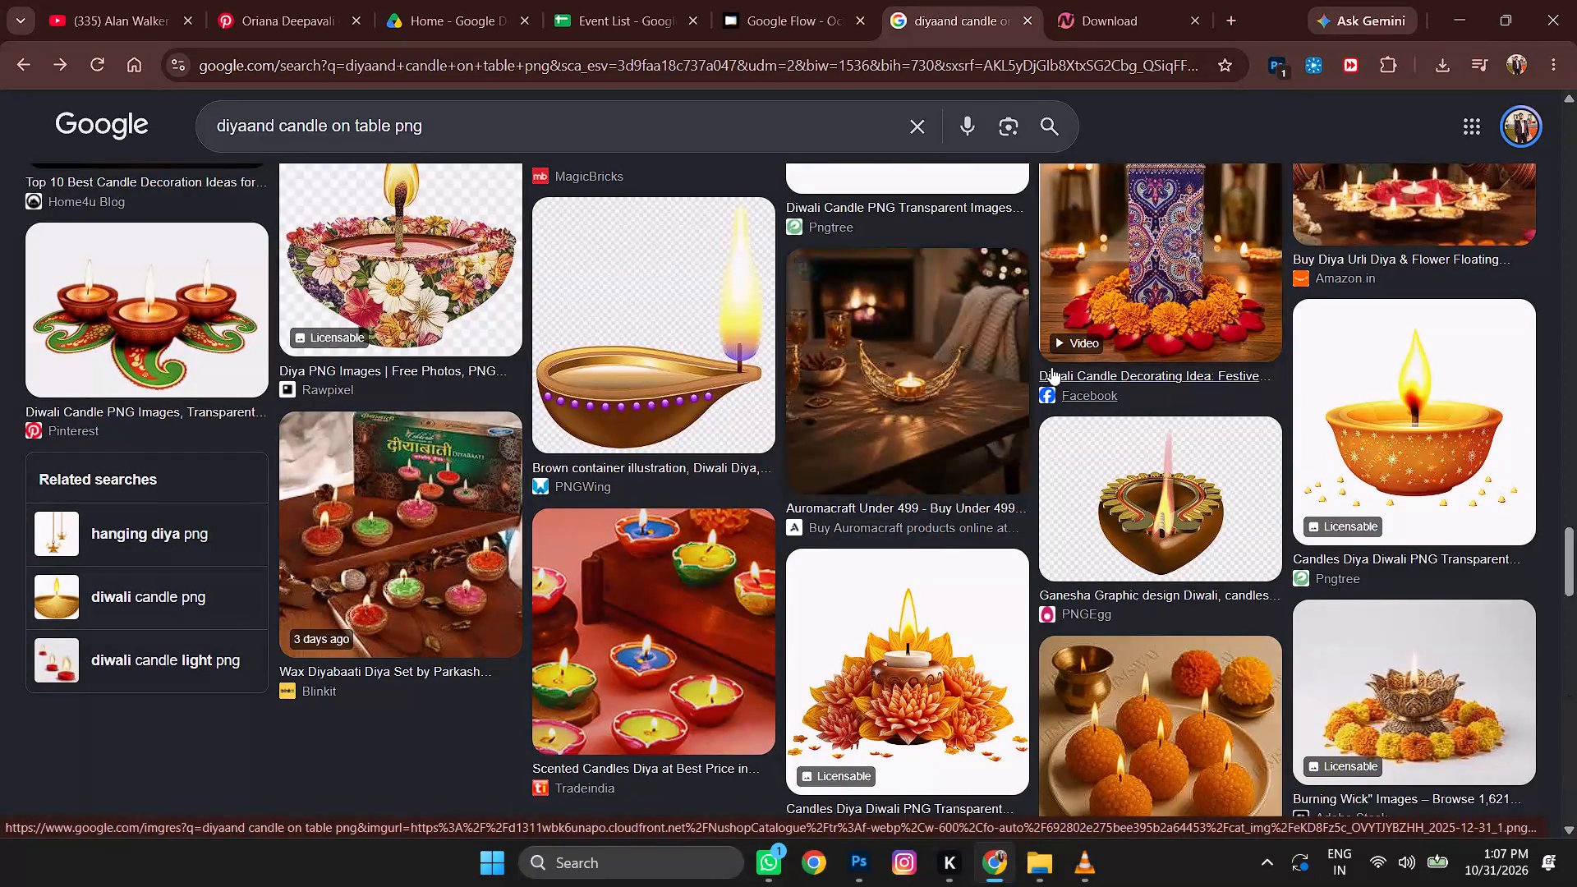
pyautogui.scroll(-6, 1051, 367)
pyautogui.scroll(5, 1074, 376)
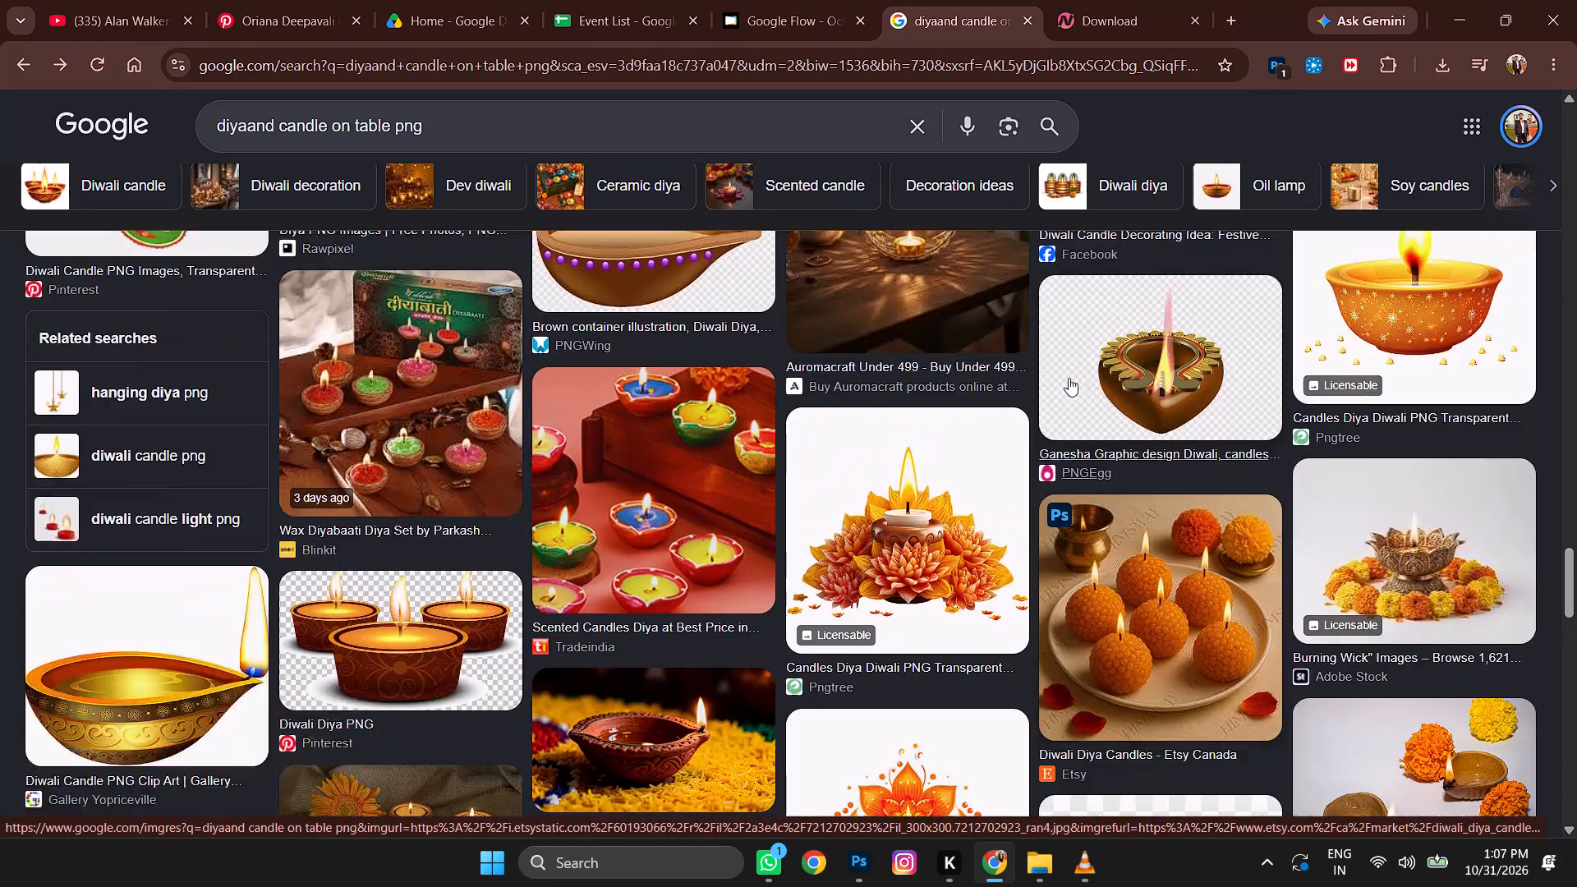
pyautogui.scroll(20, 1069, 378)
pyautogui.scroll(20, 1069, 378)
pyautogui.scroll(6, 1069, 378)
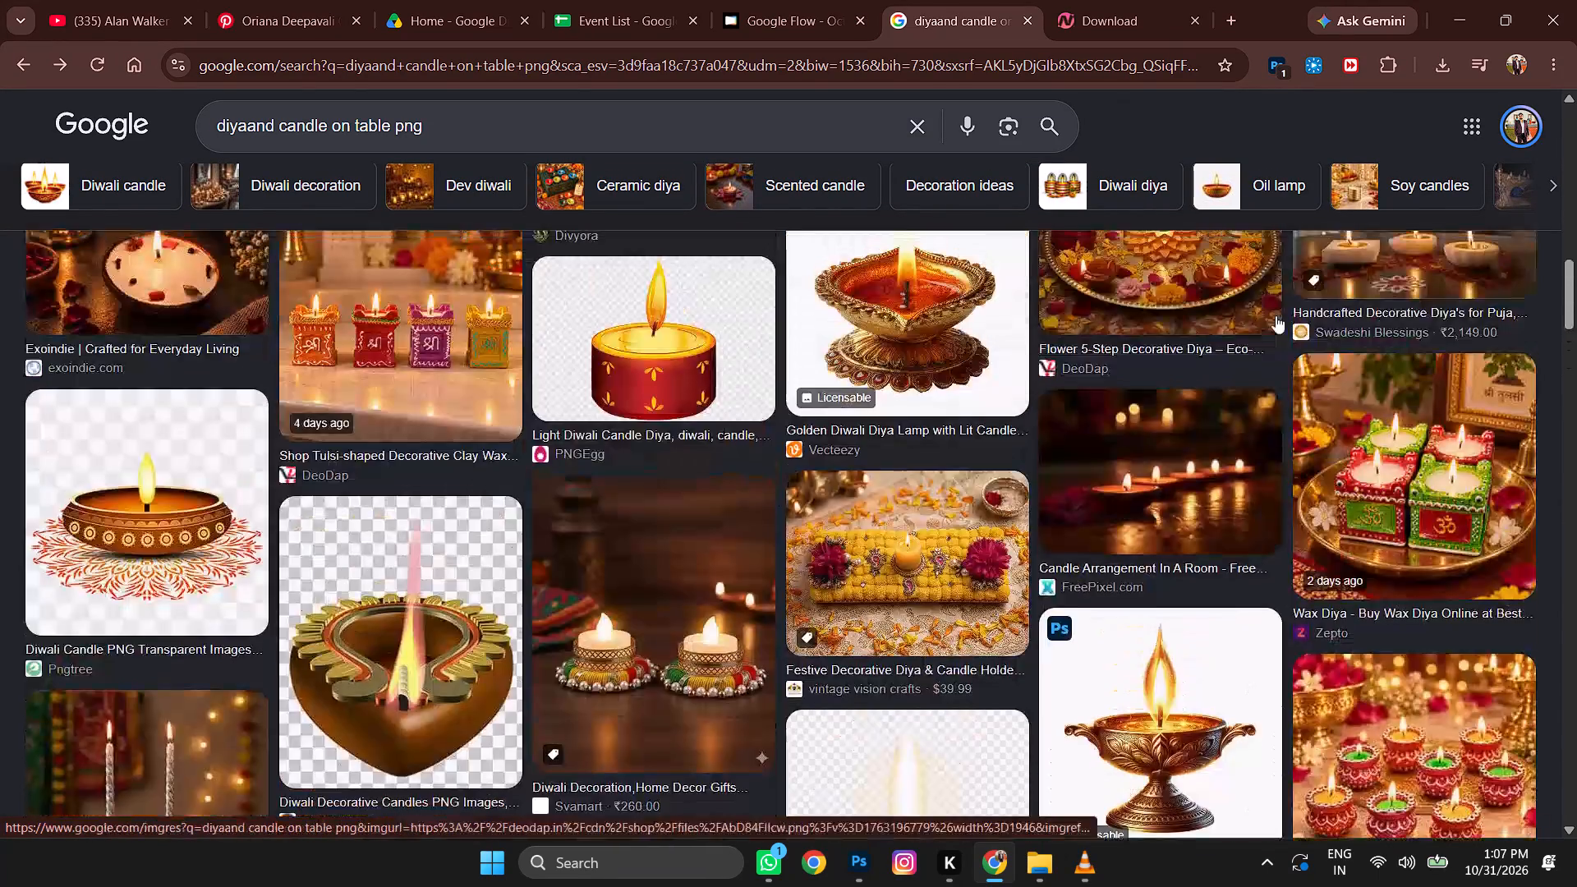
# Correct the image search wording to "diya and candle on table png" and run it.
pyautogui.scroll(5, 1276, 315)
pyautogui.click(248, 120)
pyautogui.press('space')
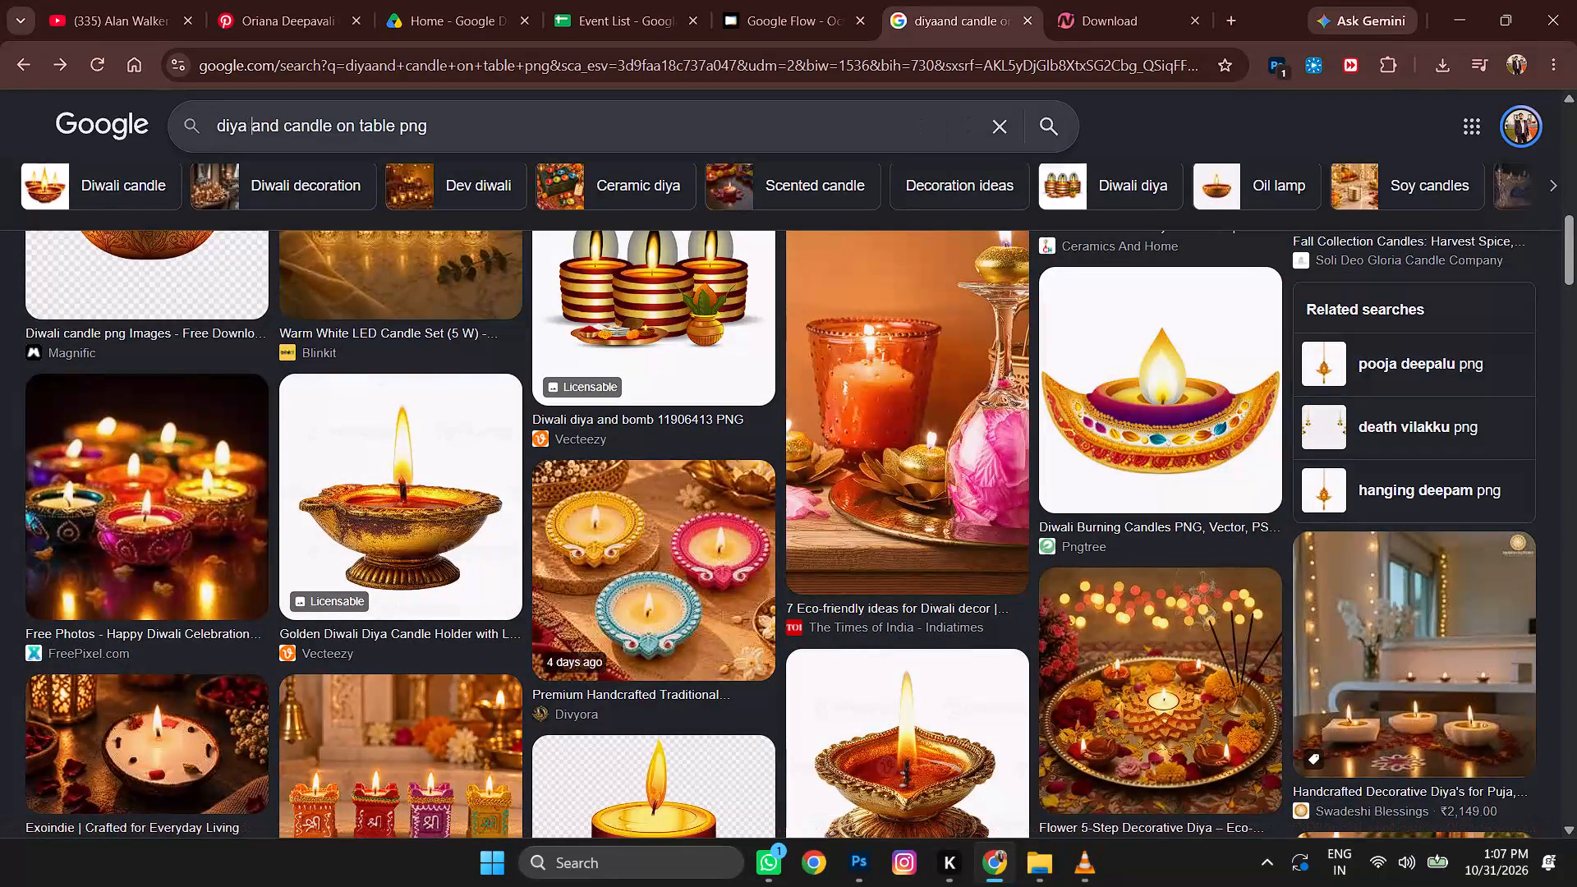
pyautogui.press('Return')
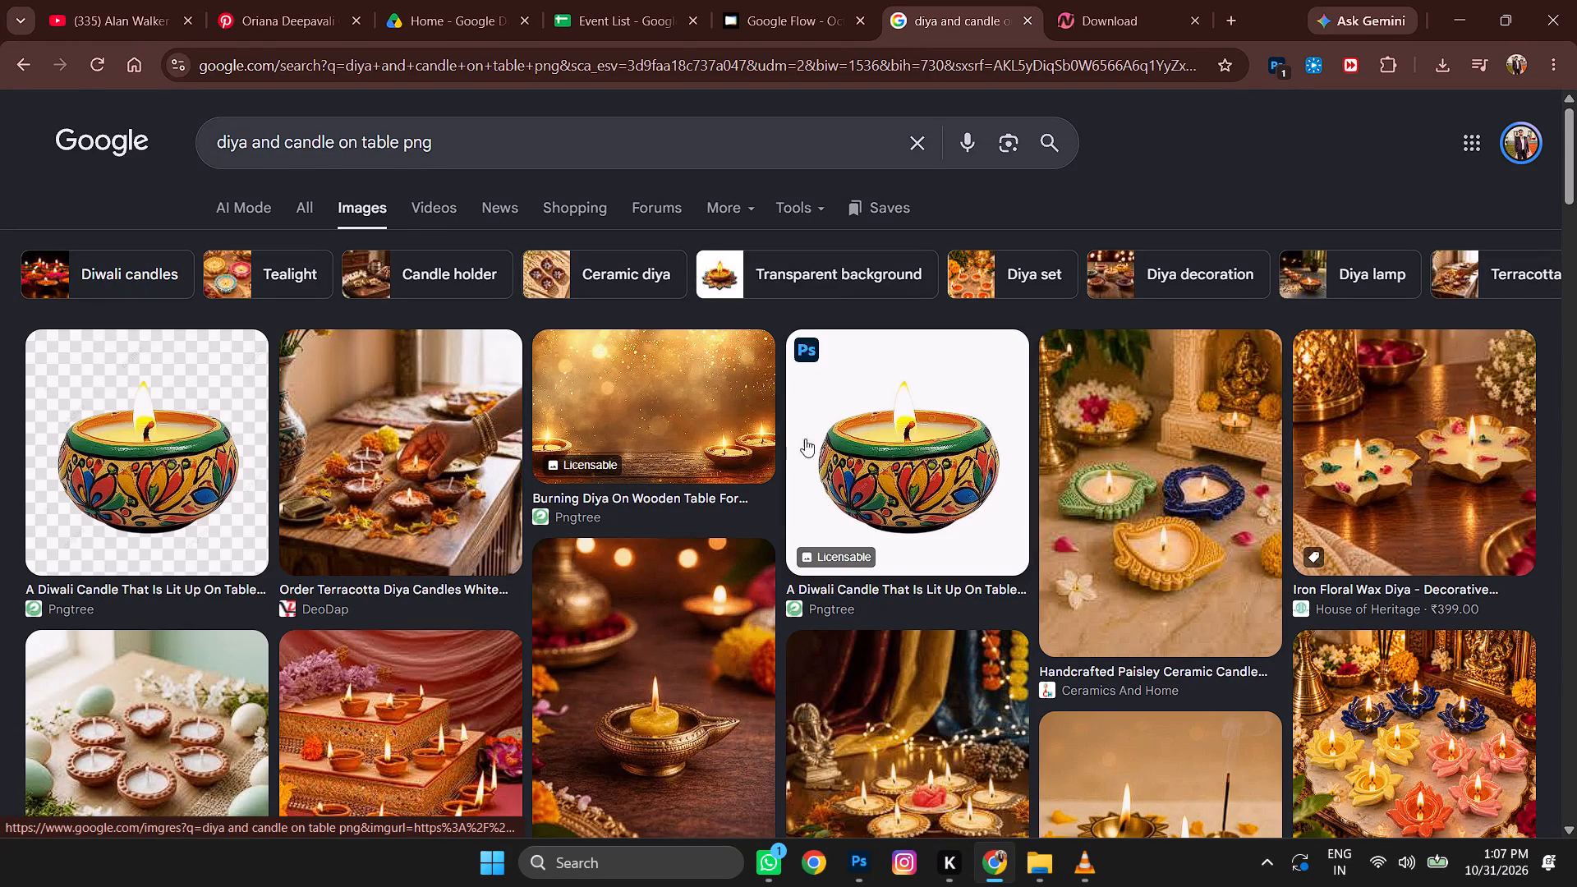
# Preview the Pngtree burning diya on wooden table image and the related FreePixel candle lamp image, check the related images, and close the preview.
pyautogui.click(722, 380)
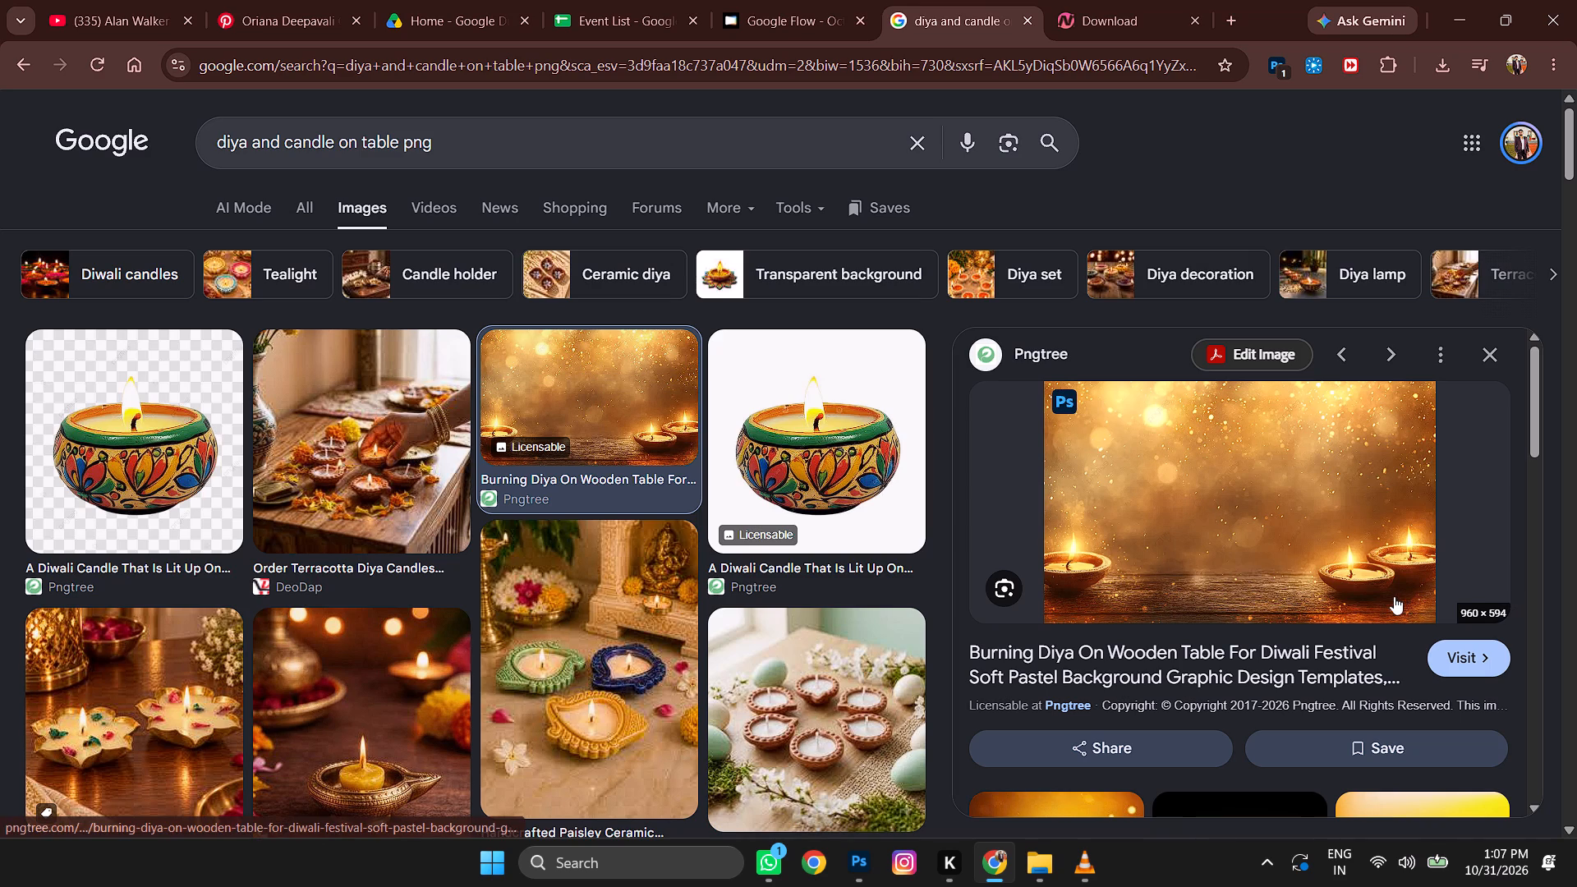
pyautogui.scroll(-6, 1364, 517)
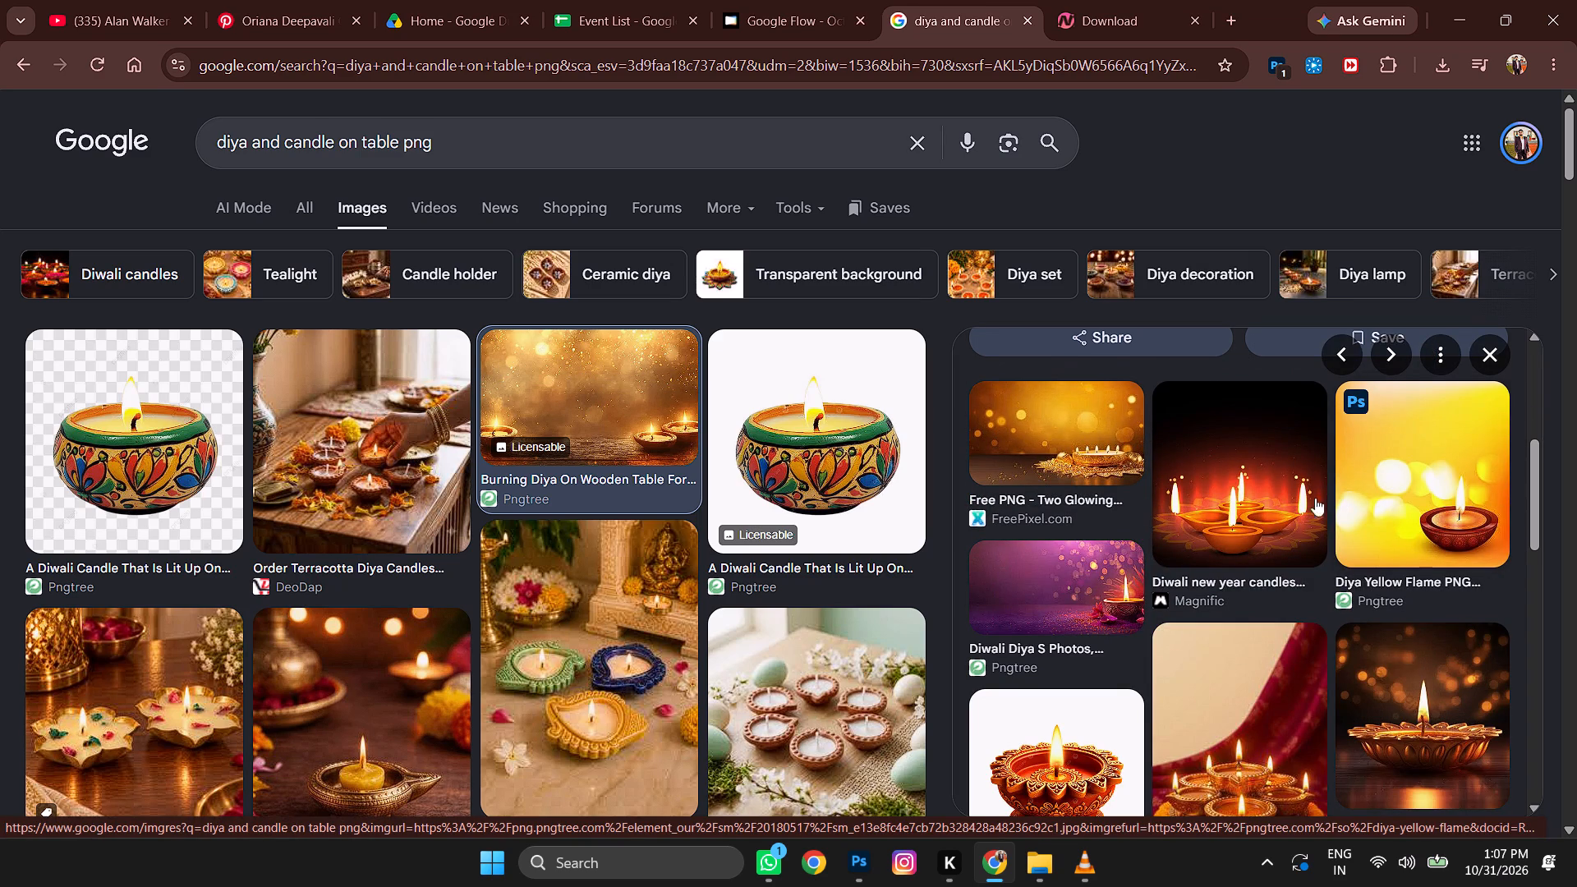
pyautogui.click(1082, 414)
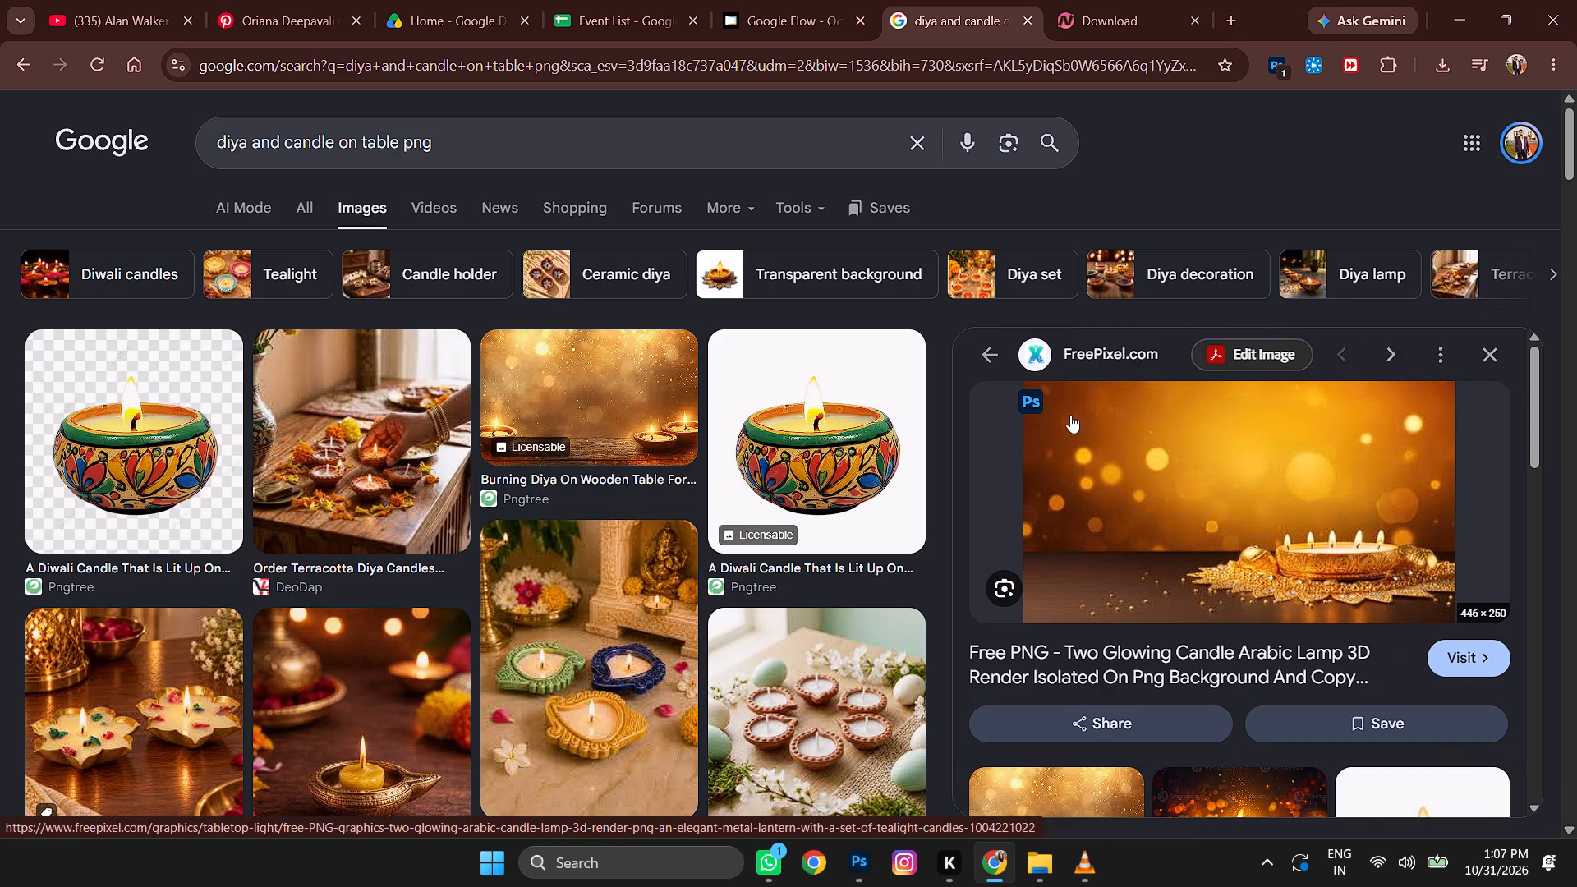
pyautogui.scroll(-5, 1375, 541)
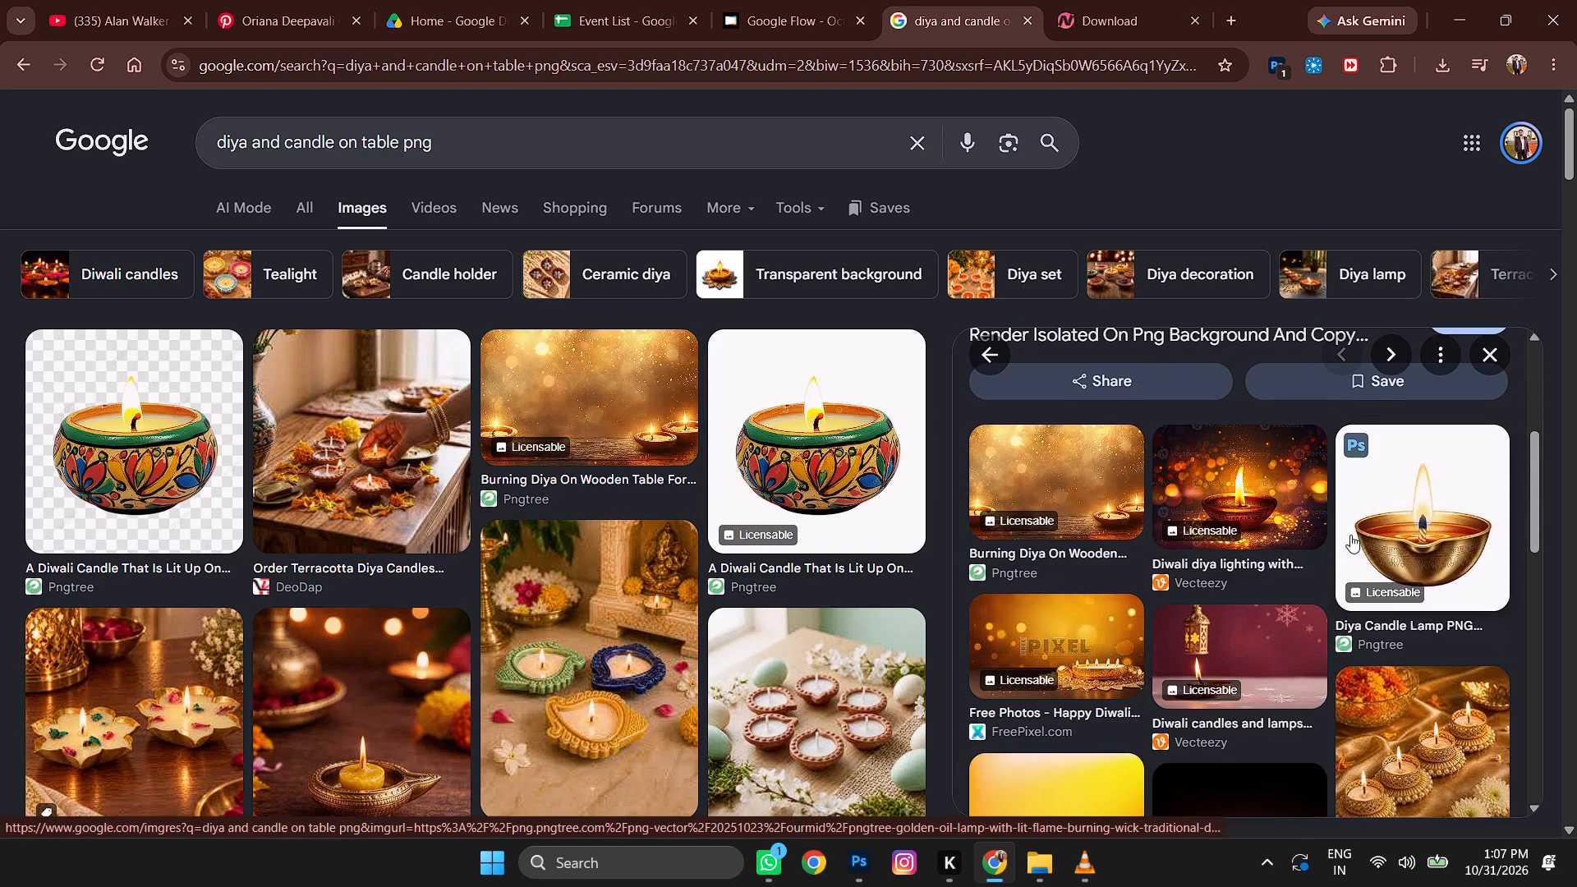
pyautogui.scroll(-5, 1490, 519)
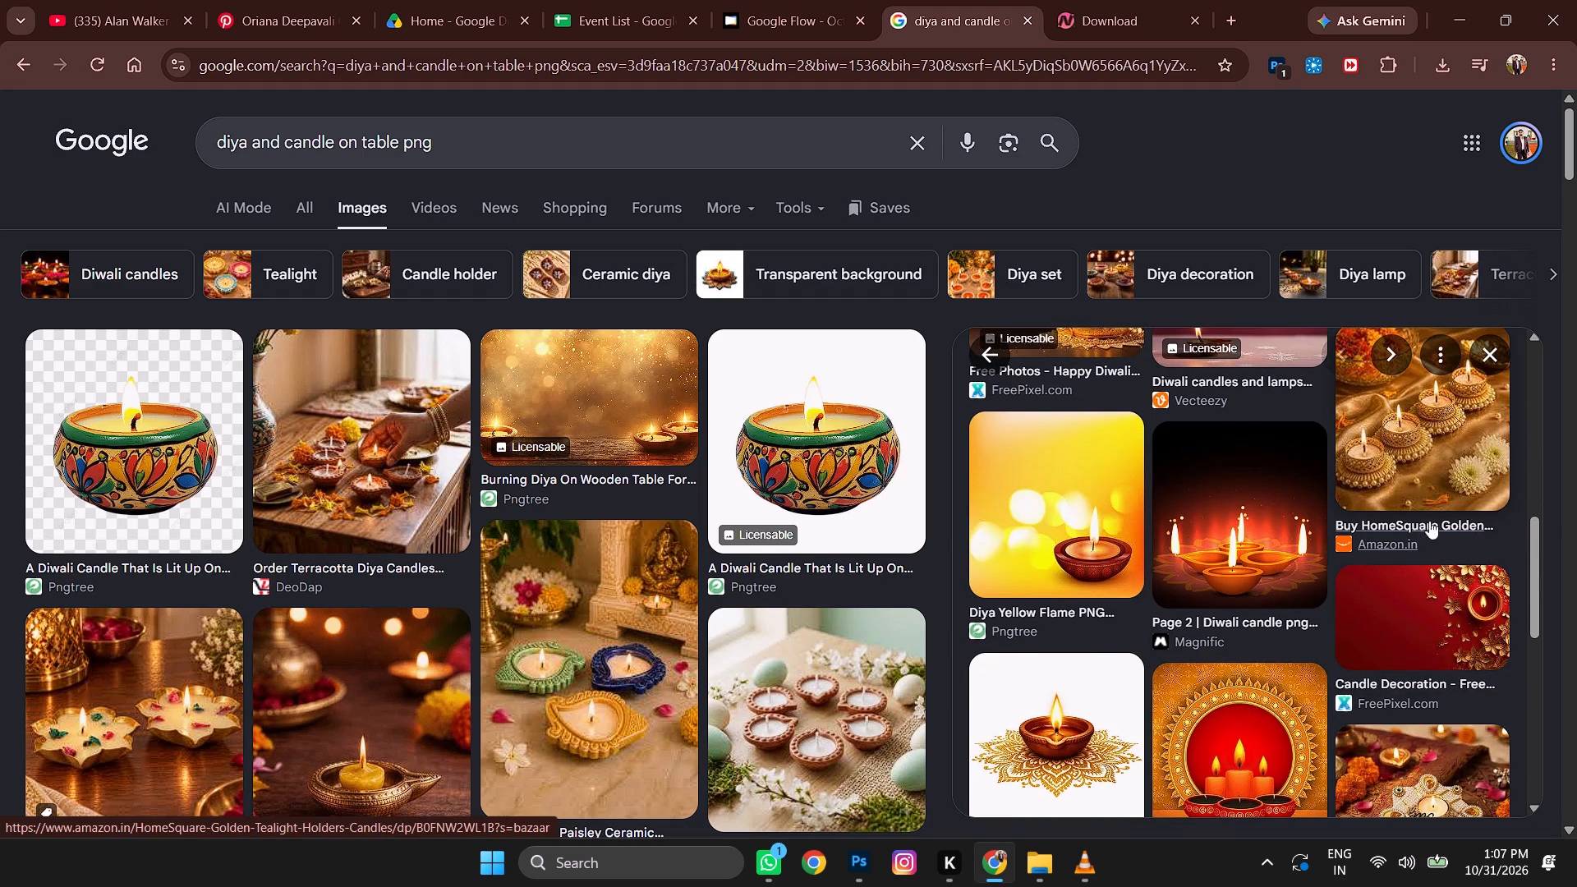
pyautogui.scroll(-4, 1353, 524)
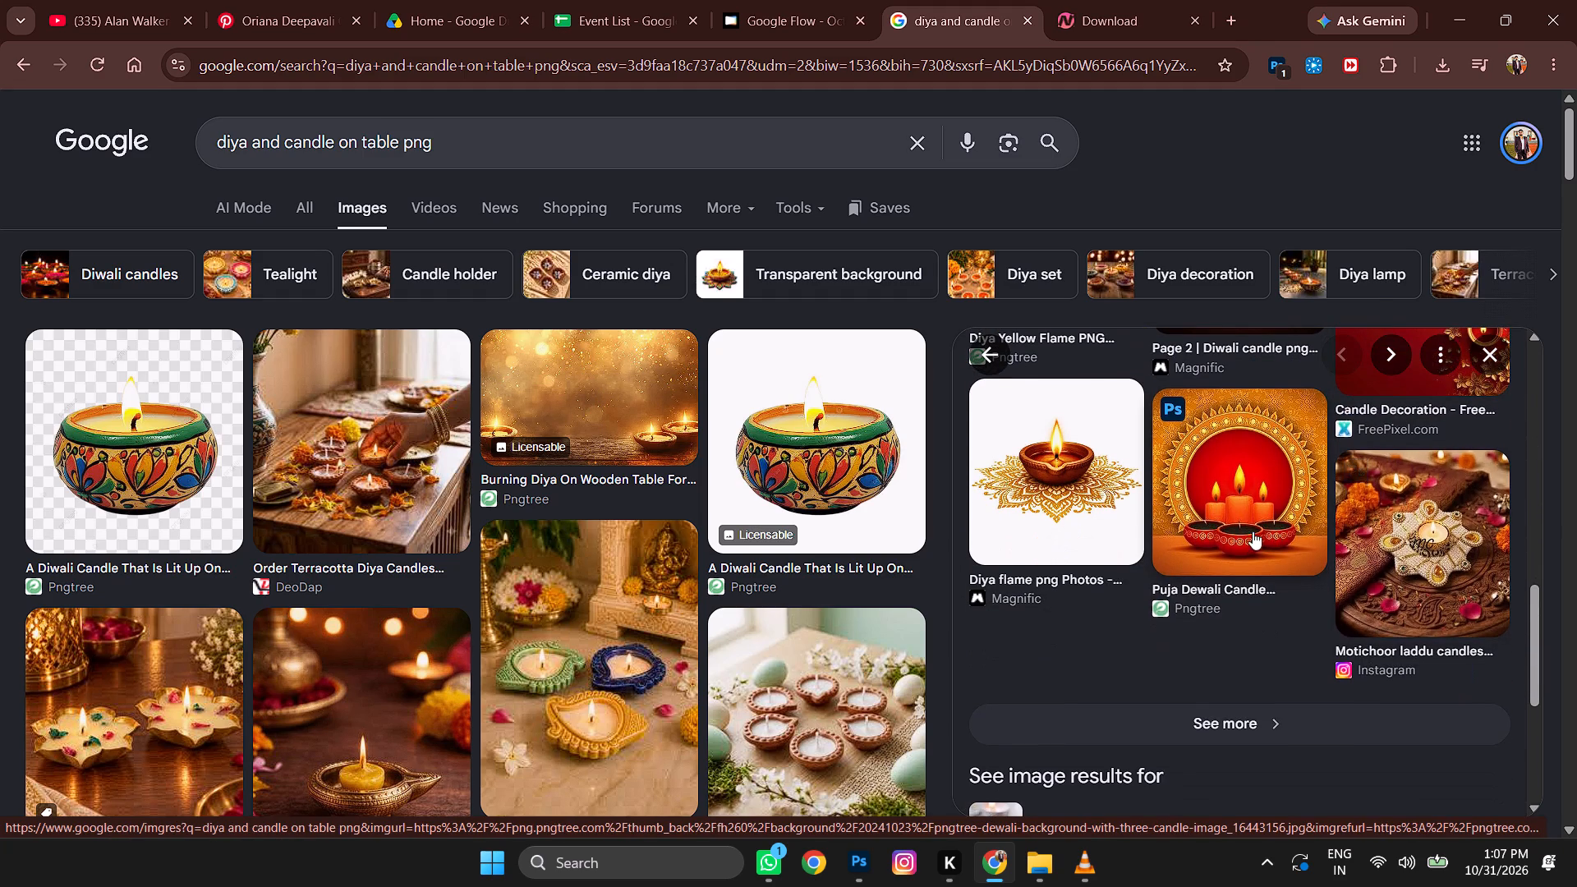
pyautogui.scroll(17, 1253, 532)
pyautogui.click(1490, 348)
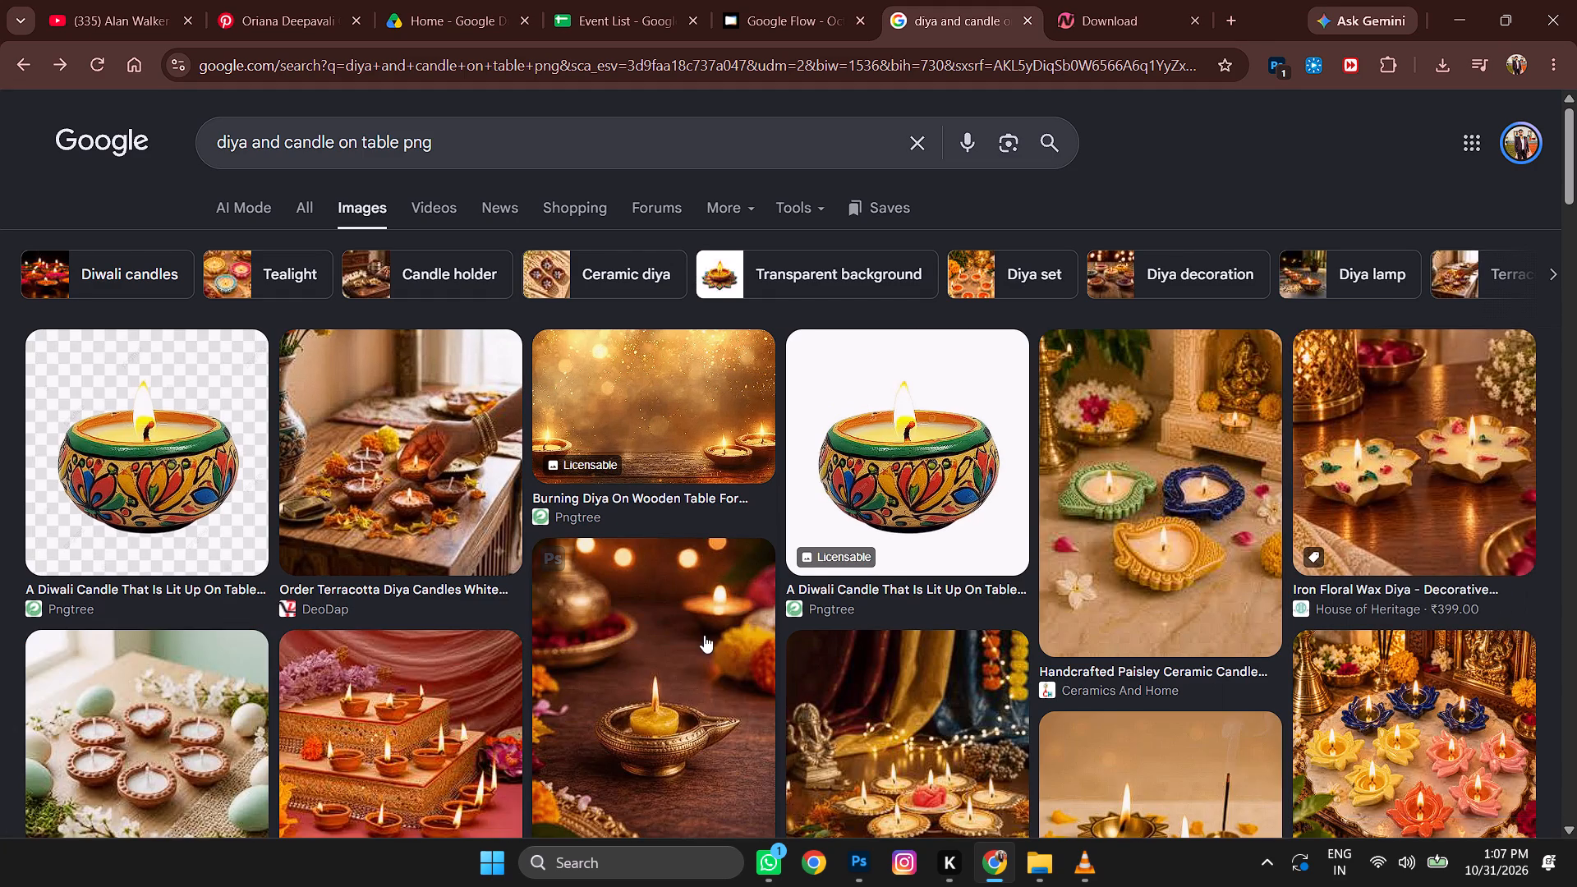
# Look through the new results and preview the Pngtree photo of Diwali candles on a black background with its related images, then close it.
pyautogui.scroll(-11, 704, 635)
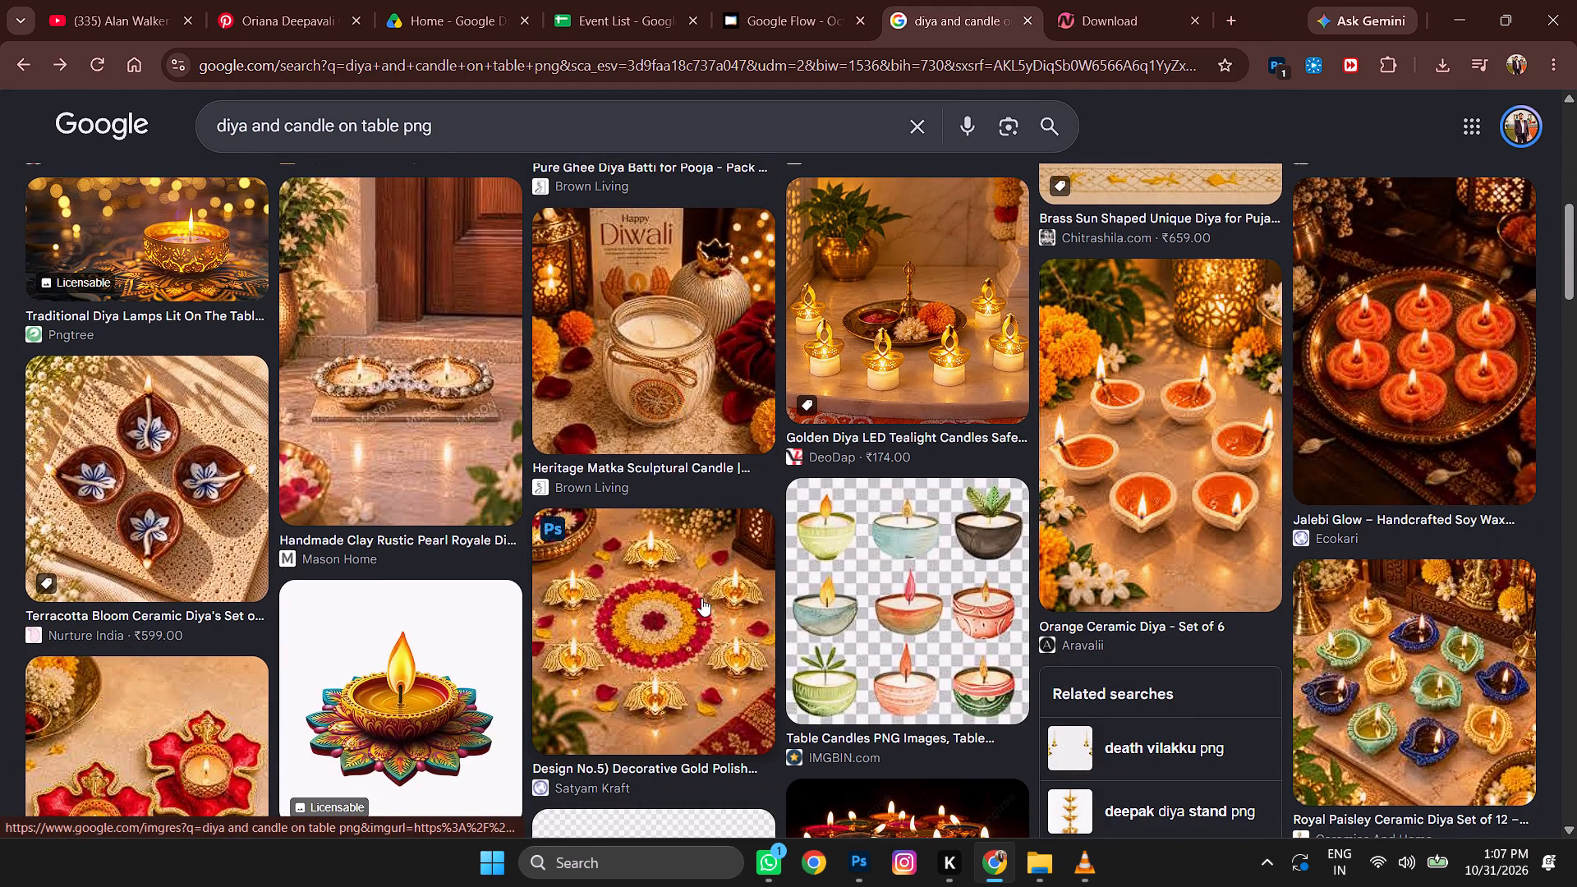
pyautogui.scroll(-7, 701, 598)
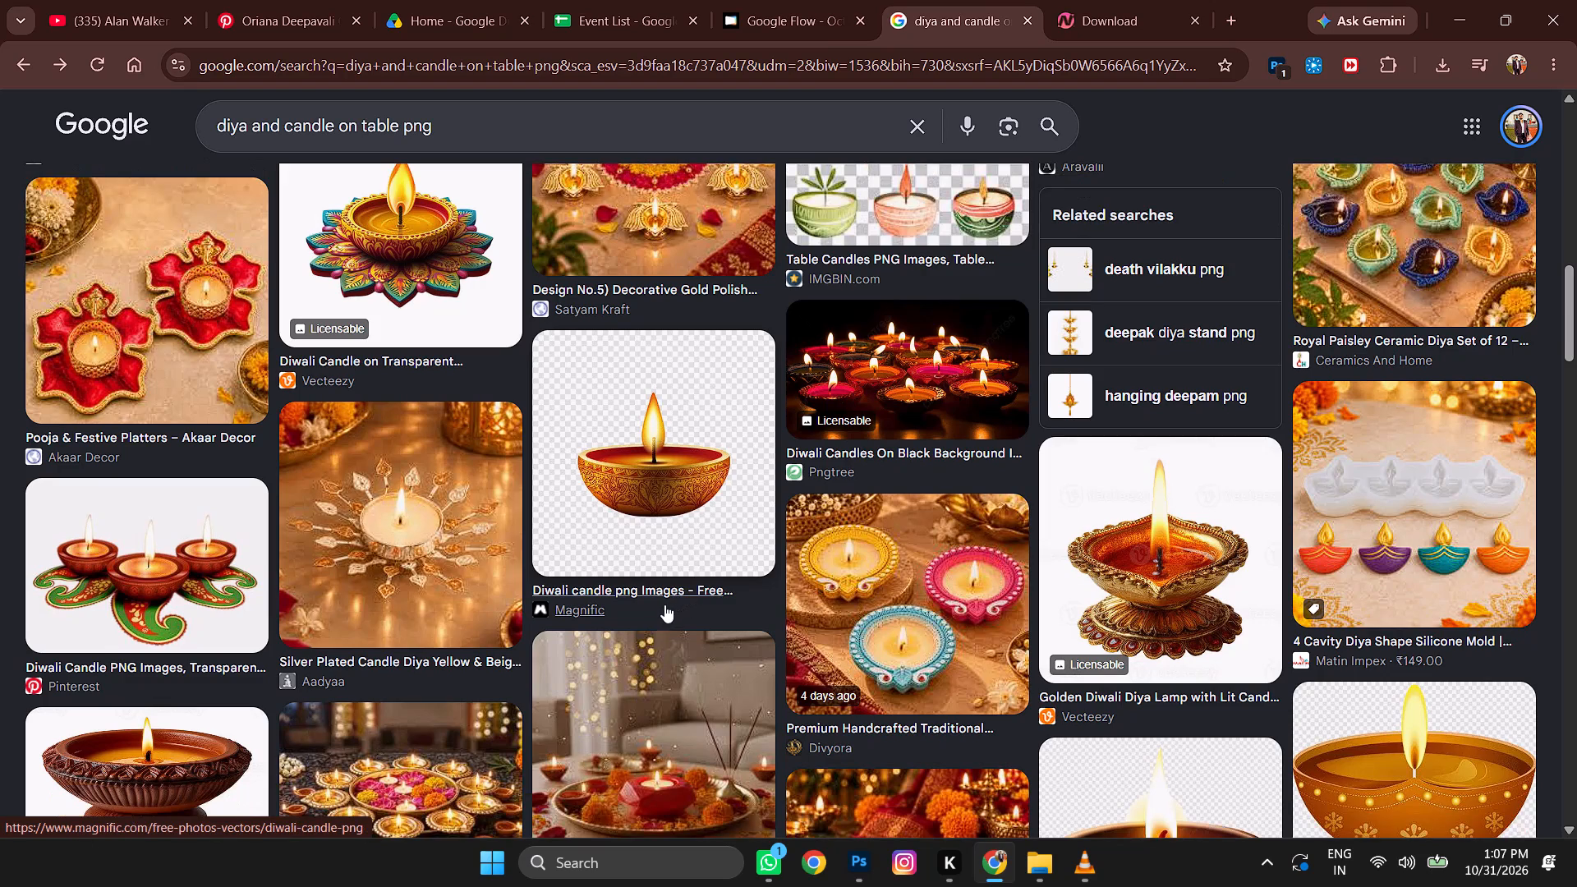
pyautogui.scroll(-5, 664, 604)
pyautogui.scroll(6, 664, 598)
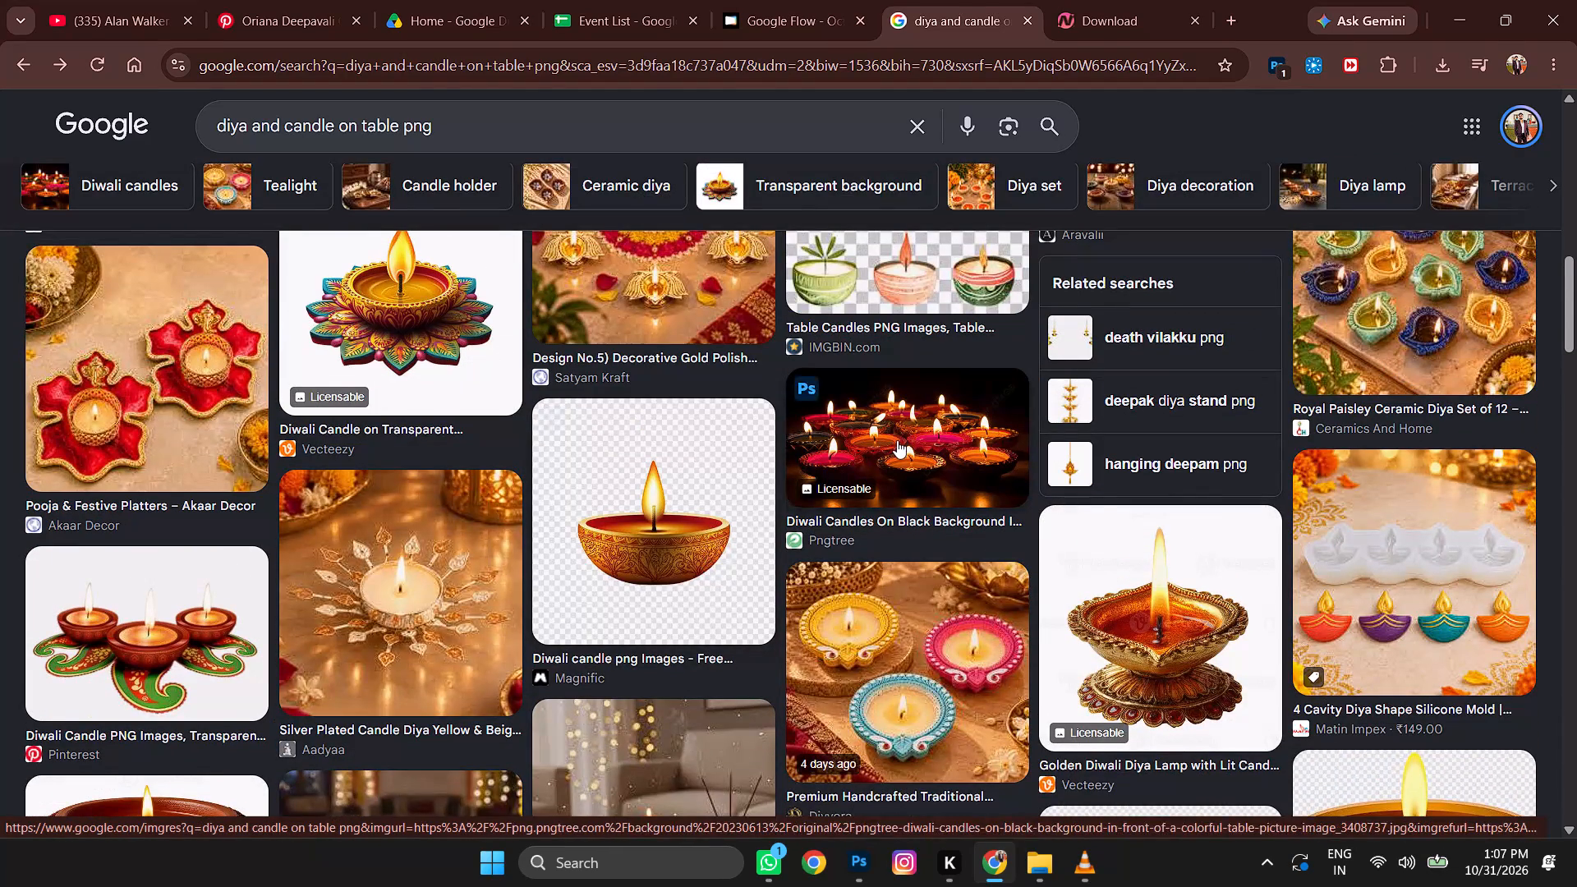
pyautogui.scroll(-5, 892, 449)
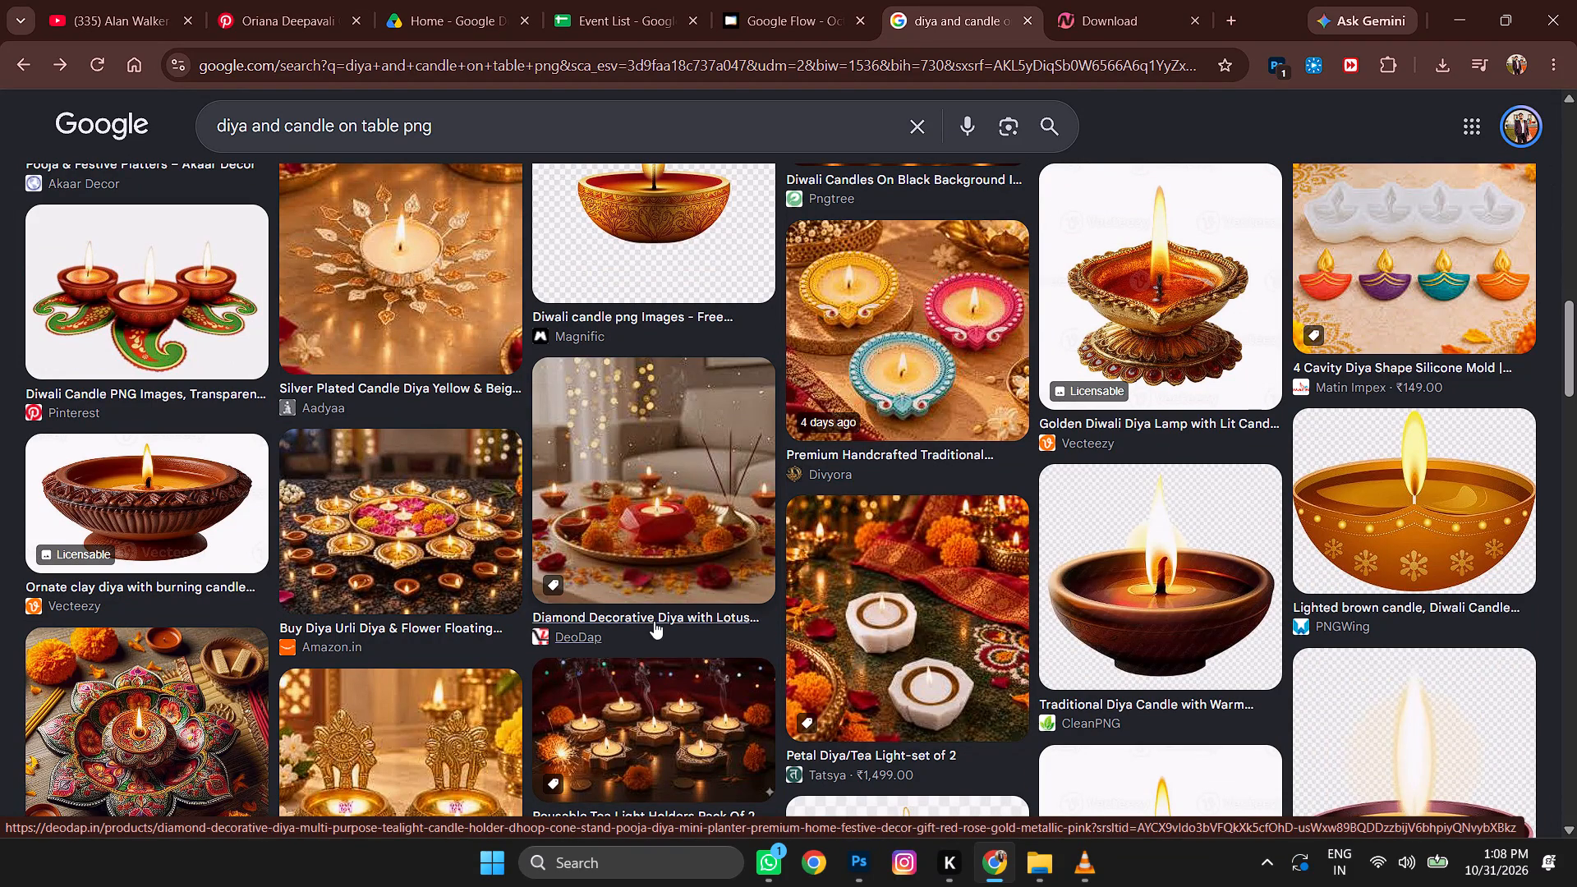
pyautogui.scroll(6, 747, 677)
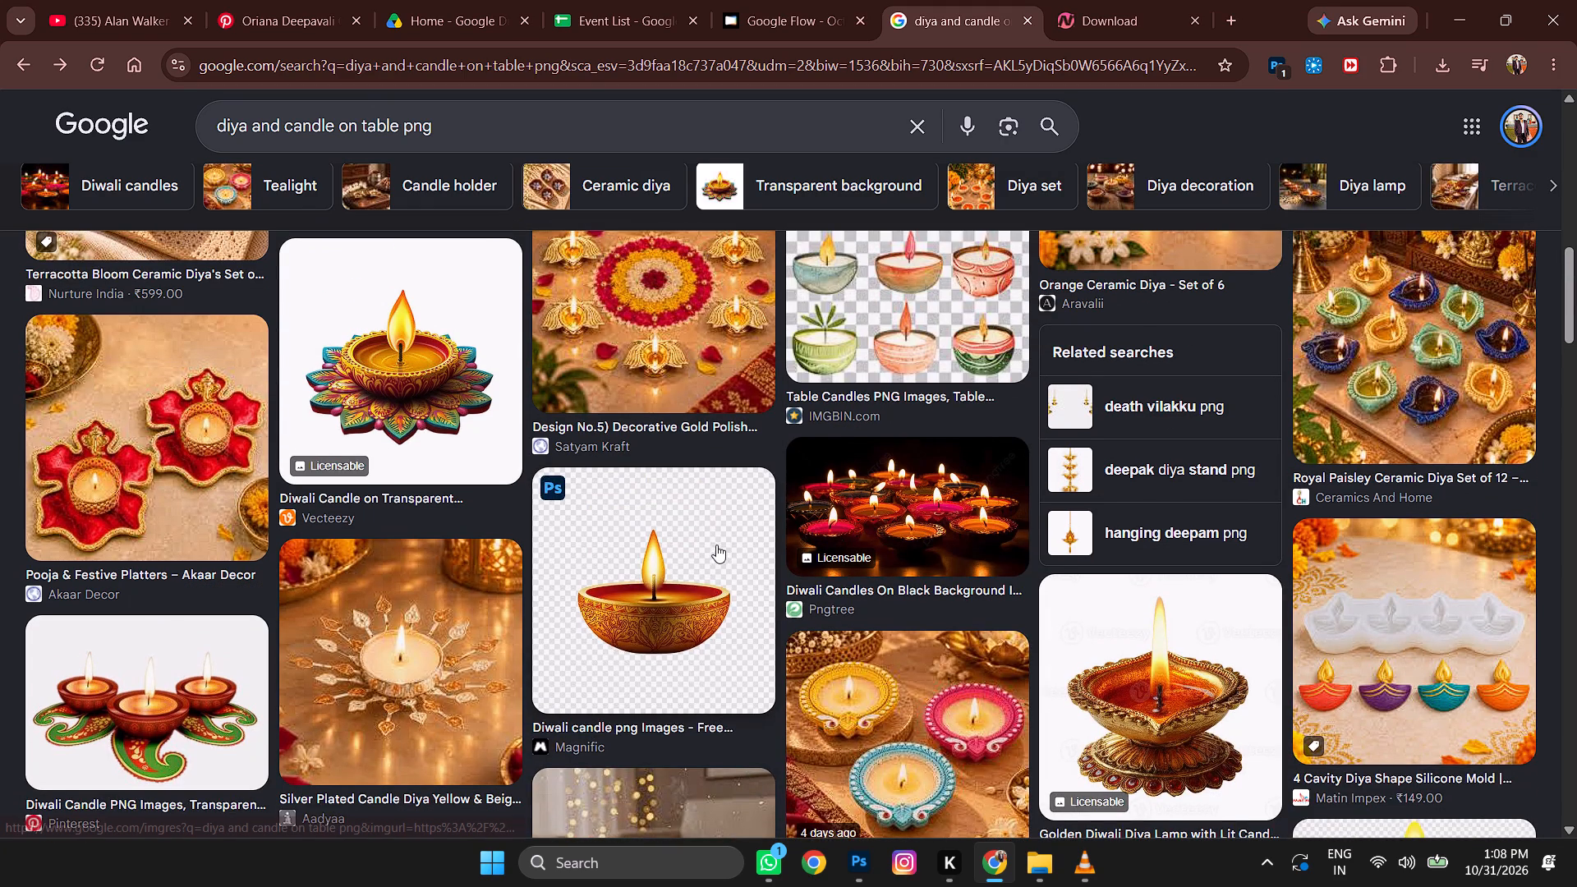
pyautogui.click(945, 510)
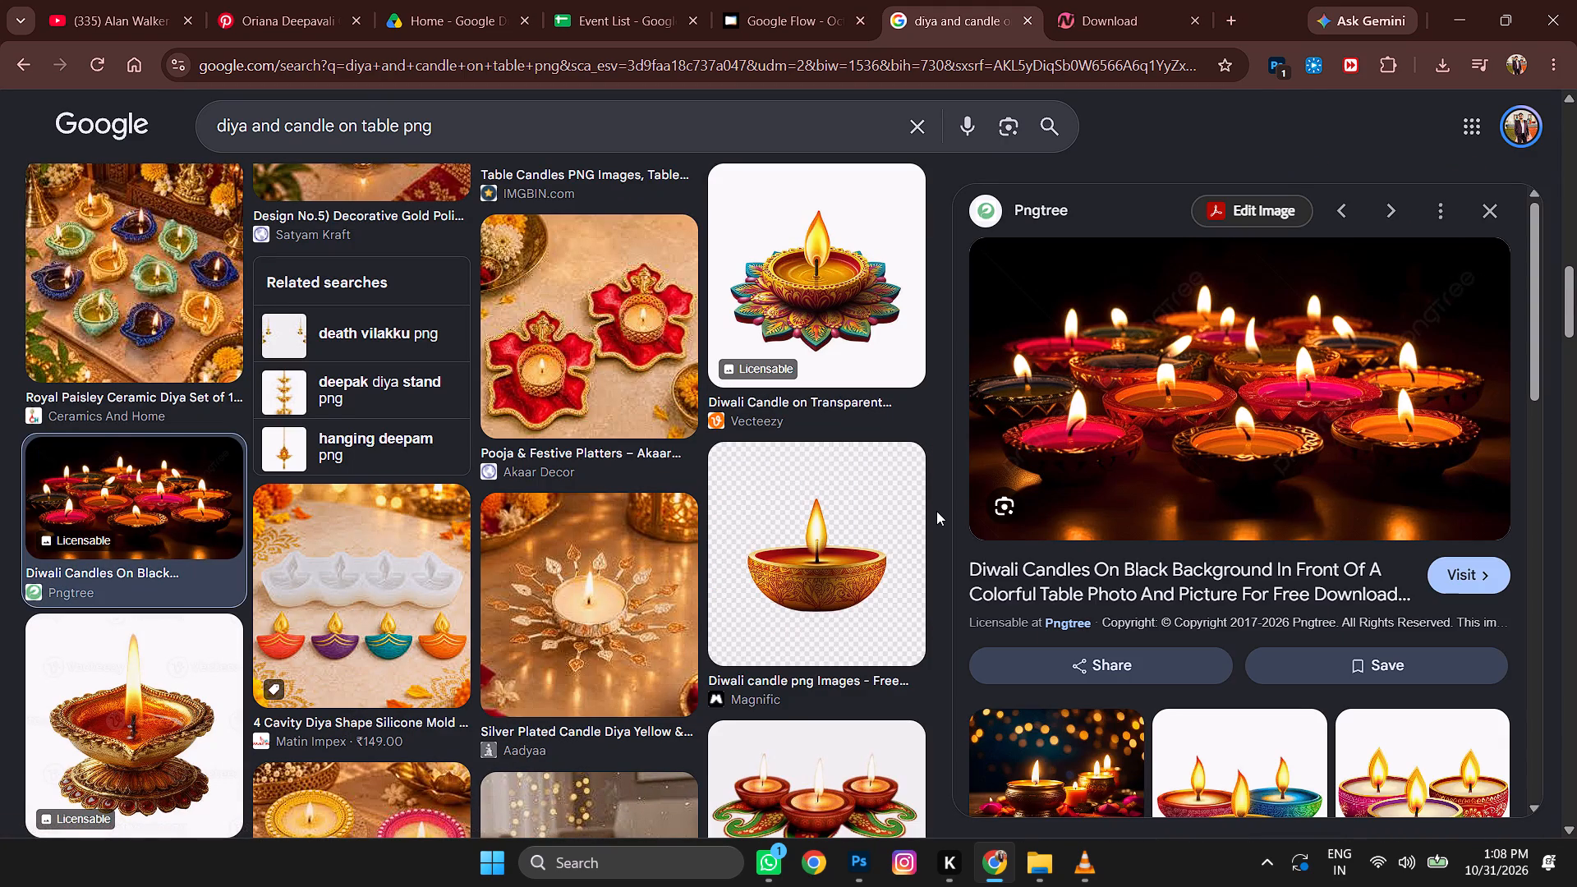
pyautogui.scroll(-5, 1416, 442)
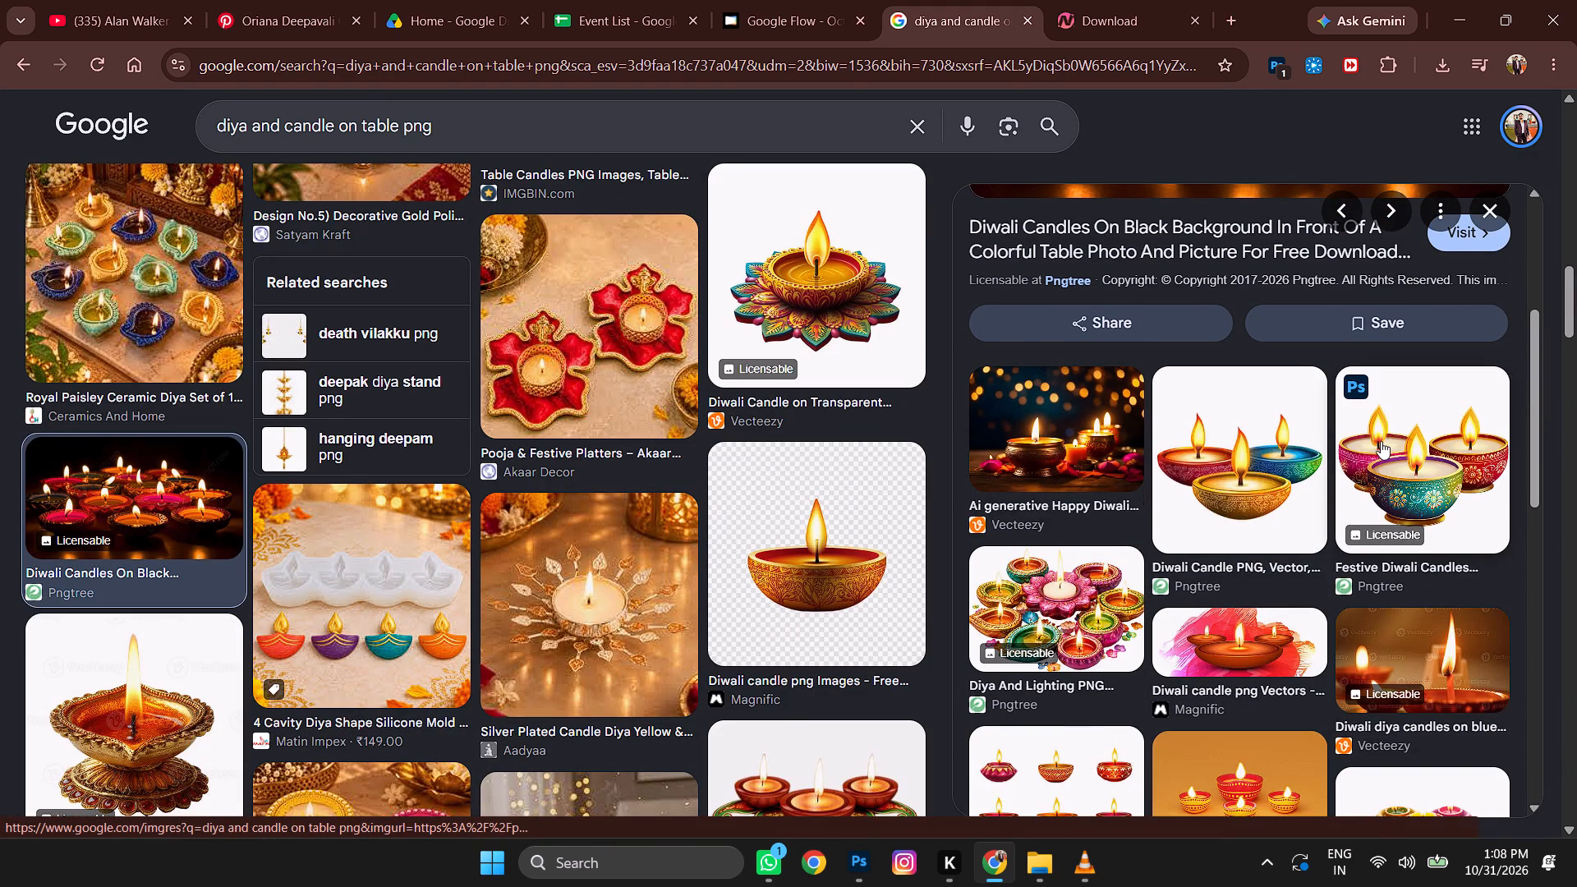
pyautogui.scroll(-6, 1313, 543)
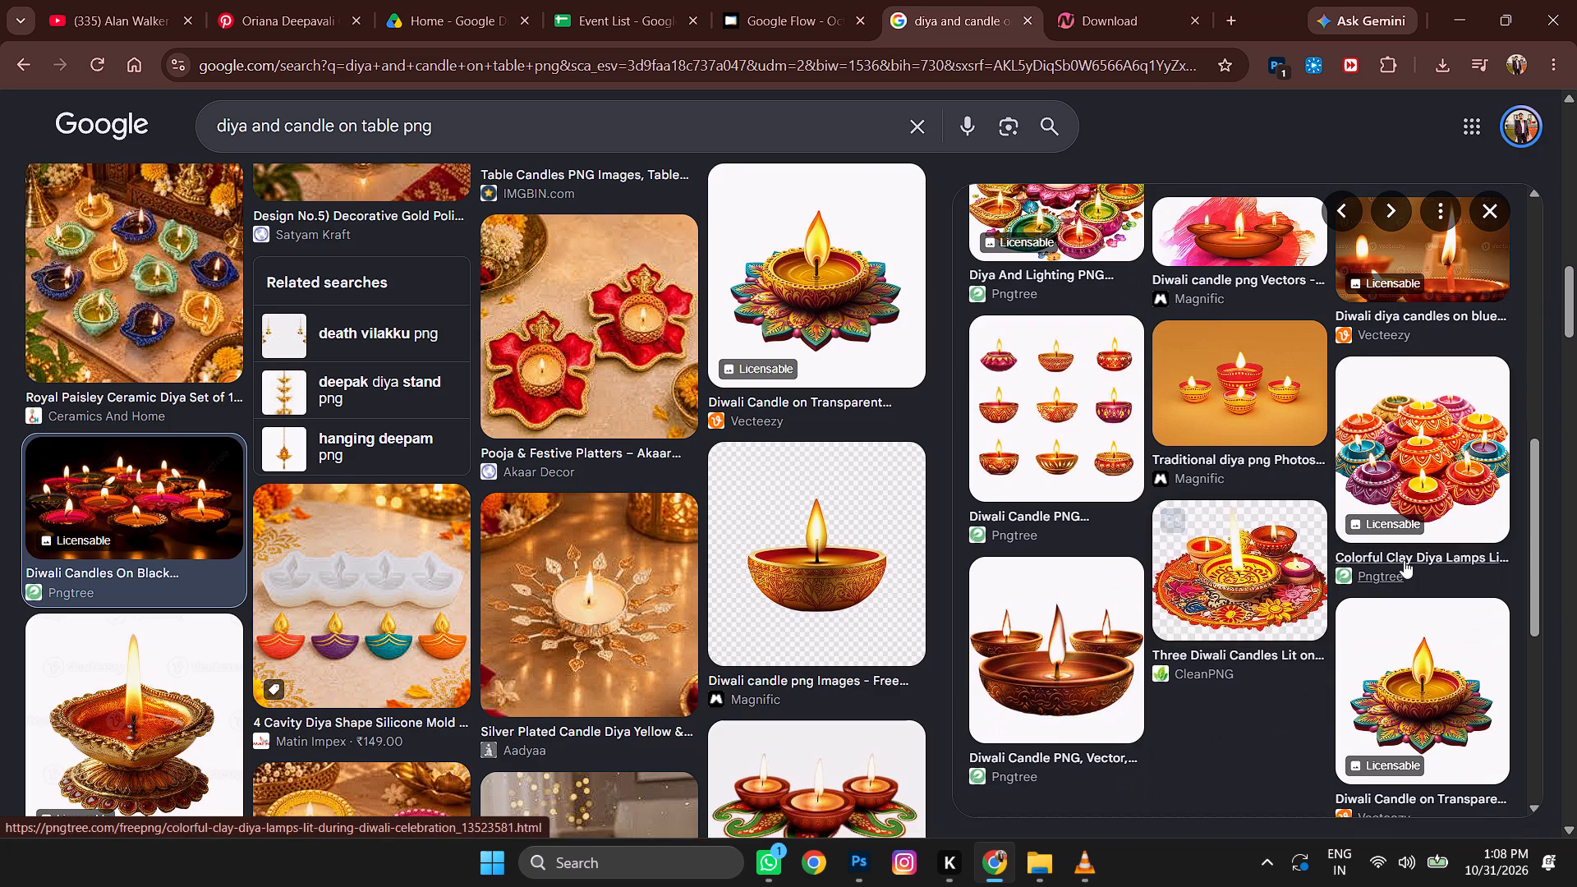
pyautogui.click(1489, 204)
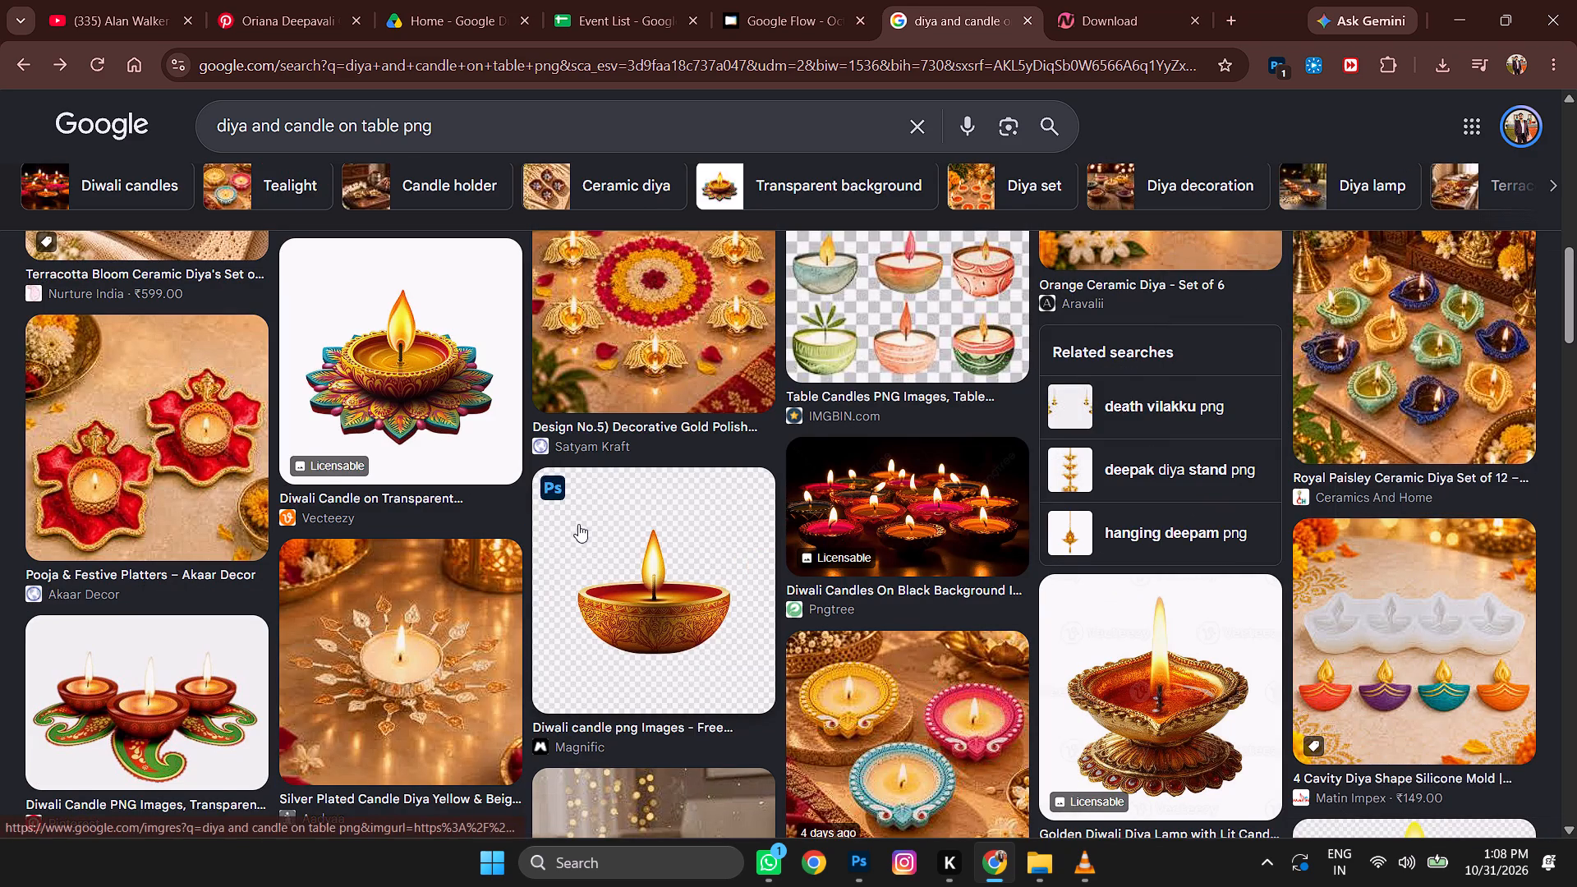
# Find the Wallpics photo of decorated diyas on a wooden table, open the image in its own tab and copy it.
pyautogui.scroll(-7, 957, 508)
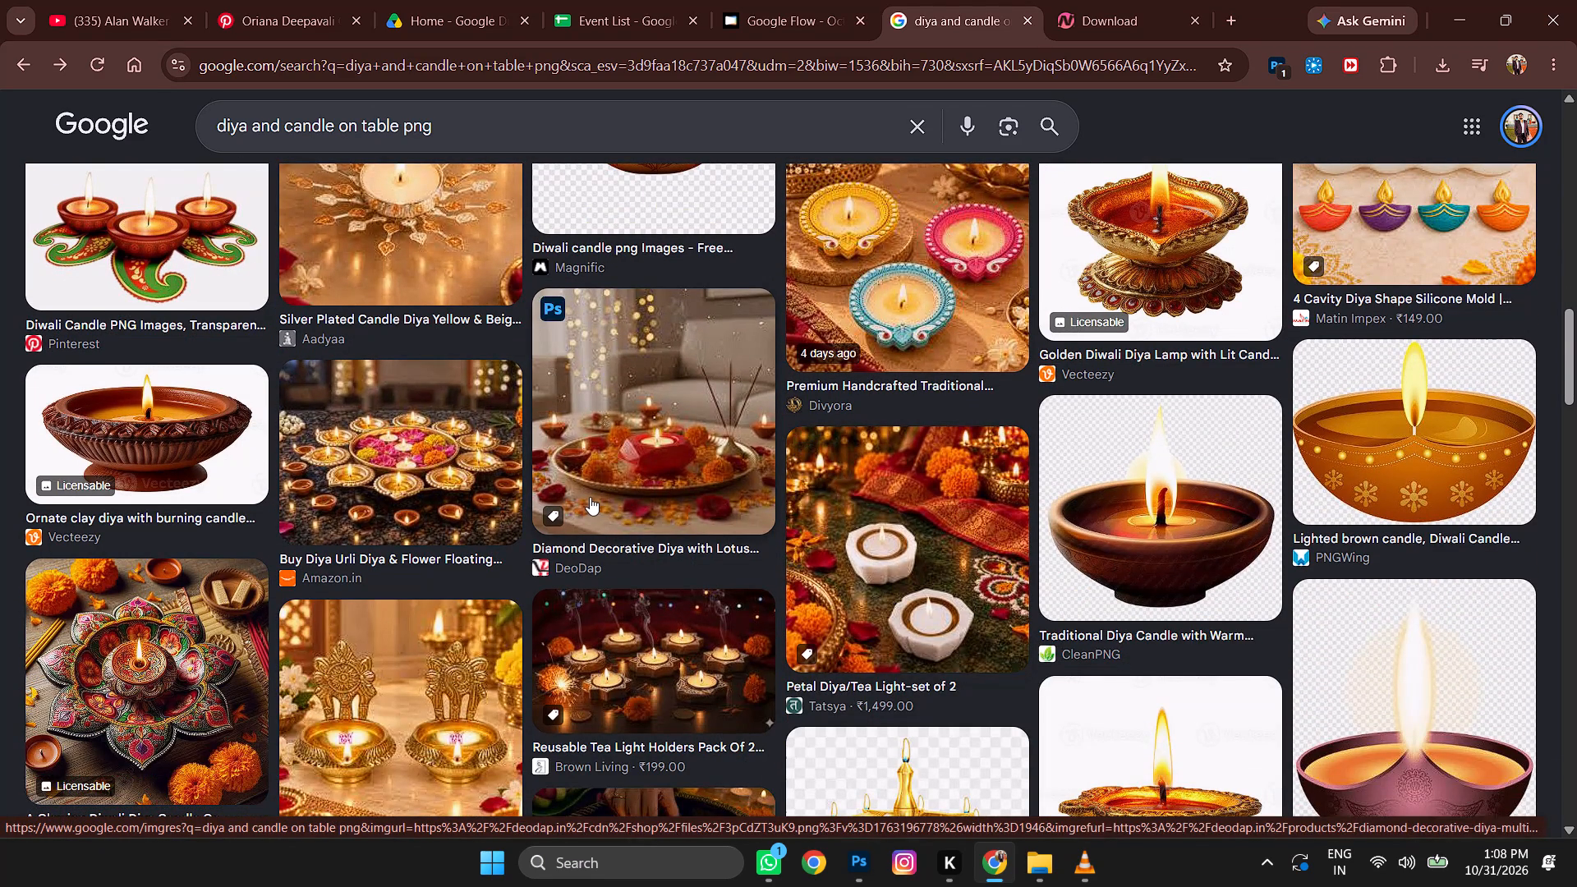
pyautogui.scroll(-4, 591, 587)
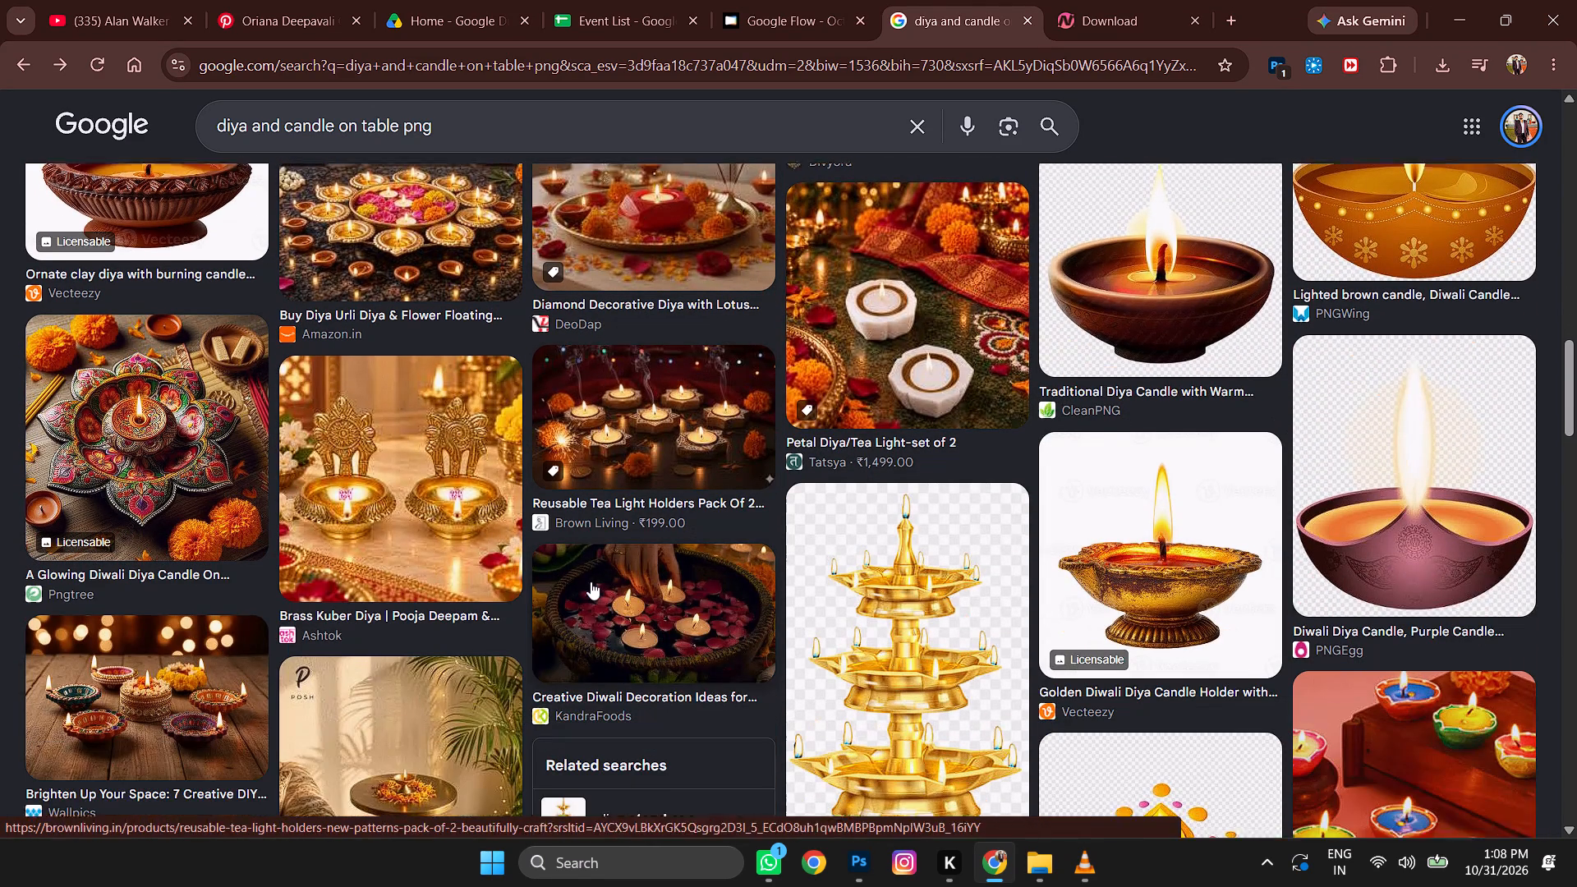
pyautogui.click(149, 674)
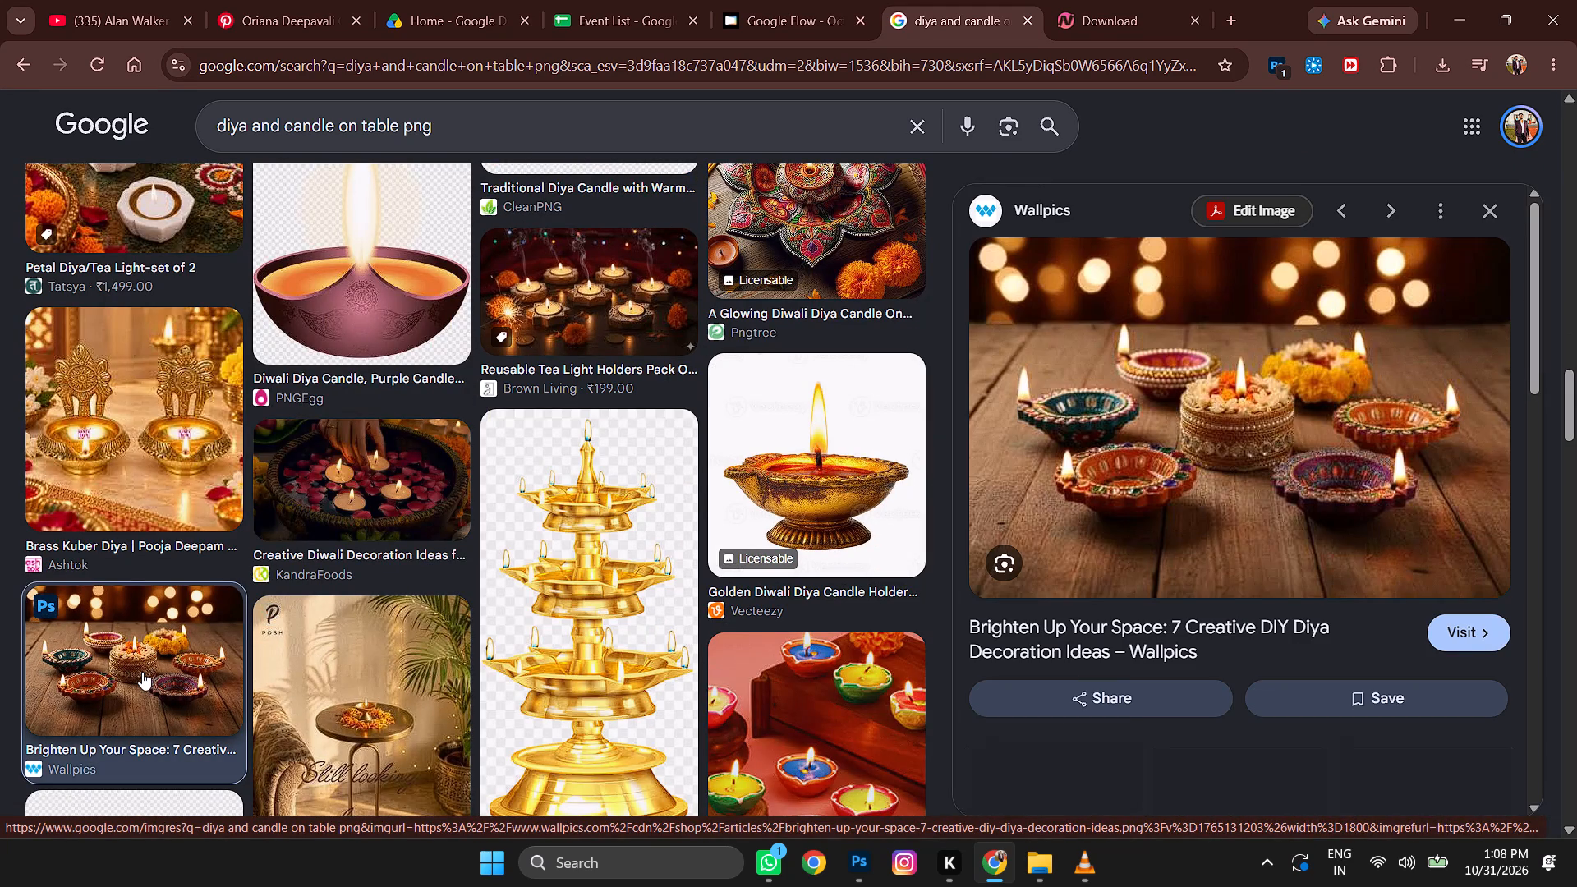
pyautogui.scroll(-5, 1276, 465)
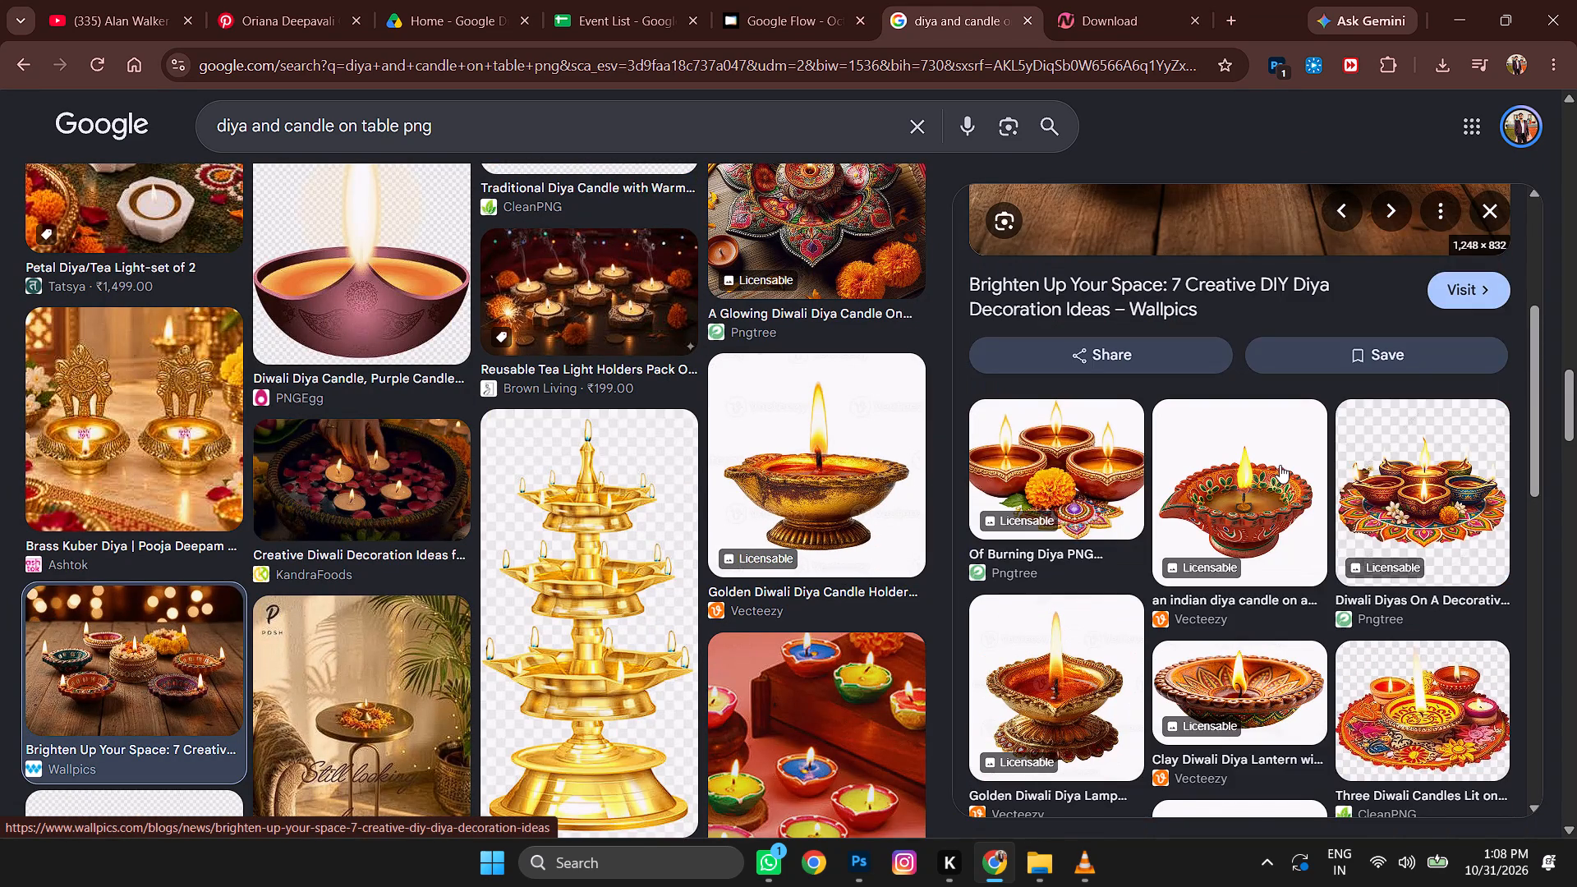
pyautogui.scroll(5, 1280, 465)
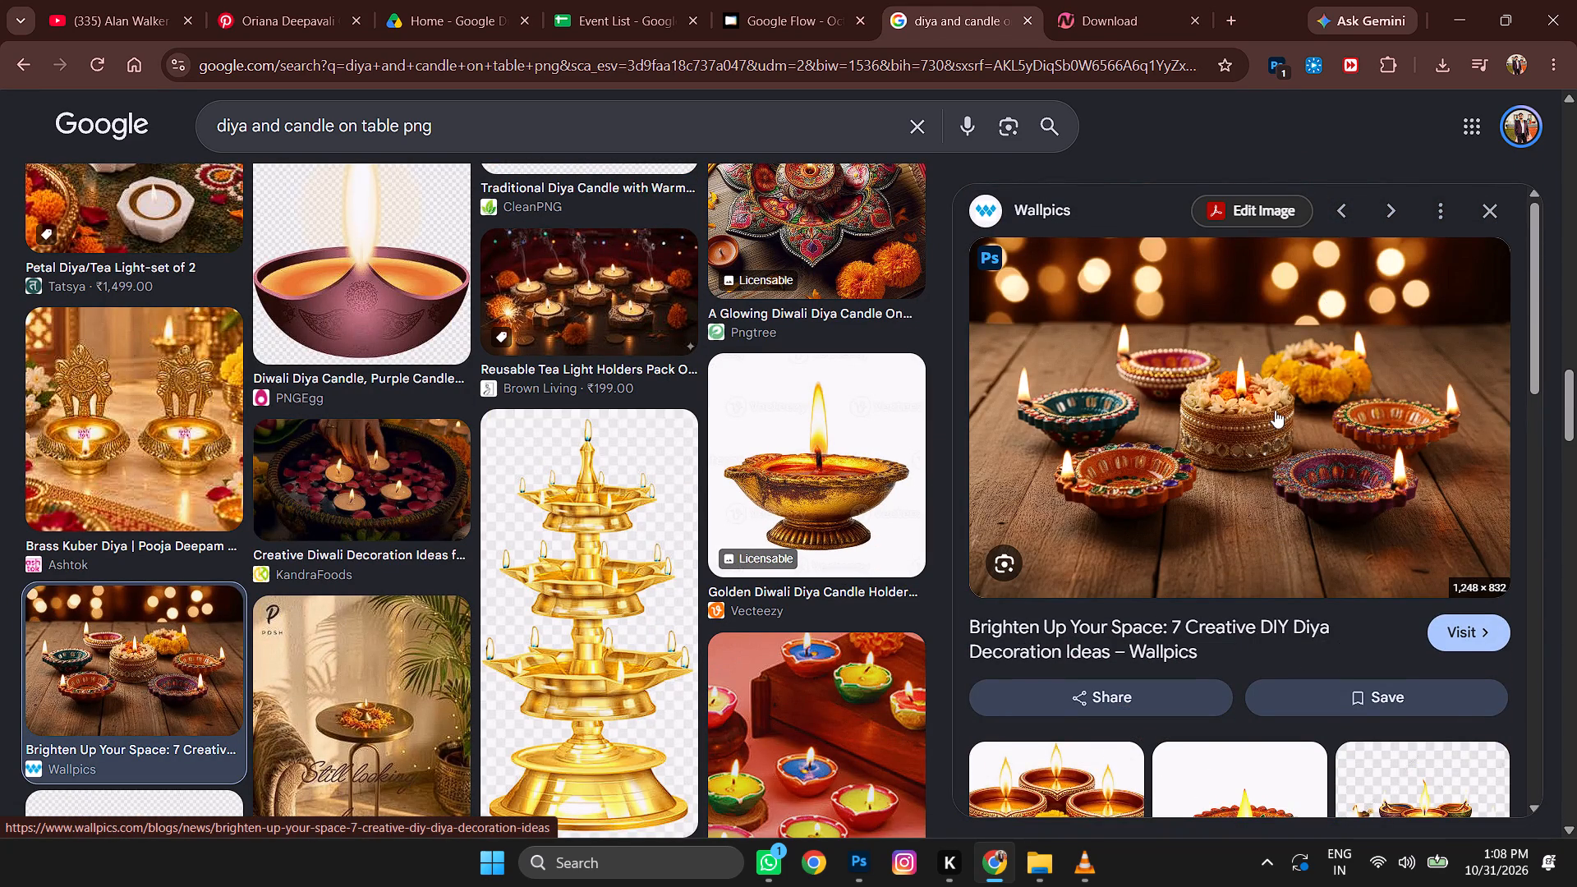
pyautogui.rightClick(1275, 410)
pyautogui.click(1362, 540)
pyautogui.click(1003, 11)
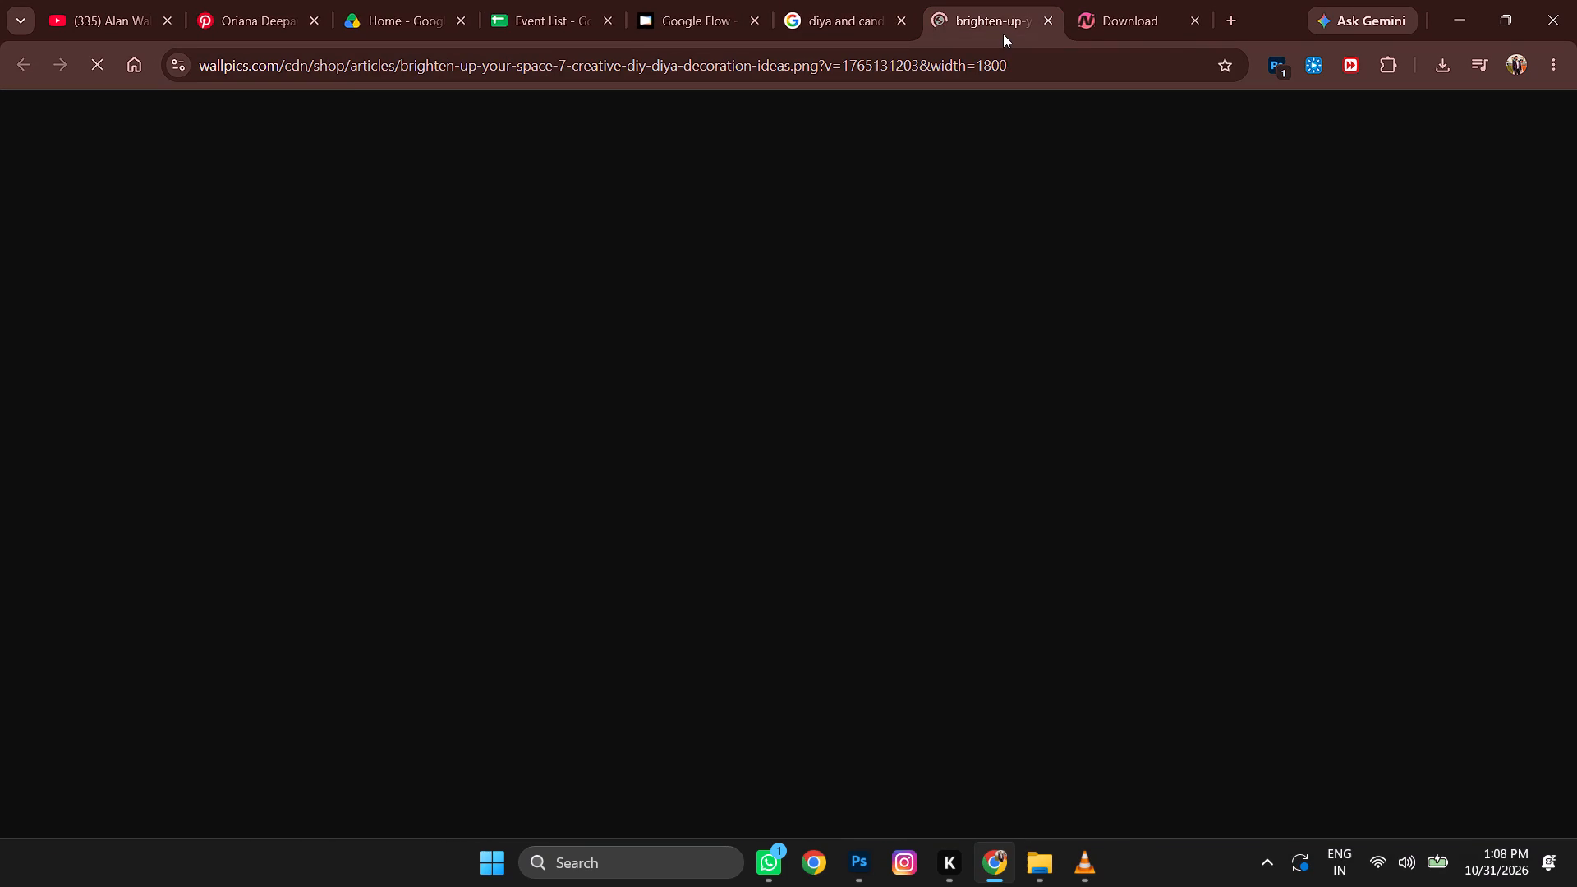
pyautogui.rightClick(678, 409)
pyautogui.click(802, 494)
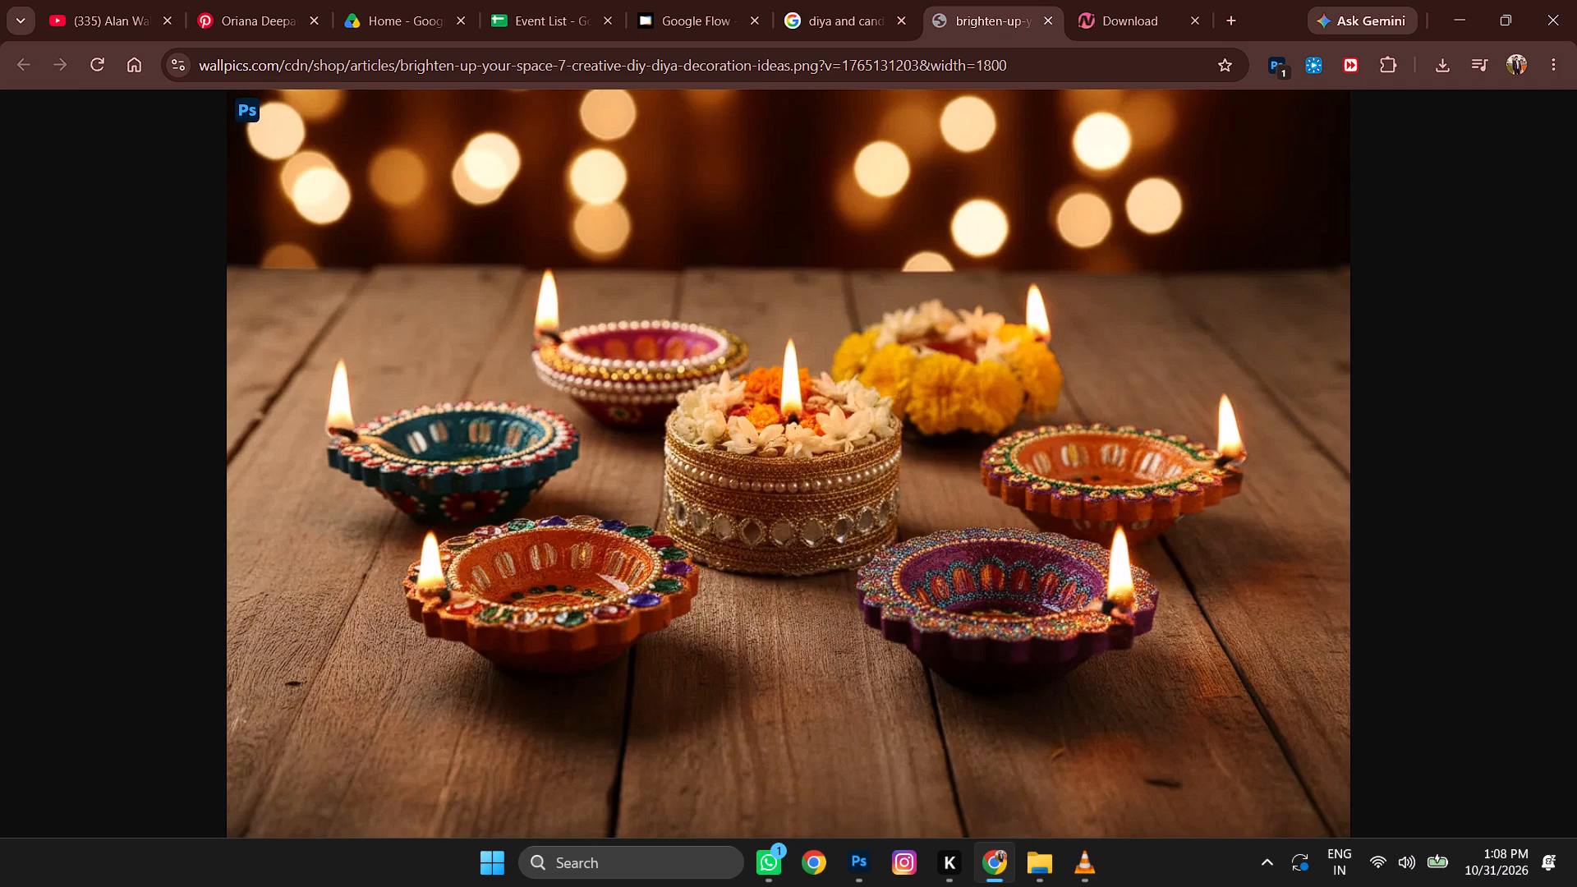
# Switch to the Diwali 2026 -KAM document in Photoshop and paste the diya photo between the two lotus layers.
pyautogui.click(858, 868)
pyautogui.click(625, 629)
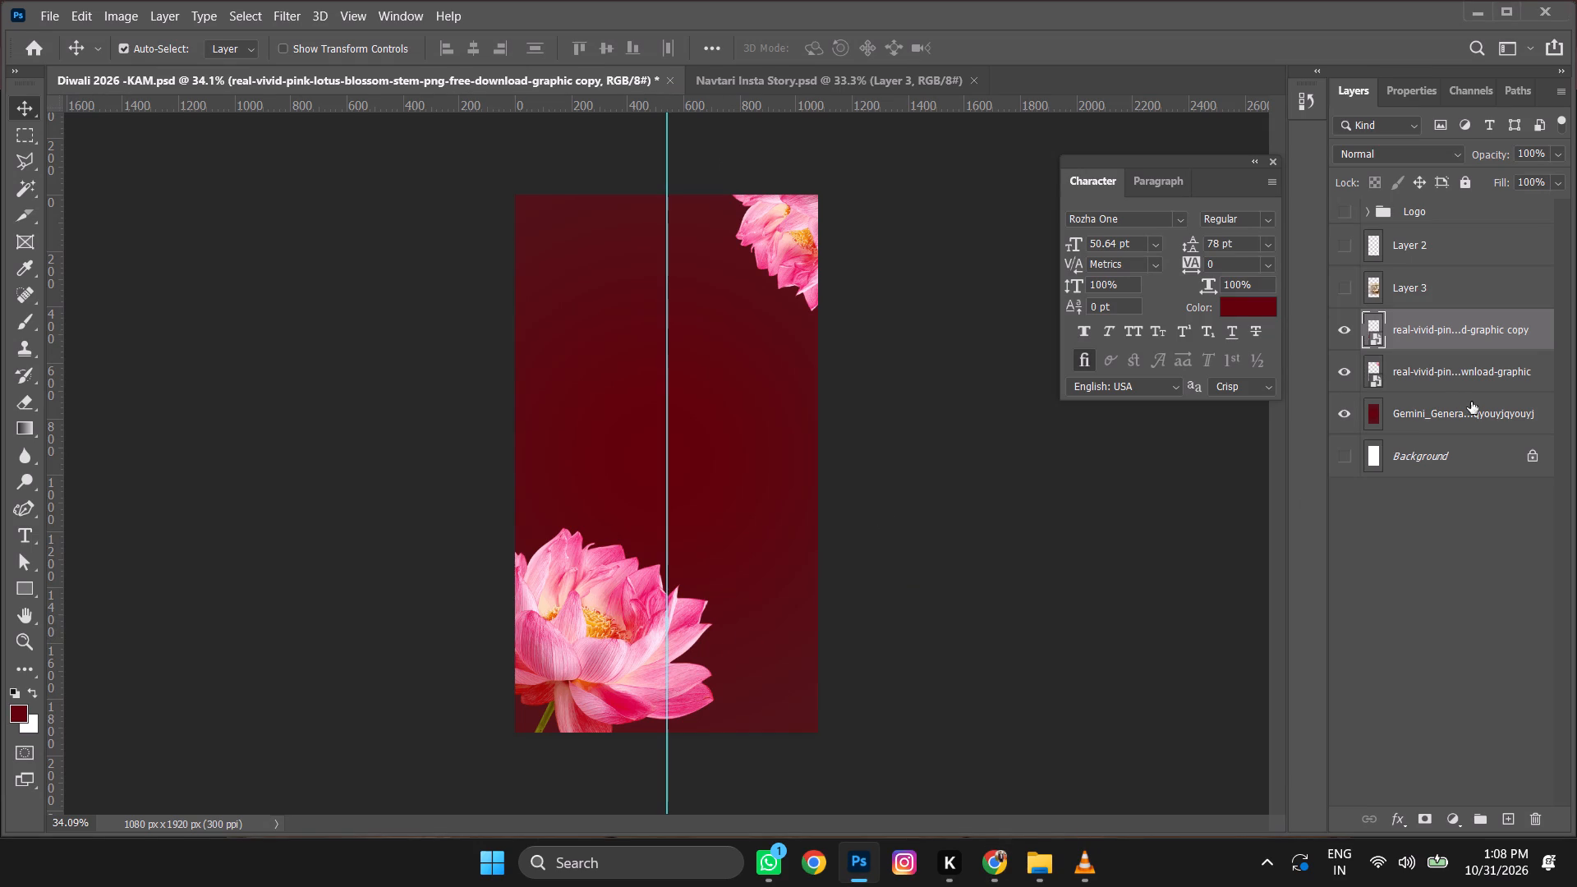
pyautogui.click(1444, 358)
pyautogui.hotkey('ctrl', 'v')
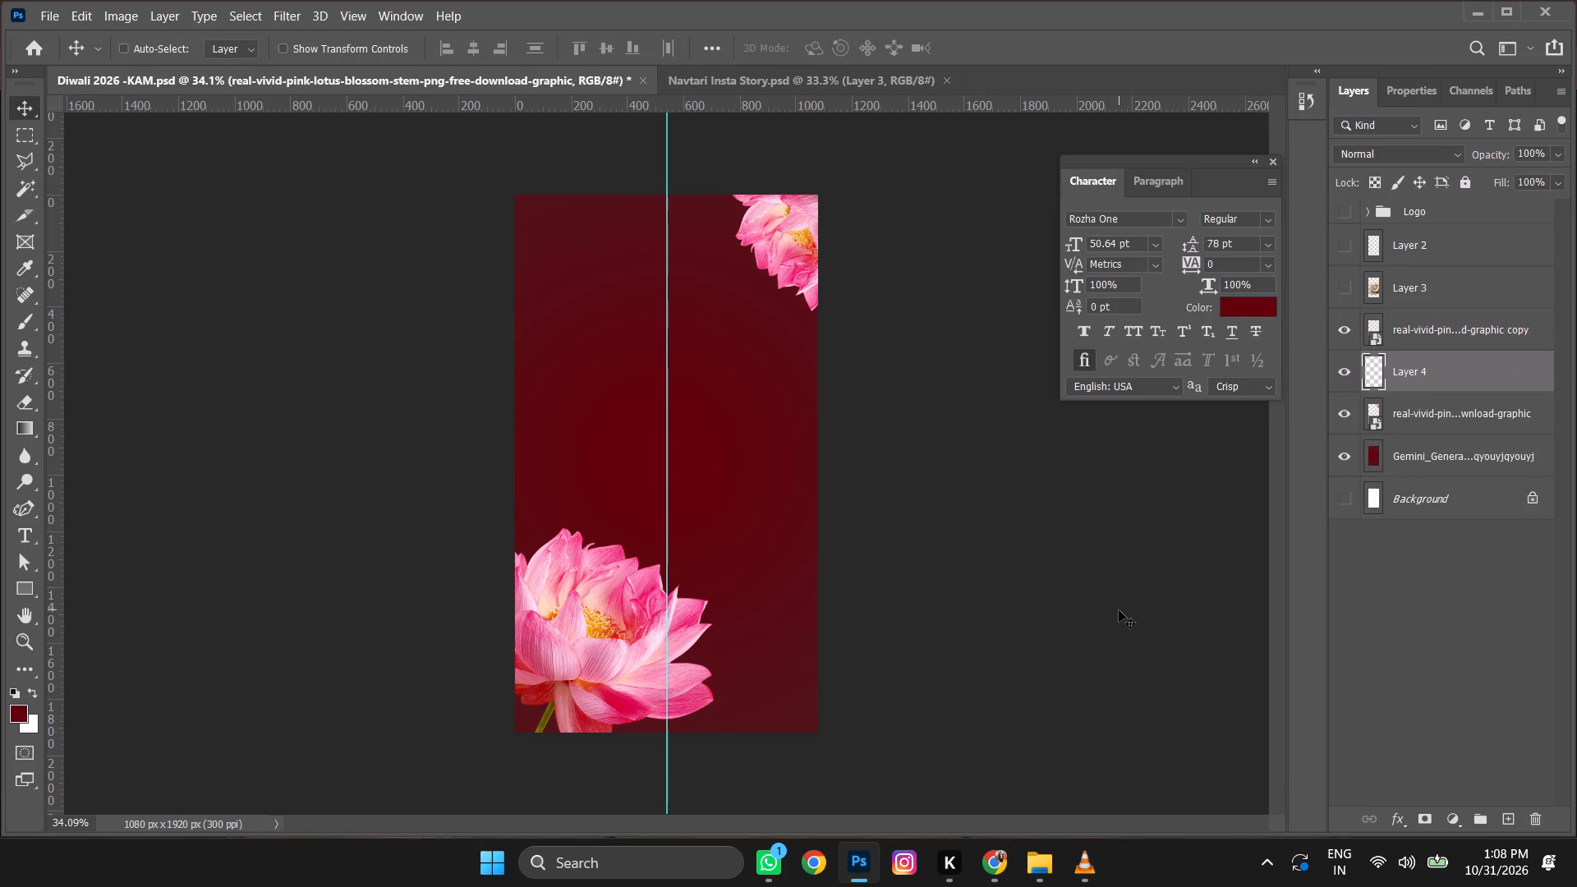
# Scale the pasted diya photo proportionally to span the canvas width, about 1080 px by 720 px, keeping it centred.
pyautogui.hotkey('ctrl', 't')
pyautogui.moveTo(870, 461); pyautogui.dragTo(828, 462)
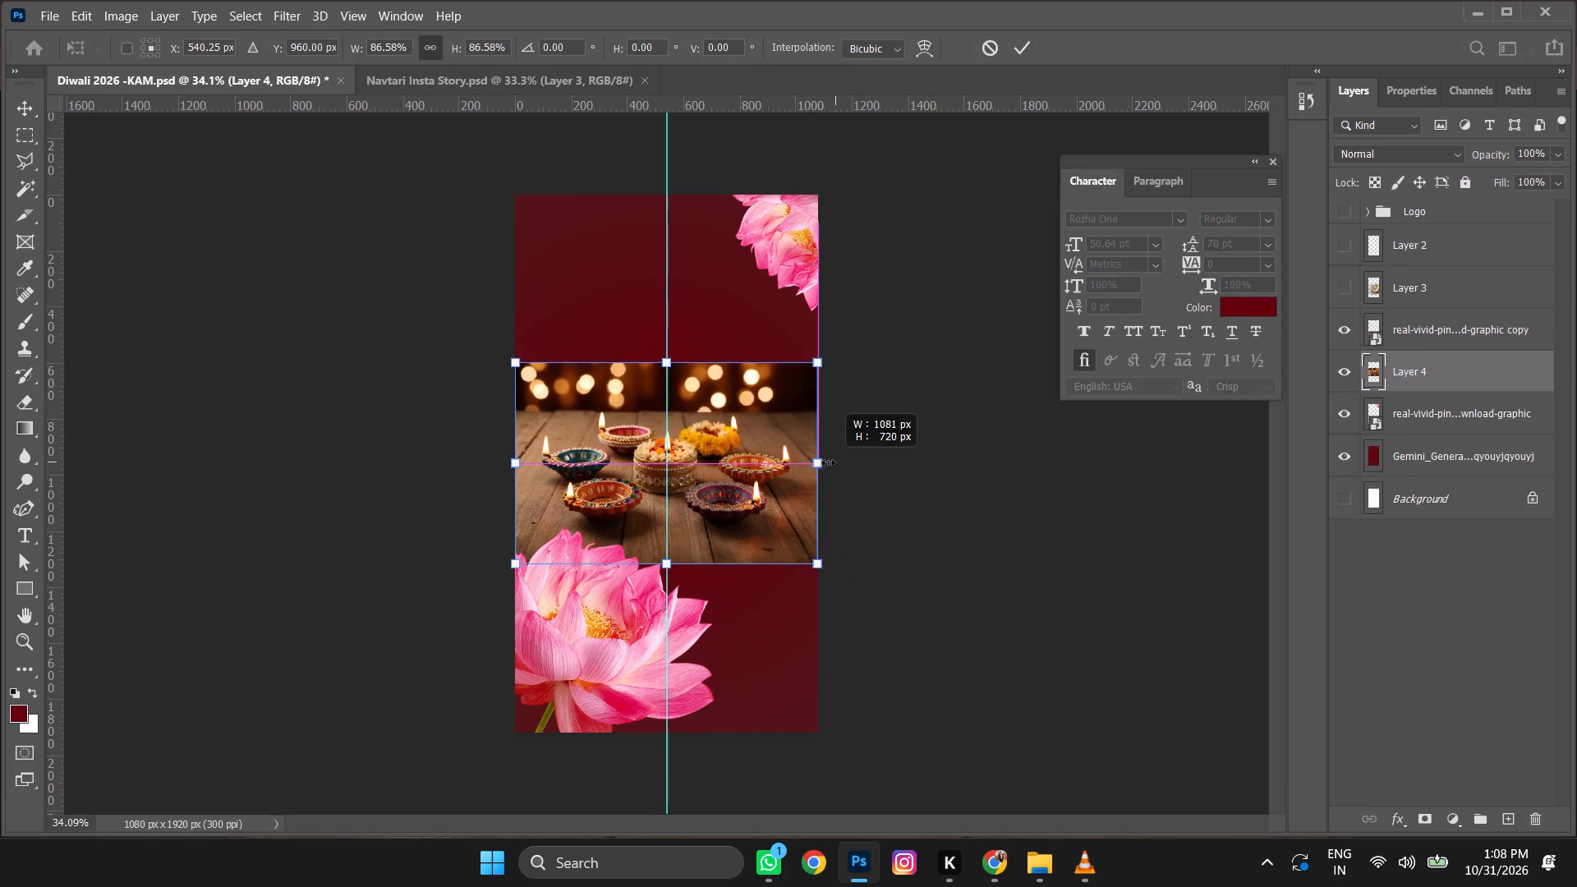
pyautogui.moveTo(828, 462); pyautogui.dragTo(822, 464)
pyautogui.press('Return')
pyautogui.keyDown('alt'); pyautogui.scroll(8, 697, 390); pyautogui.keyUp('alt')
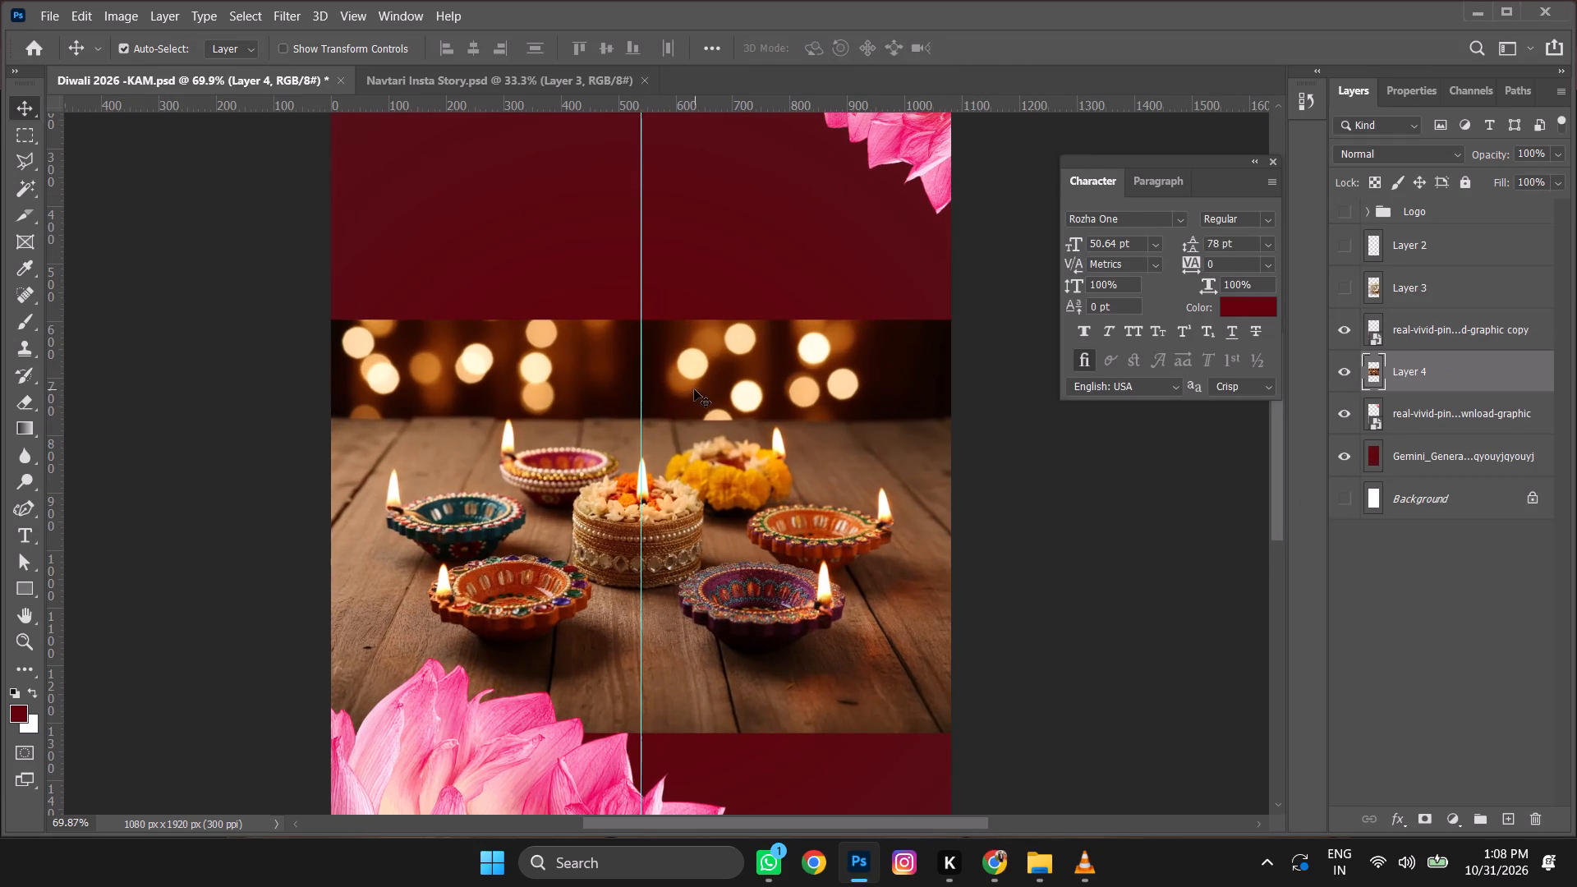
# Delete the blurred-lights background strip above the wooden table from the diya photo on Layer 4, using a full-width rectangular selection.
pyautogui.click(30, 132)
pyautogui.moveTo(110, 203); pyautogui.dragTo(1120, 419)
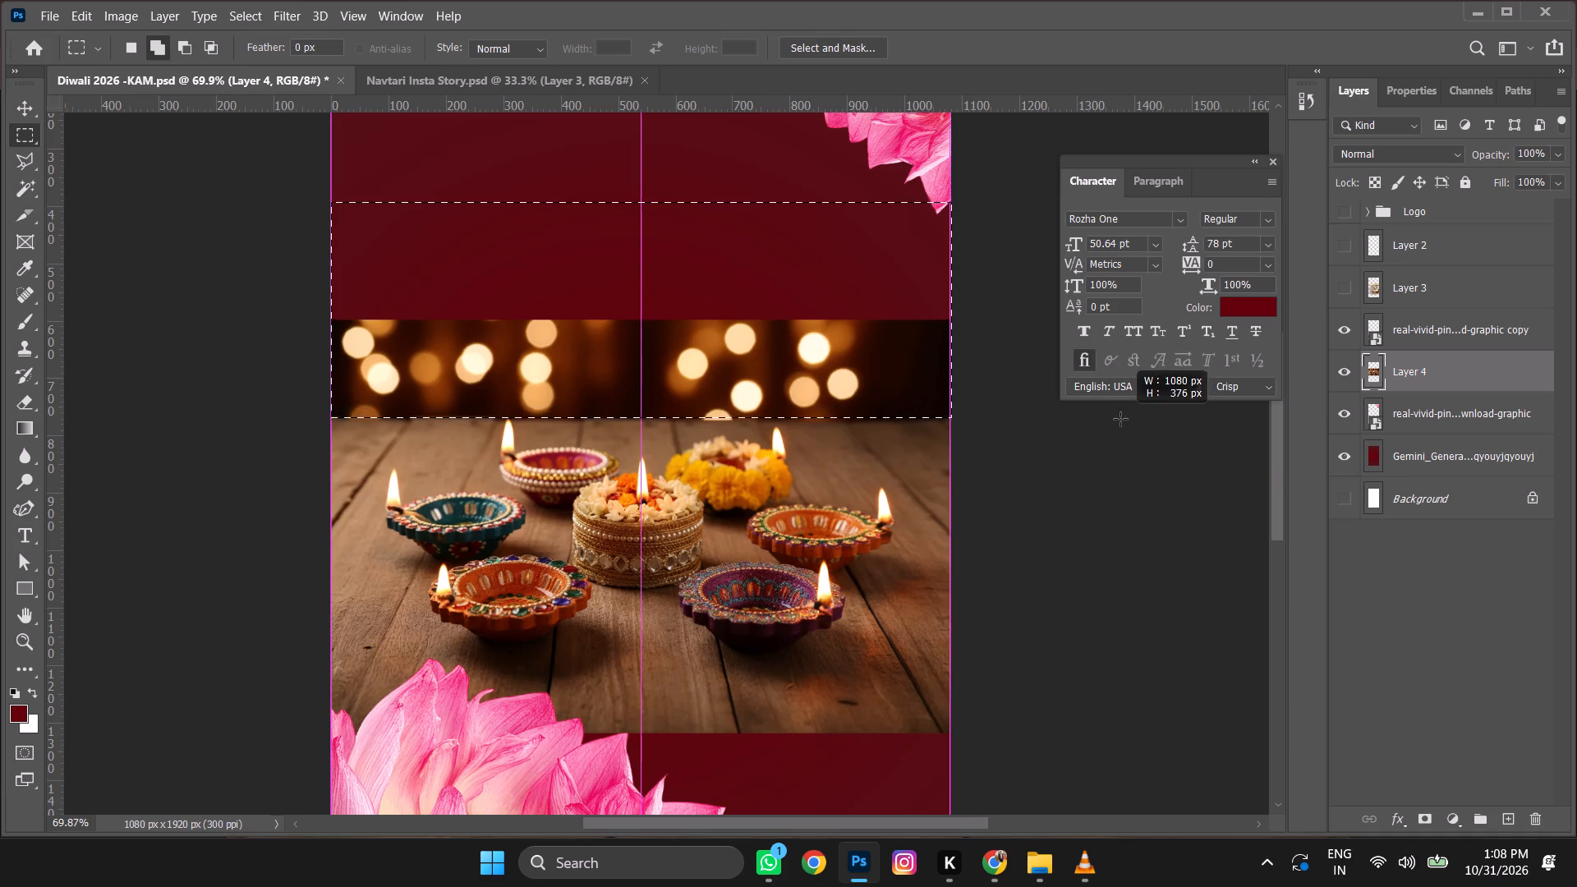
pyautogui.moveTo(1120, 419); pyautogui.dragTo(1124, 420)
pyautogui.press('Delete')
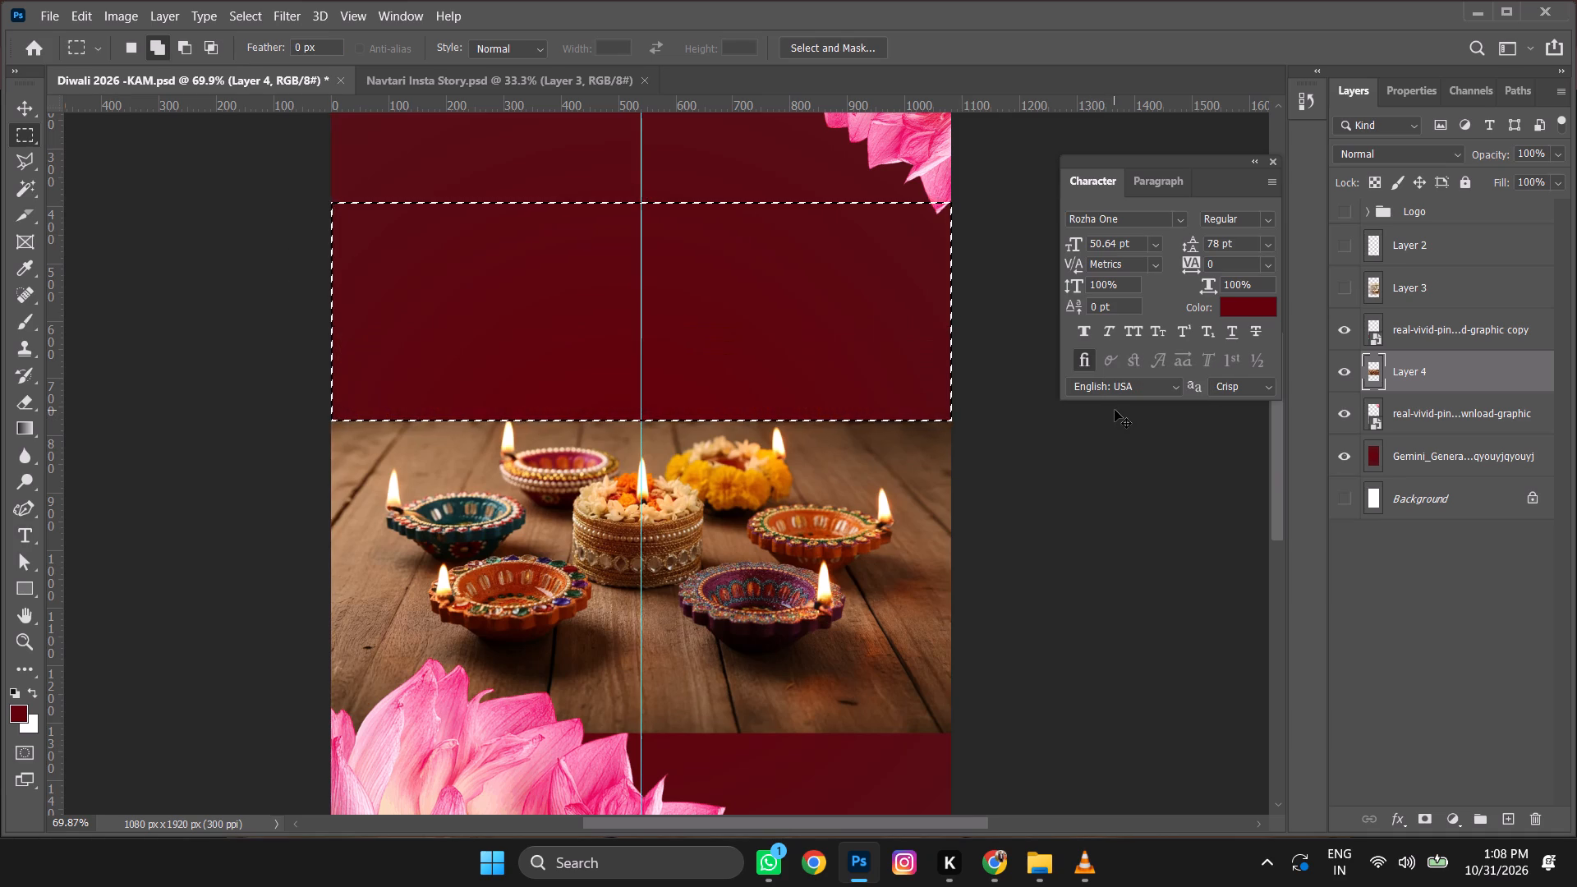
pyautogui.hotkey('ctrl', 'd')
# Move the cropped diya photo straight down to the bottom of the canvas, behind the large lotus.
pyautogui.click(32, 102)
pyautogui.keyDown('alt'); pyautogui.scroll(-6, 784, 421); pyautogui.keyUp('alt')
pyautogui.click(796, 415)
pyautogui.hotkey('shift', 'Down')
pyautogui.hotkey('shift', 'Down')
pyautogui.hotkey('shift', 'Down')
pyautogui.hotkey('shift', 'Down')
pyautogui.hotkey('shift', 'Down')
pyautogui.hotkey('shift', 'Down')
pyautogui.hotkey('shift', 'Down')
pyautogui.hotkey('shift', 'Down')
pyautogui.hotkey('shift', 'Down')
pyautogui.hotkey('shift', 'Down')
pyautogui.hotkey('shift', 'Down')
pyautogui.hotkey('shift', 'Down')
pyautogui.hotkey('shift', 'Down')
pyautogui.hotkey('shift', 'Down')
pyautogui.hotkey('shift', 'Down')
pyautogui.hotkey('shift', 'Down')
pyautogui.hotkey('shift', 'Down')
pyautogui.hotkey('shift', 'Down')
pyautogui.hotkey('shift', 'Down')
pyautogui.hotkey('shift', 'Down')
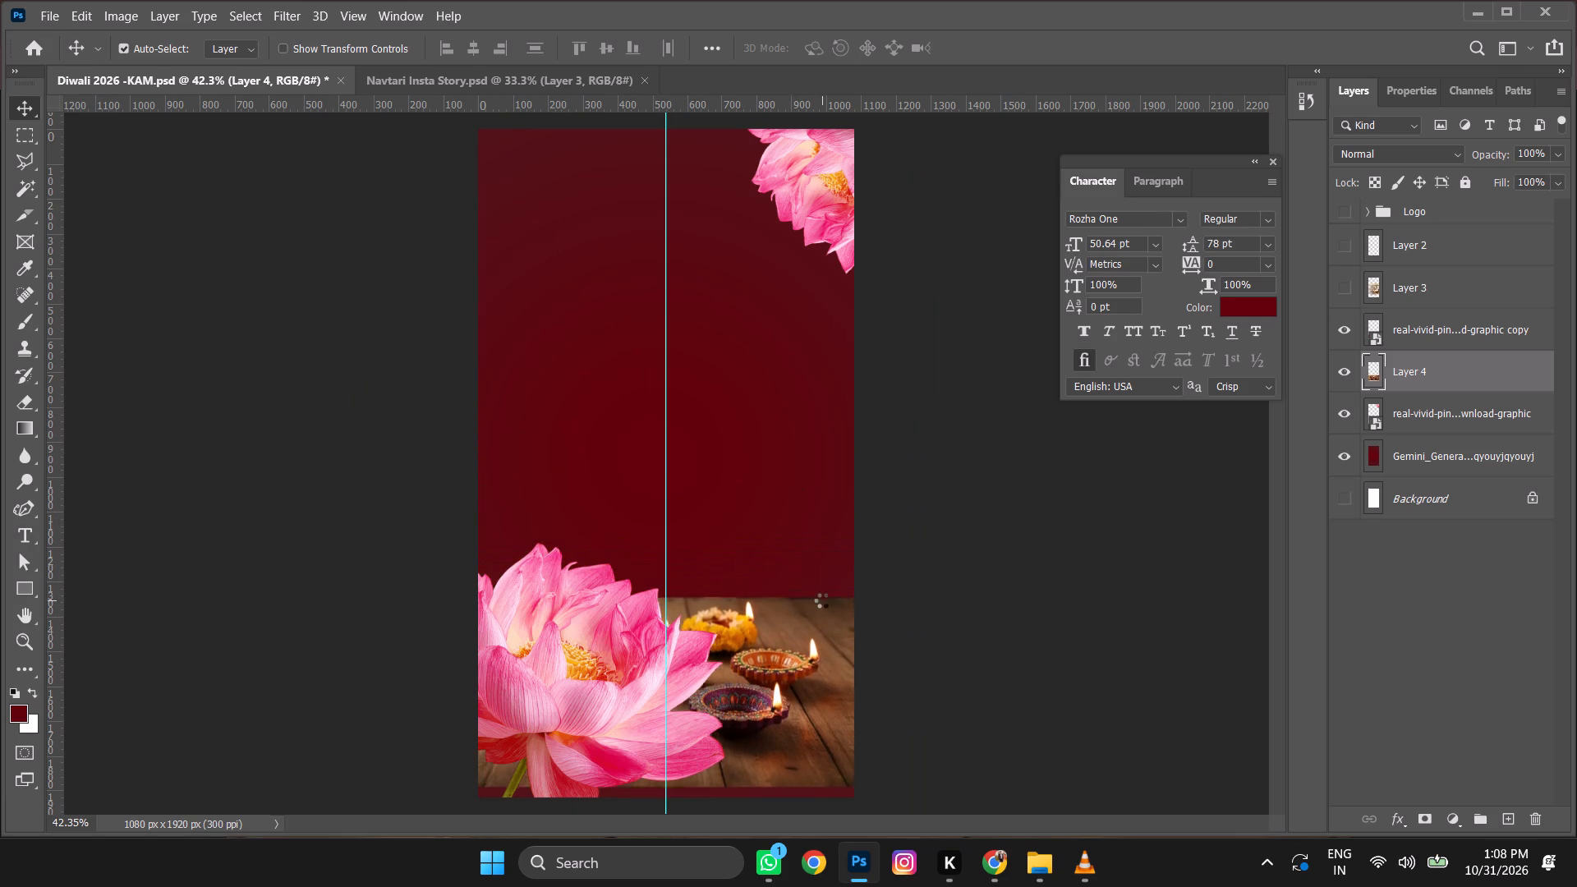
# Enlarge the diya photo proportionally from its left edge to about 1460 px by 737 px, extending past the canvas's right edge.
pyautogui.hotkey('ctrl', 't')
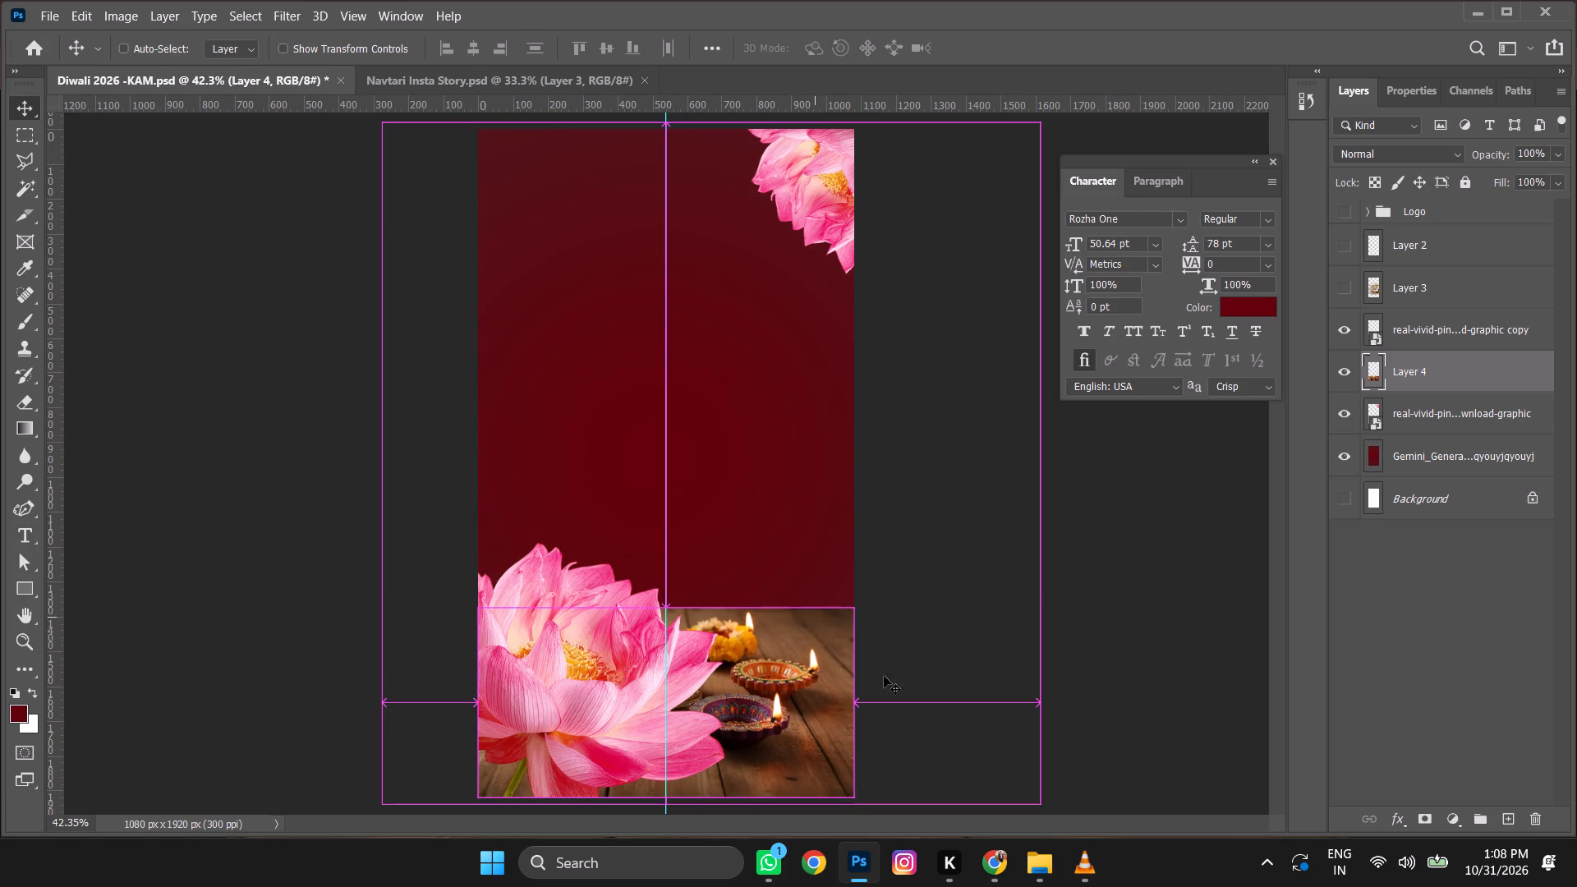
pyautogui.moveTo(854, 702); pyautogui.dragTo(985, 696)
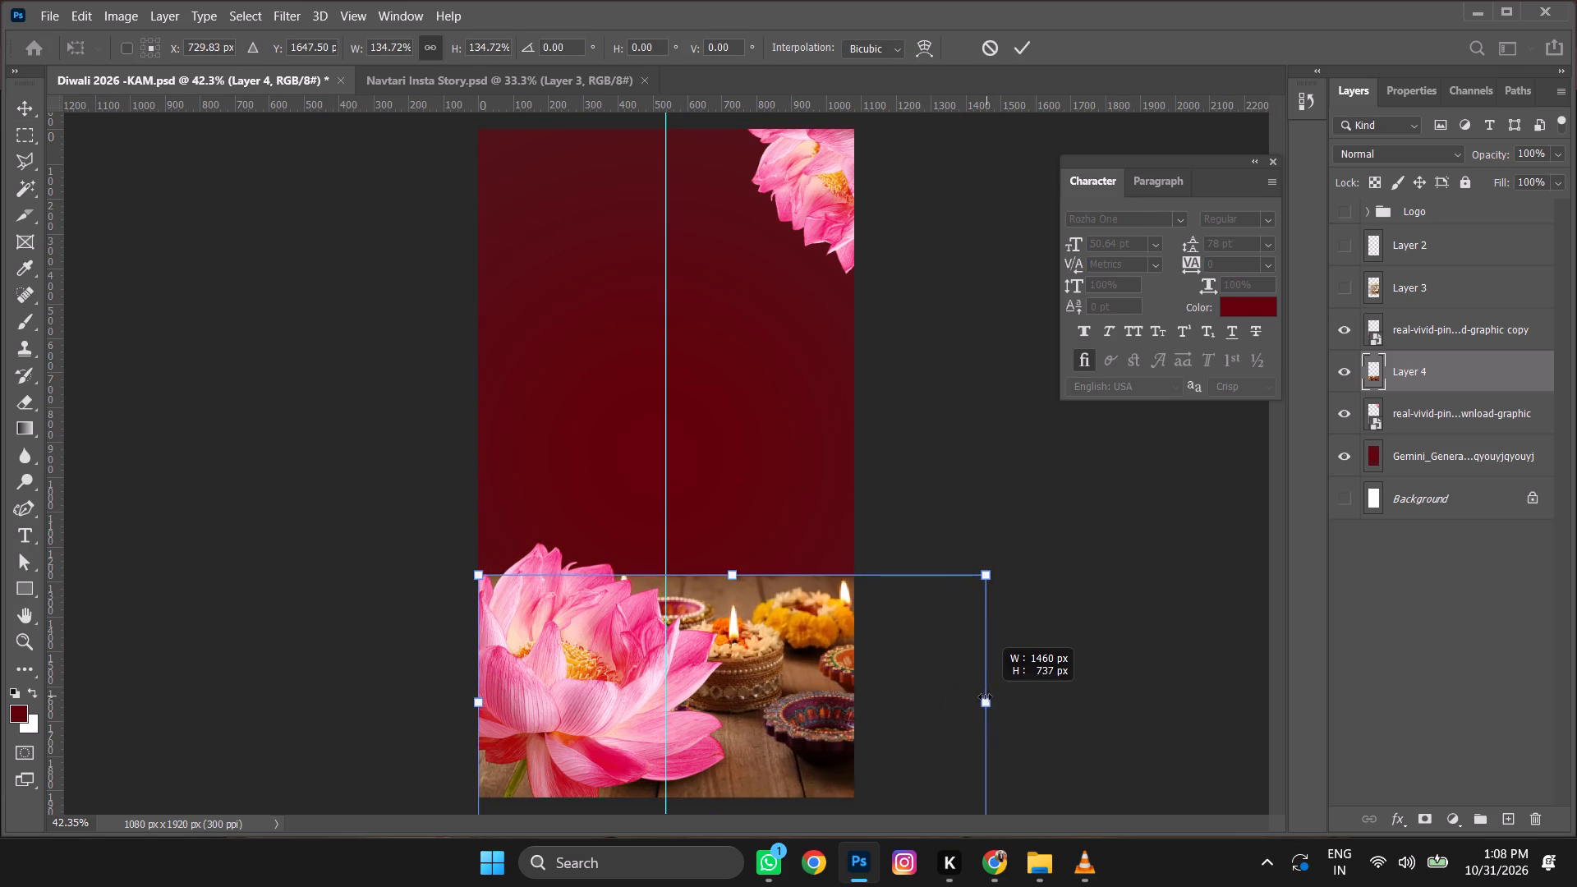
pyautogui.moveTo(985, 696); pyautogui.dragTo(982, 696)
pyautogui.press('Return')
# Lower the enlarged diya photo until only its upper part, with the central candle and marigold diya, shows along the canvas bottom.
pyautogui.hotkey('shift', 'Down')
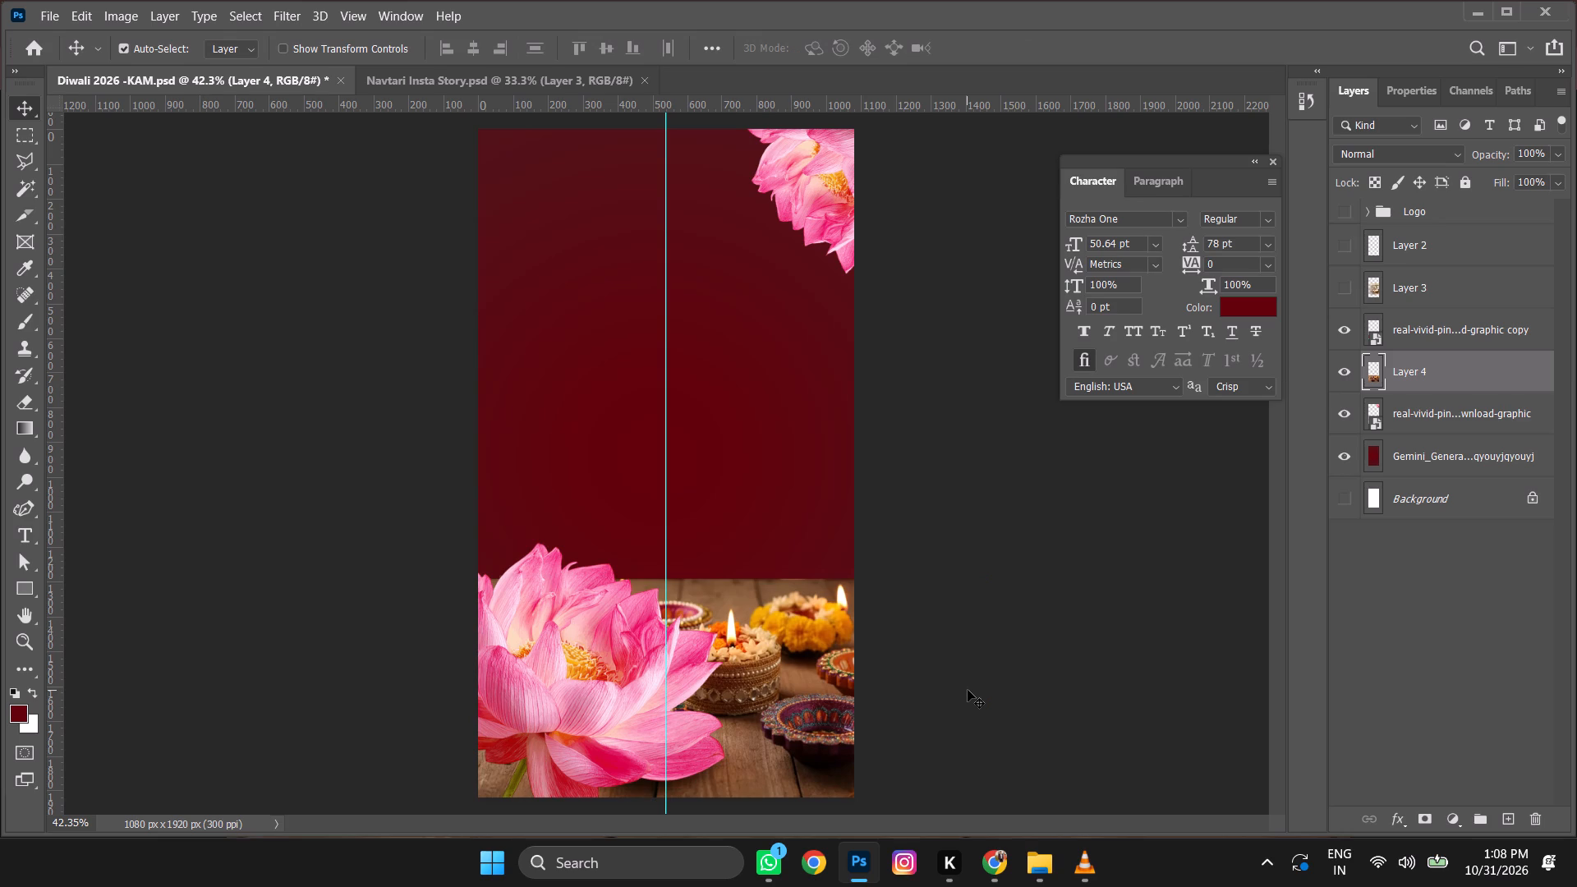
pyautogui.hotkey('shift', 'Up')
pyautogui.hotkey('shift', 'Down')
pyautogui.hotkey('shift', 'Down')
pyautogui.hotkey('shift', 'Down')
pyautogui.hotkey('shift', 'Down')
pyautogui.hotkey('shift', 'Down')
pyautogui.hotkey('shift', 'Down')
pyautogui.hotkey('shift', 'Down')
pyautogui.hotkey('shift', 'Down')
pyautogui.hotkey('shift', 'Down')
pyautogui.hotkey('shift', 'Down')
pyautogui.hotkey('shift', 'Down')
pyautogui.hotkey('shift', 'Down')
pyautogui.hotkey('shift', 'Down')
pyautogui.hotkey('shift', 'Down')
pyautogui.hotkey('shift', 'Down')
pyautogui.hotkey('shift', 'Down')
pyautogui.hotkey('shift', 'Down')
pyautogui.hotkey('shift', 'Down')
pyautogui.hotkey('shift', 'Down')
pyautogui.hotkey('shift', 'Down')
pyautogui.hotkey('shift', 'Down')
pyautogui.hotkey('shift', 'Down')
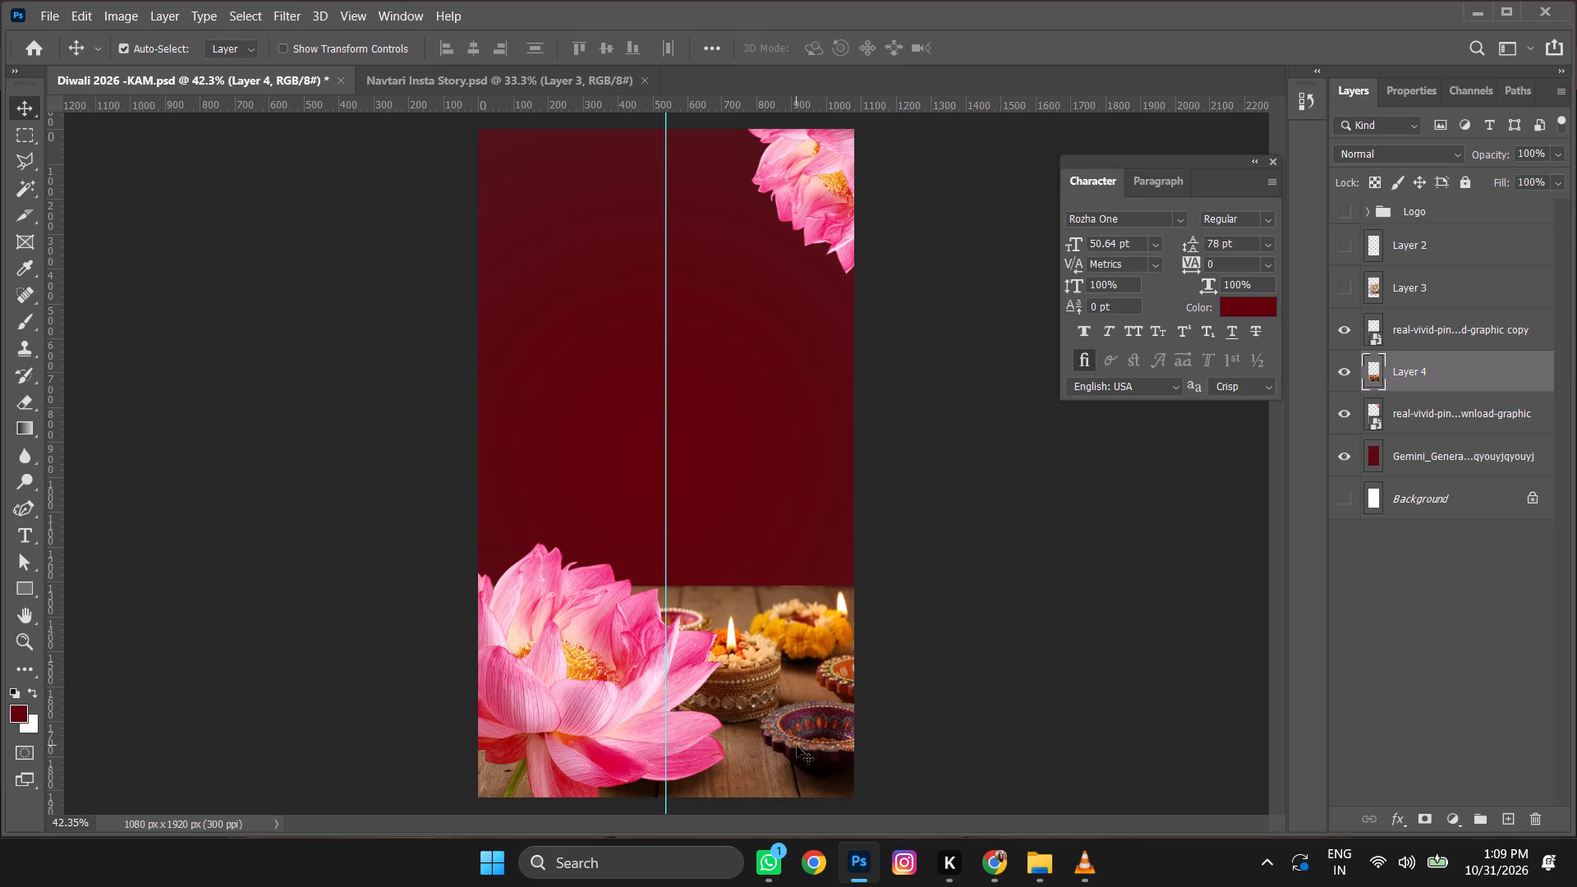
pyautogui.hotkey('shift', 'Up')
pyautogui.hotkey('shift', 'Up')
pyautogui.hotkey('shift', 'Down')
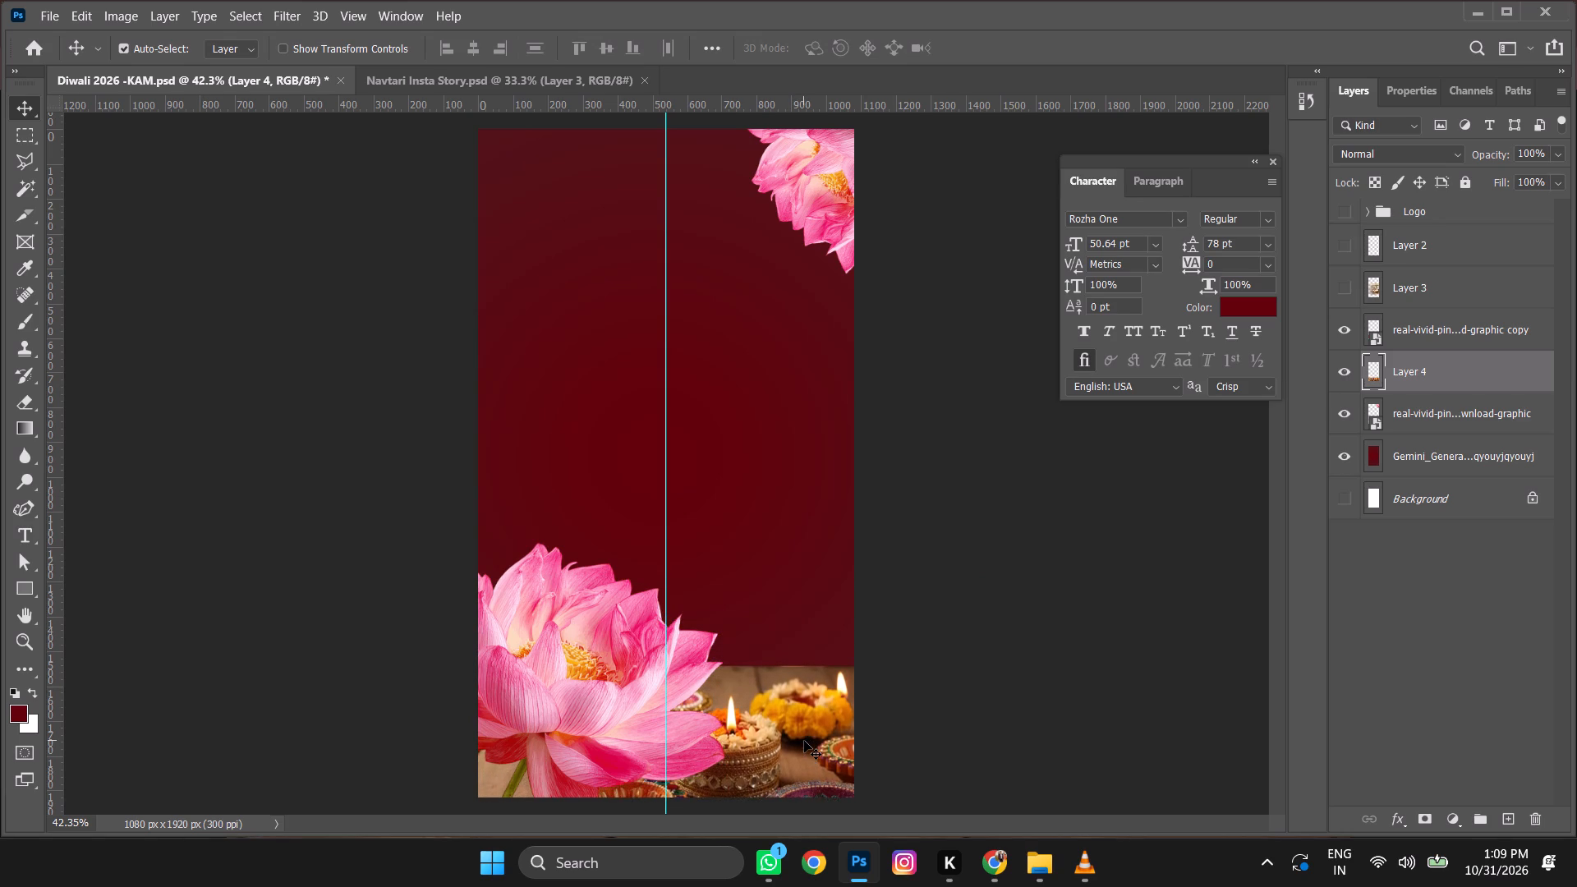
pyautogui.hotkey('shift', 'Down')
# Soften the top edge of the diya photo on Layer 4 by erasing across its full width with a soft 150 px eraser.
pyautogui.click(780, 695)
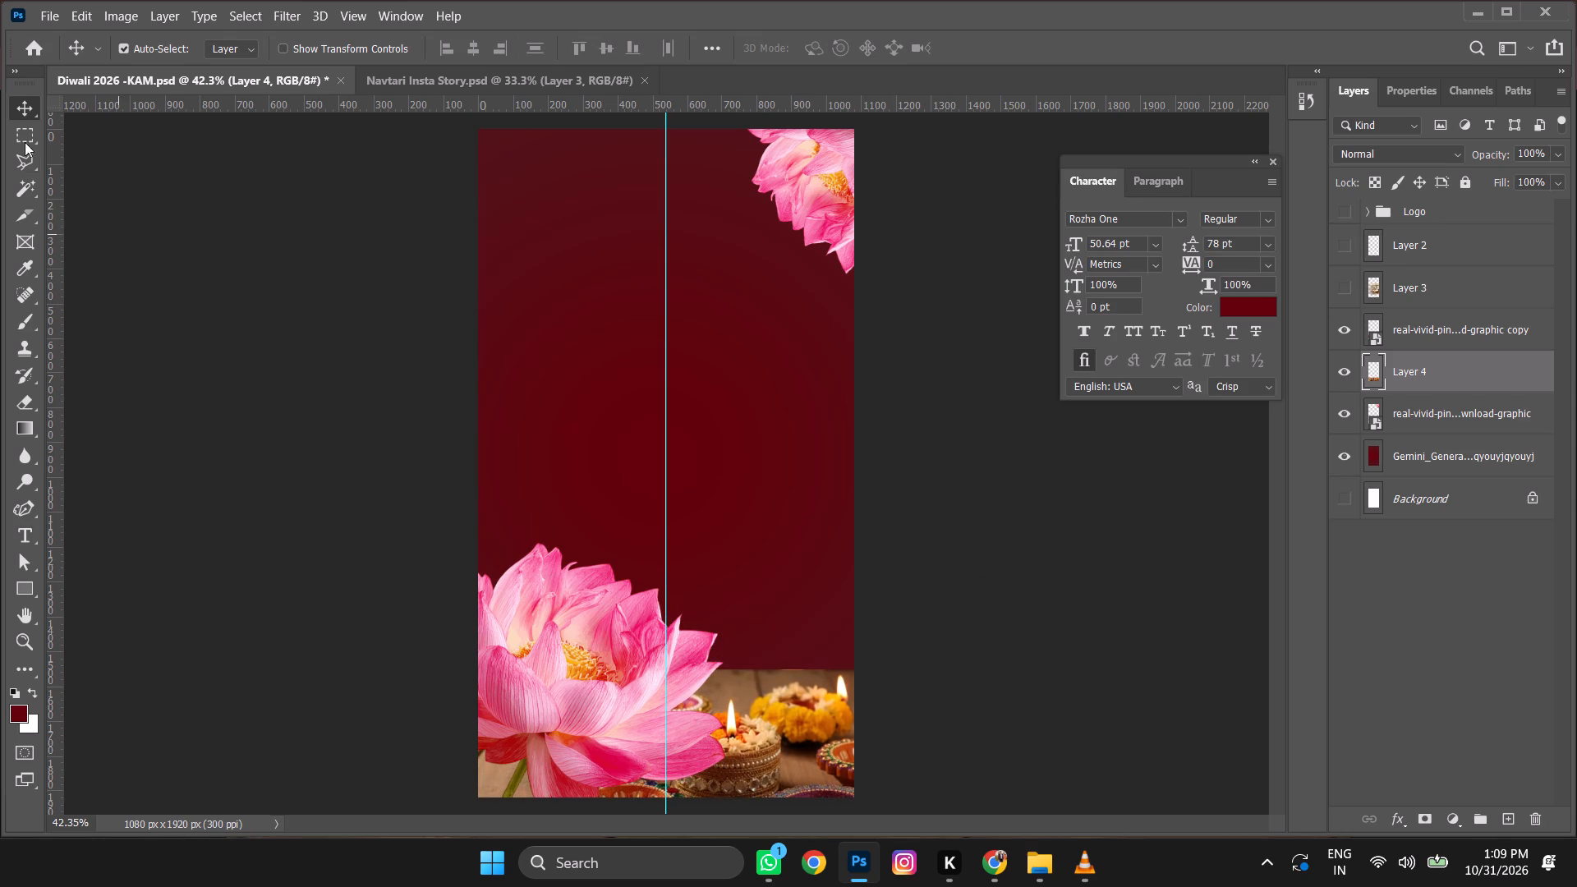
pyautogui.click(23, 393)
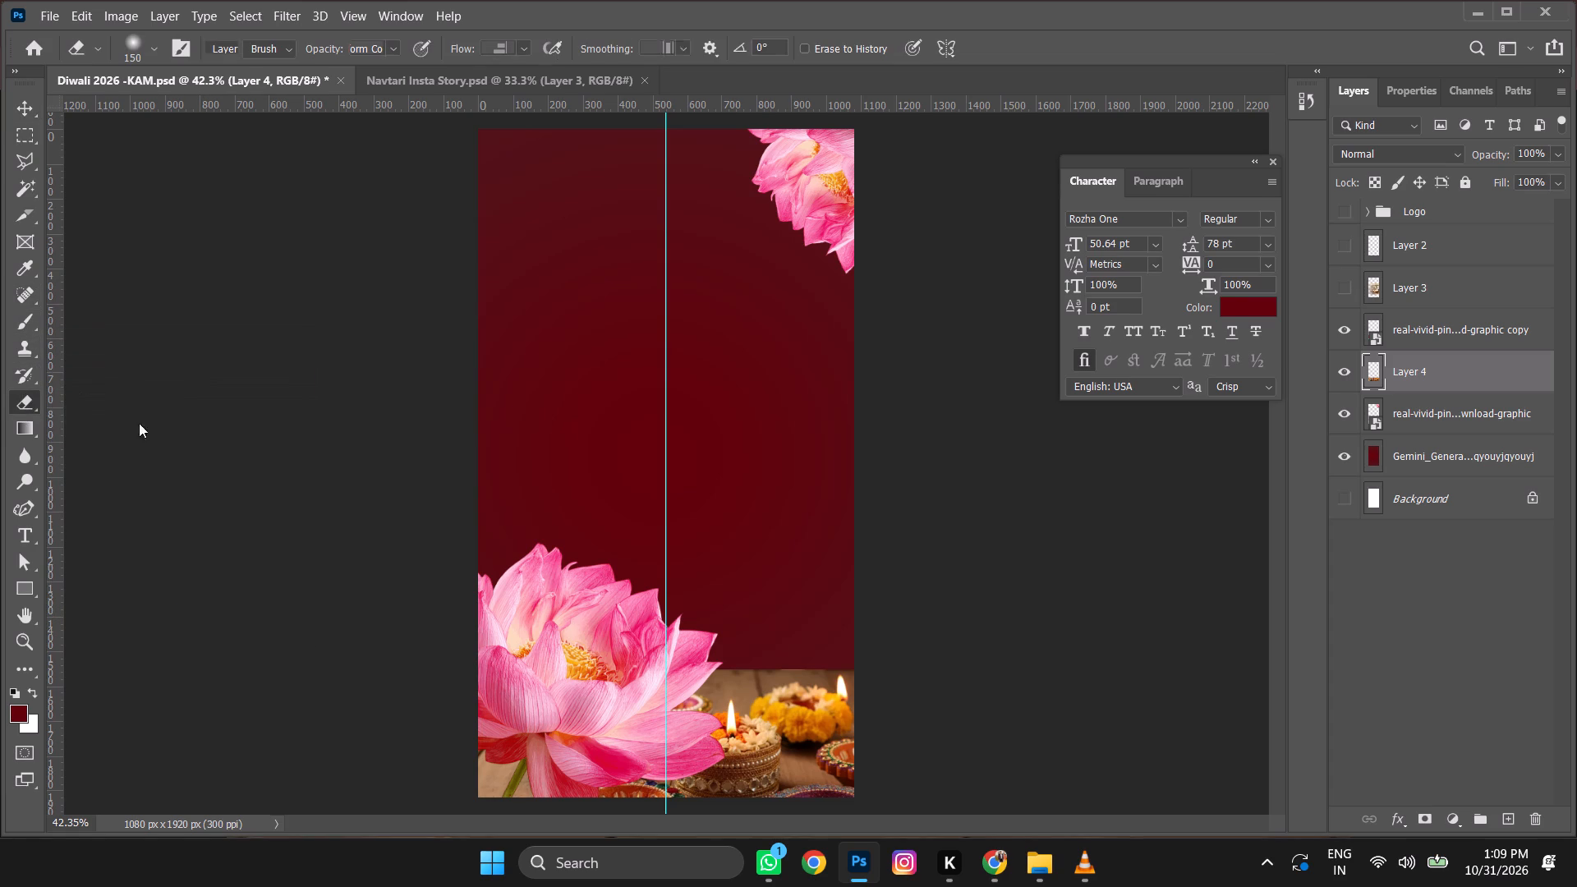
pyautogui.moveTo(887, 655); pyautogui.dragTo(442, 654)
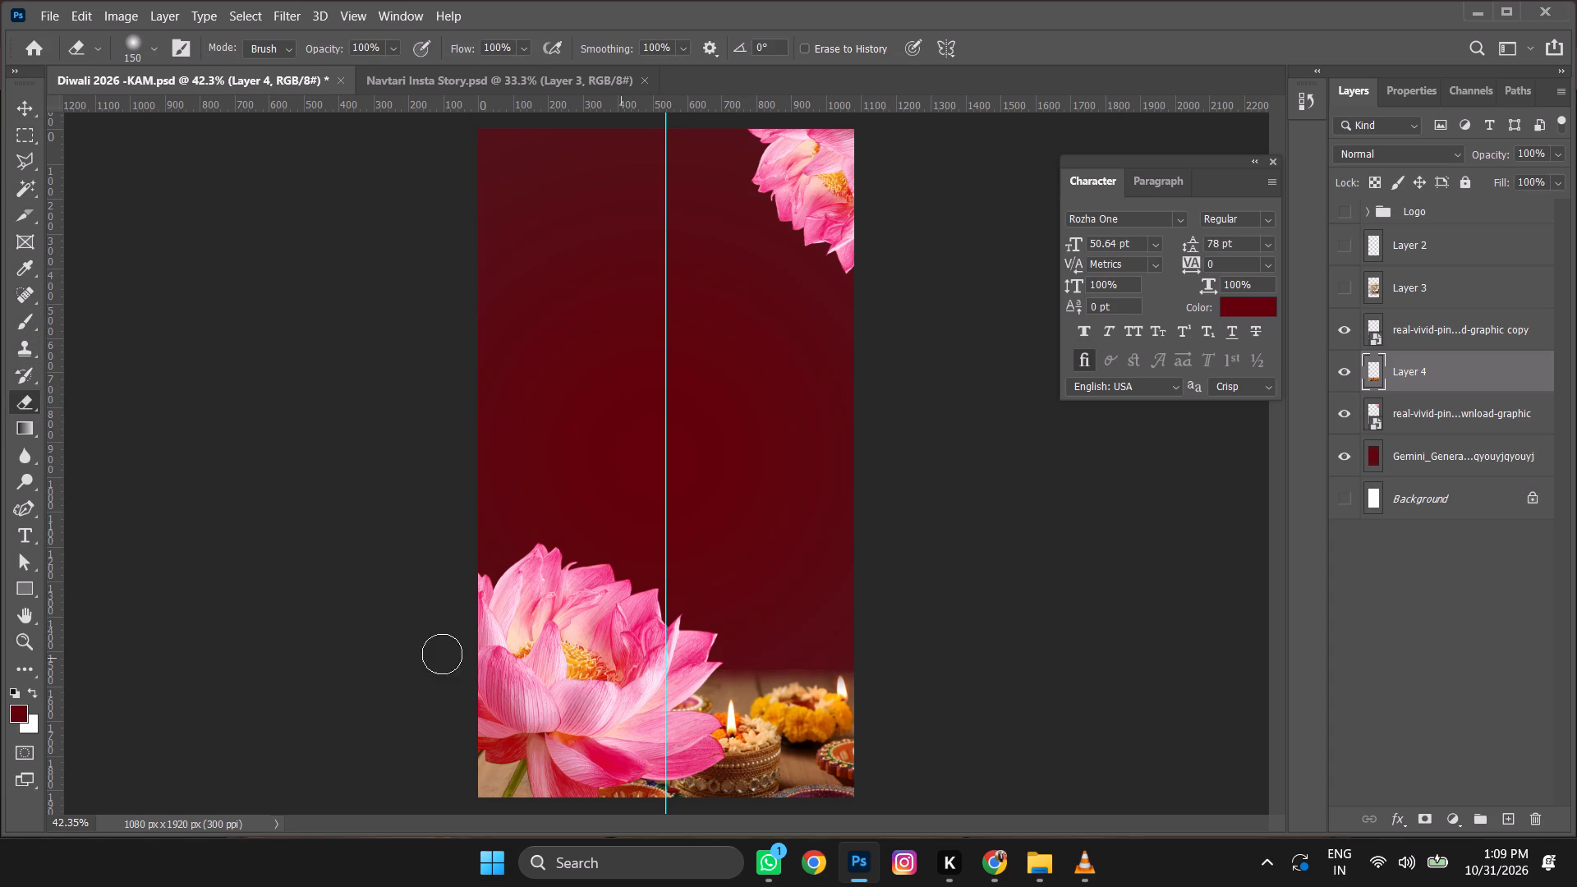
pyautogui.moveTo(442, 654); pyautogui.dragTo(0, 650)
# Shift the large lower lotus left and slightly down, partly off the canvas's left edge, to uncover more of the diyas.
pyautogui.click(34, 105)
pyautogui.click(587, 650)
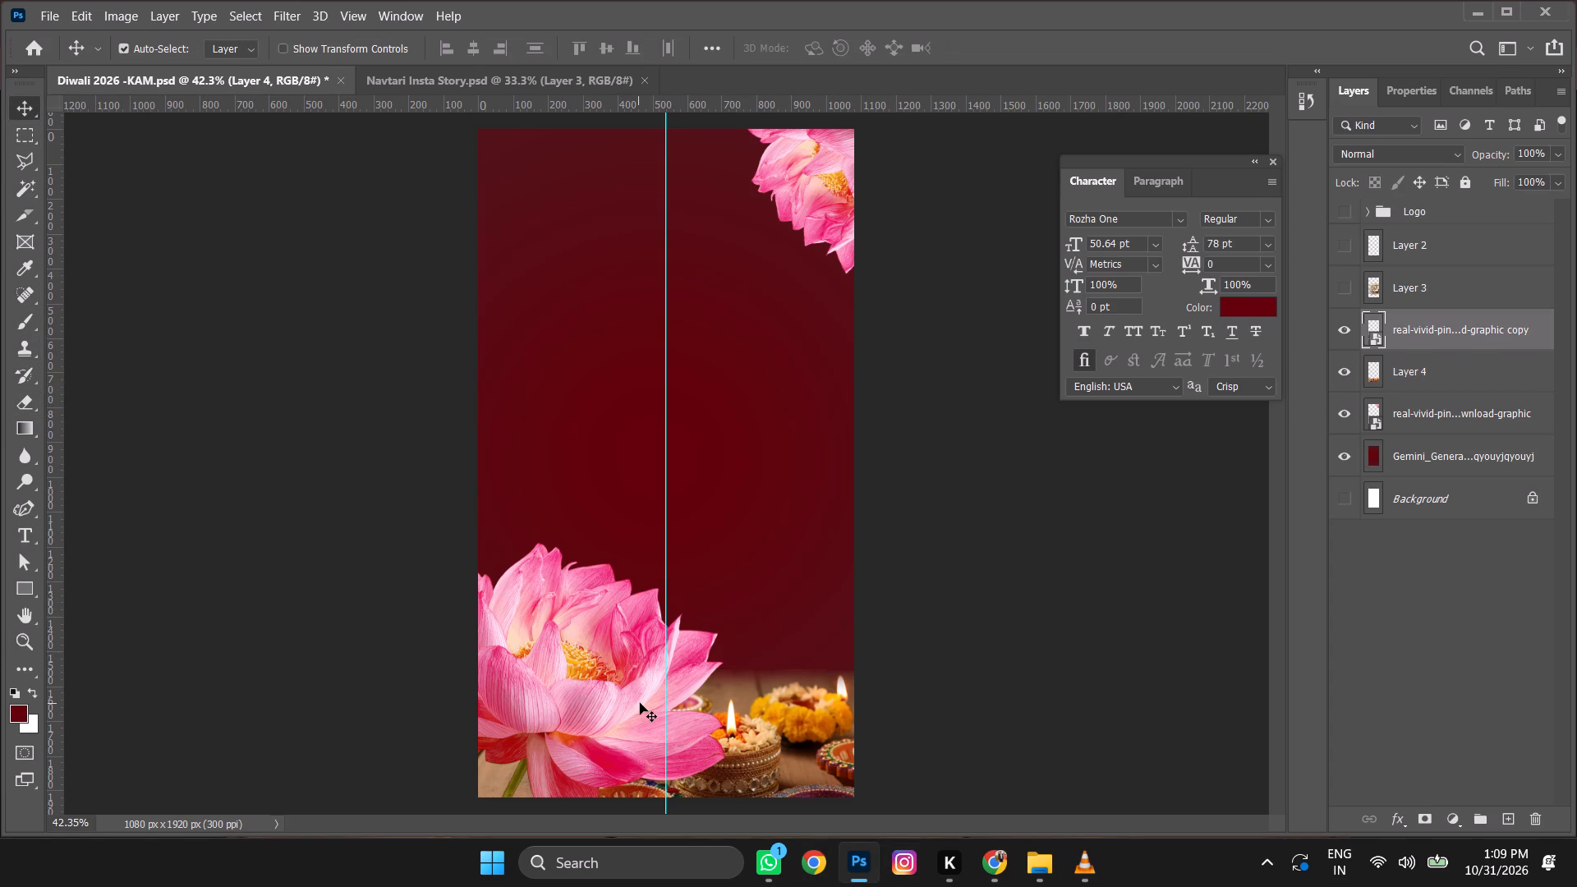
pyautogui.hotkey('shift', 'Up')
pyautogui.hotkey('shift', 'Up')
pyautogui.hotkey('shift', 'Up')
pyautogui.hotkey('shift', 'Up')
pyautogui.hotkey('shift', 'Up')
pyautogui.hotkey('shift', 'Up')
pyautogui.hotkey('shift', 'Up')
pyautogui.hotkey('shift', 'Up')
pyautogui.hotkey('shift', 'Up')
pyautogui.hotkey('shift', 'Up')
pyautogui.hotkey('shift', 'Left')
pyautogui.hotkey('shift', 'Left')
pyautogui.hotkey('shift', 'Down')
pyautogui.hotkey('shift', 'Left')
pyautogui.hotkey('shift', 'Down')
pyautogui.hotkey('shift', 'Left')
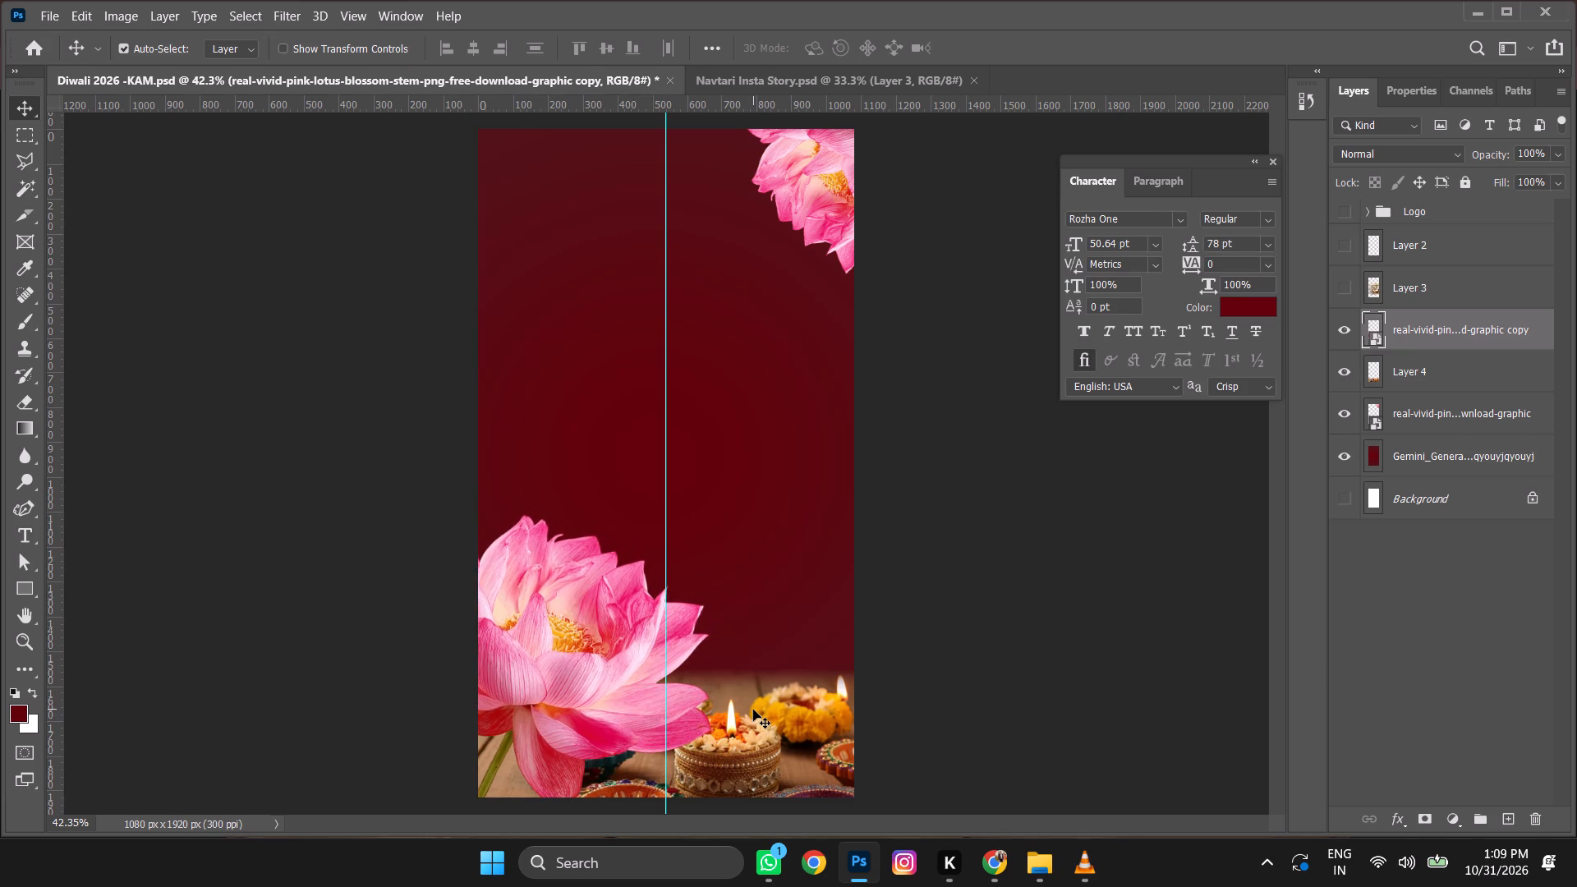
pyautogui.hotkey('shift', 'Left')
pyautogui.hotkey('shift', 'Down')
pyautogui.hotkey('shift', 'Left')
pyautogui.hotkey('shift', 'Down')
pyautogui.hotkey('shift', 'Left')
pyautogui.hotkey('shift', 'Down')
pyautogui.hotkey('shift', 'Left')
pyautogui.hotkey('shift', 'Down')
pyautogui.hotkey('shift', 'Down')
pyautogui.hotkey('shift', 'Left')
pyautogui.hotkey('shift', 'Down')
pyautogui.hotkey('shift', 'Left')
pyautogui.hotkey('shift', 'Down')
pyautogui.hotkey('shift', 'Left')
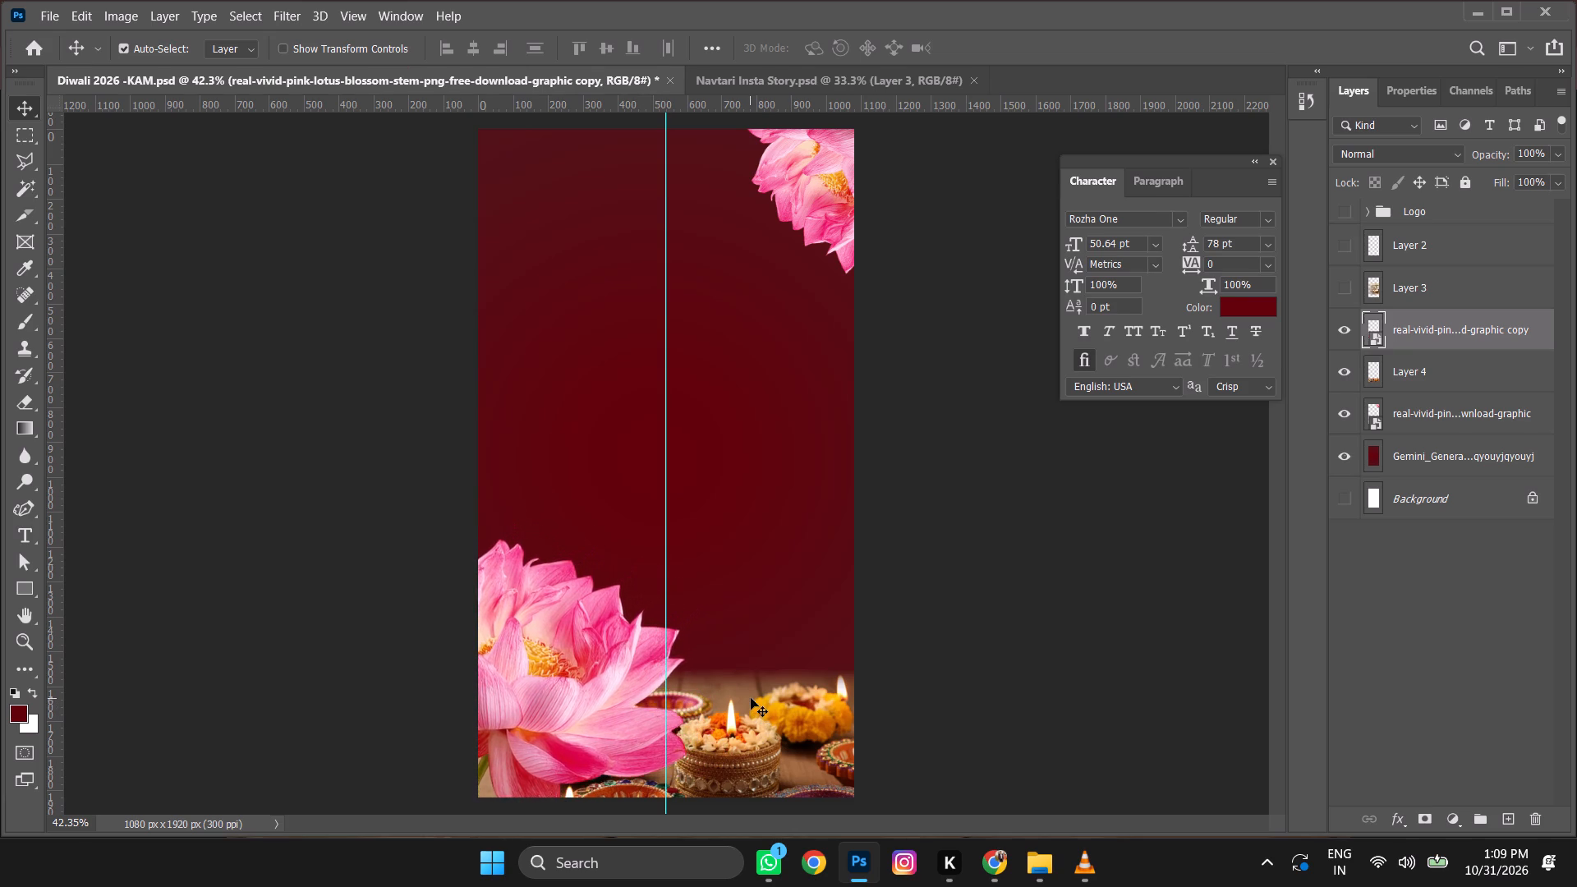
pyautogui.hotkey('shift', 'Down')
pyautogui.hotkey('shift', 'Left')
pyautogui.hotkey('shift', 'Down')
pyautogui.hotkey('shift', 'Left')
pyautogui.hotkey('shift', 'Down')
pyautogui.hotkey('shift', 'Left')
pyautogui.hotkey('shift', 'Down')
pyautogui.hotkey('shift', 'Down')
# Move the diya photo up and to the right so the central candle sits clear of the lotus.
pyautogui.click(811, 697)
pyautogui.hotkey('shift', 'Up')
pyautogui.hotkey('shift', 'Up')
pyautogui.hotkey('shift', 'Up')
pyautogui.hotkey('shift', 'Up')
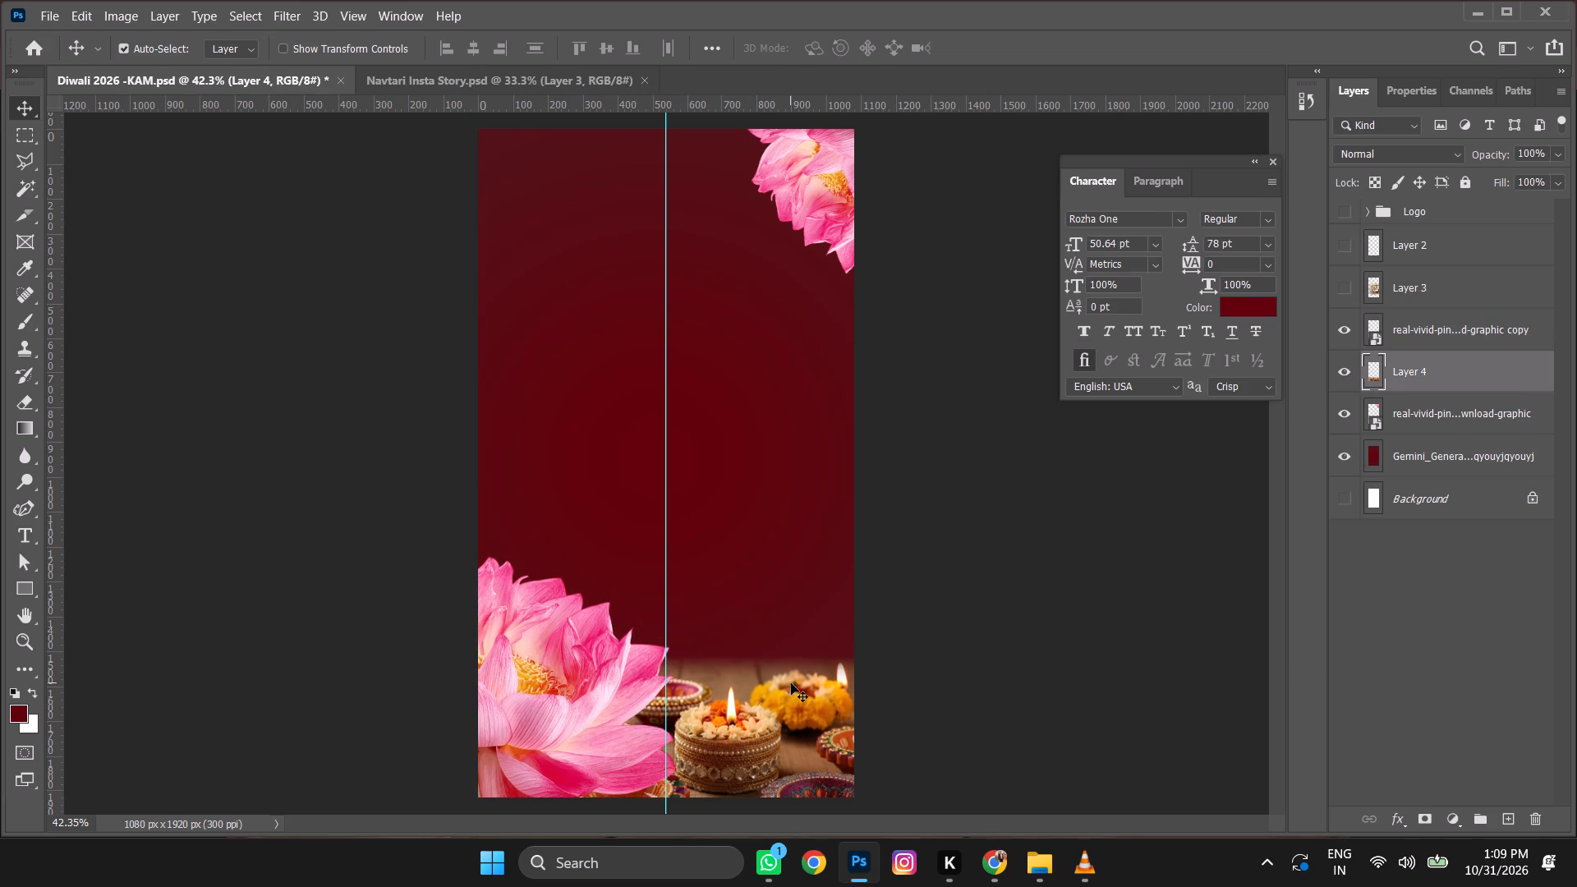
pyautogui.hotkey('shift', 'Right')
pyautogui.hotkey('shift', 'Up')
pyautogui.hotkey('shift', 'Right')
pyautogui.hotkey('shift', 'Up')
pyautogui.hotkey('shift', 'Right')
pyautogui.hotkey('shift', 'Up')
pyautogui.hotkey('shift', 'Up')
pyautogui.hotkey('shift', 'Right')
pyautogui.hotkey('shift', 'Up')
pyautogui.hotkey('shift', 'Right')
pyautogui.hotkey('shift', 'Up')
pyautogui.hotkey('shift', 'Right')
pyautogui.hotkey('shift', 'Up')
pyautogui.hotkey('shift', 'Right')
pyautogui.hotkey('shift', 'Up')
pyautogui.hotkey('shift', 'Right')
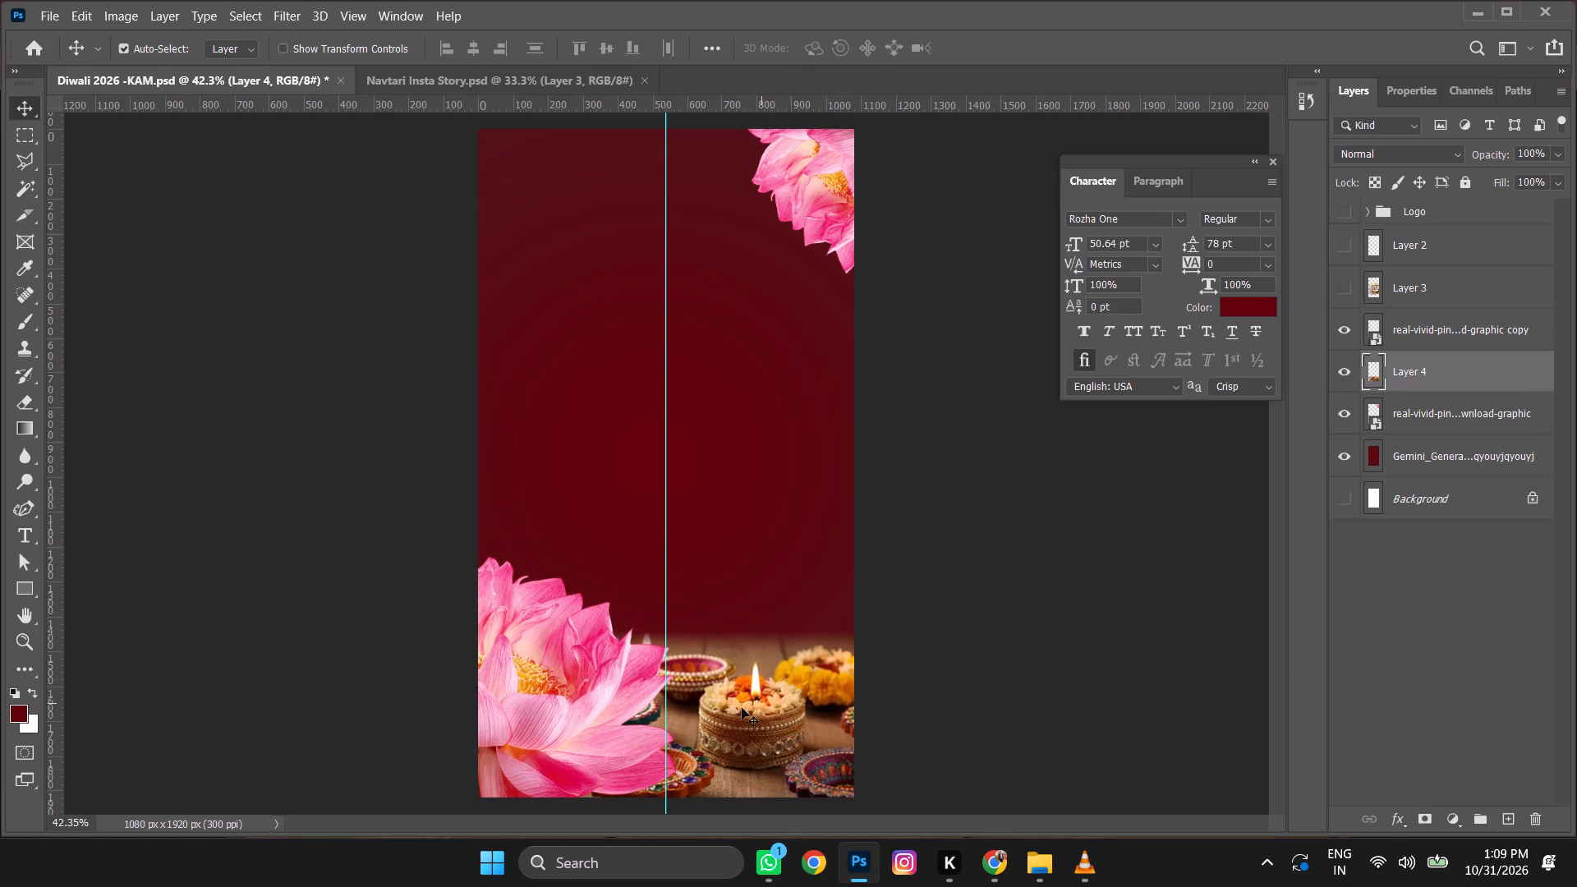
pyautogui.hotkey('shift', 'Up')
pyautogui.hotkey('shift', 'Right')
# Adjust the large lower lotus's position, bringing it slightly lower in the canvas's bottom-left corner.
pyautogui.click(586, 695)
pyautogui.hotkey('shift', 'Up')
pyautogui.hotkey('shift', 'Up')
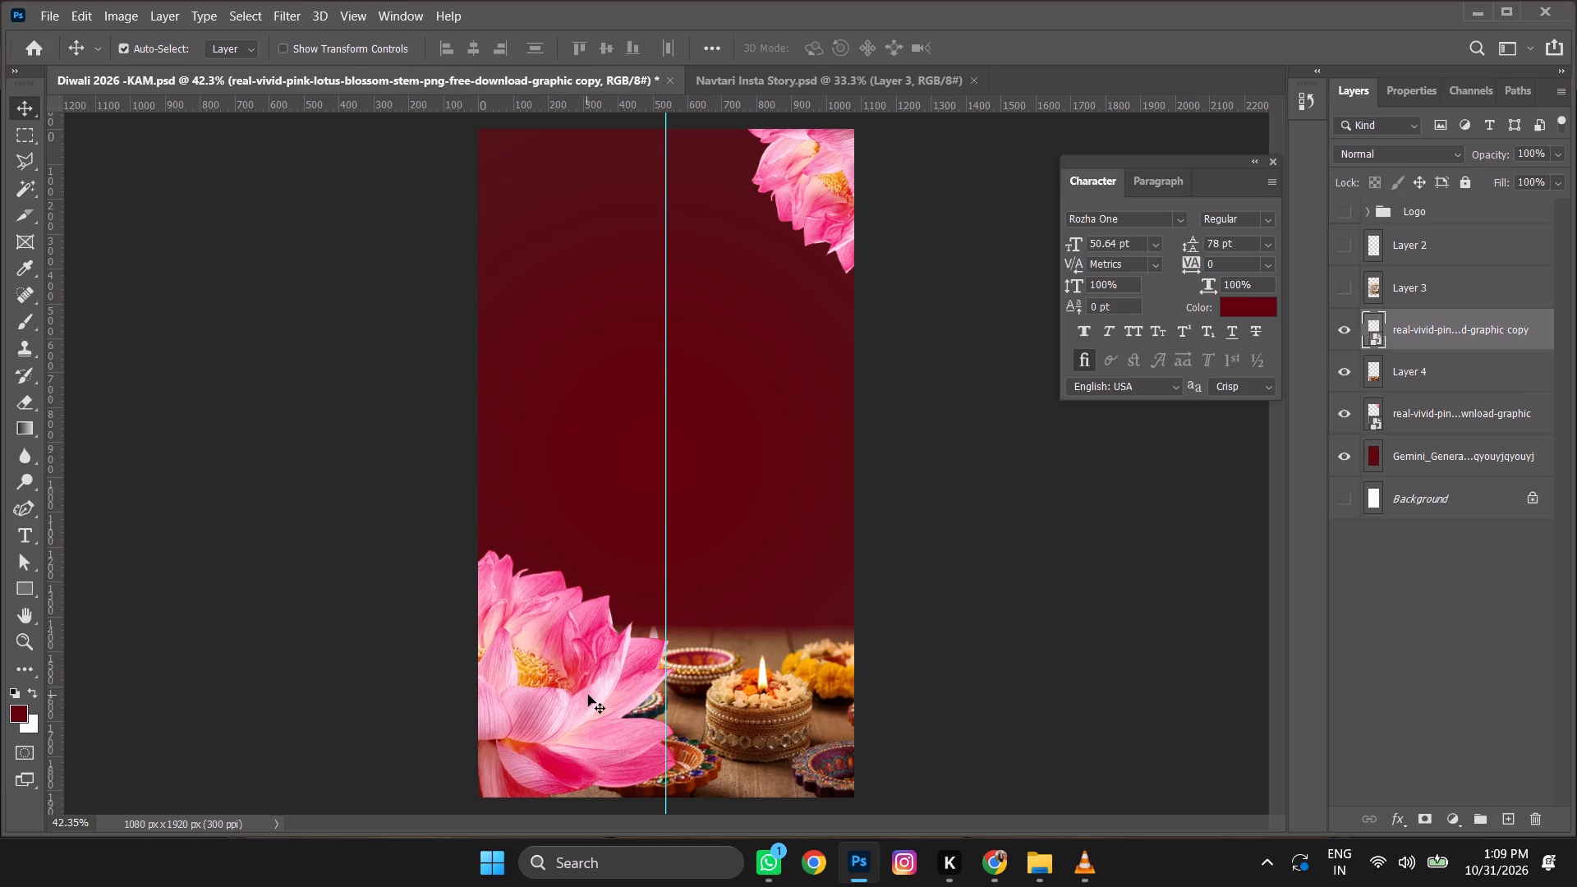
pyautogui.hotkey('shift', 'Right')
pyautogui.hotkey('shift', 'Right')
pyautogui.hotkey('shift', 'Right')
pyautogui.hotkey('shift', 'Right')
pyautogui.hotkey('shift', 'Down')
pyautogui.hotkey('shift', 'Left')
pyautogui.hotkey('shift', 'Down')
pyautogui.hotkey('shift', 'Left')
pyautogui.hotkey('shift', 'Down')
pyautogui.hotkey('shift', 'Left')
pyautogui.hotkey('shift', 'Down')
pyautogui.hotkey('shift', 'Left')
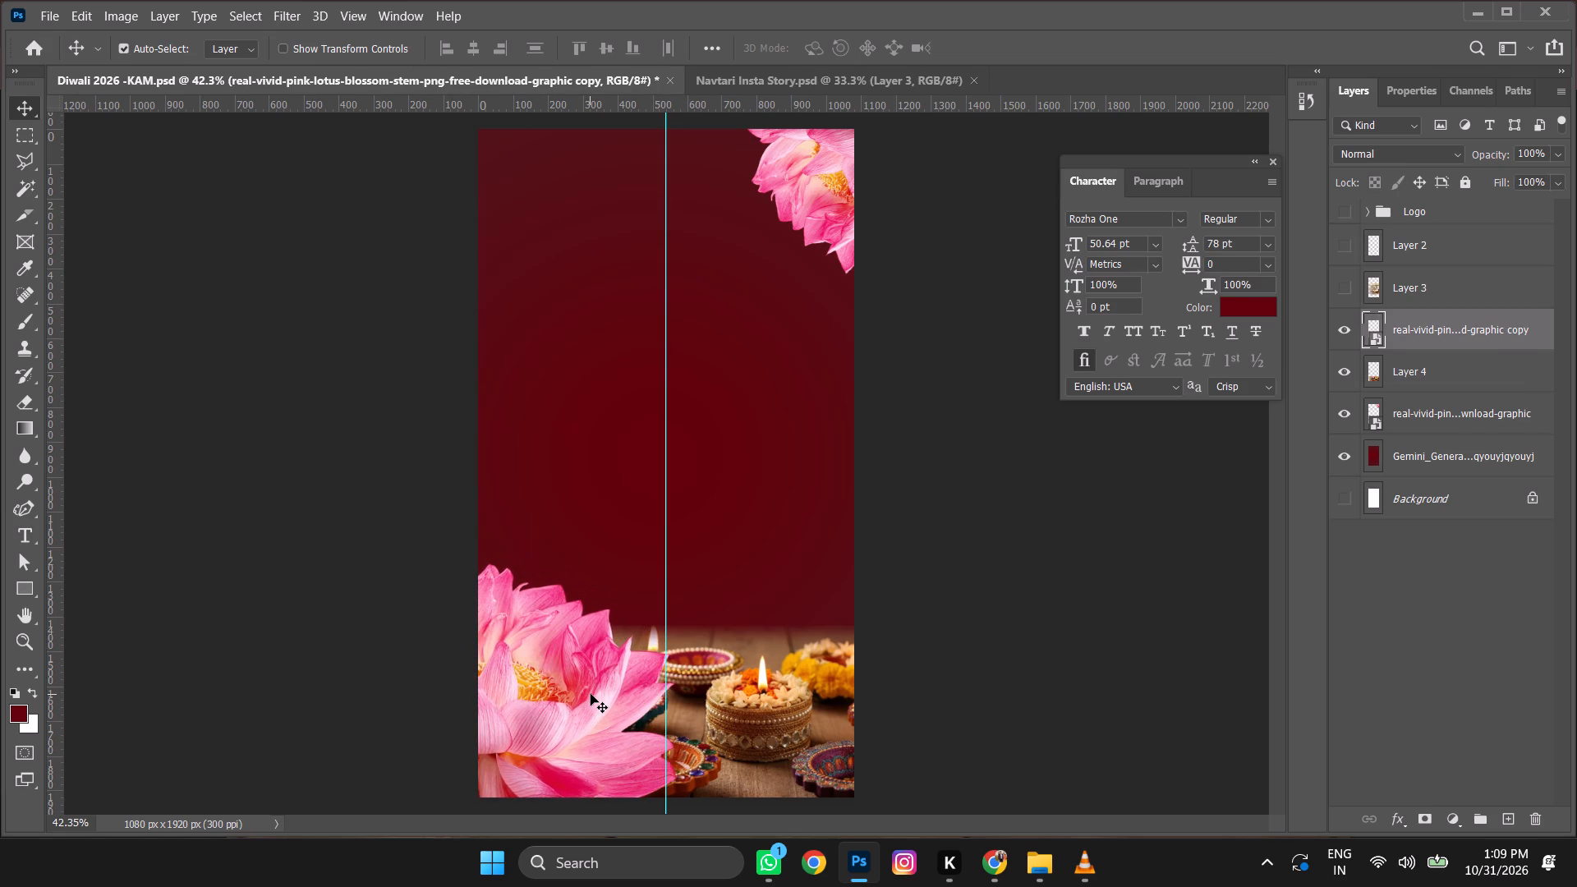
pyautogui.hotkey('shift', 'Down')
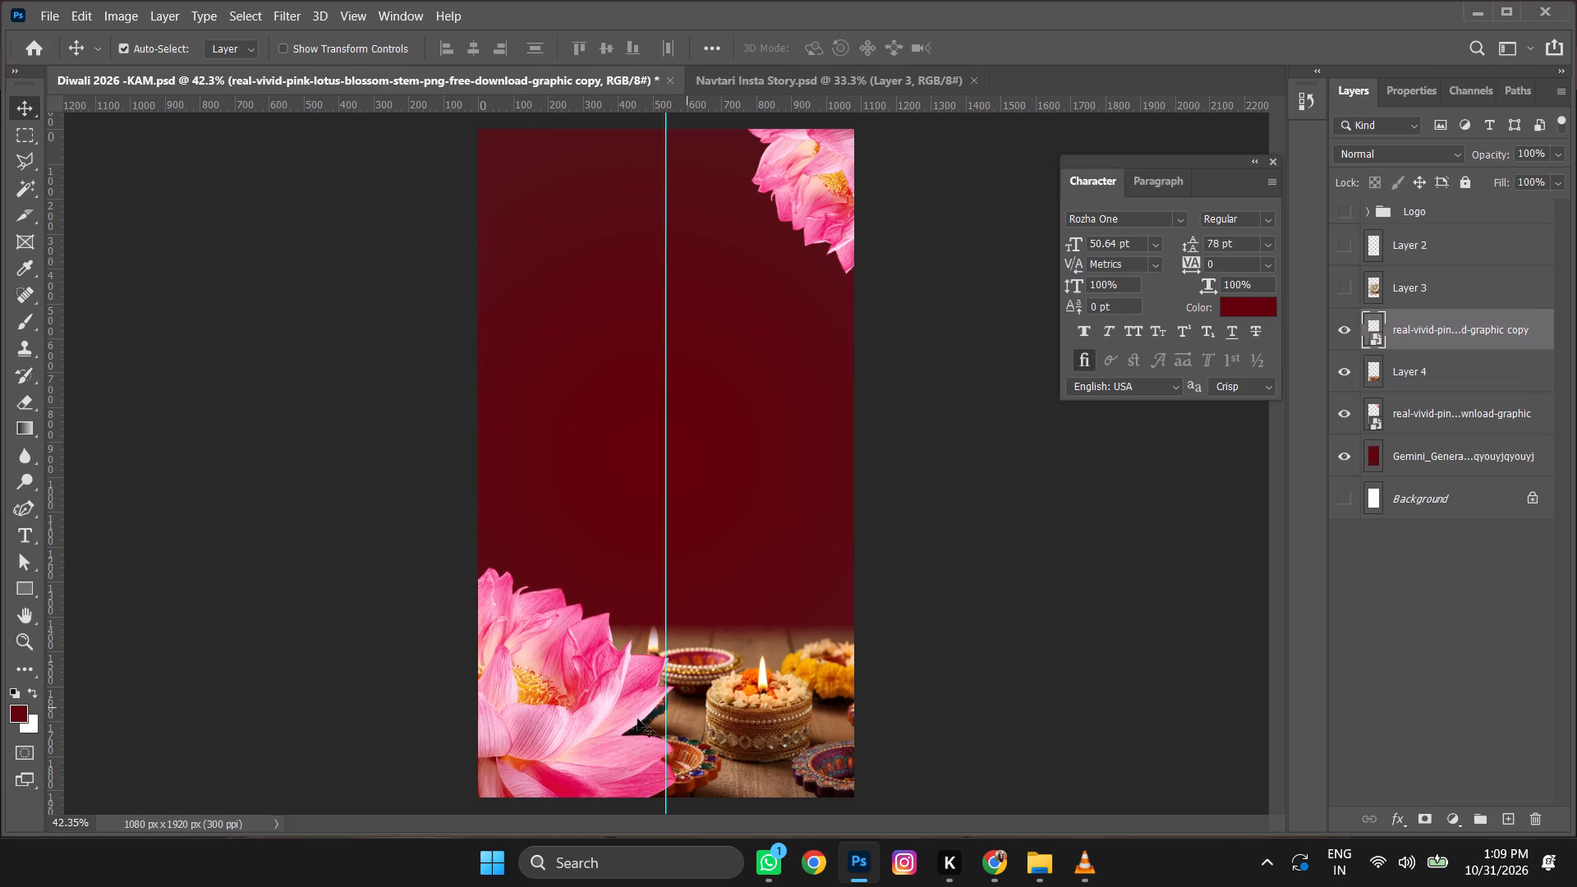
# Enlarge the large lower lotus slightly from its upper-left corner and nudge it right and down beside the central candle.
pyautogui.hotkey('ctrl', 't')
pyautogui.moveTo(407, 507); pyautogui.dragTo(413, 444)
pyautogui.press('Return')
pyautogui.hotkey('shift', 'Right')
pyautogui.hotkey('shift', 'Right')
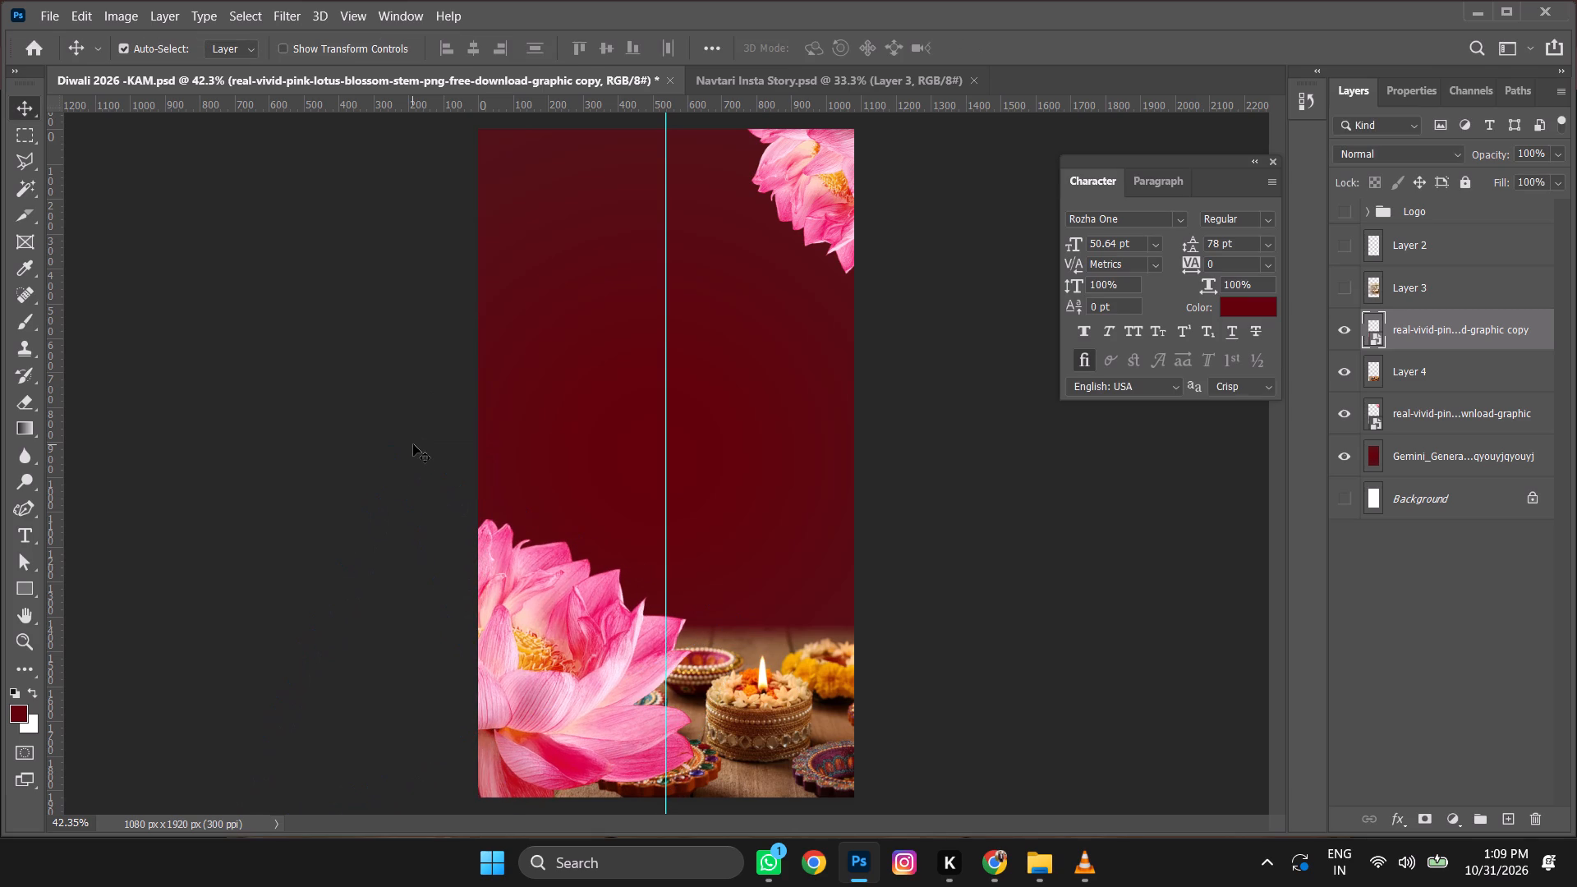
pyautogui.hotkey('shift', 'Right')
pyautogui.hotkey('shift', 'Down')
pyautogui.hotkey('shift', 'Down')
pyautogui.hotkey('shift', 'Right')
pyautogui.hotkey('shift', 'Up')
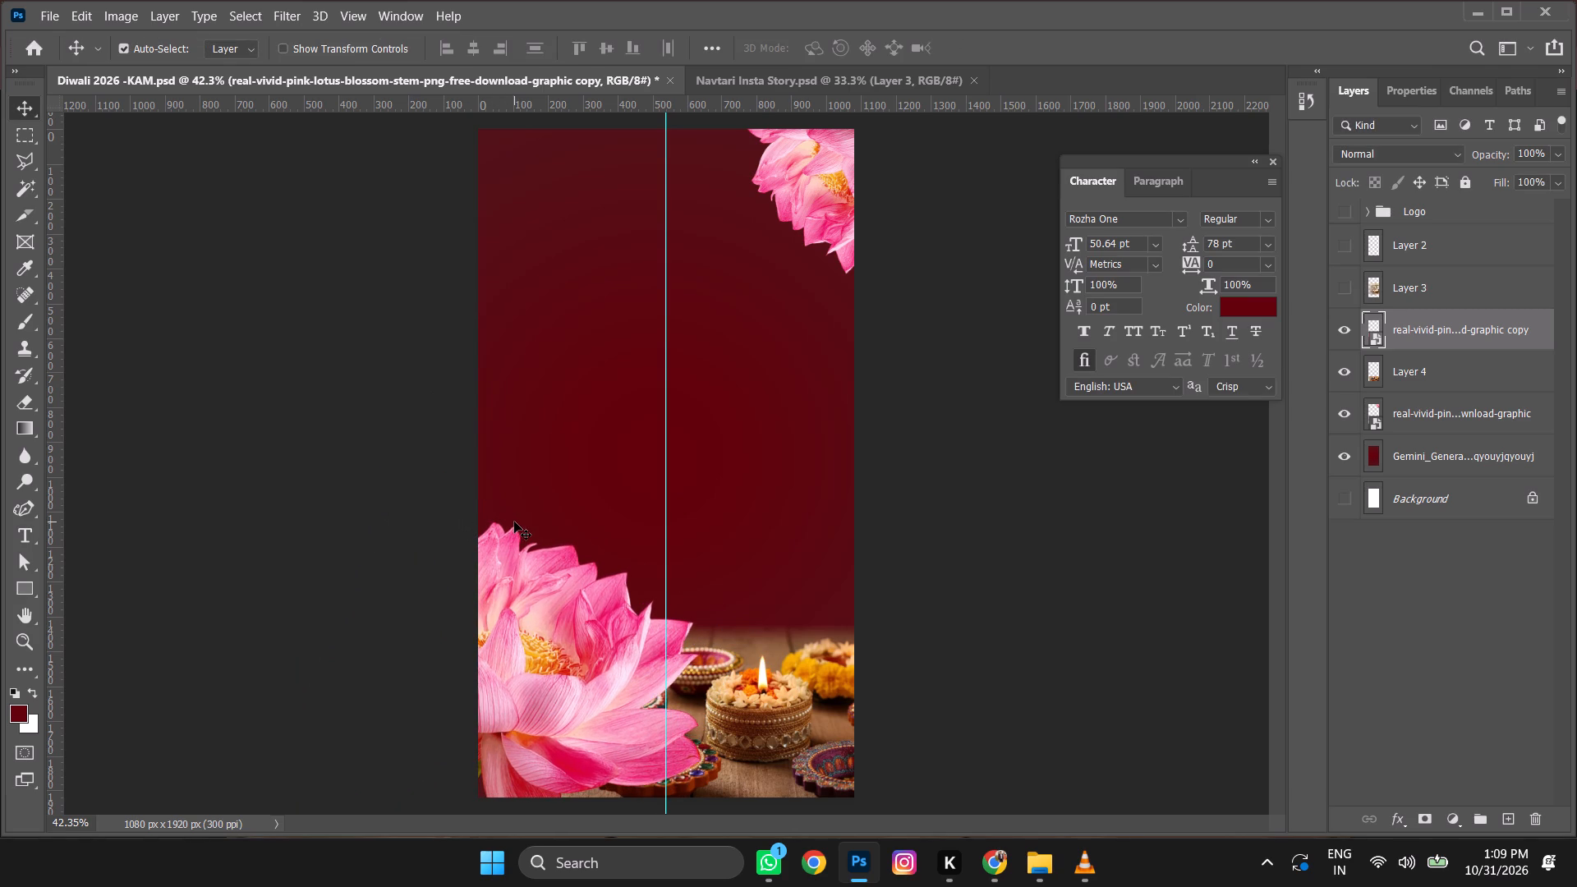
# Nudge the large lower lotus right and down so it sits closer to the central candle.
pyautogui.hotkey('shift', 'Right')
pyautogui.hotkey('shift', 'Up')
pyautogui.hotkey('shift', 'Right')
pyautogui.hotkey('shift', 'Up')
pyautogui.hotkey('shift', 'Down')
pyautogui.hotkey('shift', 'Down')
pyautogui.hotkey('shift', 'Down')
pyautogui.hotkey('shift', 'Left')
pyautogui.hotkey('shift', 'Down')
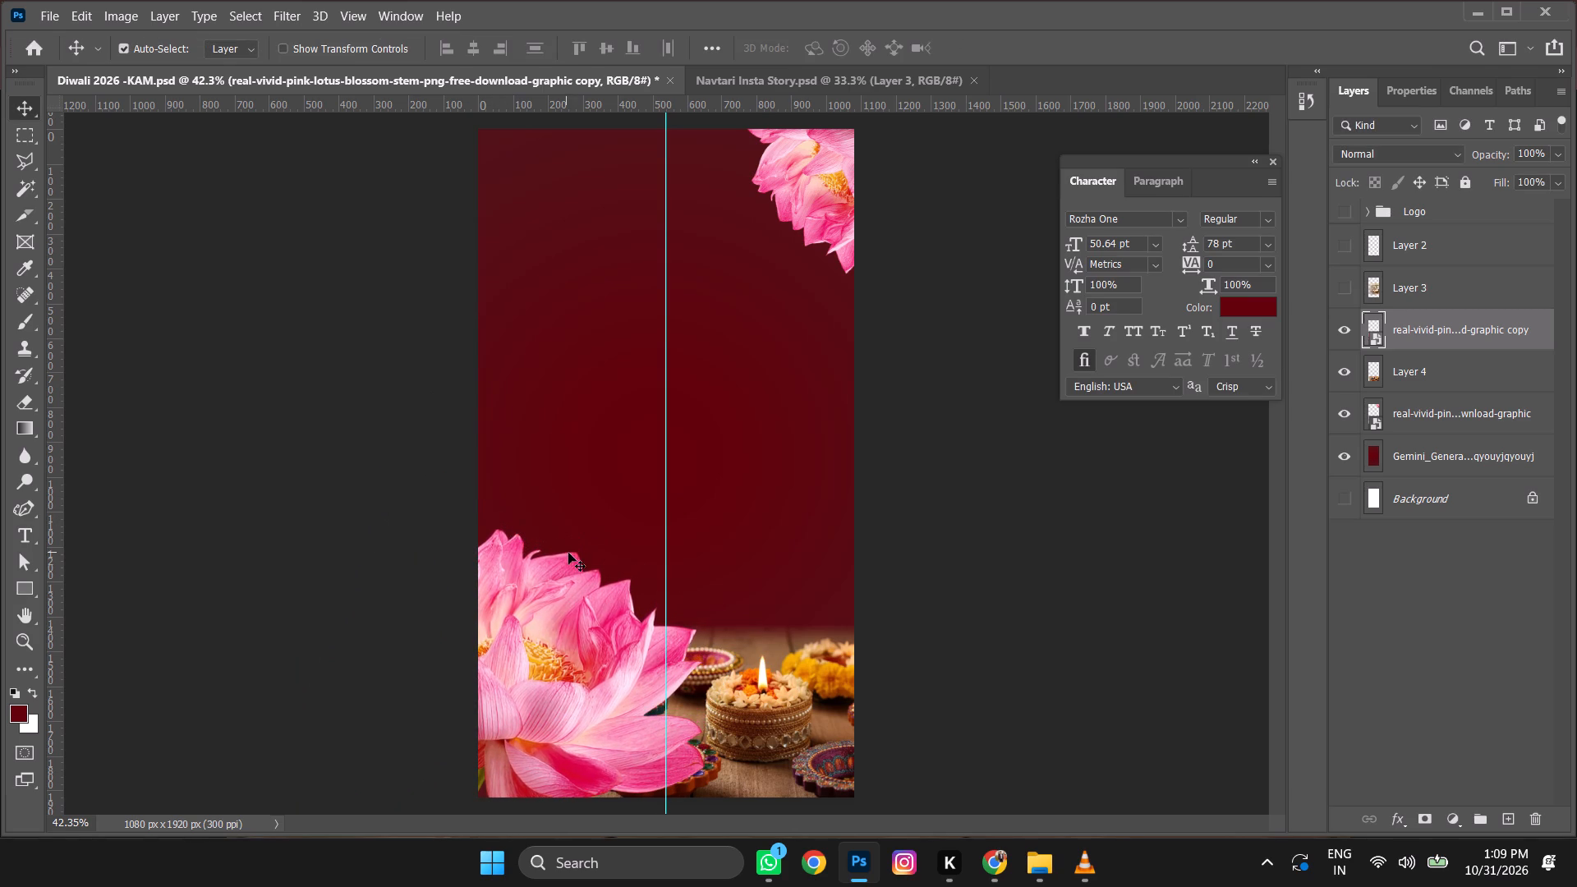
pyautogui.hotkey('shift', 'Right')
pyautogui.hotkey('shift', 'Up')
pyautogui.hotkey('shift', 'Right')
pyautogui.hotkey('shift', 'Up')
pyautogui.hotkey('shift', 'Right')
pyautogui.hotkey('shift', 'Up')
pyautogui.hotkey('shift', 'Right')
pyautogui.hotkey('shift', 'Up')
pyautogui.hotkey('shift', 'Right')
pyautogui.hotkey('shift', 'Down')
pyautogui.hotkey('shift', 'Down')
pyautogui.hotkey('shift', 'Down')
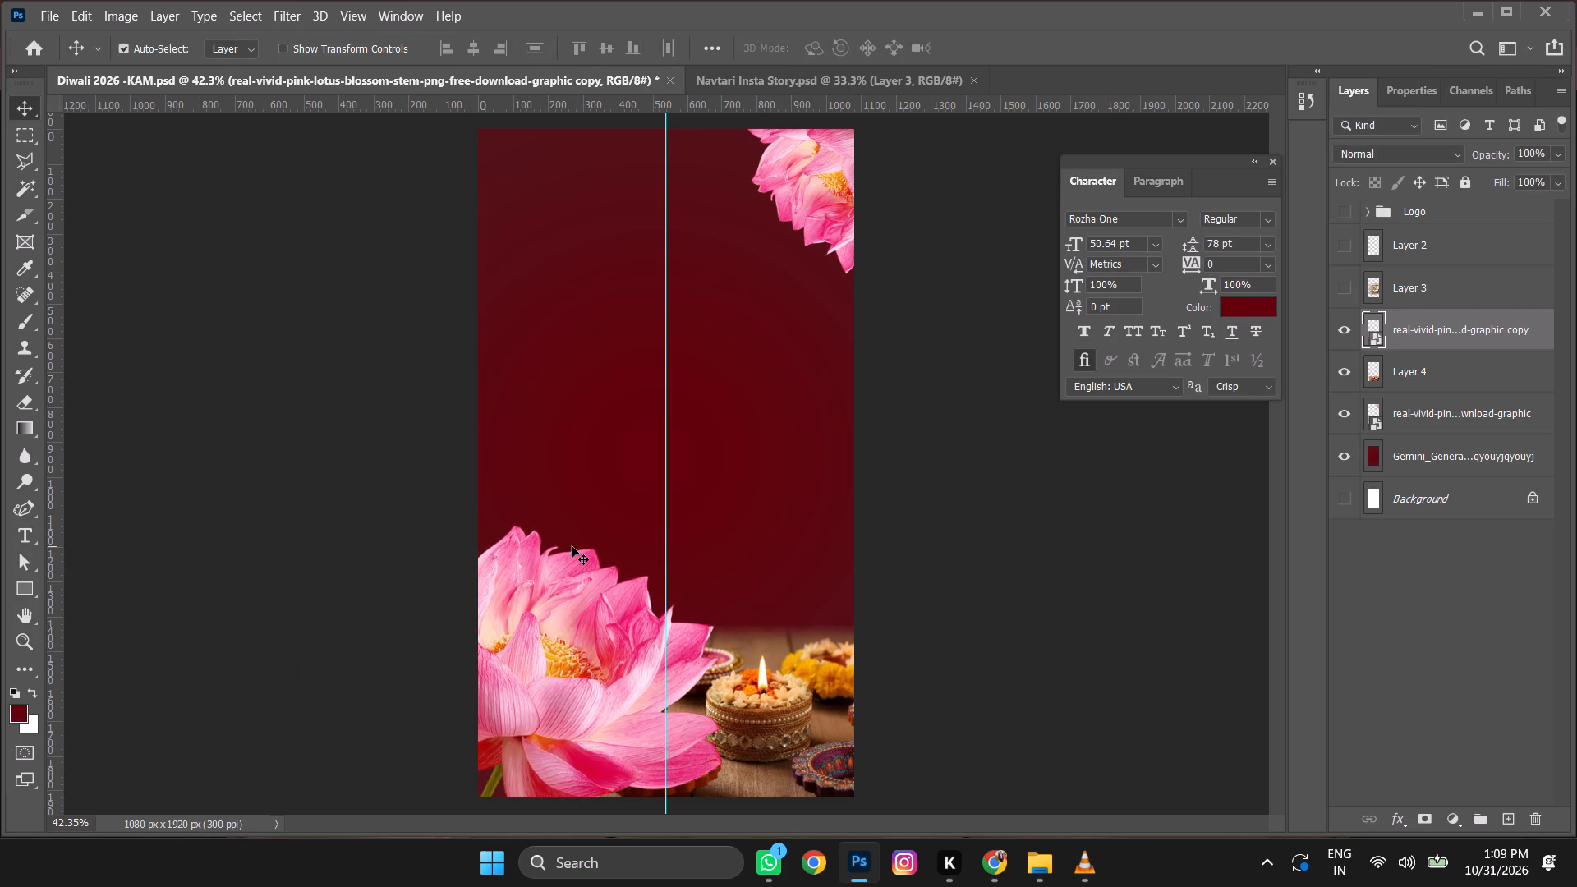
pyautogui.hotkey('shift', 'Down')
pyautogui.hotkey('shift', 'Down')
pyautogui.hotkey('shift', 'Down')
# Fine-tune the large lower lotus by nudging it slightly left and further down in the canvas's bottom-left corner.
pyautogui.press('Left')
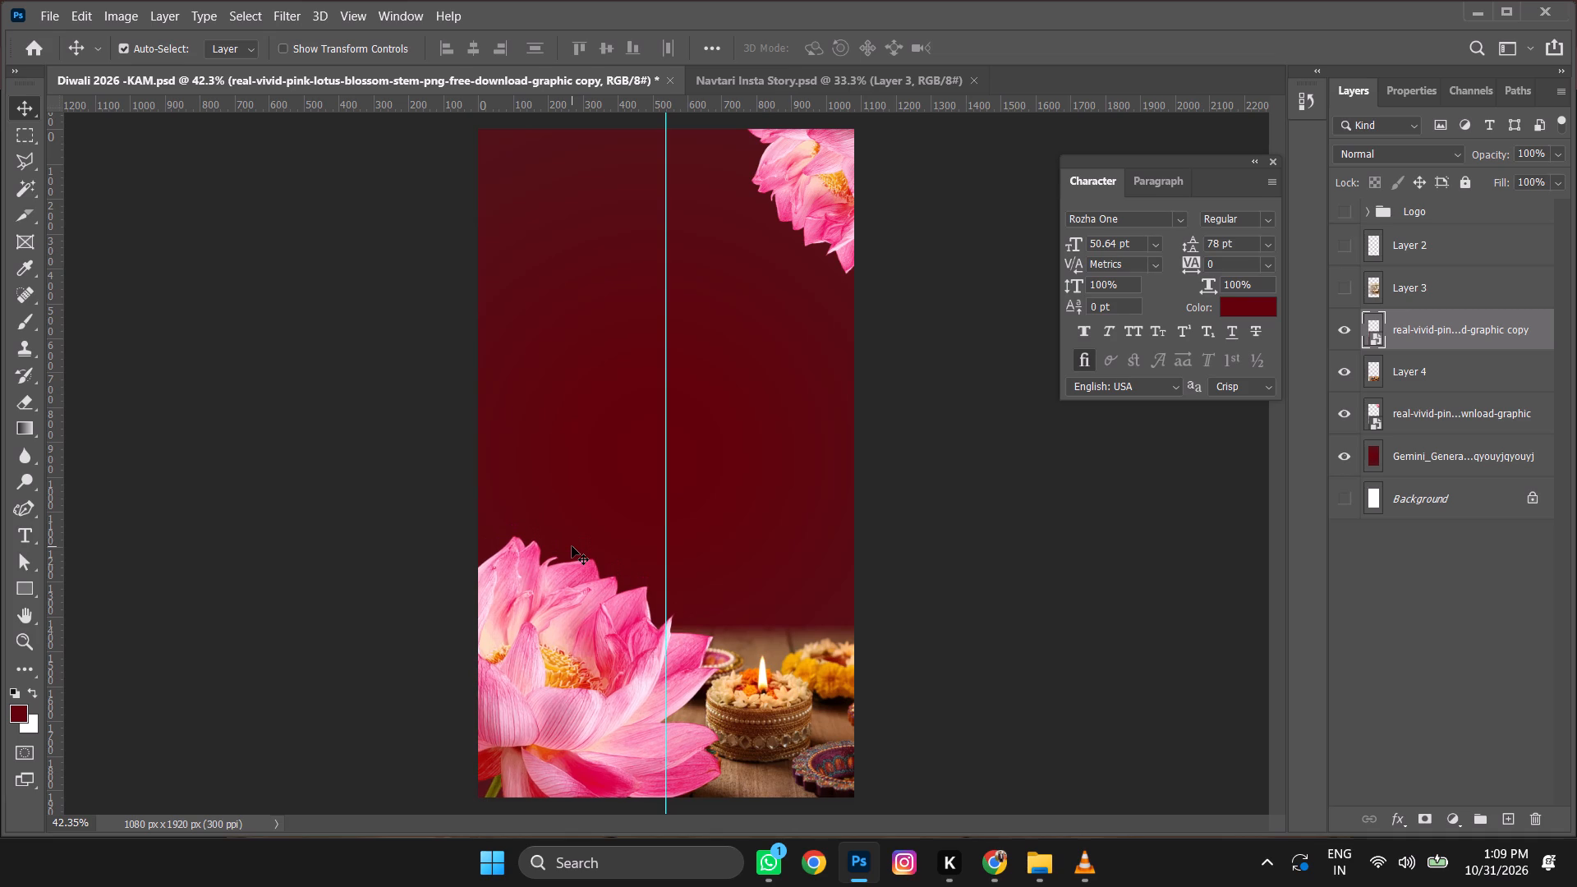
pyautogui.press('Down')
pyautogui.press('Left')
pyautogui.press('Down')
pyautogui.press('Left')
pyautogui.press('Down')
pyautogui.press('Left')
pyautogui.press('Down')
pyautogui.press('Left')
pyautogui.press('Down')
pyautogui.press('Left')
pyautogui.press('Down')
pyautogui.press('Left')
pyautogui.press('Down')
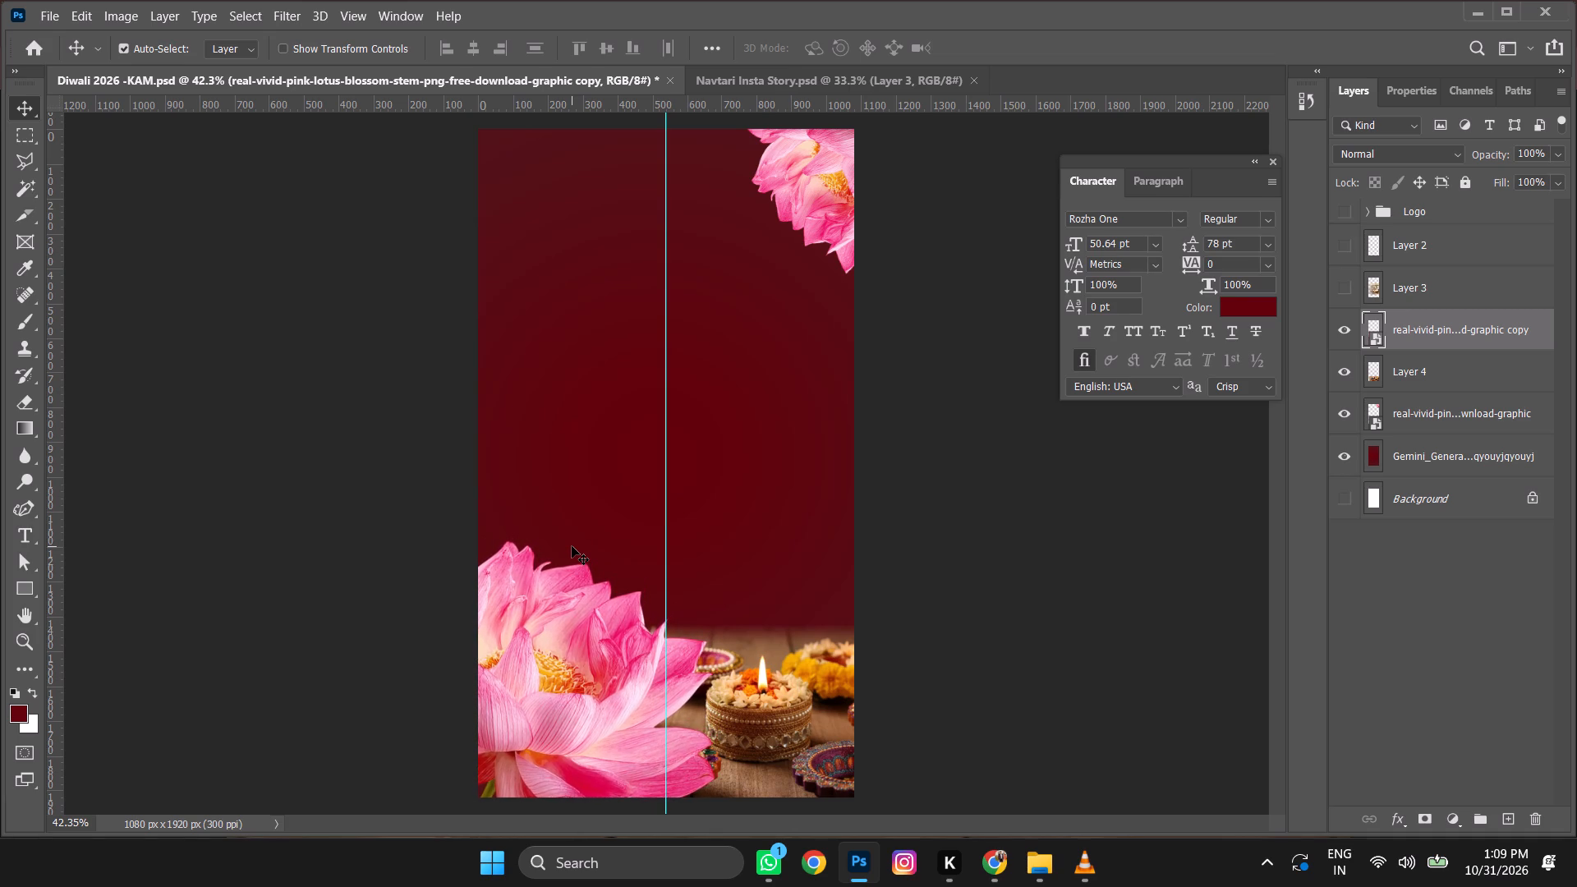
pyautogui.press('Down')
pyautogui.press('Down')
pyautogui.press('Down')
pyautogui.press('Down')
# Move the lotus in the canvas's top-right corner up and left, bringing its yellow centre further into the canvas.
pyautogui.click(838, 191)
pyautogui.hotkey('shift', 'Up')
pyautogui.hotkey('shift', 'Up')
pyautogui.hotkey('shift', 'Up')
pyautogui.hotkey('shift', 'Up')
pyautogui.hotkey('shift', 'Up')
pyautogui.hotkey('shift', 'Up')
pyautogui.hotkey('shift', 'Up')
pyautogui.hotkey('shift', 'Up')
pyautogui.hotkey('shift', 'Up')
pyautogui.hotkey('shift', 'Up')
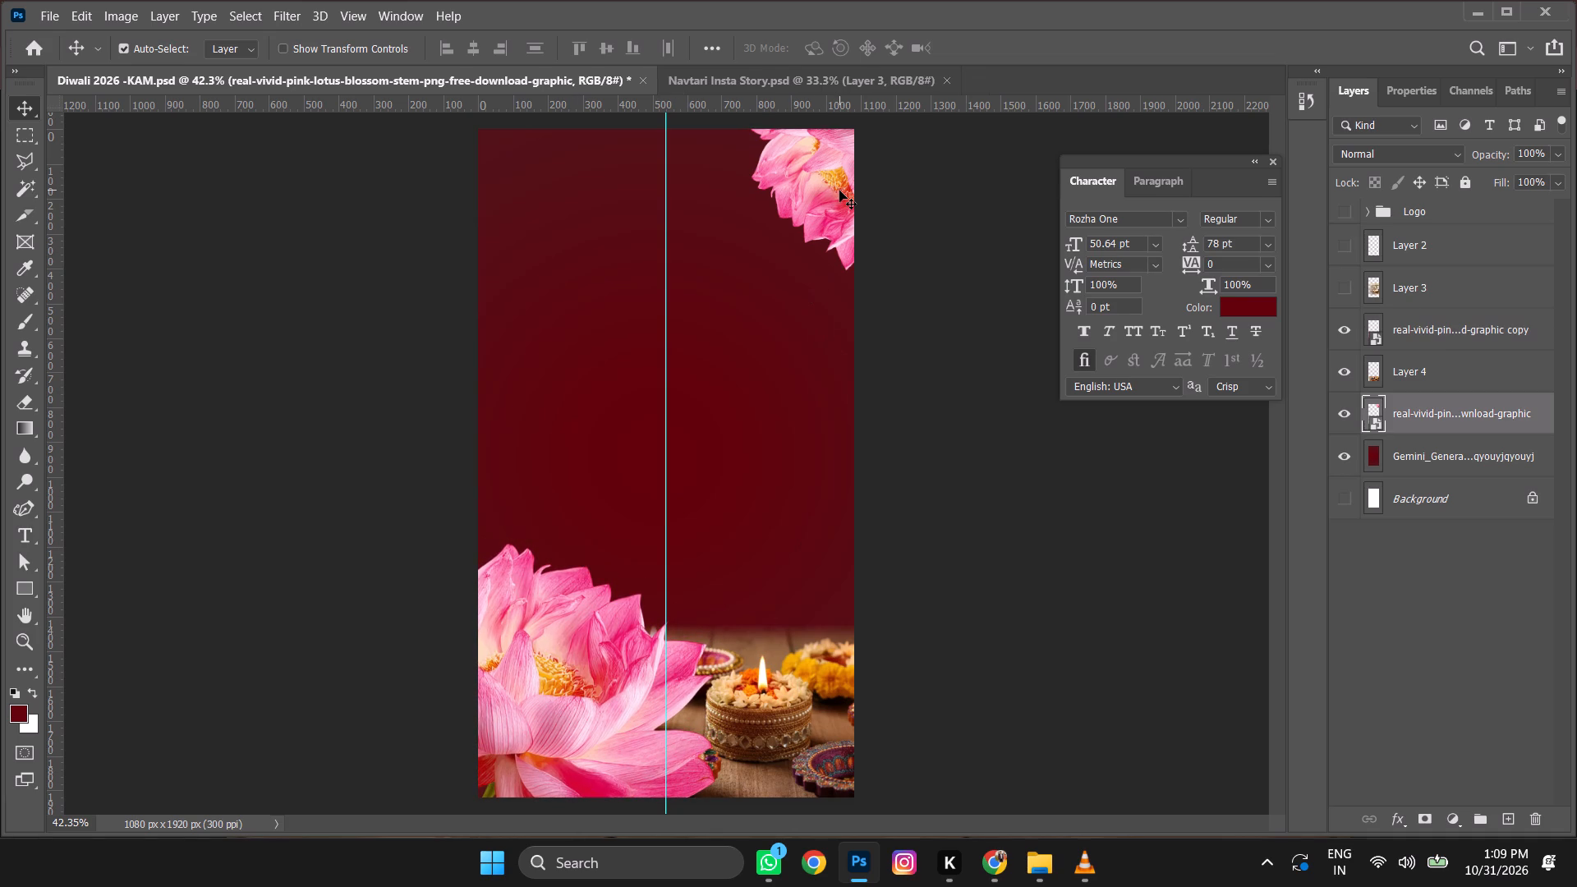
pyautogui.hotkey('shift', 'Left')
pyautogui.hotkey('shift', 'Left')
pyautogui.hotkey('shift', 'Left')
pyautogui.hotkey('shift', 'Left')
pyautogui.hotkey('shift', 'Left')
pyautogui.hotkey('shift', 'Left')
pyautogui.hotkey('shift', 'Left')
pyautogui.hotkey('shift', 'Left')
pyautogui.hotkey('shift', 'Left')
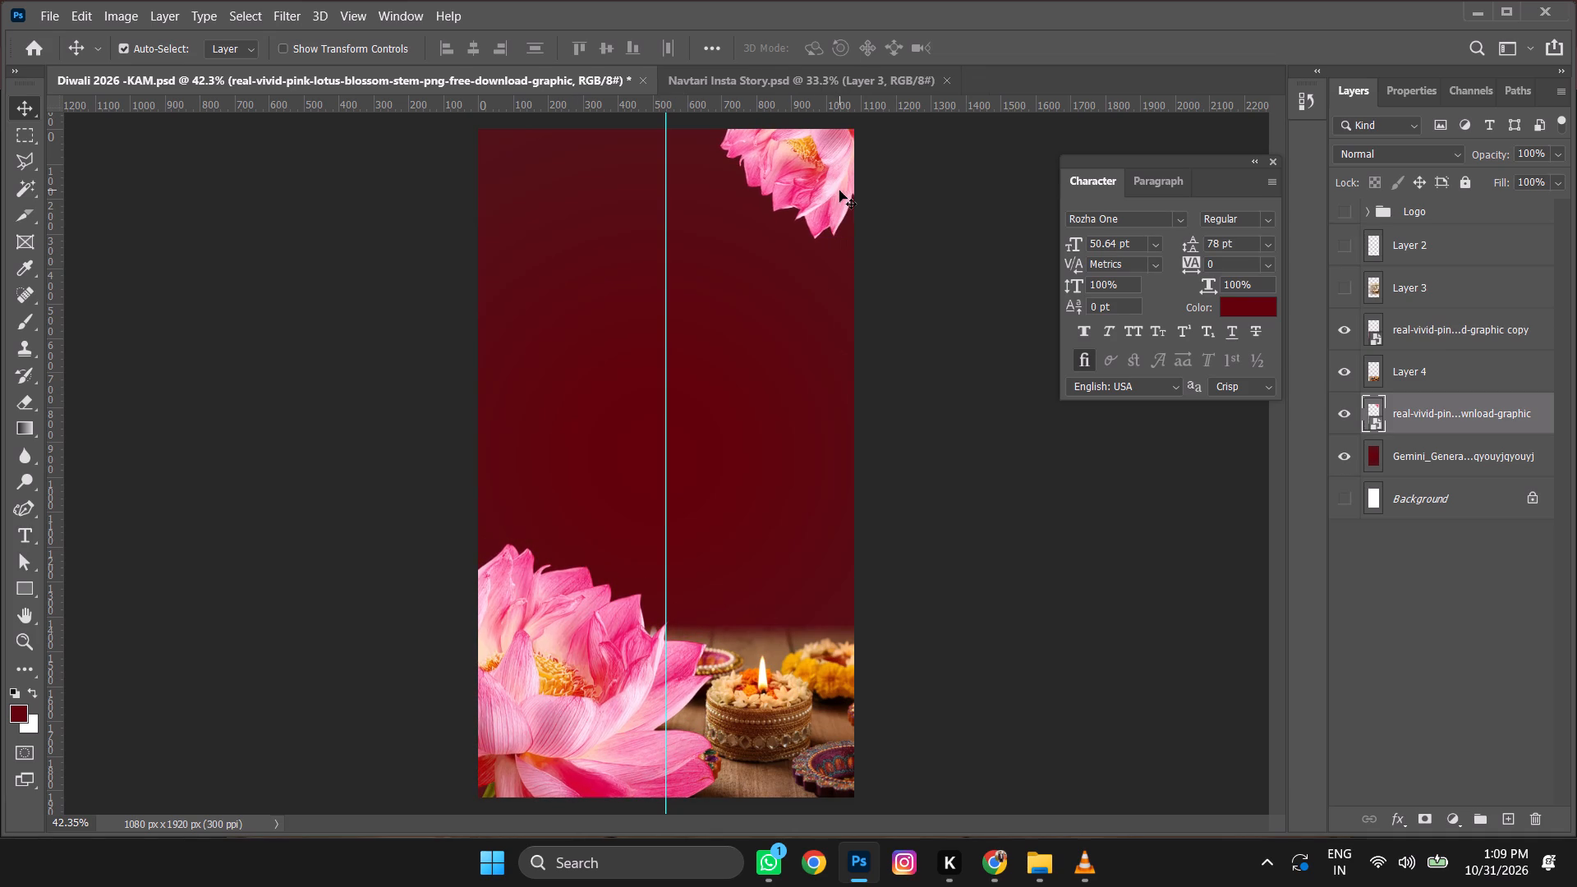
# Shift the top-right lotus right and back down so it is cropped by the canvas's right edge.
pyautogui.hotkey('shift', 'Right')
pyautogui.hotkey('shift', 'Right')
pyautogui.hotkey('shift', 'Right')
pyautogui.hotkey('shift', 'Right')
pyautogui.hotkey('shift', 'Right')
pyautogui.hotkey('shift', 'Right')
pyautogui.hotkey('shift', 'Right')
pyautogui.hotkey('shift', 'Right')
pyautogui.hotkey('shift', 'Right')
pyautogui.hotkey('shift', 'Right')
pyautogui.hotkey('shift', 'Right')
pyautogui.hotkey('shift', 'Right')
pyautogui.hotkey('shift', 'Right')
pyautogui.hotkey('shift', 'Right')
pyautogui.hotkey('shift', 'Right')
pyautogui.hotkey('shift', 'Down')
pyautogui.hotkey('shift', 'Down')
pyautogui.hotkey('shift', 'Down')
pyautogui.hotkey('shift', 'Down')
pyautogui.hotkey('shift', 'Down')
pyautogui.hotkey('shift', 'Down')
pyautogui.hotkey('shift', 'Down')
pyautogui.hotkey('shift', 'Down')
pyautogui.hotkey('shift', 'Down')
pyautogui.hotkey('shift', 'Down')
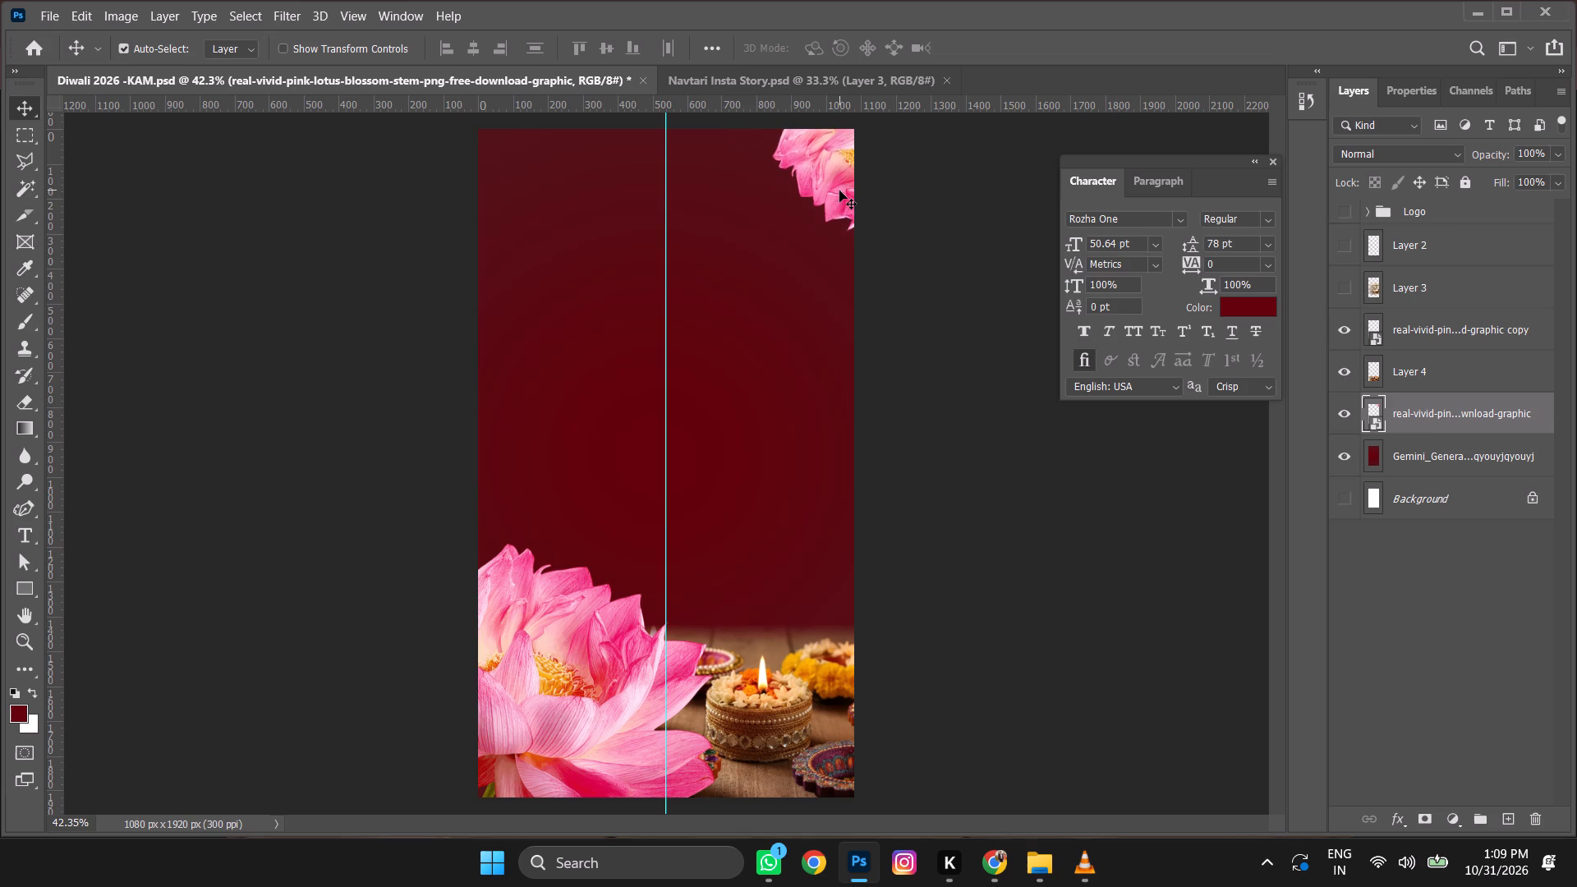
pyautogui.hotkey('shift', 'Left')
pyautogui.hotkey('shift', 'Down')
pyautogui.hotkey('shift', 'Left')
pyautogui.hotkey('shift', 'Down')
pyautogui.hotkey('shift', 'Down')
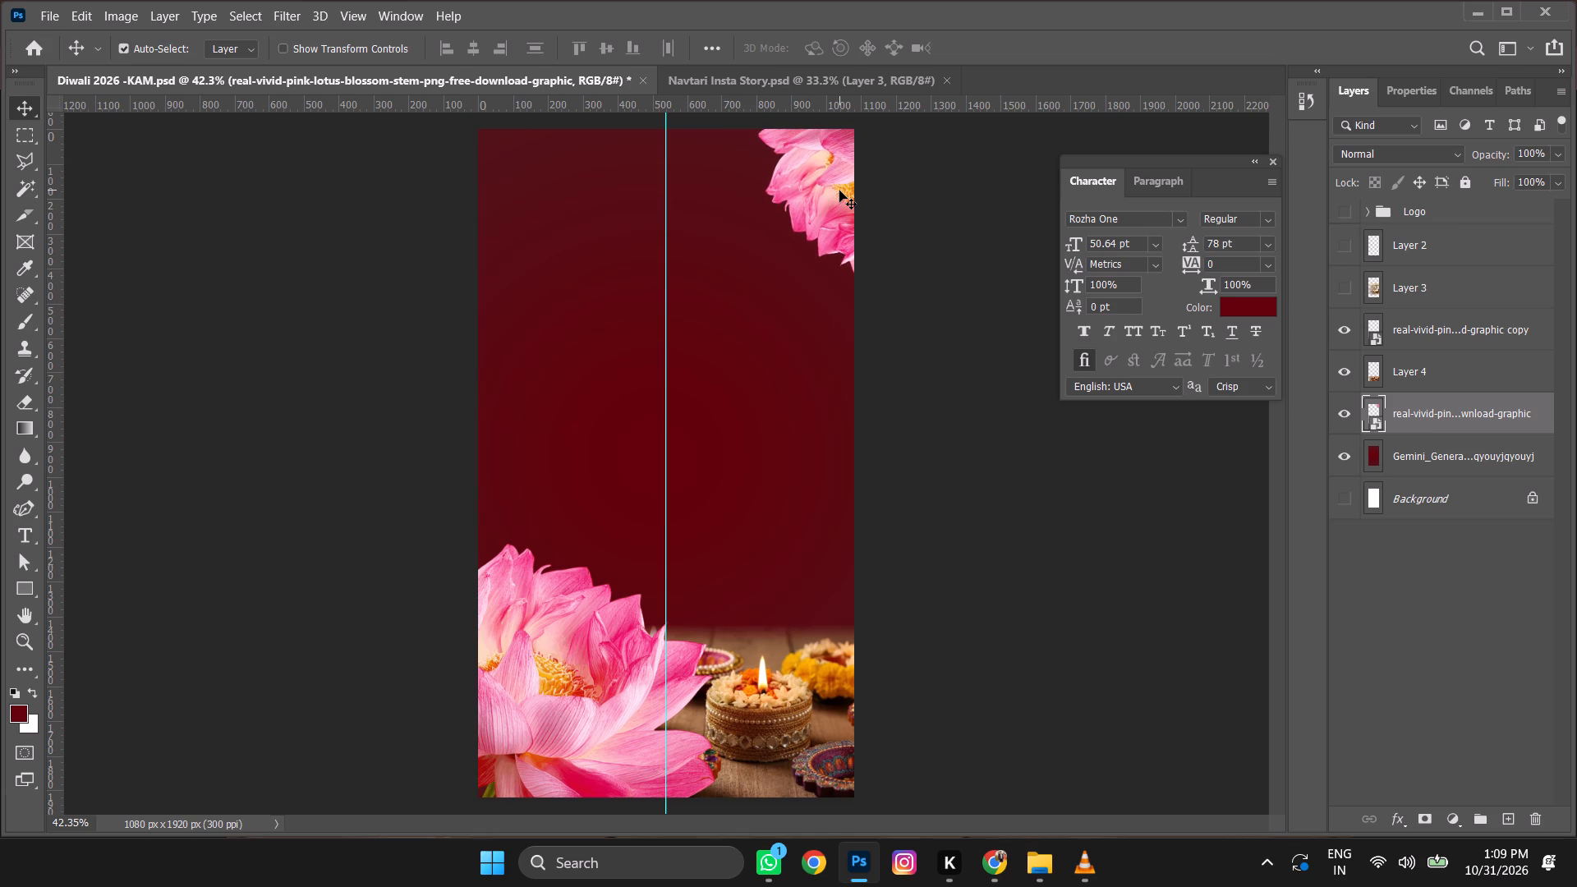
# Rotate the top-right lotus slightly counterclockwise and nudge it left.
pyautogui.hotkey('ctrl', 't')
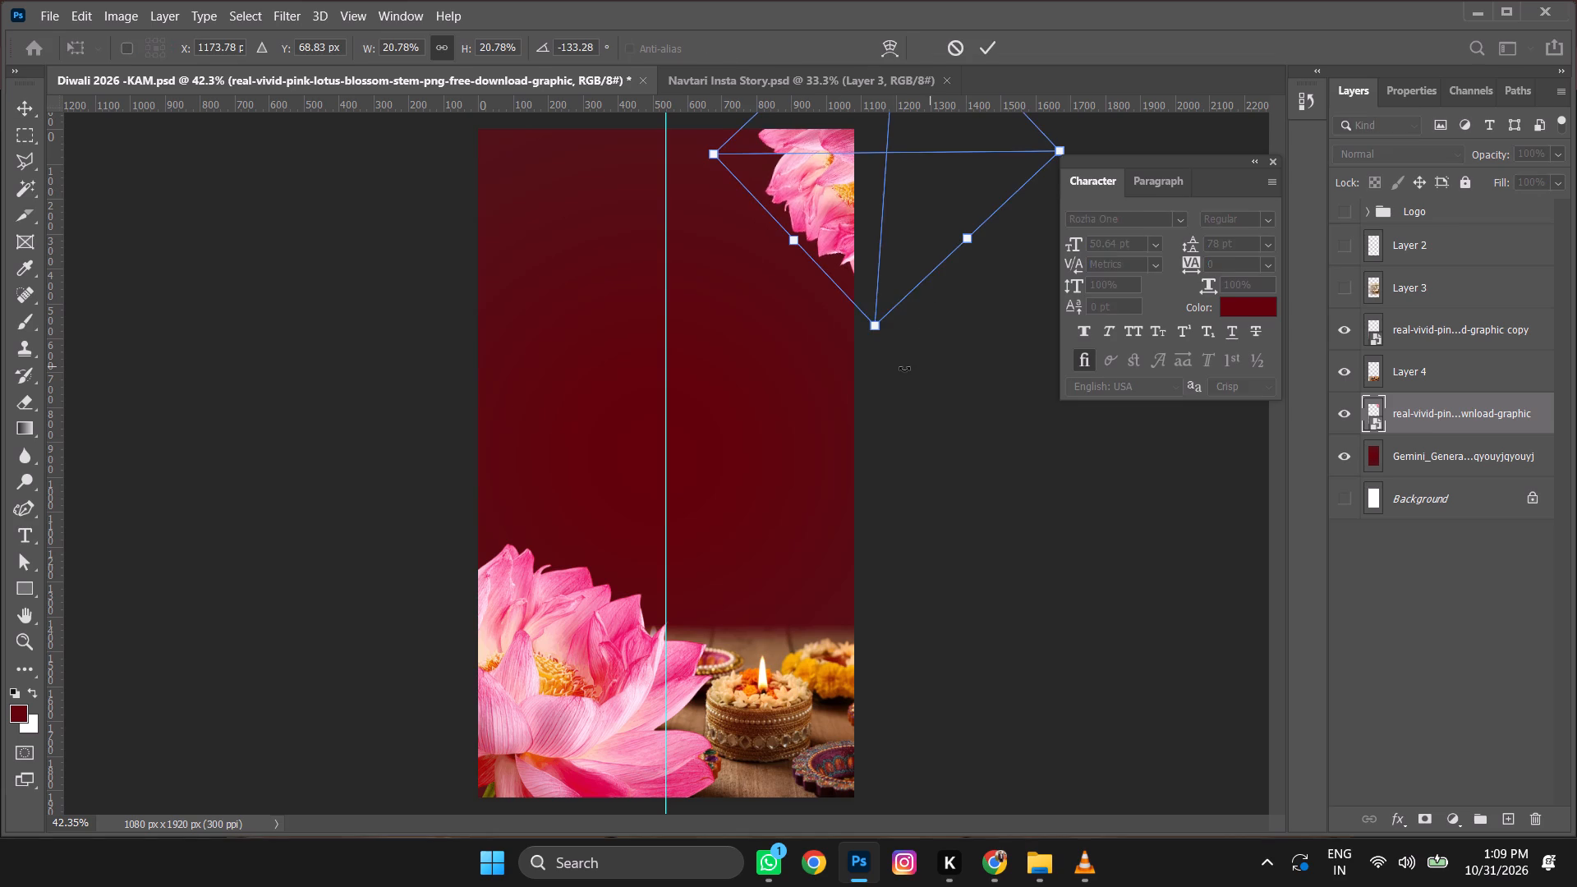
pyautogui.moveTo(904, 368); pyautogui.dragTo(944, 321)
pyautogui.press('Return')
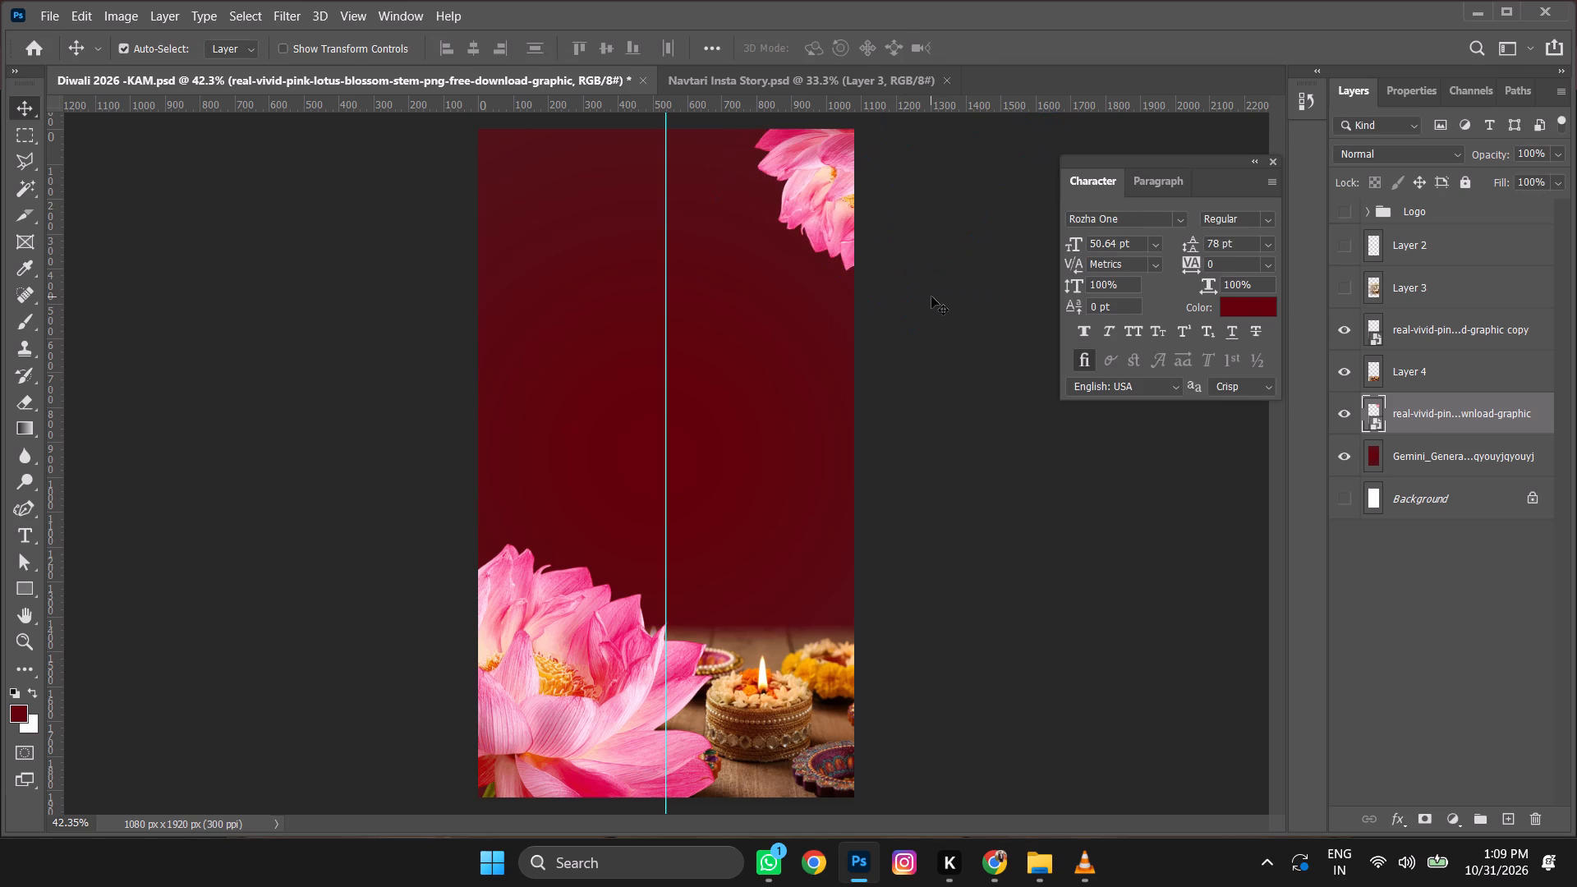
pyautogui.hotkey('shift', 'Left')
pyautogui.hotkey('shift', 'Left')
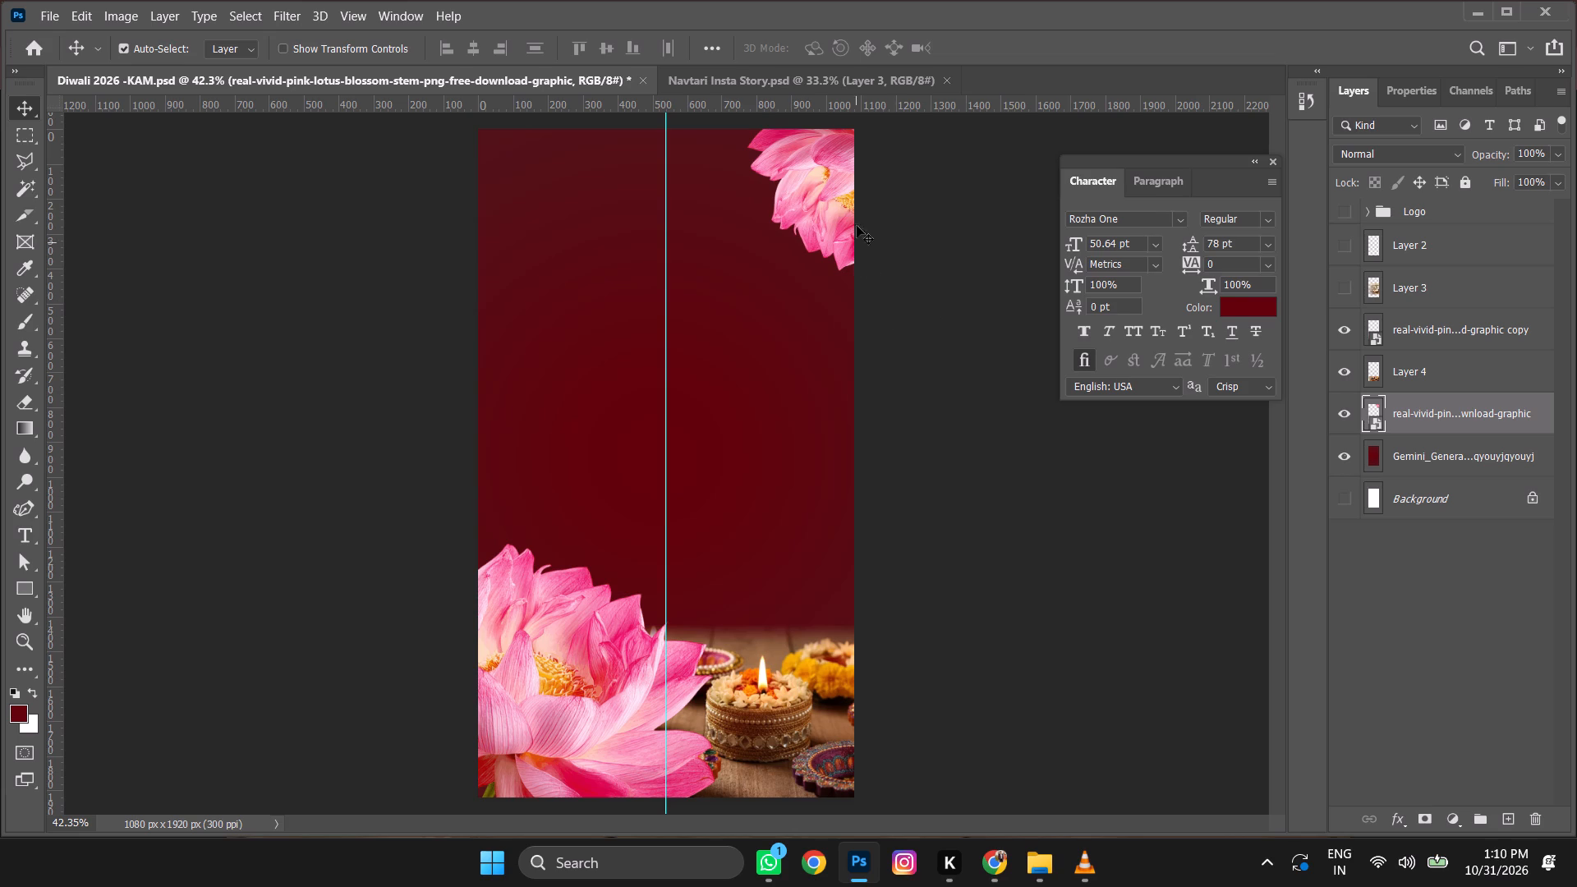
# Adjust the top-right lotus's placement in its corner, settling it slightly higher against the canvas's top edge.
pyautogui.click(809, 177)
pyautogui.hotkey('shift', 'Left')
pyautogui.hotkey('shift', 'Down')
pyautogui.hotkey('shift', 'Up')
pyautogui.hotkey('shift', 'Up')
pyautogui.hotkey('shift', 'Right')
pyautogui.hotkey('shift', 'Up')
pyautogui.hotkey('shift', 'Right')
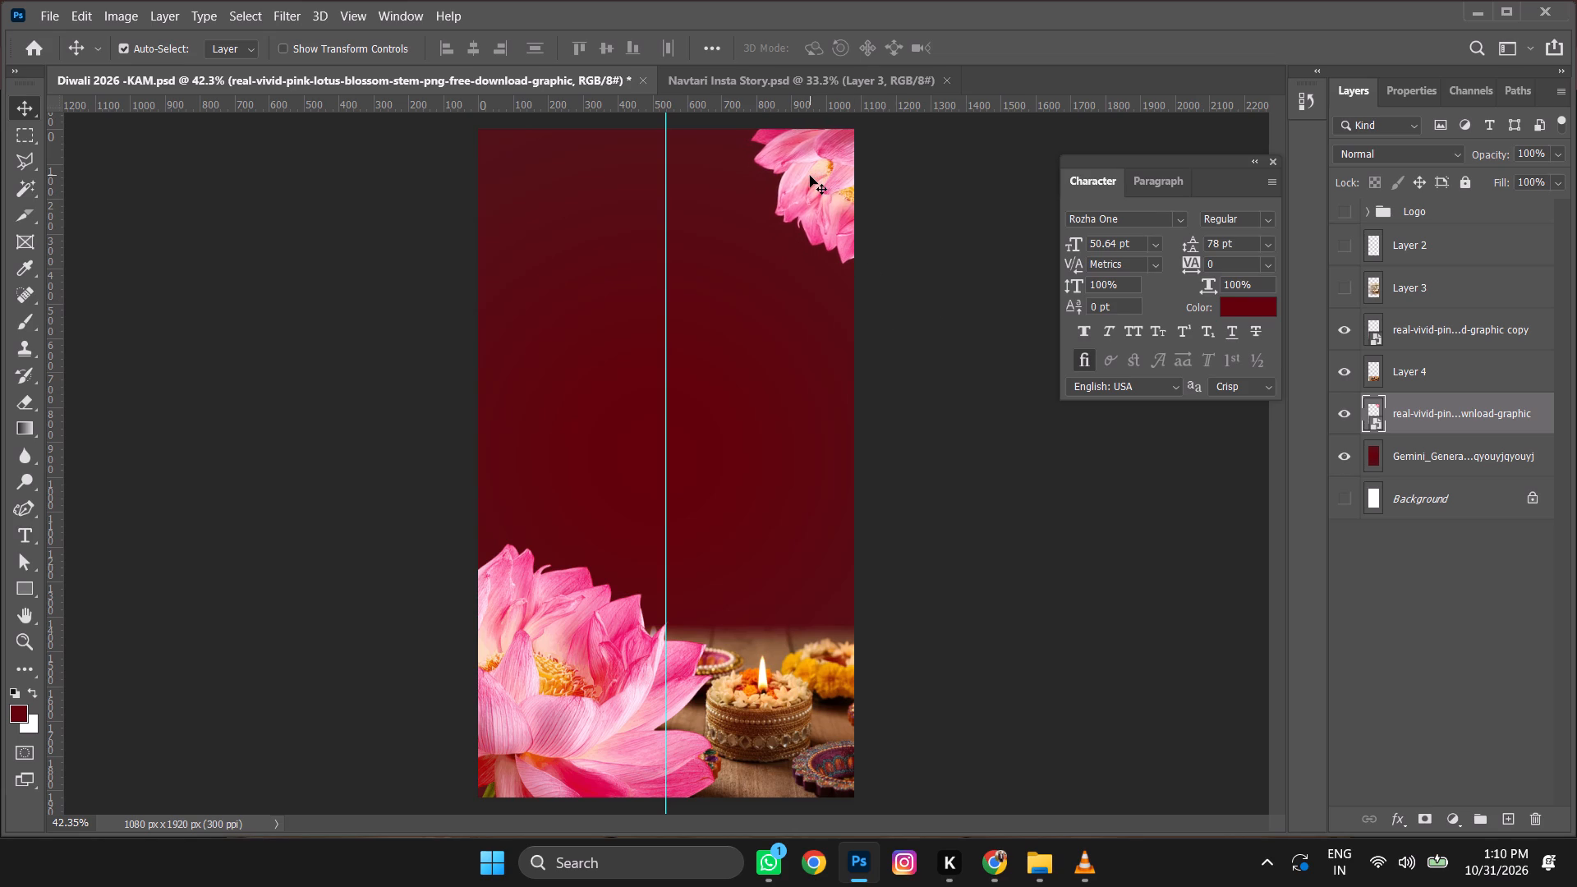
pyautogui.hotkey('shift', 'Up')
pyautogui.hotkey('shift', 'Up')
pyautogui.hotkey('shift', 'Up')
pyautogui.hotkey('shift', 'Right')
pyautogui.hotkey('shift', 'Up')
pyautogui.hotkey('shift', 'Right')
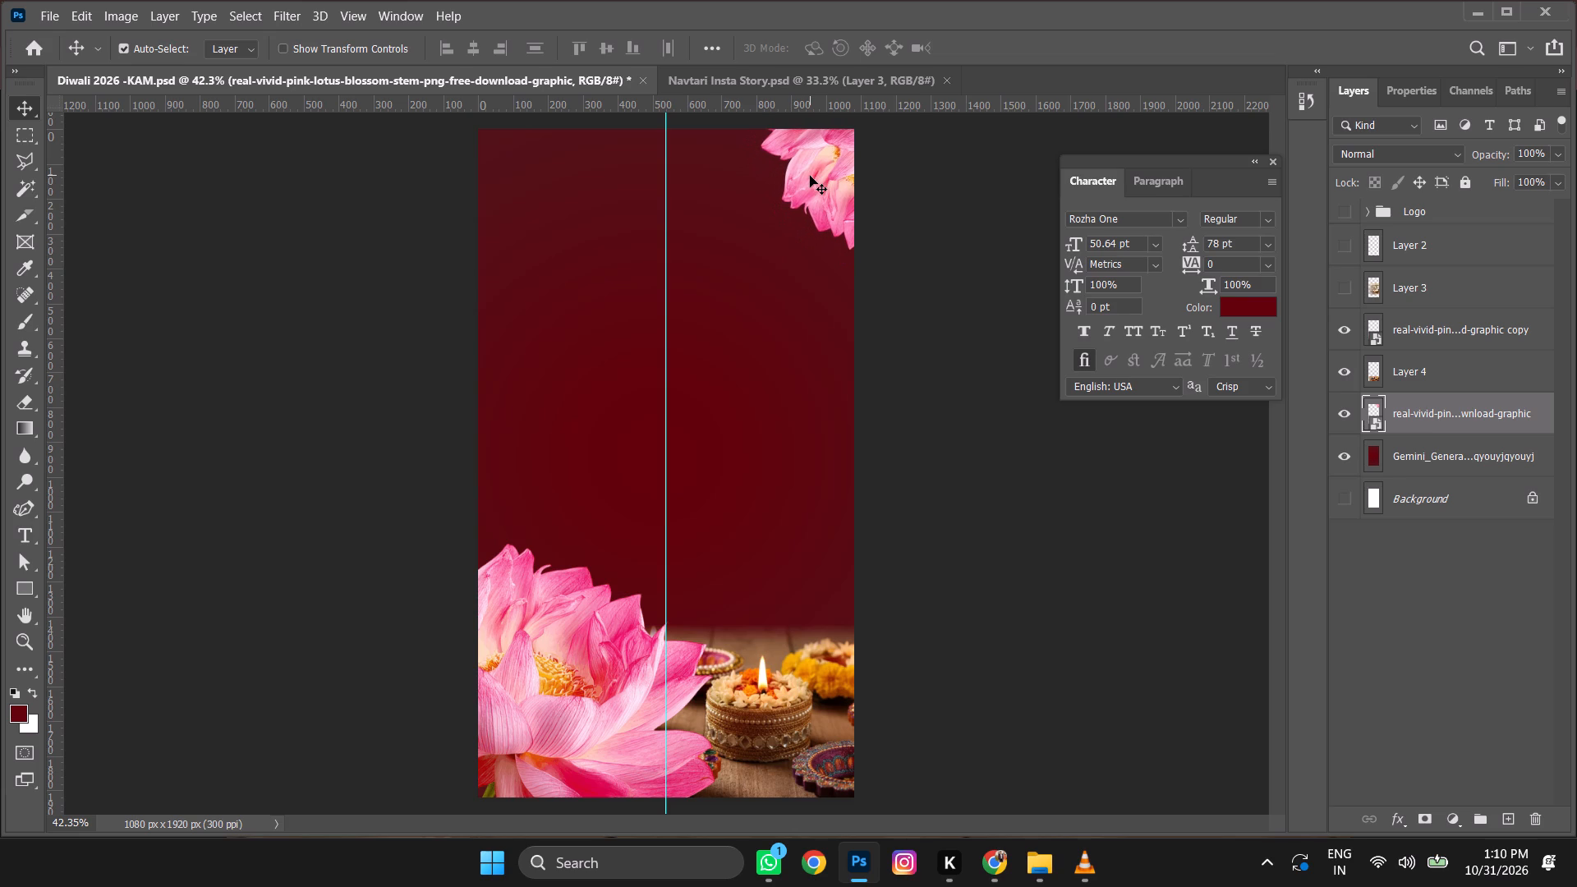
pyautogui.hotkey('shift', 'Up')
pyautogui.hotkey('shift', 'Left')
pyautogui.hotkey('shift', 'Down')
pyautogui.hotkey('shift', 'Left')
pyautogui.hotkey('shift', 'Down')
pyautogui.hotkey('shift', 'Left')
pyautogui.hotkey('shift', 'Down')
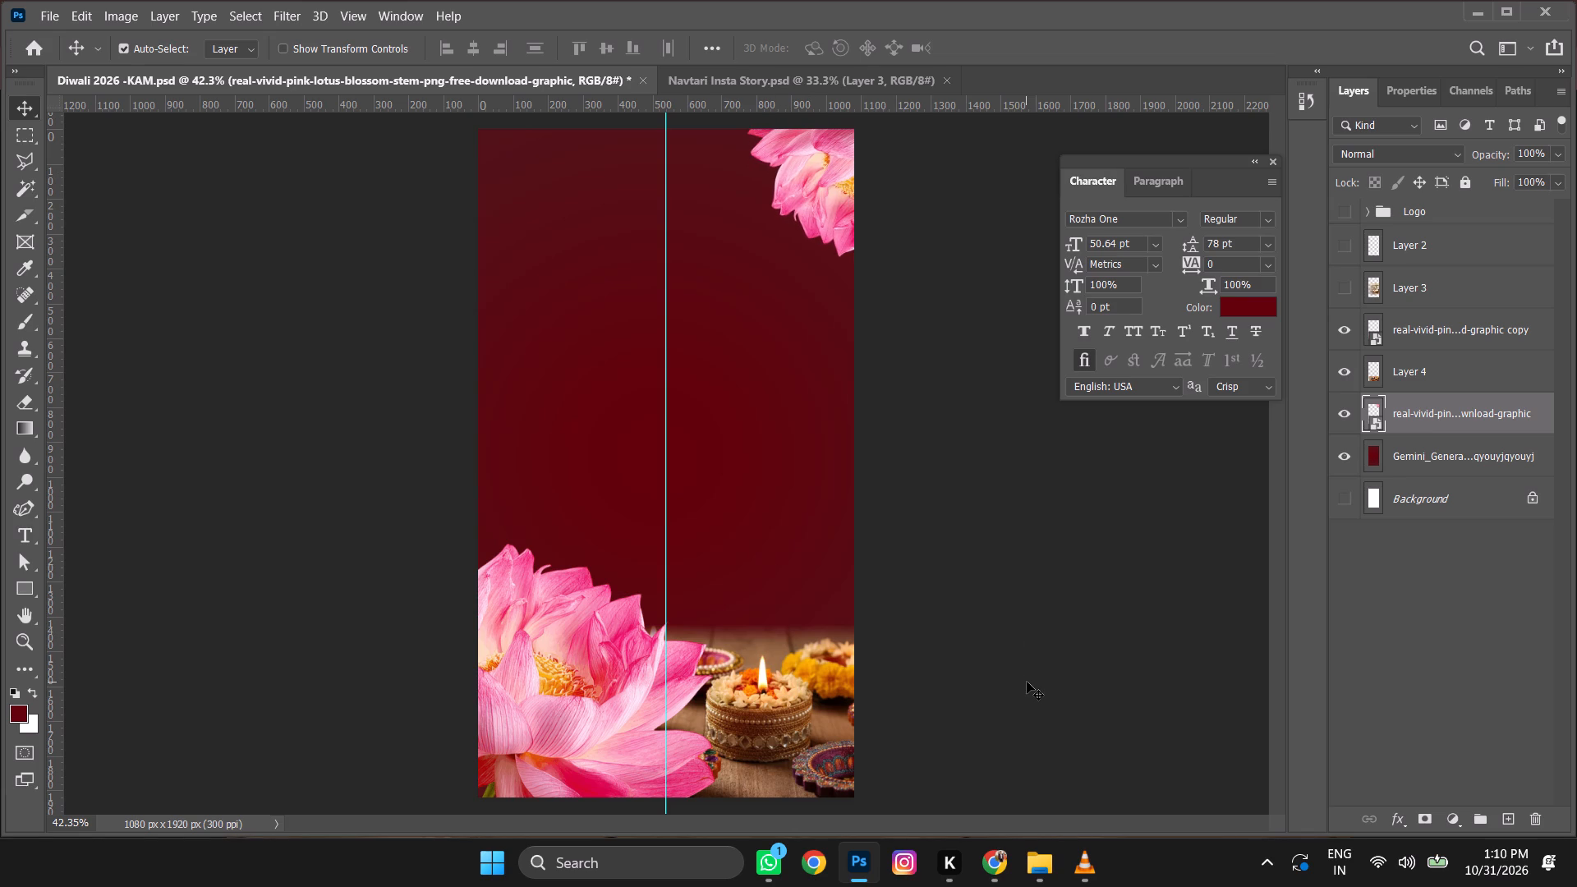
# Hide the maroon background briefly to check the lotuses and diya photo against transparency.
pyautogui.click(1350, 457)
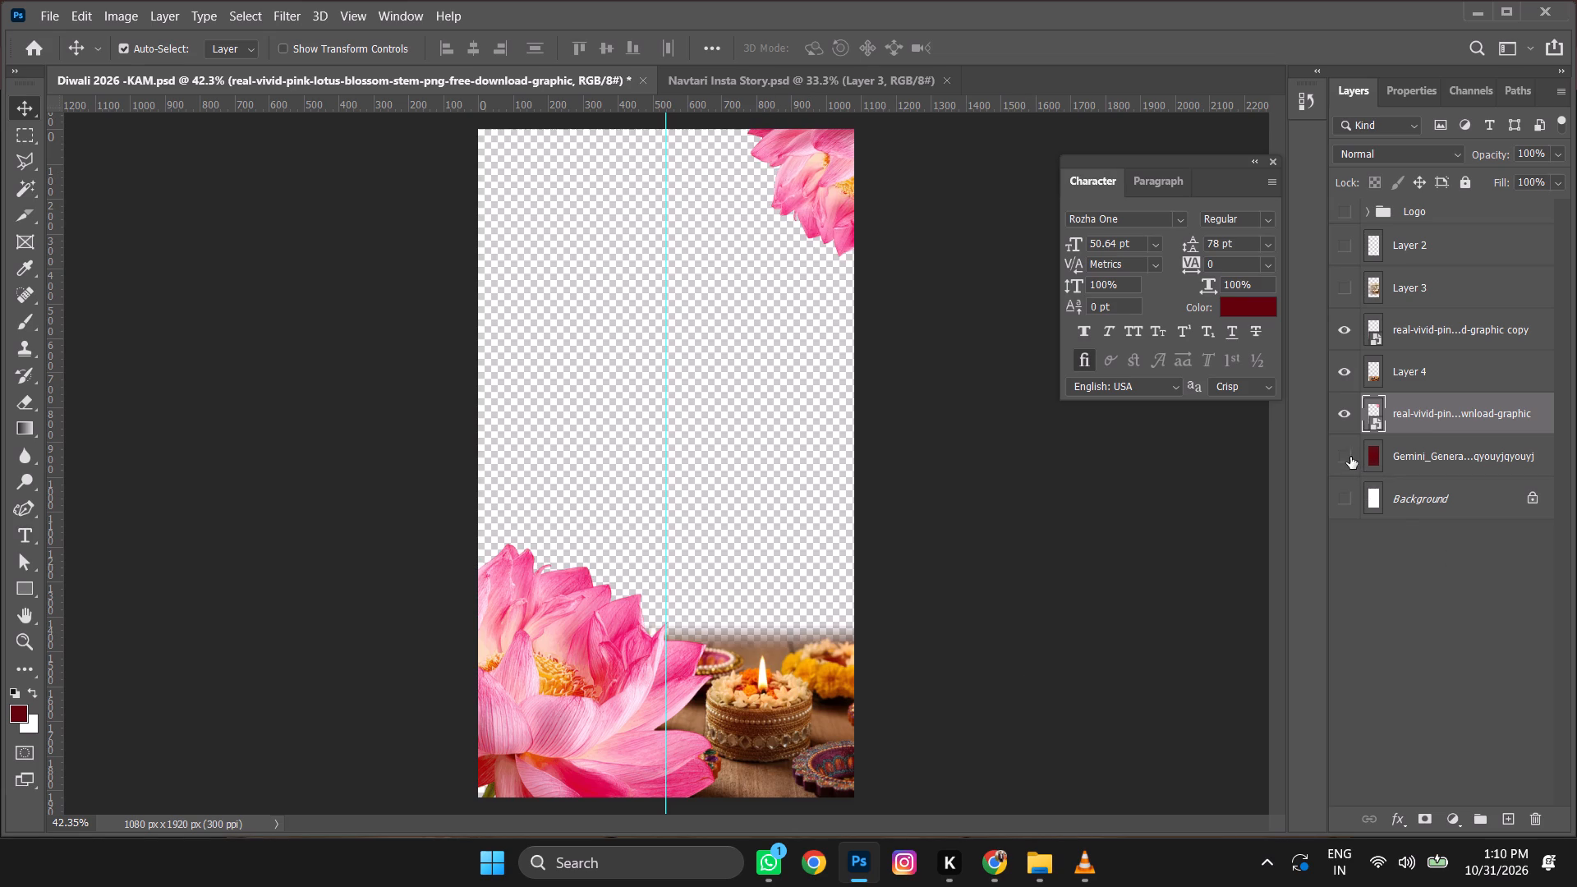
pyautogui.click(600, 627)
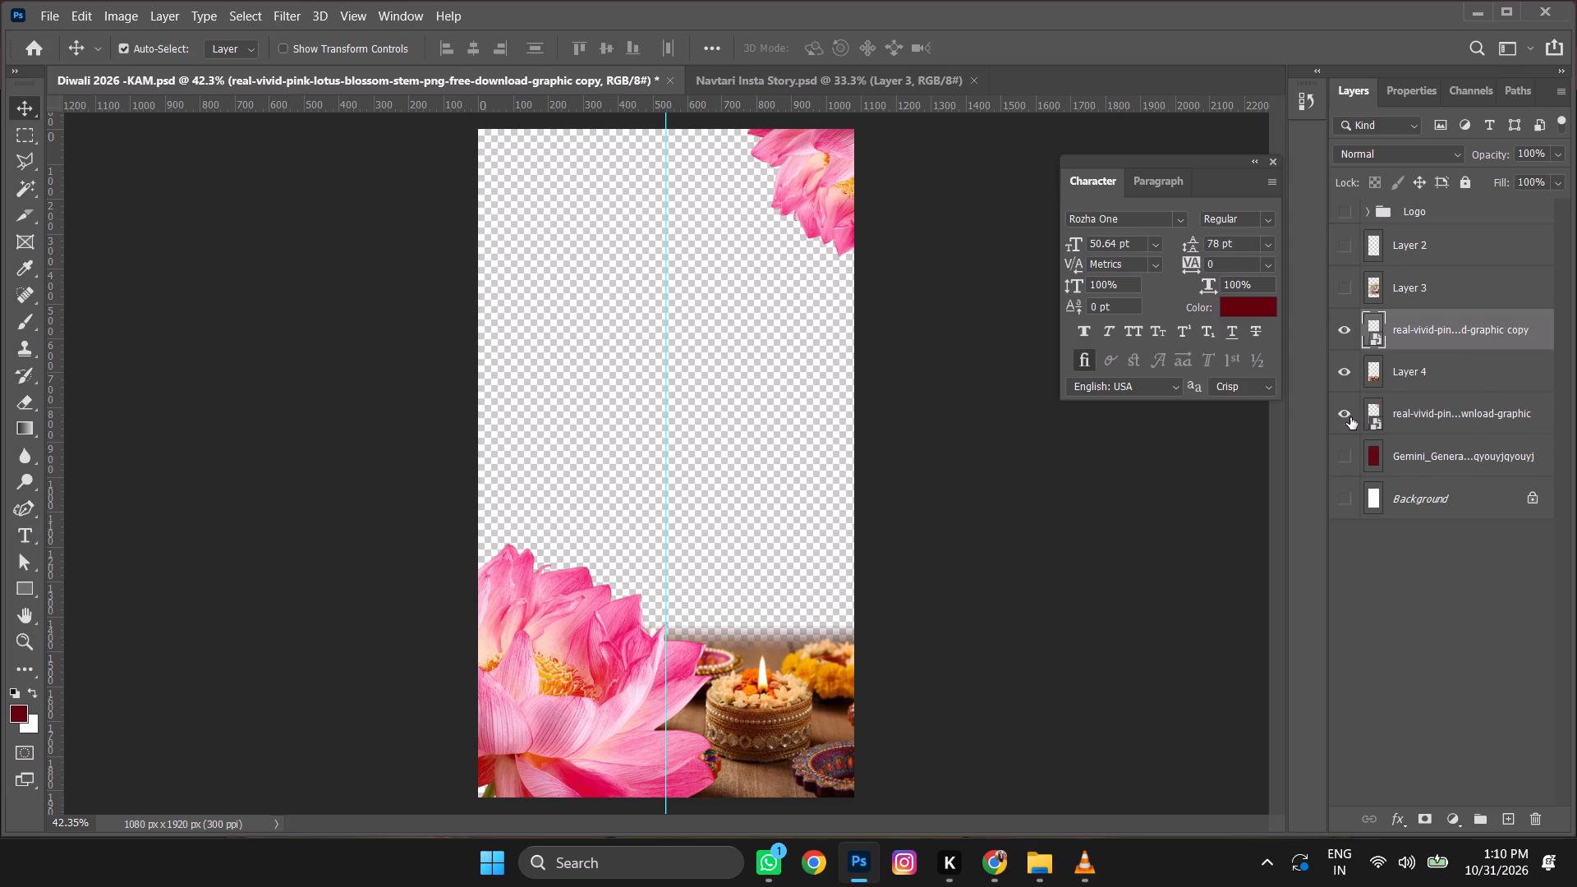
pyautogui.click(1345, 456)
# Add a Multiply drop shadow to the large lower lotus: 11% opacity, -90° angle, 27 px distance, 40 px size.
pyautogui.doubleClick(1421, 344)
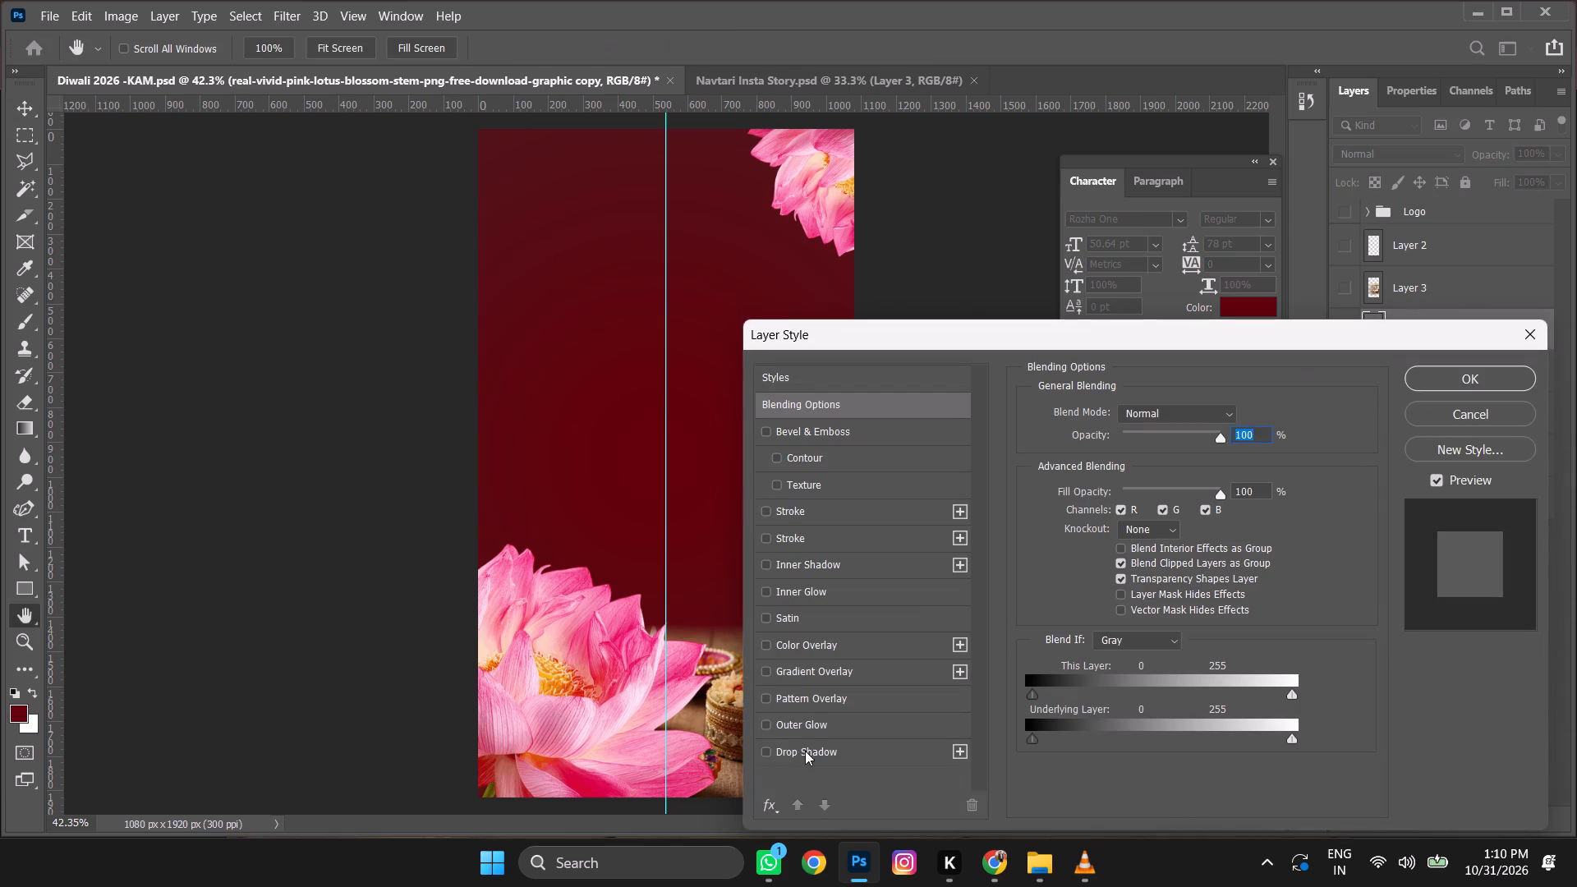
pyautogui.click(809, 746)
pyautogui.moveTo(563, 684); pyautogui.dragTo(569, 675)
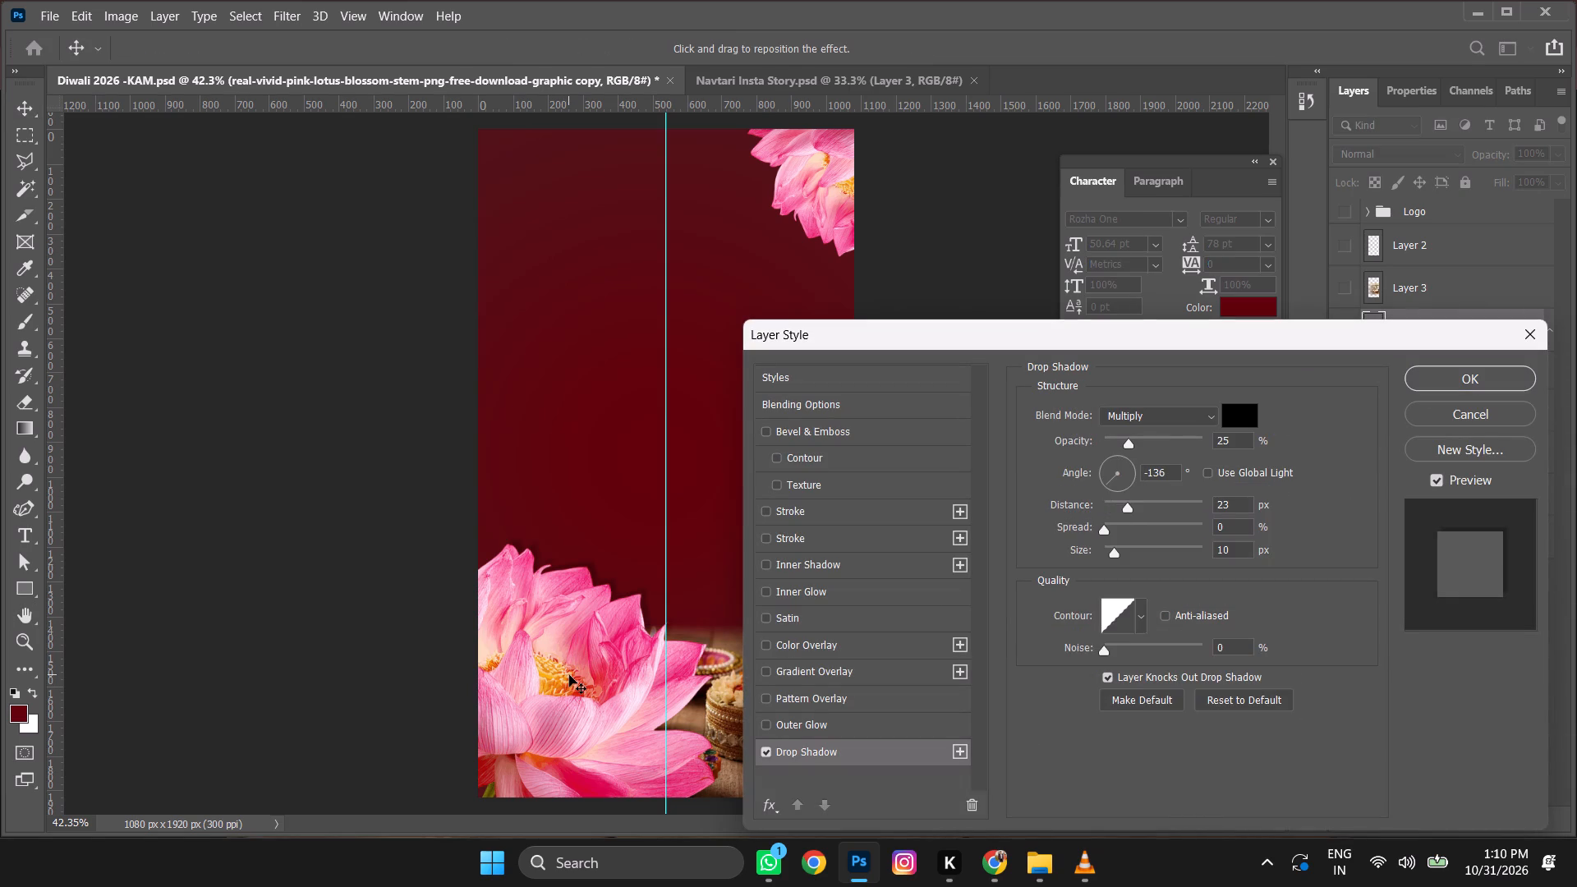
pyautogui.moveTo(569, 675); pyautogui.dragTo(563, 656)
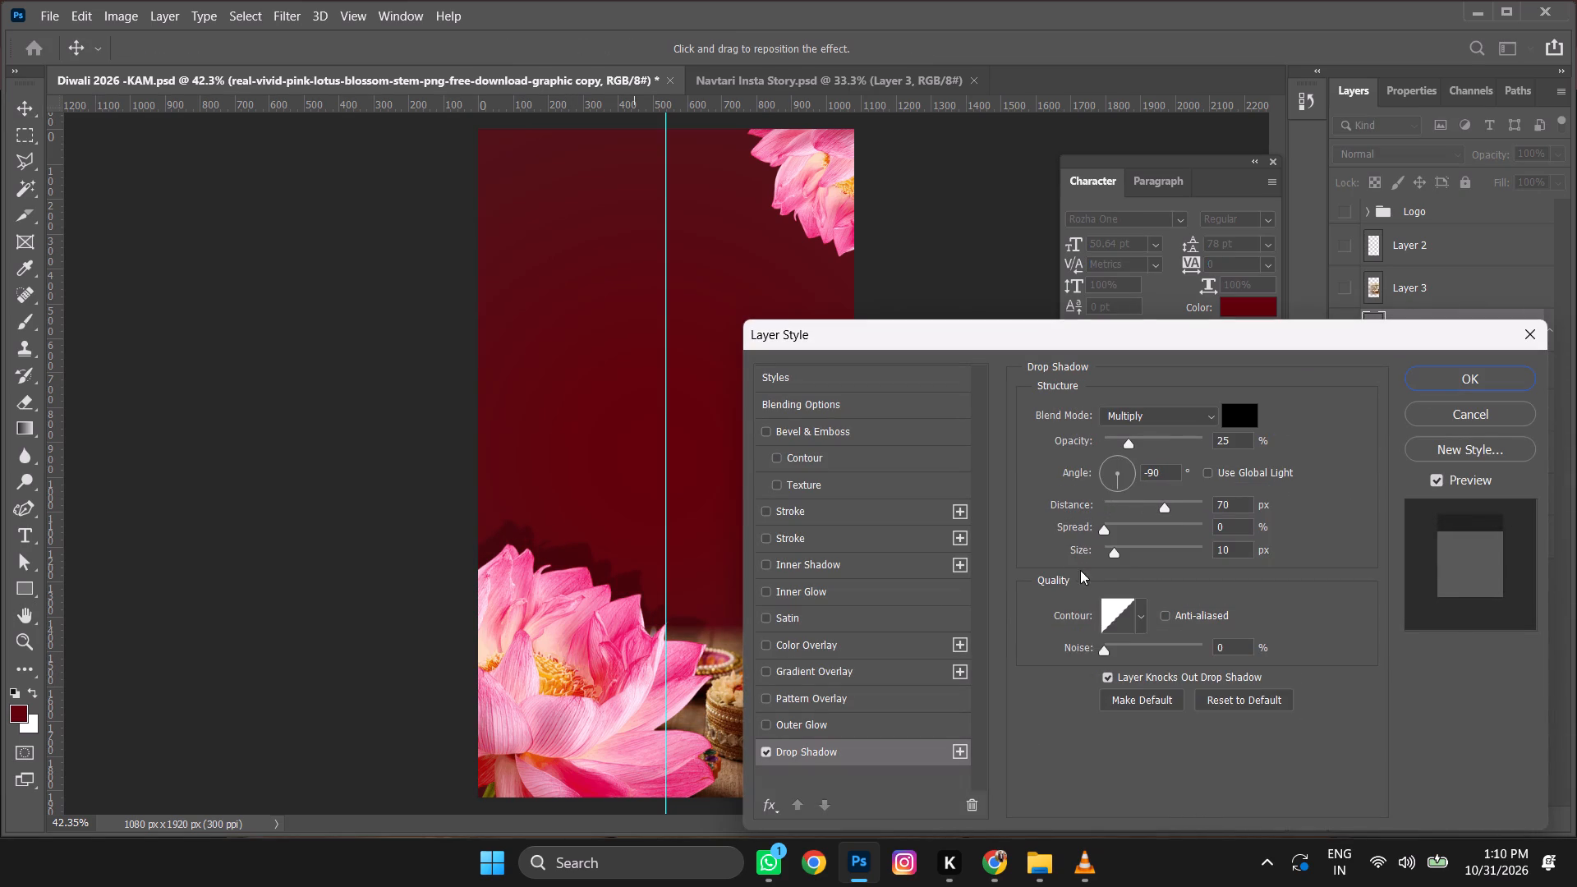
pyautogui.moveTo(1117, 554); pyautogui.dragTo(1126, 554)
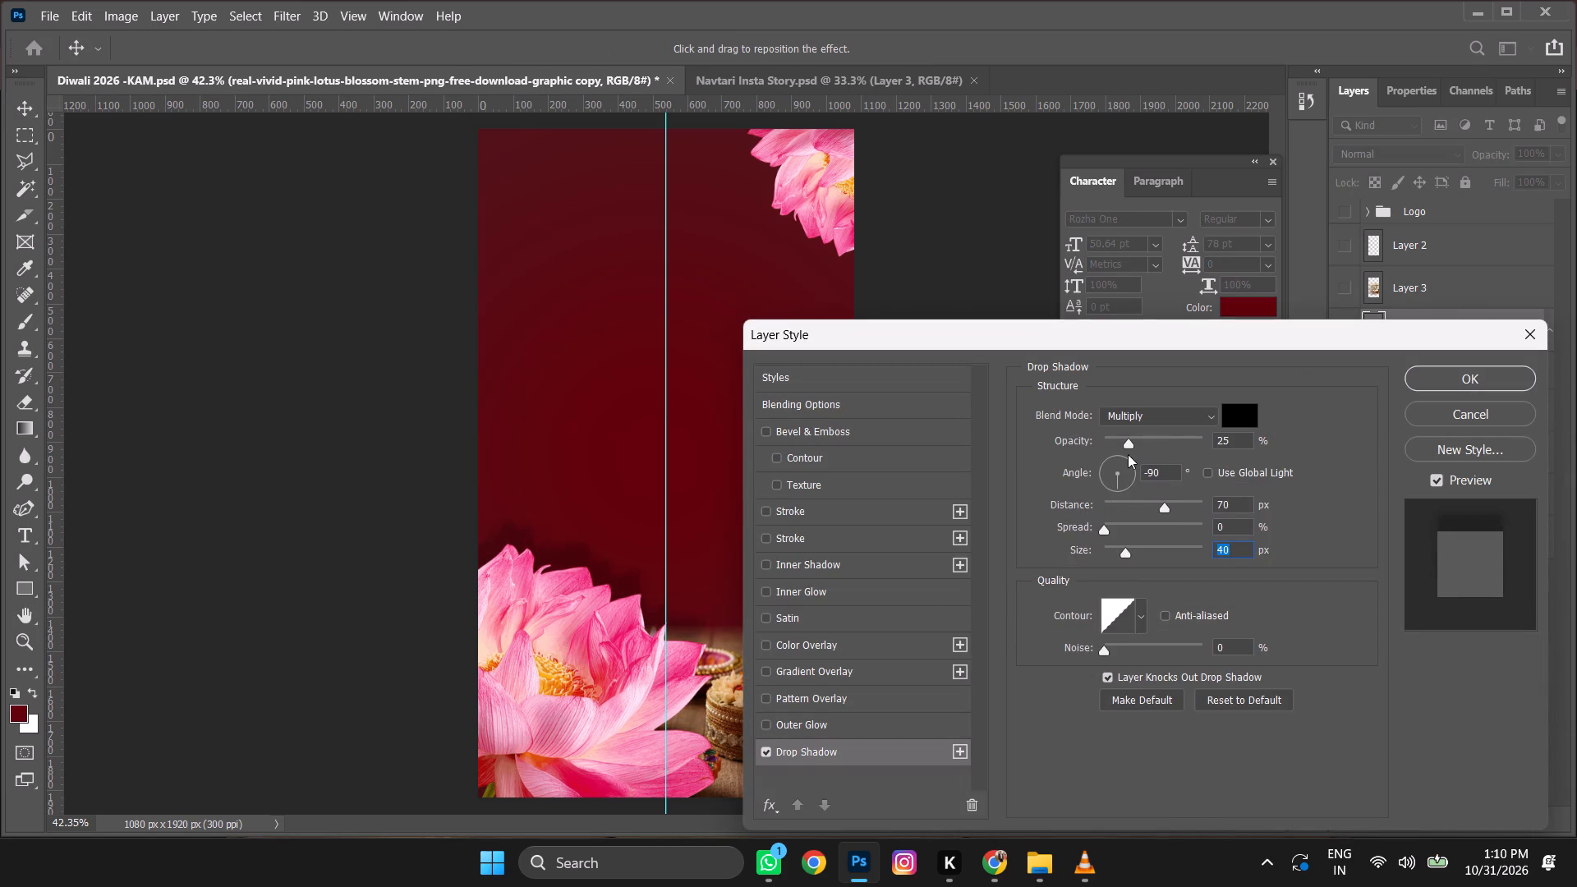
pyautogui.moveTo(1161, 511); pyautogui.dragTo(1134, 509)
pyautogui.moveTo(1134, 509); pyautogui.dragTo(1132, 509)
pyautogui.moveTo(1128, 443); pyautogui.dragTo(1120, 447)
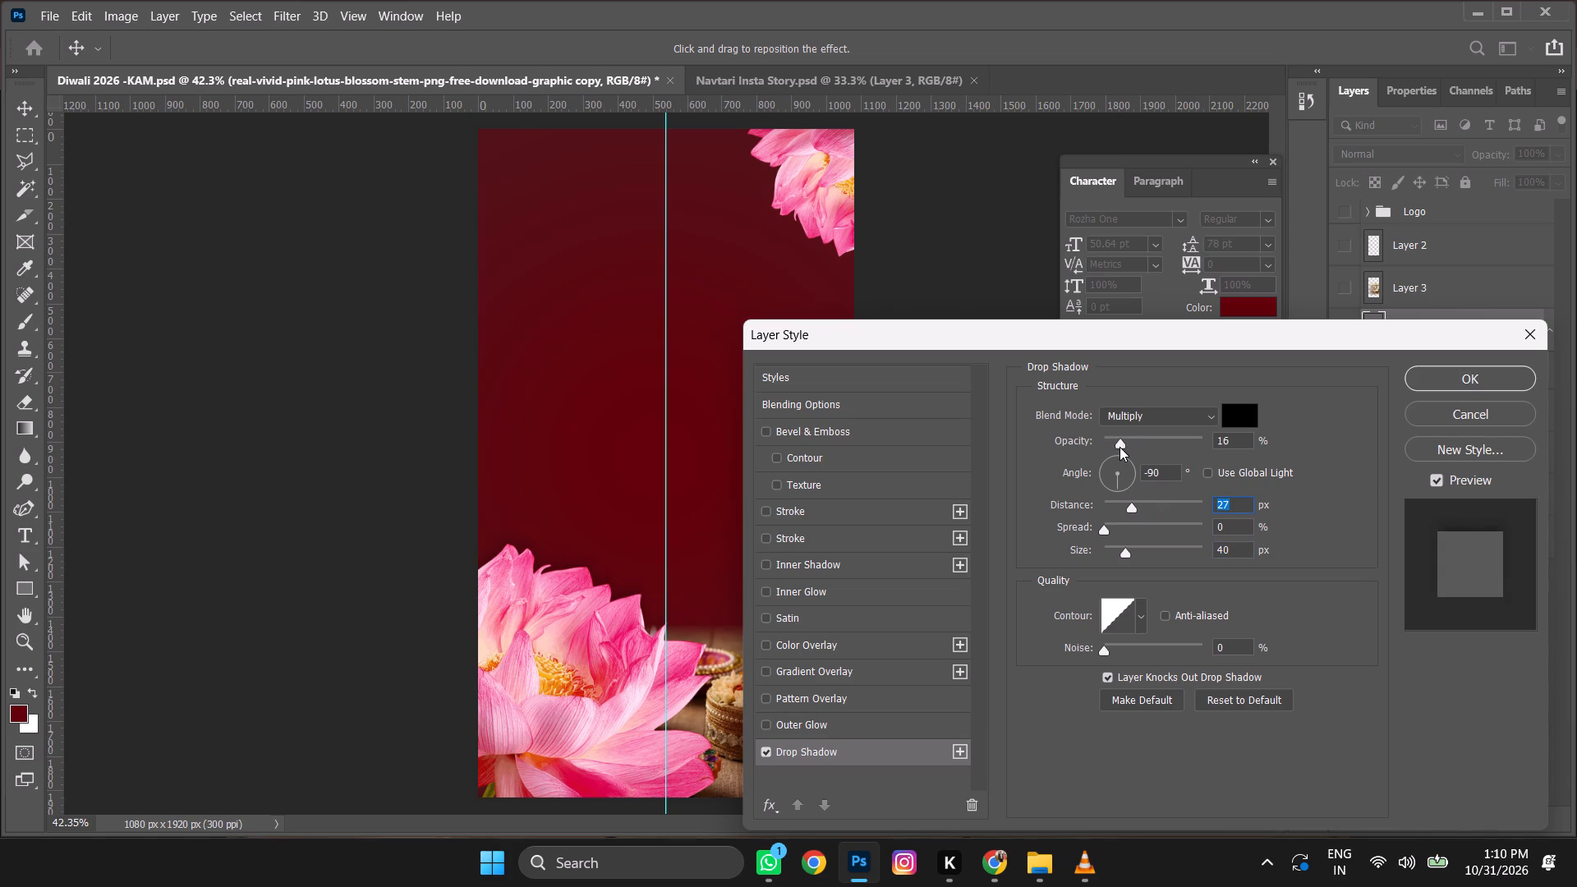
pyautogui.moveTo(1120, 447); pyautogui.dragTo(1115, 449)
pyautogui.click(1451, 380)
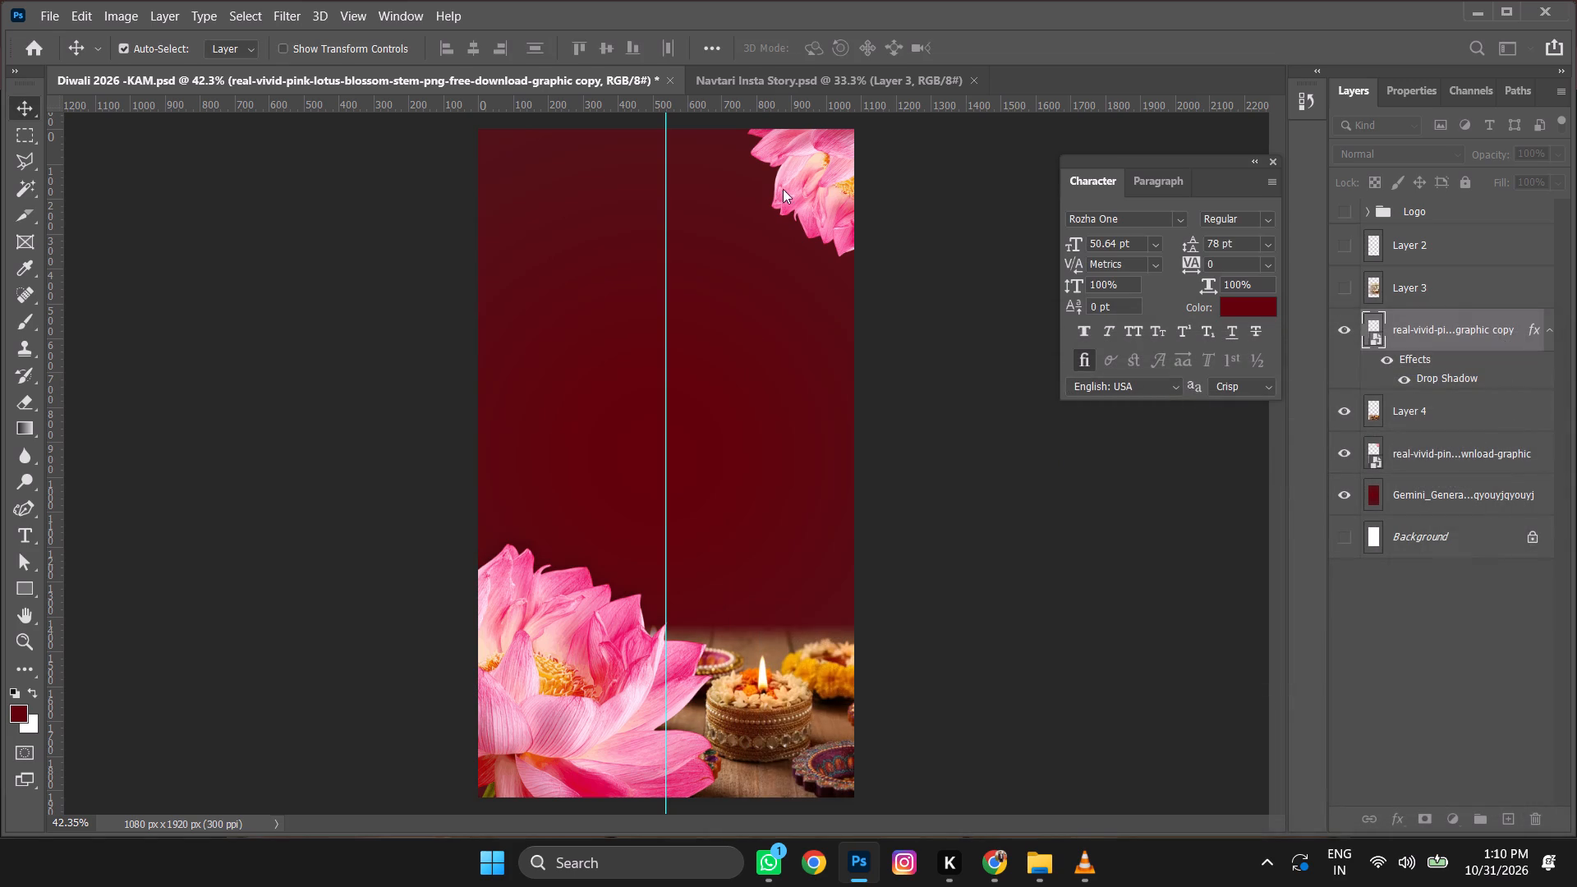
# Copy the lower lotus's drop shadow onto the top-right lotus layer.
pyautogui.click(839, 158)
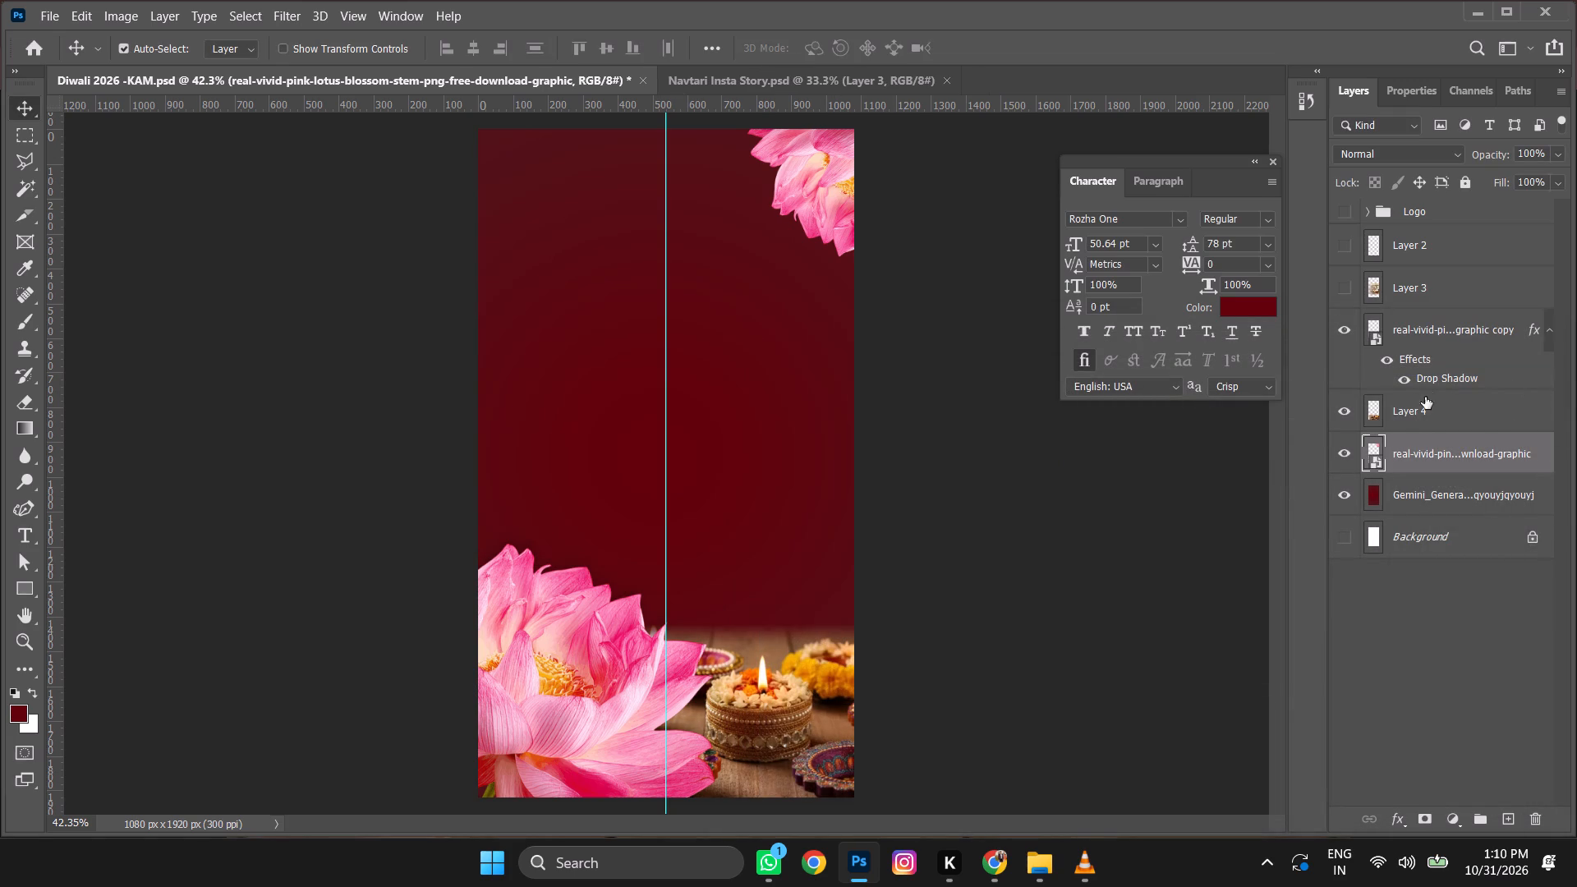
pyautogui.keyDown('alt'); pyautogui.moveTo(1430, 379); pyautogui.dragTo(1423, 462); pyautogui.keyUp('alt')
pyautogui.click(814, 204)
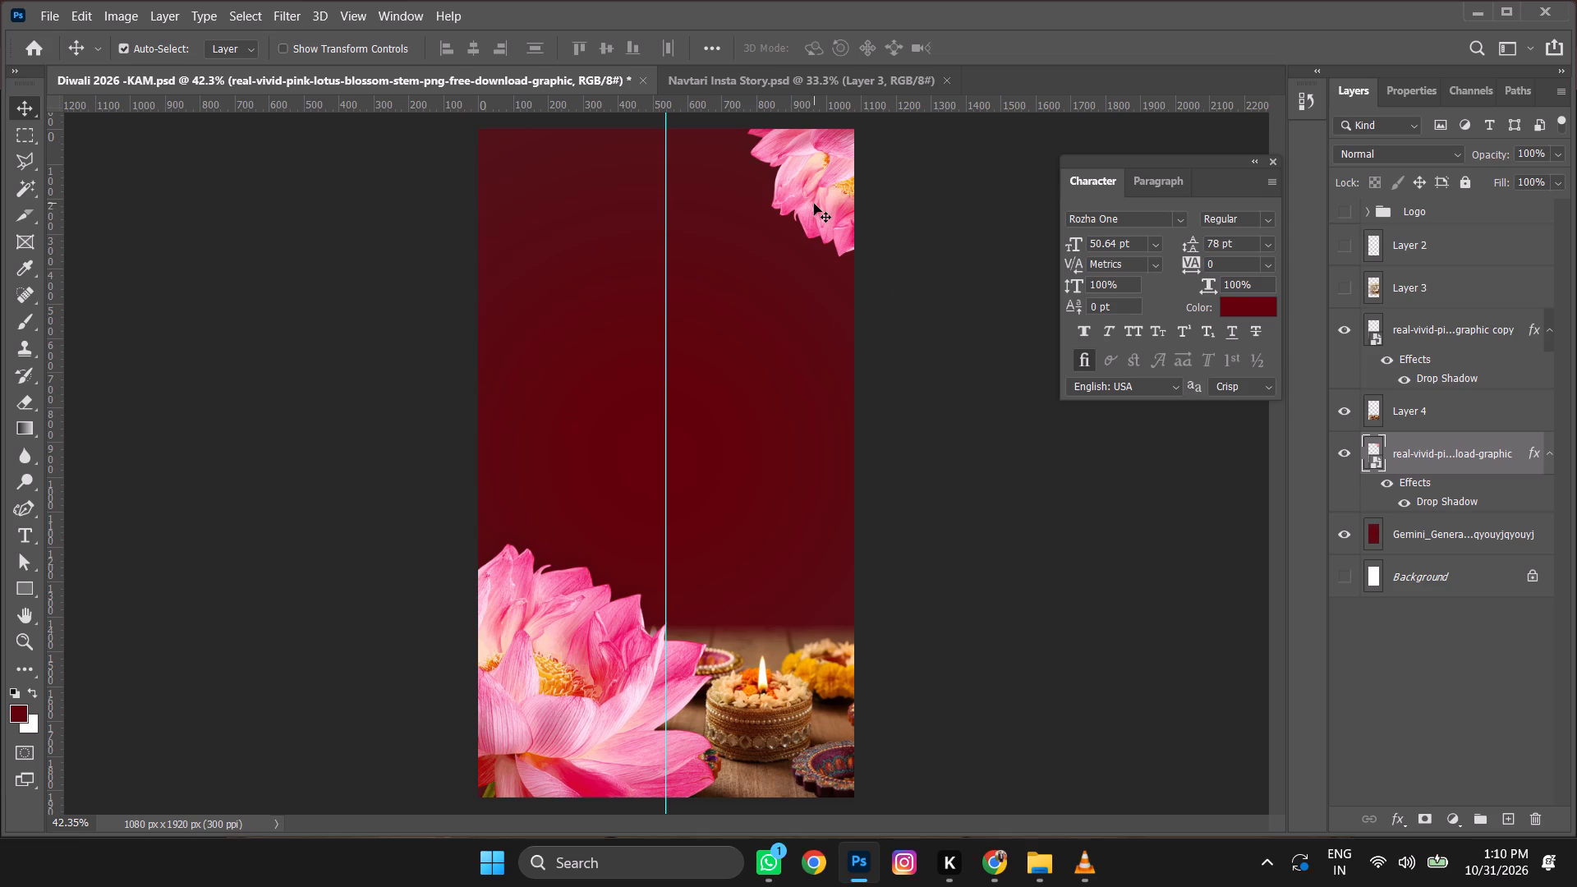
# Set the top-right lotus's drop shadow angle to 90°.
pyautogui.doubleClick(1445, 505)
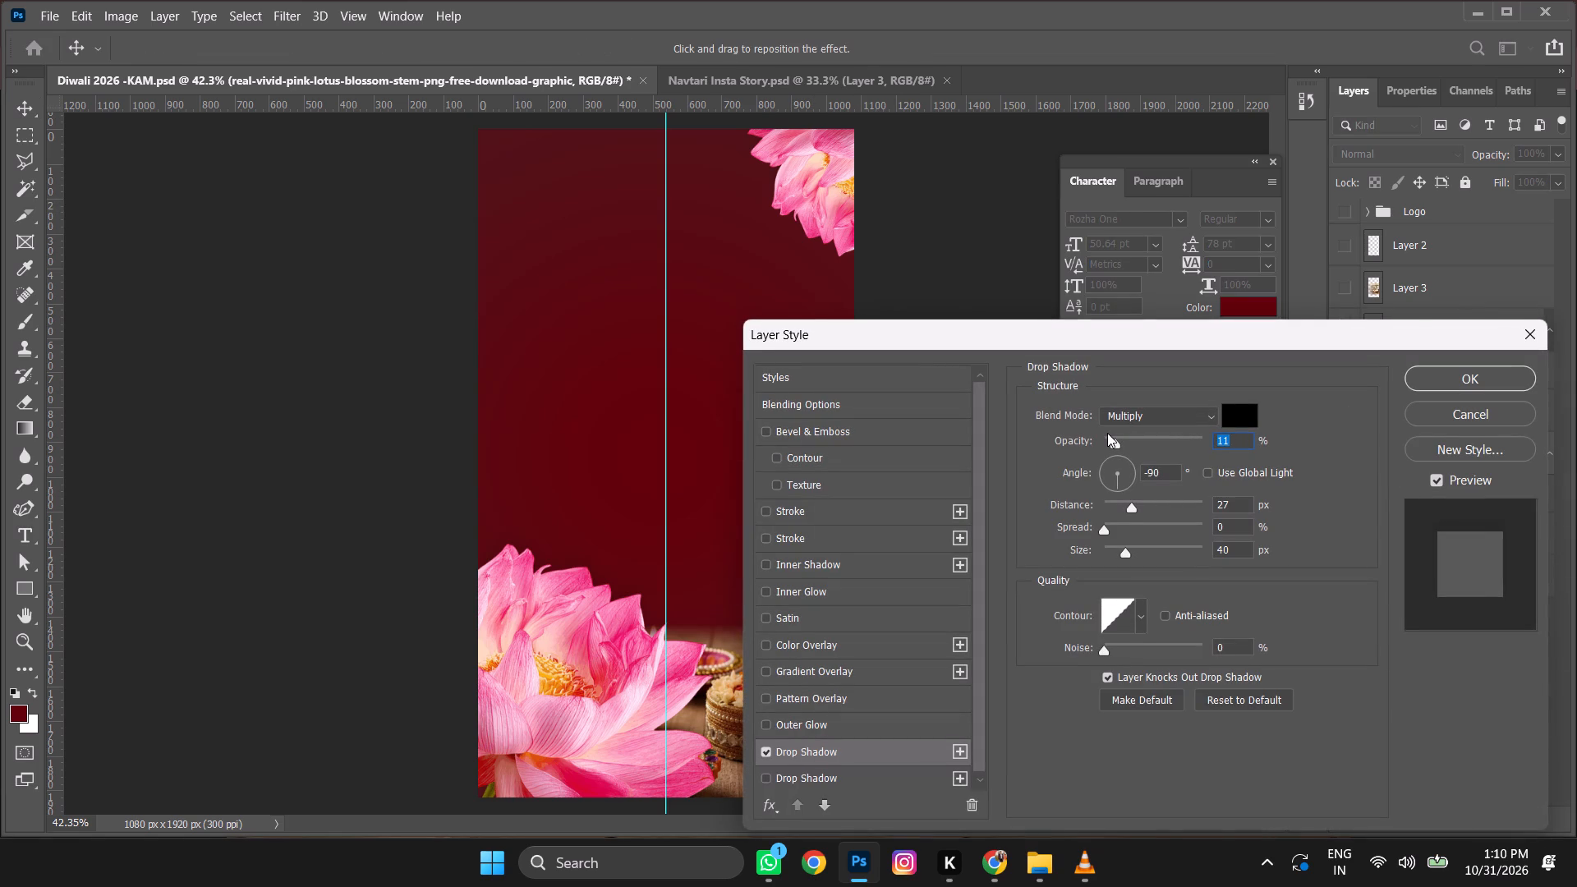
pyautogui.click(1147, 469)
pyautogui.press('BackSpace')
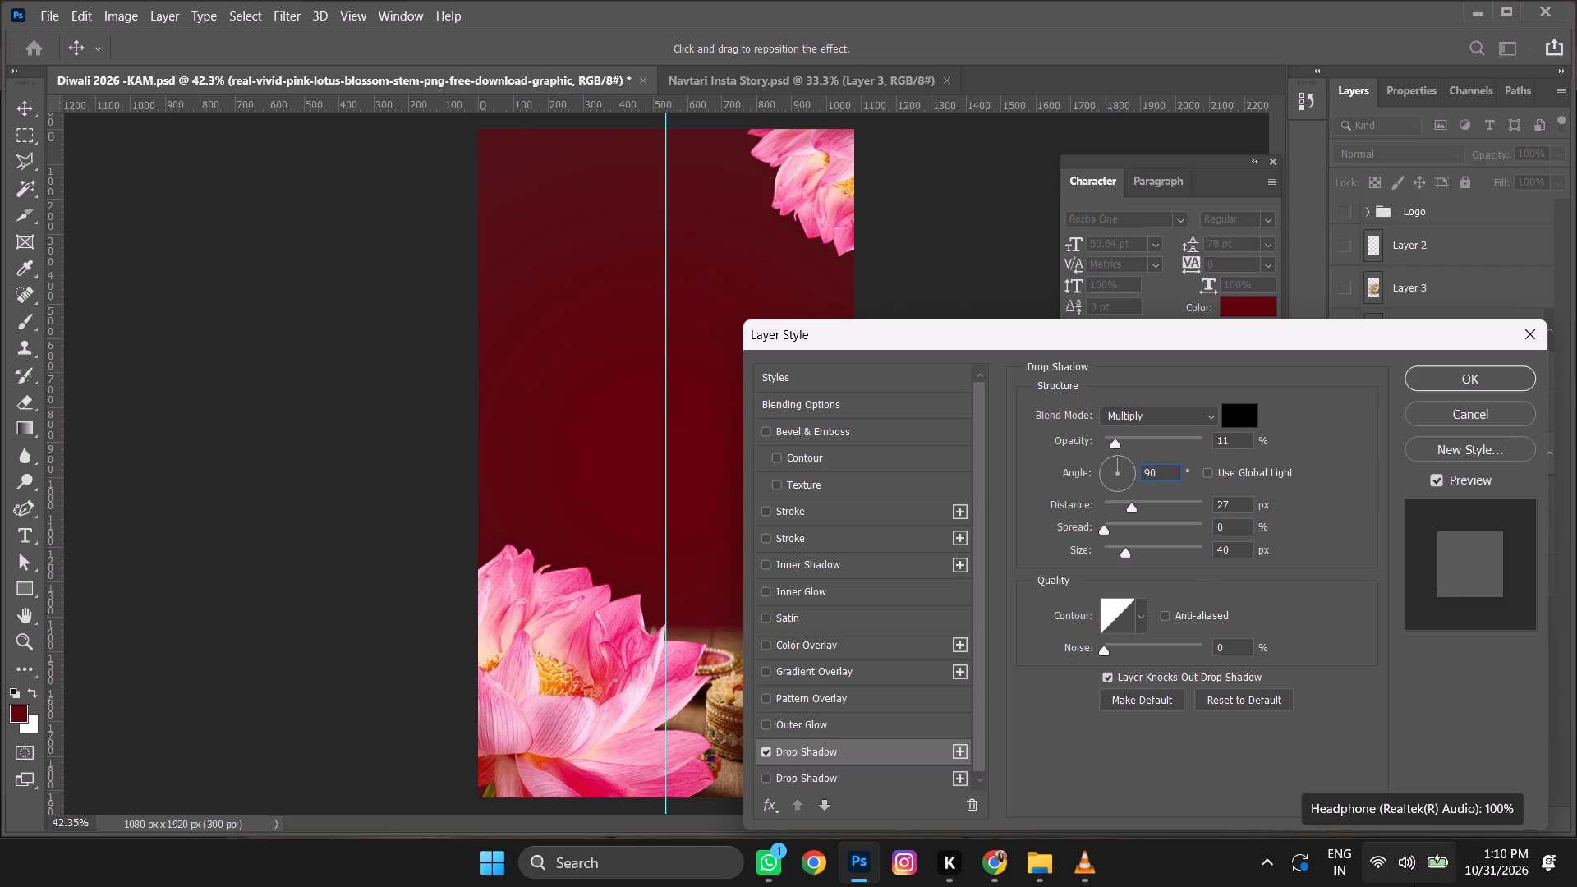
pyautogui.click(1472, 375)
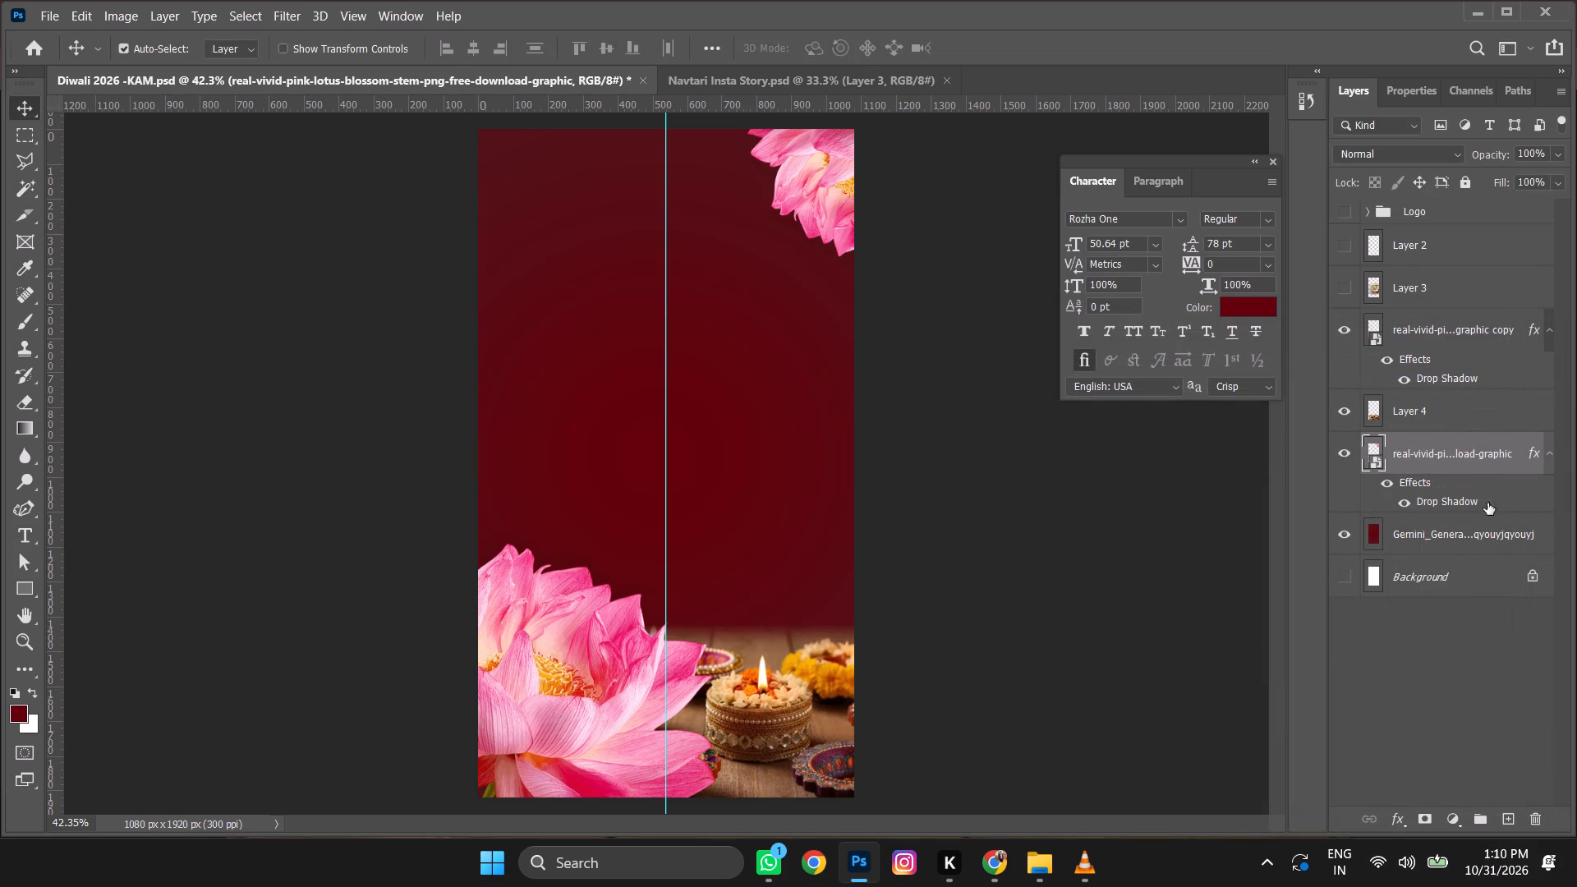
# Hide the maroon background and export the lotuses and diyas as Flower in the Diwali 2026 Video- KAM folder.
pyautogui.click(1349, 529)
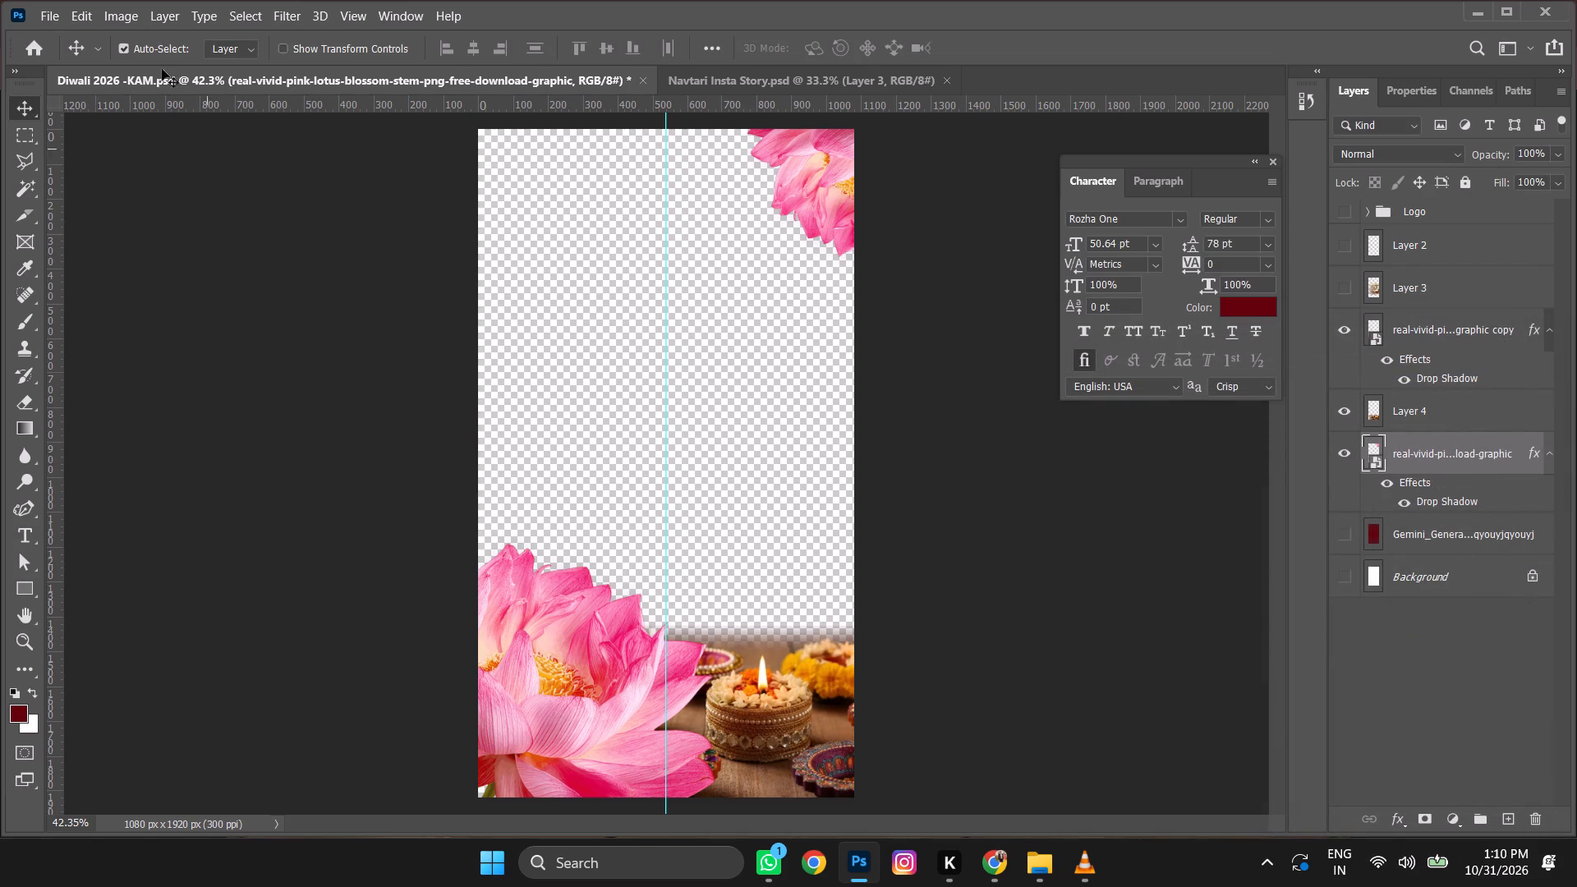
pyautogui.click(50, 16)
pyautogui.click(66, 300)
pyautogui.click(313, 295)
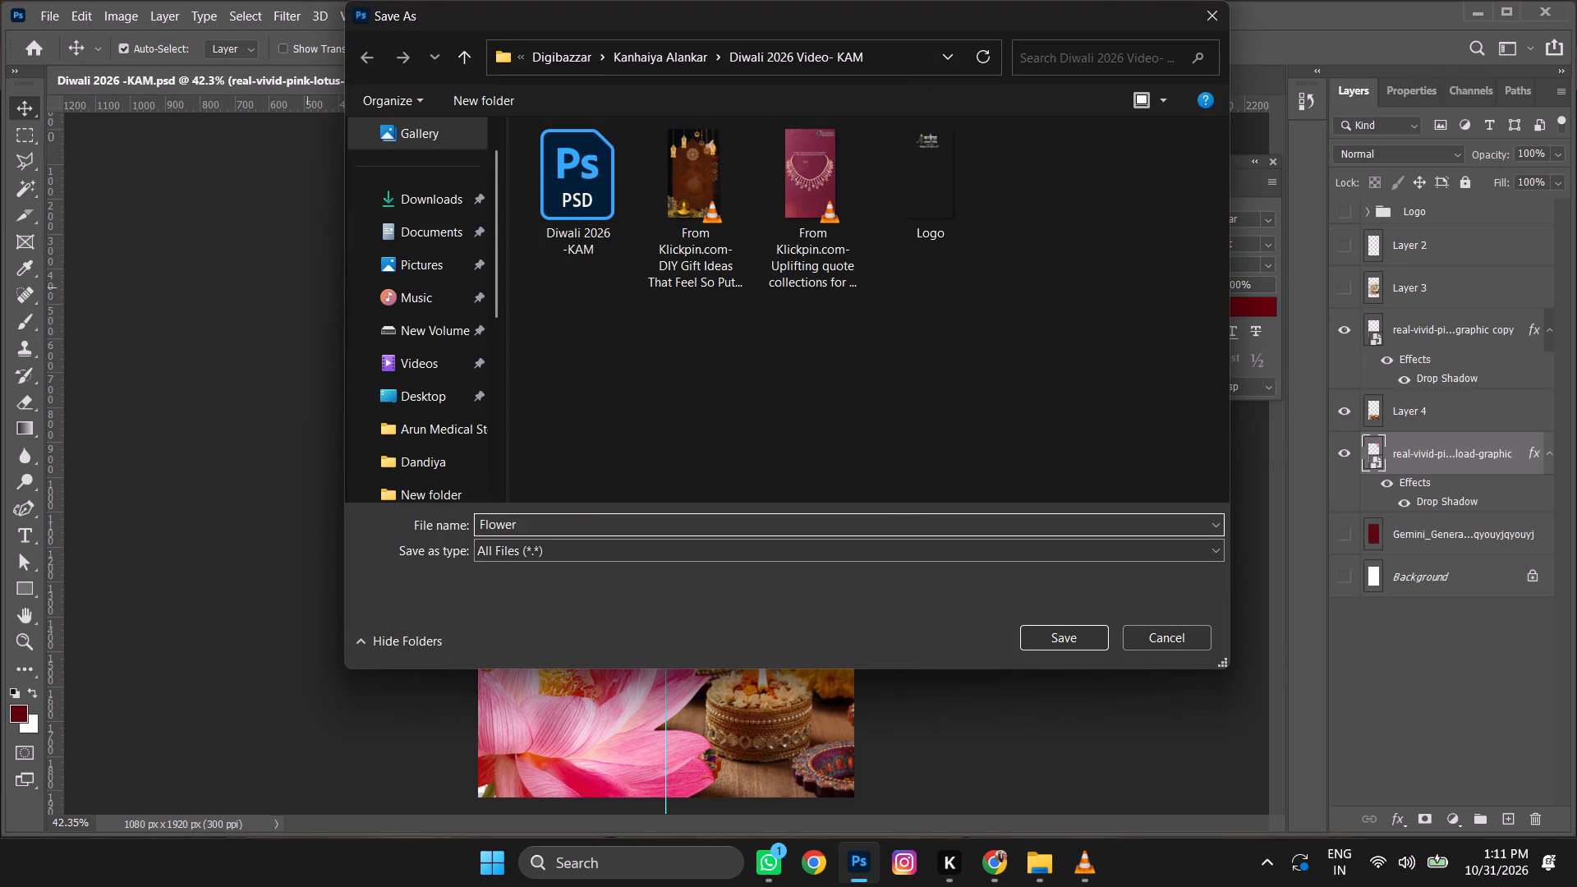
pyautogui.press('Return')
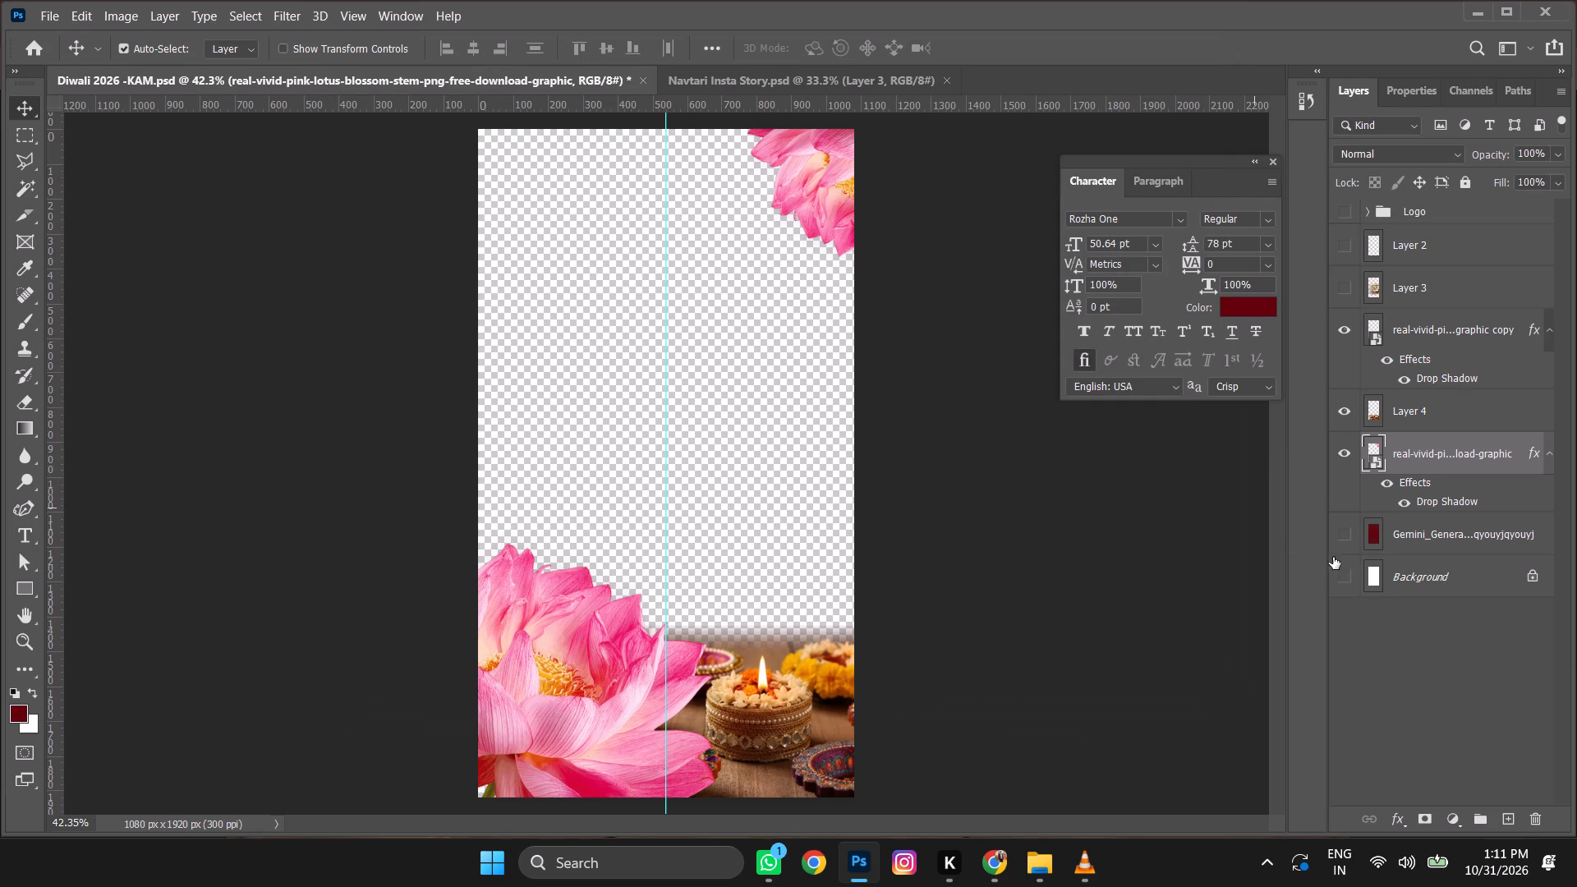
# Hide both lotus layers and Layer 4, and show the maroon background on its own.
pyautogui.moveTo(1348, 449); pyautogui.dragTo(1341, 345)
pyautogui.click(1345, 533)
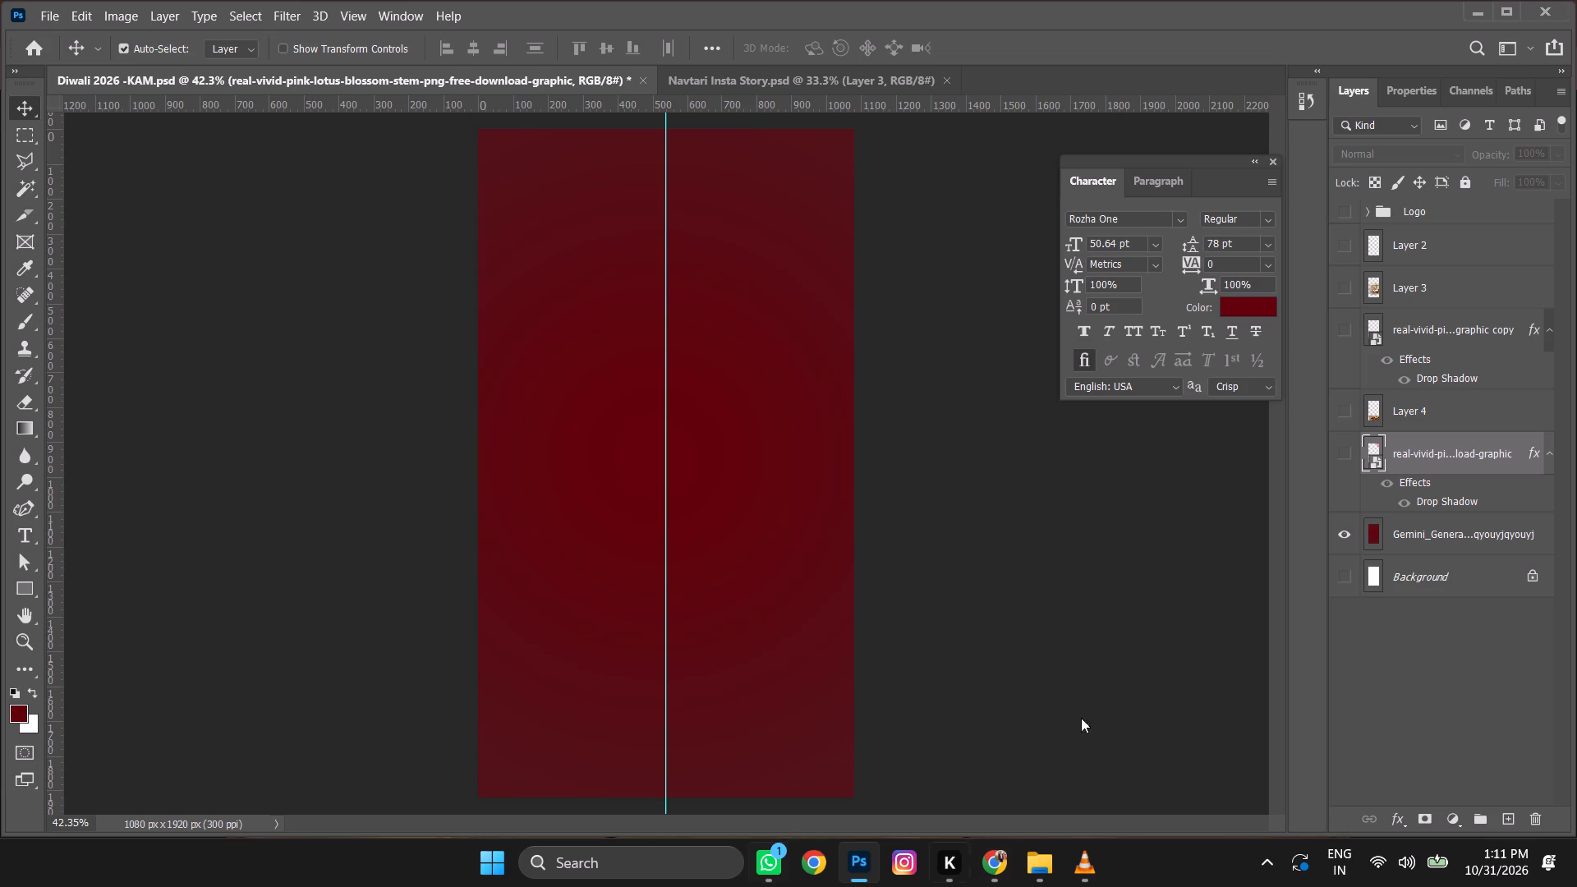
# Switch to File Explorer and open the Resources folder inside the Kanhaiya Alankar folder.
pyautogui.click(1049, 863)
pyautogui.click(954, 757)
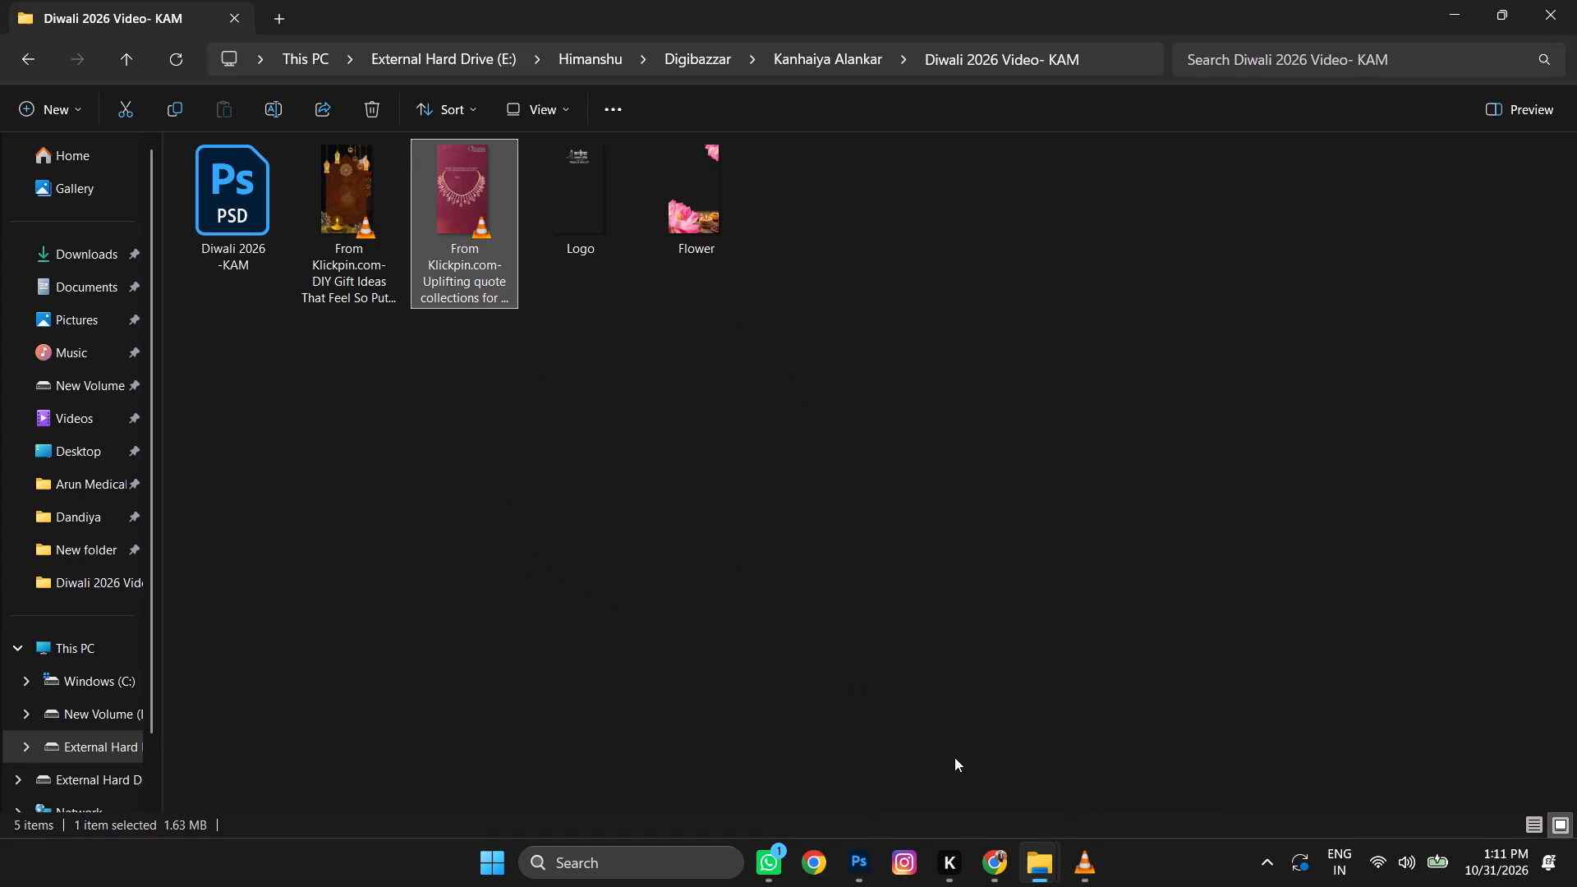
pyautogui.click(786, 558)
pyautogui.click(771, 470)
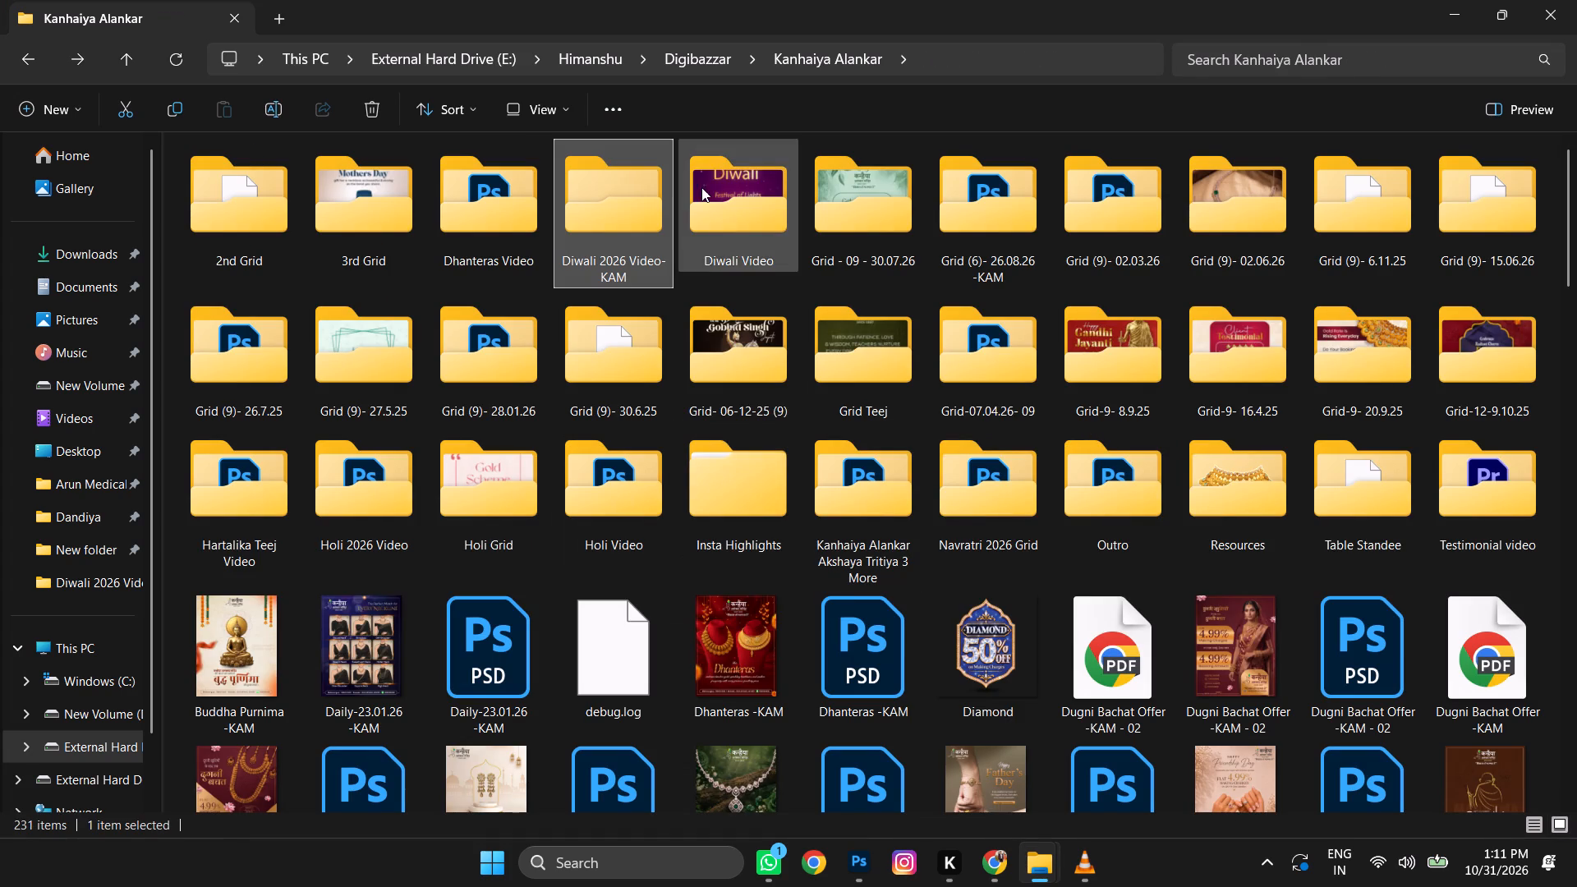
pyautogui.doubleClick(1247, 487)
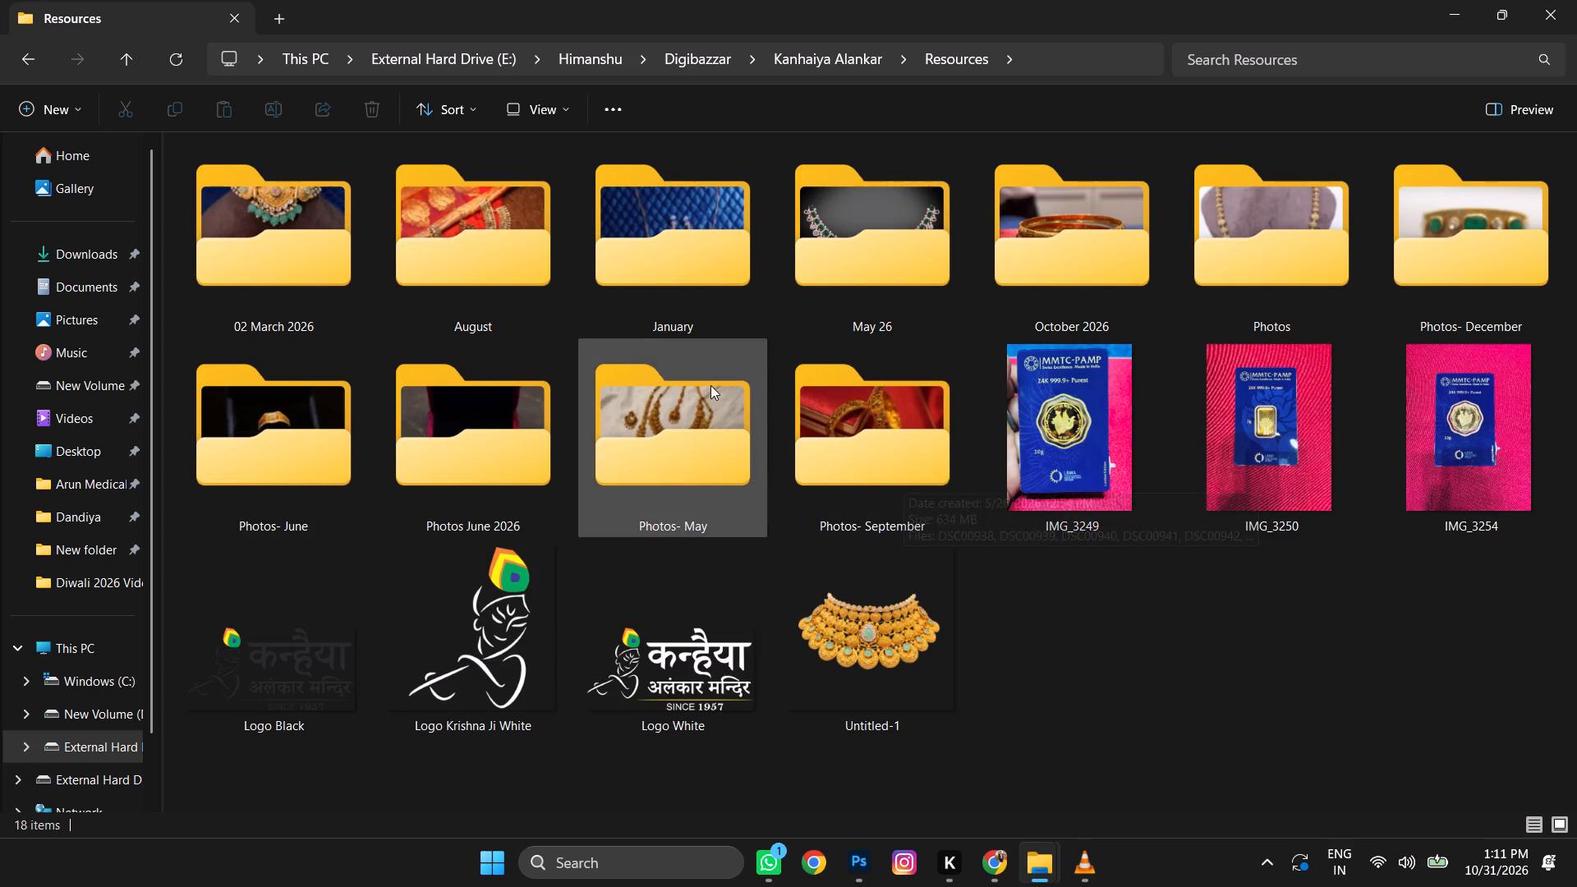
# Place the fvfv necklace image from the May 26 folder into the Diwali 2026 -KAM artwork in Photoshop.
pyautogui.doubleClick(931, 272)
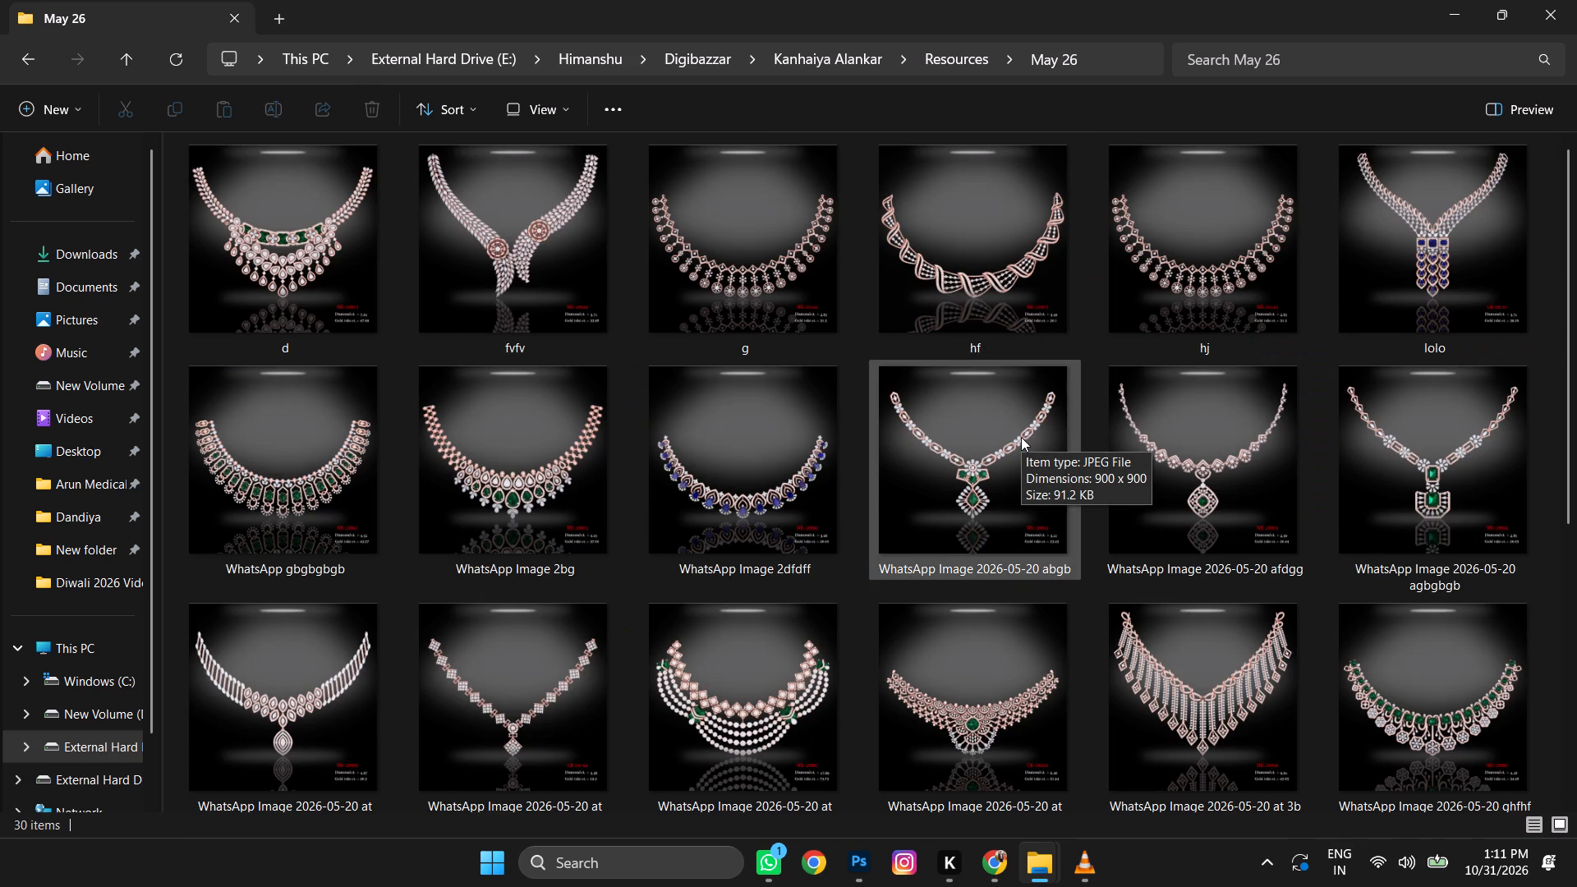
pyautogui.click(729, 414)
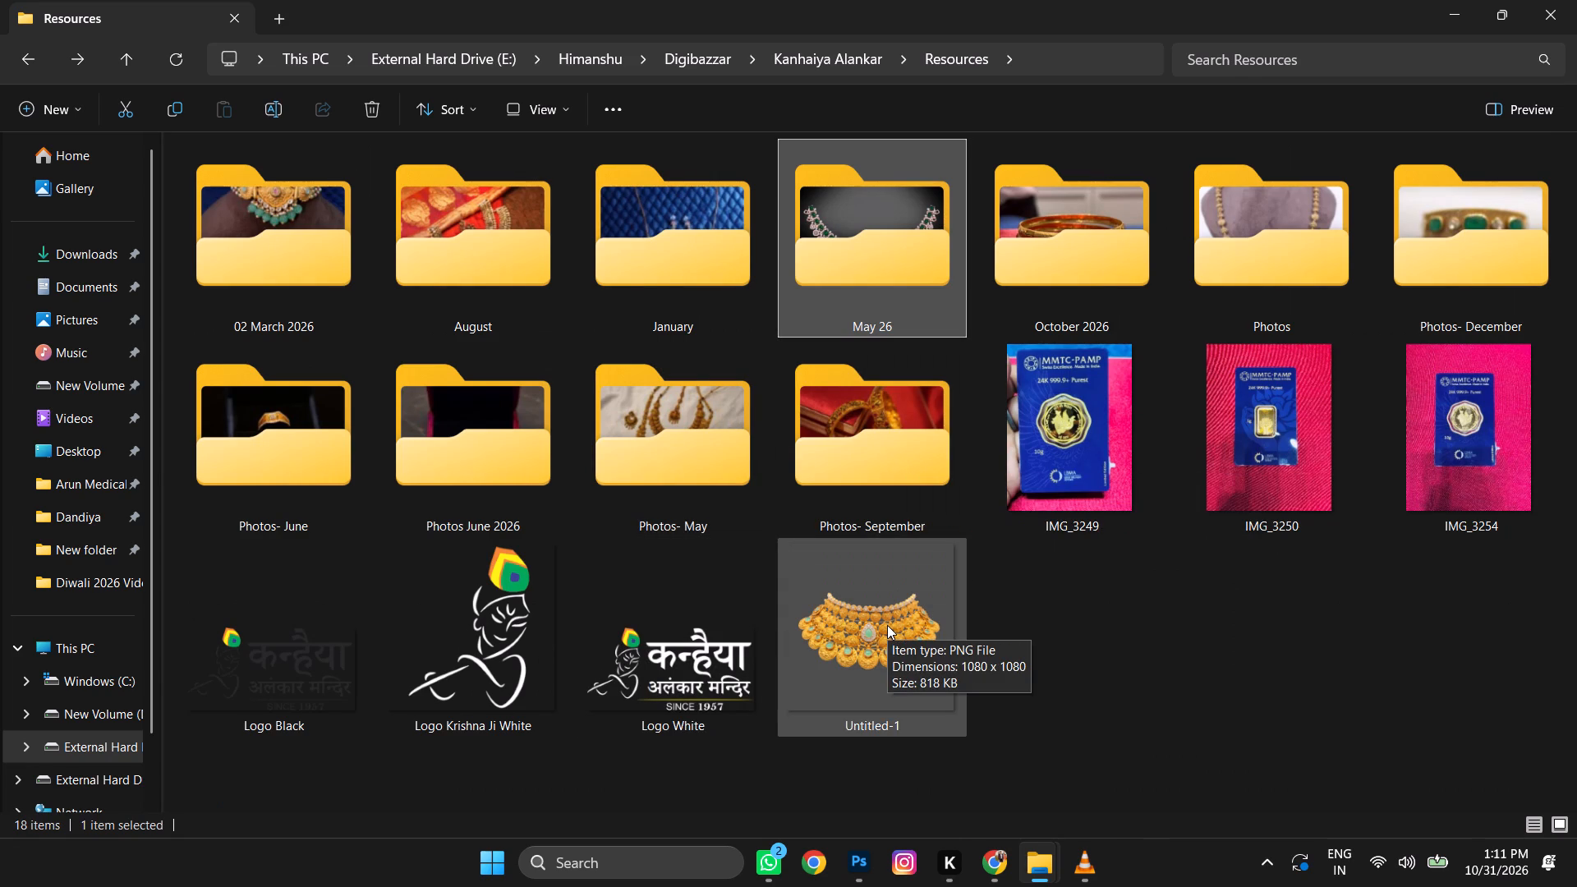
pyautogui.doubleClick(883, 214)
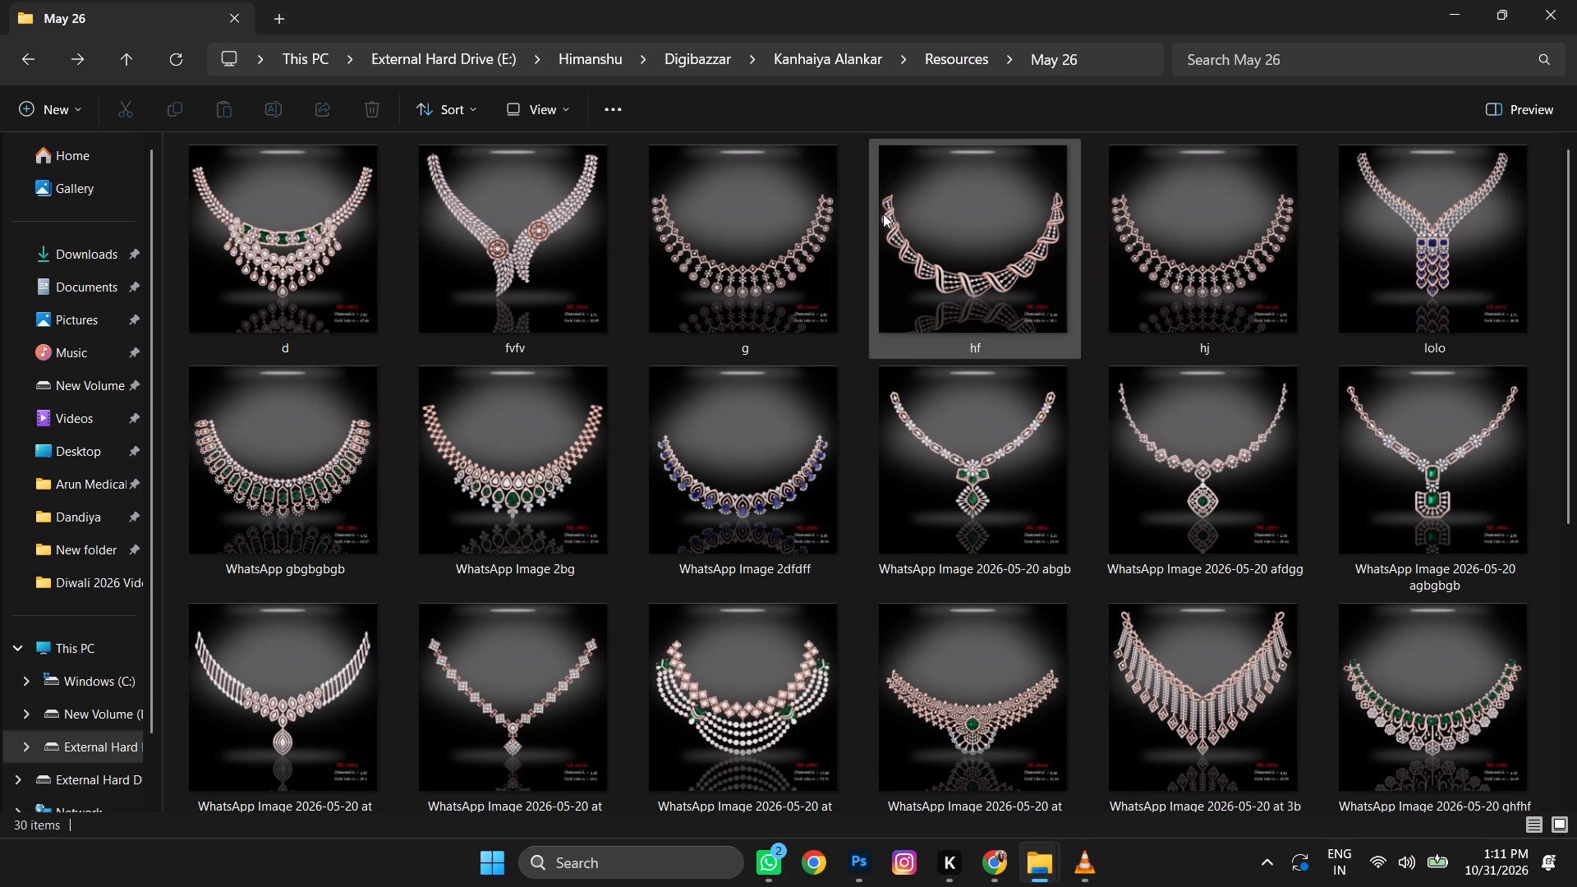
pyautogui.scroll(-4, 1097, 528)
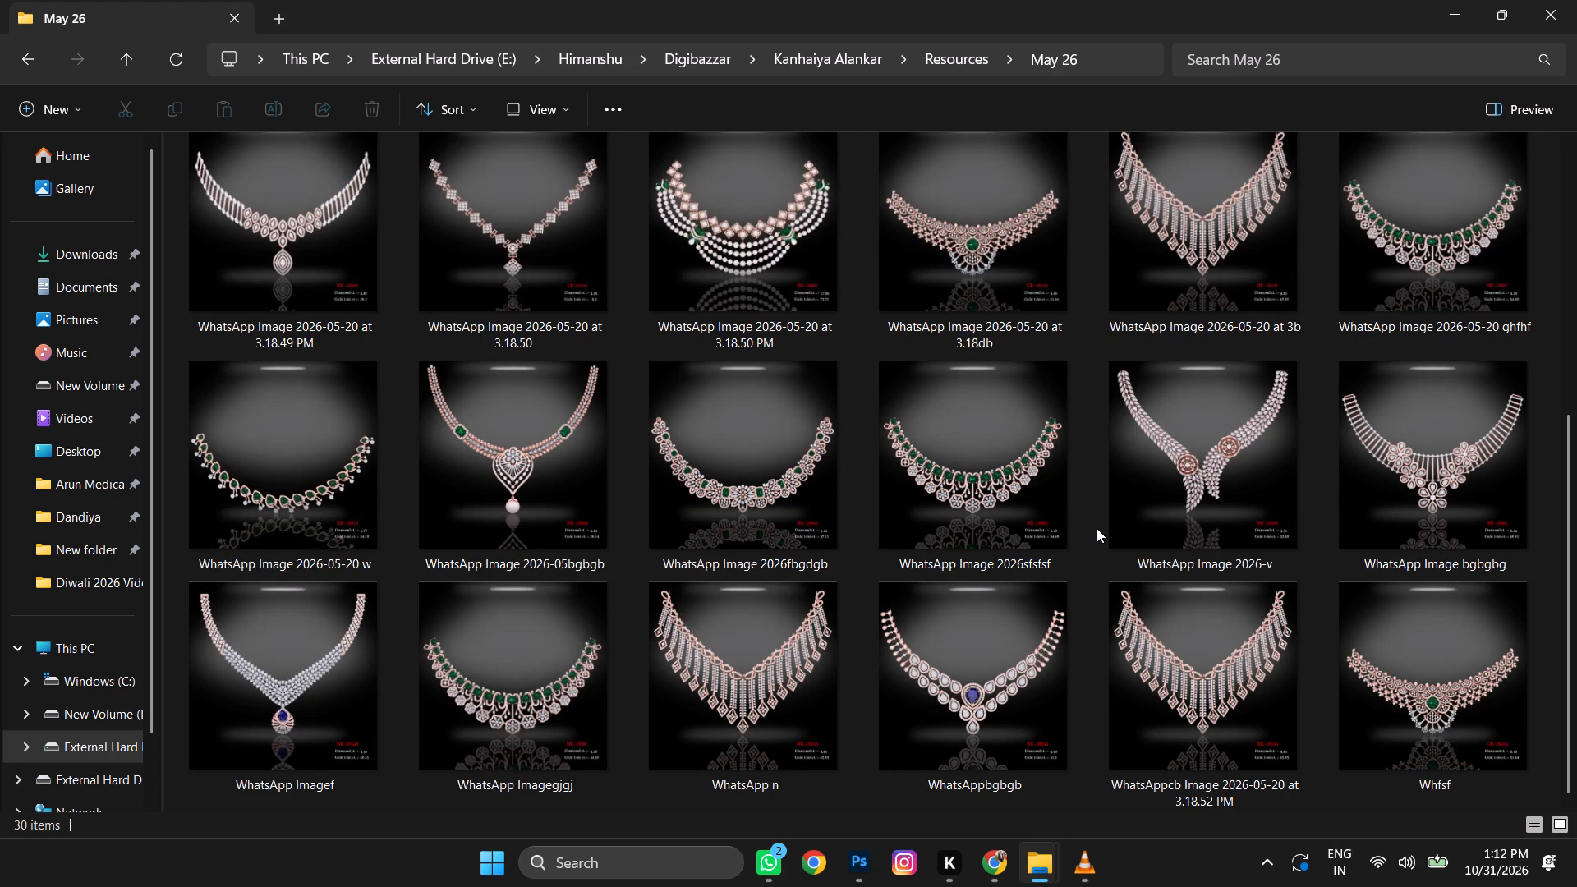
pyautogui.scroll(-4, 1093, 627)
pyautogui.scroll(-4, 1067, 567)
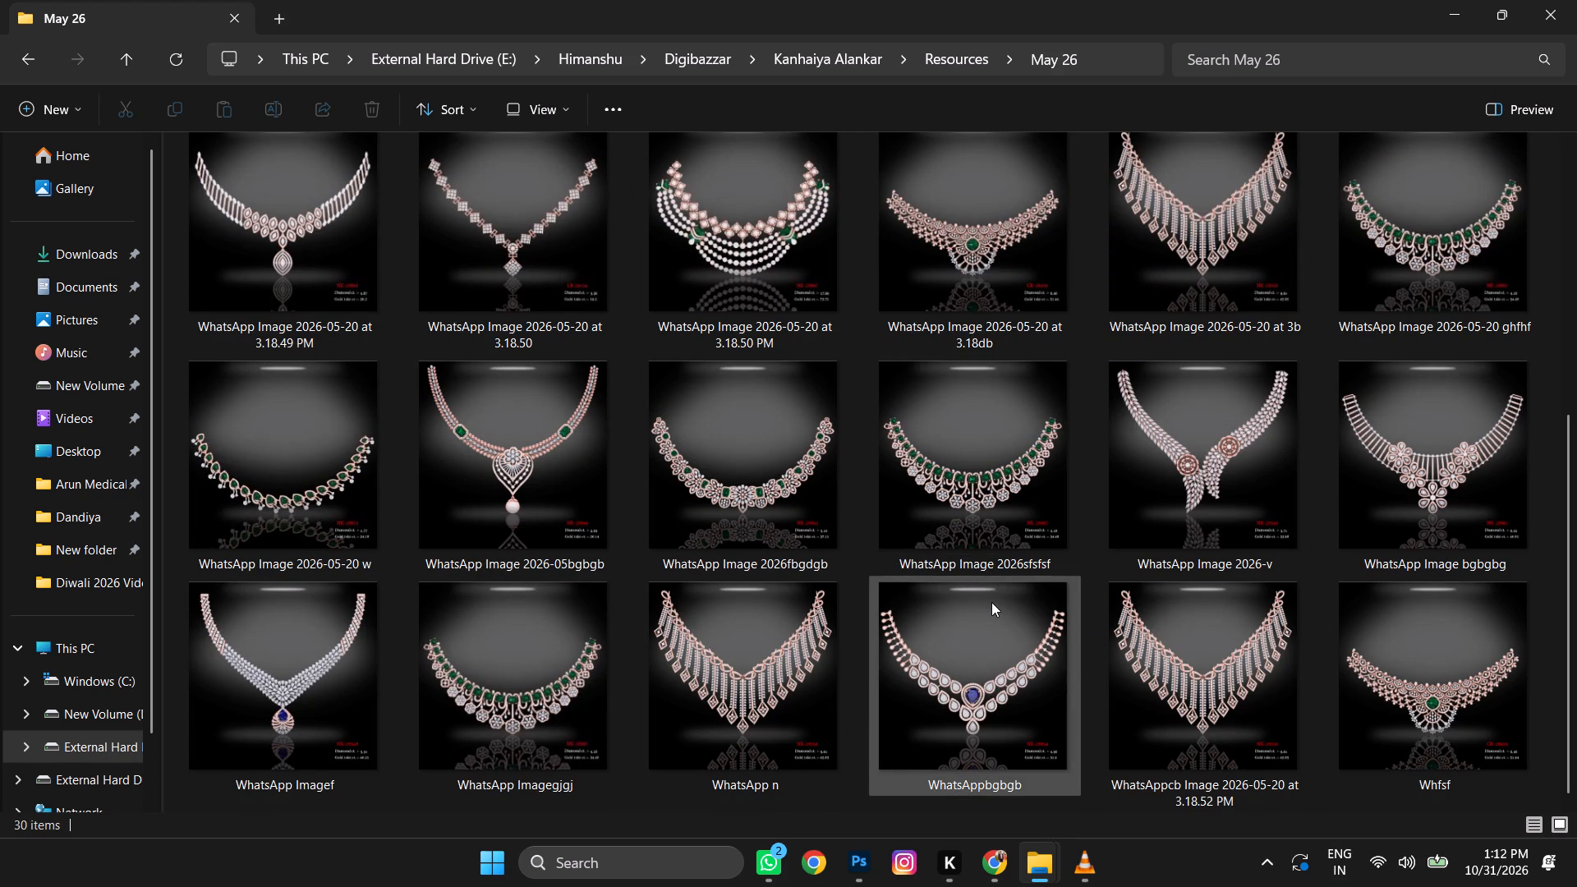
pyautogui.scroll(5, 991, 605)
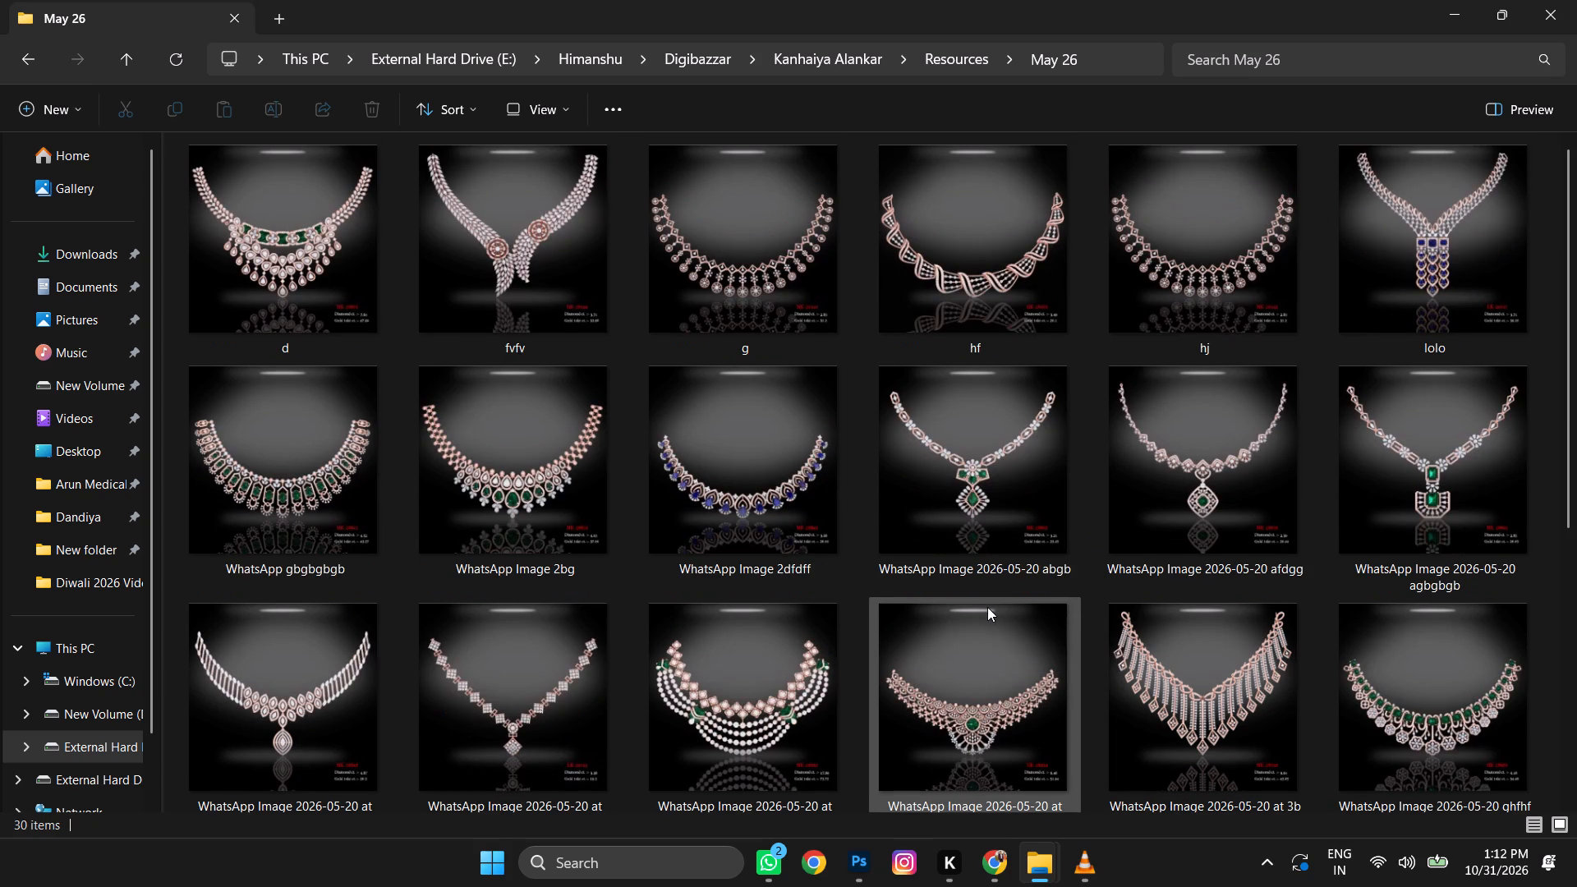
pyautogui.click(546, 250)
pyautogui.moveTo(528, 240); pyautogui.dragTo(858, 884)
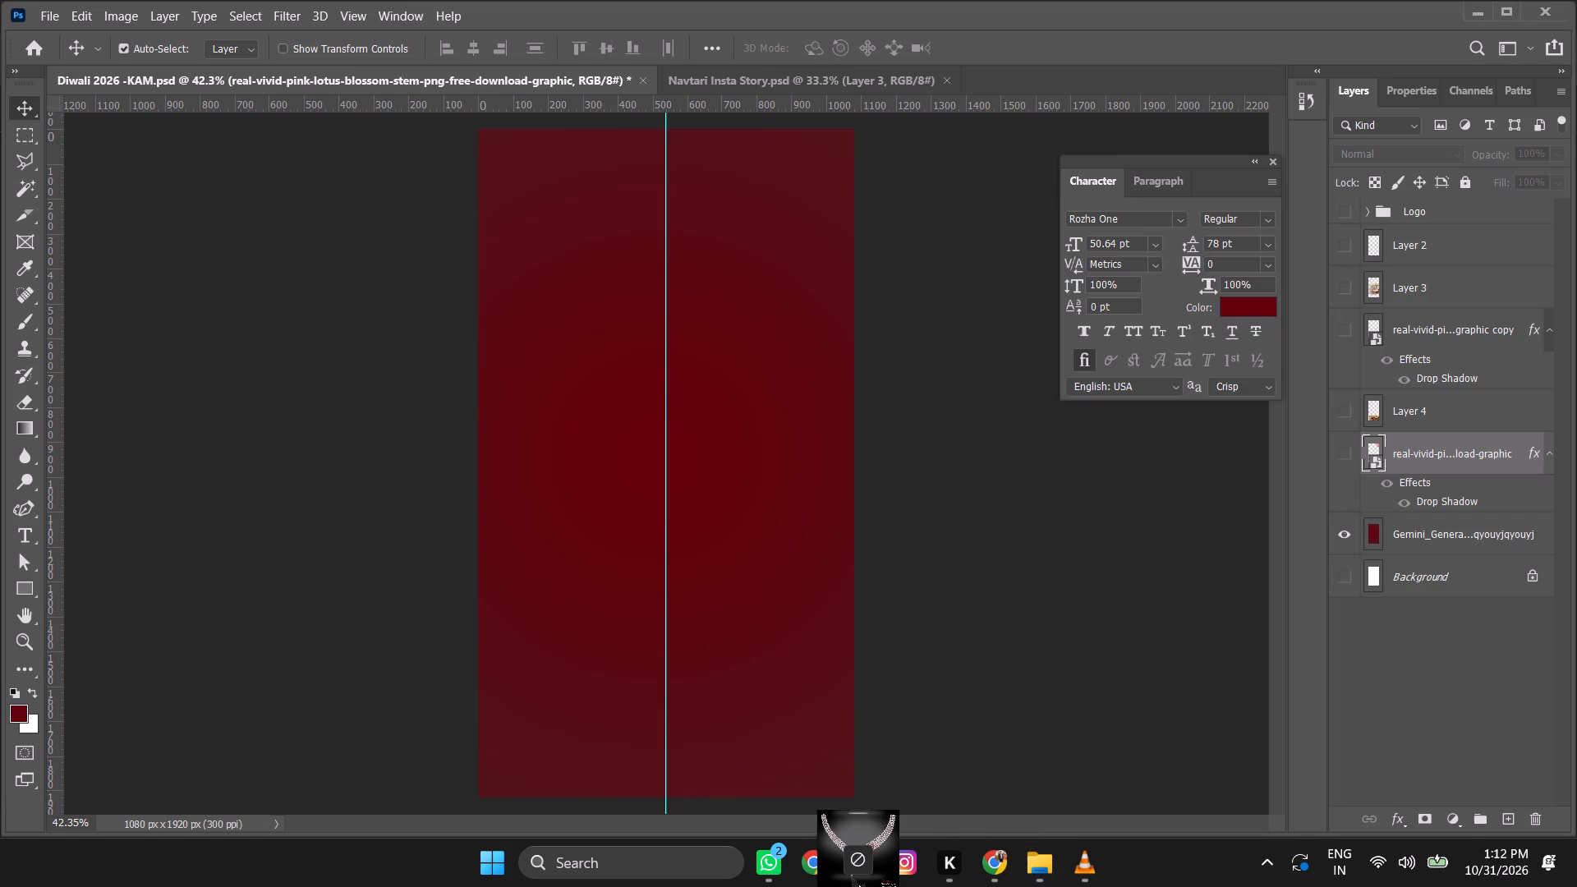
pyautogui.moveTo(858, 884); pyautogui.dragTo(684, 554)
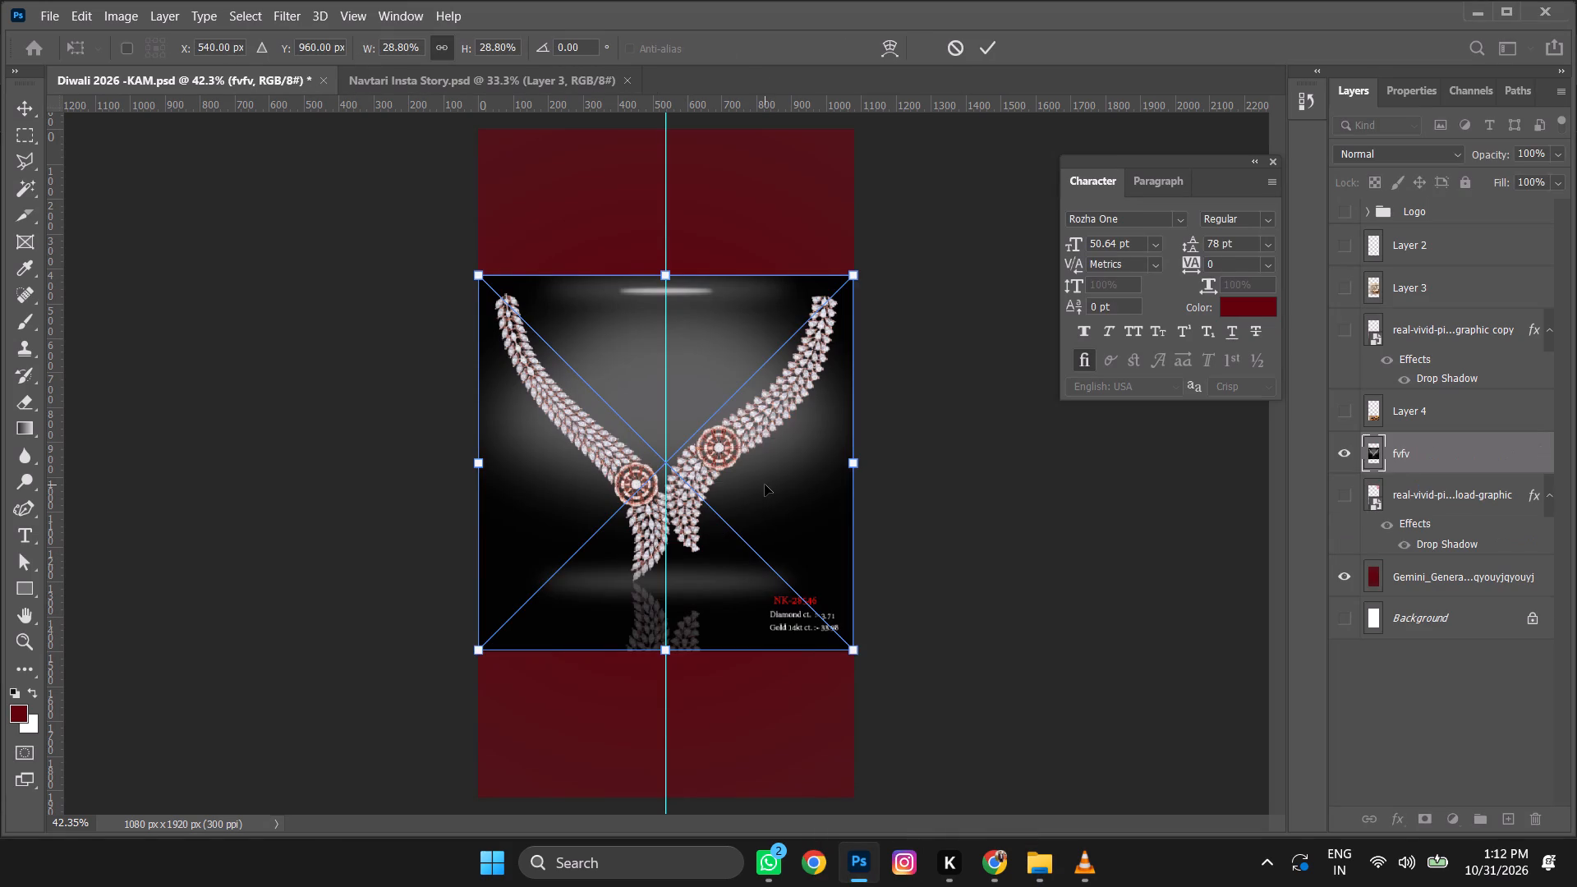
pyautogui.press('Return')
# Rasterize the fvfv layer.
pyautogui.rightClick(1483, 445)
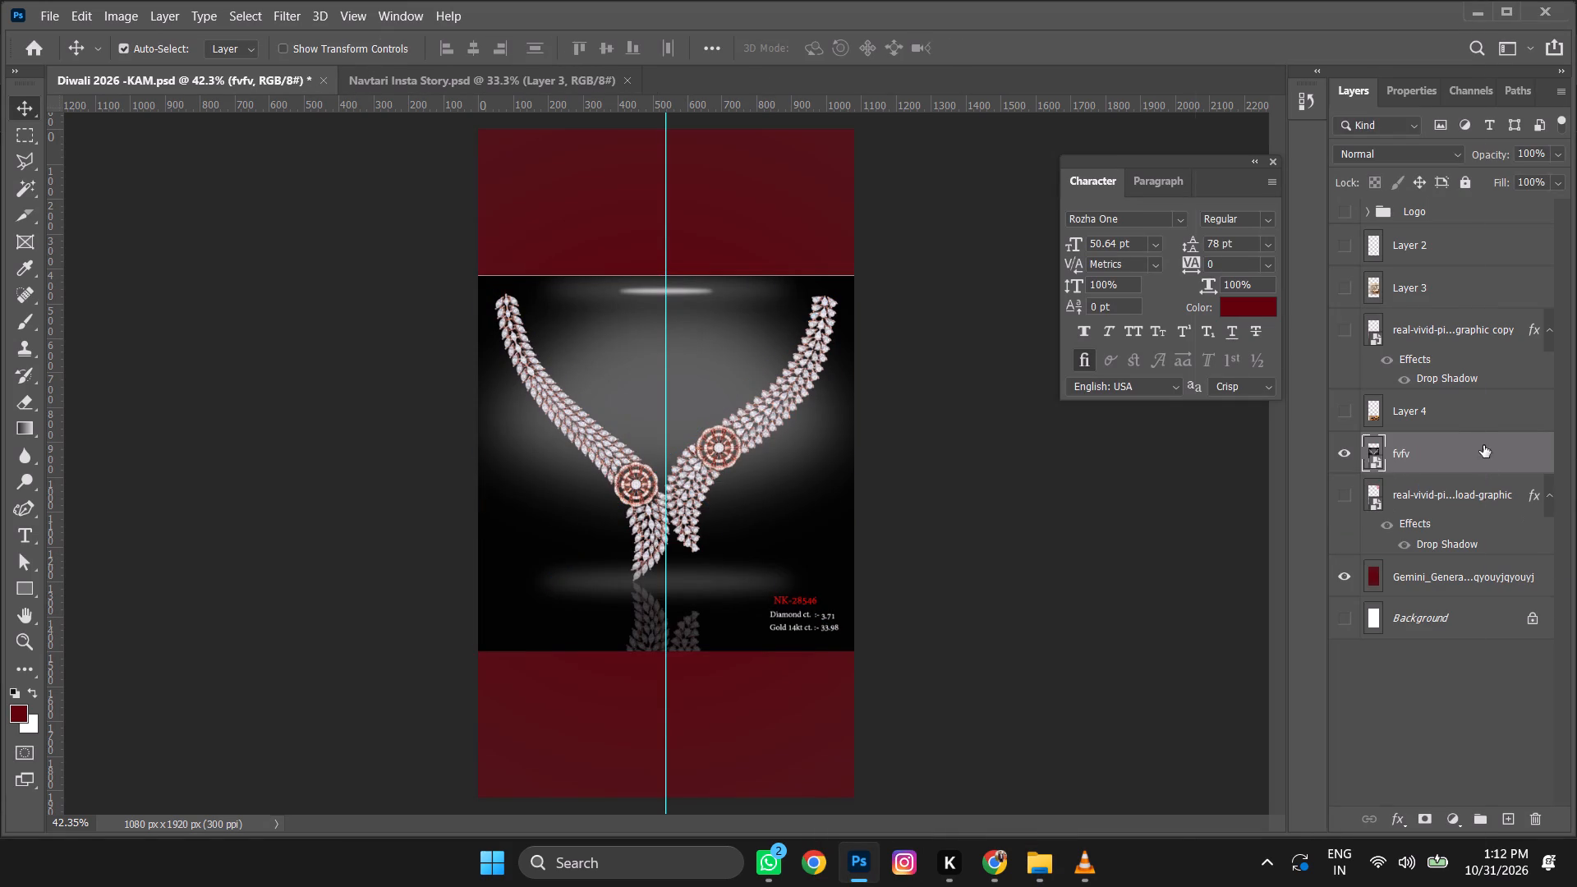
pyautogui.click(1233, 362)
# Delete the fvfv image's outer areas, cutting off the reflection and caption below the necklace and the strips beside the overhead light.
pyautogui.keyDown('alt'); pyautogui.scroll(10, 706, 448); pyautogui.keyUp('alt')
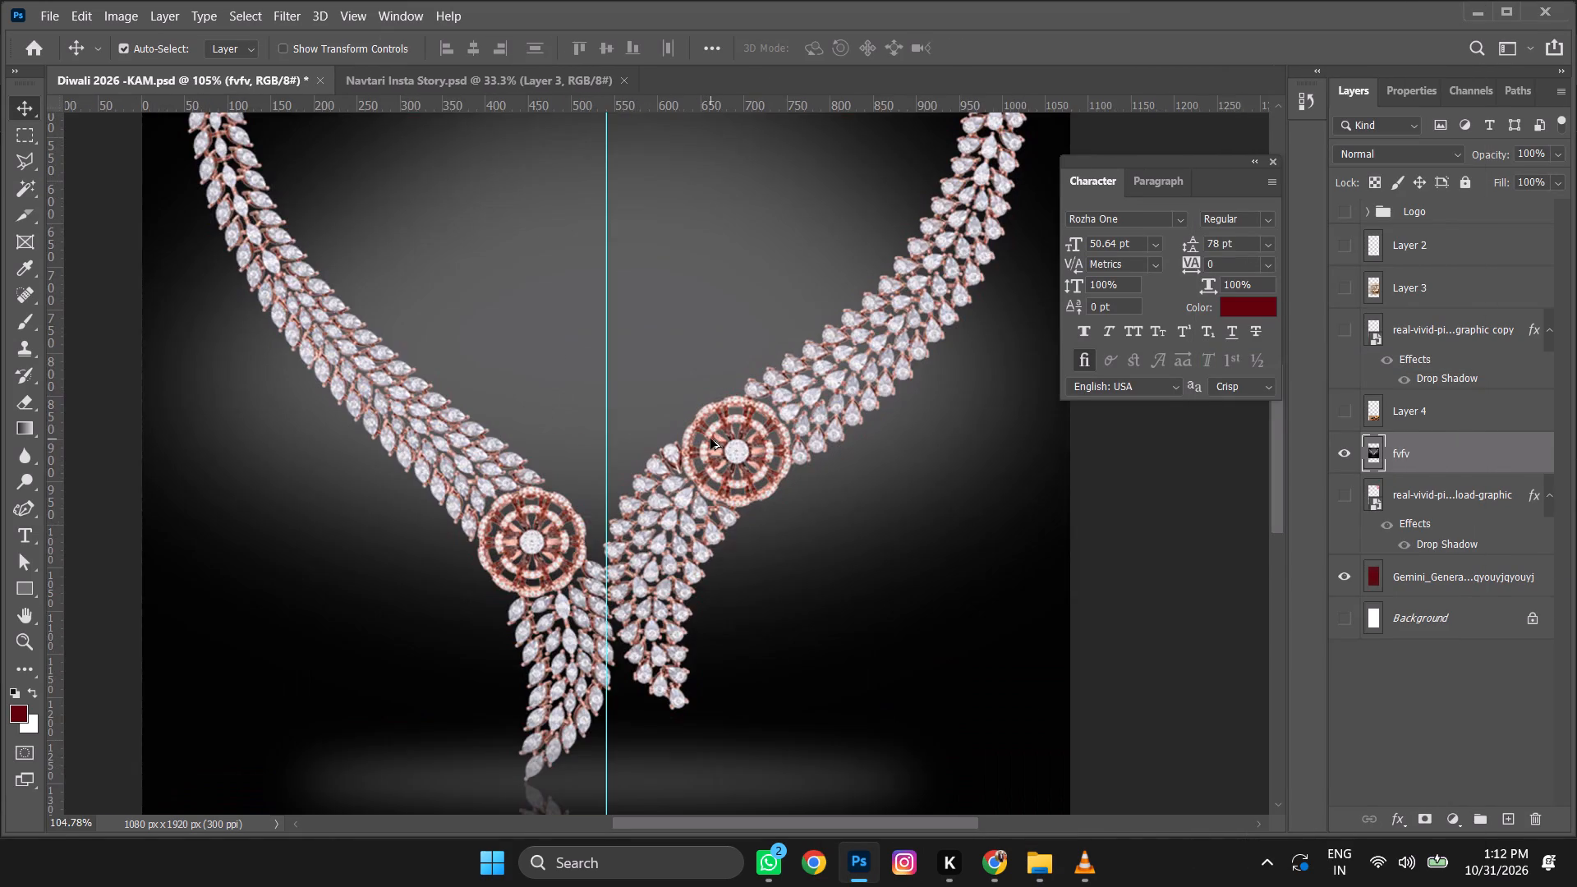
pyautogui.keyDown('alt'); pyautogui.scroll(-5, 710, 439); pyautogui.keyUp('alt')
pyautogui.click(29, 131)
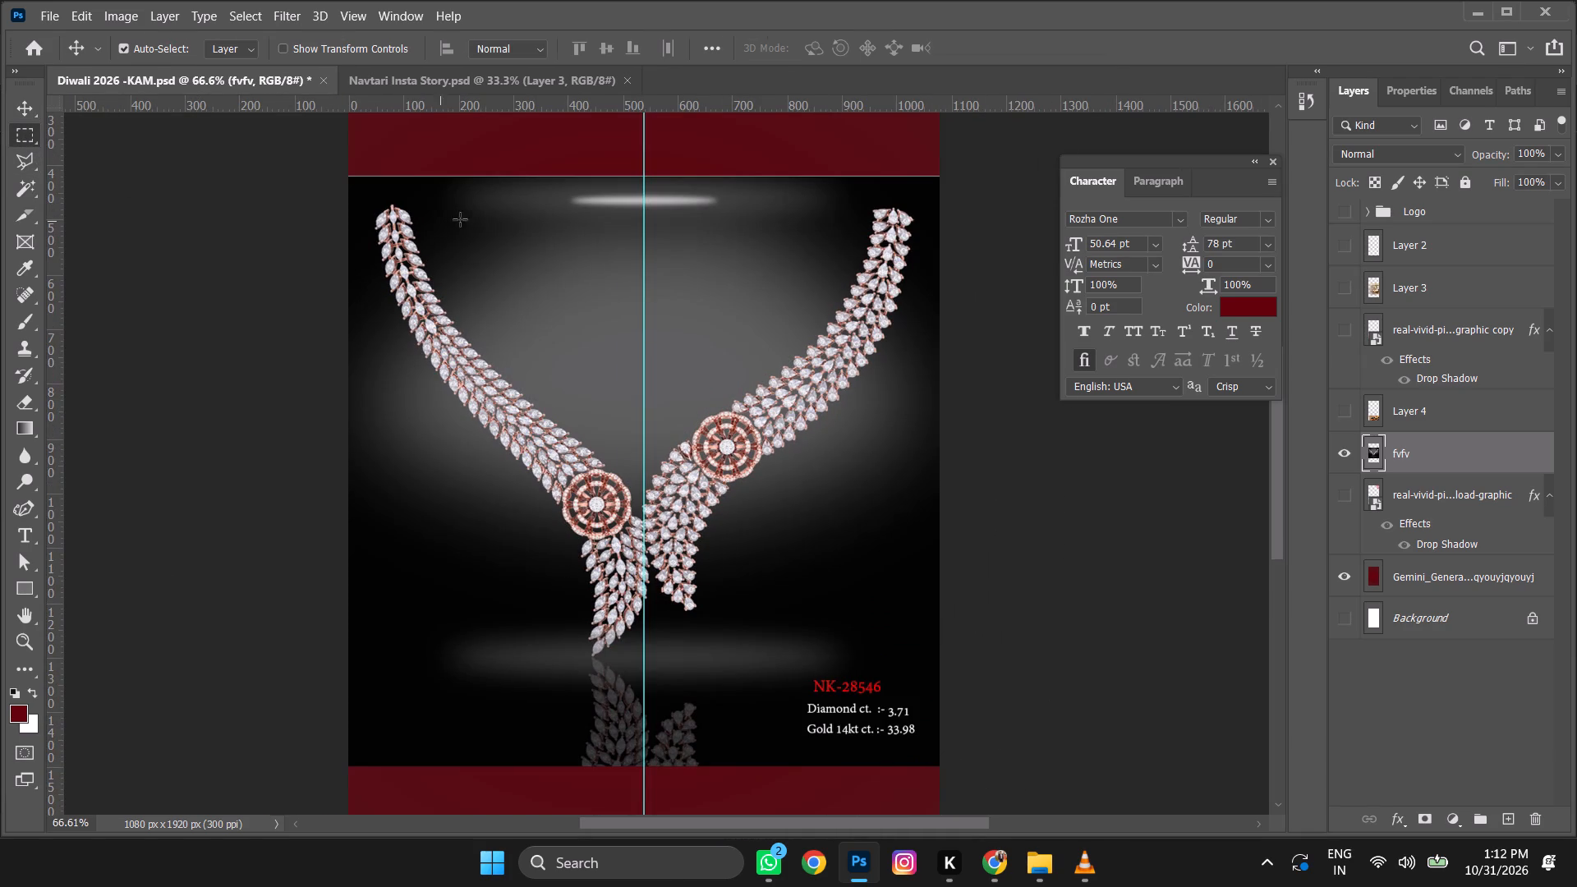
pyautogui.moveTo(346, 192); pyautogui.dragTo(975, 634)
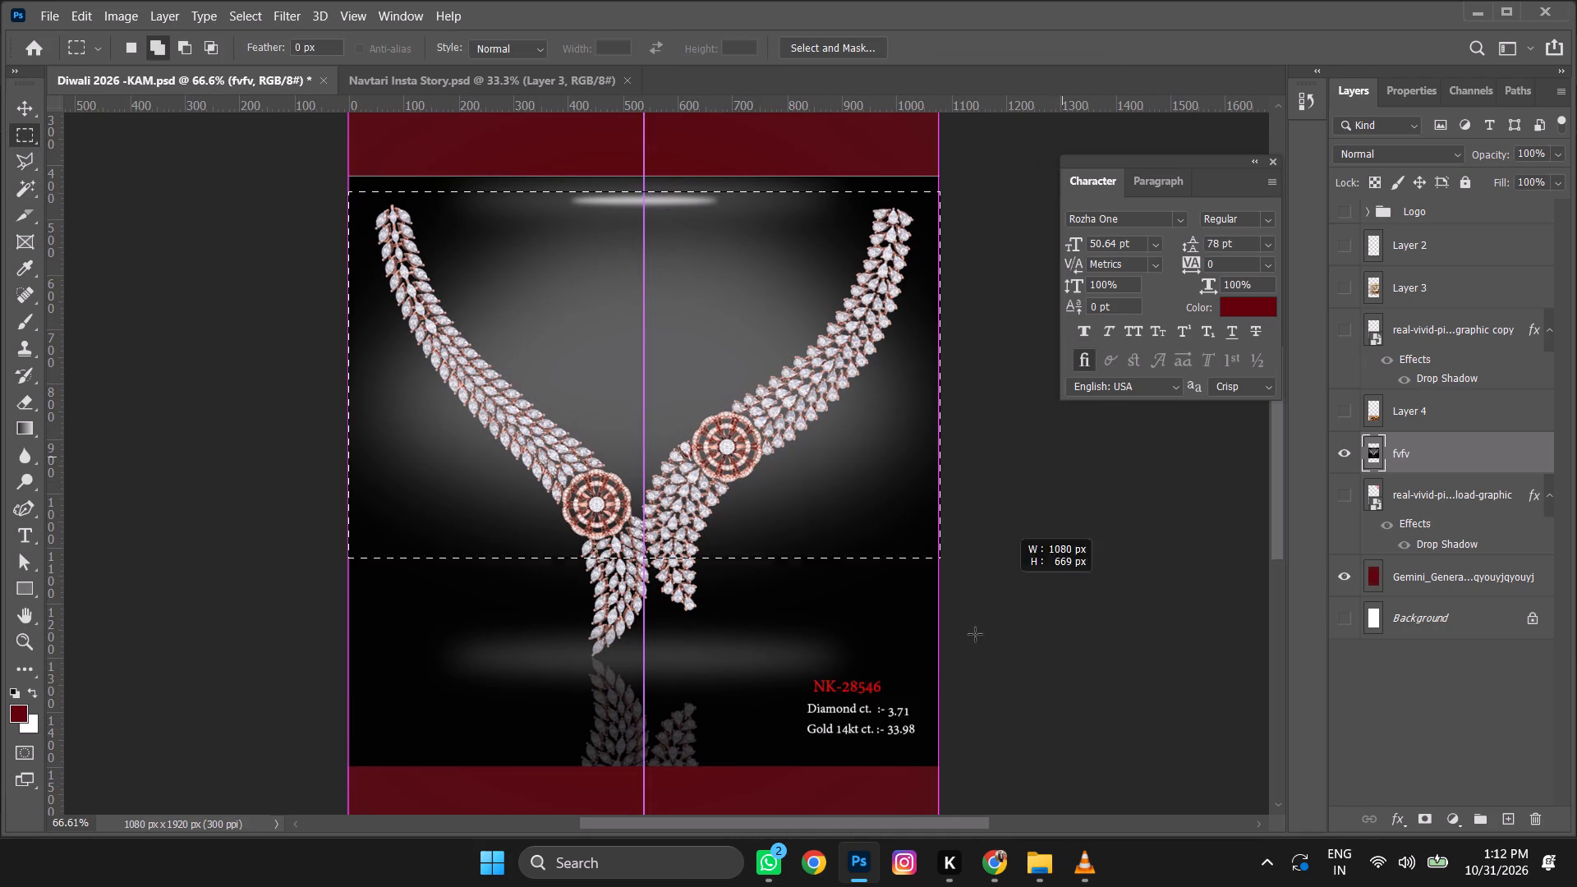
pyautogui.moveTo(975, 634); pyautogui.dragTo(964, 656)
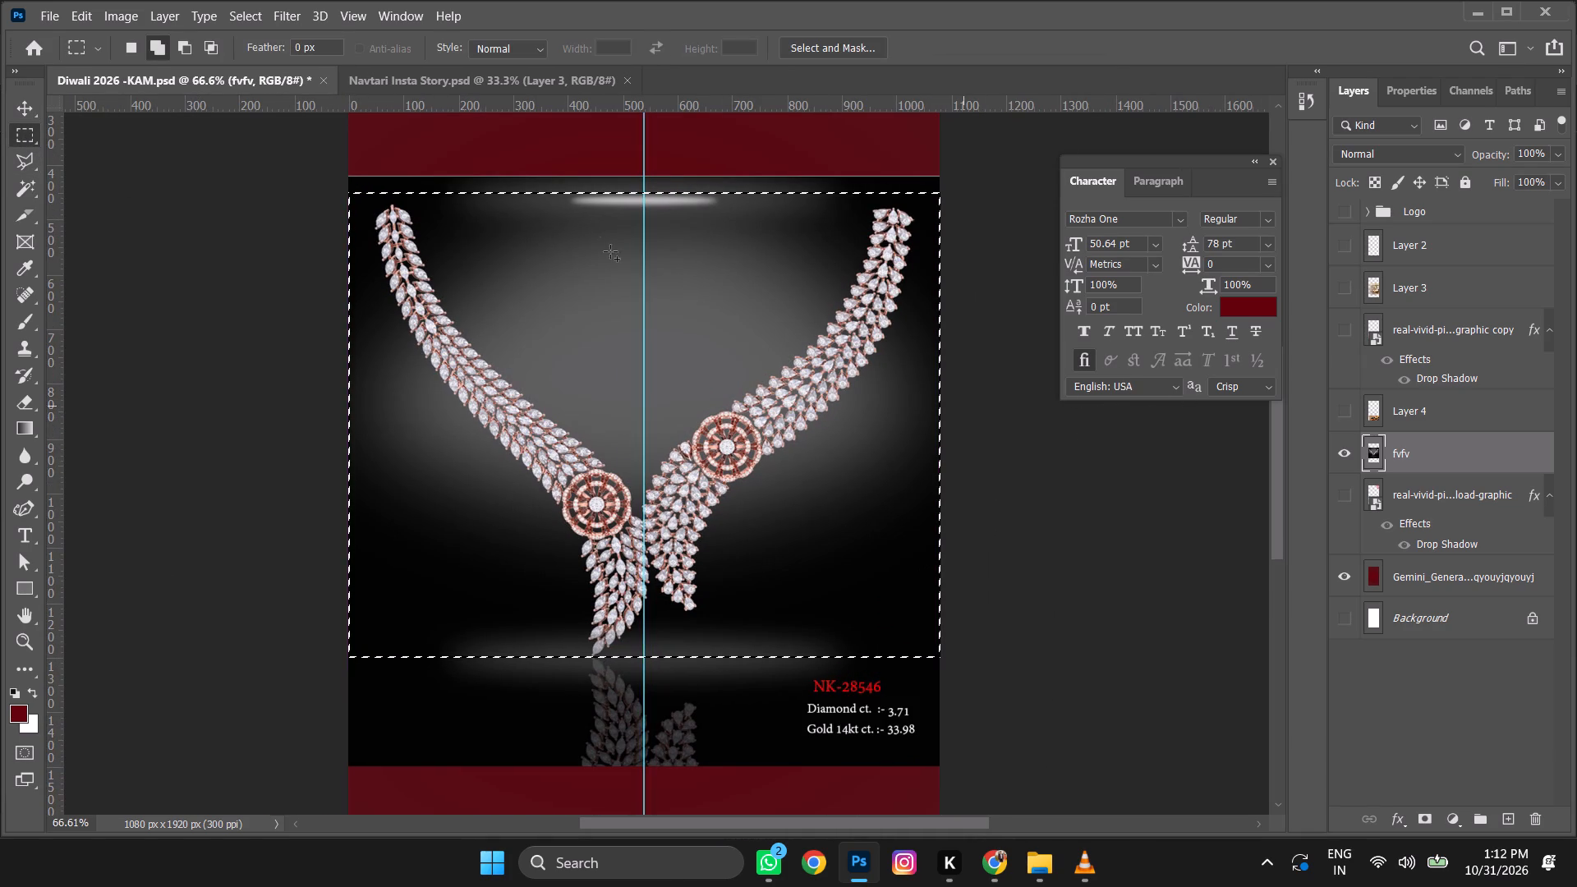
pyautogui.moveTo(545, 168); pyautogui.dragTo(761, 238)
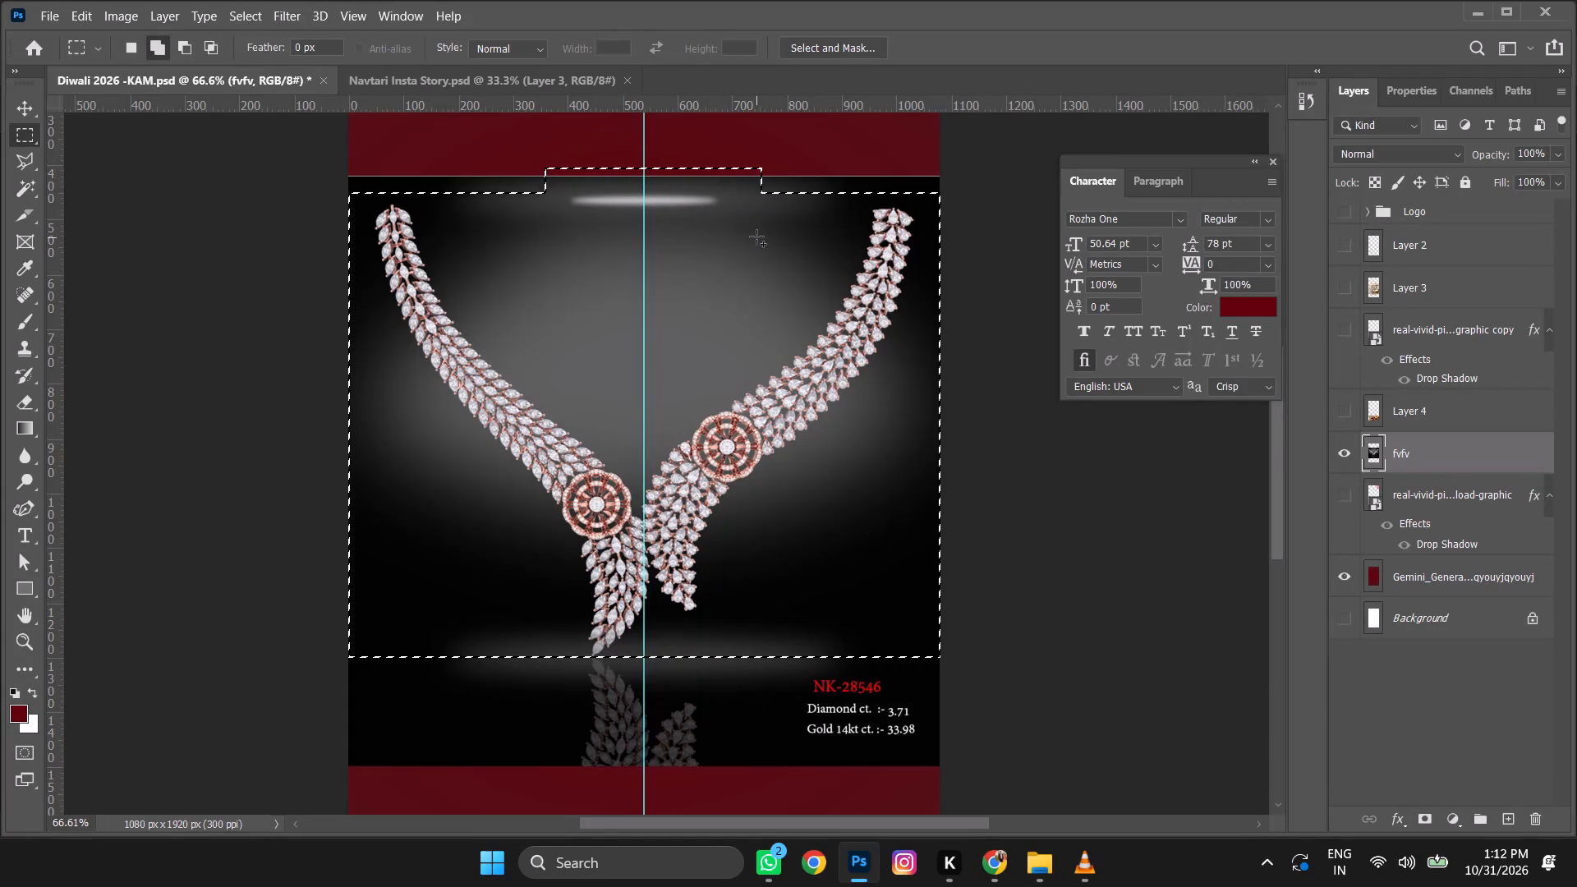
pyautogui.hotkey('ctrl', 'shift', 'i')
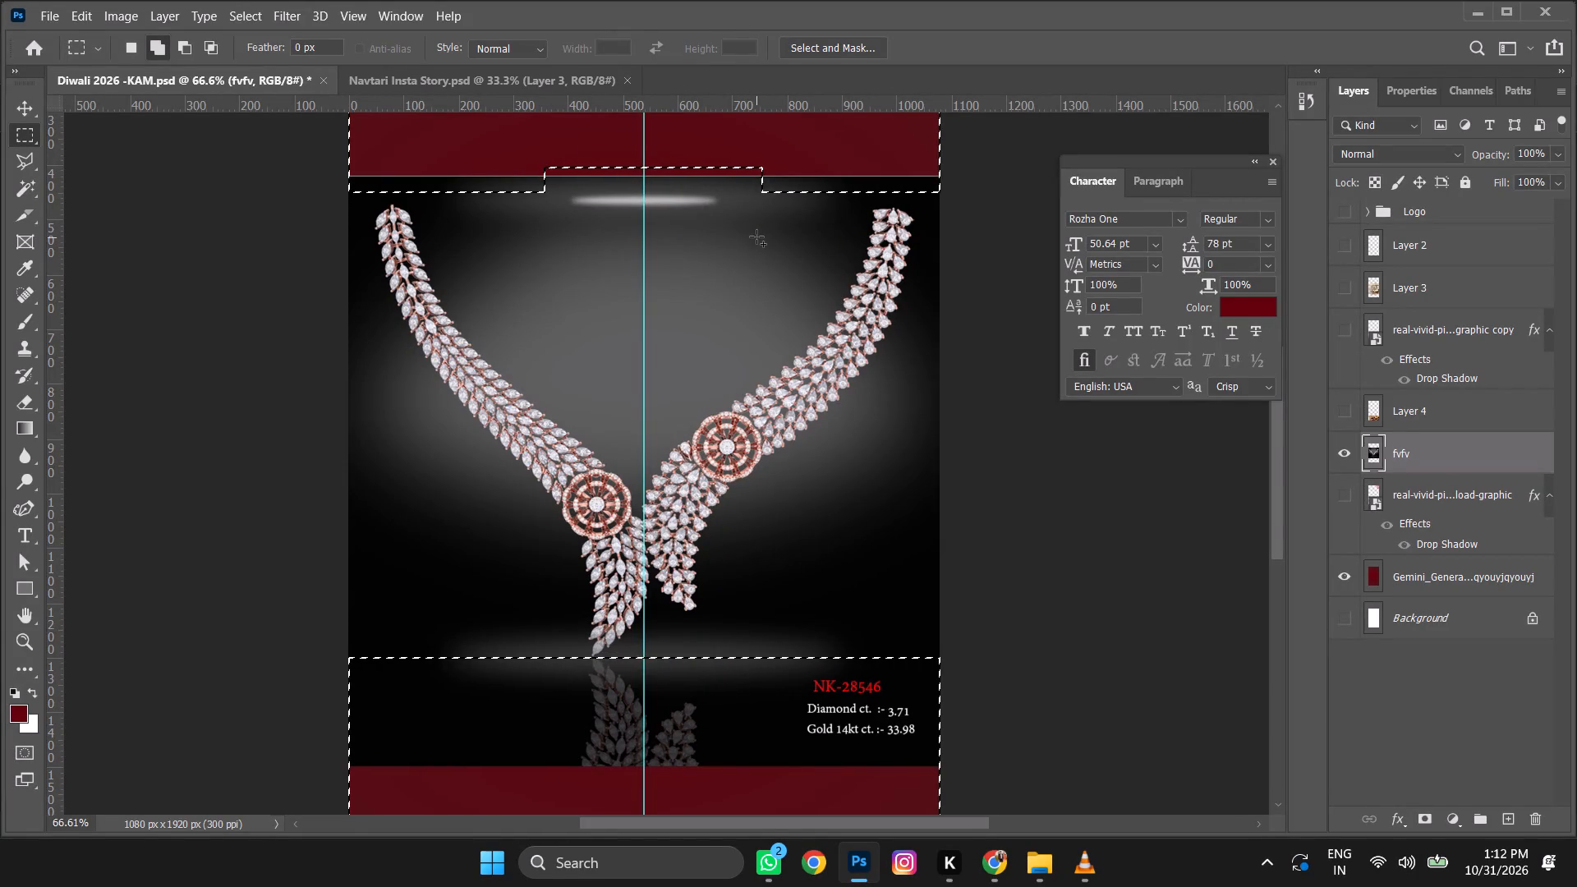
pyautogui.press('Delete')
pyautogui.hotkey('ctrl', 'd')
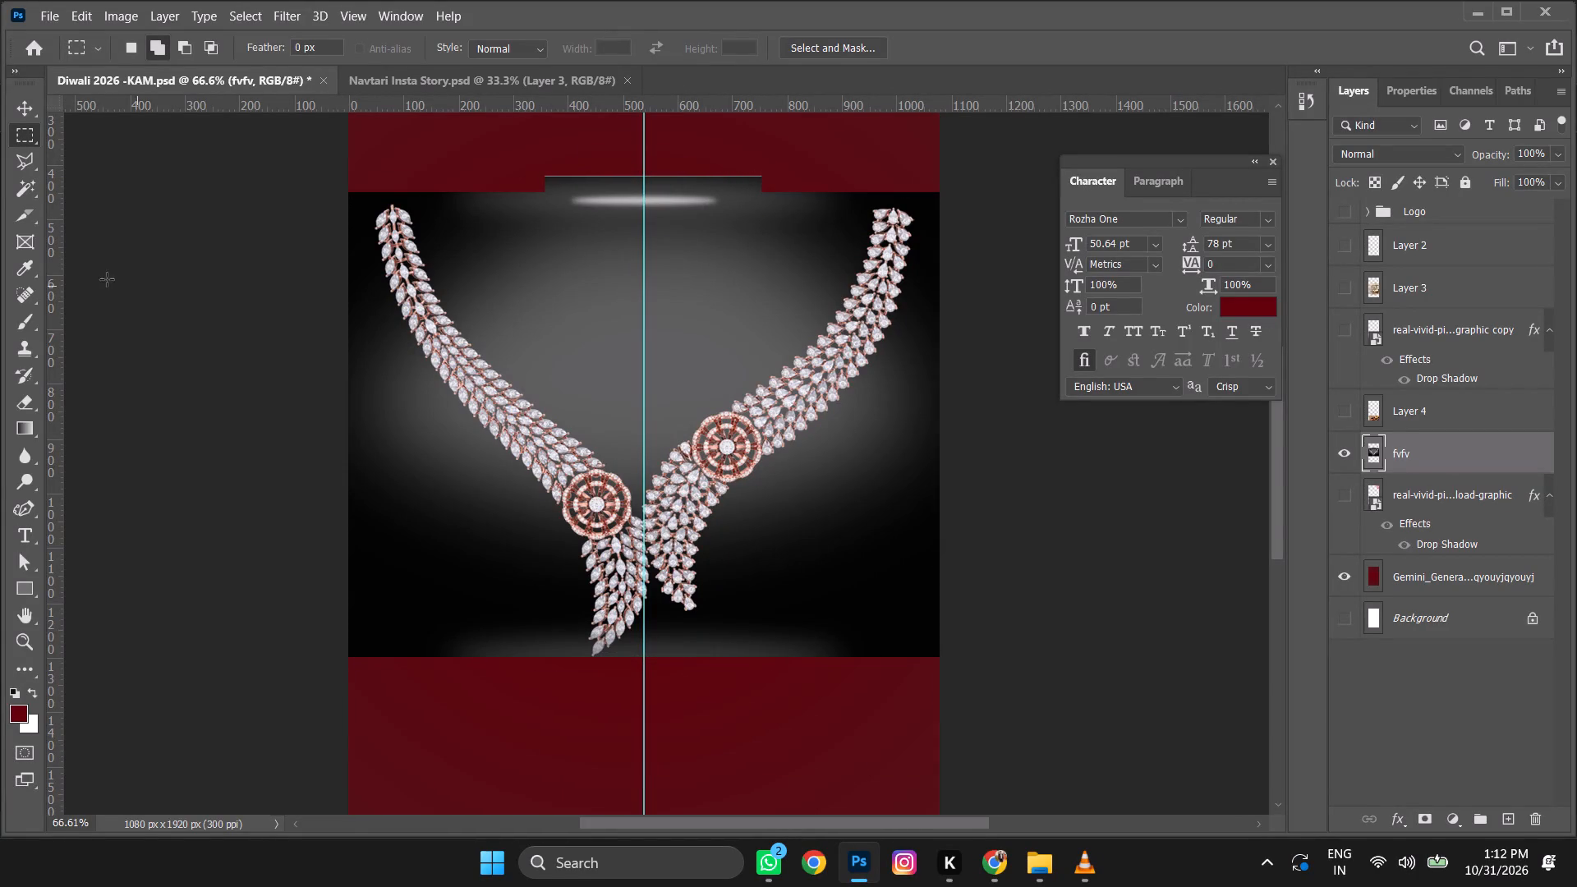
# Select the dark backdrop around the necklace with the Magic Wand at tolerance 50, extend to similar colours, delete it and deselect.
pyautogui.rightClick(23, 181)
pyautogui.click(83, 225)
pyautogui.click(412, 393)
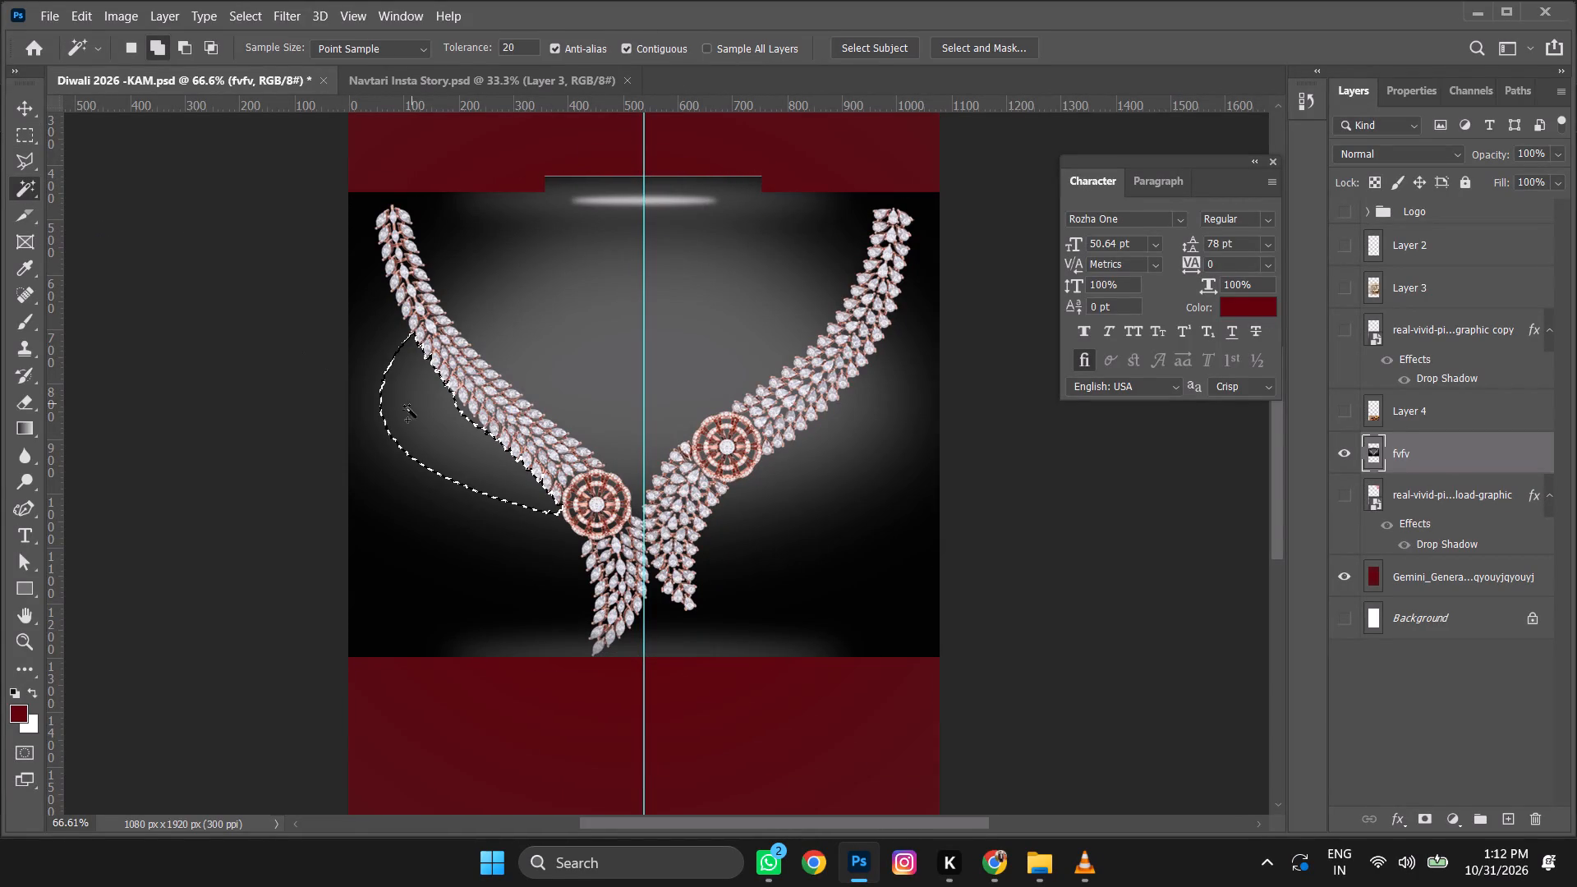
pyautogui.click(399, 481)
pyautogui.hotkey('ctrl', 'd')
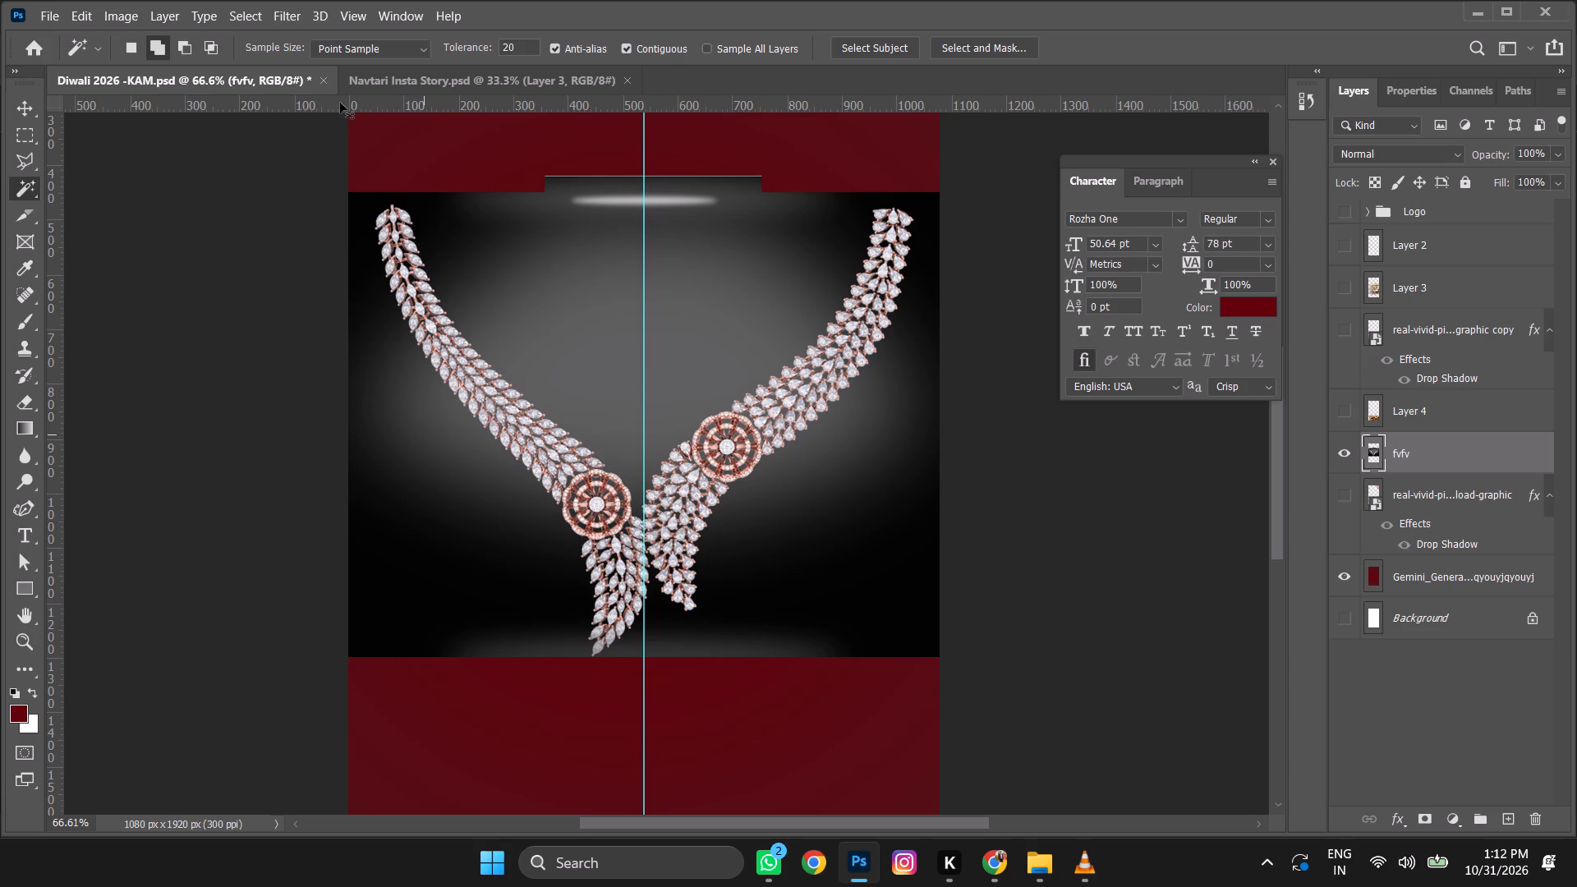
pyautogui.moveTo(513, 43); pyautogui.dragTo(467, 59)
pyautogui.write('50')
pyautogui.press('Return')
pyautogui.click(556, 286)
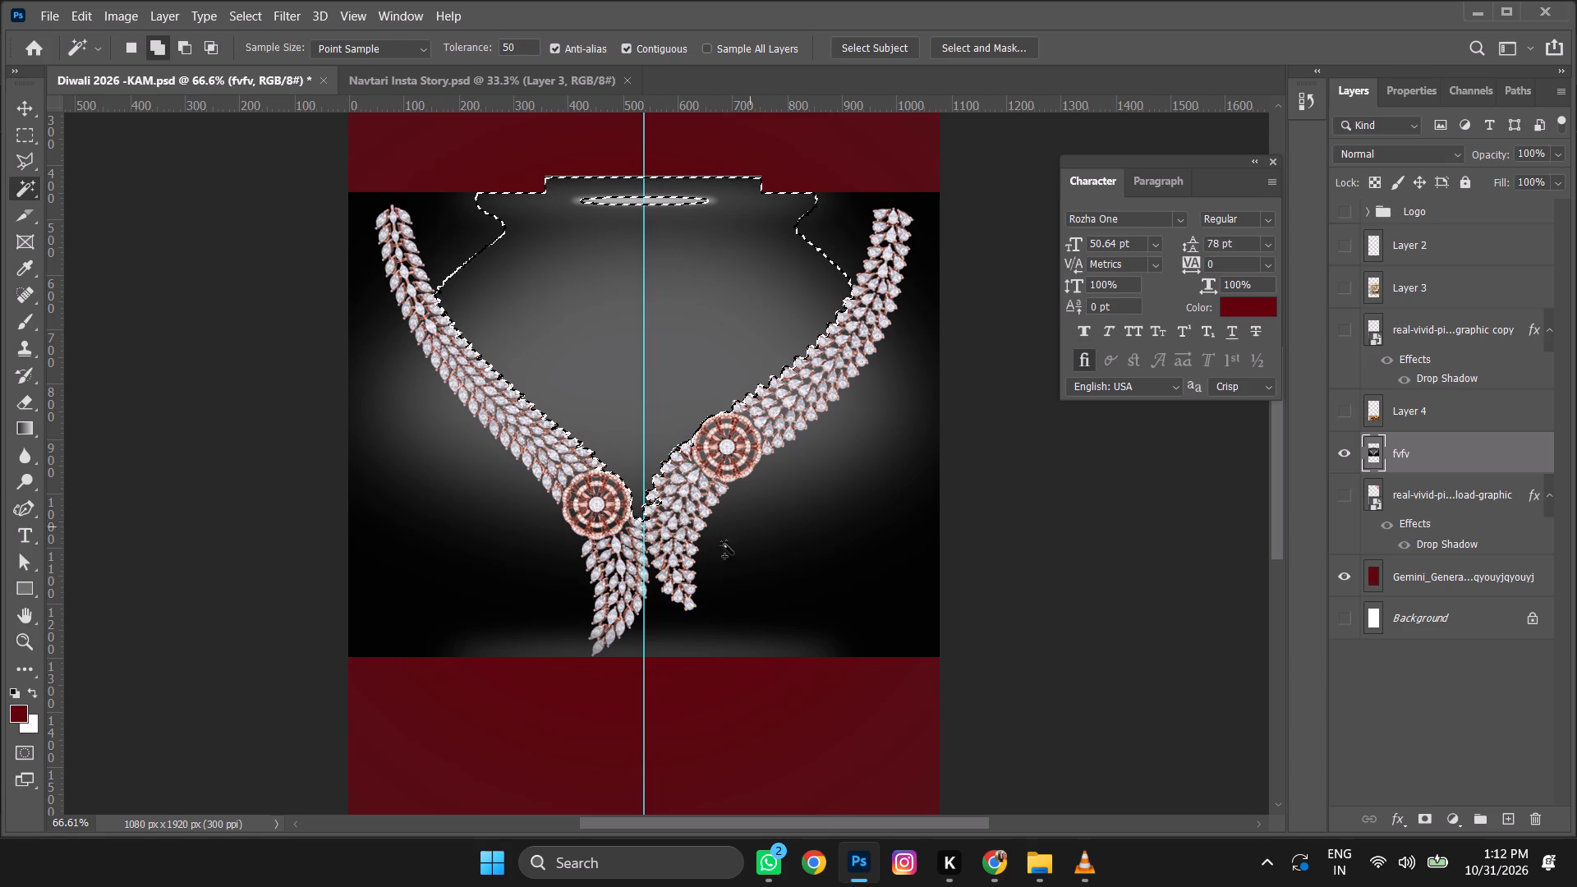
pyautogui.click(535, 558)
pyautogui.click(503, 455)
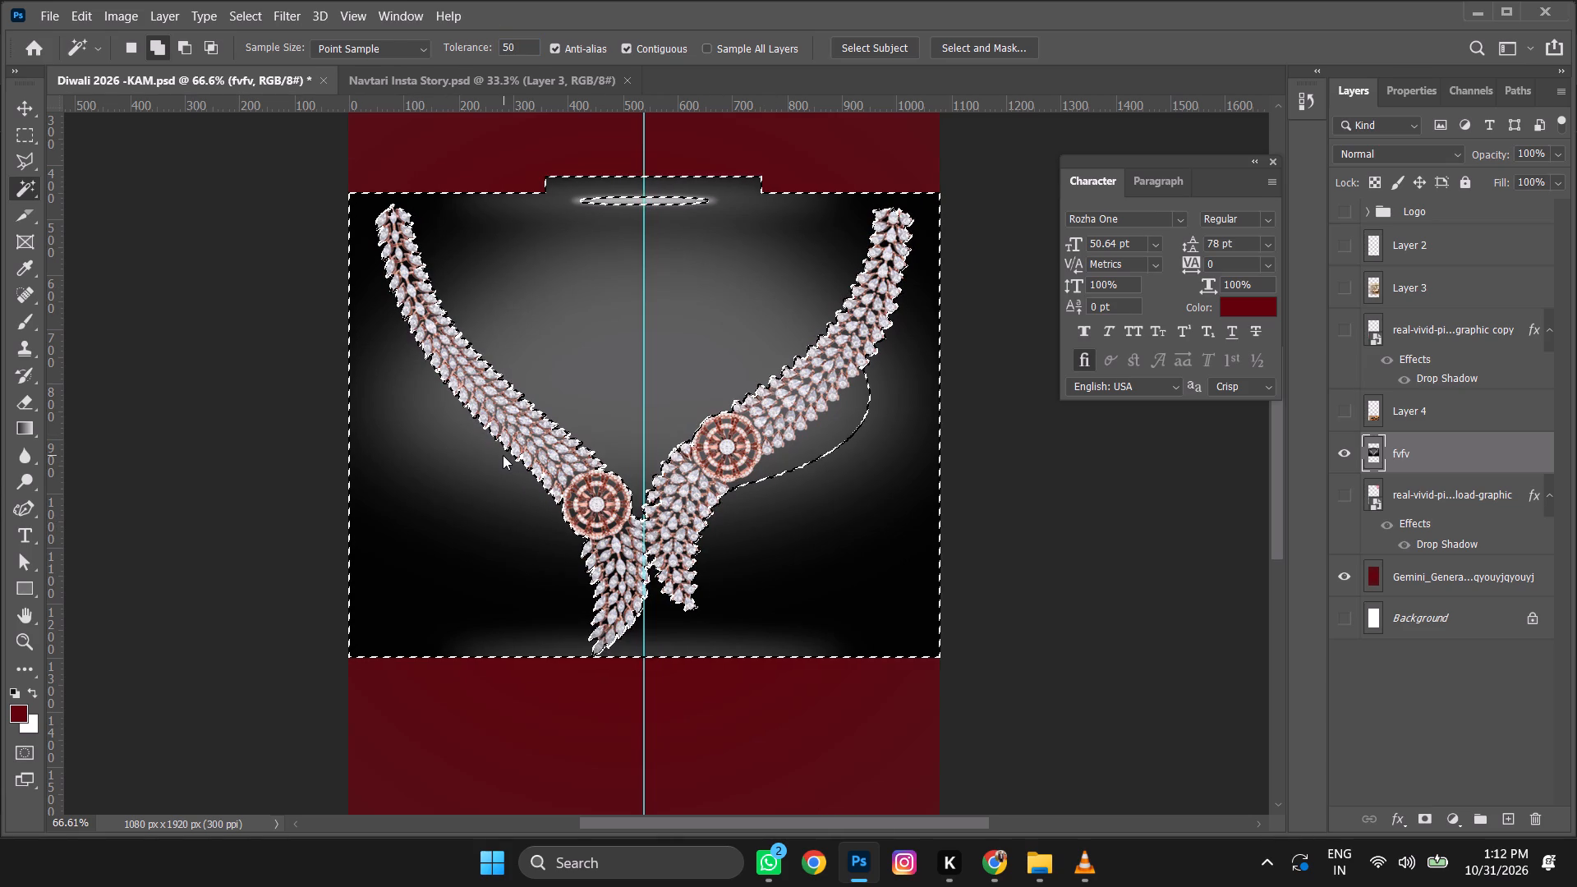
pyautogui.click(804, 439)
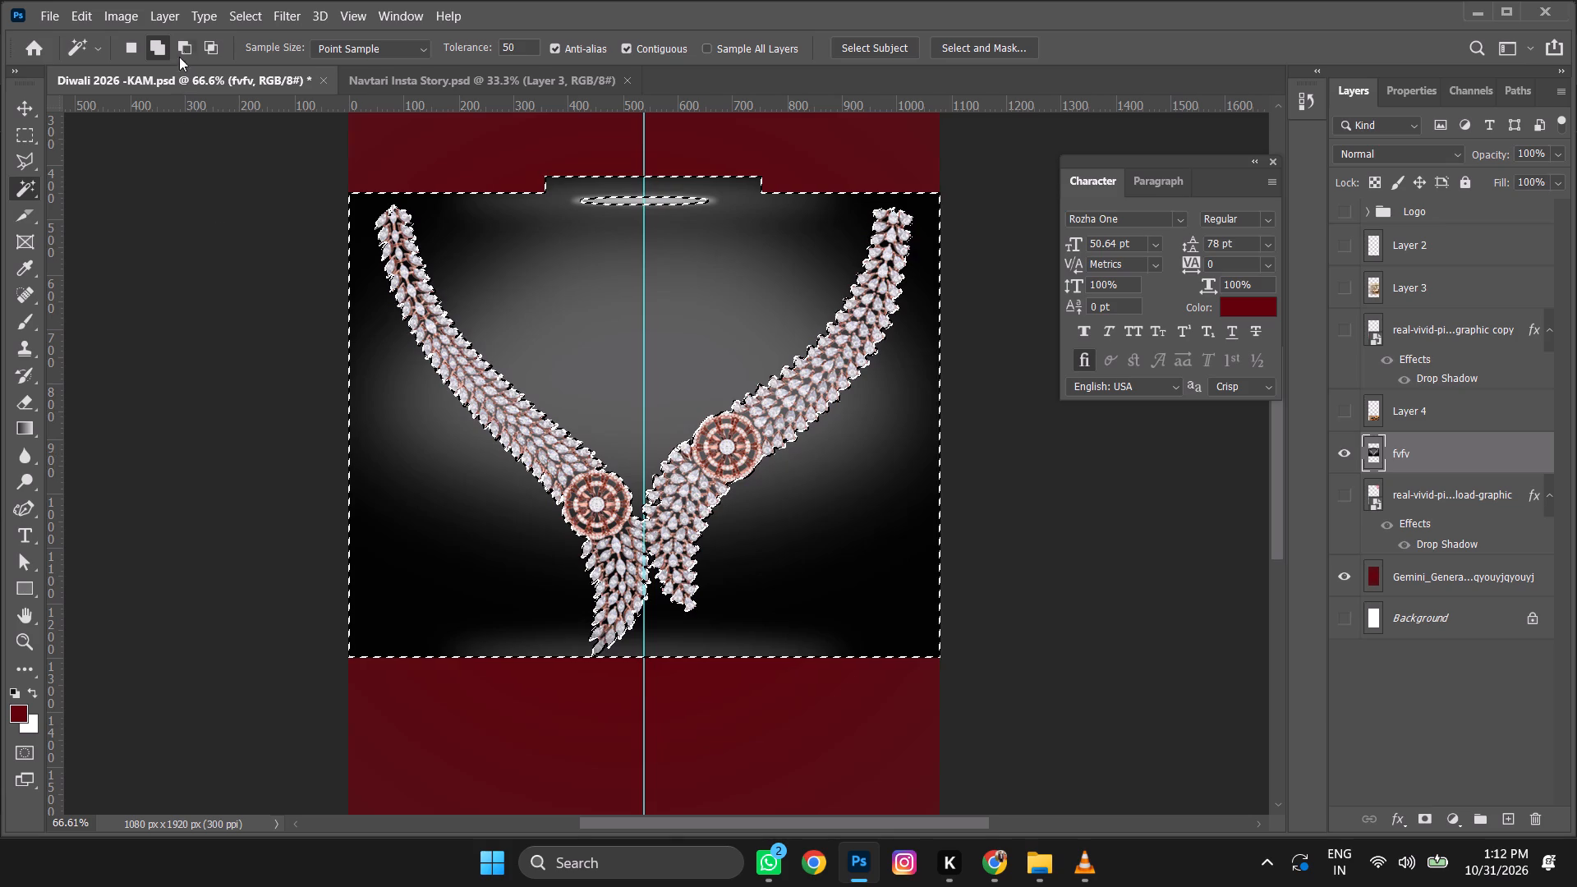
pyautogui.click(238, 13)
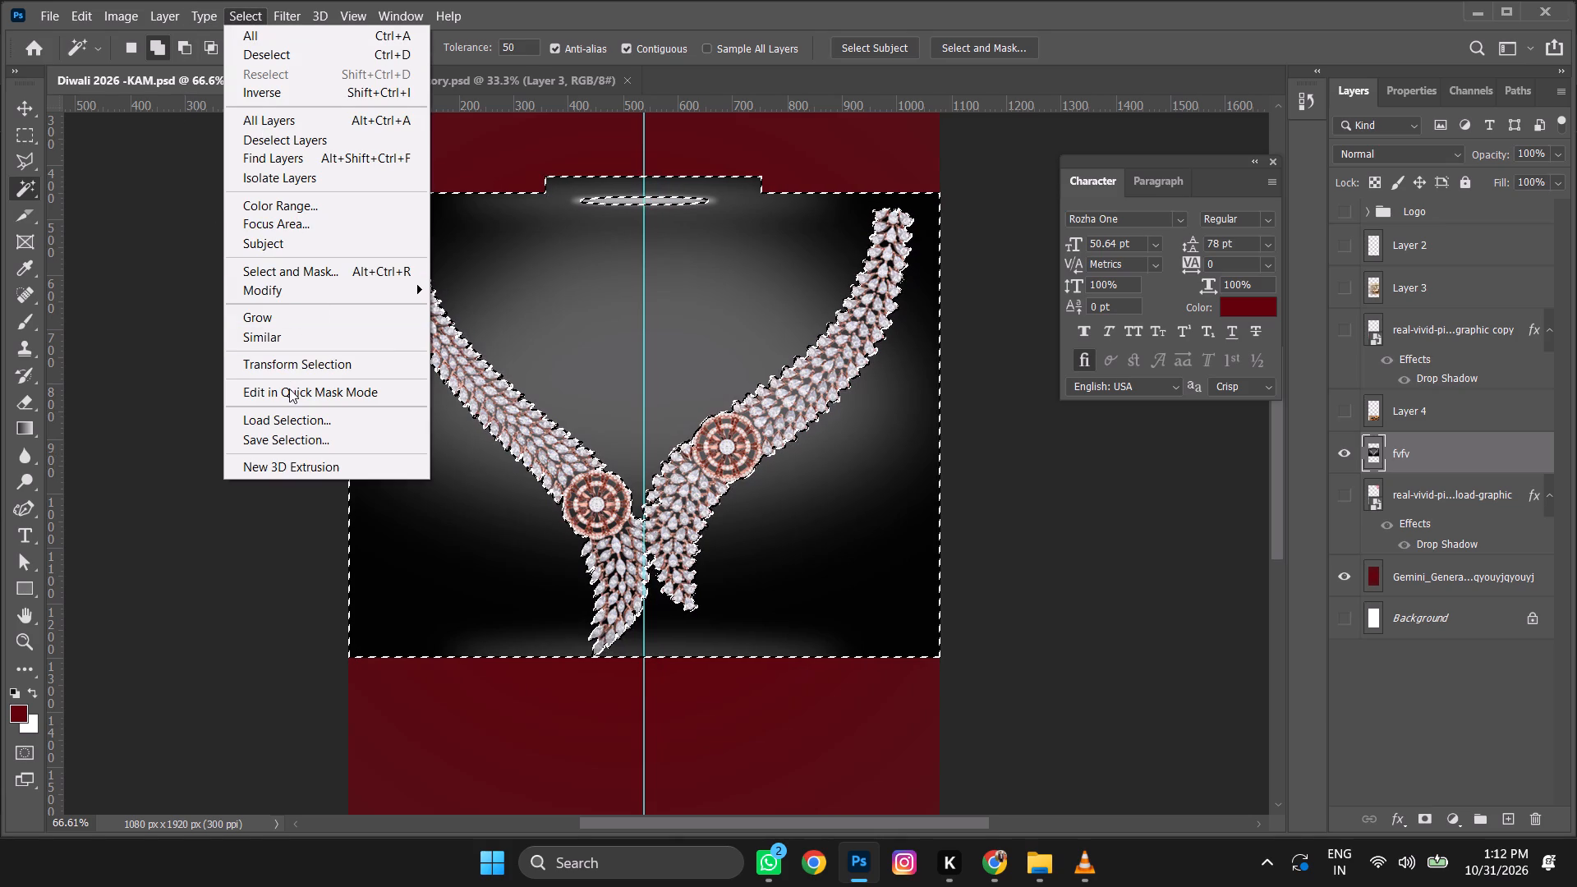
pyautogui.click(297, 338)
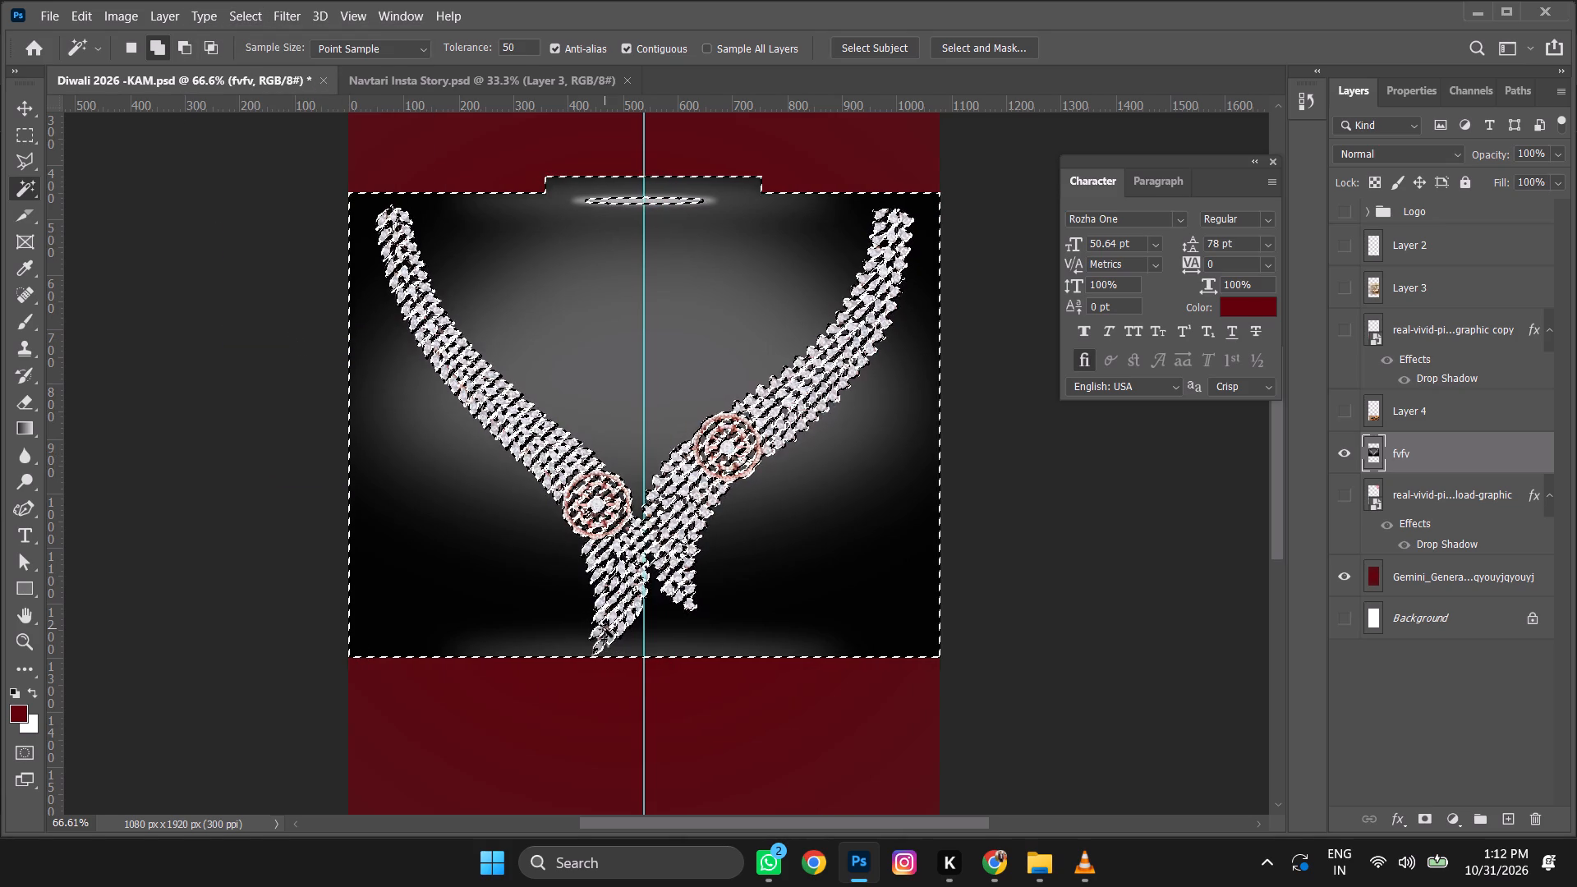
pyautogui.press('Delete')
pyautogui.hotkey('ctrl', 'd')
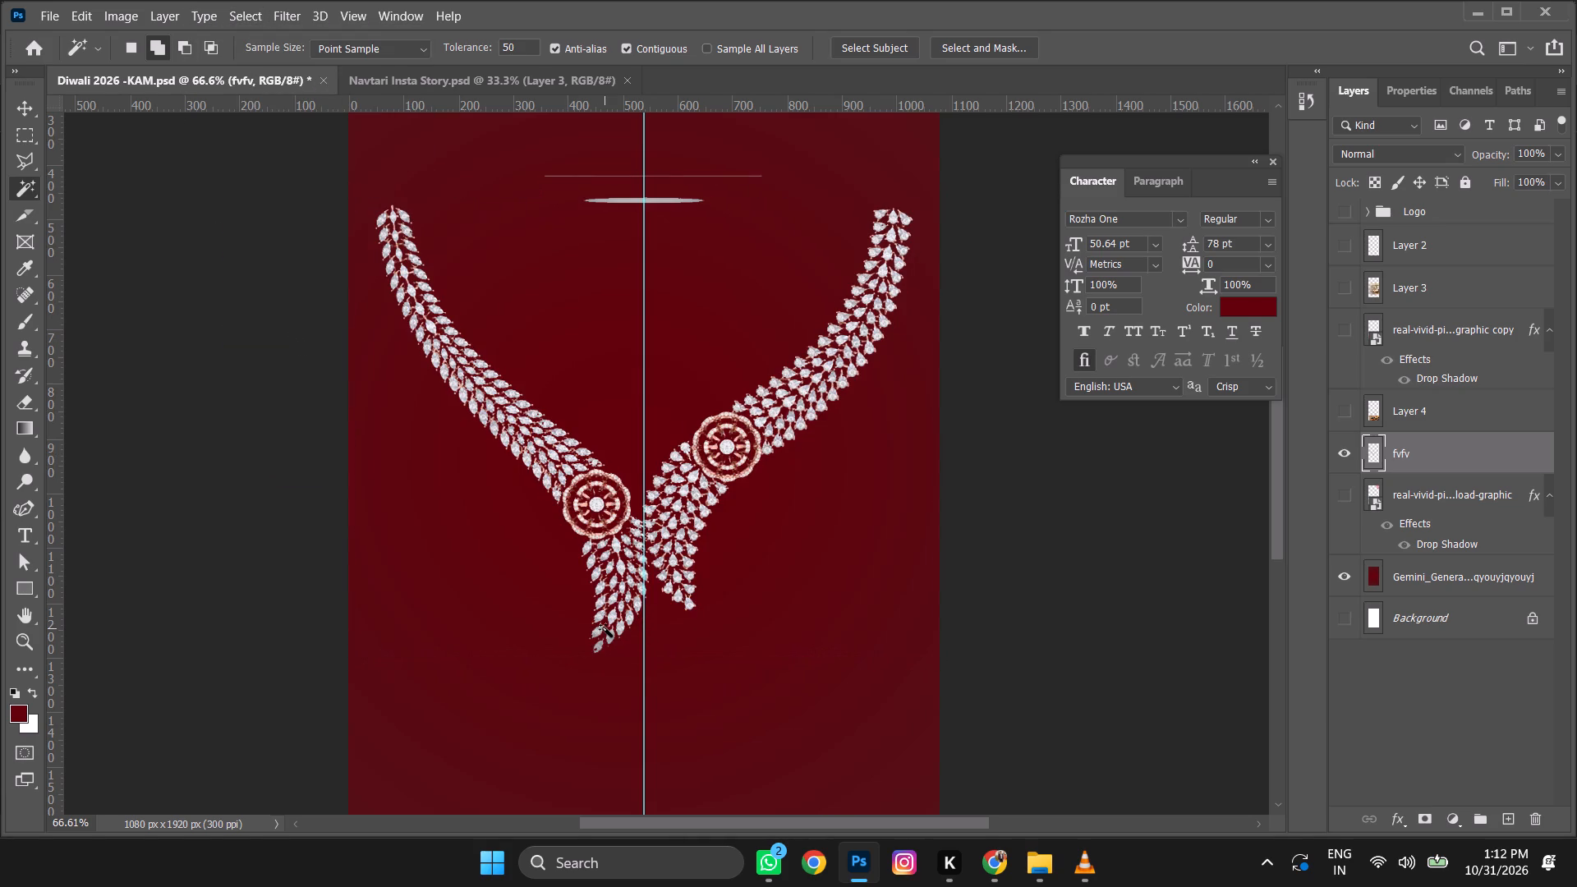
# Examine the cut-out necklace's stones and edges up close, comparing them before and after the backdrop removal.
pyautogui.click(29, 103)
pyautogui.keyDown('alt'); pyautogui.scroll(15, 682, 307); pyautogui.keyUp('alt')
pyautogui.keyDown('alt'); pyautogui.scroll(-5, 344, 499); pyautogui.keyUp('alt')
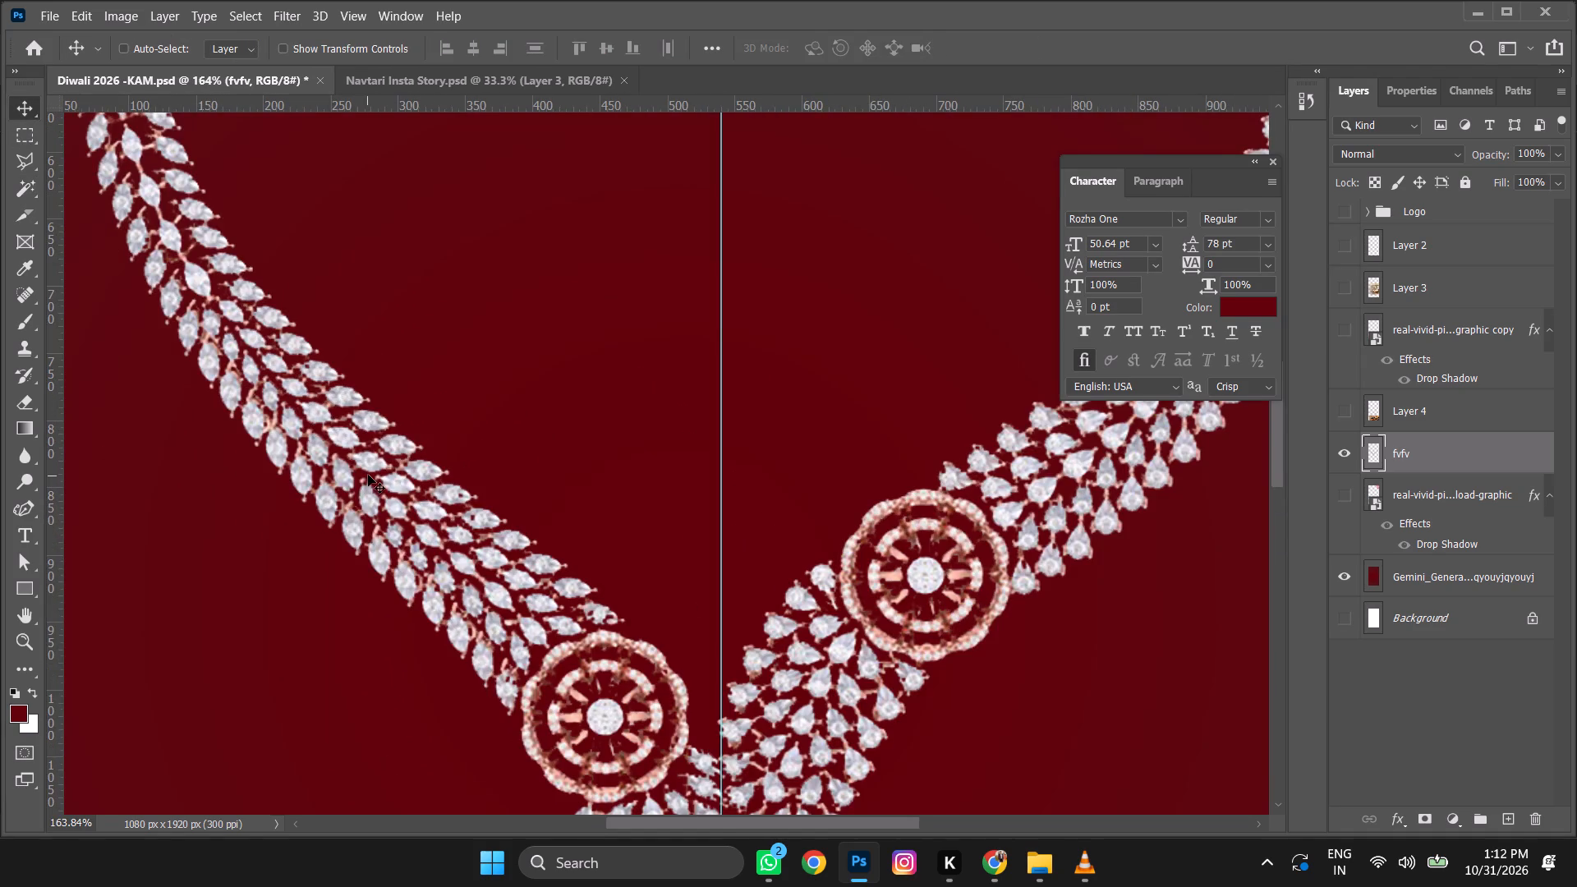
pyautogui.hotkey('ctrl', 'z')
pyautogui.hotkey('ctrl', 'z')
pyautogui.hotkey('ctrl', 'z')
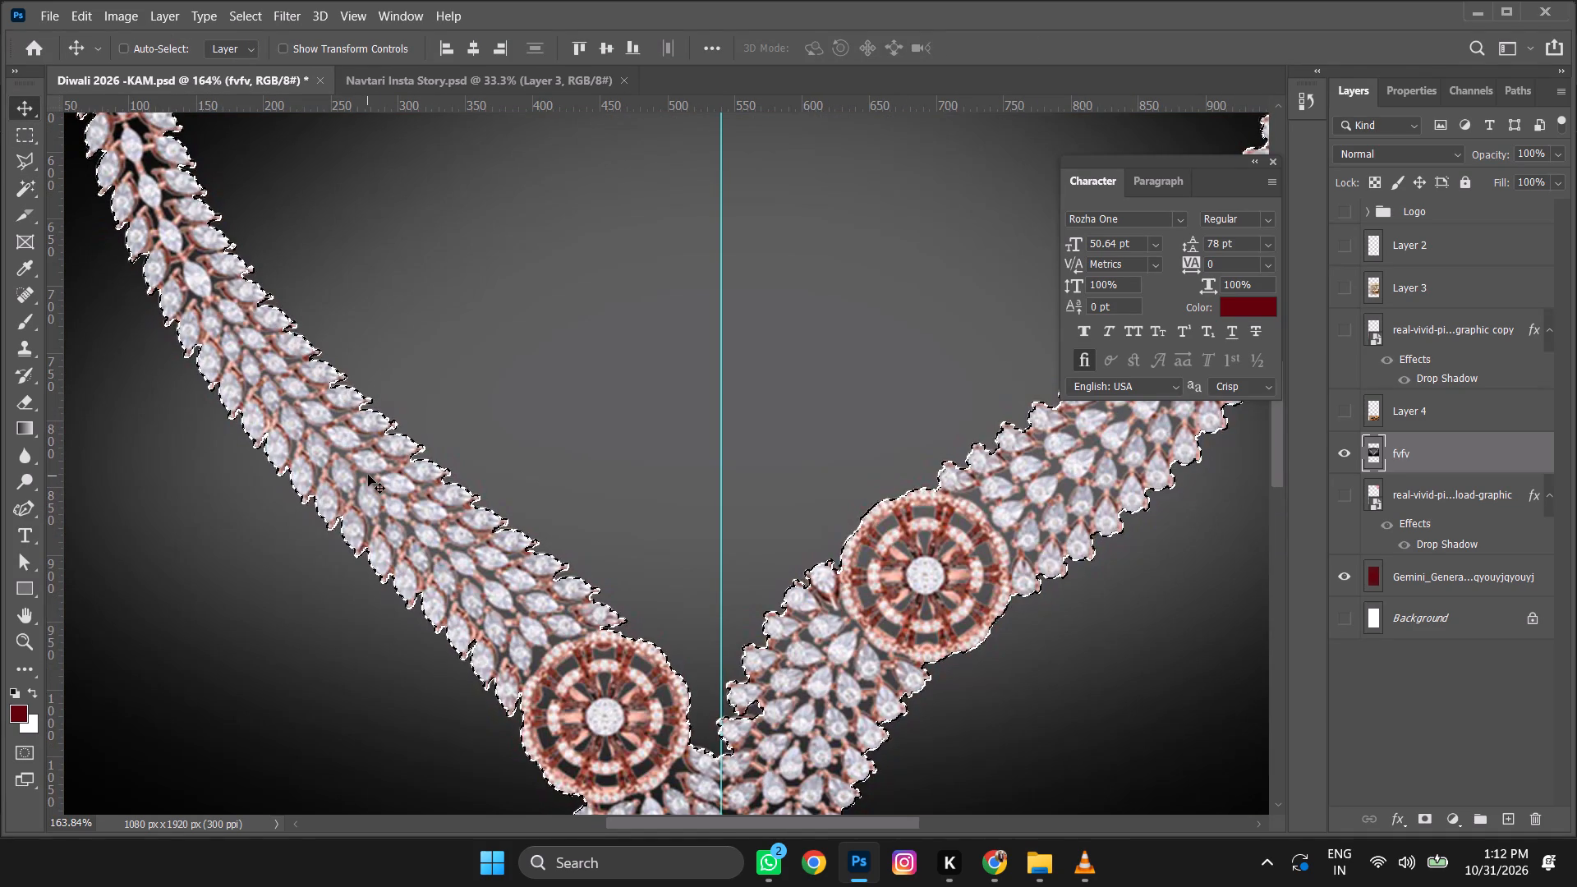
pyautogui.hotkey('ctrl', 'shift', 'z')
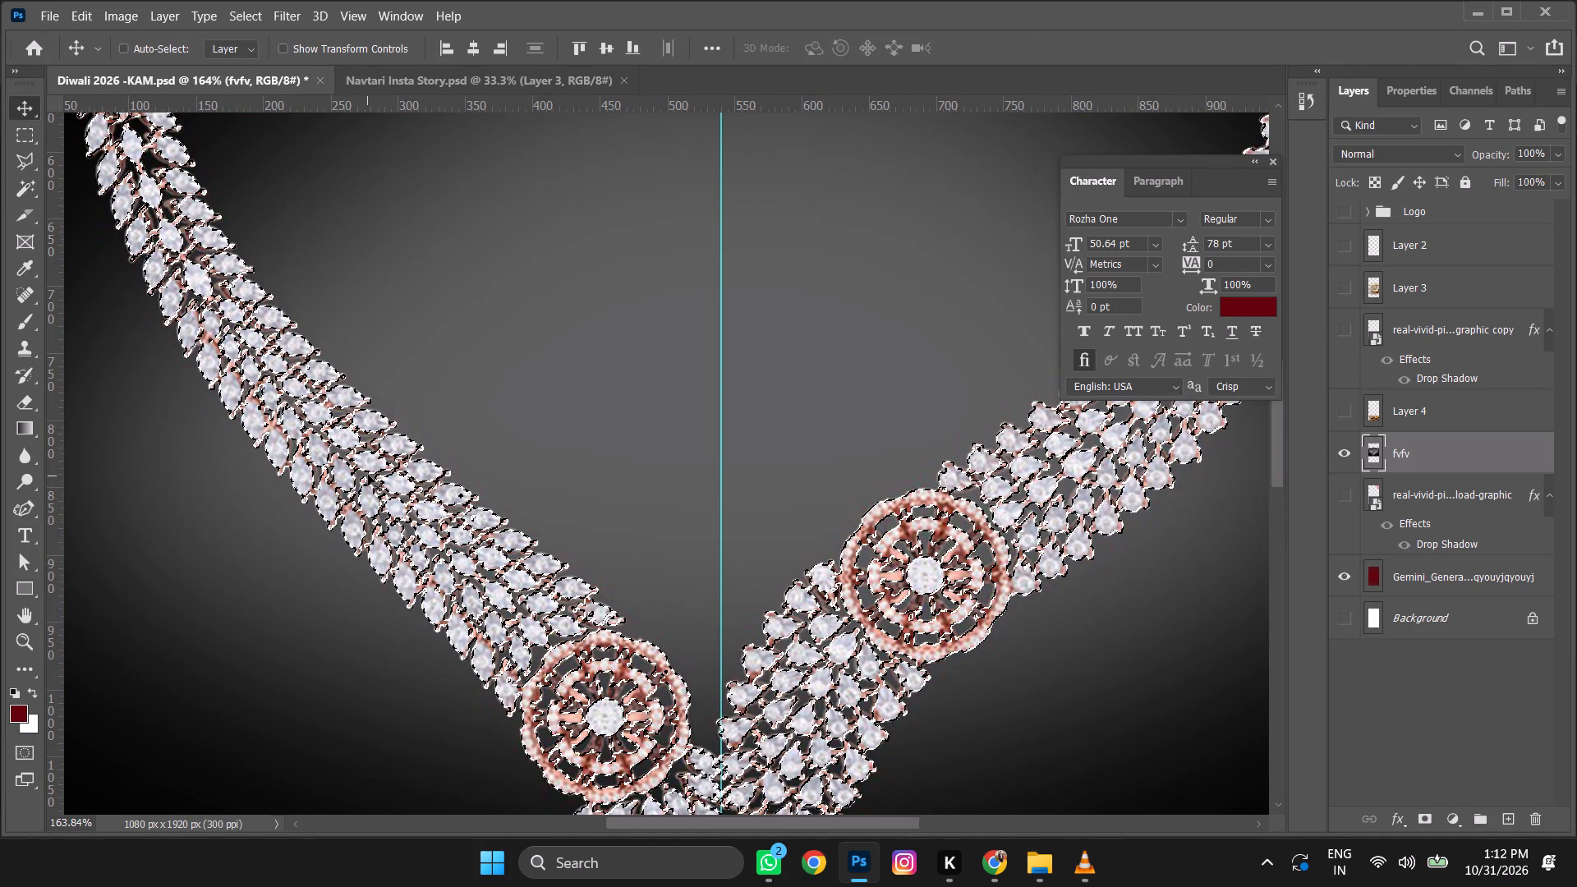
pyautogui.hotkey('ctrl', 'shift', 'z')
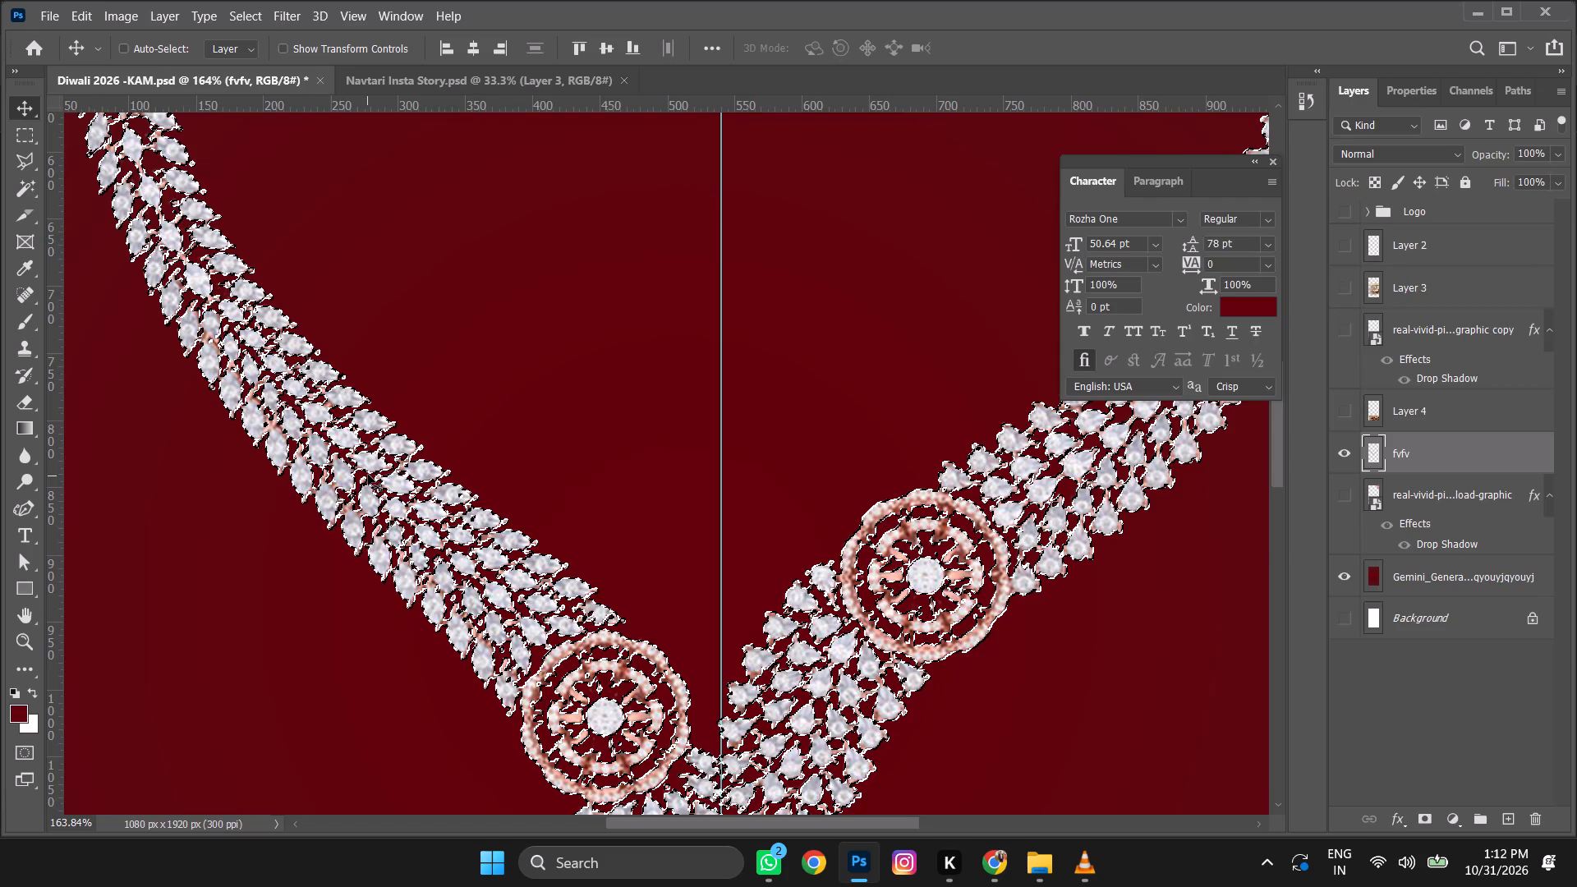
pyautogui.hotkey('ctrl', 'd')
pyautogui.keyDown('alt'); pyautogui.scroll(-15, 368, 475); pyautogui.keyUp('alt')
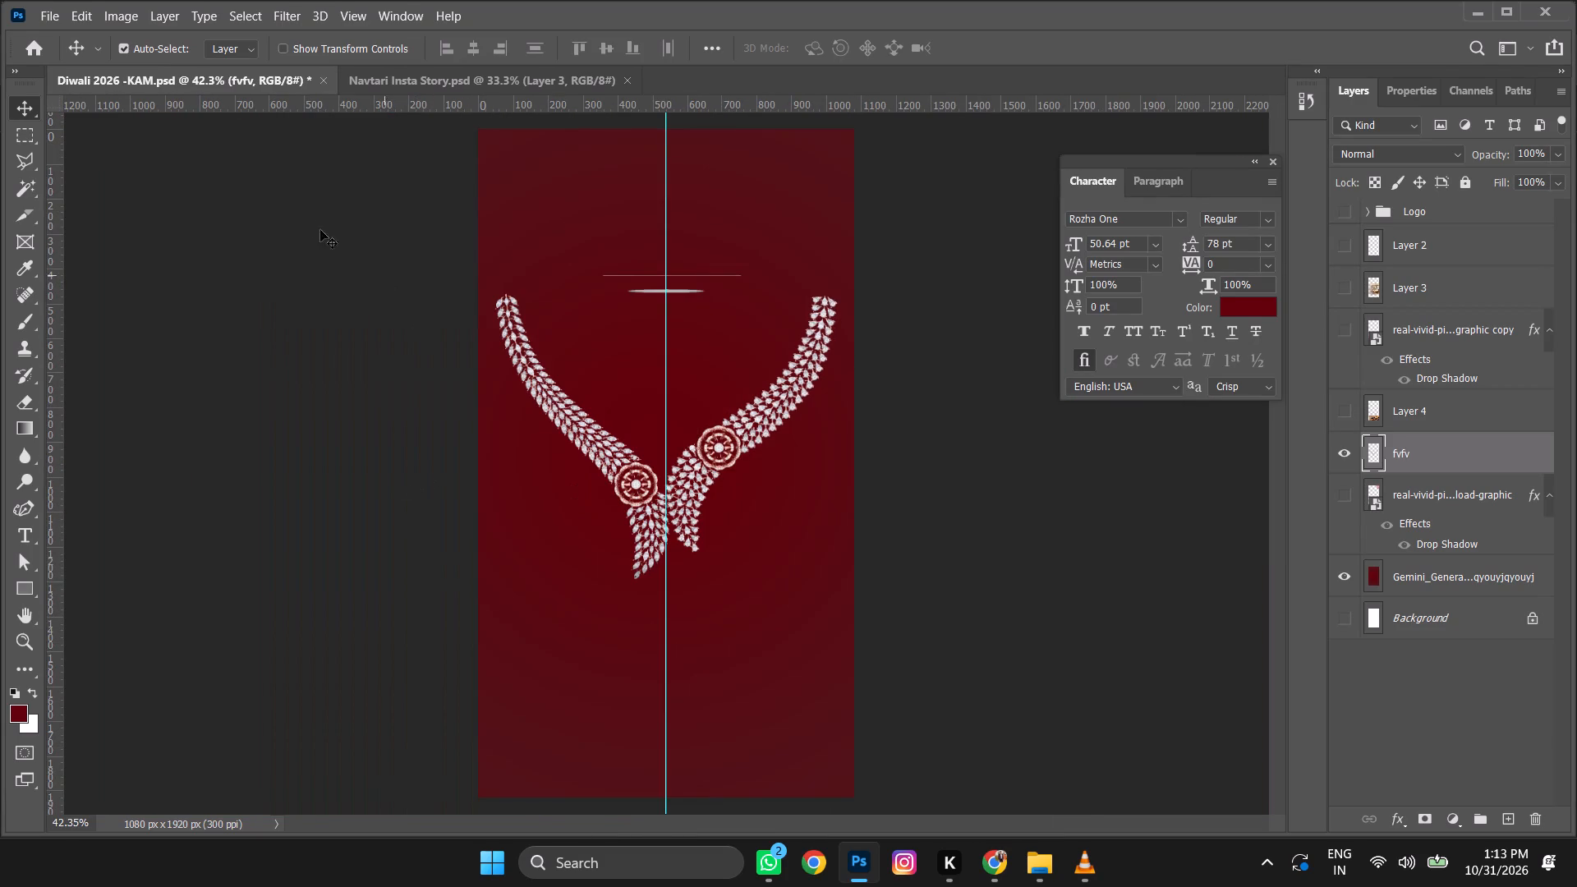
# Delete the leftover light streak and thin line between the necklace's upper ends on the fvfv layer.
pyautogui.click(29, 137)
pyautogui.moveTo(573, 262); pyautogui.dragTo(697, 299)
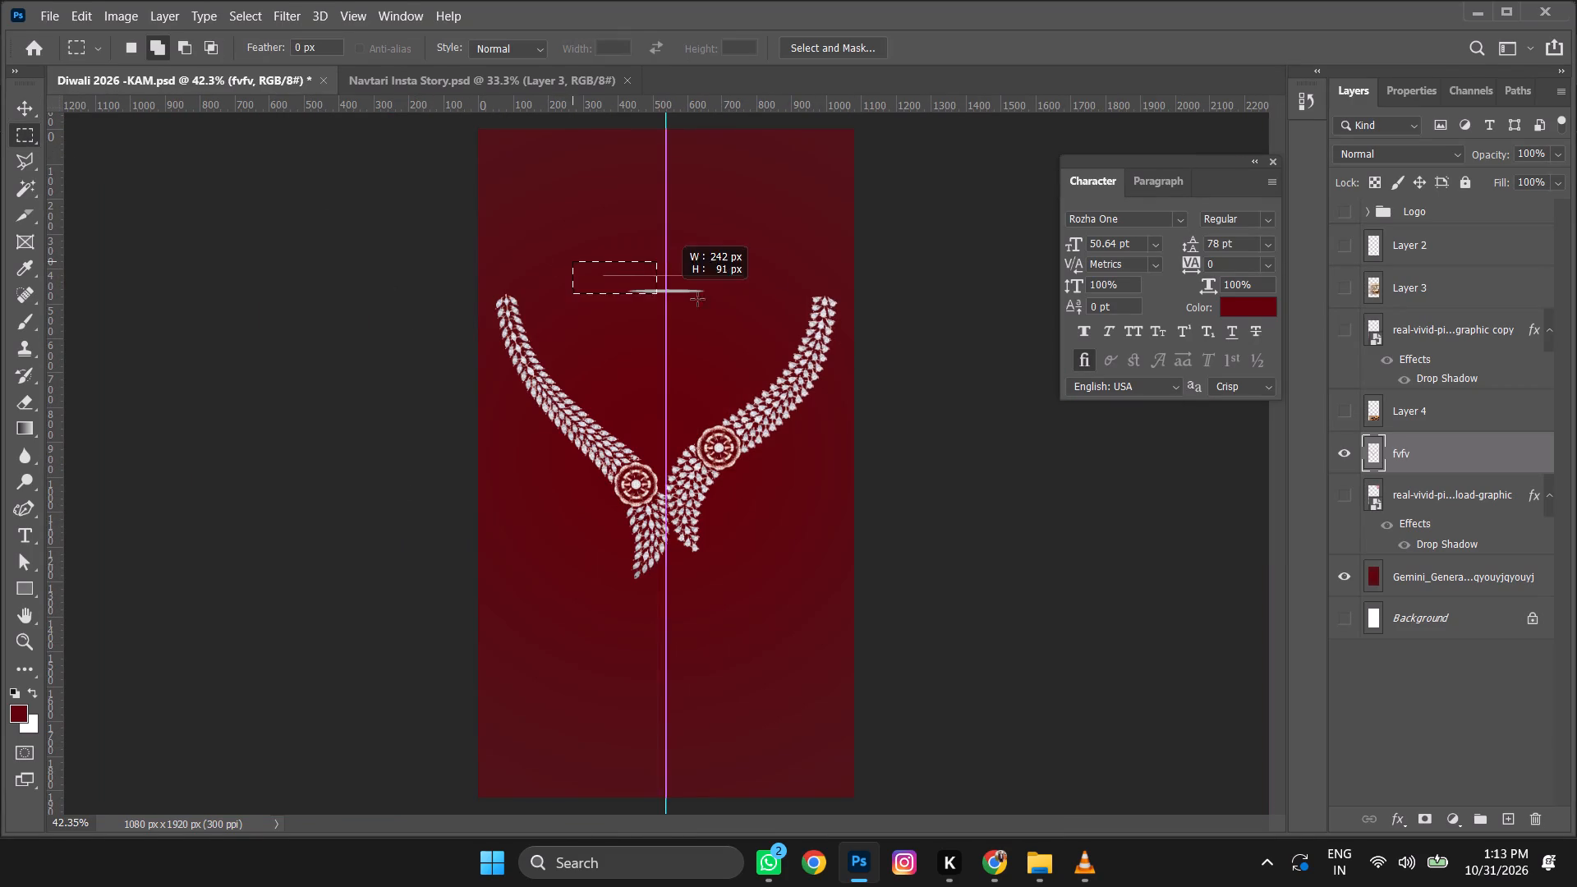
pyautogui.moveTo(697, 299); pyautogui.dragTo(758, 309)
pyautogui.press('Delete')
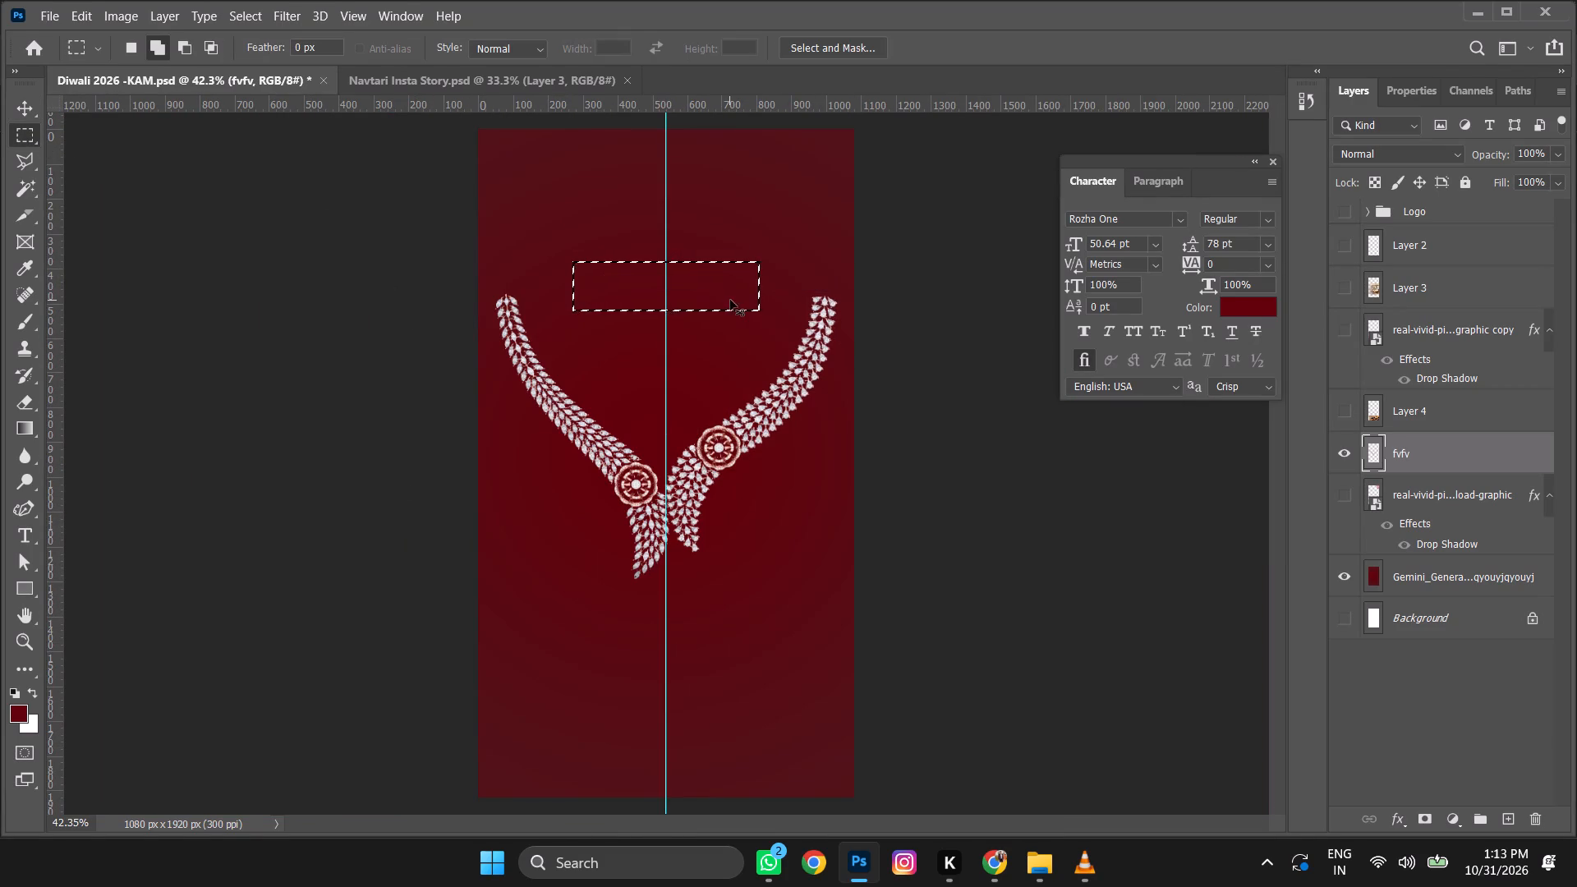
pyautogui.hotkey('ctrl', 'd')
# Enlarge the fvfv necklace slightly by transforming it from its bottom edge.
pyautogui.click(23, 104)
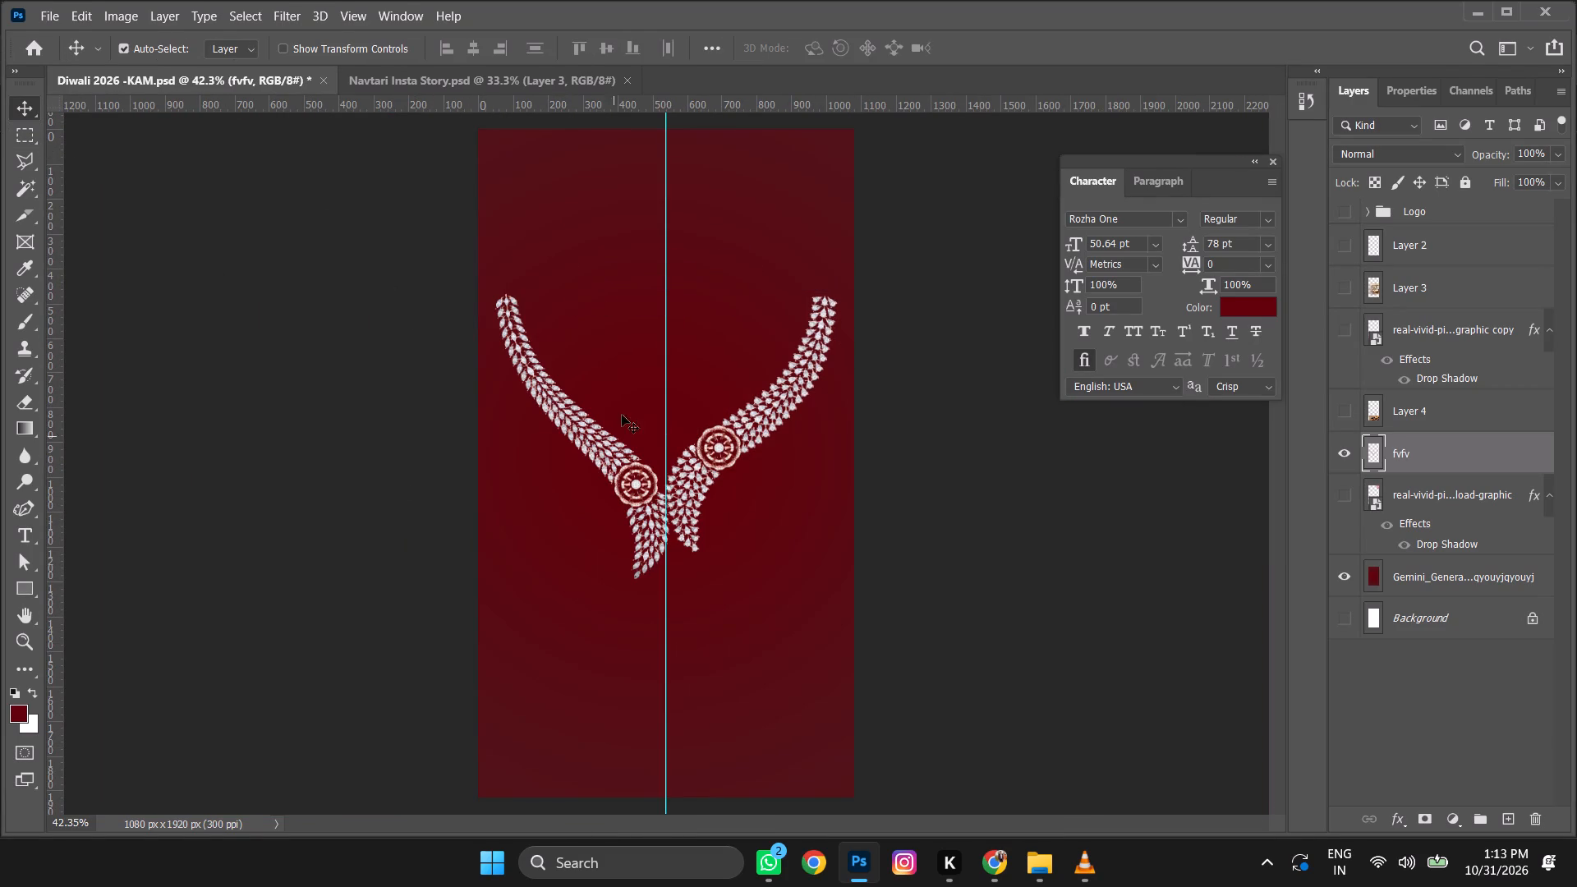
pyautogui.click(719, 451)
pyautogui.hotkey('ctrl', 't')
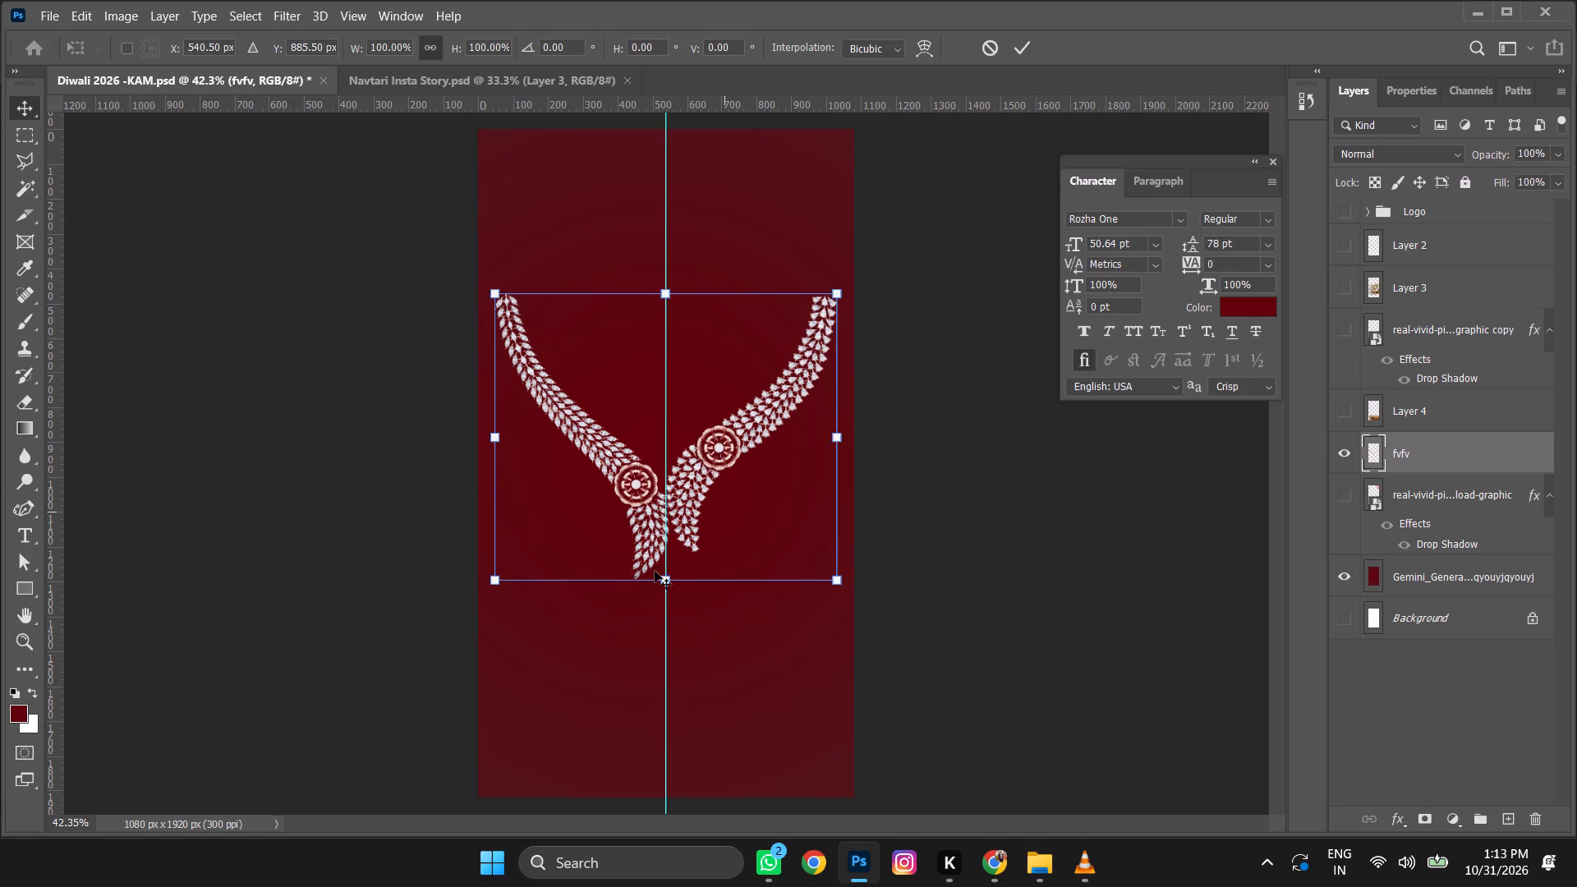
pyautogui.moveTo(668, 582); pyautogui.dragTo(670, 607)
pyautogui.press('Return')
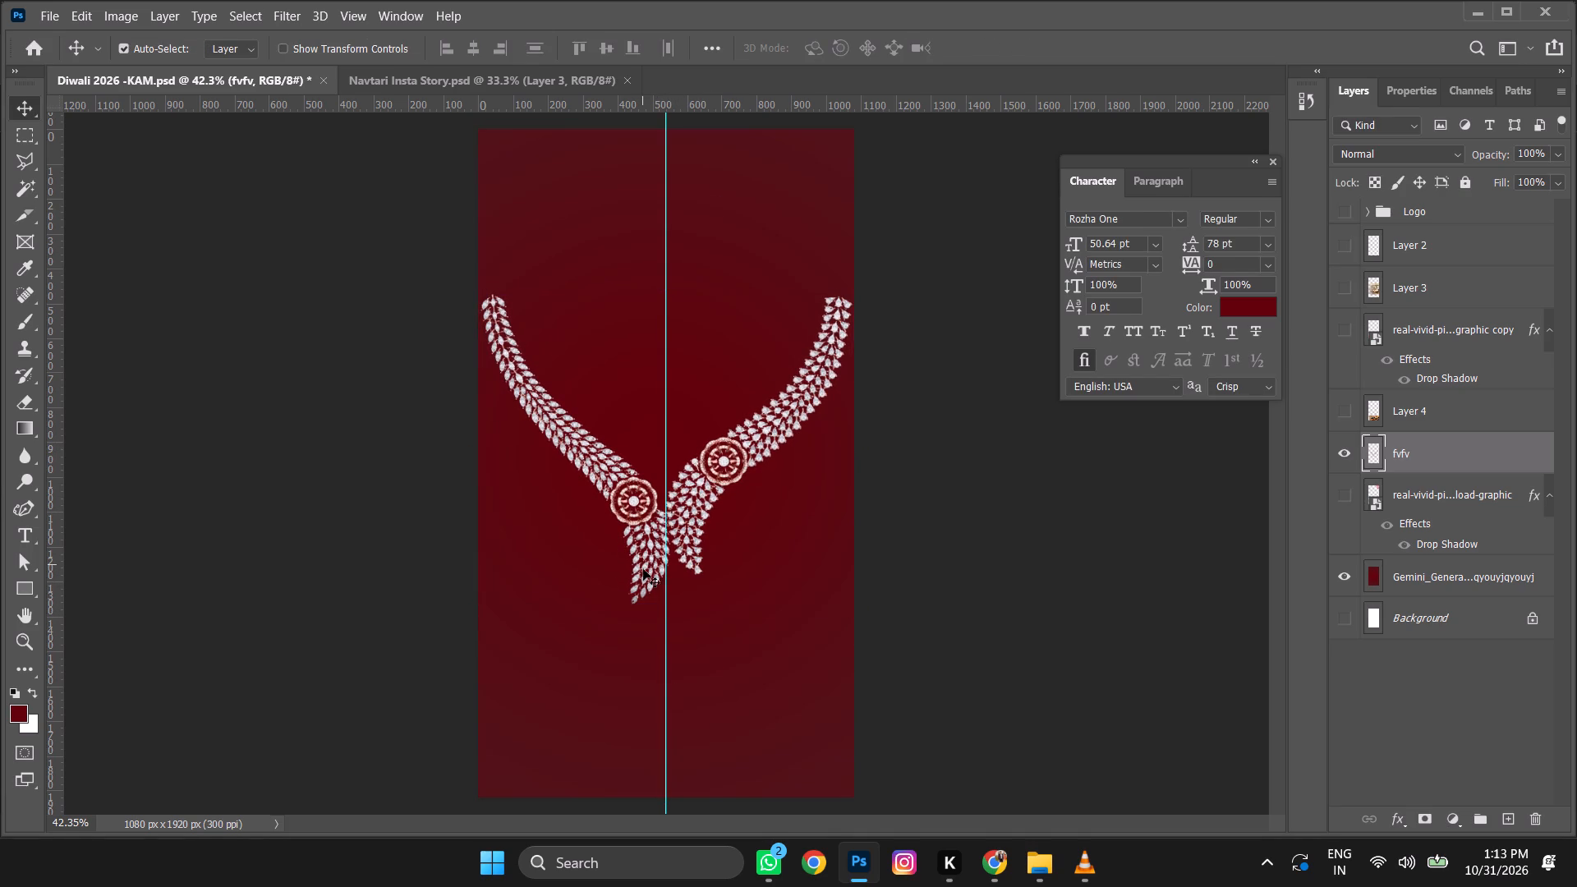
# Rotate the fvfv necklace about 23 degrees counter-clockwise, scale it down and reposition it near the canvas centre.
pyautogui.hotkey('ctrl', 't')
pyautogui.moveTo(865, 666); pyautogui.dragTo(933, 572)
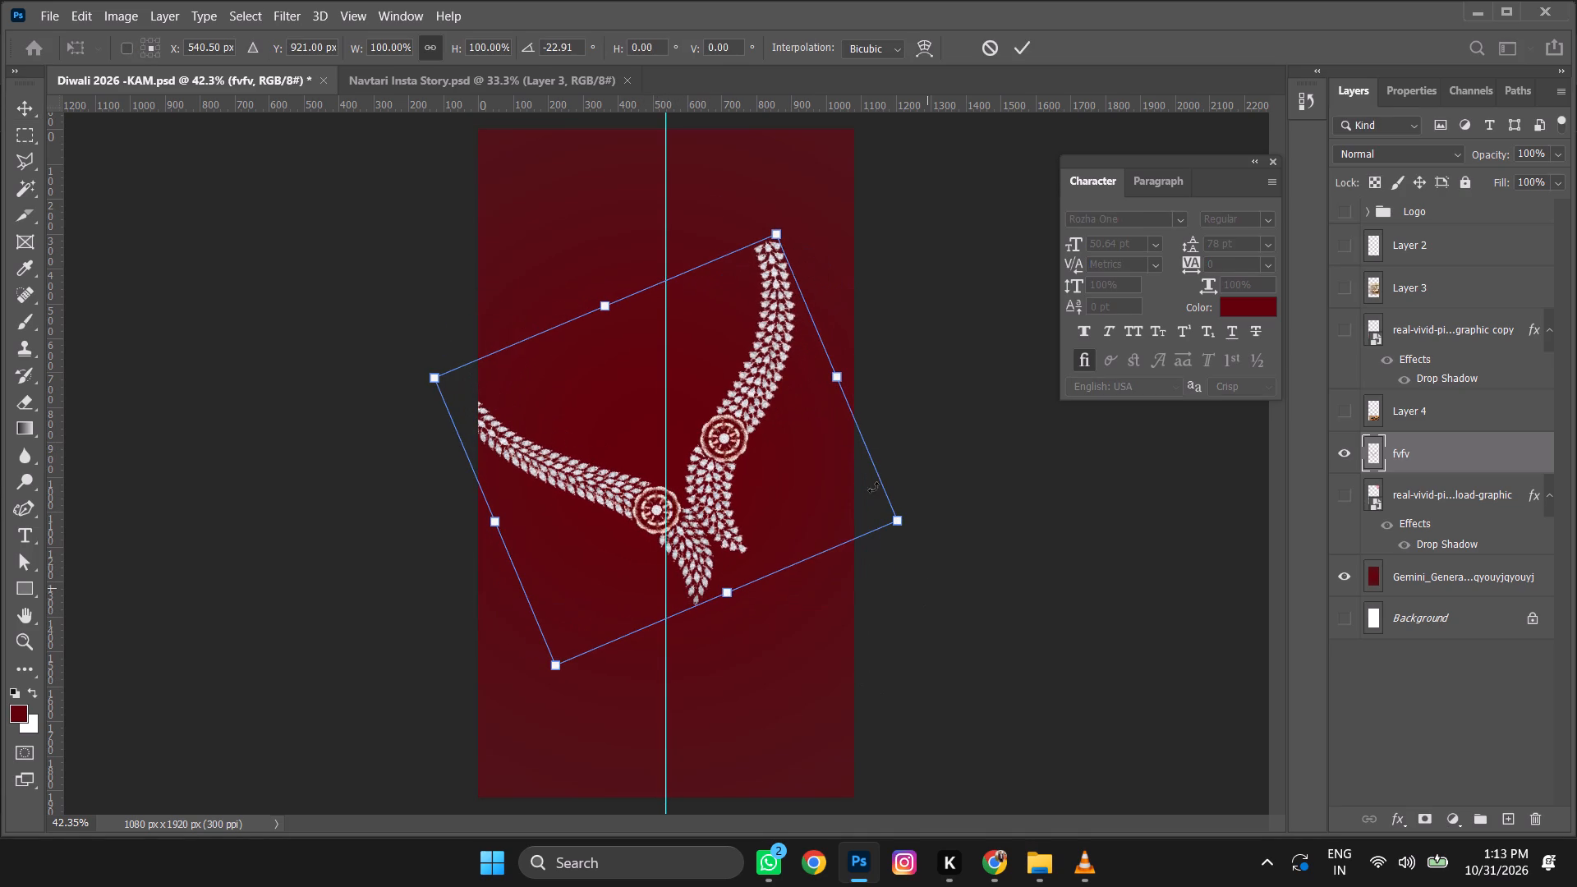
pyautogui.moveTo(782, 229); pyautogui.dragTo(758, 359)
pyautogui.moveTo(722, 477); pyautogui.dragTo(763, 448)
pyautogui.press('Return')
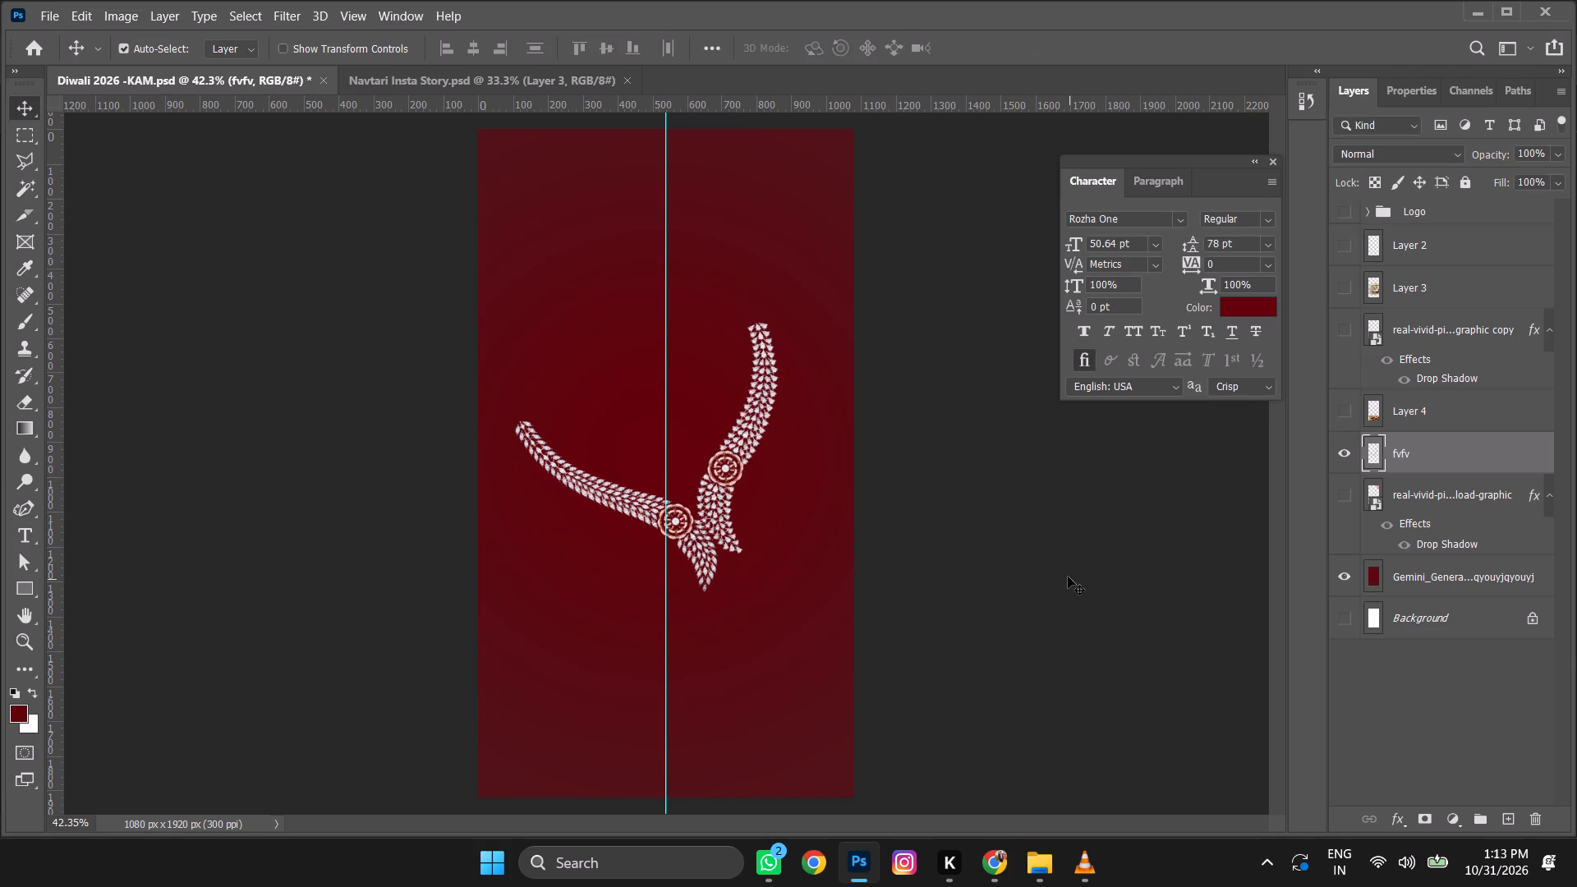
# Place the image WhatsApp Image 2026-05-20 afdgg from the May 26 folder into the Diwali 2026 -KAM document above the fvfv layer.
pyautogui.click(1032, 862)
pyautogui.click(977, 750)
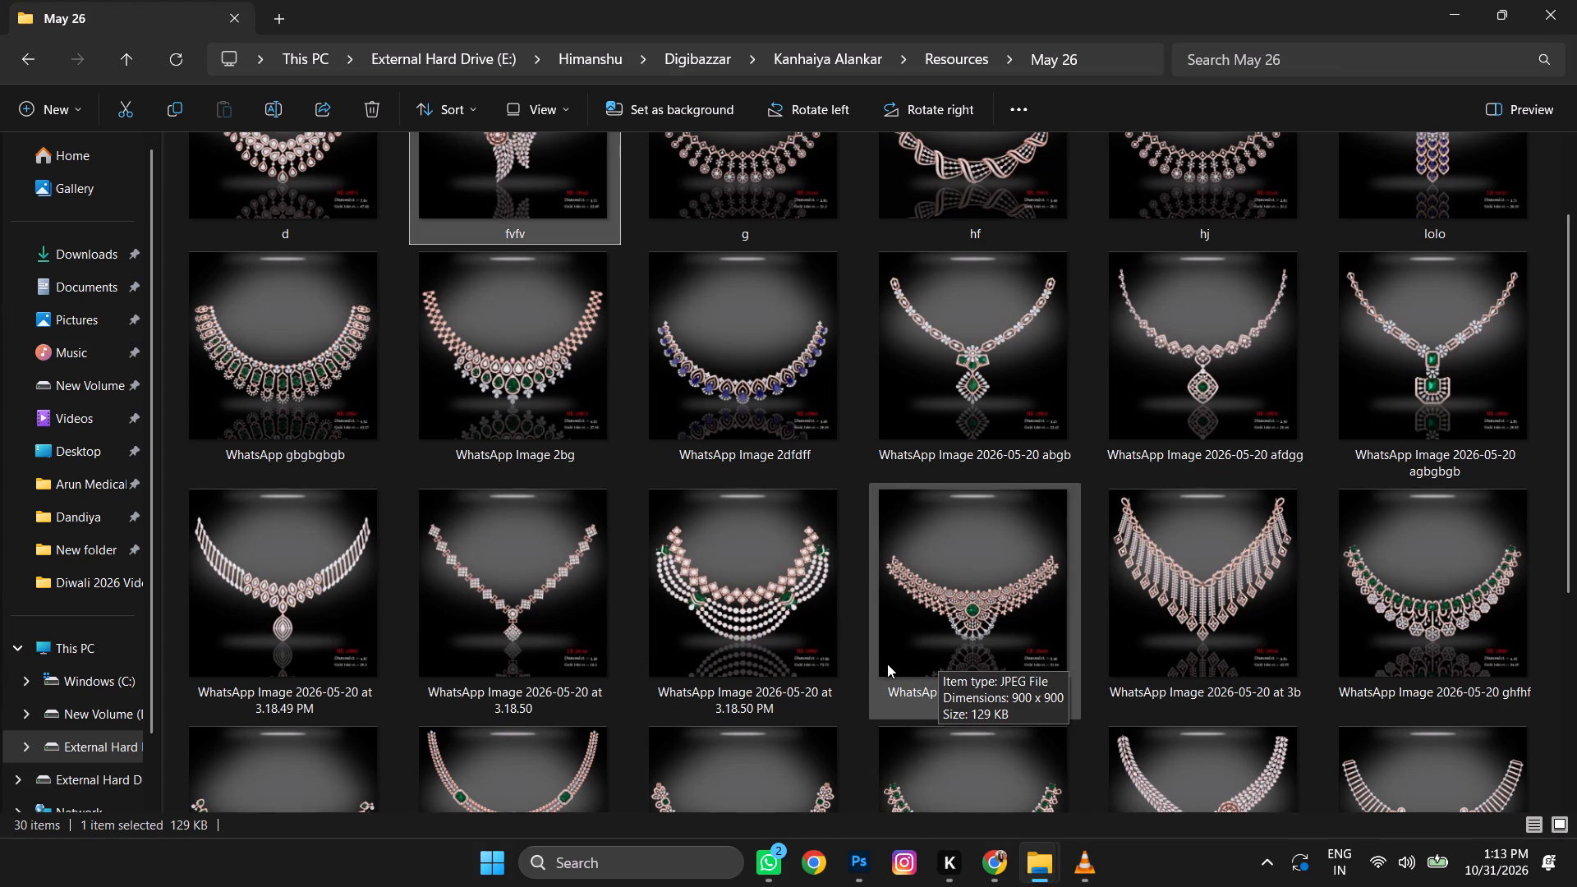
pyautogui.click(1199, 338)
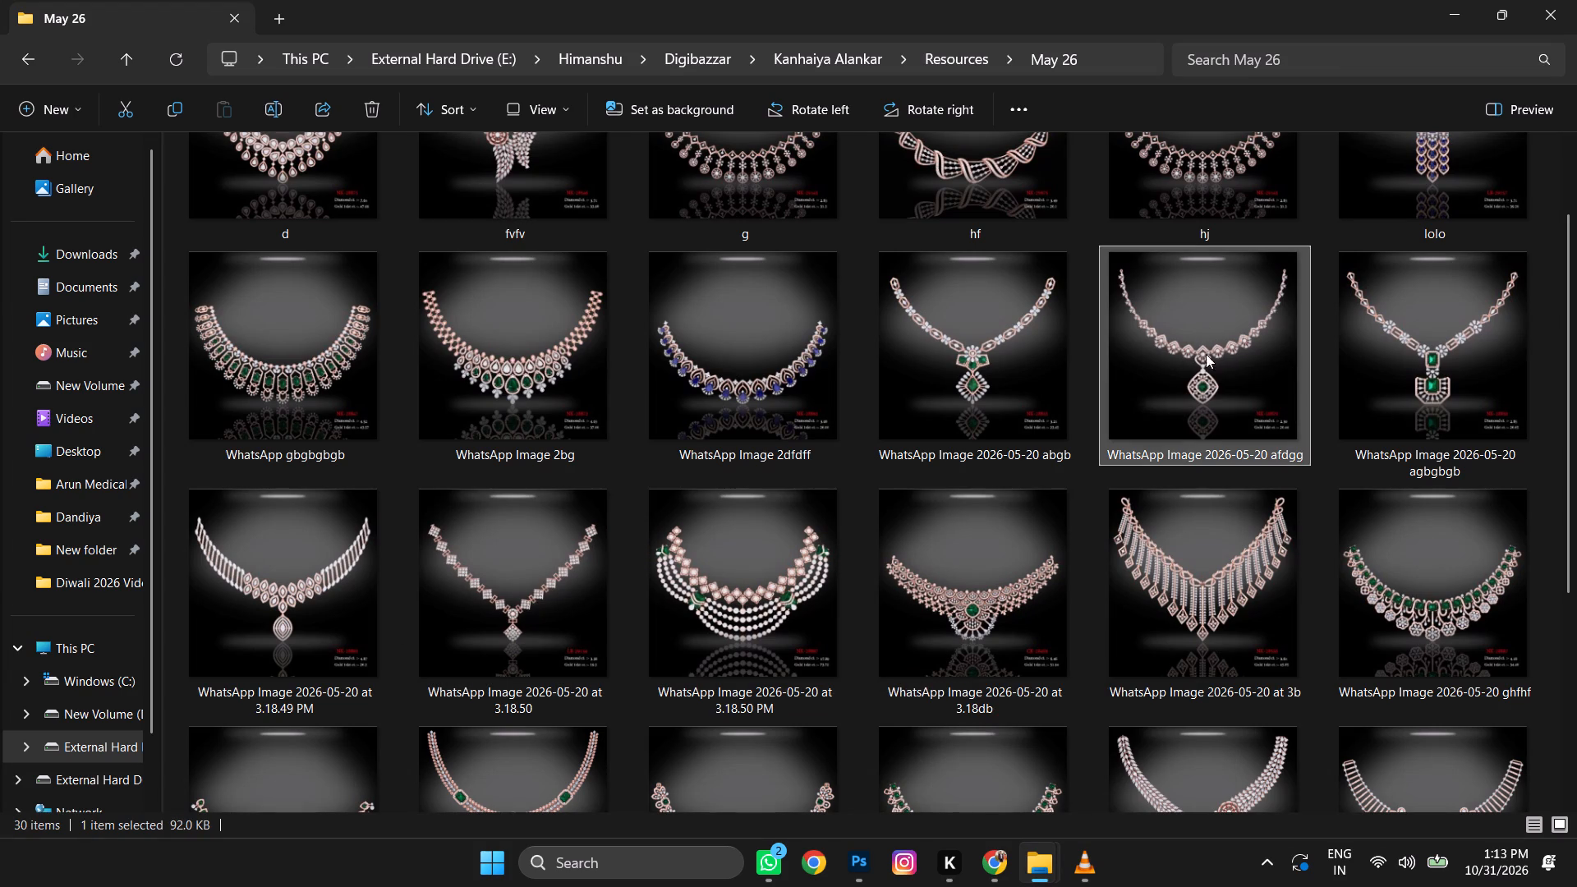
pyautogui.moveTo(1207, 359); pyautogui.dragTo(825, 827)
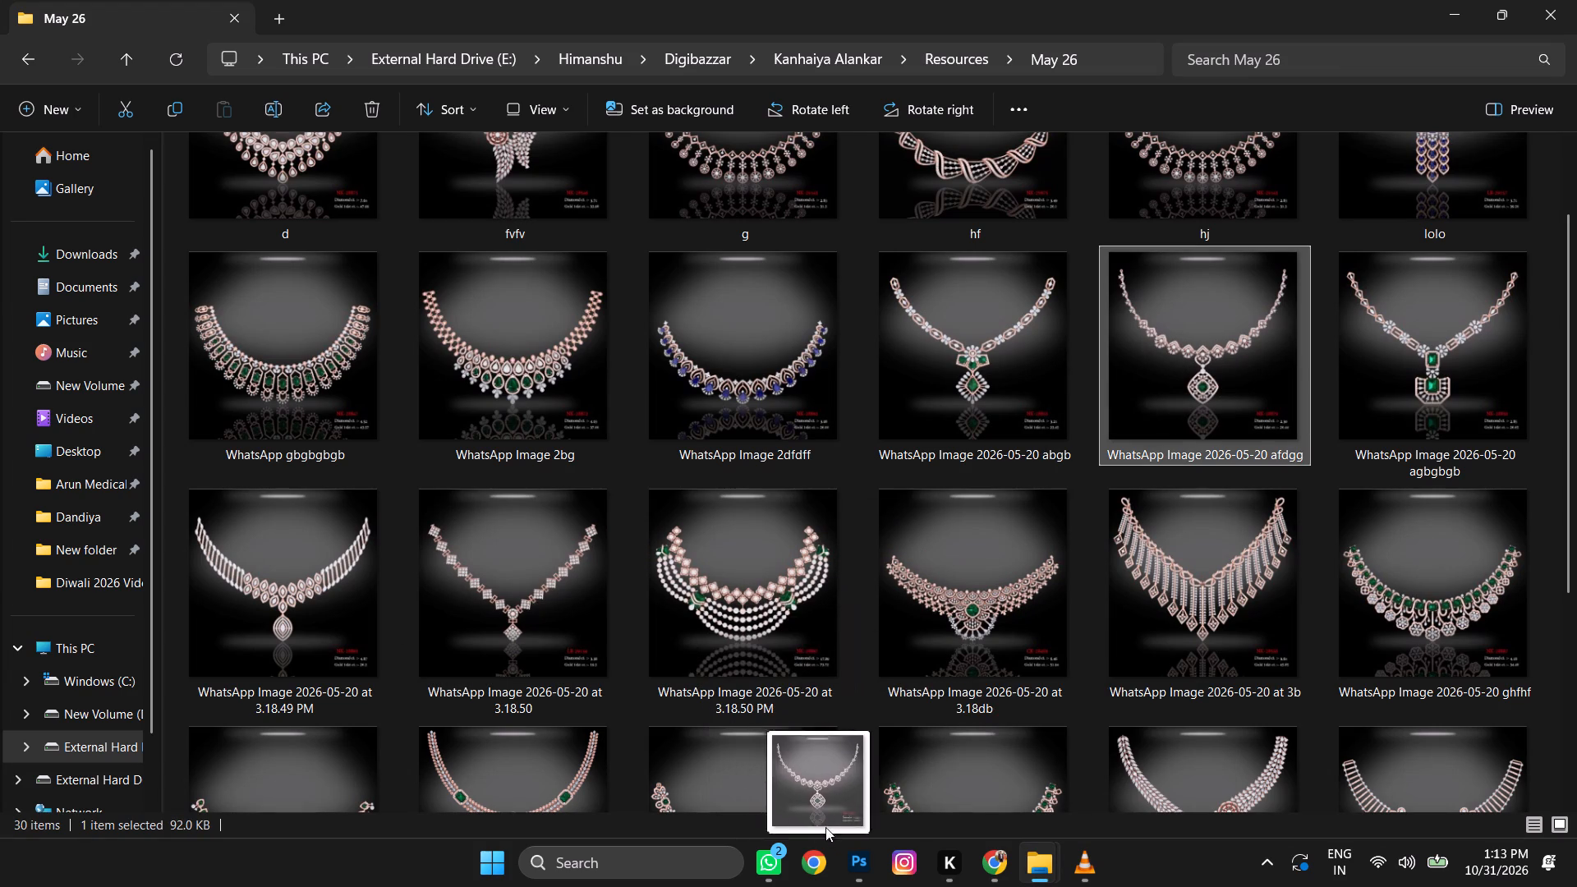
pyautogui.moveTo(825, 827); pyautogui.dragTo(735, 464)
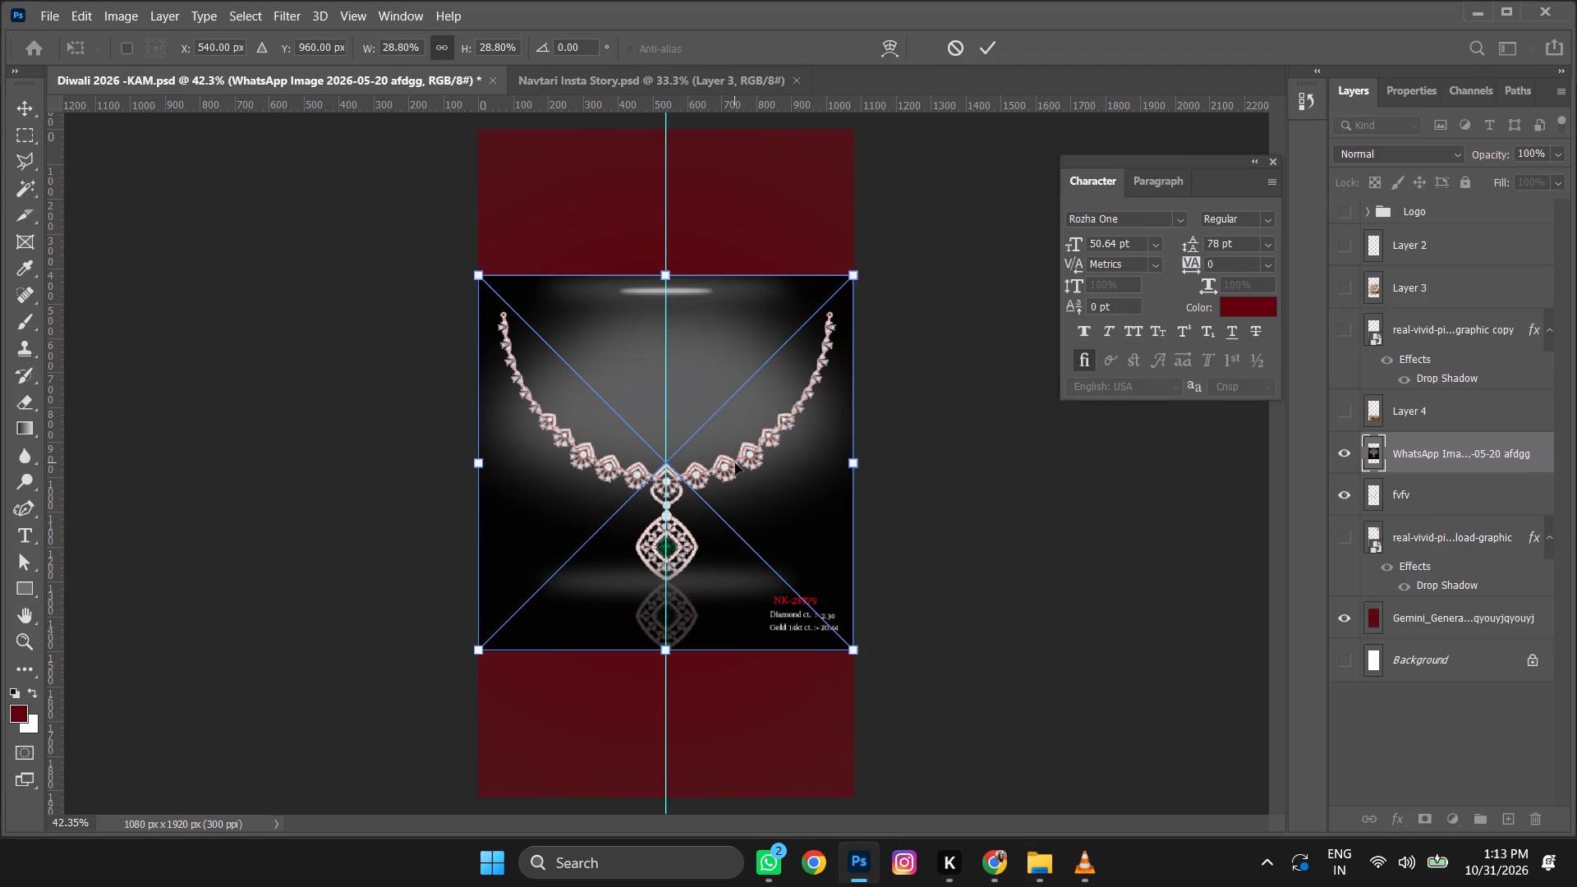
pyautogui.press('Return')
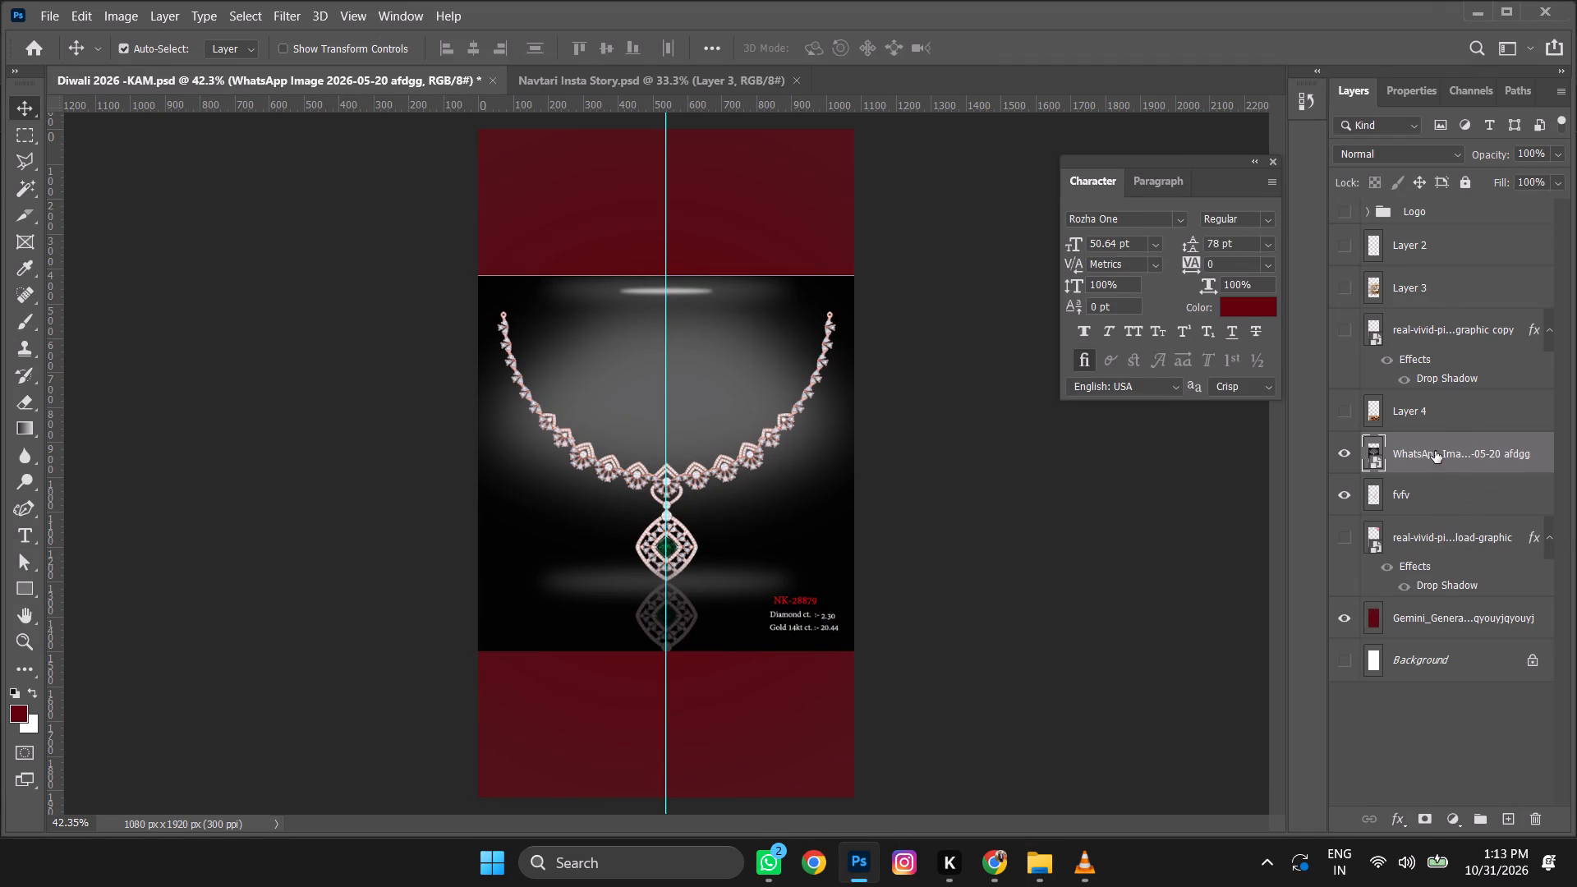
# Rasterize the newly placed afdgg necklace layer.
pyautogui.rightClick(1435, 451)
pyautogui.click(1244, 359)
# Marquee-select the full-width backdrop strip containing the light streak above the afdgg necklace, and try adding the area below the pendant to the selection.
pyautogui.keyDown('alt'); pyautogui.scroll(5, 544, 364); pyautogui.keyUp('alt')
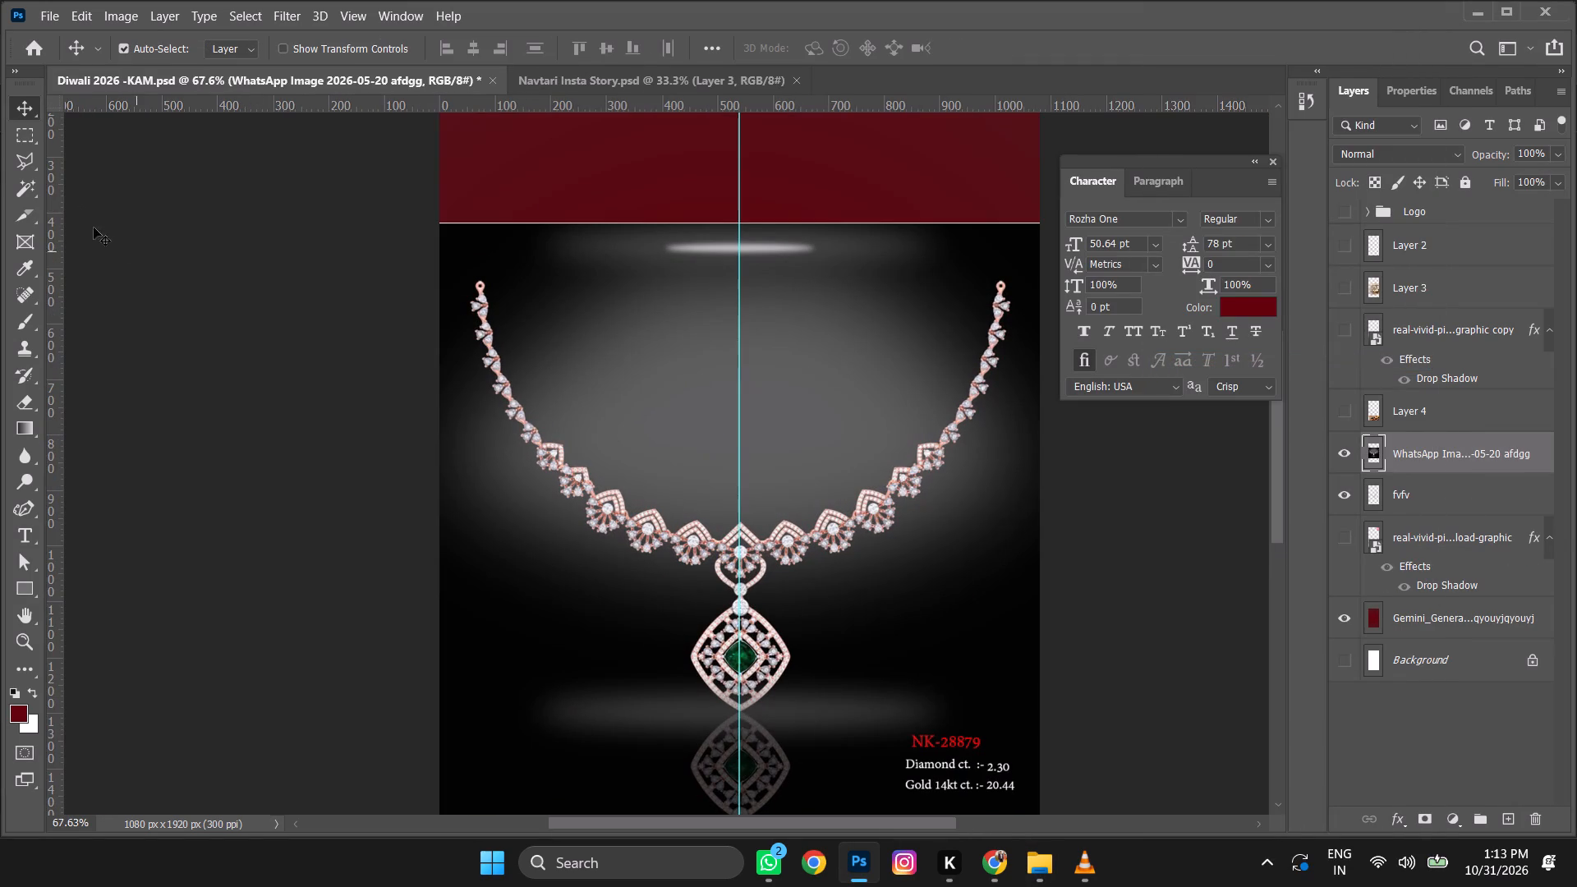
pyautogui.click(25, 132)
pyautogui.moveTo(370, 200); pyautogui.dragTo(1302, 270)
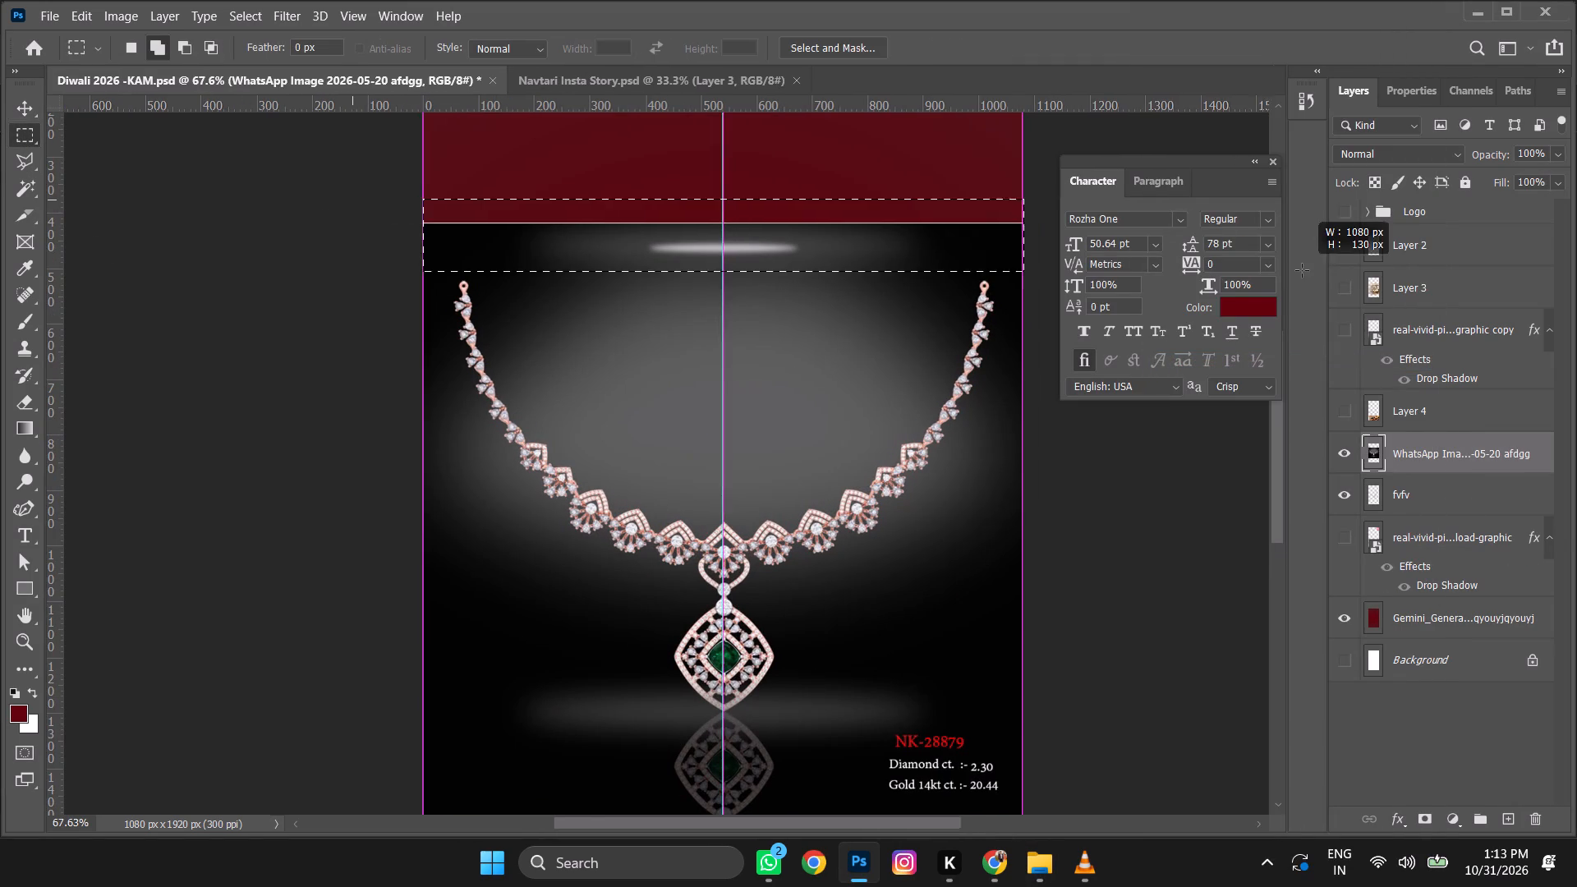
pyautogui.moveTo(1302, 270); pyautogui.dragTo(1244, 275)
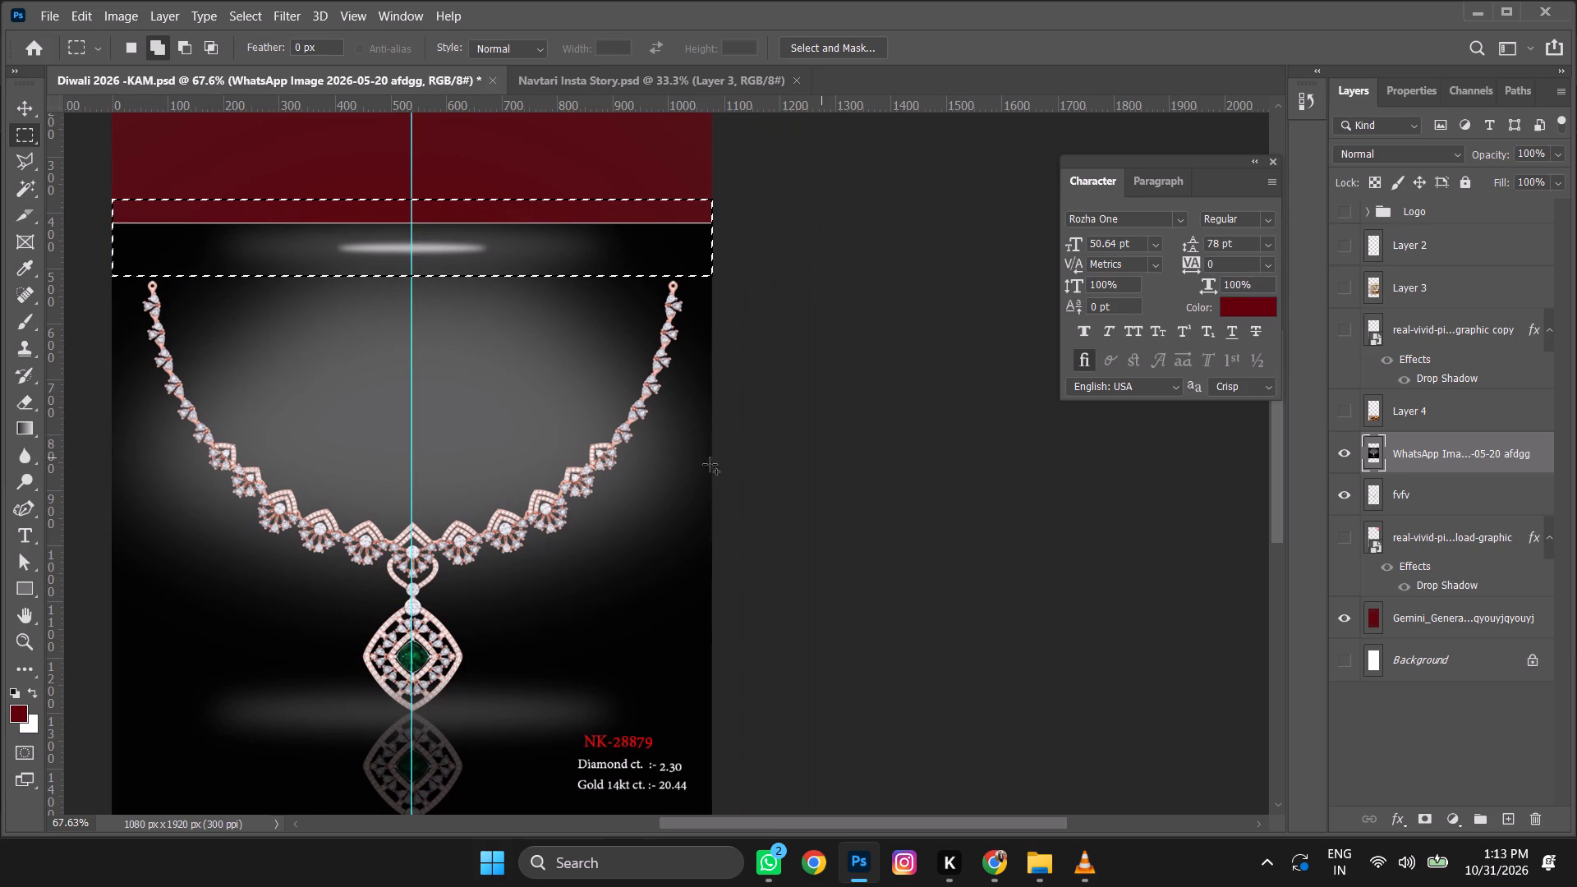
pyautogui.scroll(-5, 408, 660)
pyautogui.moveTo(55, 795); pyautogui.dragTo(540, 751)
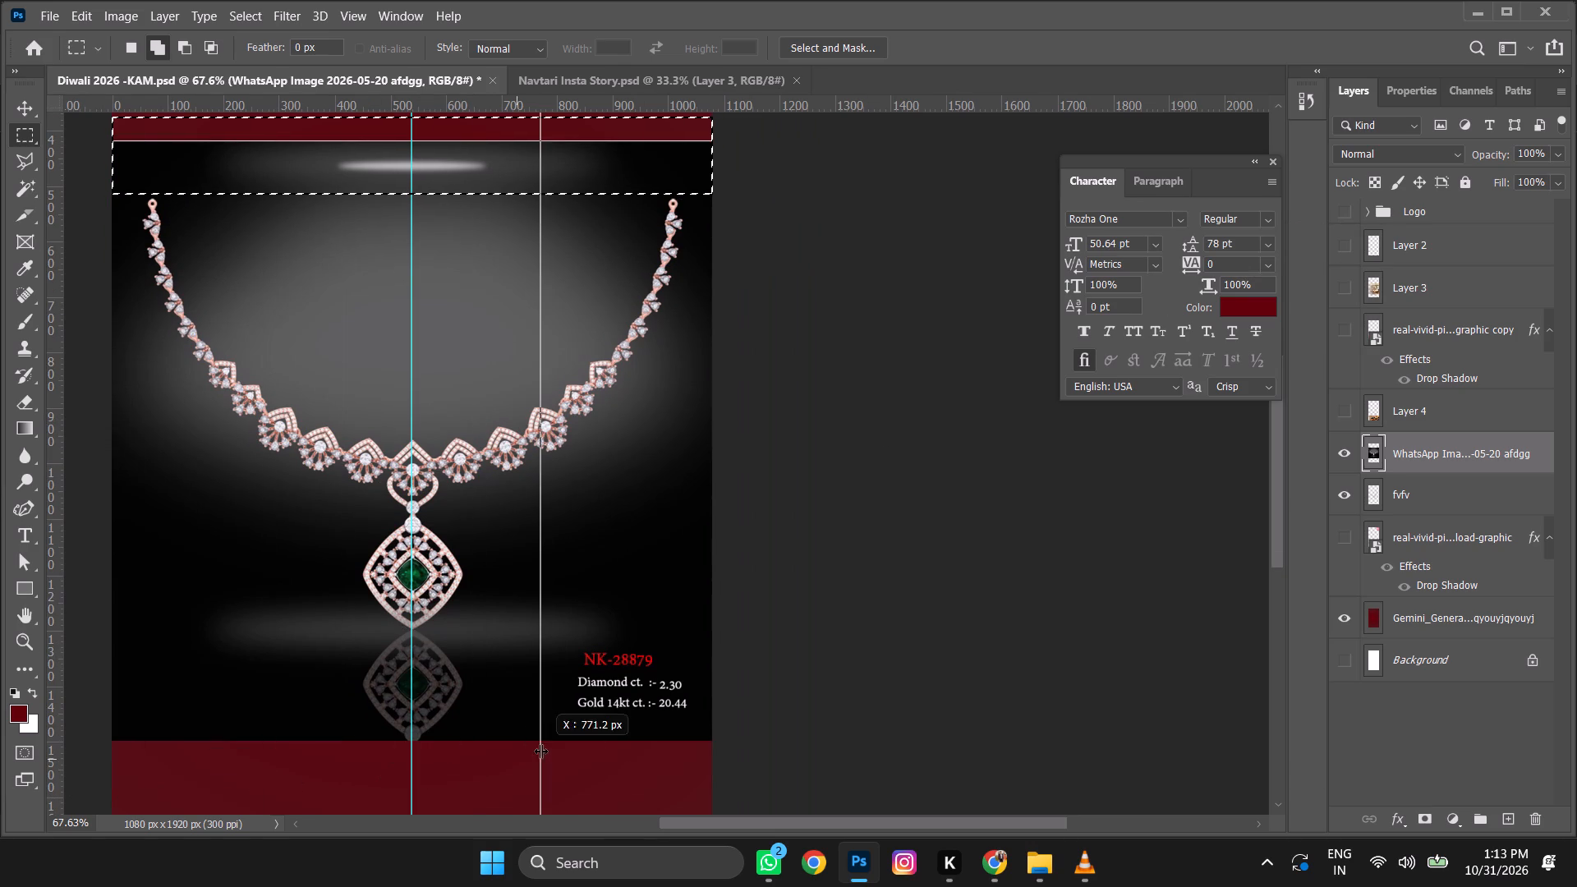
# Delete the full-width strips above and below the necklace, including its reflection and caption text, on the WhatsApp image layer.
pyautogui.moveTo(540, 751); pyautogui.dragTo(56, 716)
pyautogui.moveTo(88, 788); pyautogui.dragTo(807, 667)
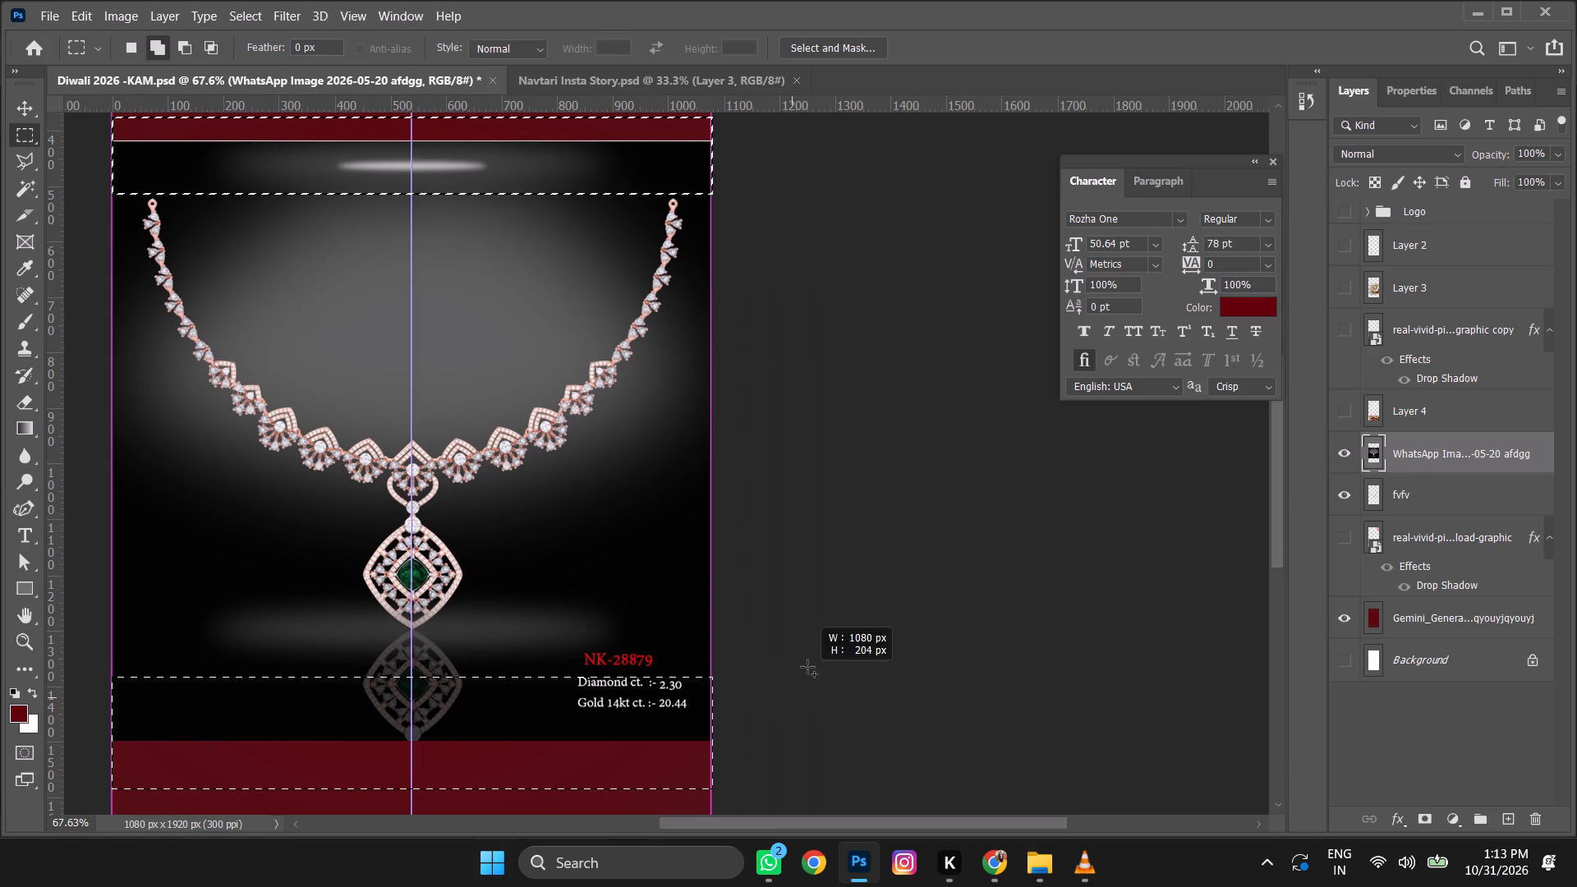
pyautogui.moveTo(807, 667); pyautogui.dragTo(813, 631)
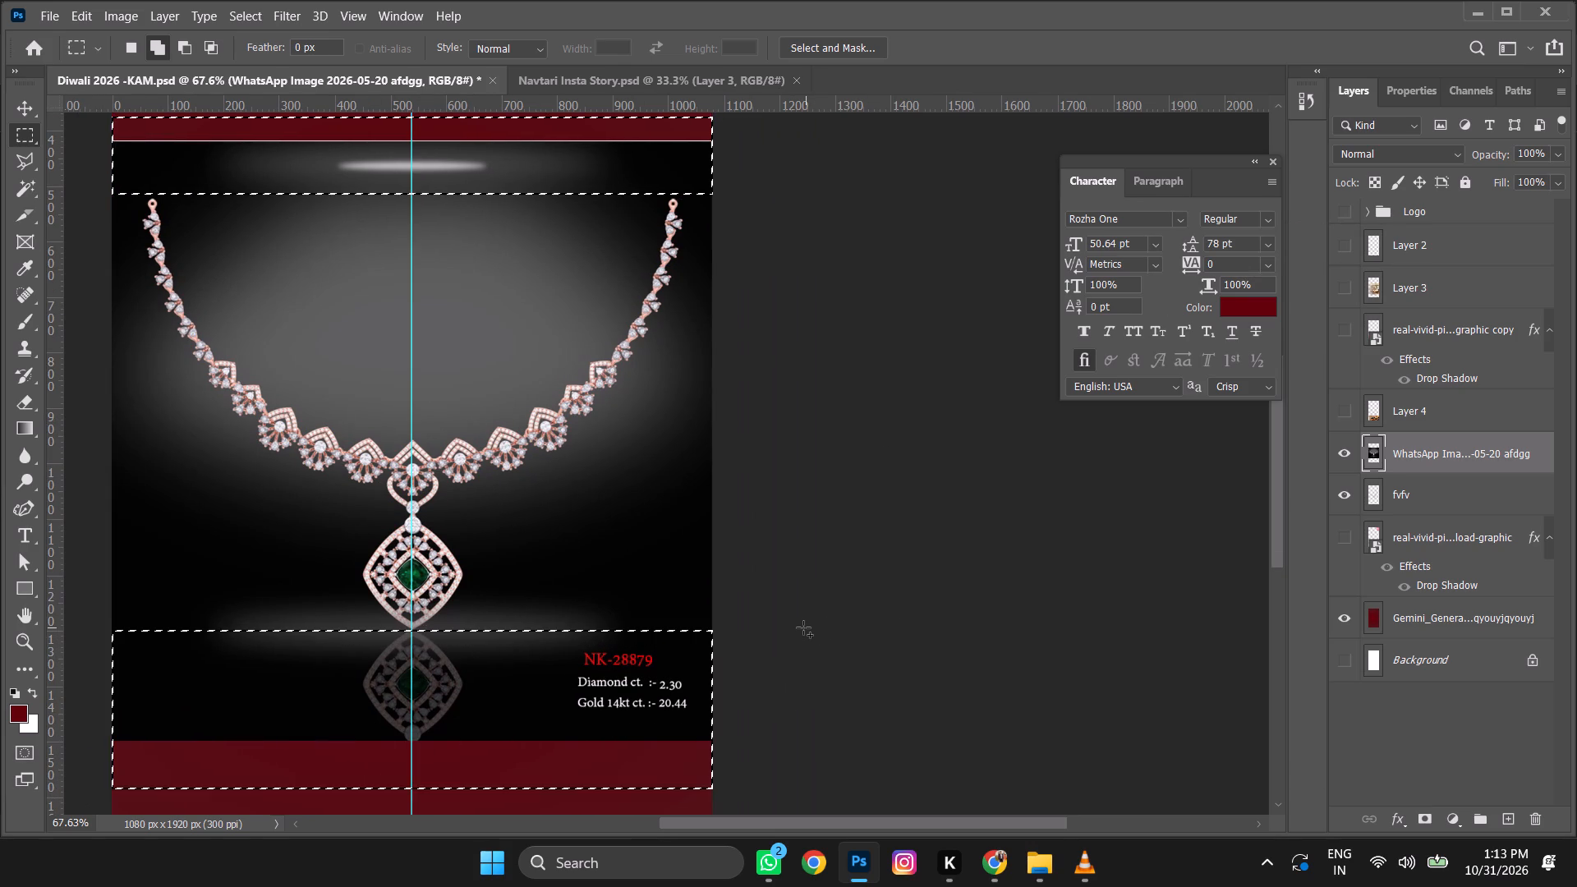
pyautogui.press('Delete')
pyautogui.hotkey('ctrl', 'd')
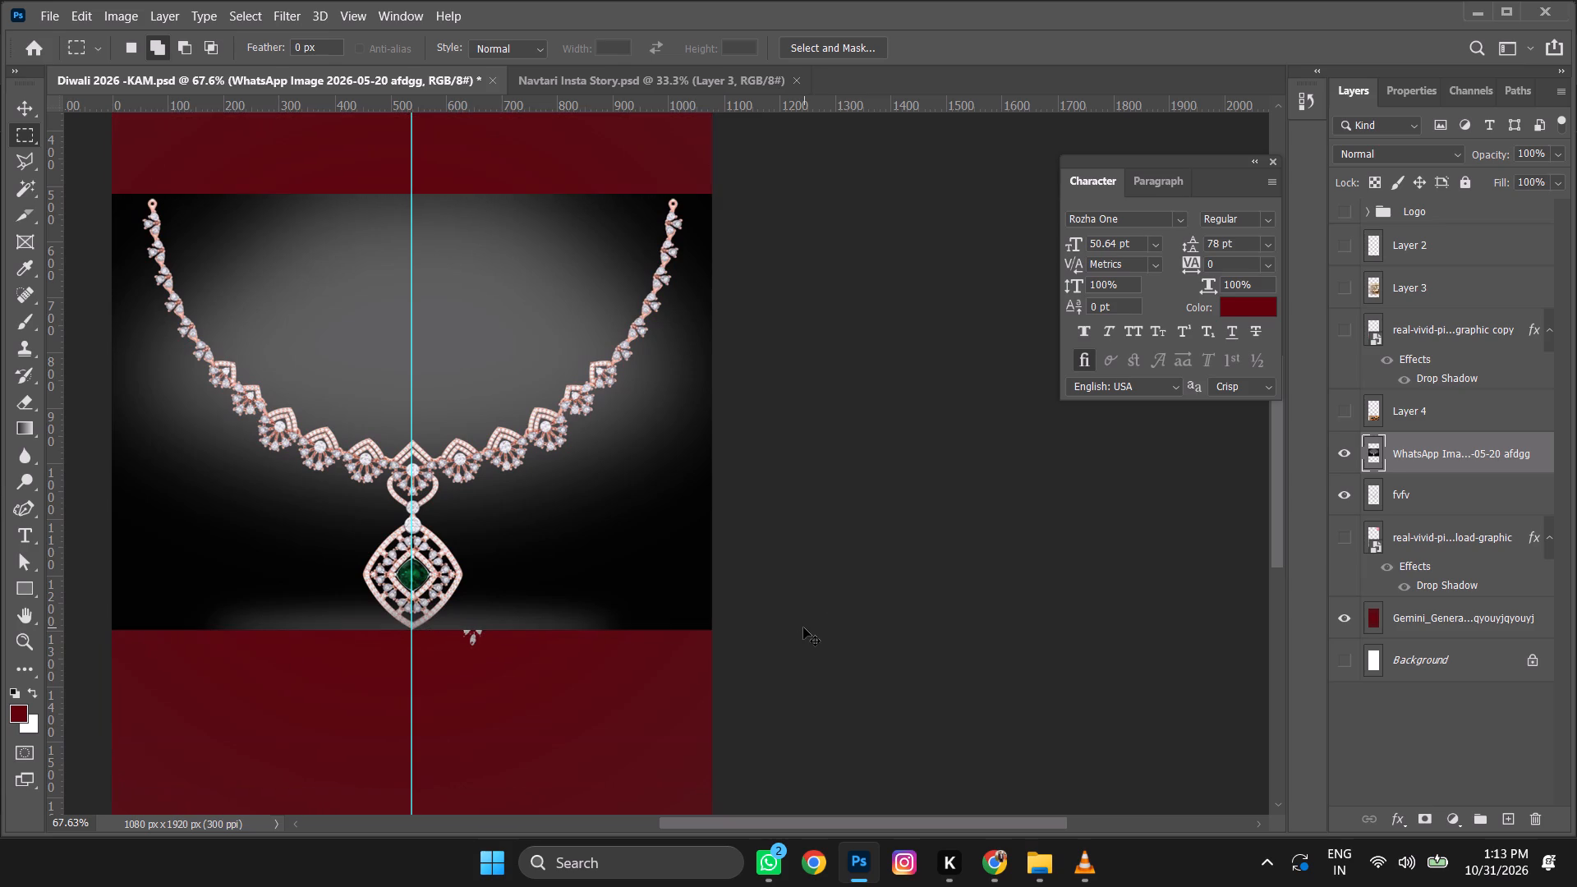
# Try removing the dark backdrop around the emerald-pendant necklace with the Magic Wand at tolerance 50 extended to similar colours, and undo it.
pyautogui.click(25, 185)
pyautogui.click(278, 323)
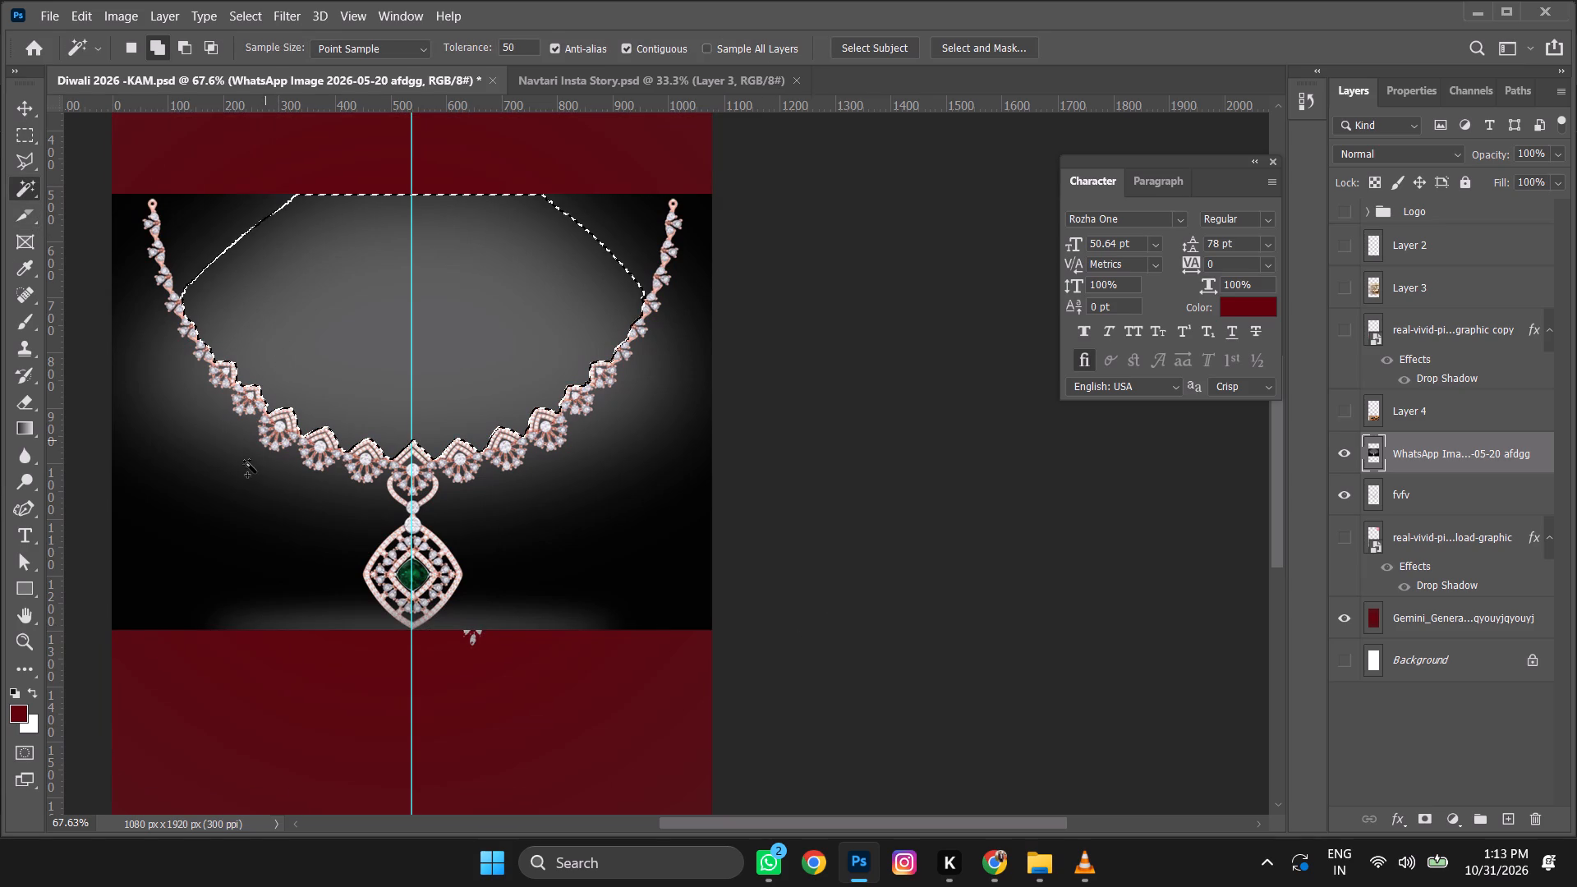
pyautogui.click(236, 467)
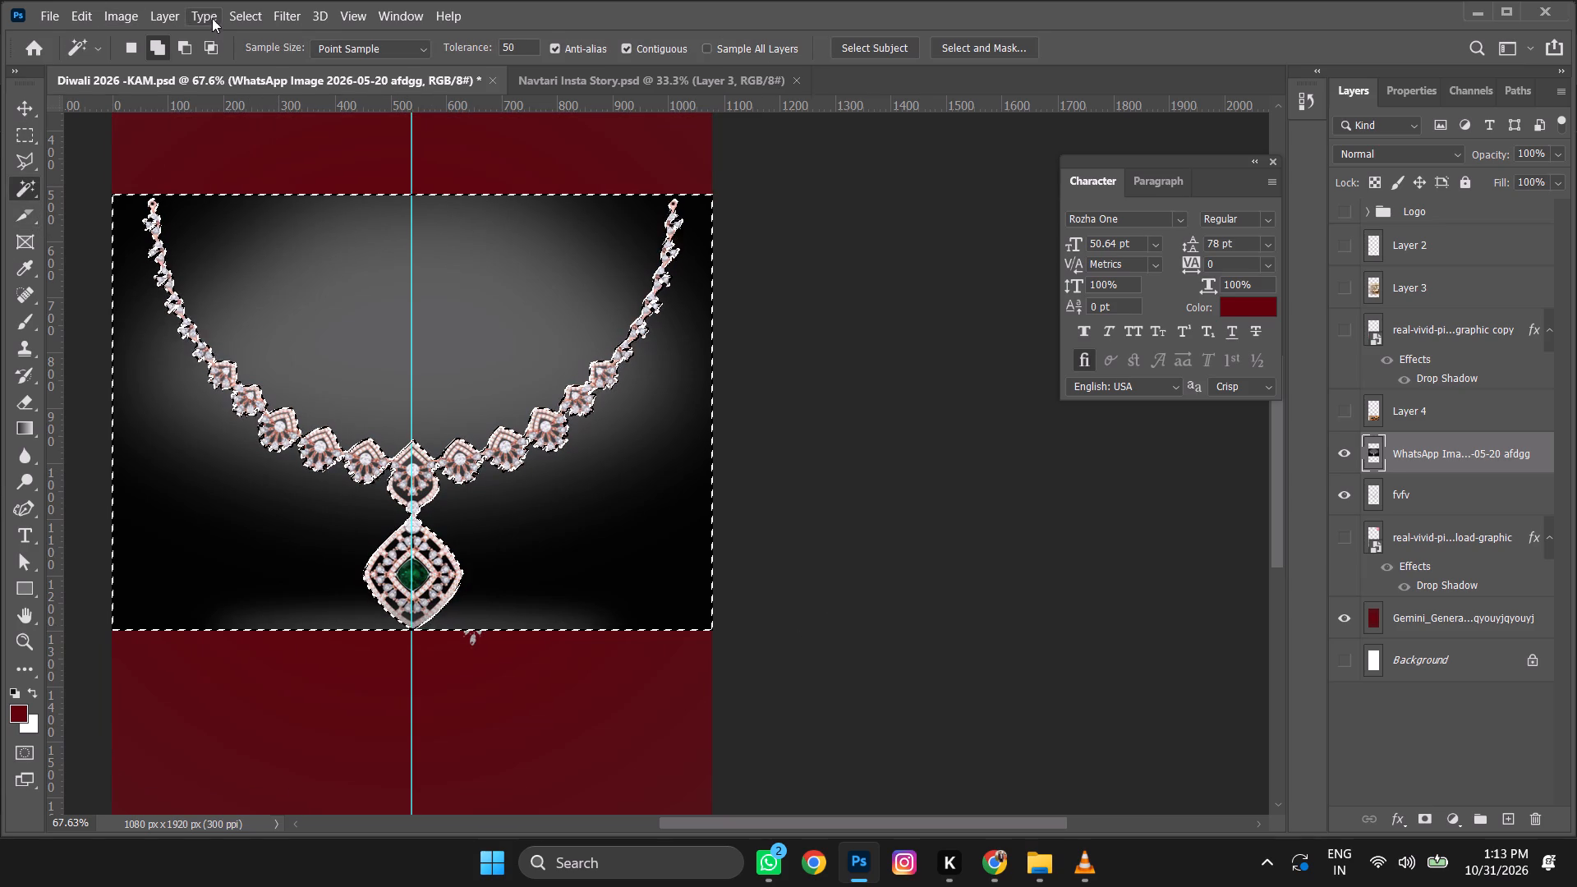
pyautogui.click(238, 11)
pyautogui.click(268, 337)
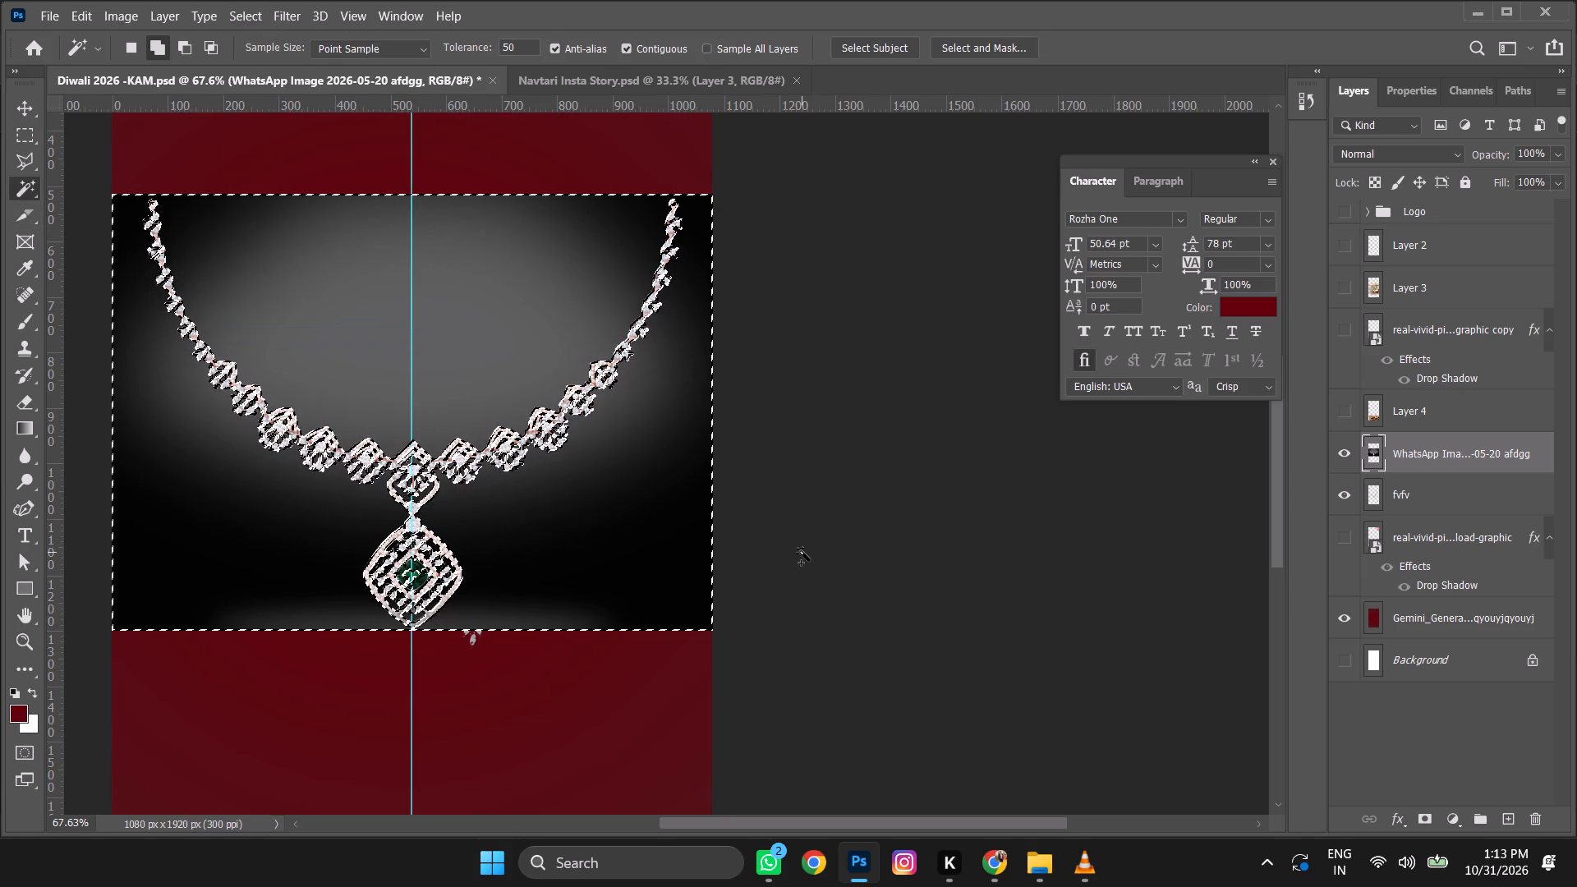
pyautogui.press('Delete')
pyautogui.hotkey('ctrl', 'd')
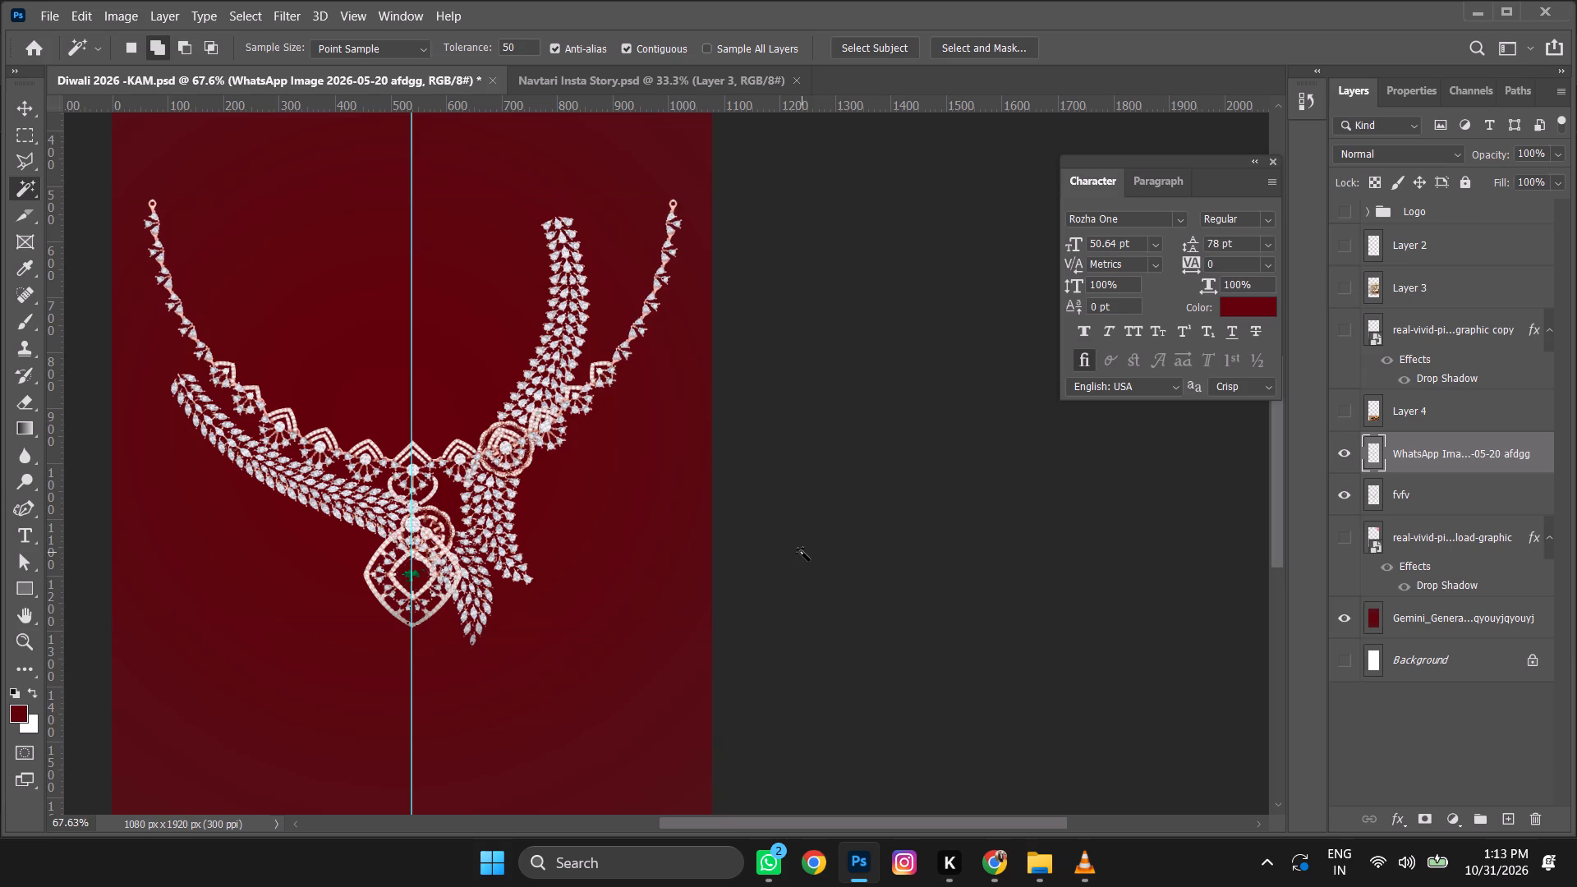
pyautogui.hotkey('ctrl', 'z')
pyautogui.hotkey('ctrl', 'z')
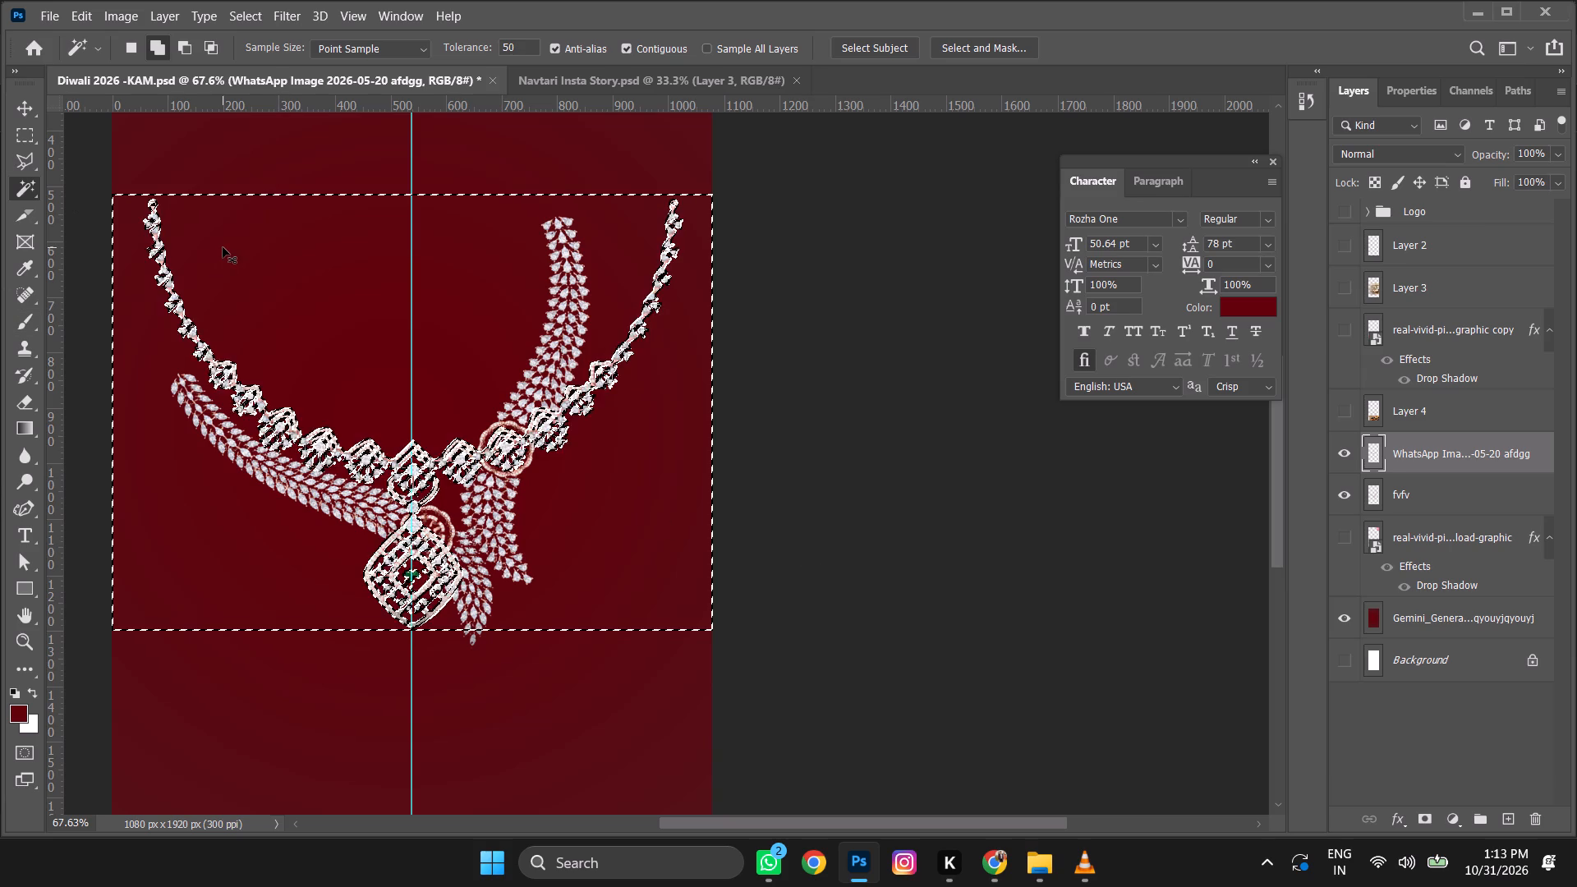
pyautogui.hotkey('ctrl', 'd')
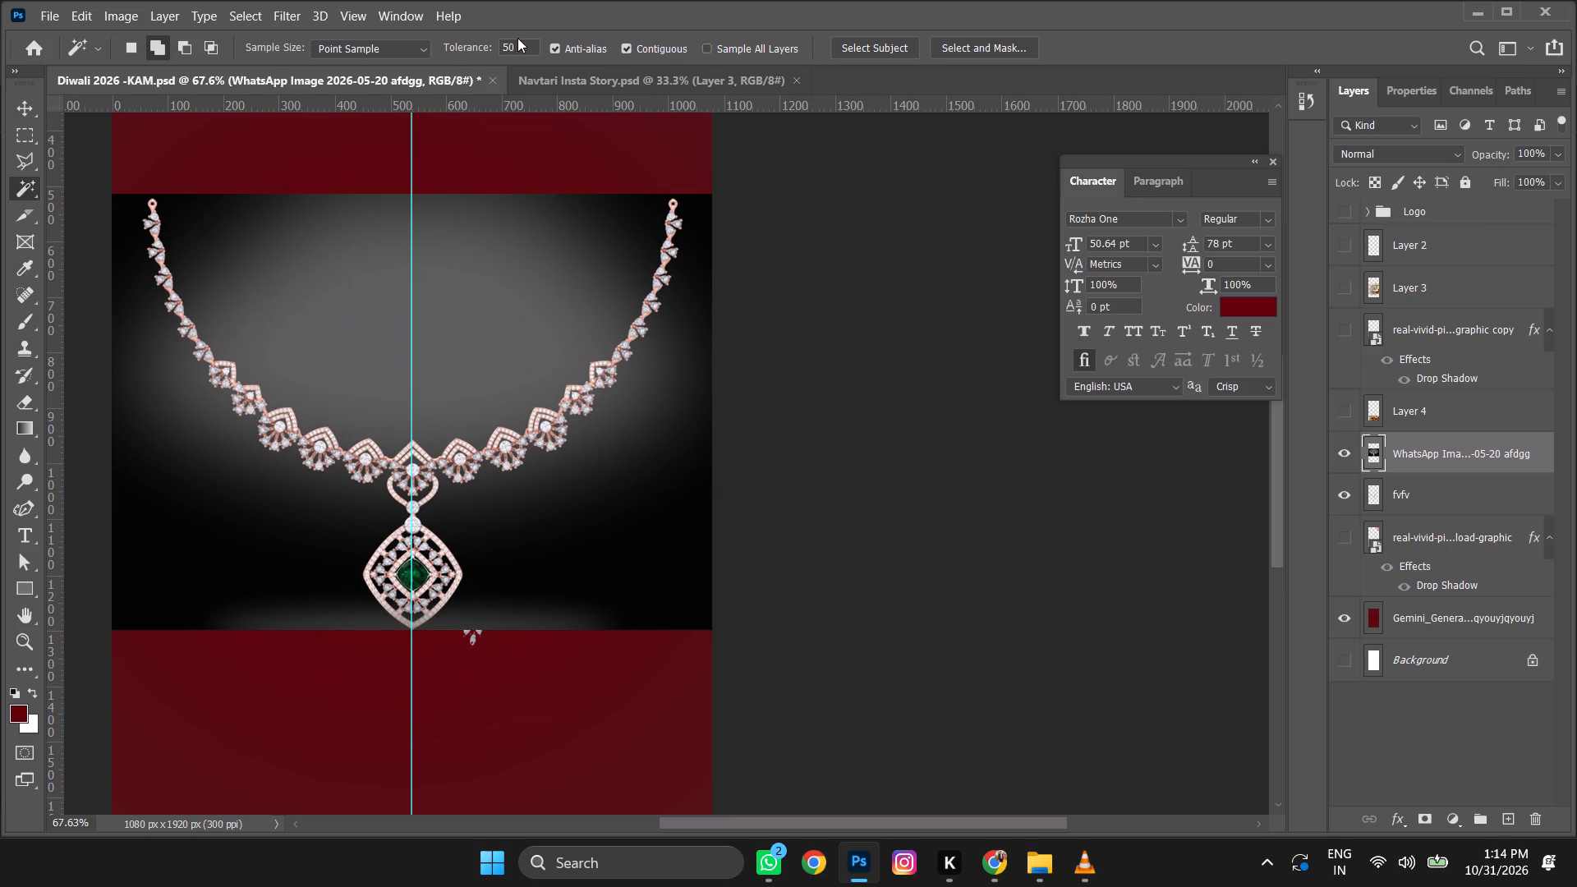
# Select the emerald-pendant necklace's dark backdrop with the Magic Wand at tolerance 30, extend to similar colours, delete it and deselect.
pyautogui.moveTo(523, 53); pyautogui.dragTo(453, 75)
pyautogui.write('30')
pyautogui.press('Return')
pyautogui.click(312, 310)
pyautogui.click(222, 232)
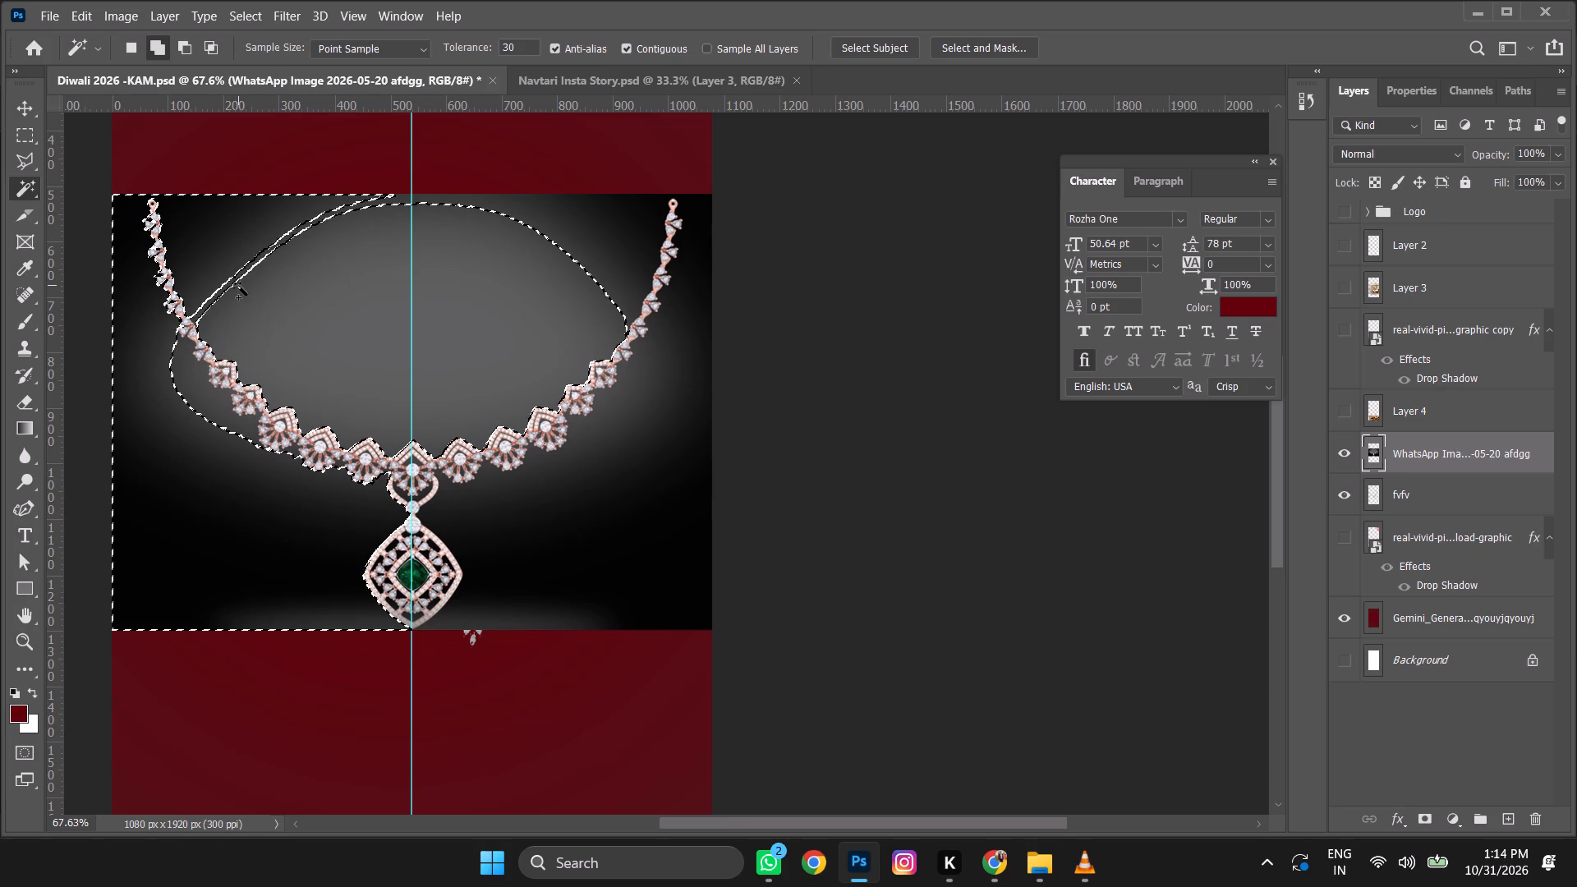
pyautogui.click(239, 278)
pyautogui.click(188, 383)
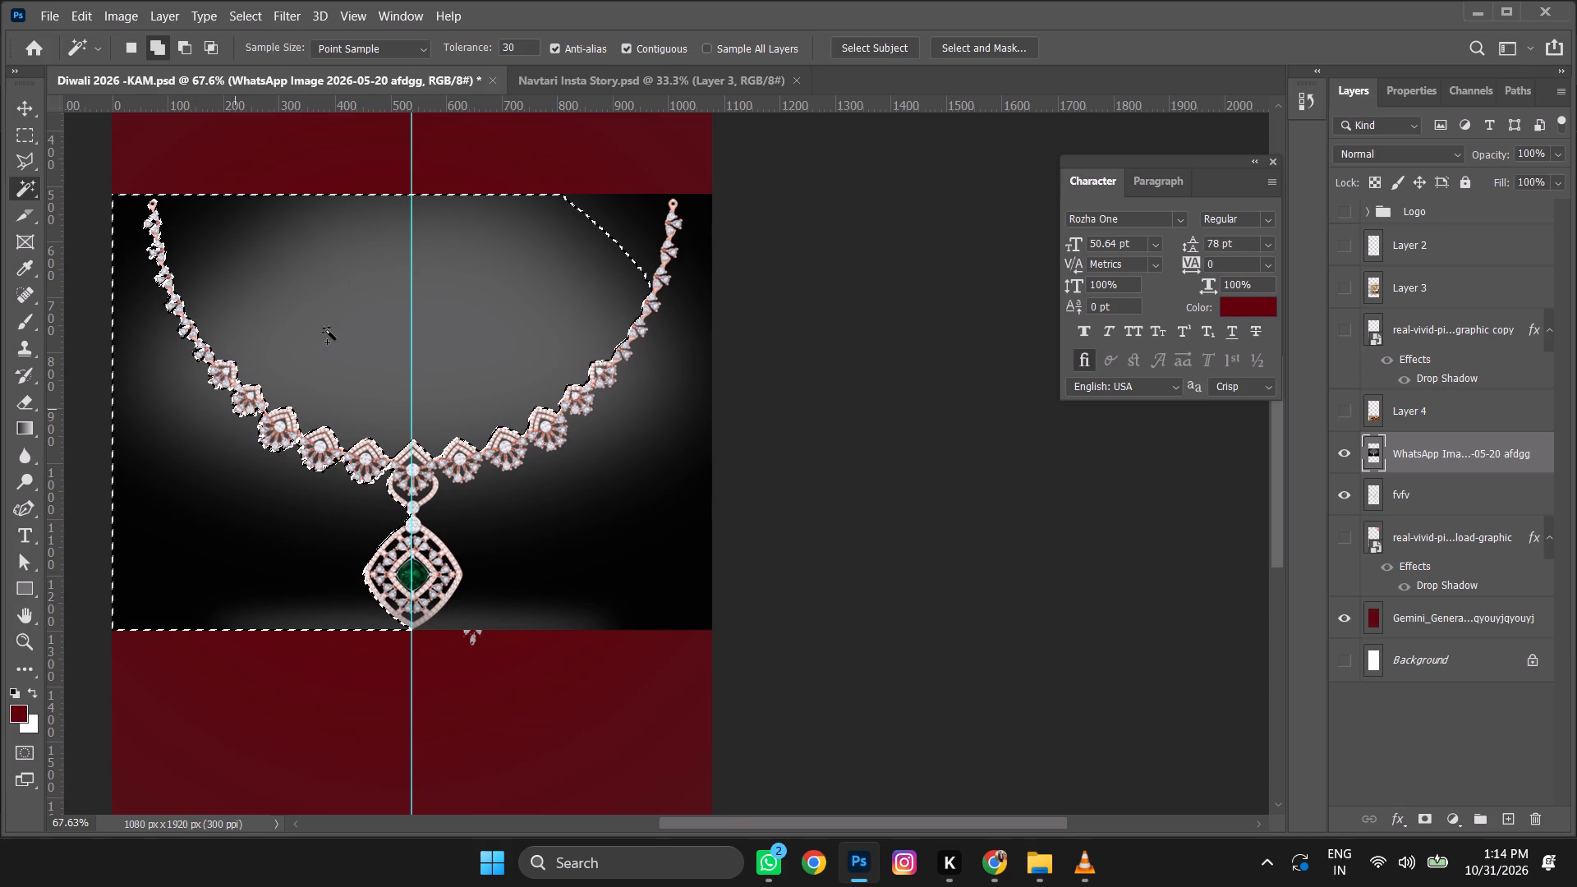
pyautogui.click(234, 11)
pyautogui.click(294, 337)
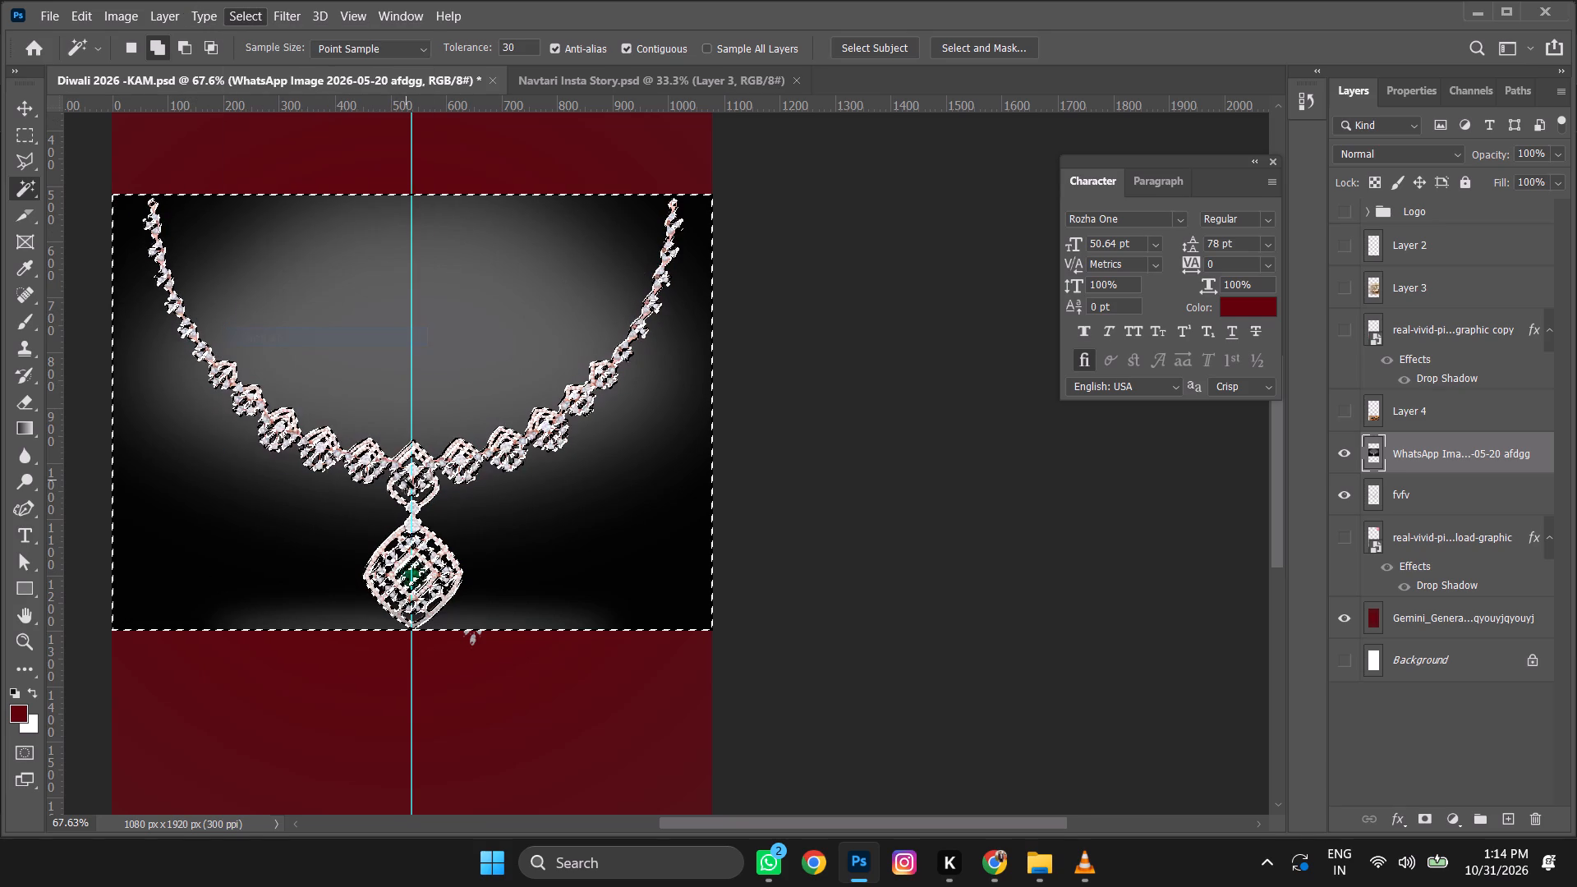
pyautogui.press('Delete')
pyautogui.hotkey('ctrl', 'd')
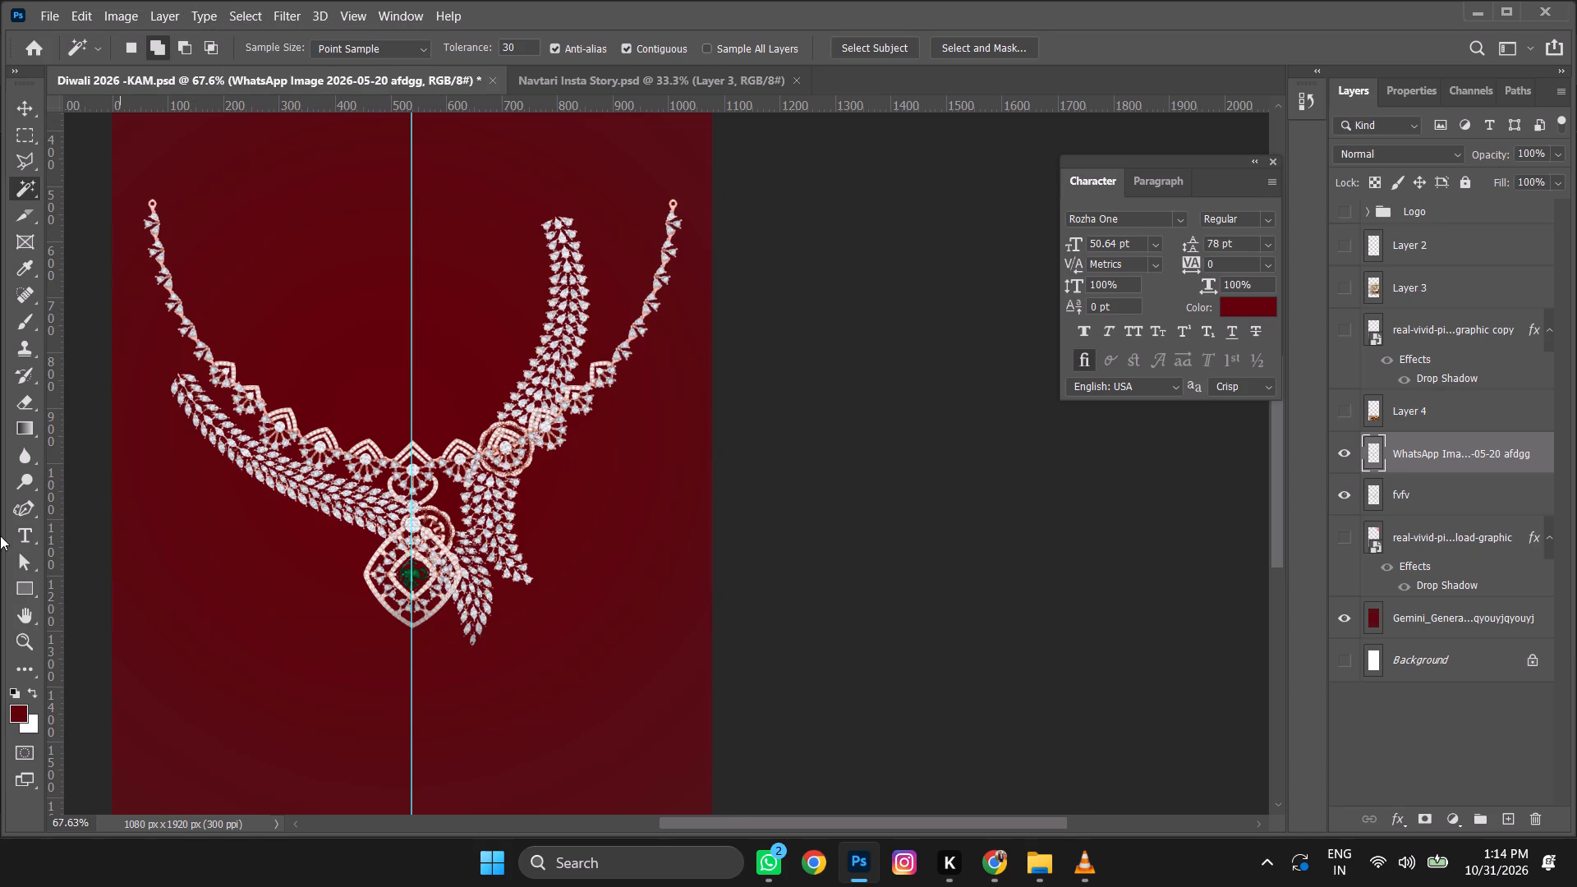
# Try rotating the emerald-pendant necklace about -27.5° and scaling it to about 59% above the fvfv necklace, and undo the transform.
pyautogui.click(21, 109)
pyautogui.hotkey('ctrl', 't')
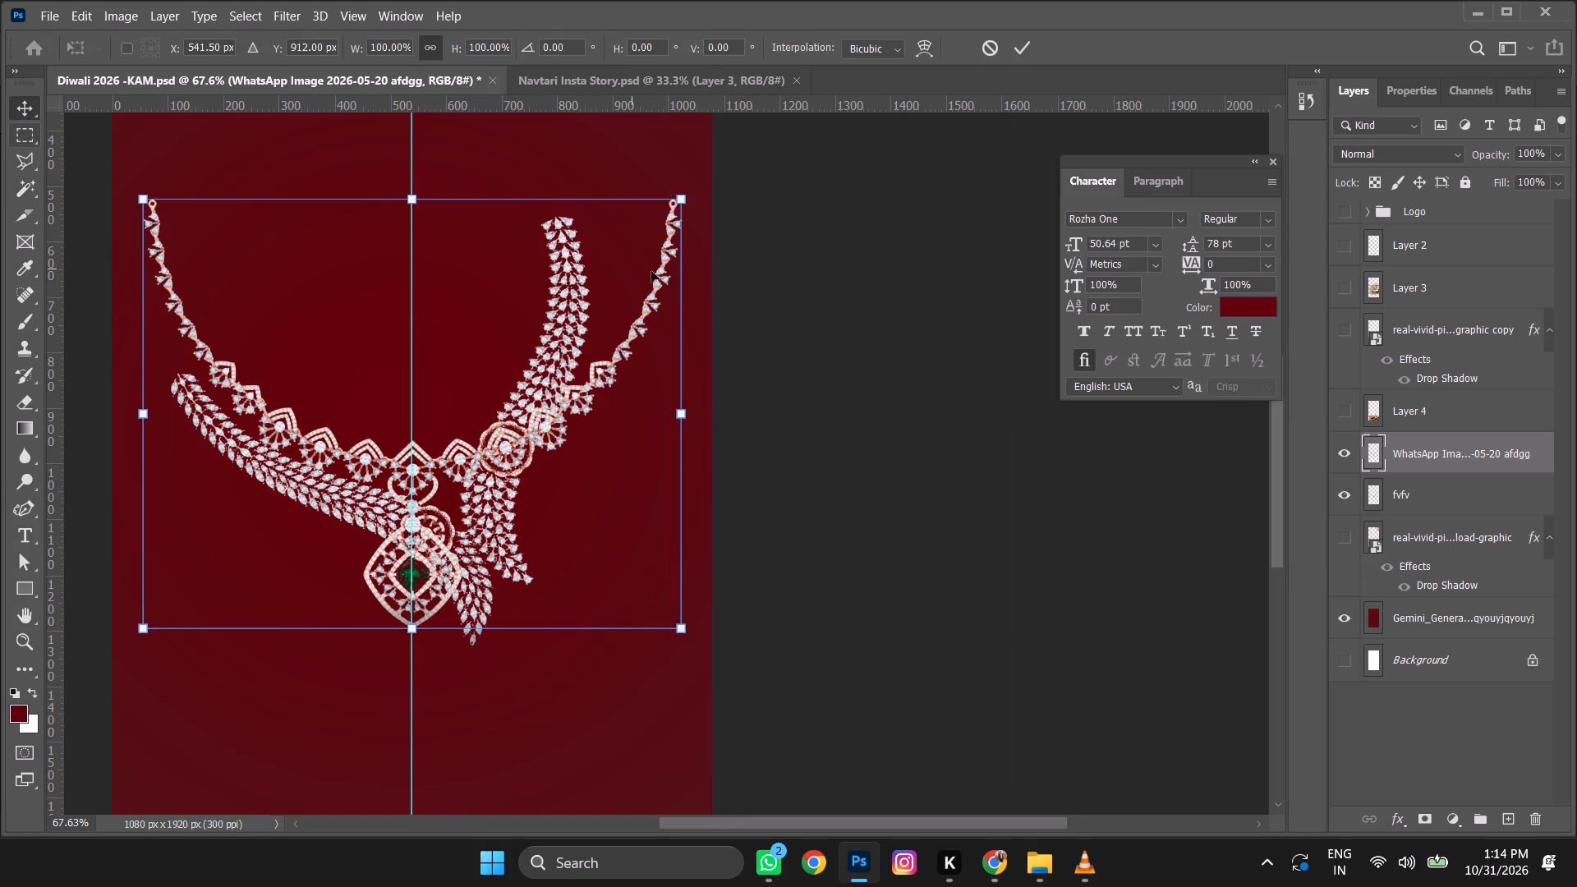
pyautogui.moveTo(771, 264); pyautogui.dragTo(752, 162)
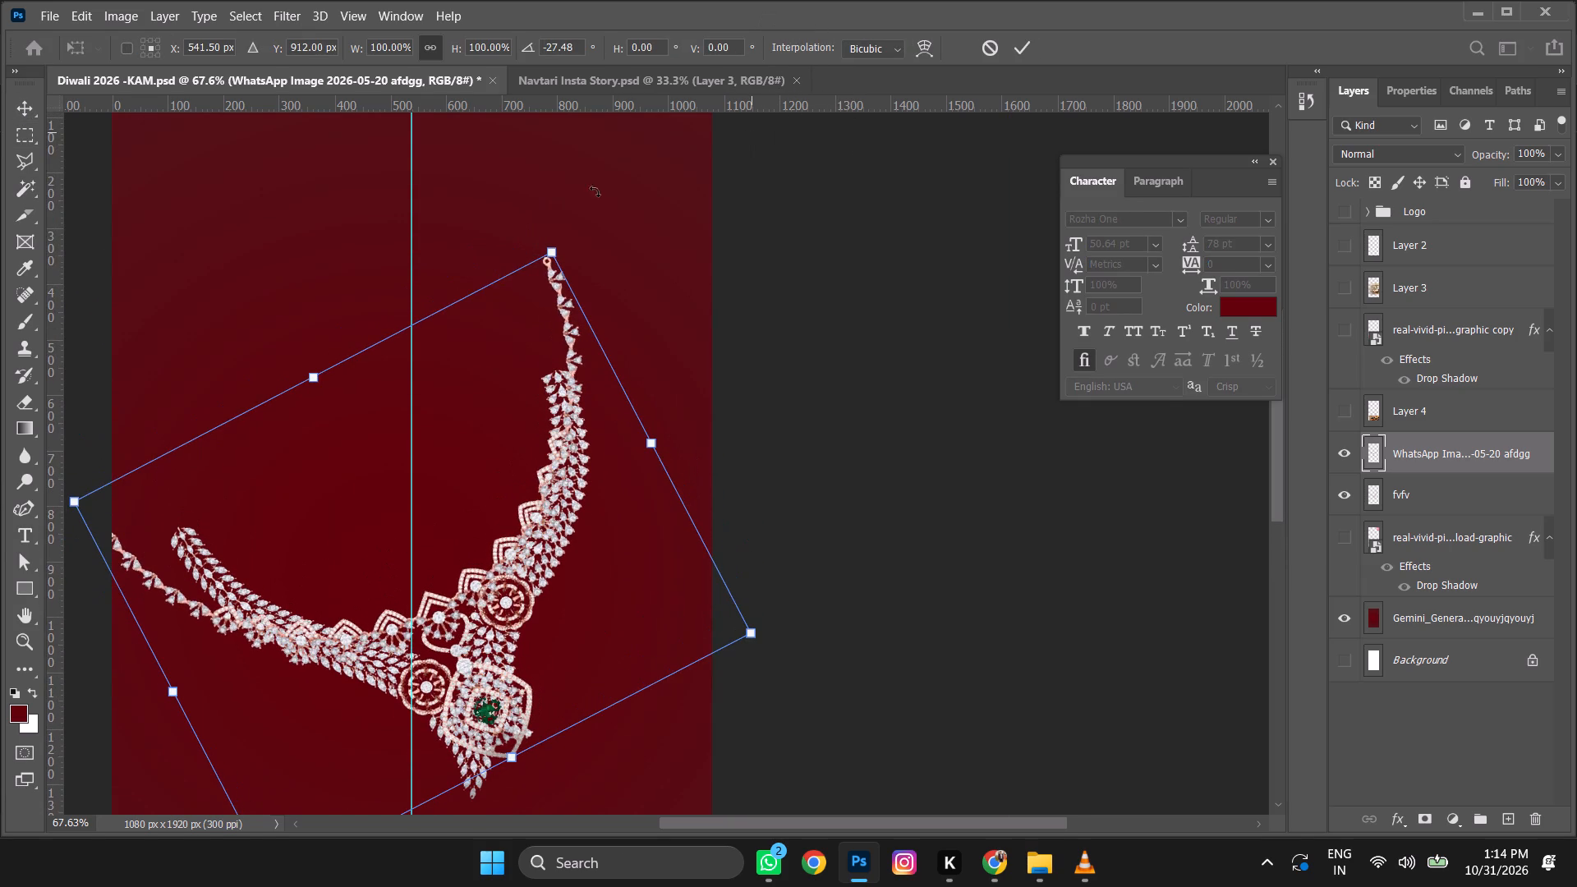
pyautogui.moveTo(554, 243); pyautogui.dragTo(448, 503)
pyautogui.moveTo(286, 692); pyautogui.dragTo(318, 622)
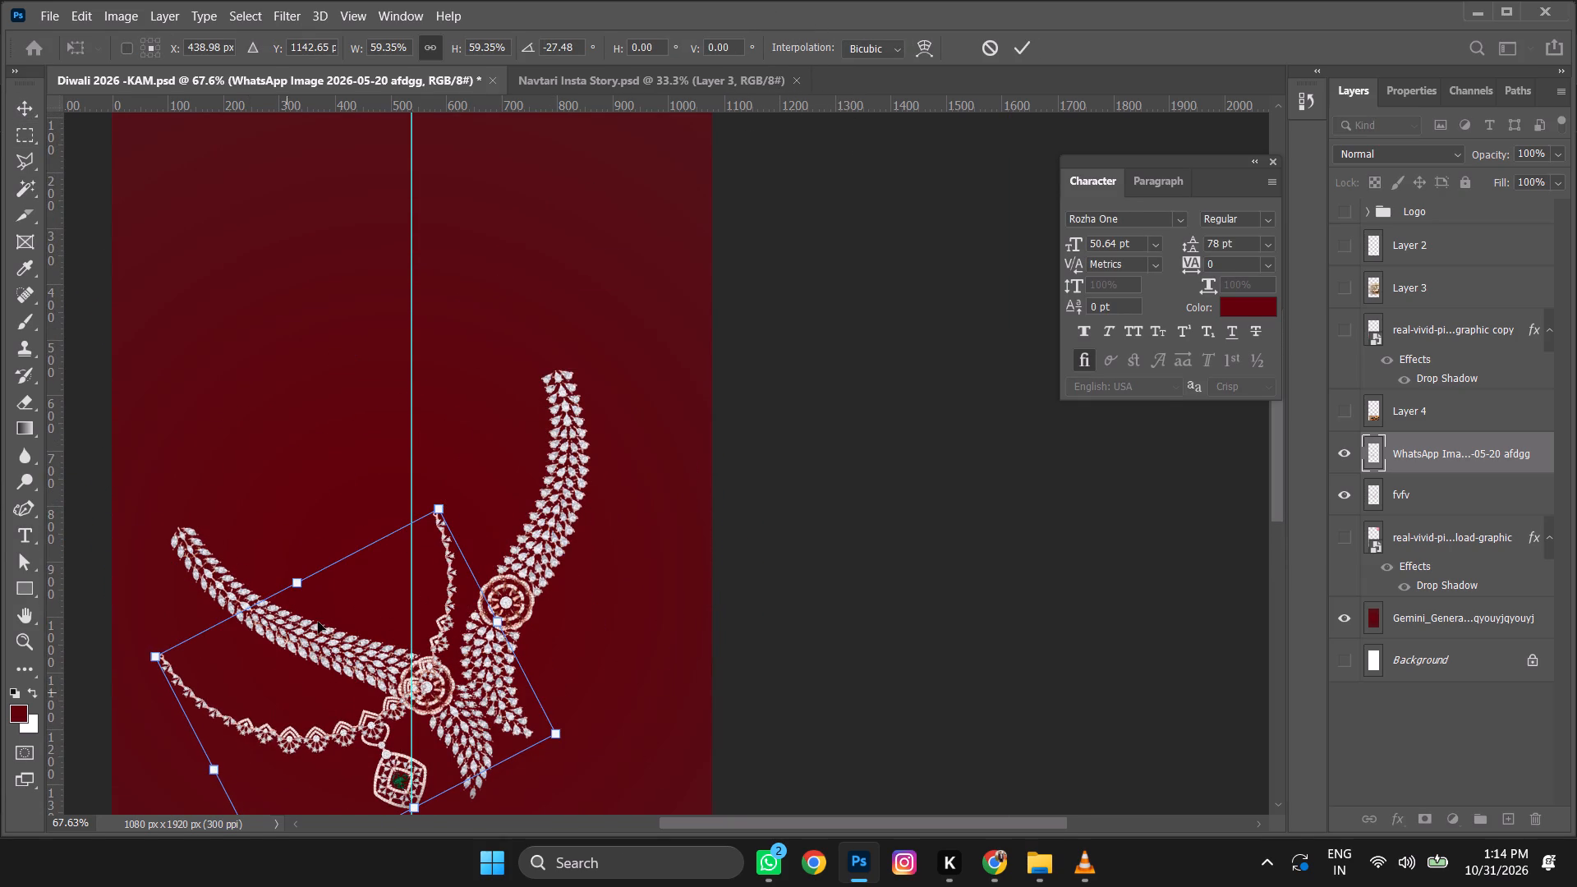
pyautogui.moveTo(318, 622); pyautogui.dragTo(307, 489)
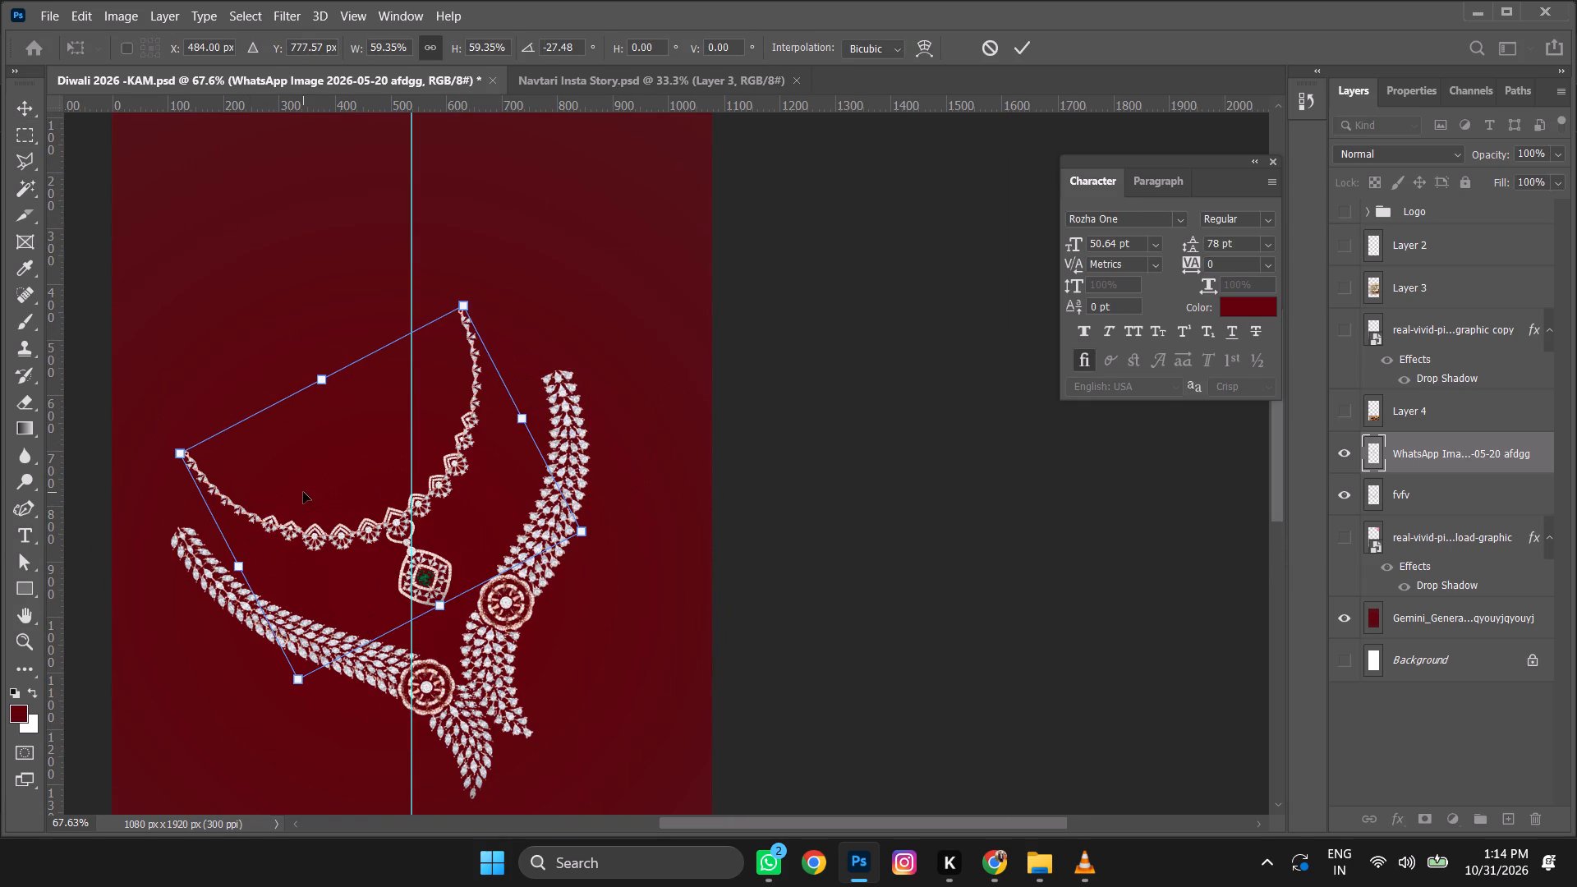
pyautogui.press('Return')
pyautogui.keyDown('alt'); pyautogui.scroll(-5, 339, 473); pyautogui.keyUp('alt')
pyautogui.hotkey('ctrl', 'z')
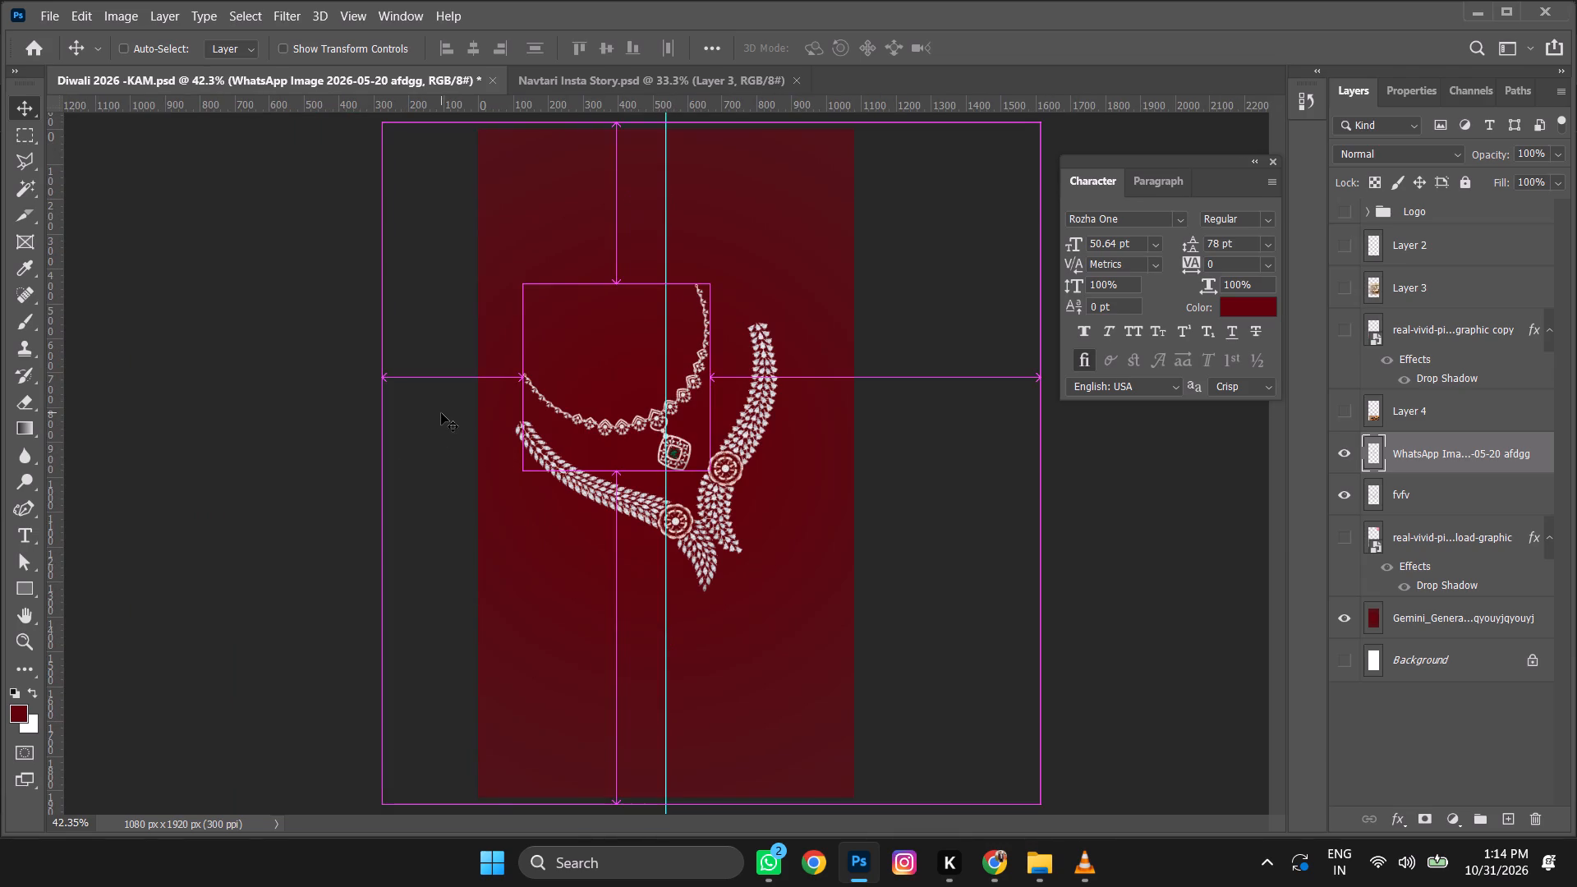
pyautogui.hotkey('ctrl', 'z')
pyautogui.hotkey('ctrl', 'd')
# Rotate the emerald-pendant necklace about -24.2° at full size and shift it down and slightly left on the canvas.
pyautogui.hotkey('ctrl', 't')
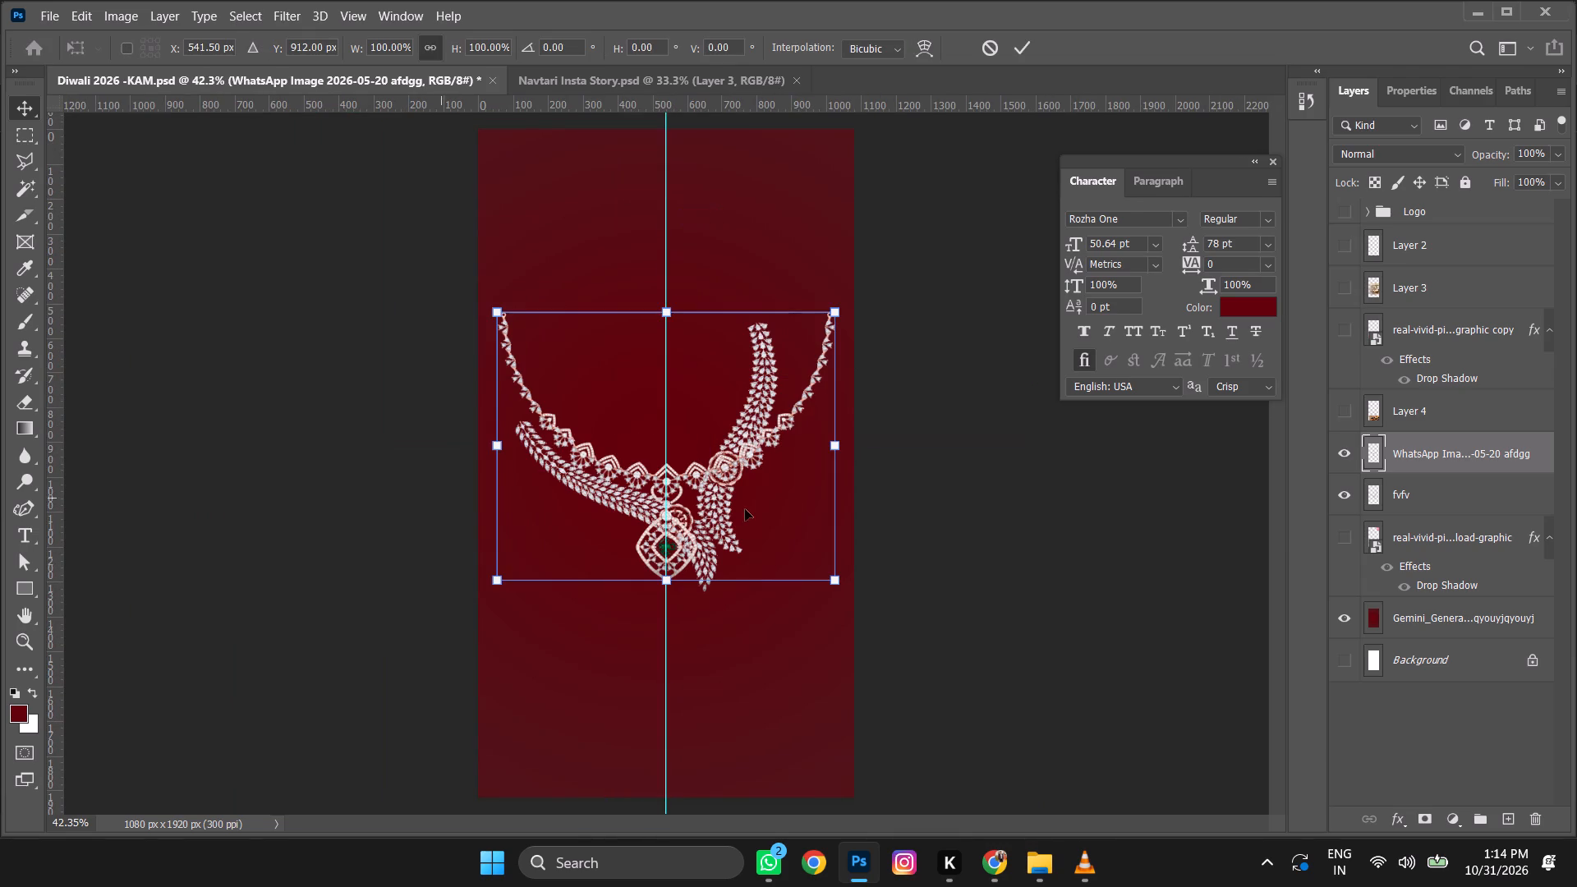
pyautogui.moveTo(940, 554); pyautogui.dragTo(931, 434)
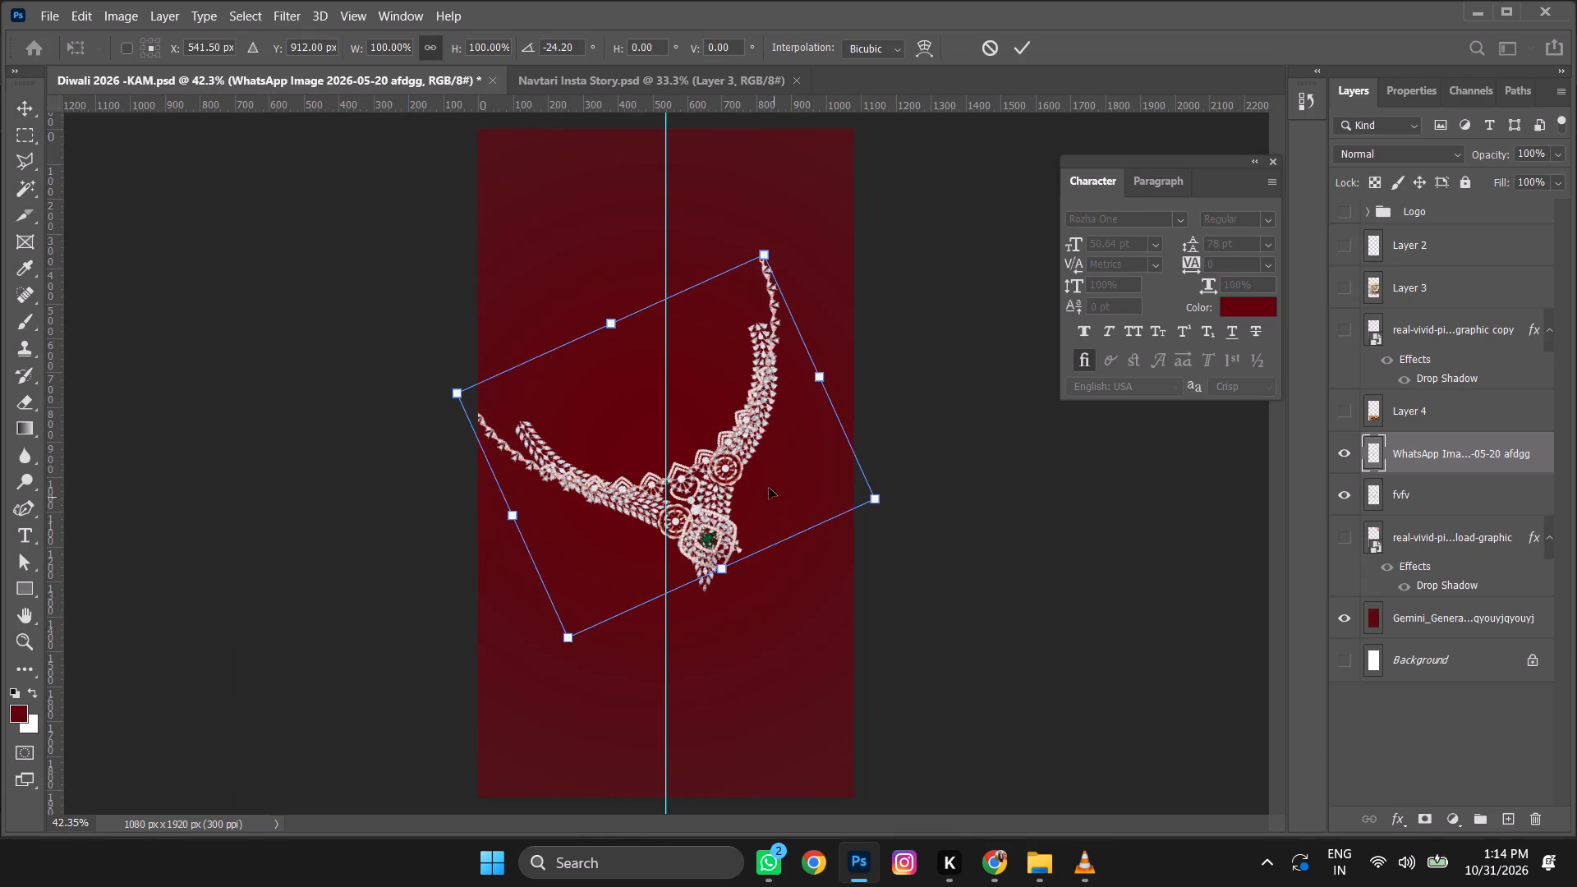
pyautogui.moveTo(769, 485); pyautogui.dragTo(833, 623)
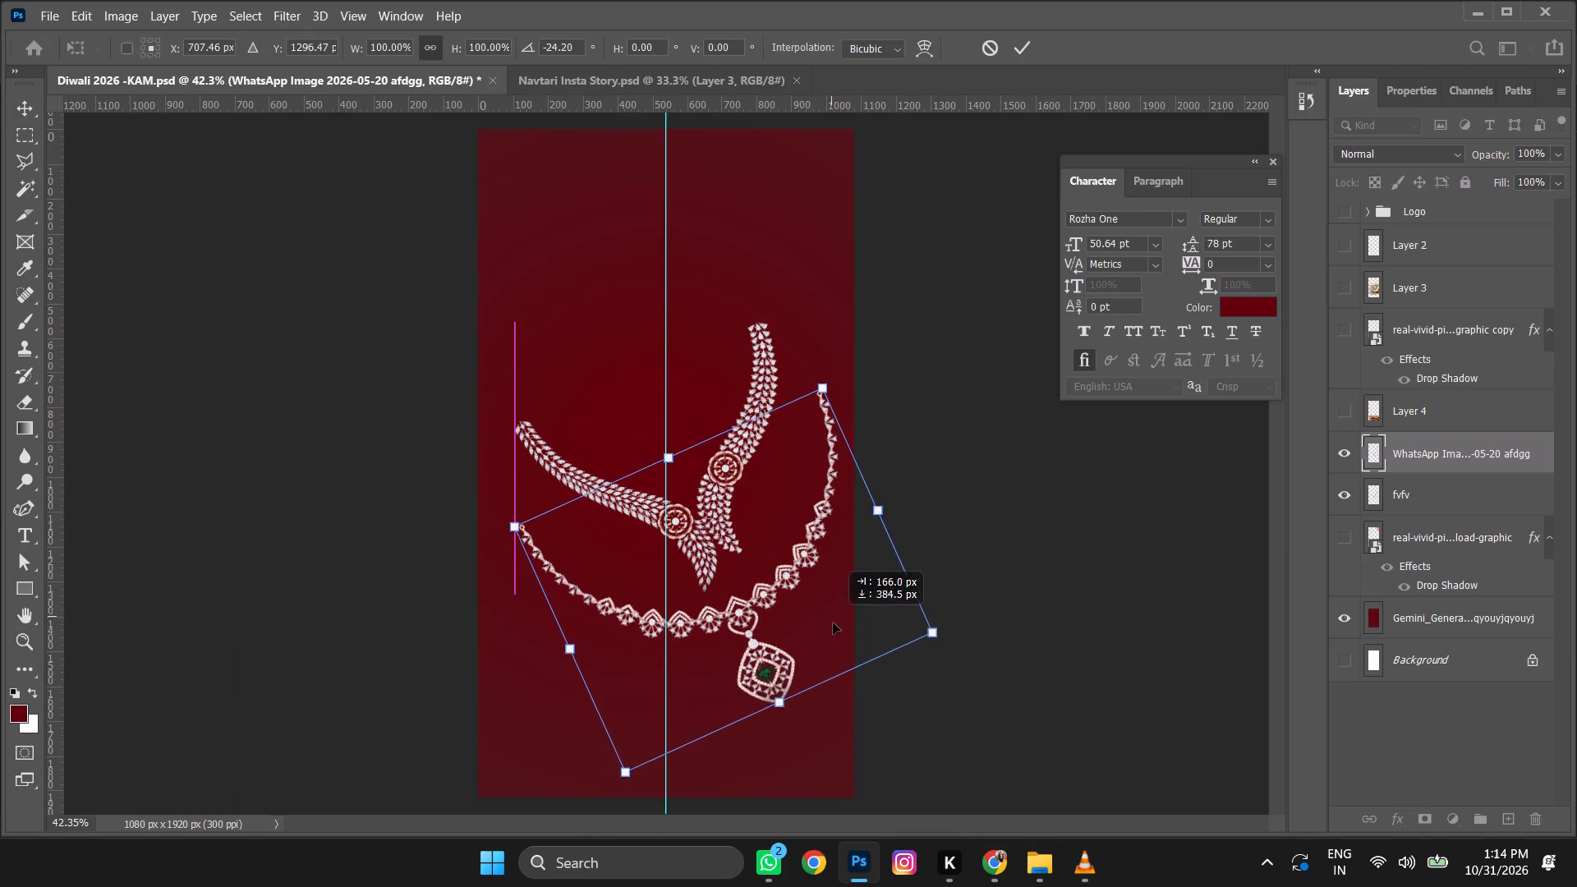
pyautogui.moveTo(833, 623); pyautogui.dragTo(833, 626)
pyautogui.moveTo(800, 500); pyautogui.dragTo(854, 367)
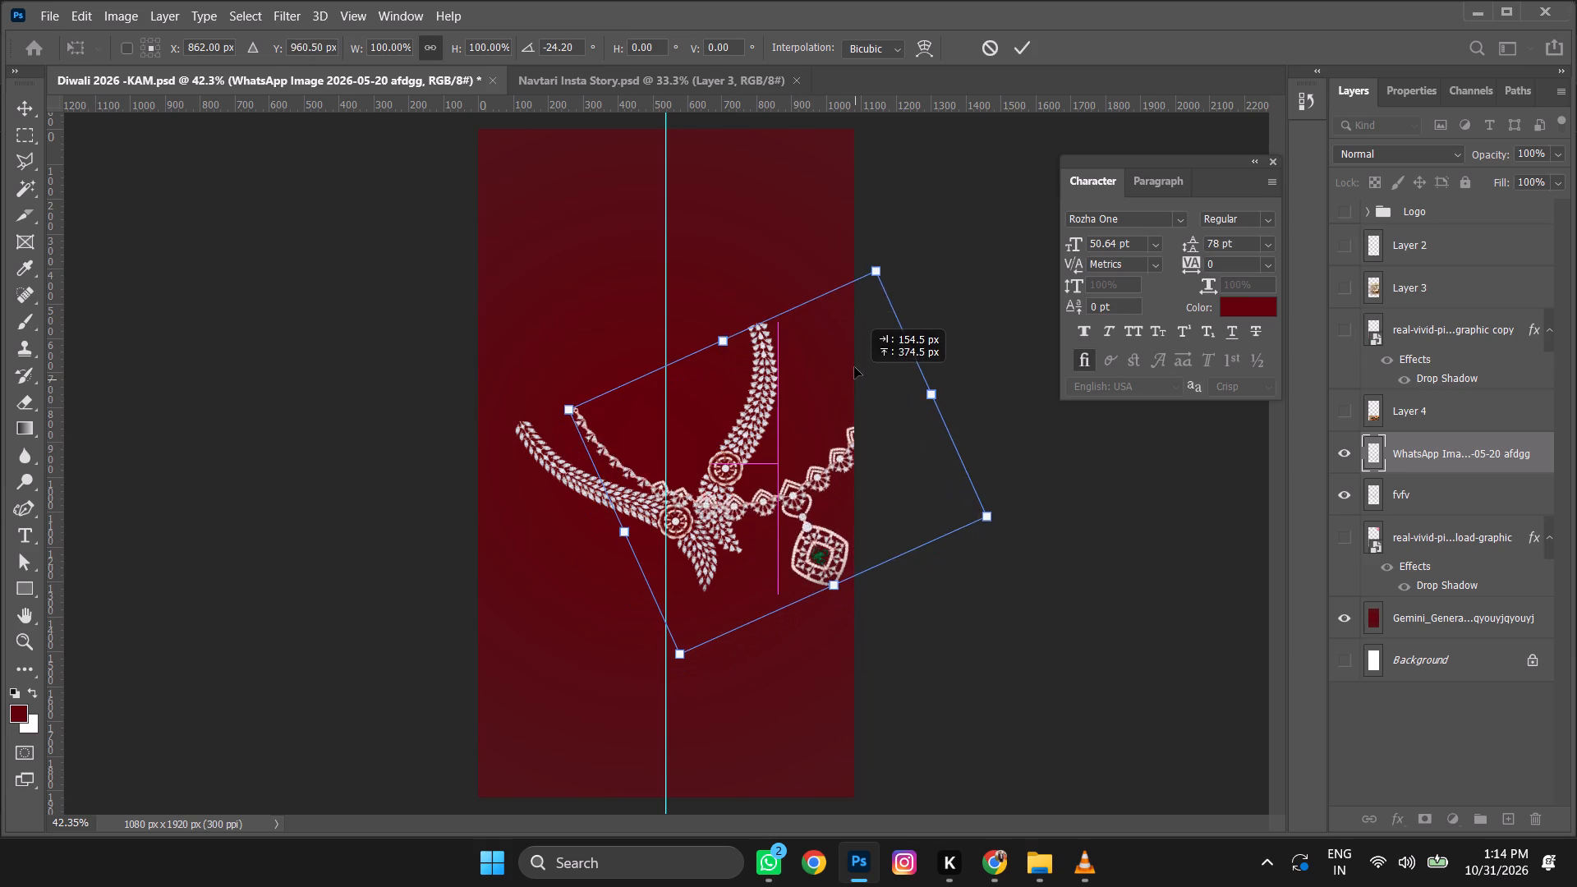
pyautogui.moveTo(854, 367); pyautogui.dragTo(703, 433)
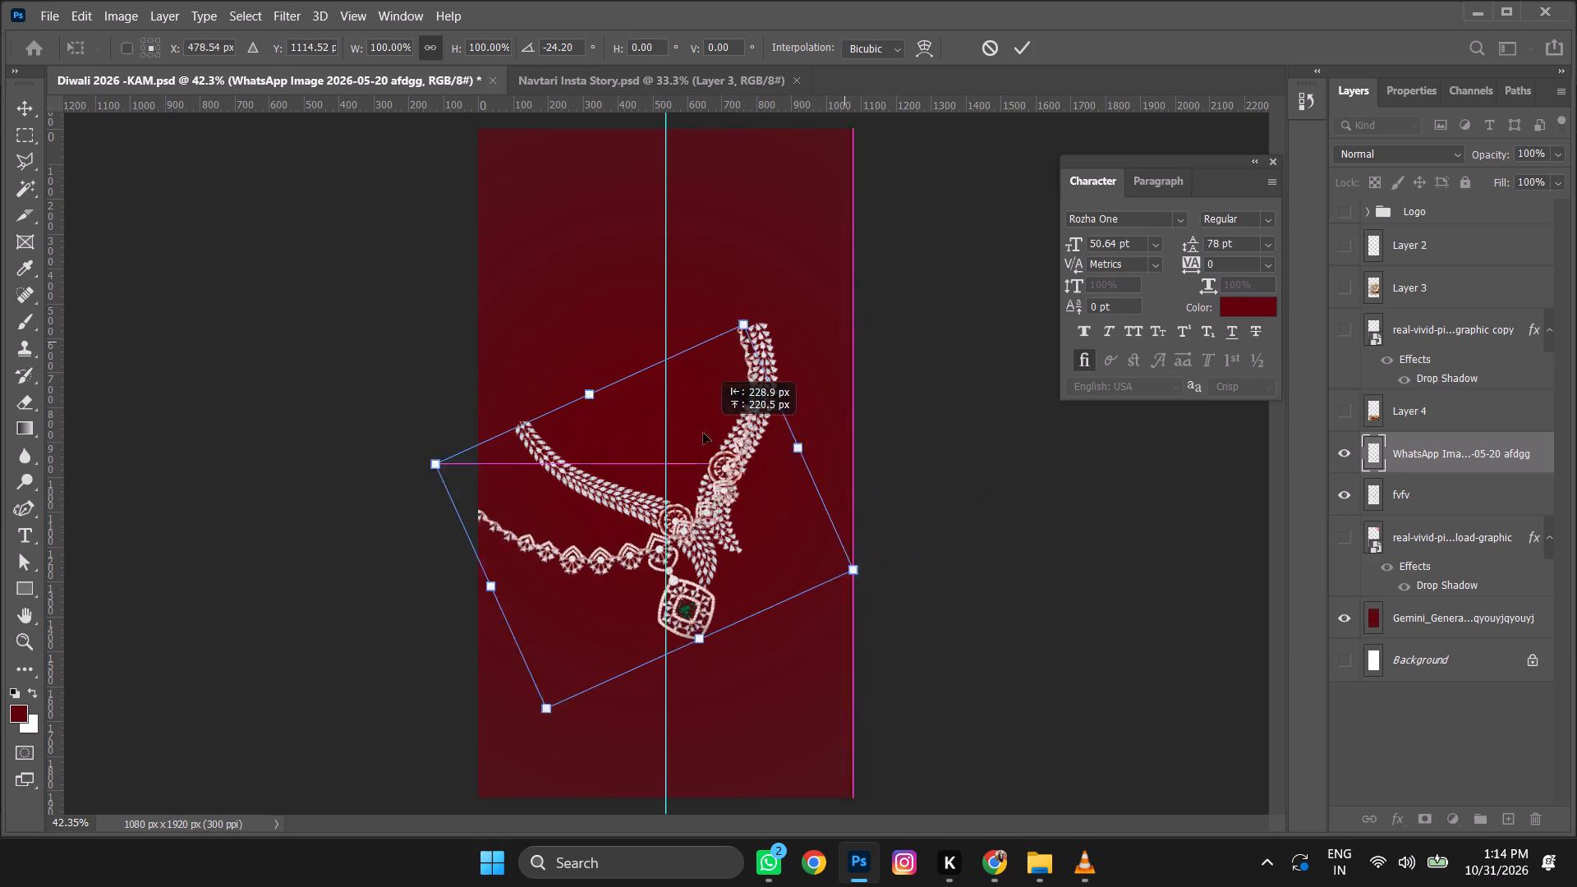
pyautogui.moveTo(703, 433); pyautogui.dragTo(728, 430)
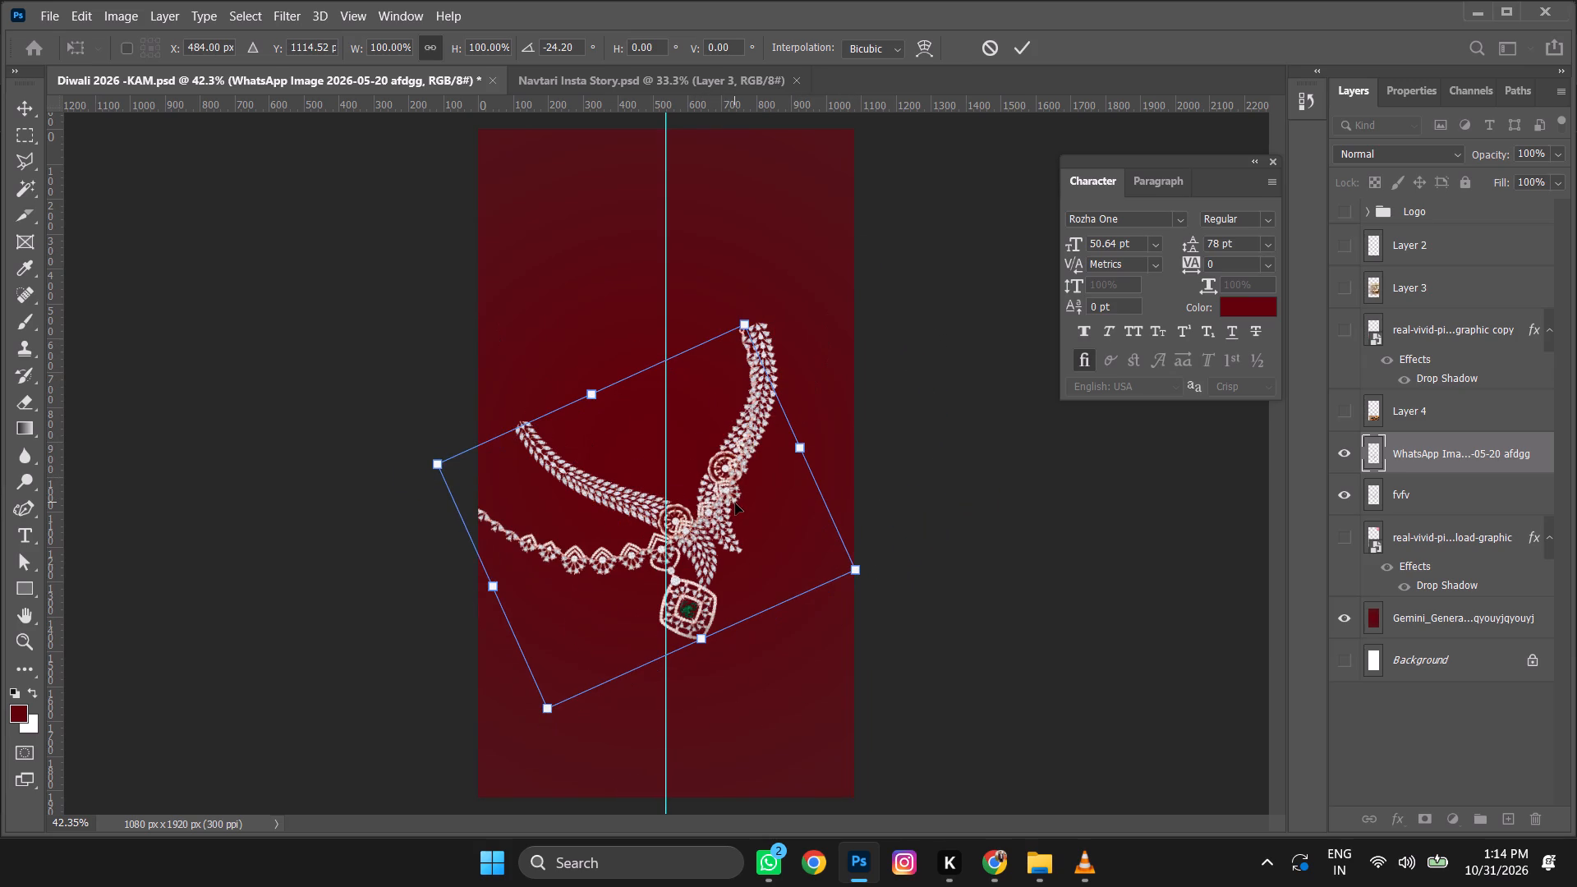
pyautogui.press('Return')
# Move the fvfv necklace down and left so that its larger part sits below the emerald-pendant necklace's chain.
pyautogui.moveTo(773, 374); pyautogui.dragTo(809, 356)
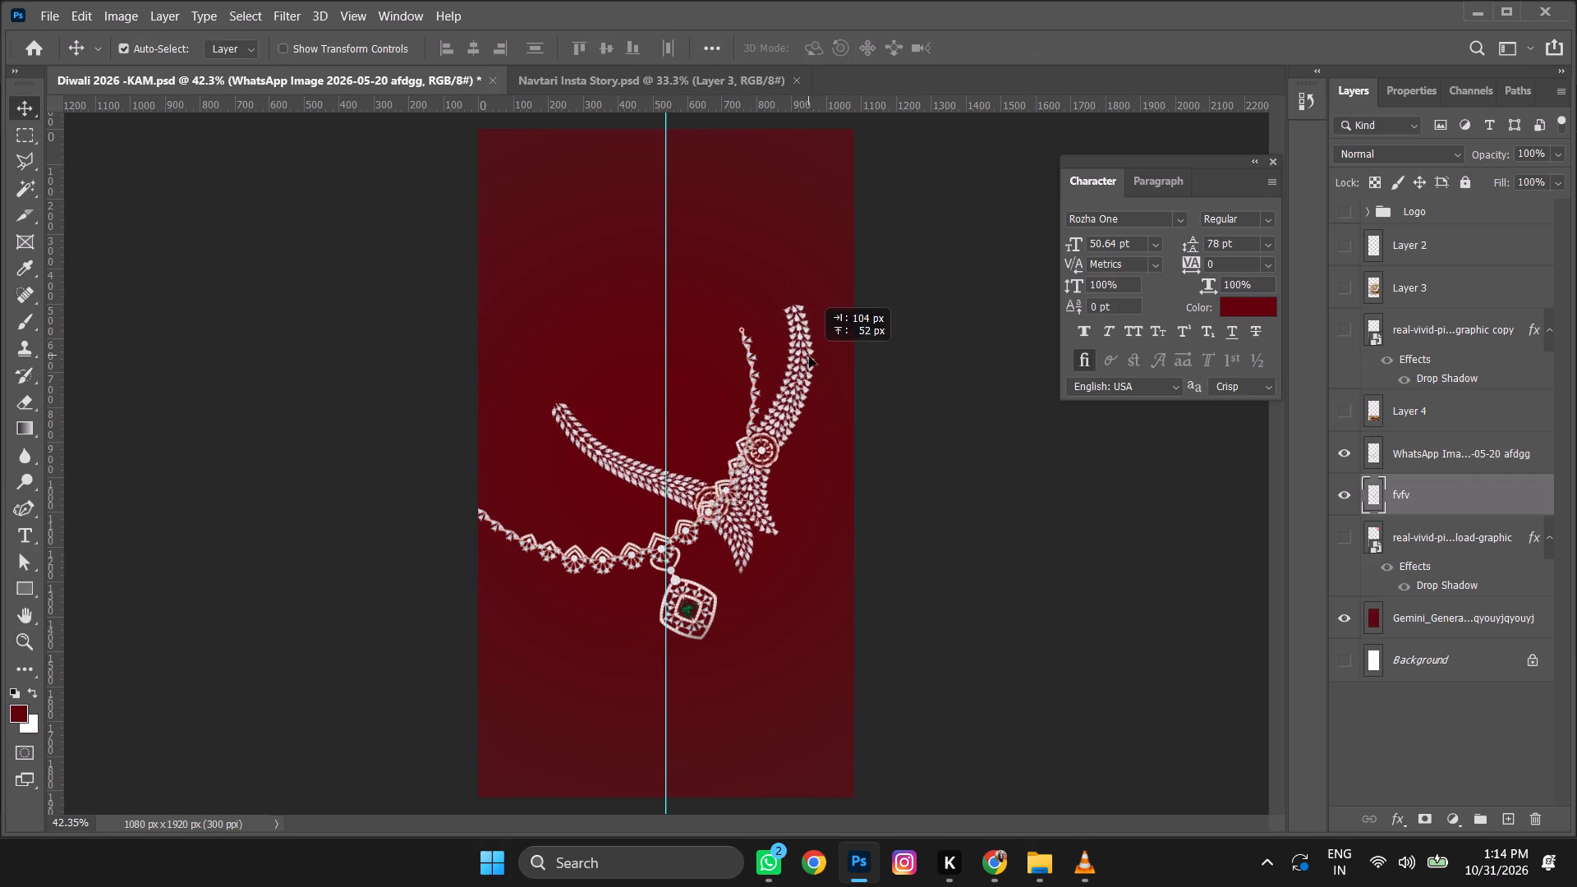
pyautogui.moveTo(809, 356); pyautogui.dragTo(661, 530)
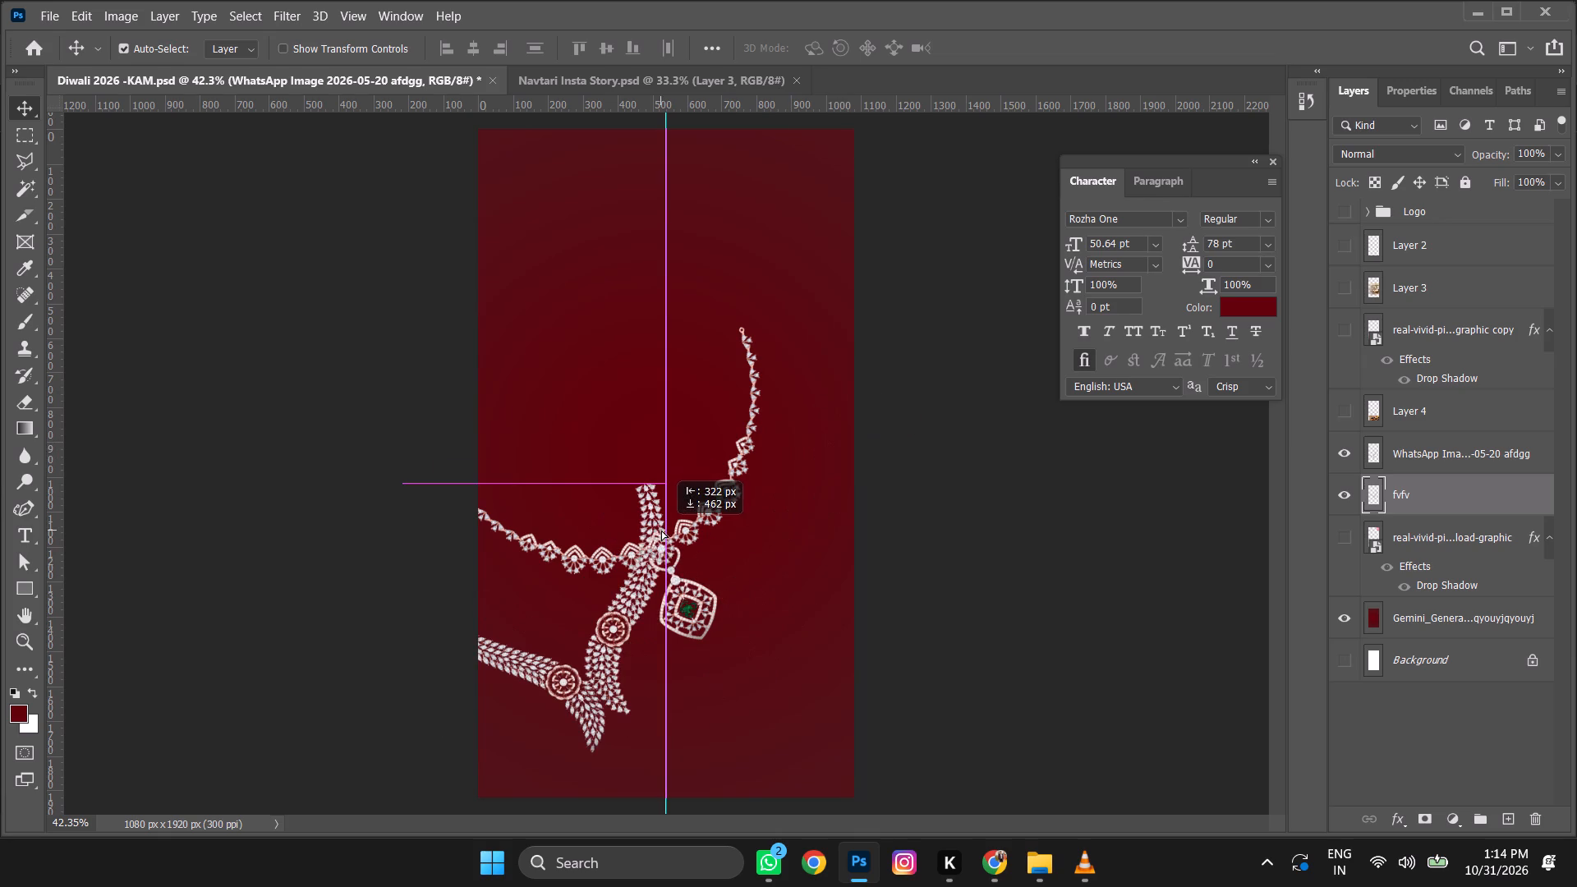
pyautogui.moveTo(661, 530); pyautogui.dragTo(678, 486)
# Transform both necklaces together, moving them up and right, rotating them about -4.3° and scaling them to about 84%.
pyautogui.keyDown('shift'); pyautogui.click(687, 612); pyautogui.keyUp('shift')
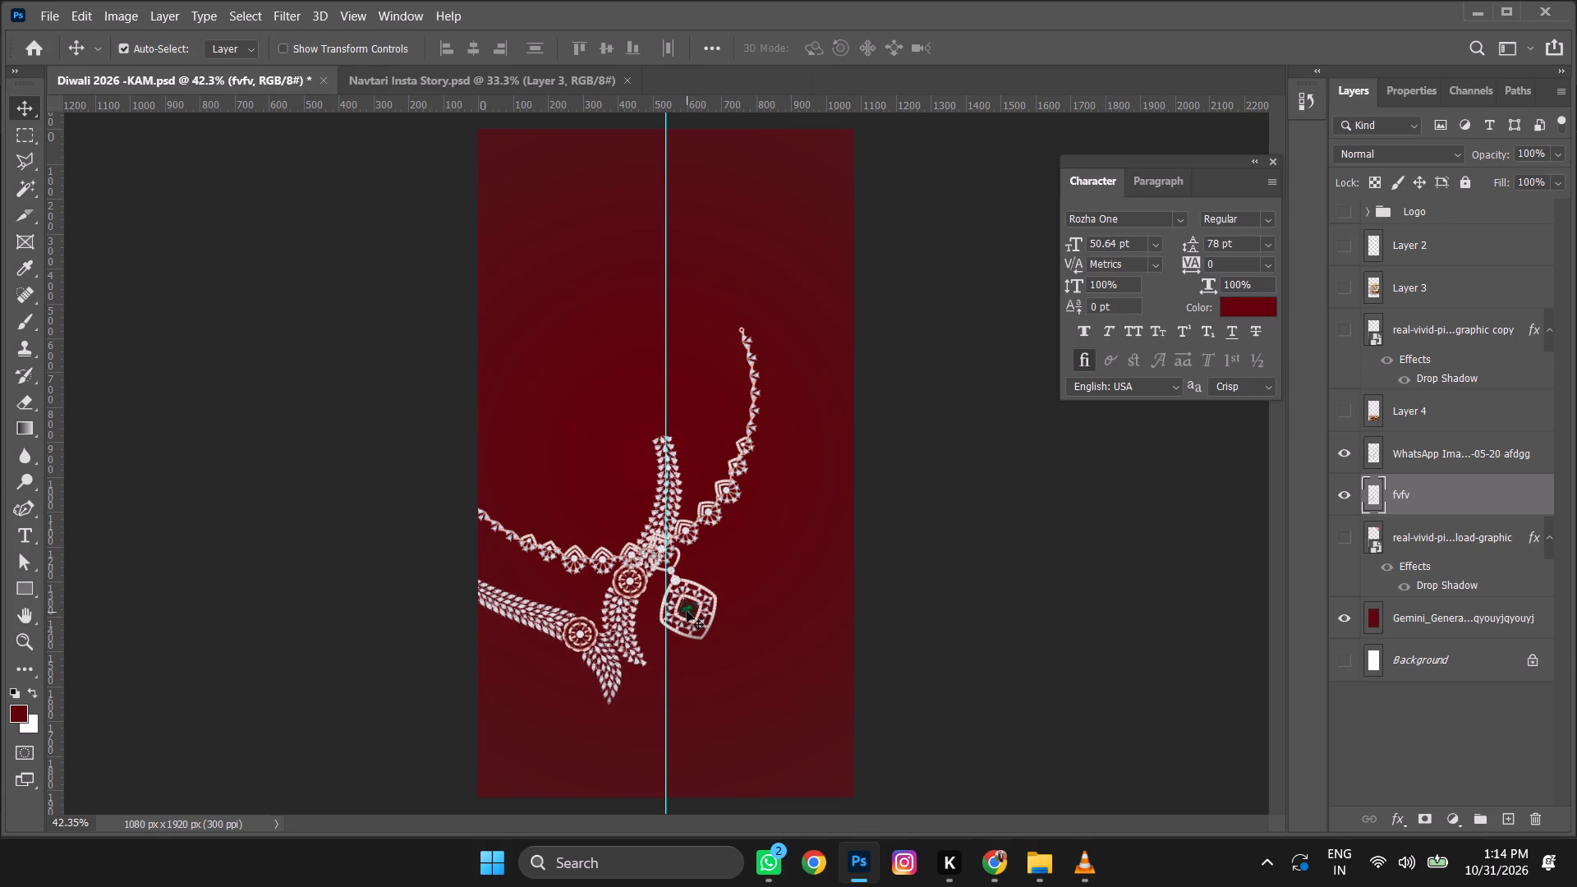
pyautogui.moveTo(687, 613); pyautogui.dragTo(747, 552)
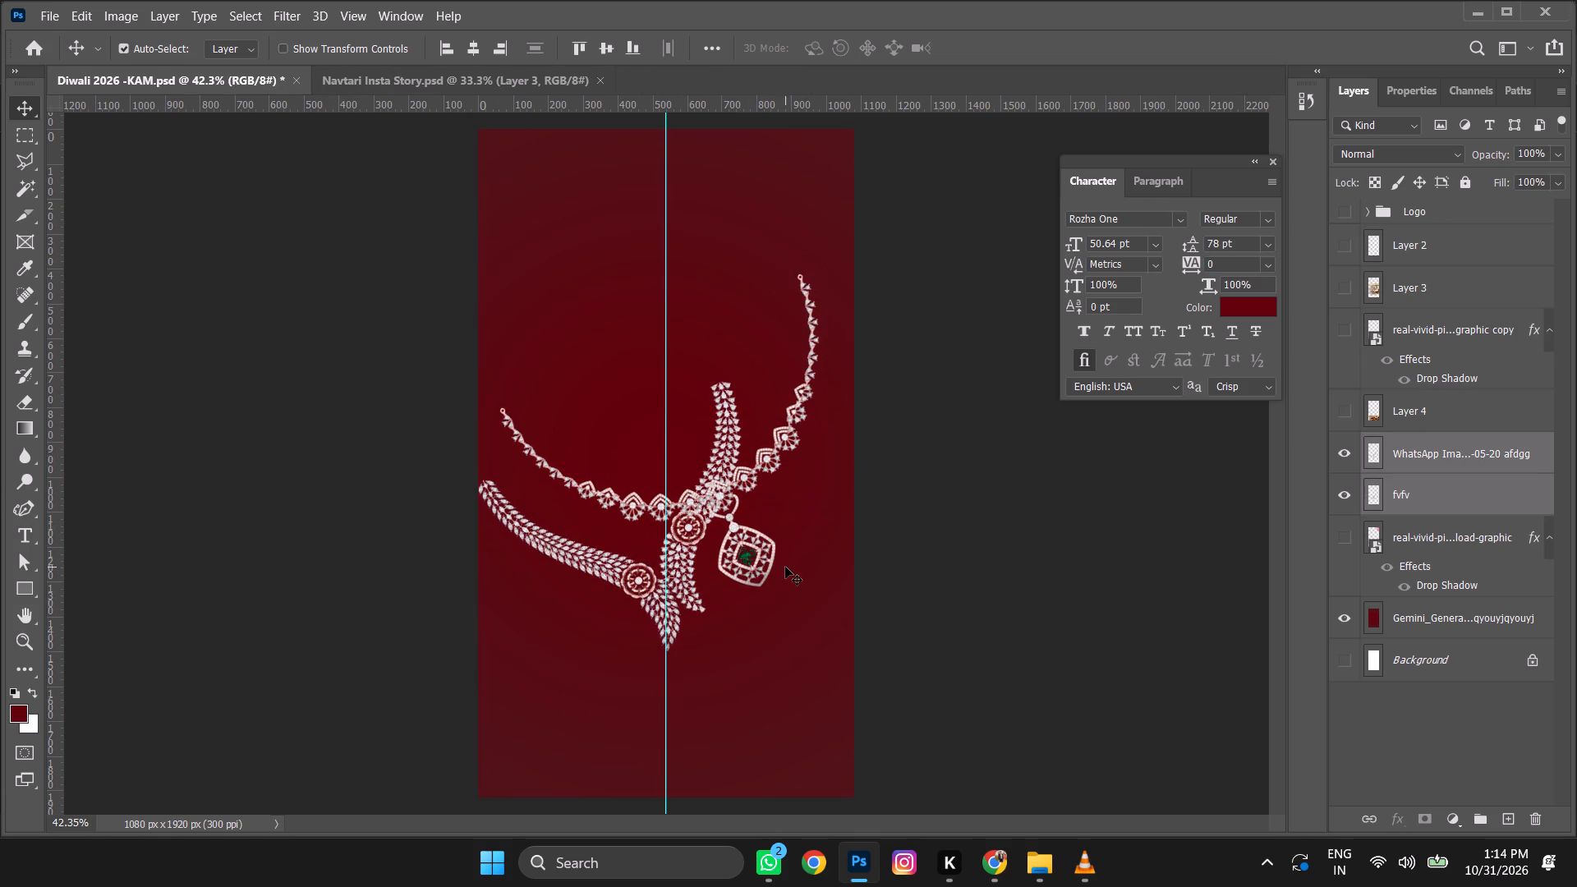
pyautogui.hotkey('ctrl', 't')
pyautogui.moveTo(956, 551); pyautogui.dragTo(966, 529)
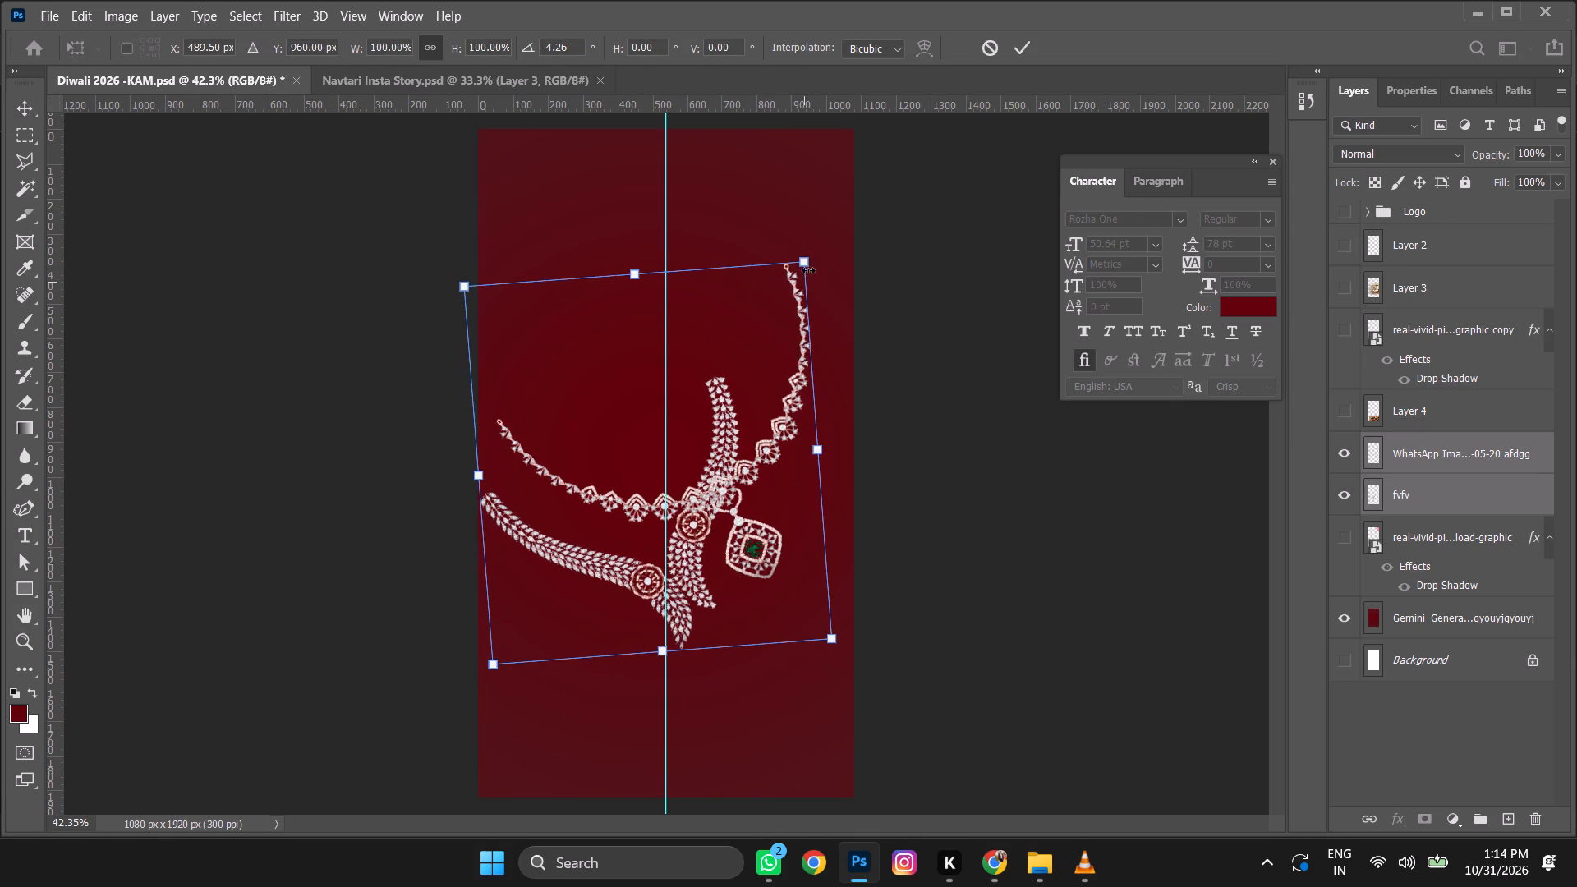
pyautogui.moveTo(808, 258); pyautogui.dragTo(788, 307)
pyautogui.moveTo(726, 477); pyautogui.dragTo(777, 424)
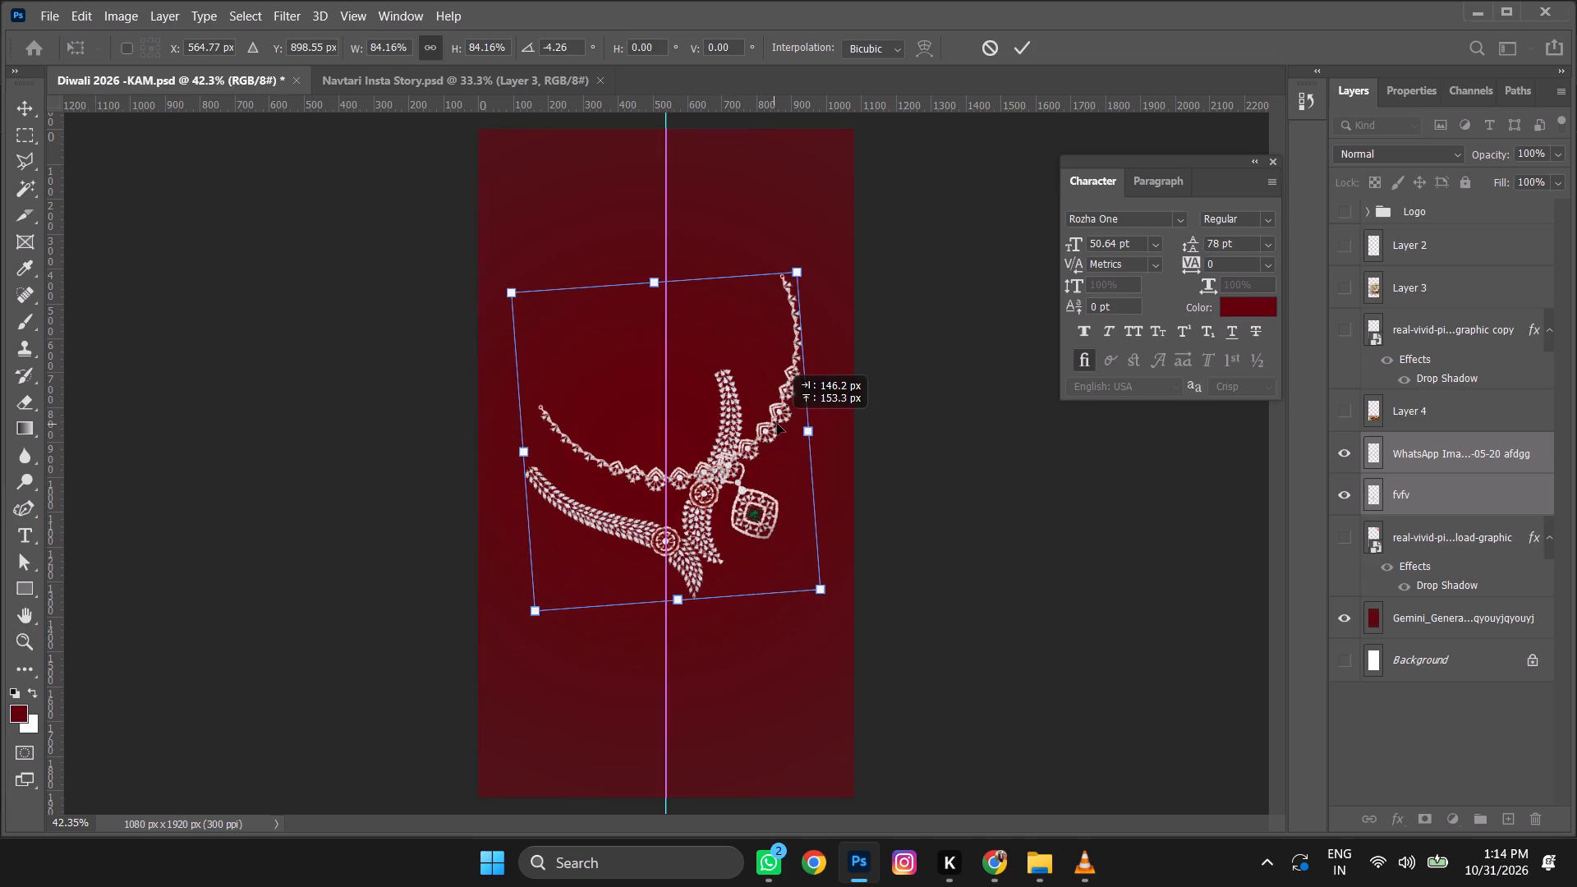
pyautogui.moveTo(777, 424); pyautogui.dragTo(776, 424)
pyautogui.press('Return')
pyautogui.moveTo(1036, 495); pyautogui.dragTo(1036, 483)
# Move the fvfv necklace right and slightly down so it nests beneath the emerald pendant without overlapping the other necklace.
pyautogui.keyDown('alt'); pyautogui.scroll(4, 830, 538); pyautogui.keyUp('alt')
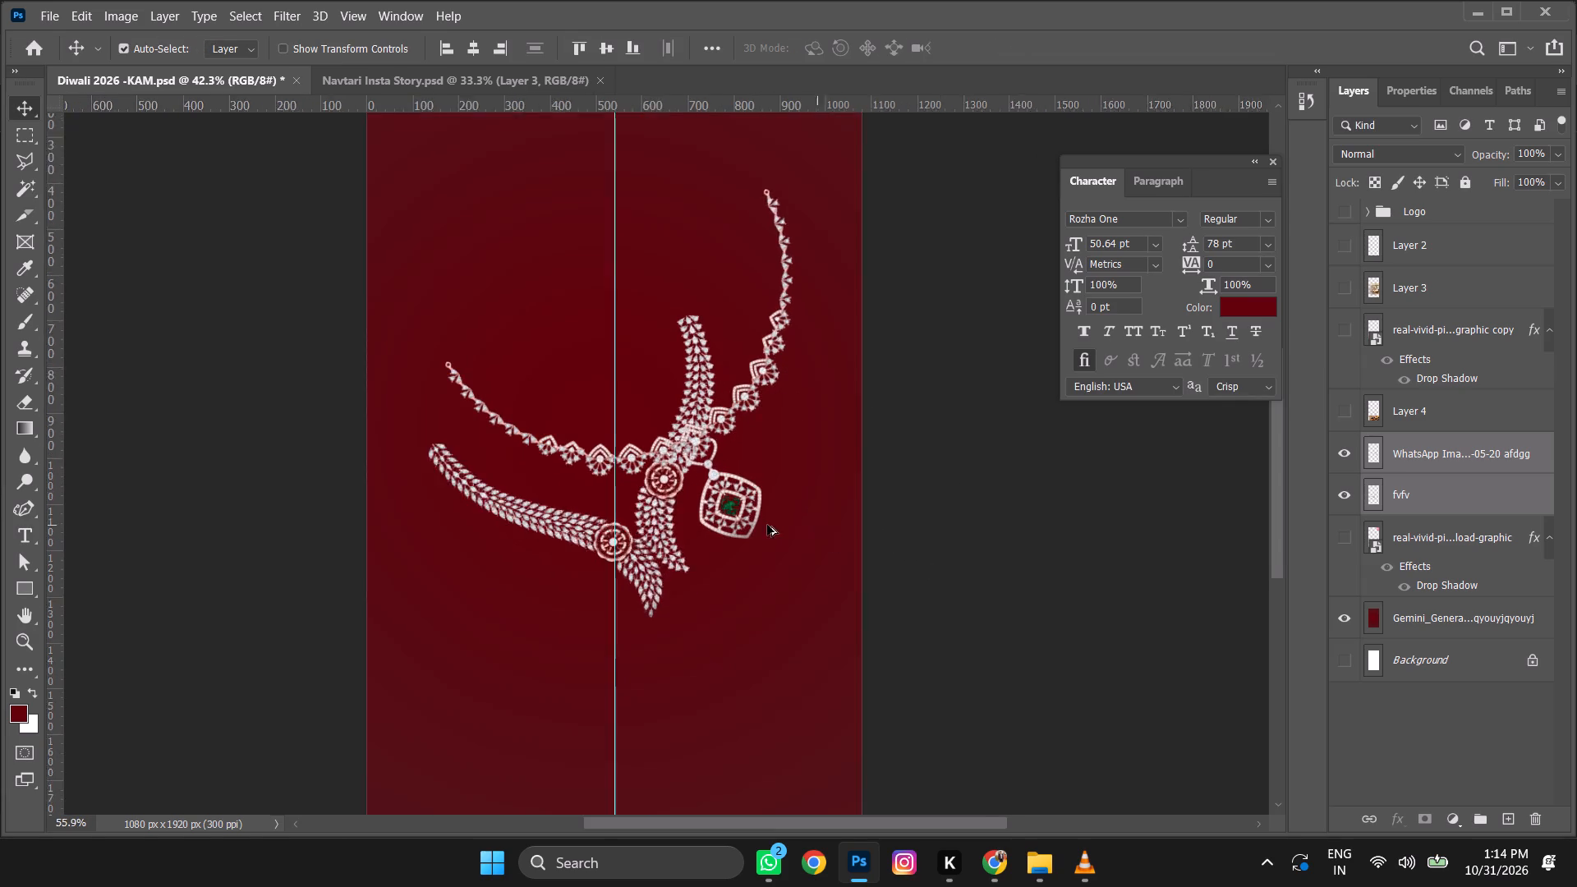
pyautogui.keyDown('alt'); pyautogui.scroll(2, 767, 525); pyautogui.keyUp('alt')
pyautogui.moveTo(628, 464); pyautogui.dragTo(791, 519)
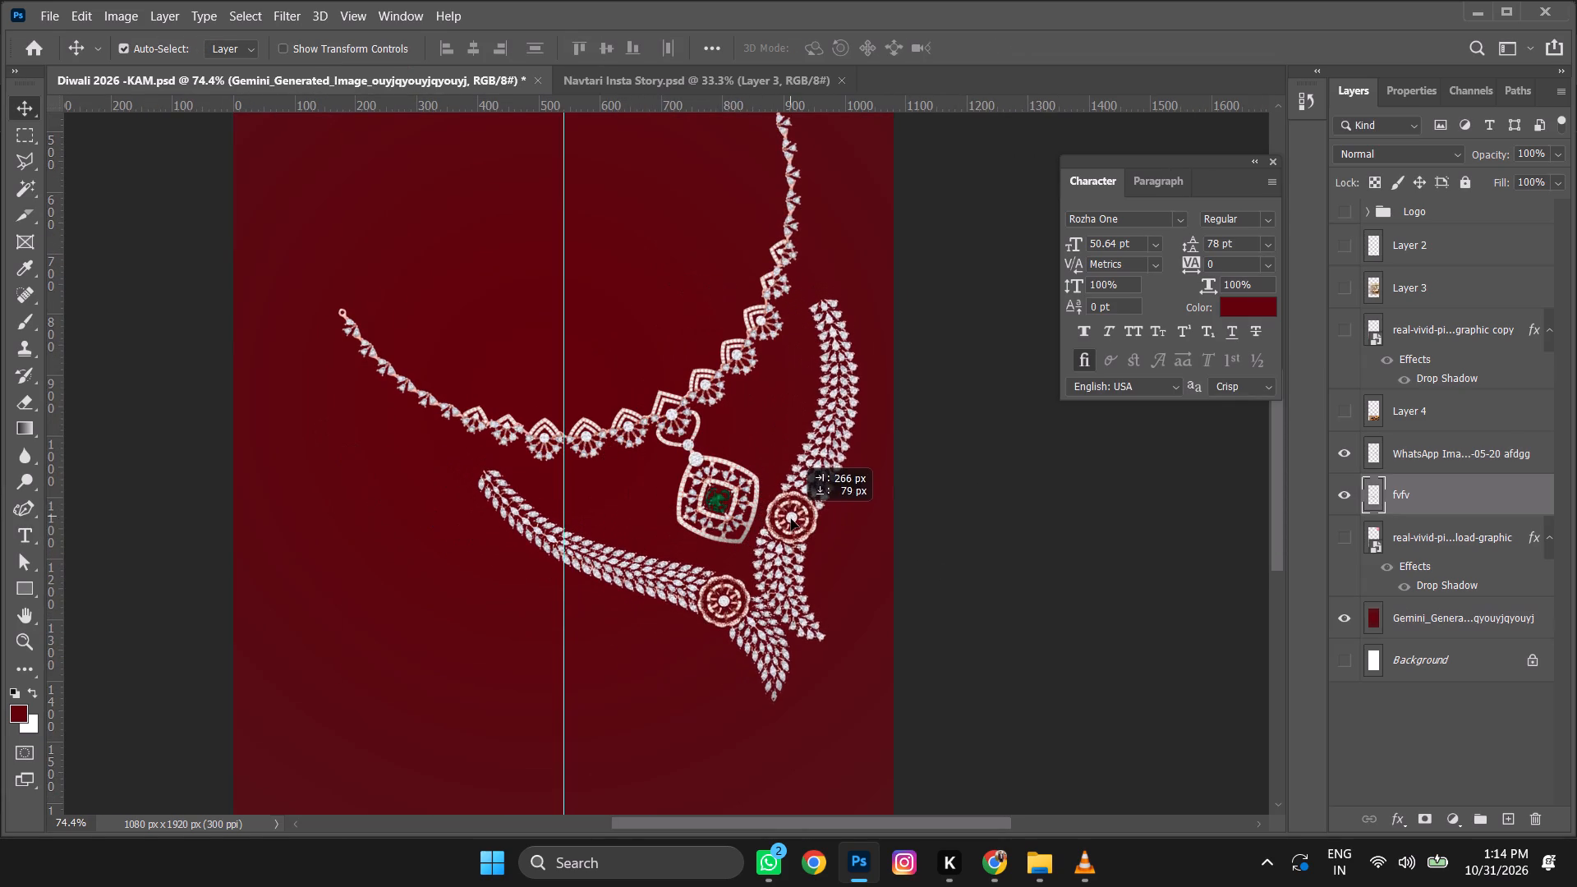
pyautogui.moveTo(791, 519); pyautogui.dragTo(807, 526)
pyautogui.keyDown('alt'); pyautogui.scroll(-4, 774, 516); pyautogui.keyUp('alt')
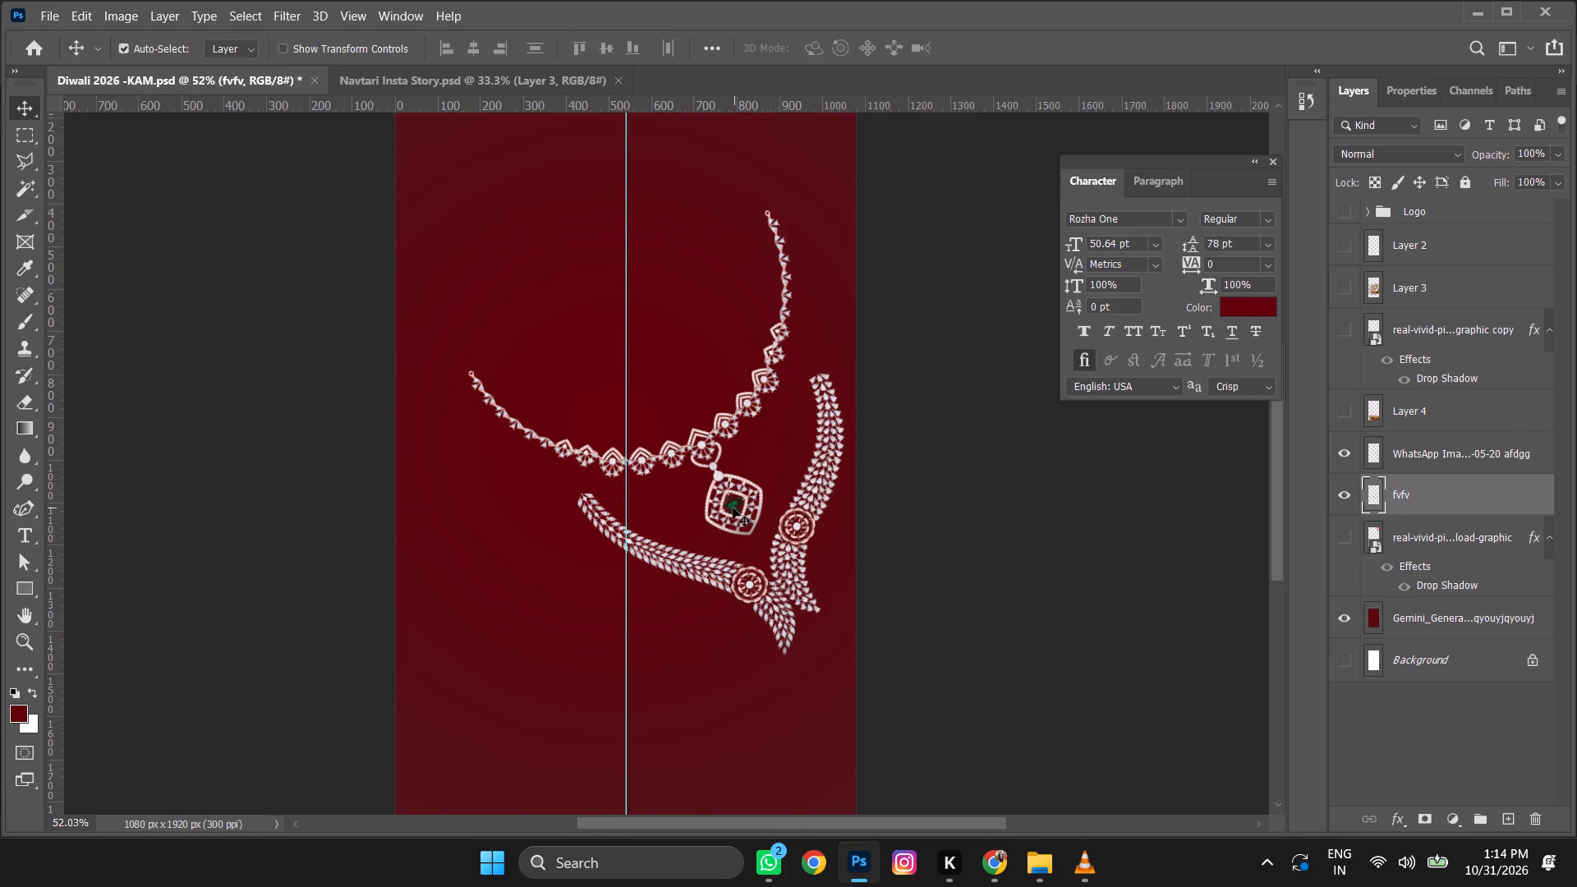
# Move both necklaces together left and slightly up, rotate them about 6.8° and scale them to about 108%.
pyautogui.keyDown('shift'); pyautogui.click(733, 508); pyautogui.keyUp('shift')
pyautogui.moveTo(733, 507); pyautogui.dragTo(687, 499)
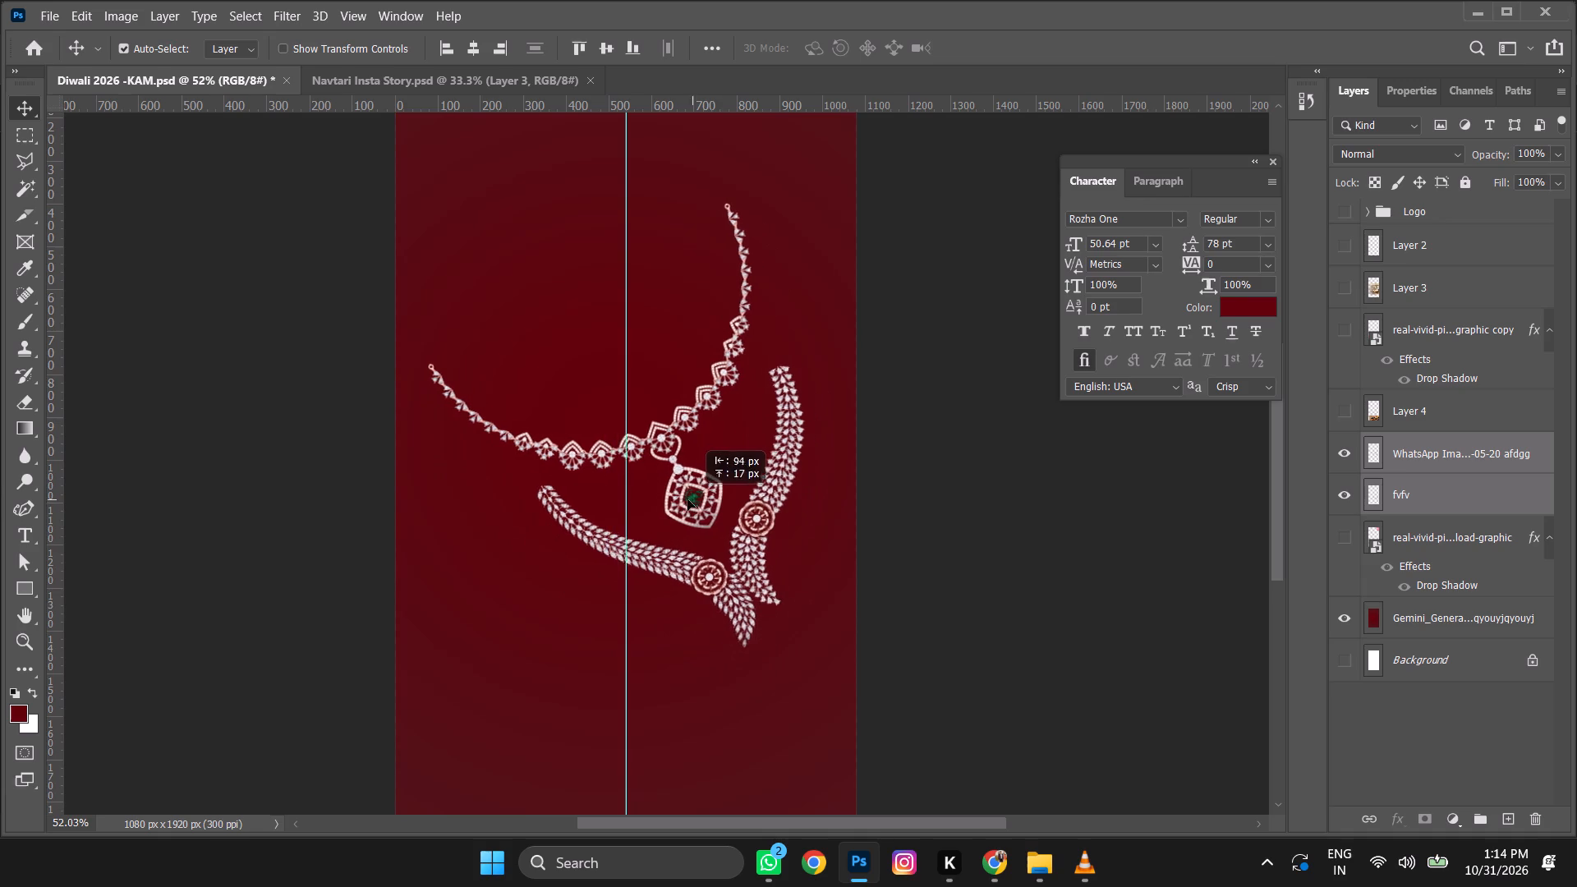
pyautogui.moveTo(687, 499); pyautogui.dragTo(680, 503)
pyautogui.keyDown('alt'); pyautogui.scroll(-5, 682, 512); pyautogui.keyUp('alt')
pyautogui.hotkey('ctrl', 't')
pyautogui.moveTo(939, 572); pyautogui.dragTo(928, 599)
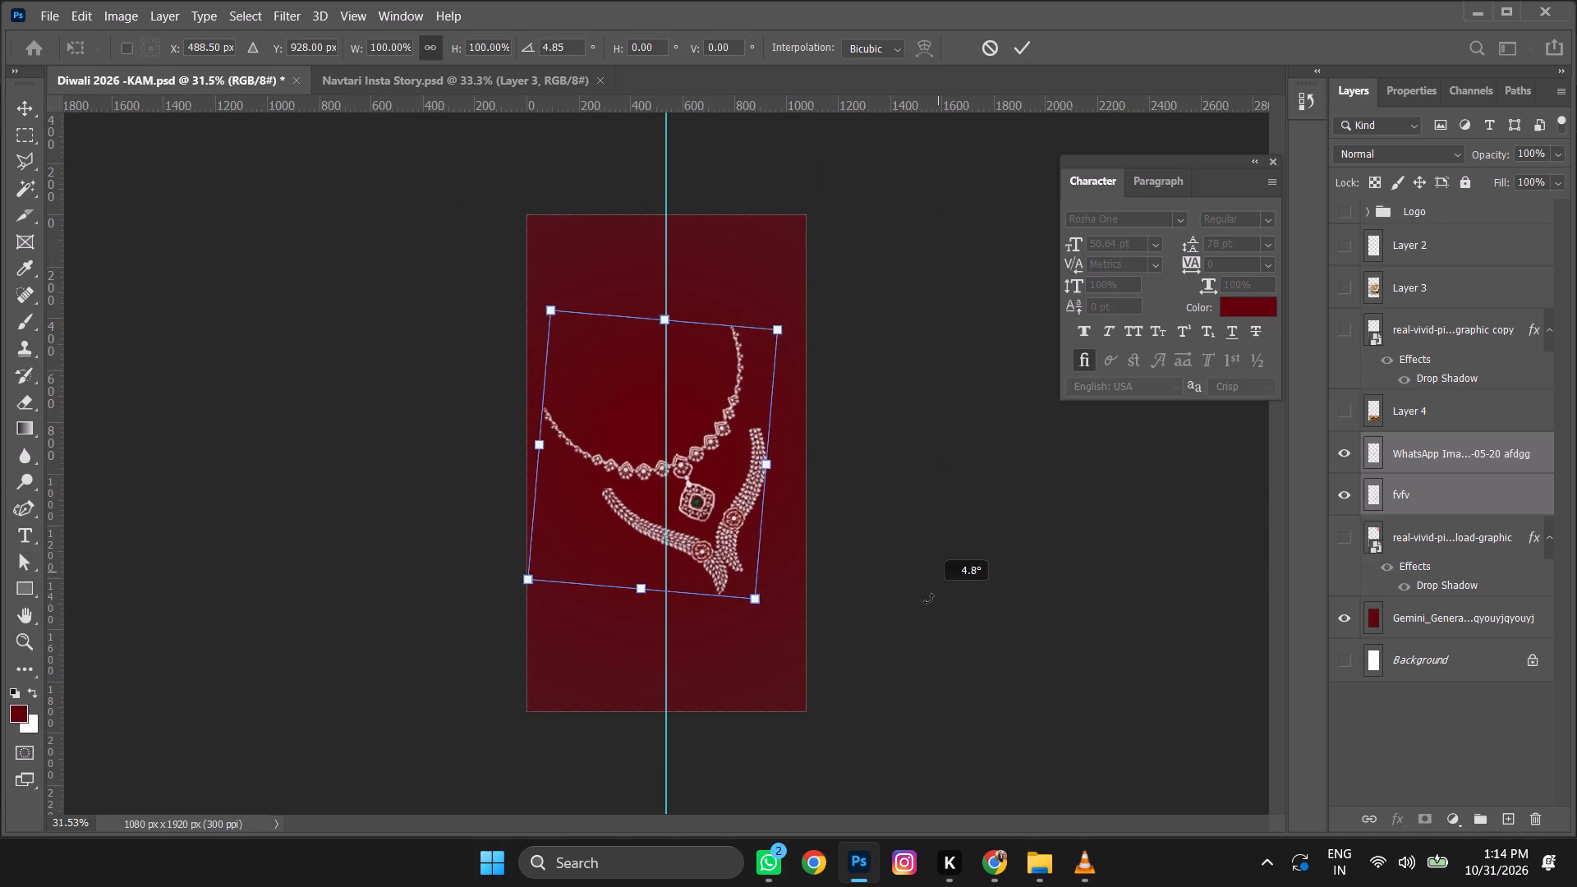
pyautogui.moveTo(928, 599); pyautogui.dragTo(926, 607)
pyautogui.moveTo(787, 335); pyautogui.dragTo(804, 314)
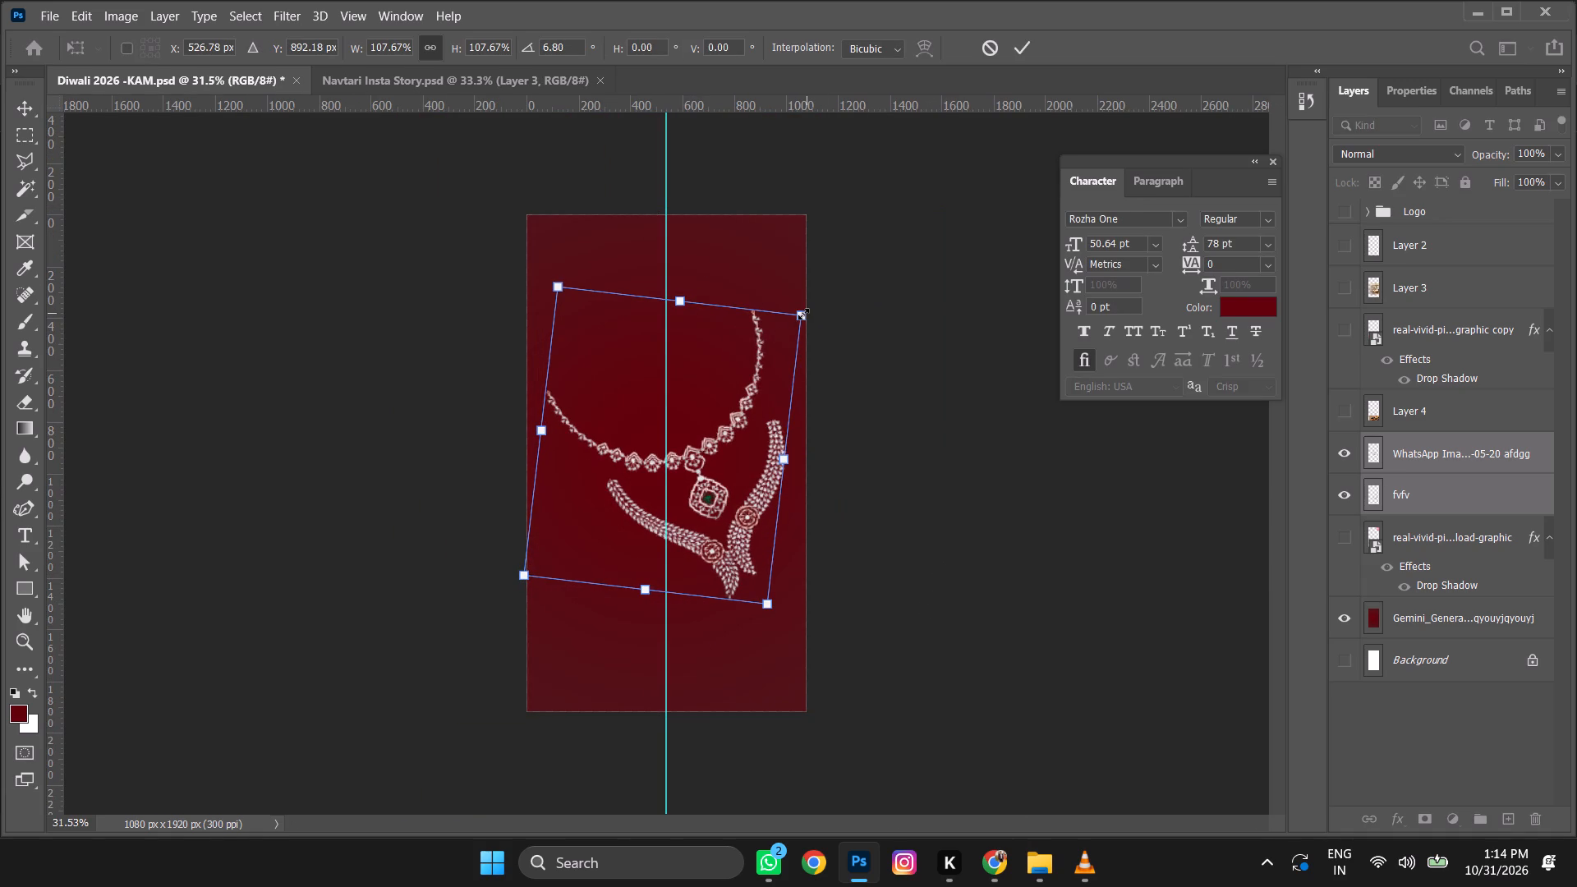
pyautogui.press('Return')
pyautogui.click(950, 491)
# Rotate the emerald-pendant necklace alone about 1.3° and nudge it slightly to the right.
pyautogui.click(706, 497)
pyautogui.hotkey('shift', 'Right')
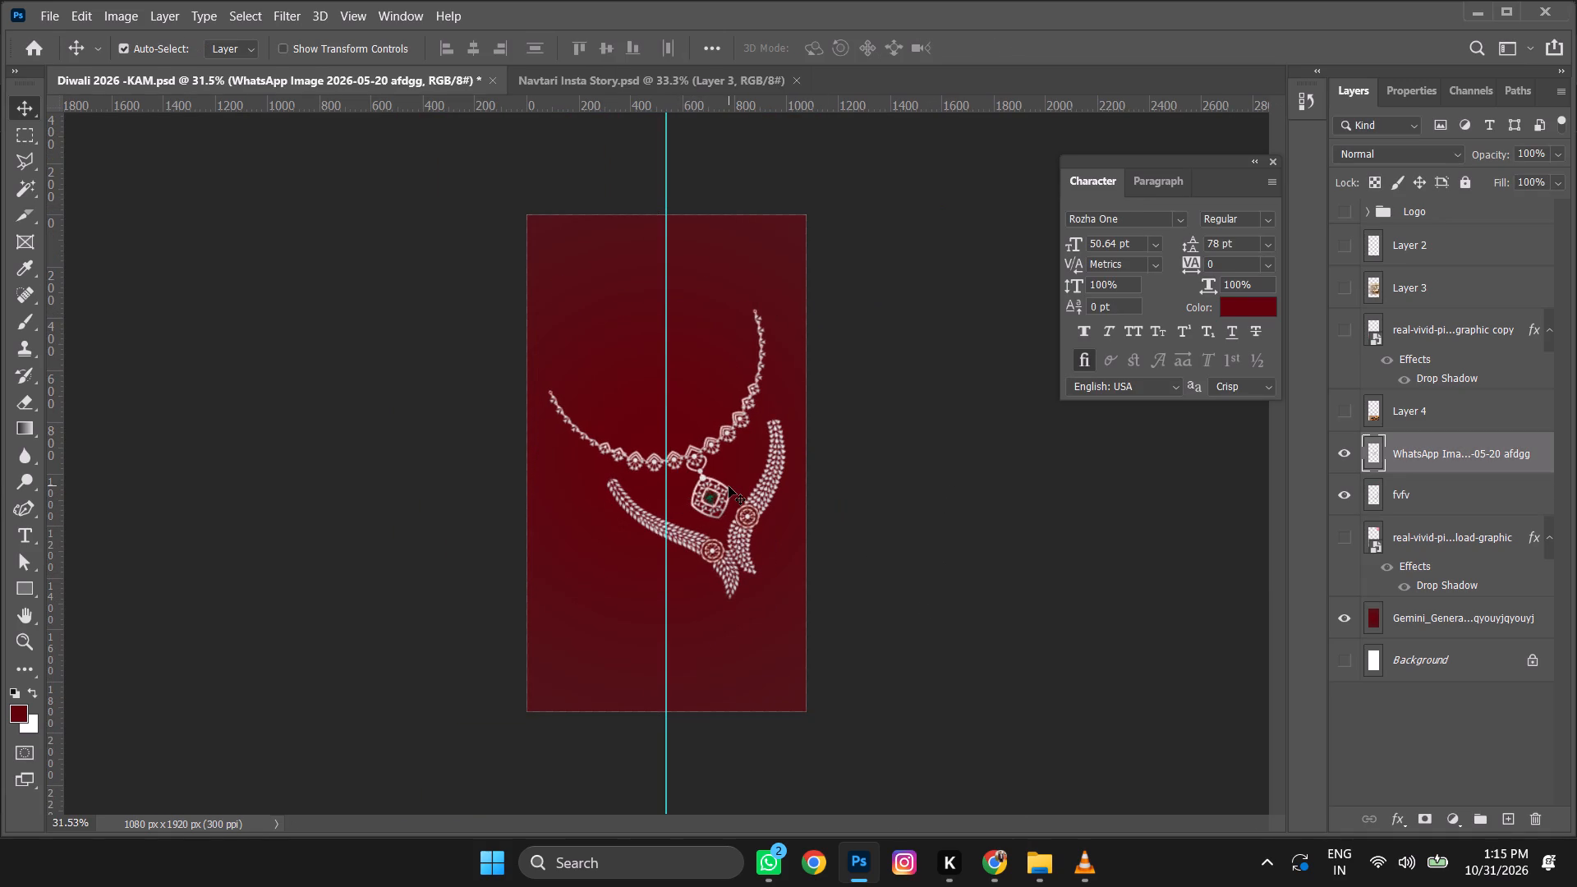
pyautogui.hotkey('shift', 'Left')
pyautogui.hotkey('ctrl', 't')
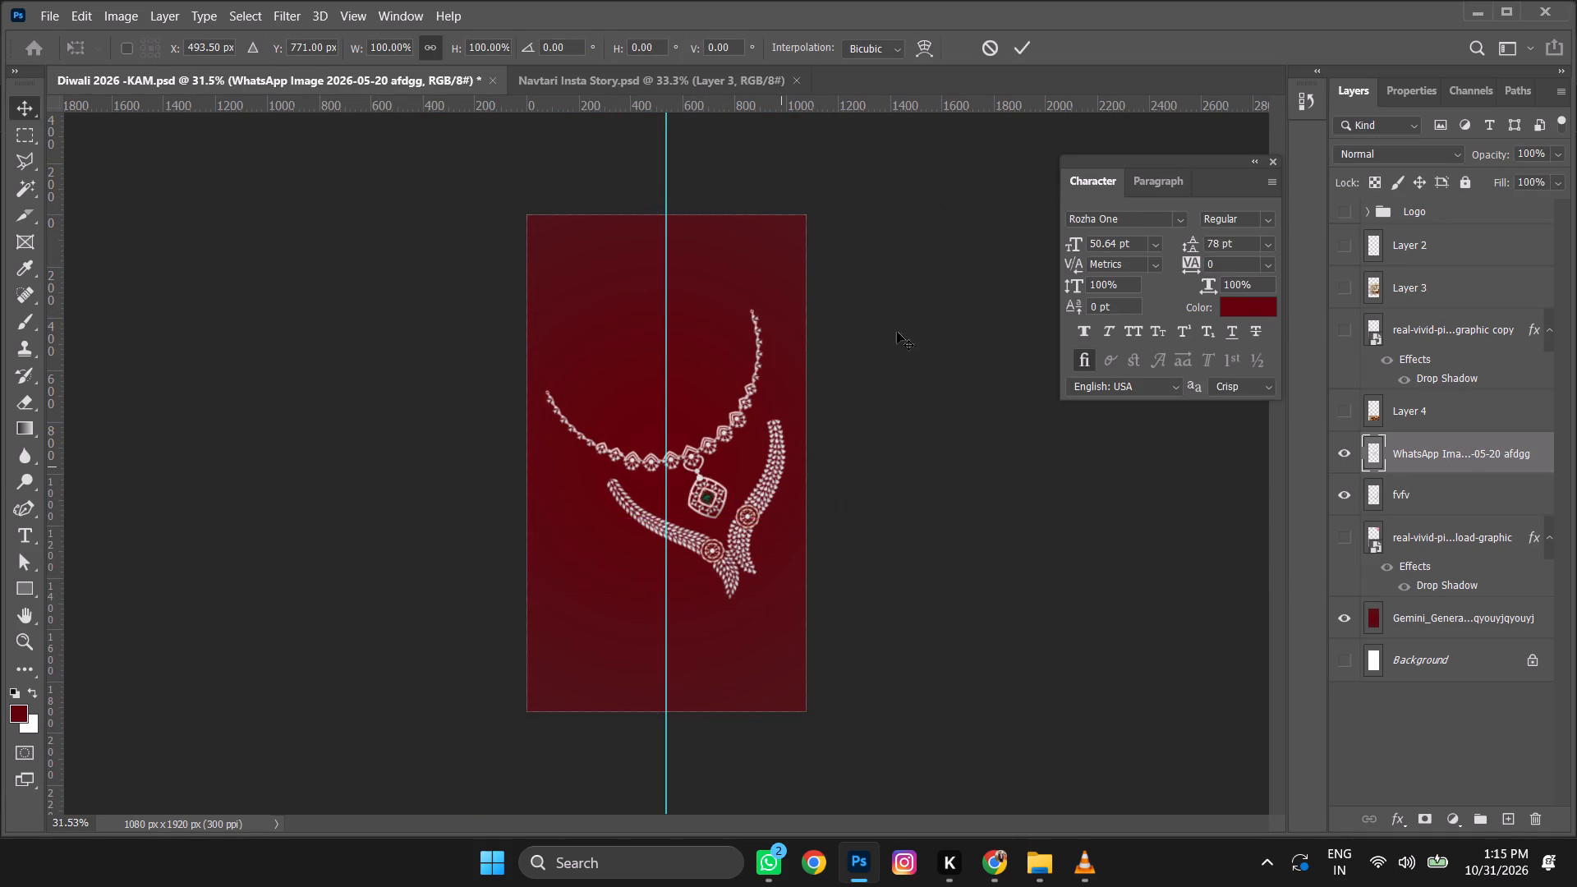
pyautogui.moveTo(925, 283); pyautogui.dragTo(922, 292)
pyautogui.press('Return')
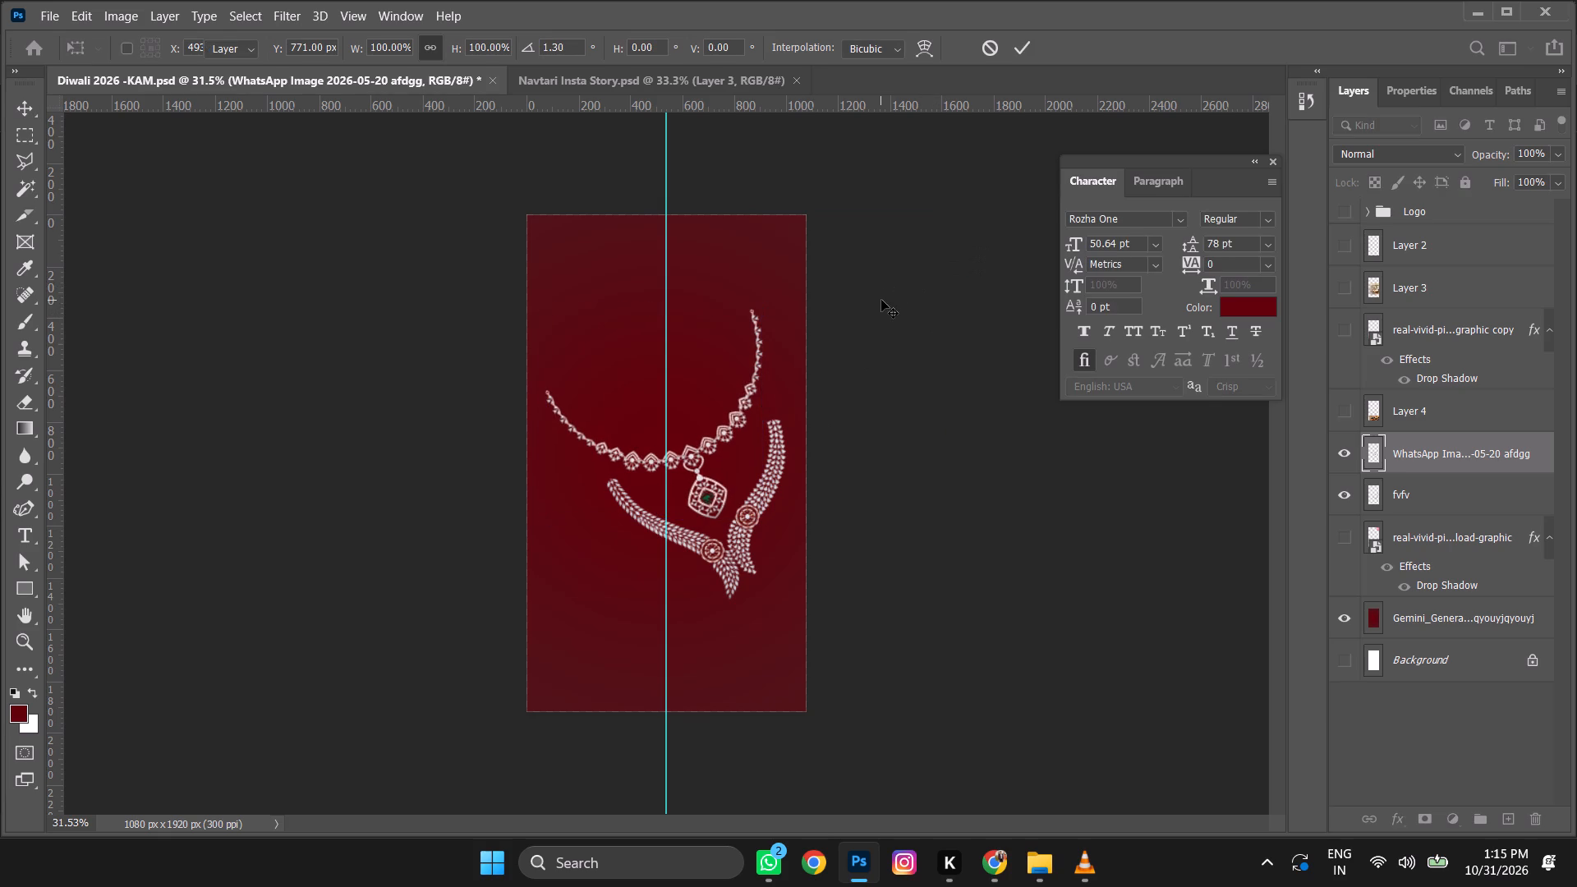
pyautogui.hotkey('shift', 'Right')
pyautogui.hotkey('shift', 'Right')
pyautogui.hotkey('shift', 'Left')
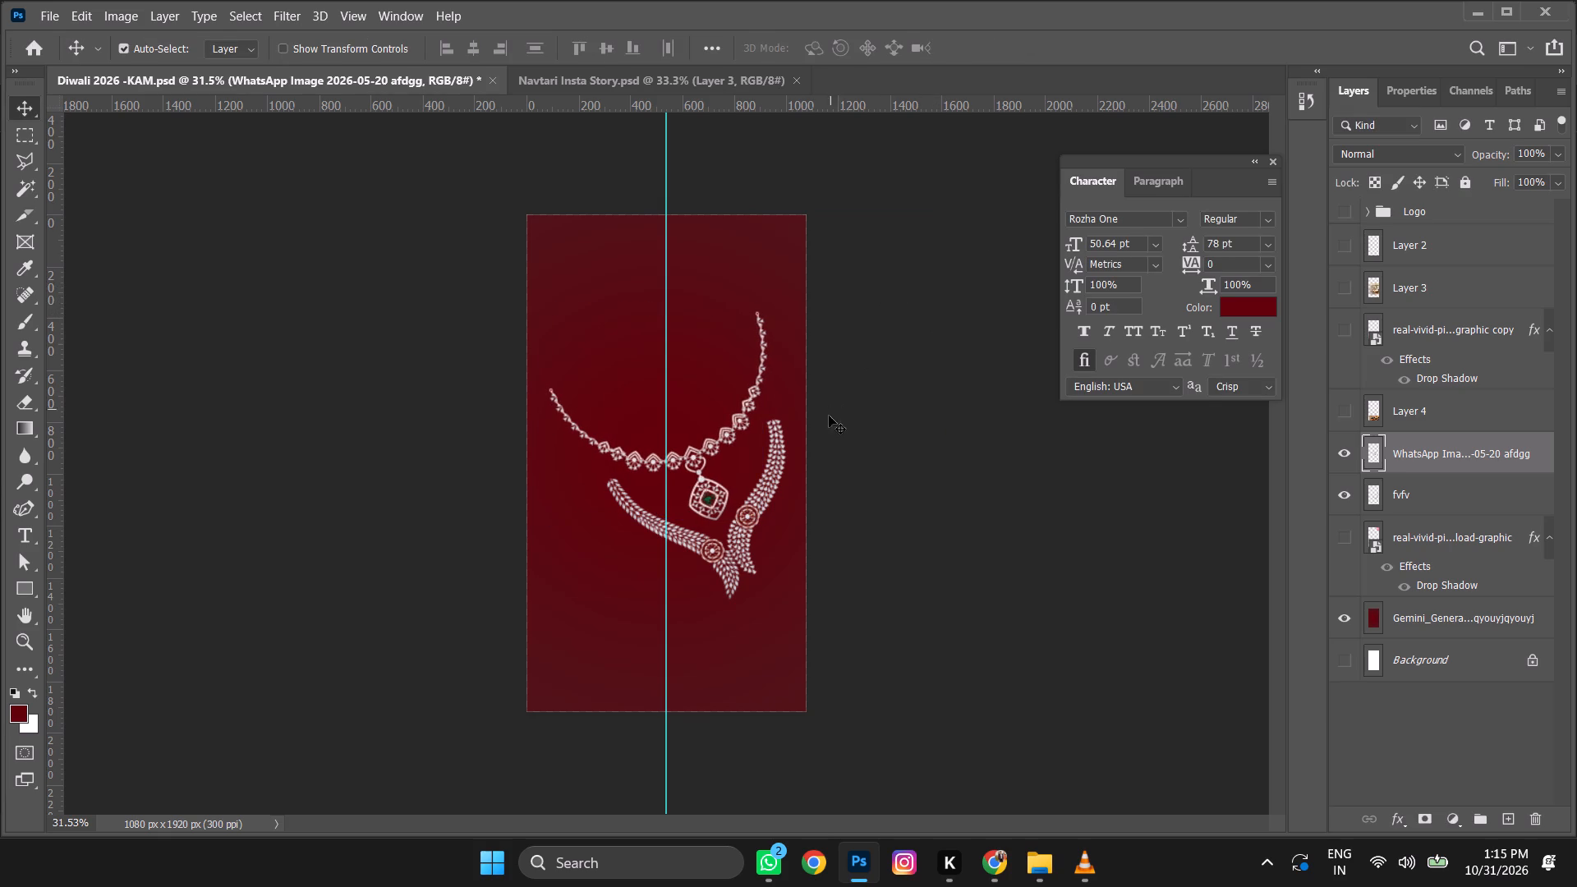
# Rotate the emerald-pendant necklace about -2.9° and nudge it slightly down and left.
pyautogui.hotkey('ctrl', 't')
pyautogui.moveTo(922, 324); pyautogui.dragTo(922, 309)
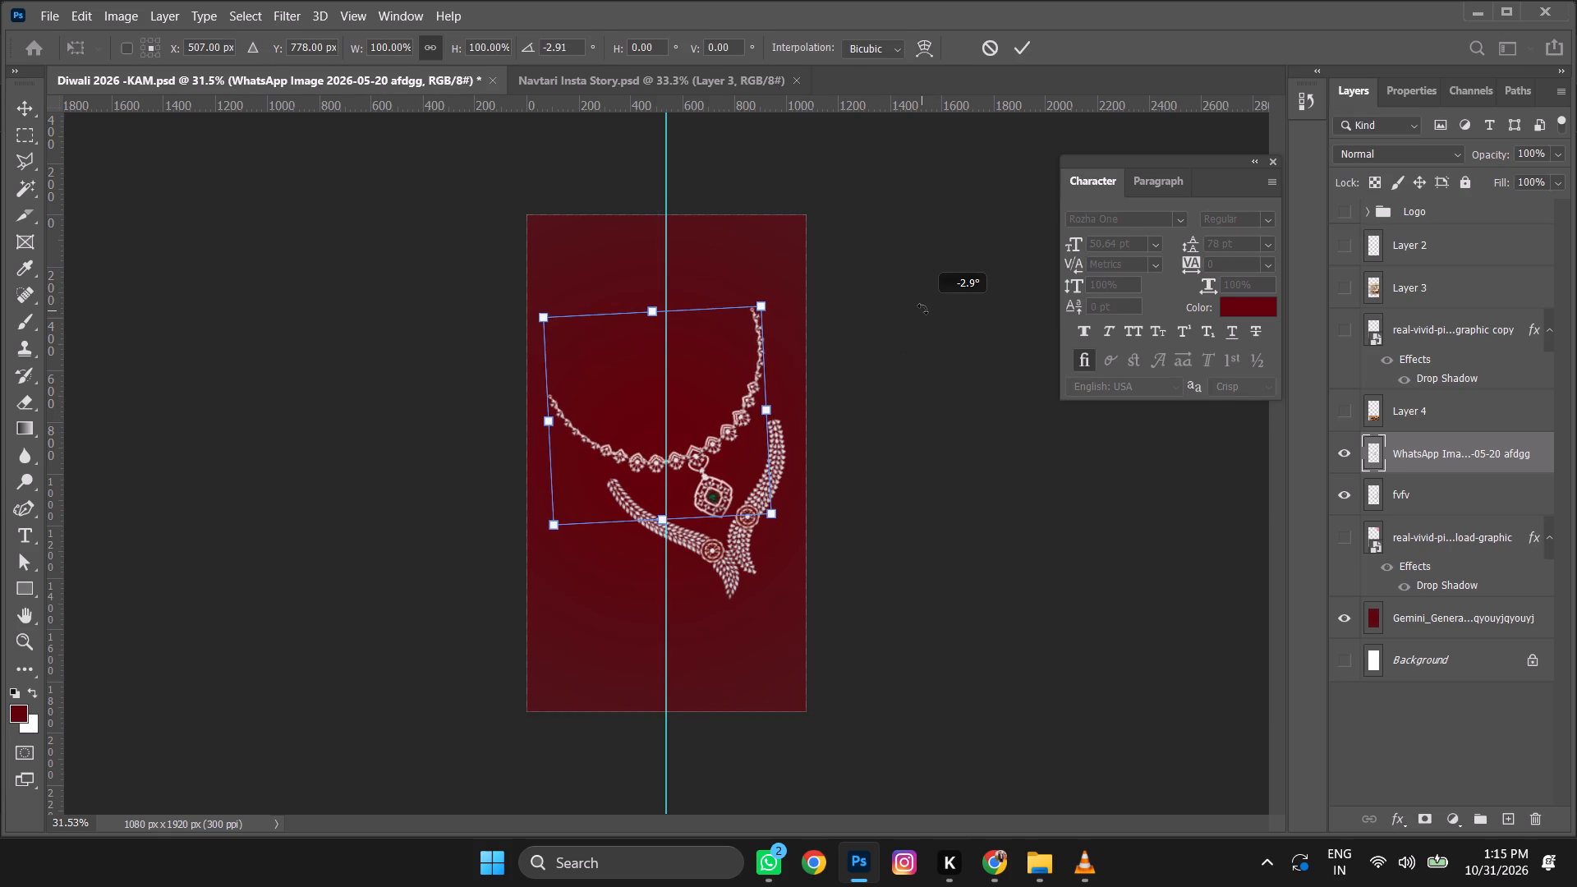
pyautogui.moveTo(922, 309); pyautogui.dragTo(922, 310)
pyautogui.press('Return')
pyautogui.hotkey('shift', 'Down')
pyautogui.hotkey('shift', 'Left')
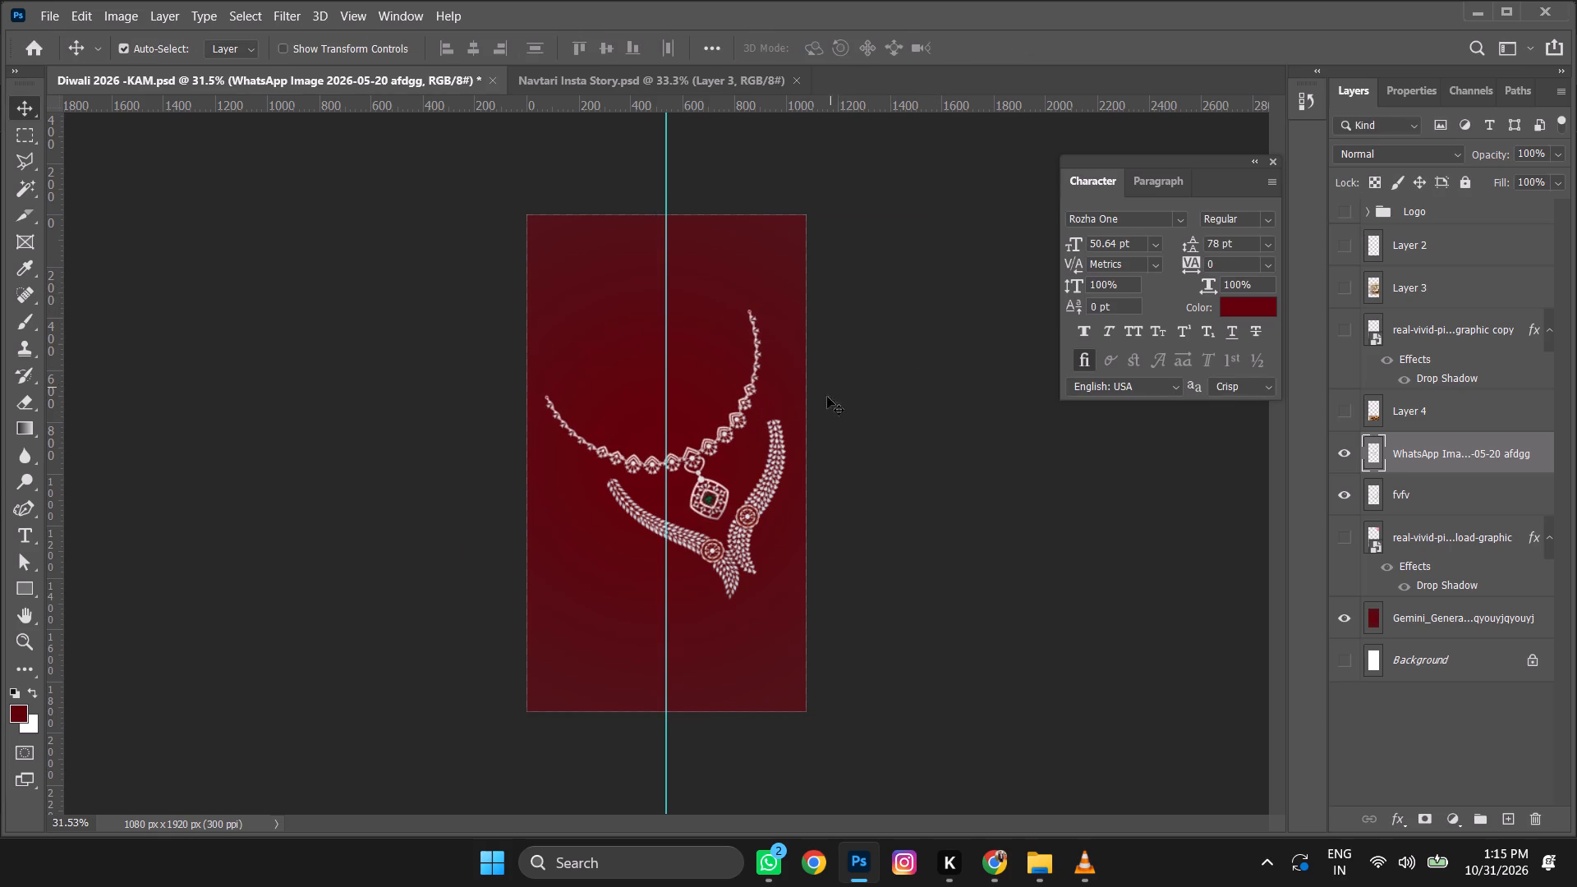
pyautogui.hotkey('shift', 'Left')
# Add the fvfv necklace to the selection and nudge both necklaces together about 20 px left.
pyautogui.keyDown('shift'); pyautogui.click(748, 517); pyautogui.keyUp('shift')
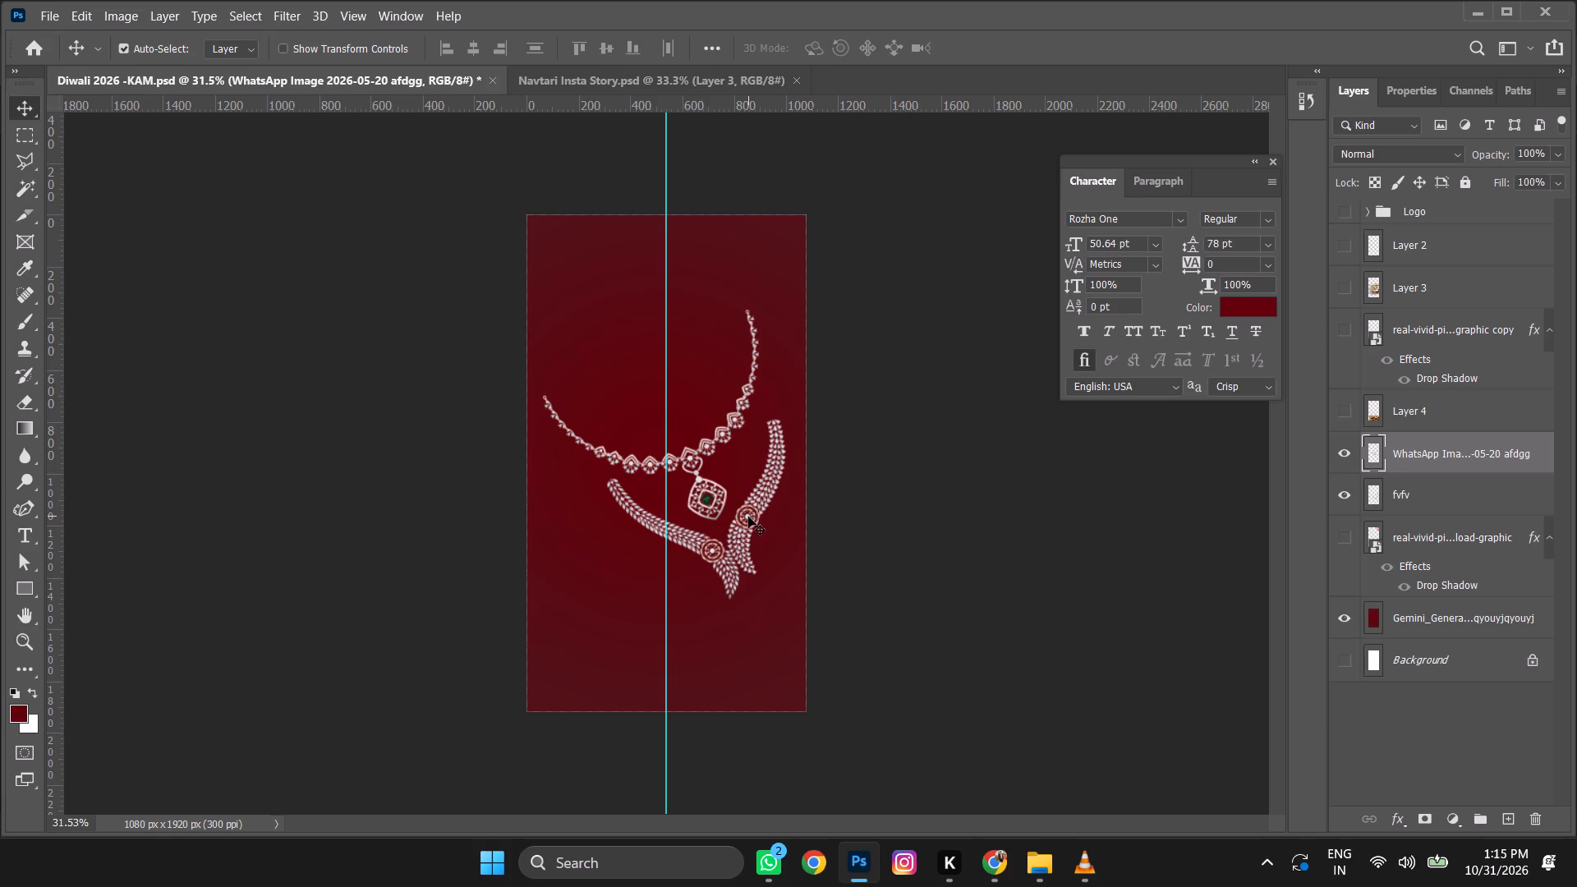
pyautogui.hotkey('shift', 'Up')
pyautogui.hotkey('shift', 'Left')
pyautogui.hotkey('shift', 'Down')
pyautogui.hotkey('shift', 'Left')
pyautogui.hotkey('shift', 'Down')
pyautogui.hotkey('shift', 'Left')
pyautogui.hotkey('shift', 'Down')
pyautogui.hotkey('shift', 'Left')
pyautogui.hotkey('shift', 'Down')
pyautogui.hotkey('shift', 'Up')
pyautogui.hotkey('shift', 'Up')
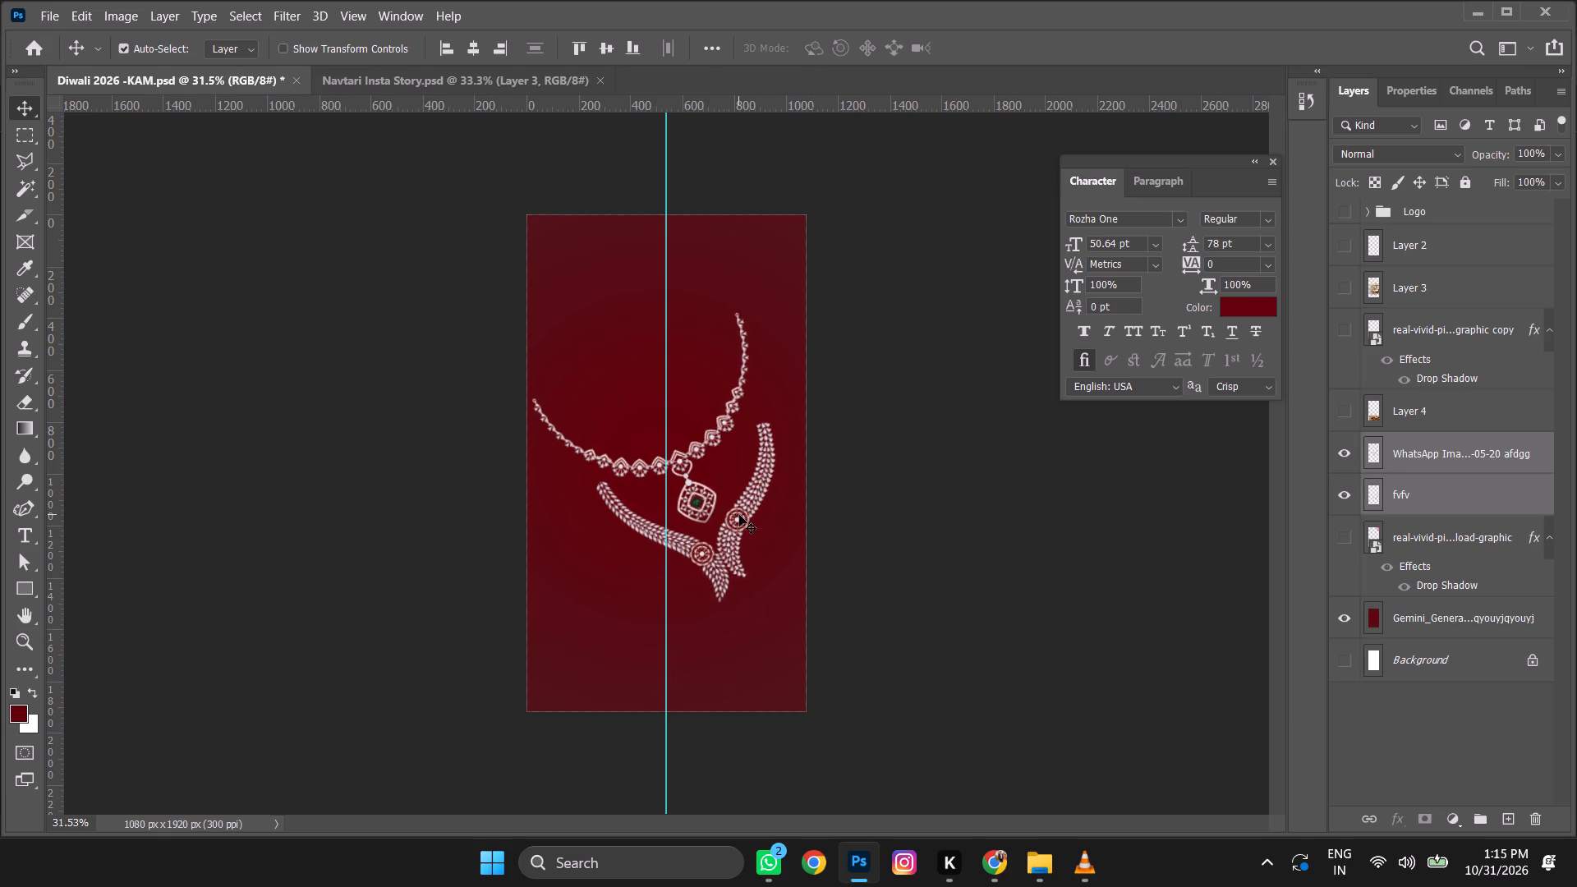
pyautogui.hotkey('shift', 'Right')
pyautogui.hotkey('shift', 'Up')
pyautogui.hotkey('shift', 'Right')
pyautogui.keyDown('alt'); pyautogui.scroll(2, 729, 531); pyautogui.keyUp('alt')
pyautogui.click(958, 511)
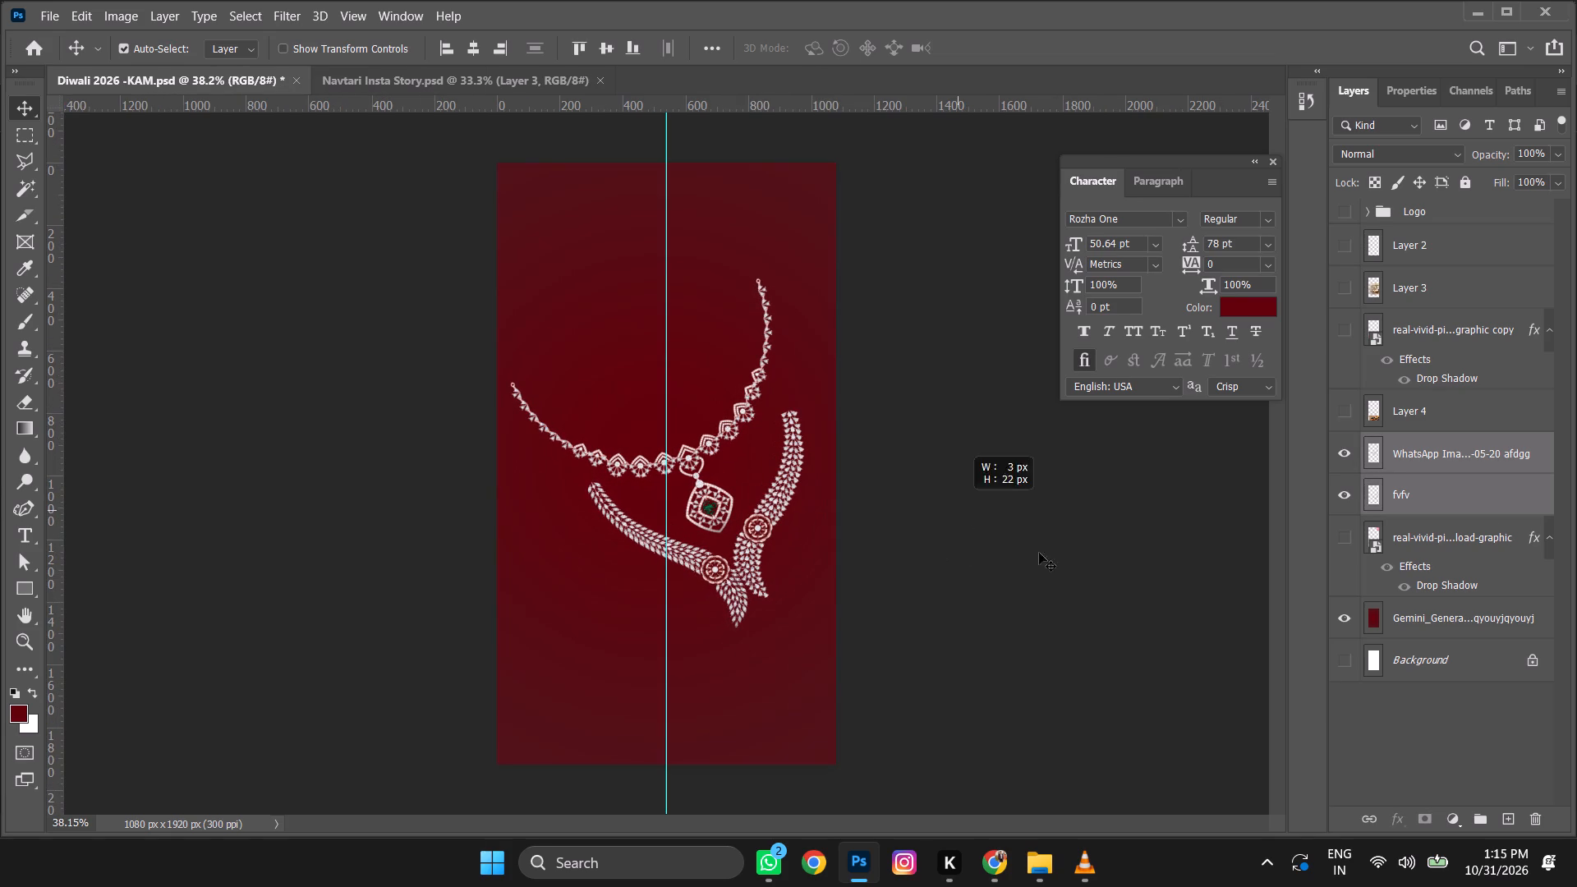
# Add a Multiply drop shadow to the fvfv necklace with angle 114° and distance 43 px, increasing its opacity and reducing its size.
pyautogui.click(1478, 502)
pyautogui.keyDown('alt'); pyautogui.scroll(4, 722, 562); pyautogui.keyUp('alt')
pyautogui.doubleClick(1457, 496)
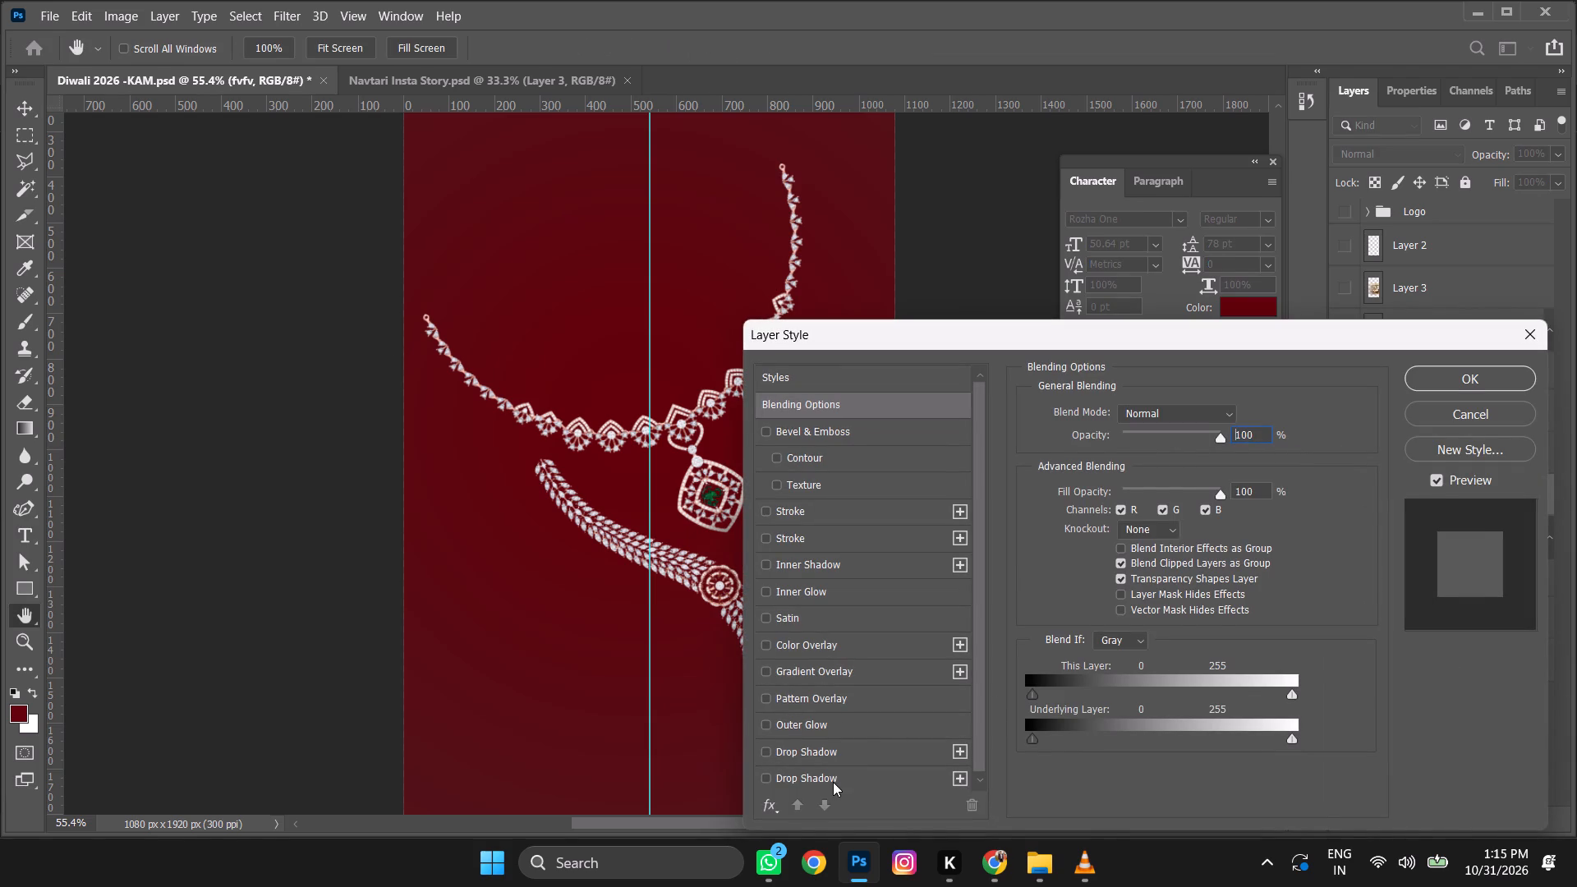
pyautogui.click(833, 782)
pyautogui.moveTo(829, 334); pyautogui.dragTo(997, 260)
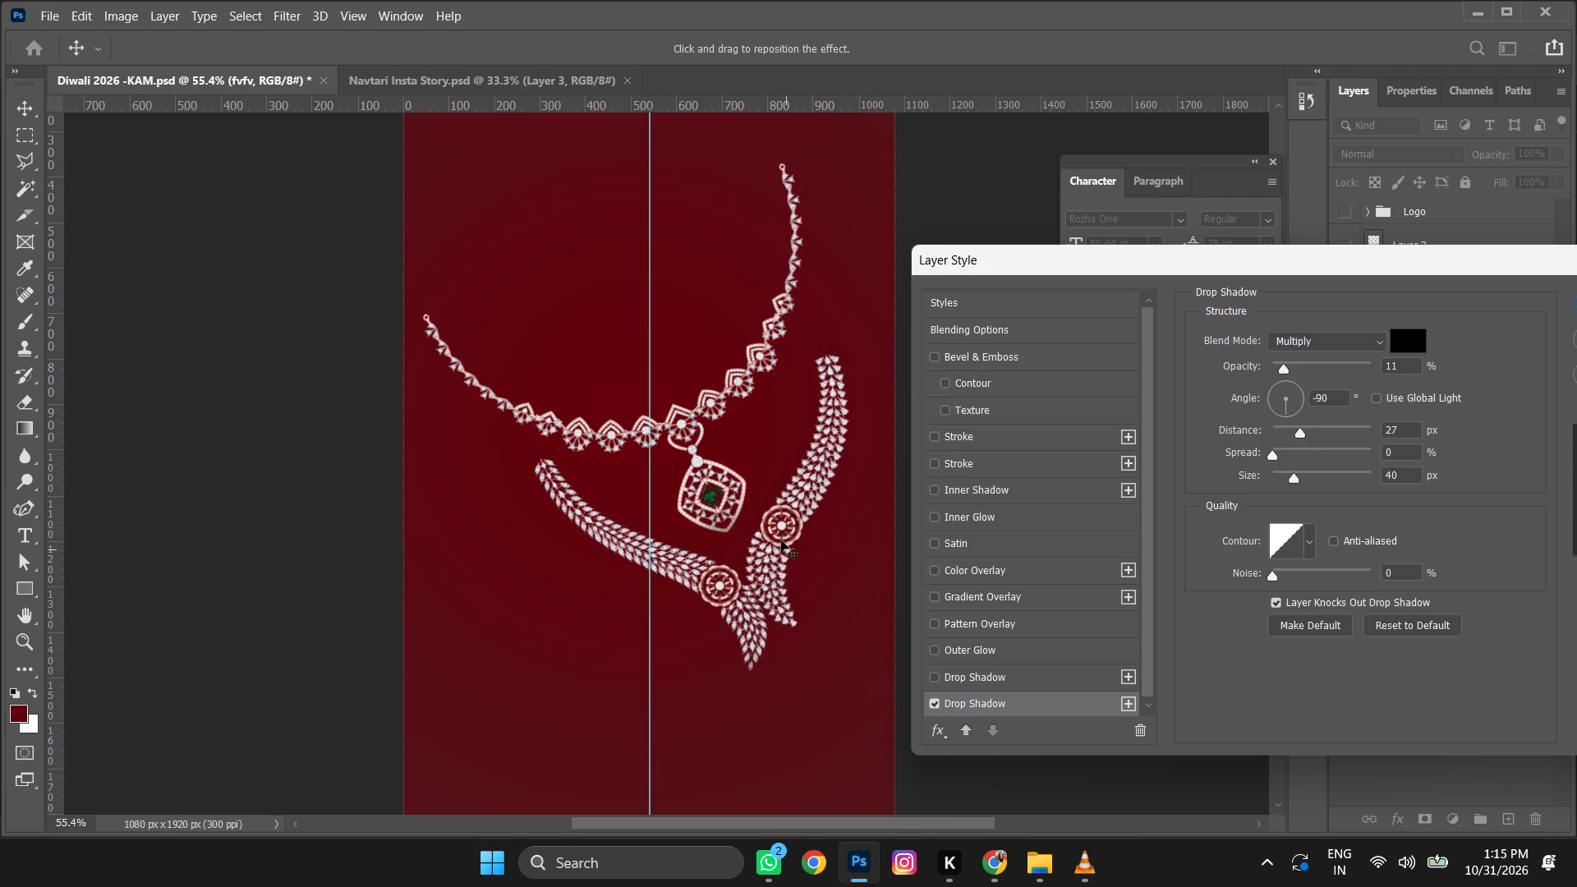
pyautogui.moveTo(785, 521); pyautogui.dragTo(792, 549)
pyautogui.moveTo(792, 549); pyautogui.dragTo(793, 551)
pyautogui.moveTo(1281, 369); pyautogui.dragTo(1314, 369)
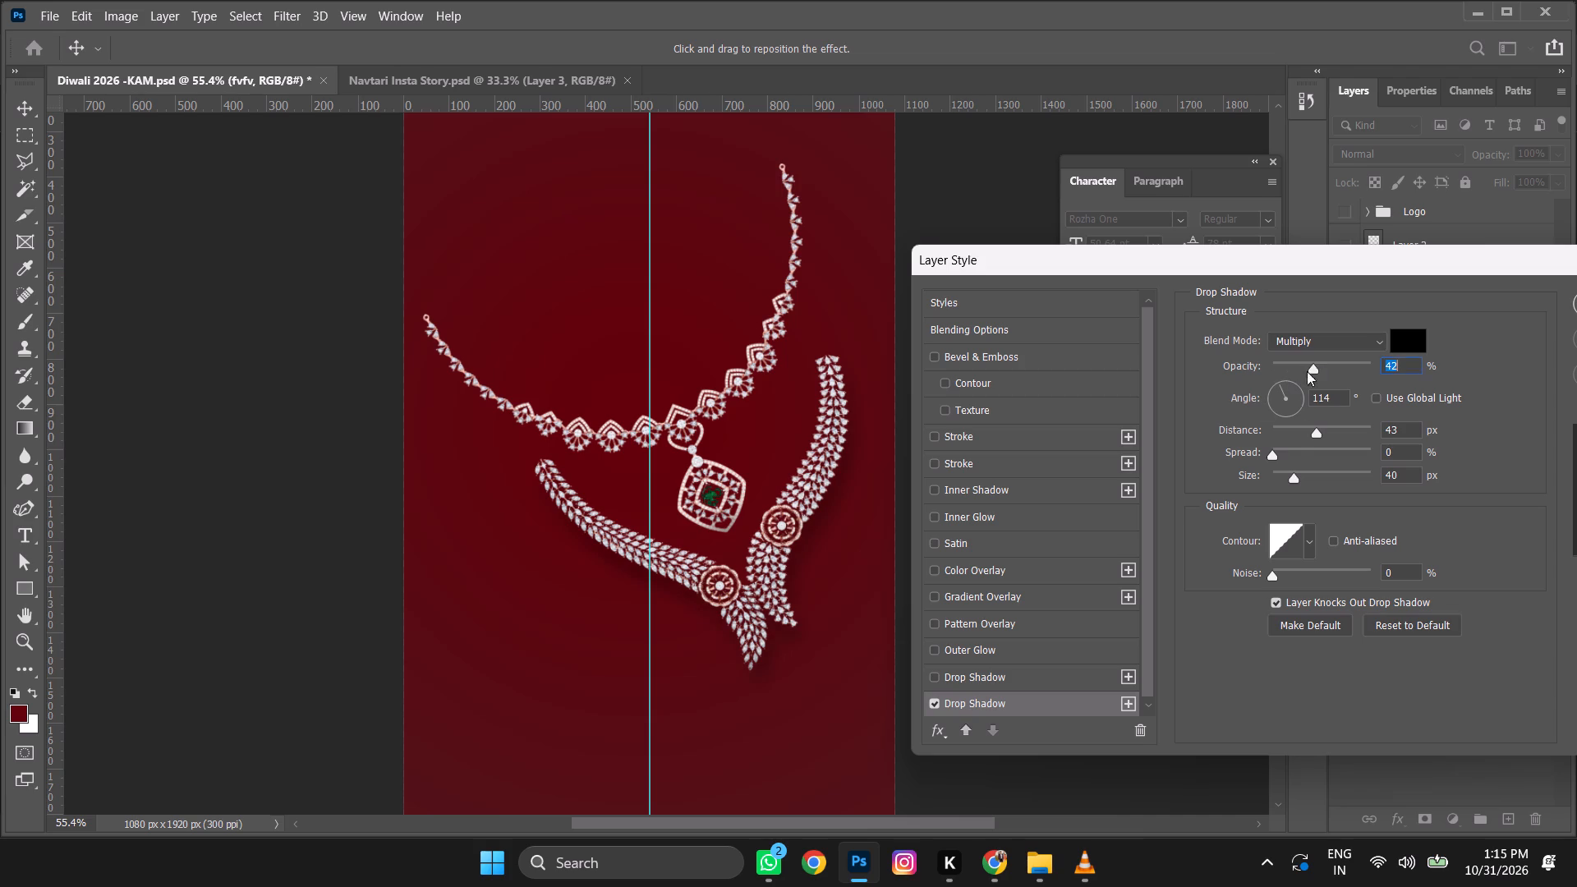
pyautogui.moveTo(1295, 479); pyautogui.dragTo(1282, 479)
pyautogui.moveTo(1313, 369); pyautogui.dragTo(1296, 370)
# Set the fvfv necklace's drop shadow distance to 40 px and lower its opacity to about 20%, applying the effect.
pyautogui.moveTo(1326, 432); pyautogui.dragTo(1314, 432)
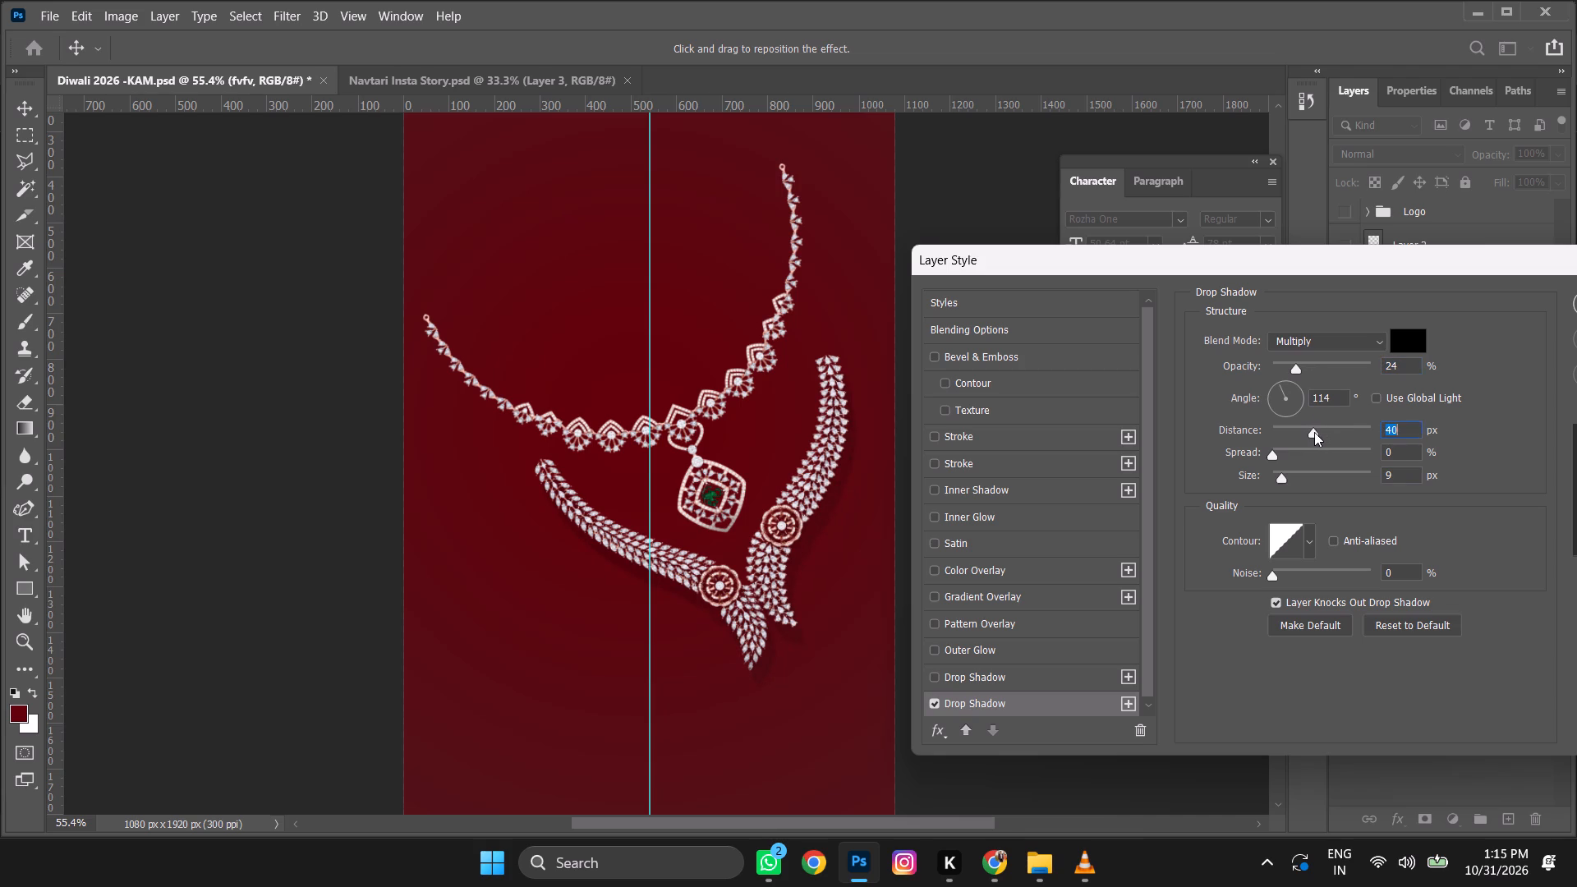
pyautogui.click(1299, 369)
pyautogui.moveTo(1362, 266); pyautogui.dragTo(1073, 285)
pyautogui.click(1323, 315)
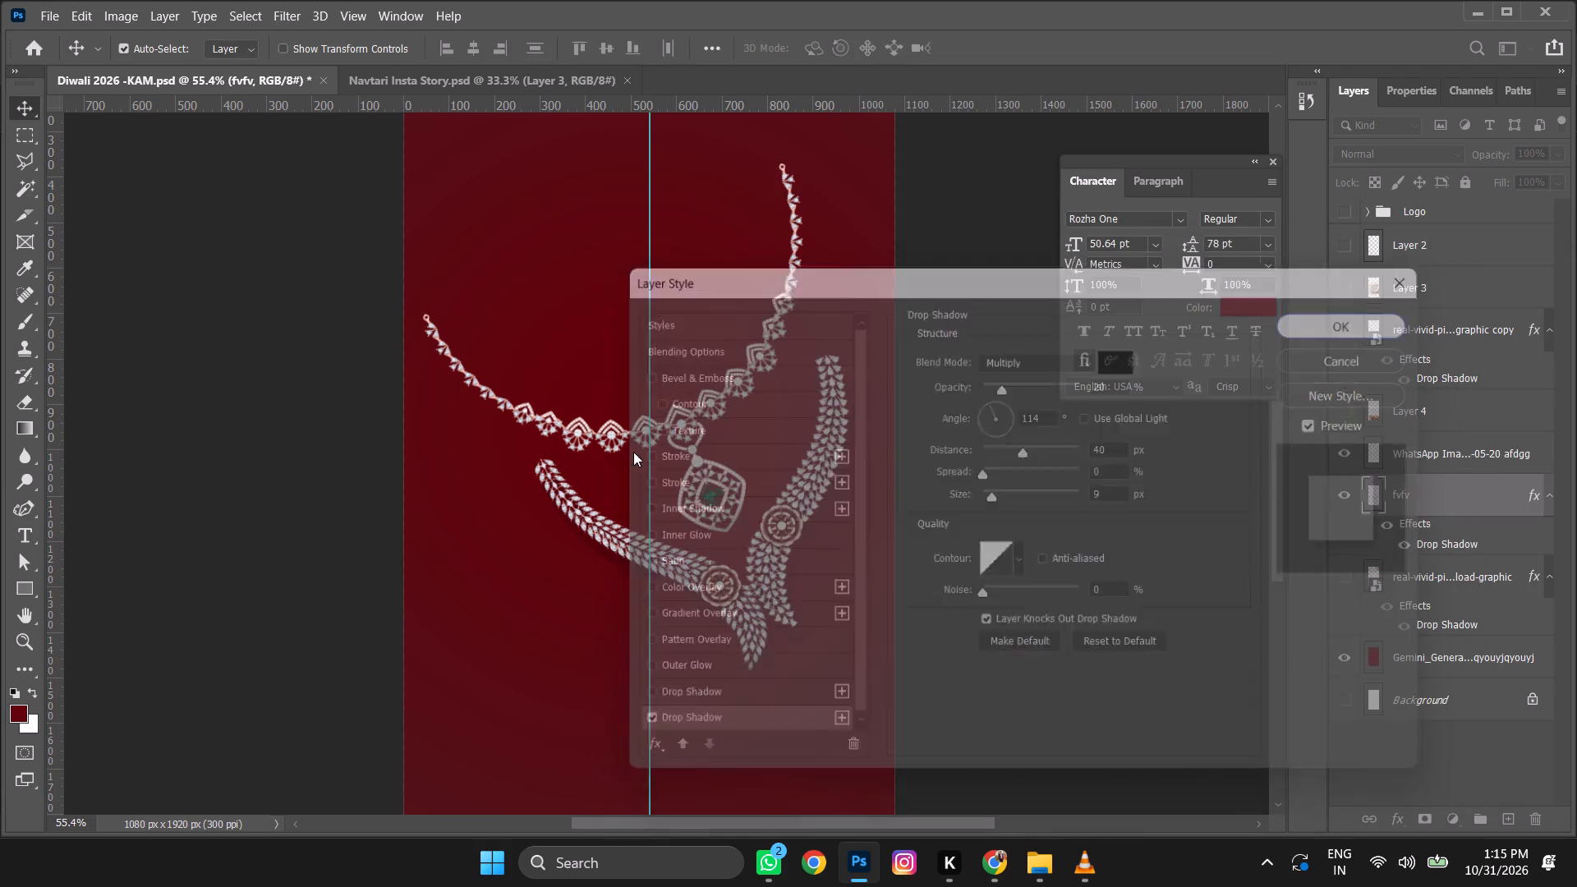
# Copy the fvfv necklace's drop shadow onto the emerald-pendant necklace layer.
pyautogui.click(697, 458)
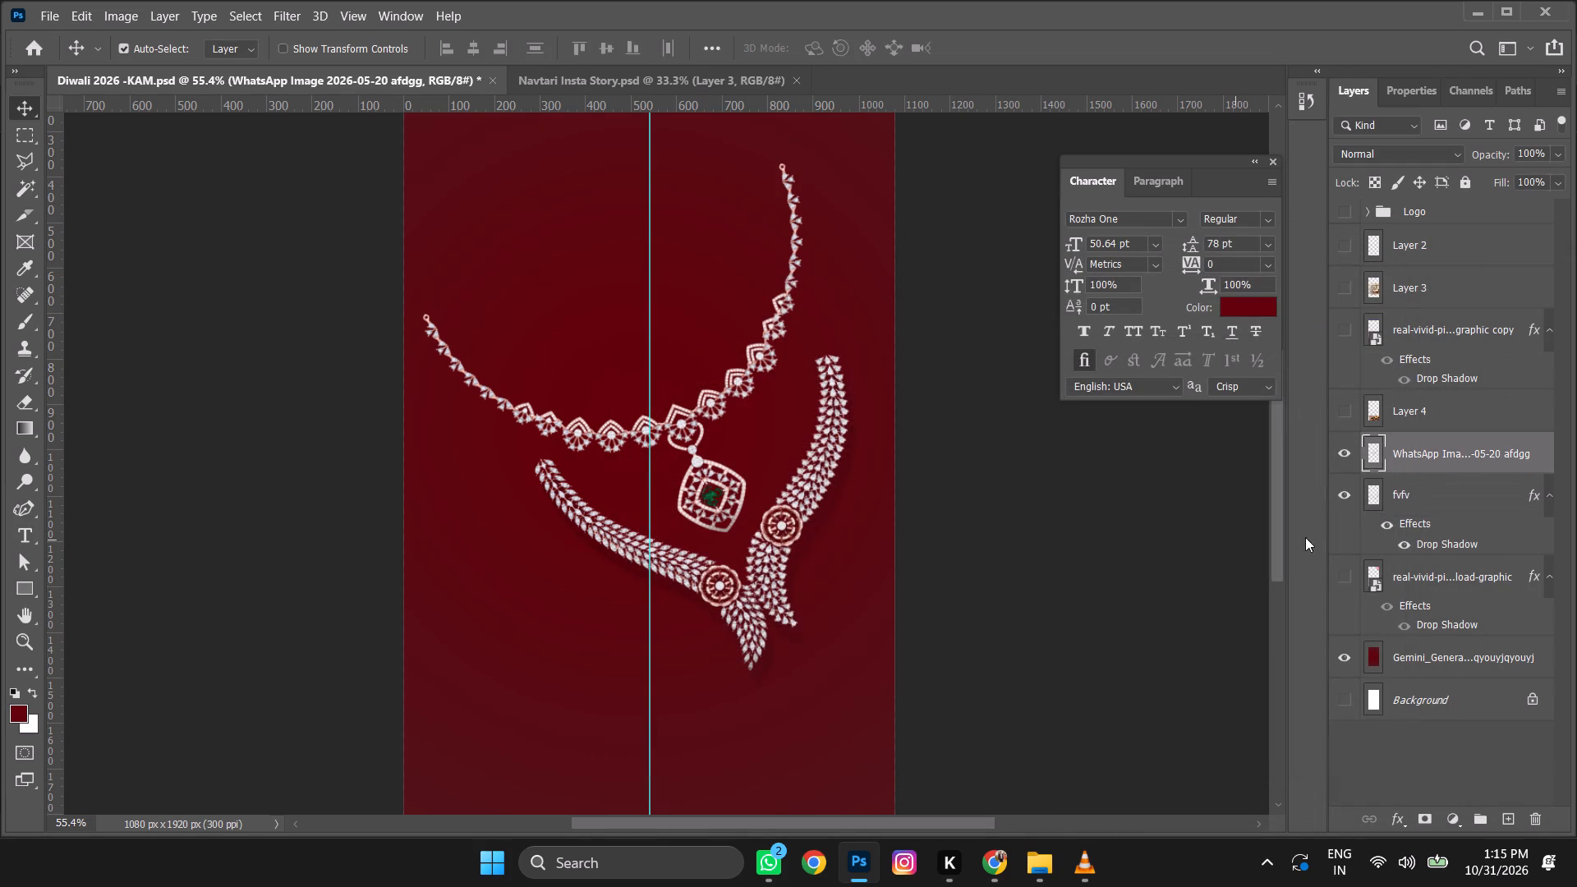
pyautogui.keyDown('alt'); pyautogui.moveTo(1438, 544); pyautogui.dragTo(1446, 461); pyautogui.keyUp('alt')
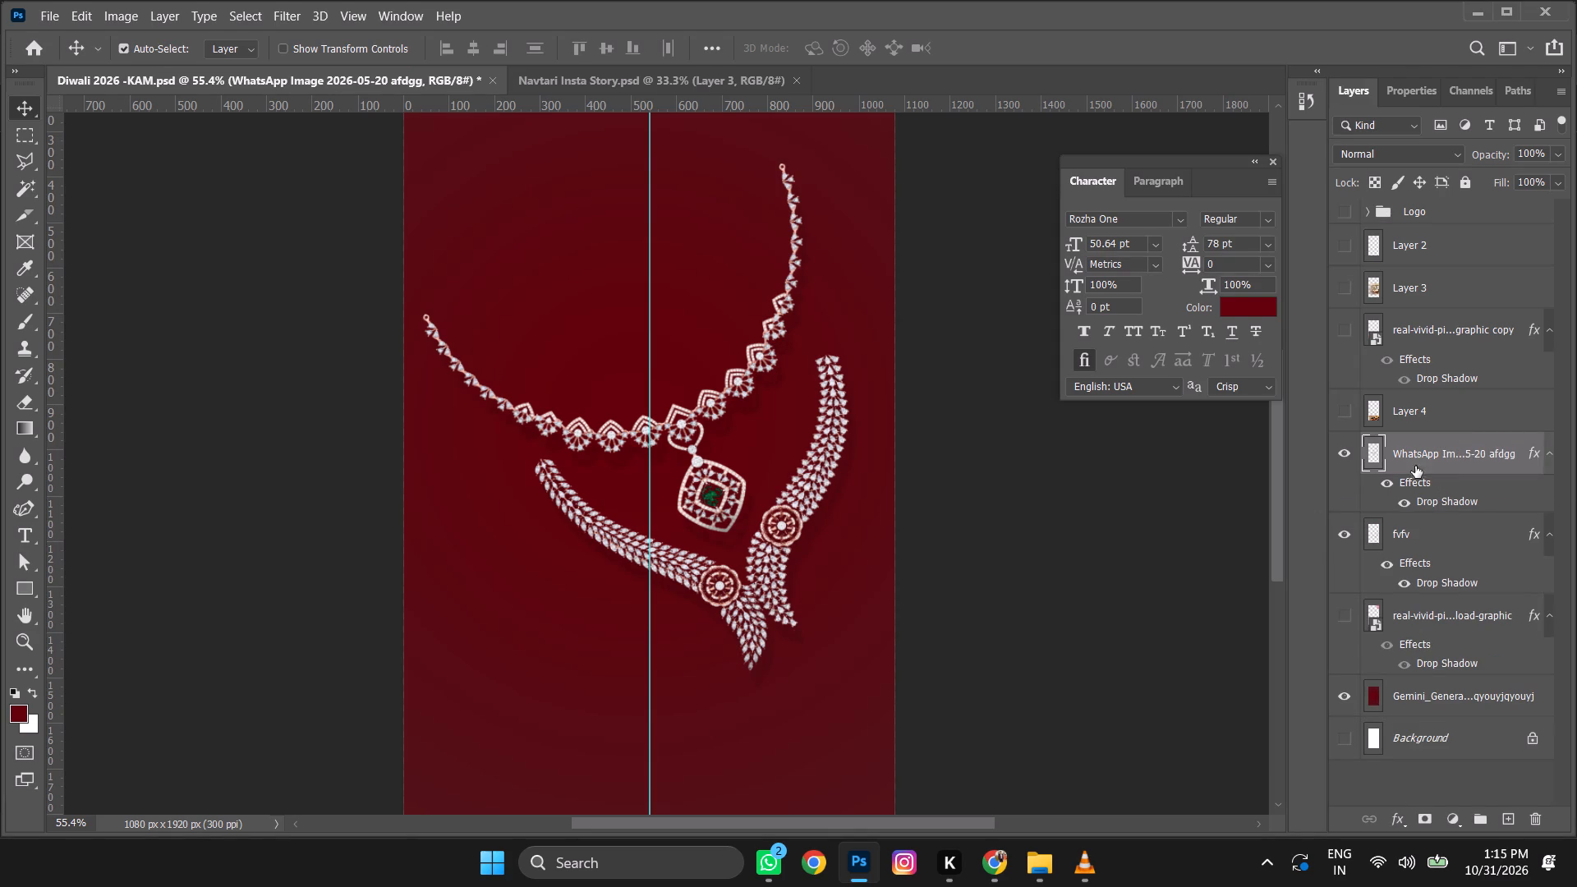
# Move the fvfv necklace left and slightly up, overlapping the emerald-pendant necklace with its left end at the canvas's left edge.
pyautogui.keyDown('shift'); pyautogui.click(711, 499); pyautogui.keyUp('shift')
pyautogui.keyDown('alt'); pyautogui.scroll(-3, 720, 483); pyautogui.keyUp('alt')
pyautogui.click(766, 535)
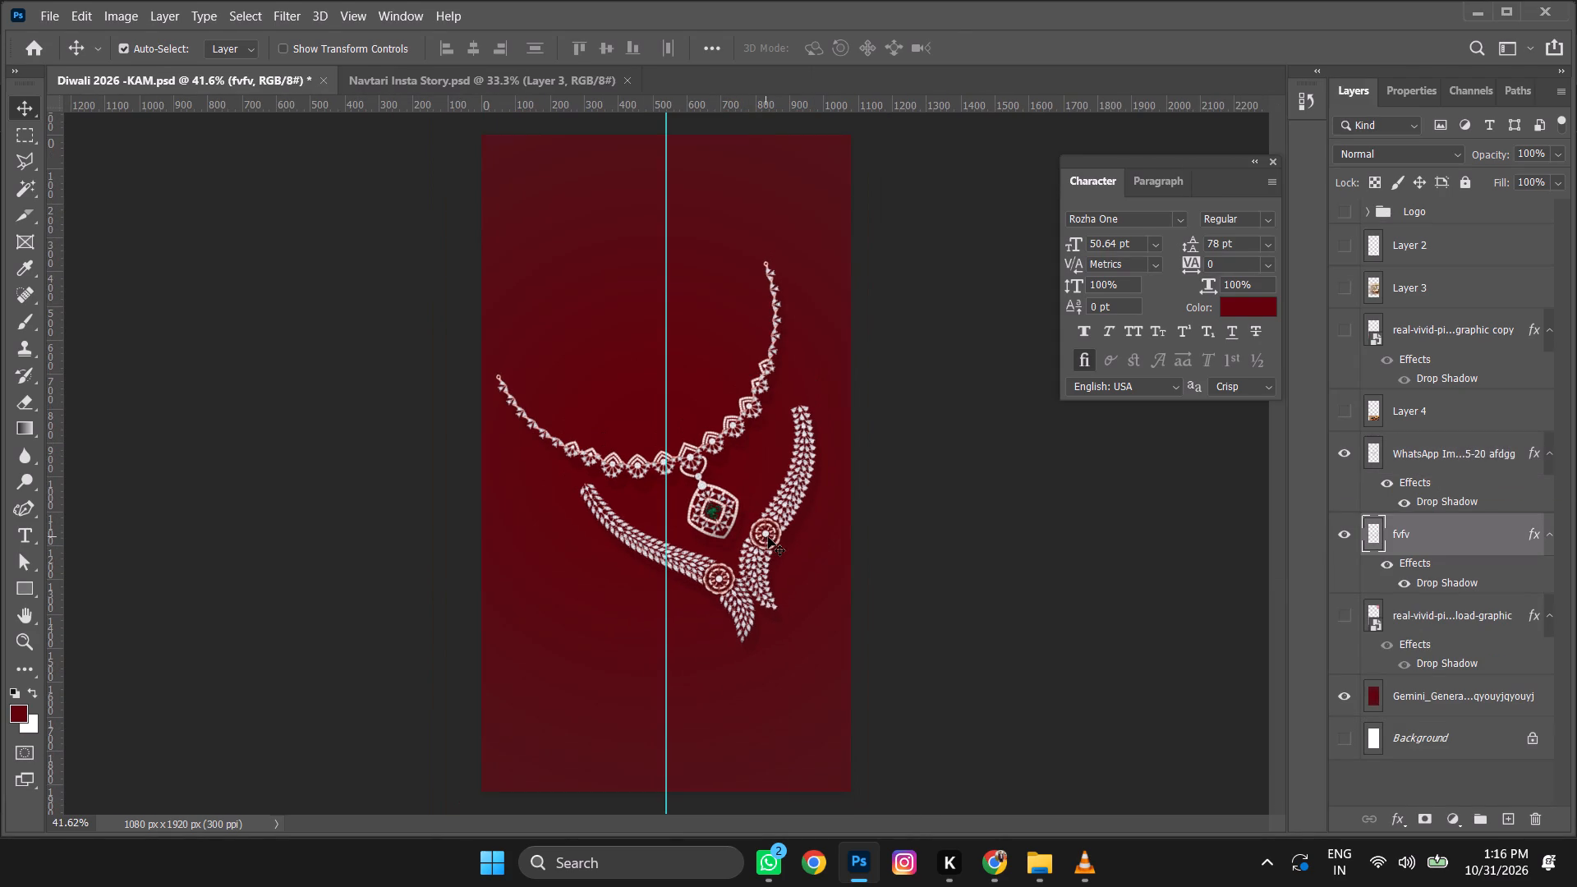
pyautogui.moveTo(770, 535); pyautogui.dragTo(673, 573)
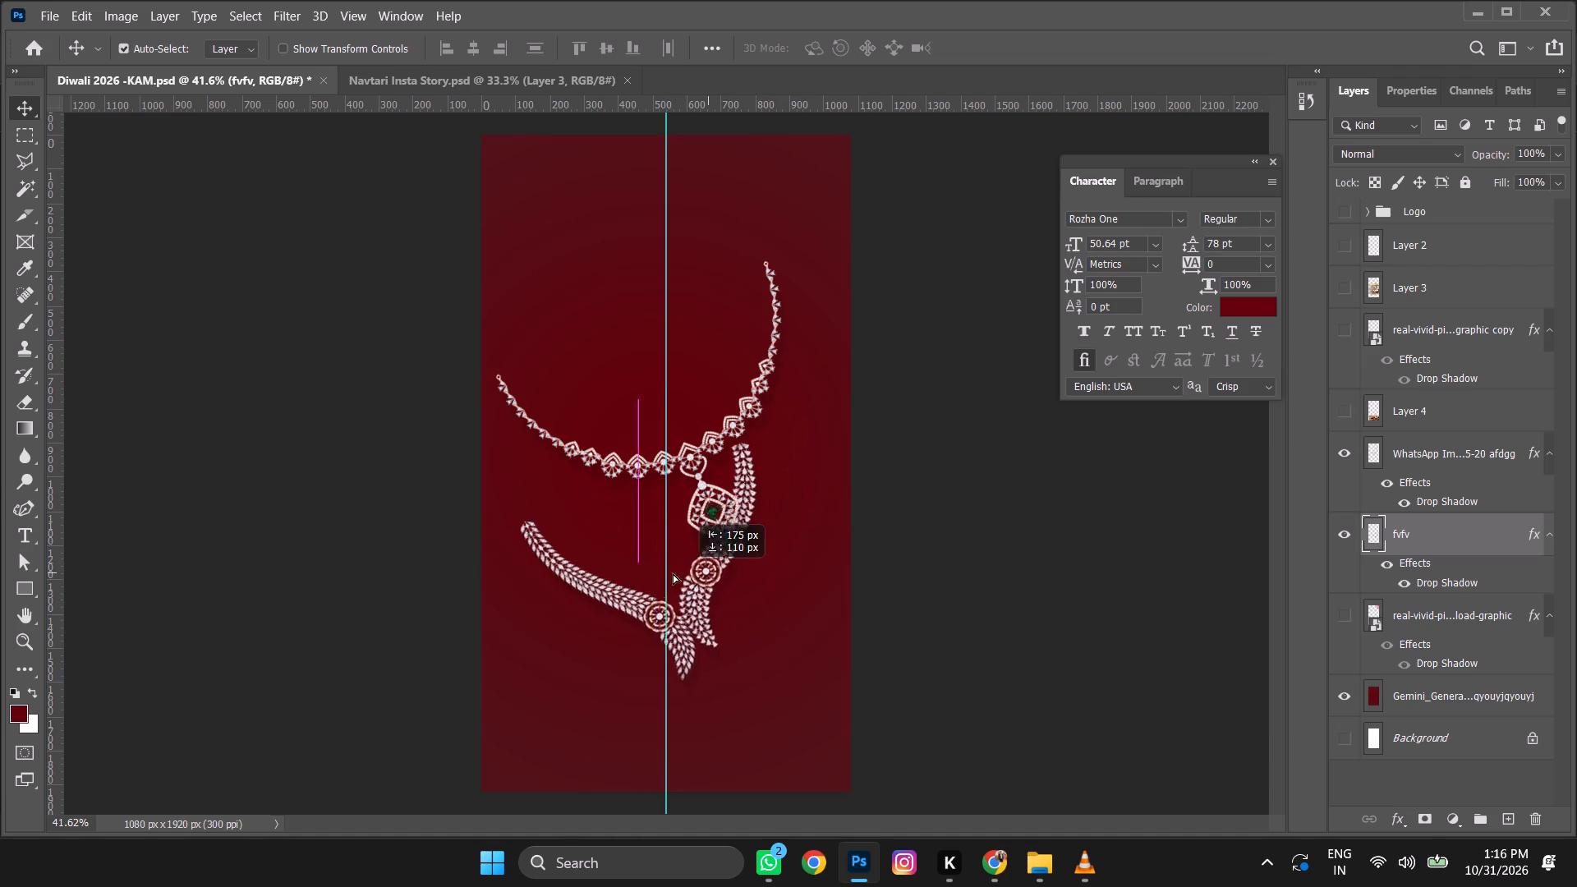
pyautogui.moveTo(673, 573); pyautogui.dragTo(671, 466)
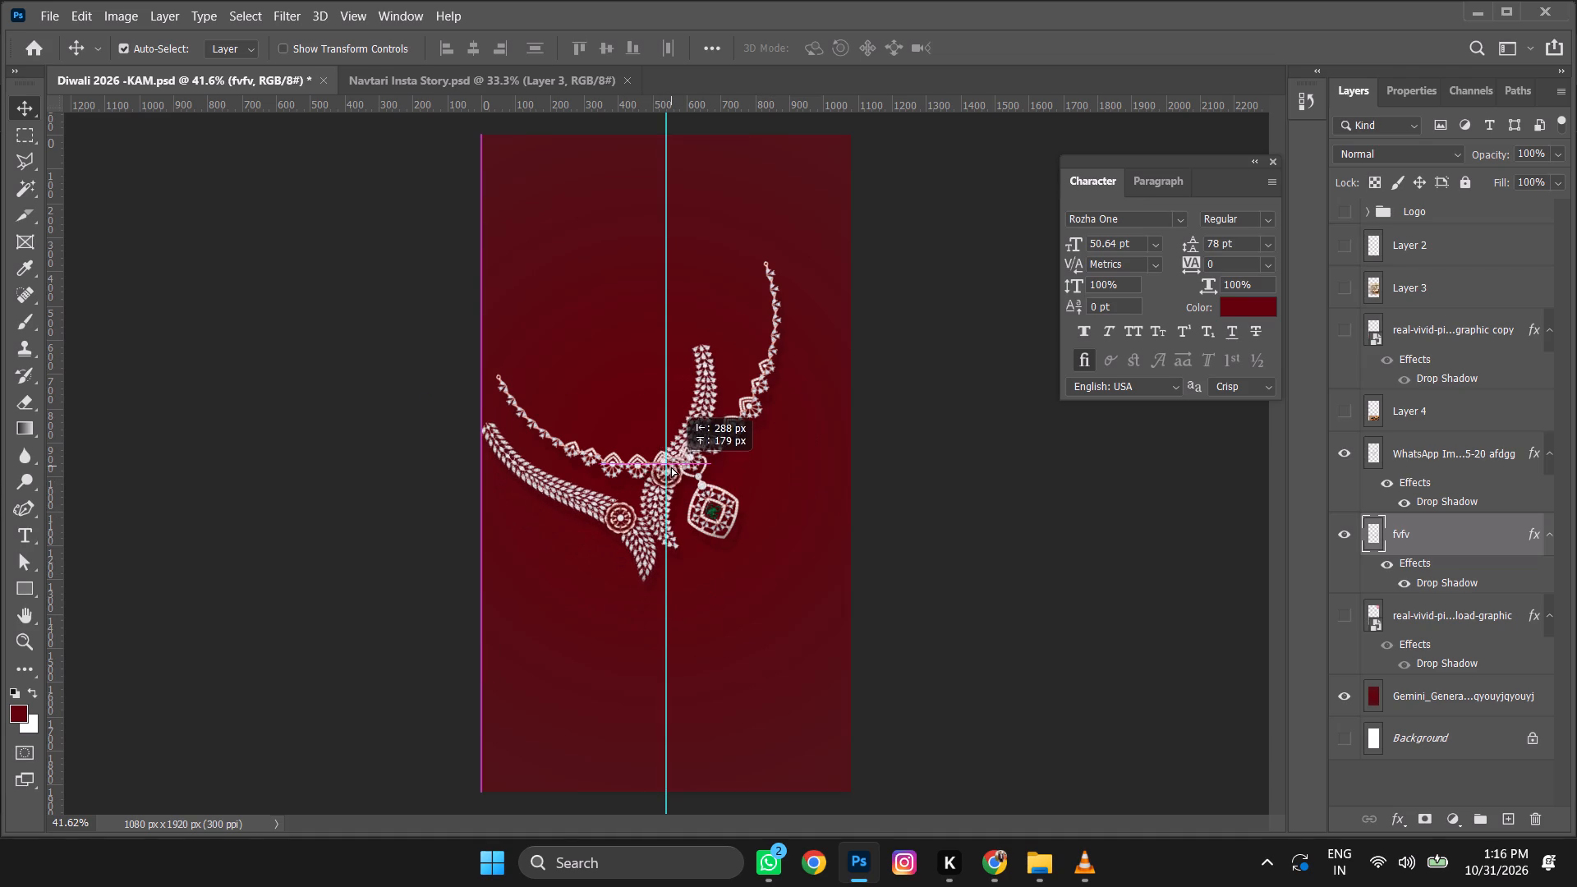
pyautogui.moveTo(671, 466); pyautogui.dragTo(680, 494)
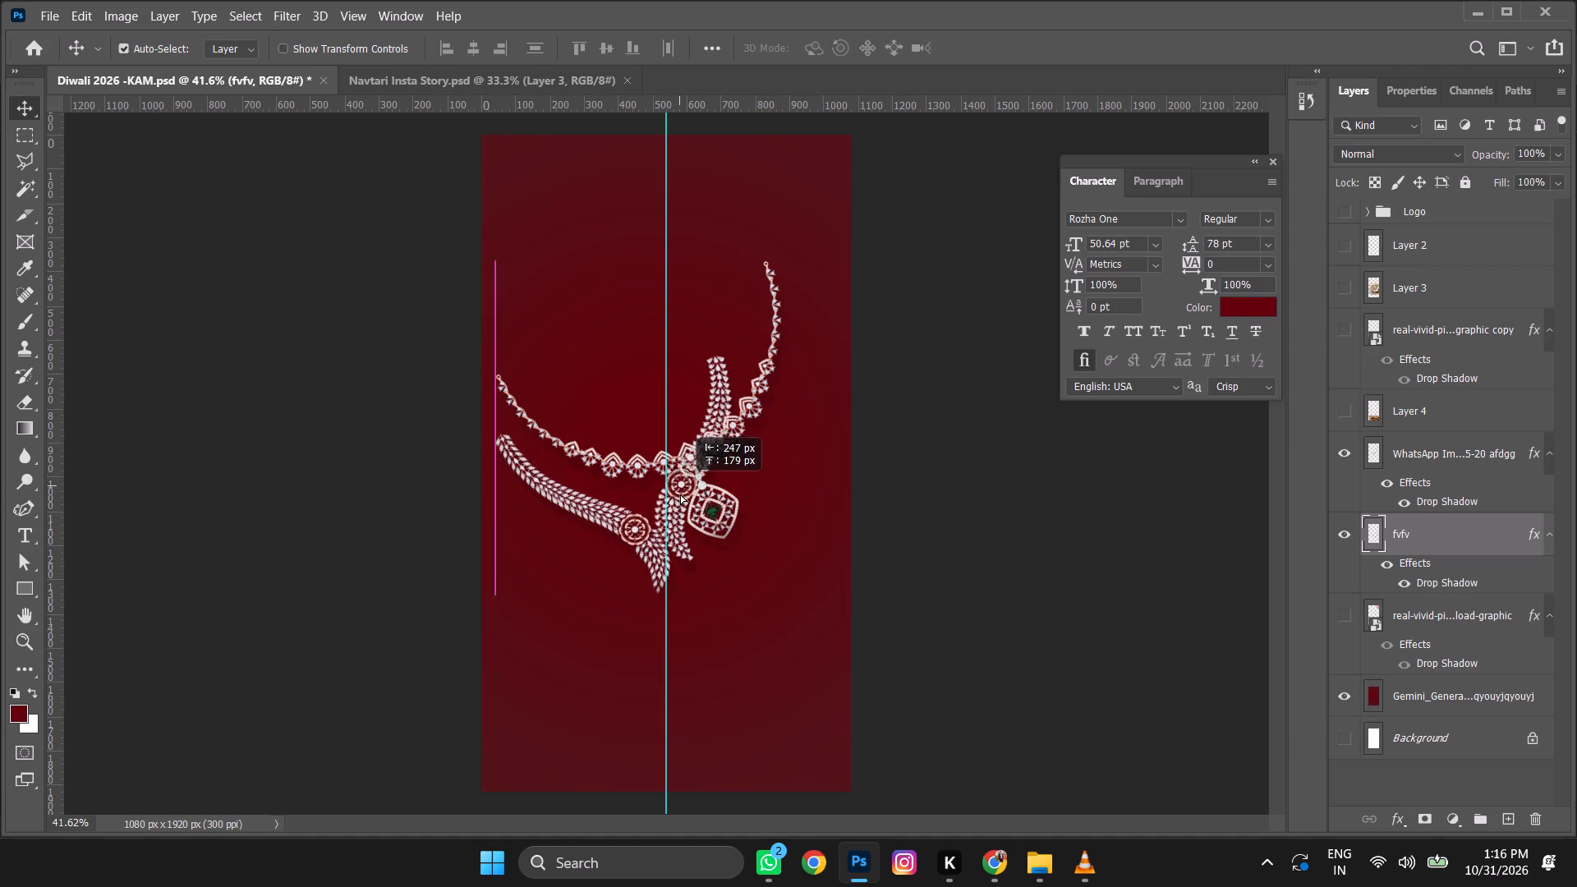
pyautogui.moveTo(680, 494); pyautogui.dragTo(652, 508)
# Add the emerald-pendant necklace to the selection and move both necklaces together slightly right and down.
pyautogui.keyDown('shift'); pyautogui.click(710, 511); pyautogui.keyUp('shift')
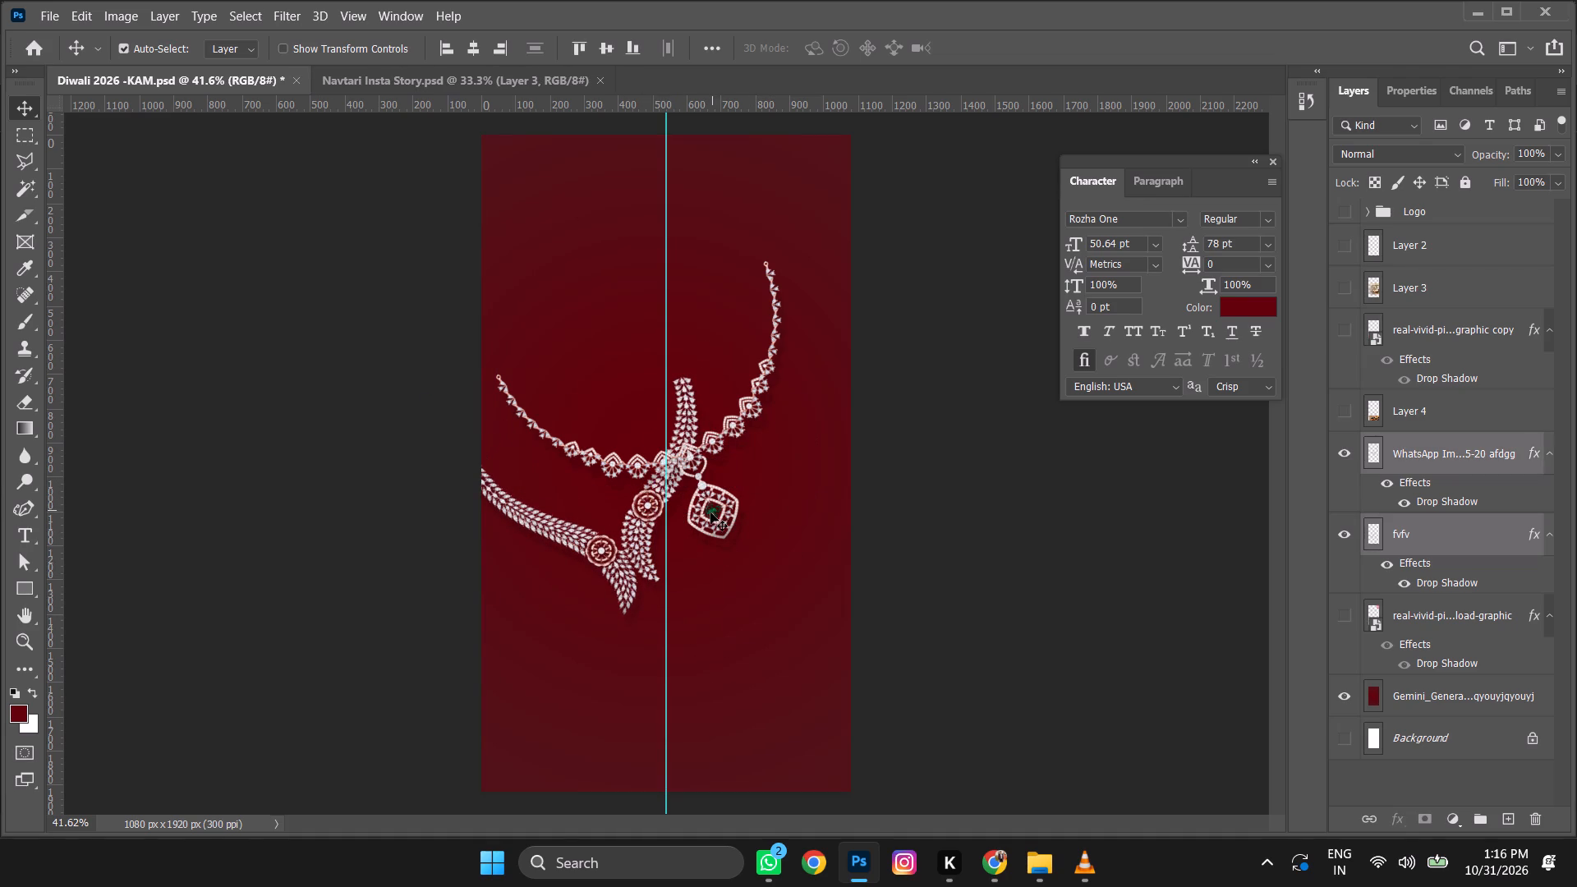
pyautogui.moveTo(711, 514); pyautogui.dragTo(743, 528)
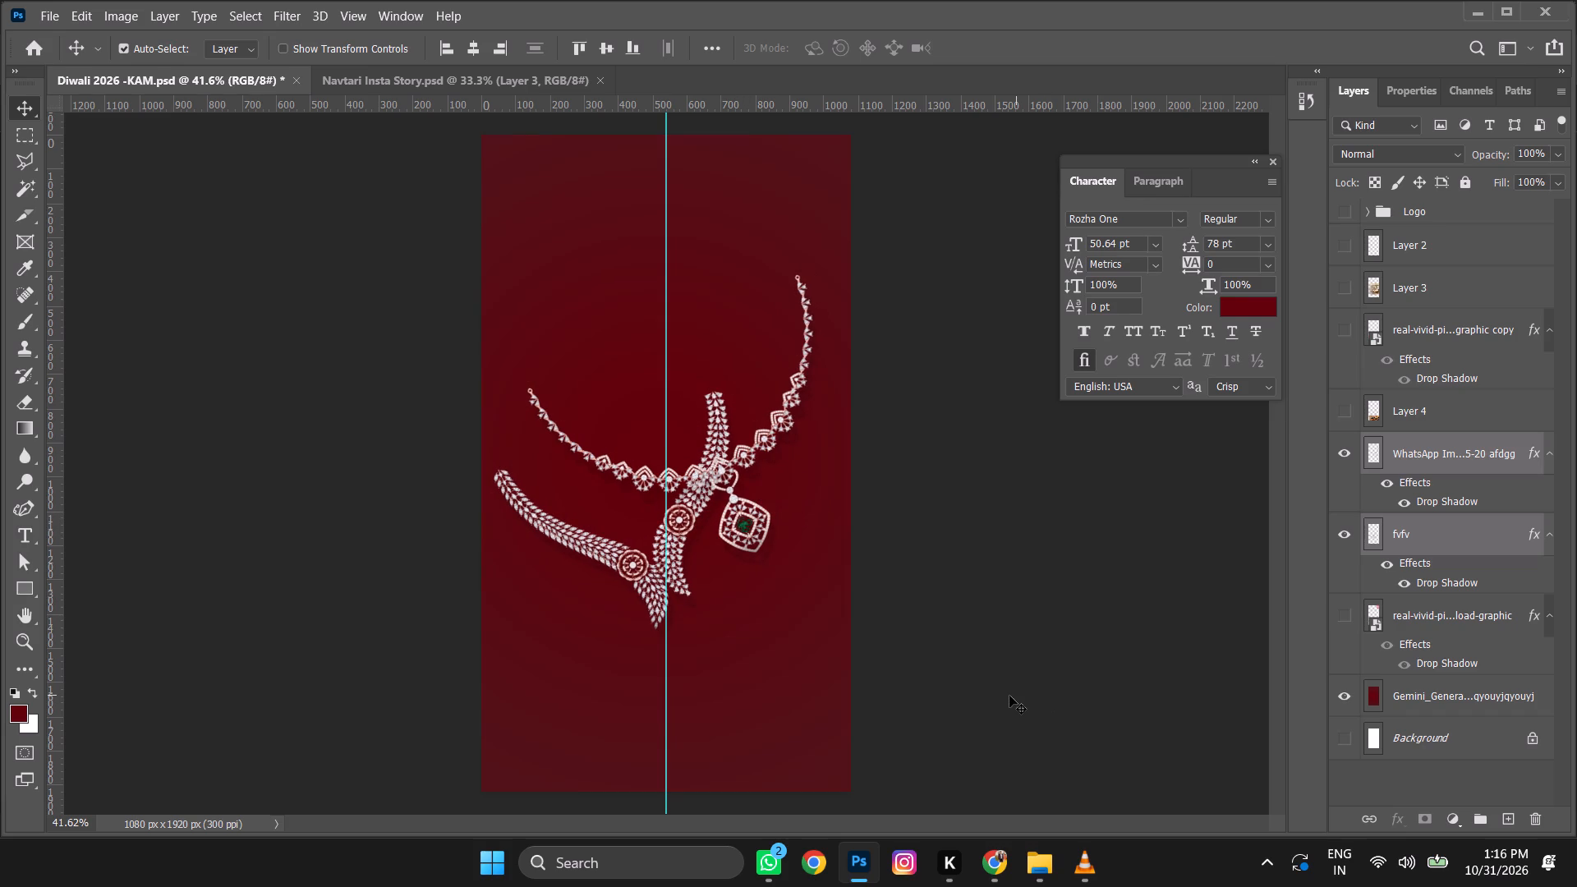
# Undo the last two changes that shifted the necklaces across each other.
pyautogui.hotkey('ctrl', 'z')
pyautogui.hotkey('ctrl', 'z')
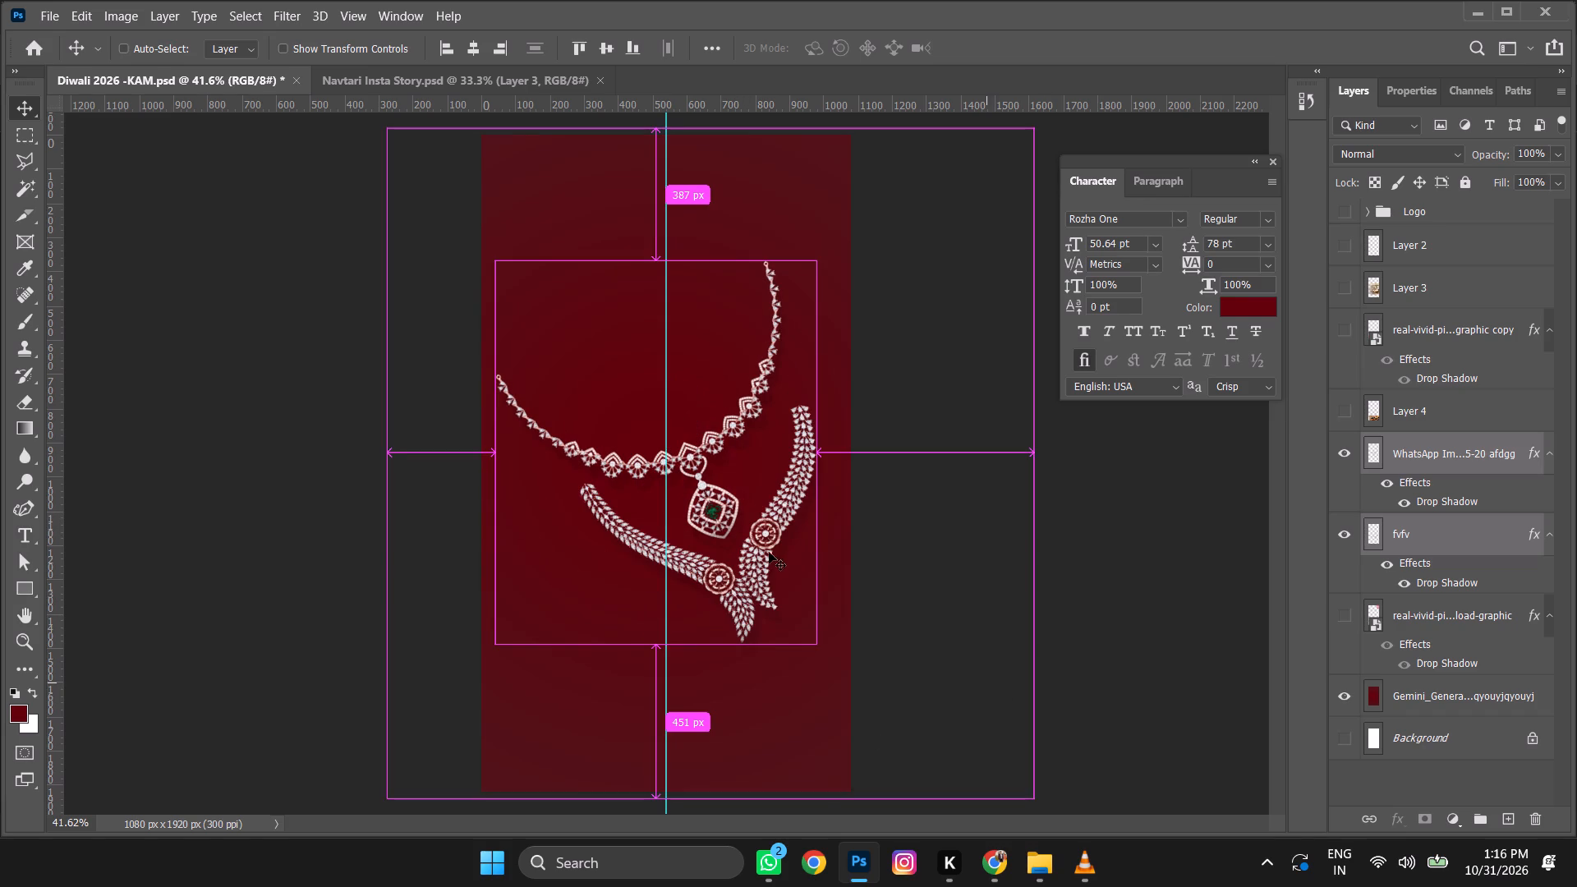
# Move the fvfv necklace further below the emerald pendant, and nudge both necklaces slightly up and right together.
pyautogui.keyDown('shift'); pyautogui.click(767, 534); pyautogui.keyUp('shift')
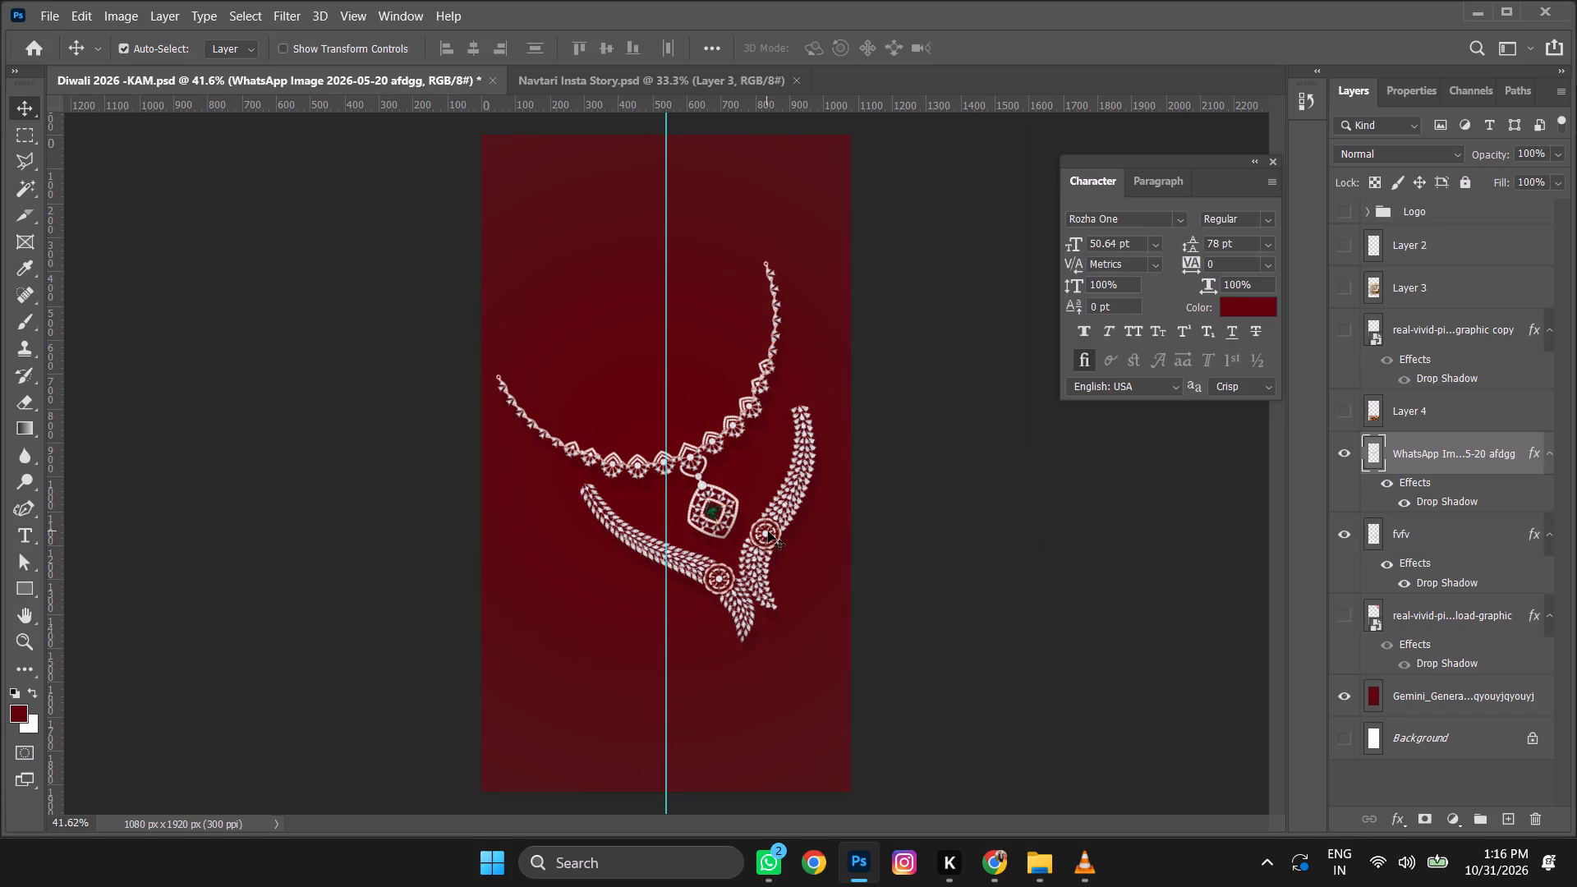
pyautogui.moveTo(768, 531); pyautogui.dragTo(770, 557)
pyautogui.keyDown('shift'); pyautogui.click(715, 510); pyautogui.keyUp('shift')
pyautogui.hotkey('shift', 'Up')
pyautogui.hotkey('shift', 'Right')
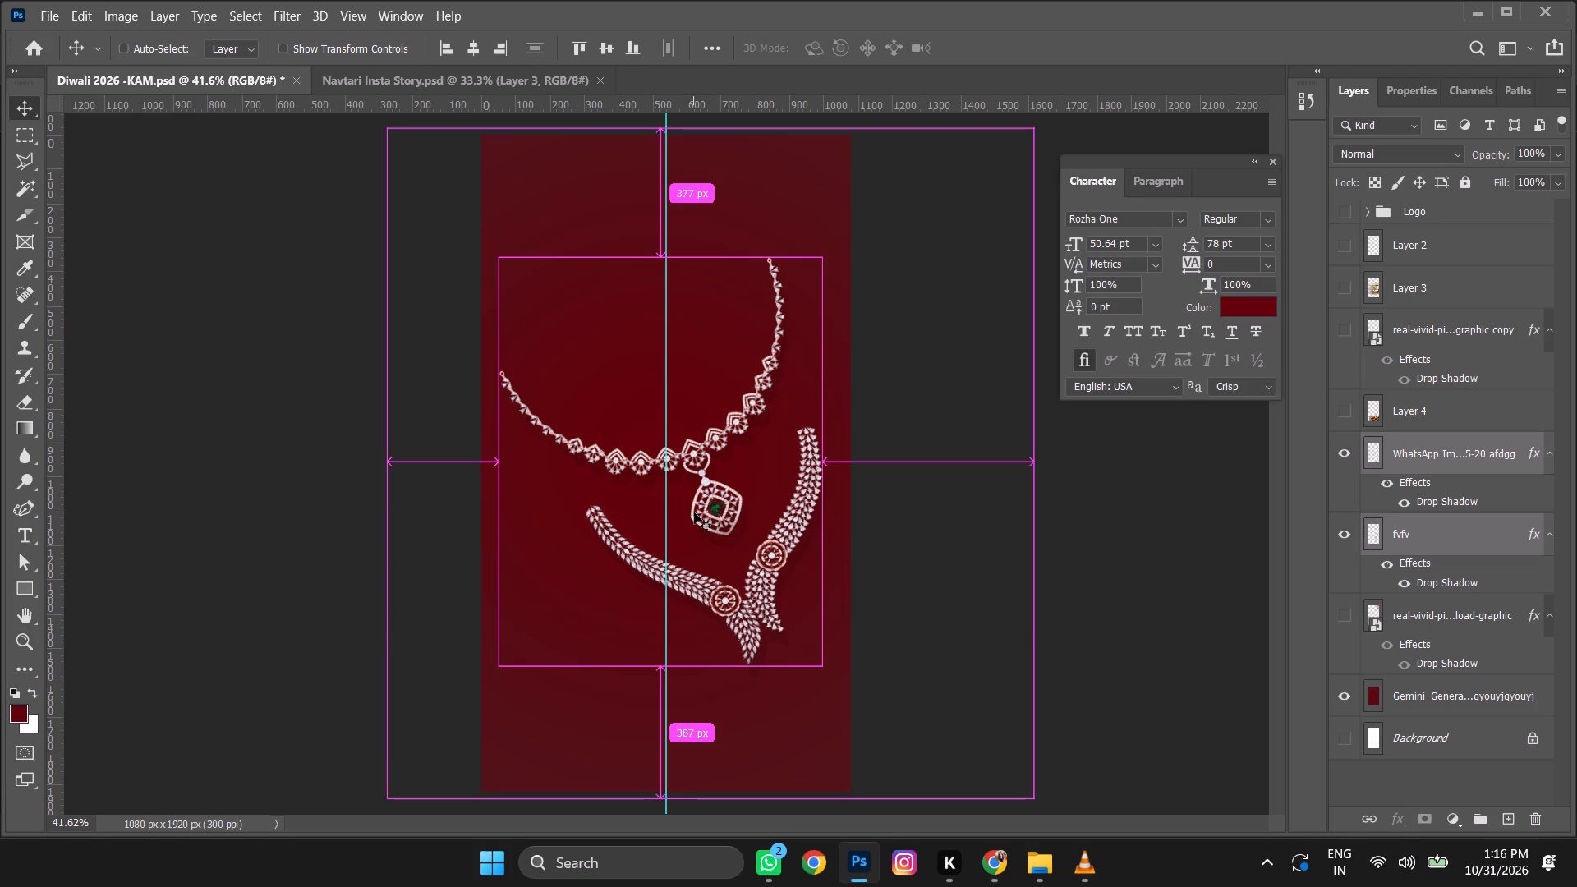
# Save the Diwali 2026 -KAM document.
pyautogui.hotkey('ctrl', 's')
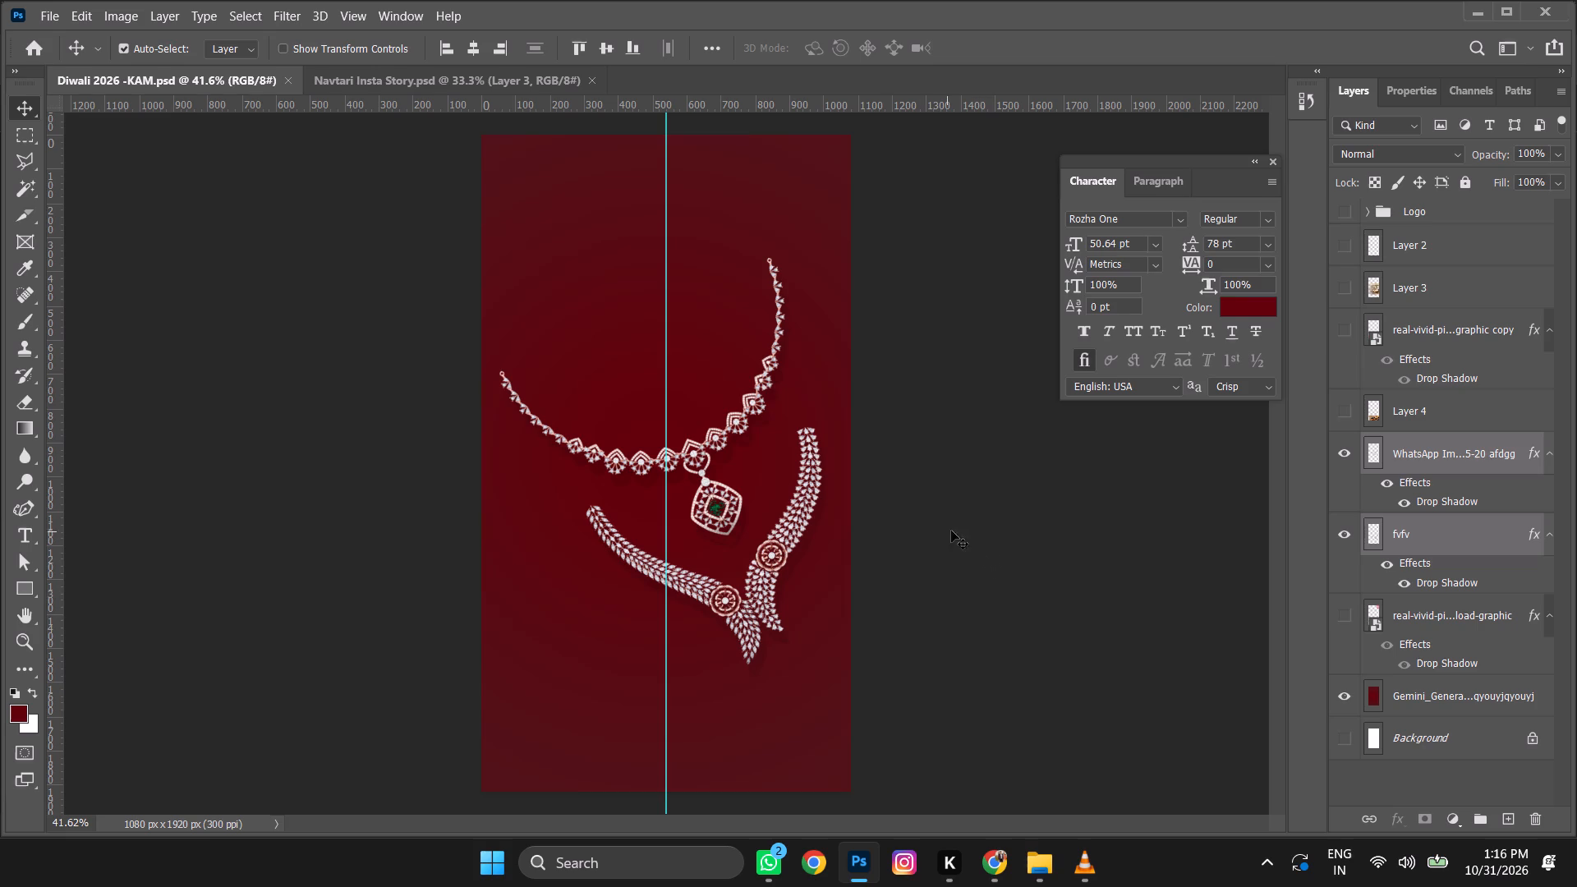
# Group the two necklace layers and name the group Necklace.
pyautogui.click(1439, 532)
pyautogui.keyDown('ctrl'); pyautogui.click(1451, 444); pyautogui.keyUp('ctrl')
pyautogui.hotkey('ctrl', 'g')
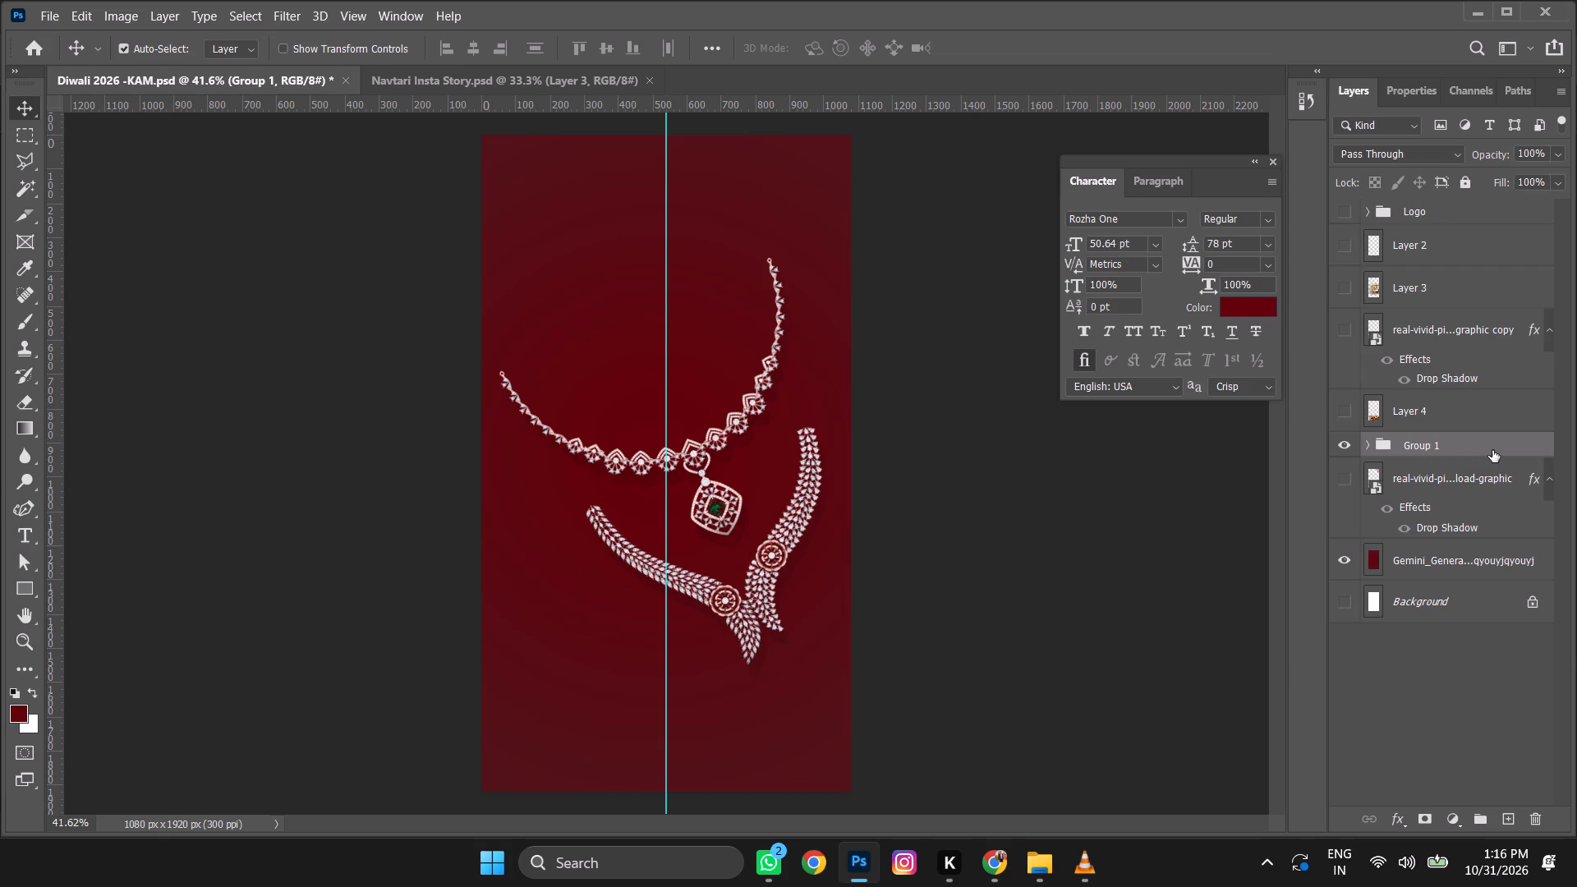
pyautogui.doubleClick(1428, 445)
pyautogui.press('BackSpace')
pyautogui.write('klace')
pyautogui.click(1525, 443)
# Rotate the Necklace group slightly clockwise and nudge it about 10 px left overall.
pyautogui.hotkey('shift', 'Left')
pyautogui.hotkey('shift', 'Left')
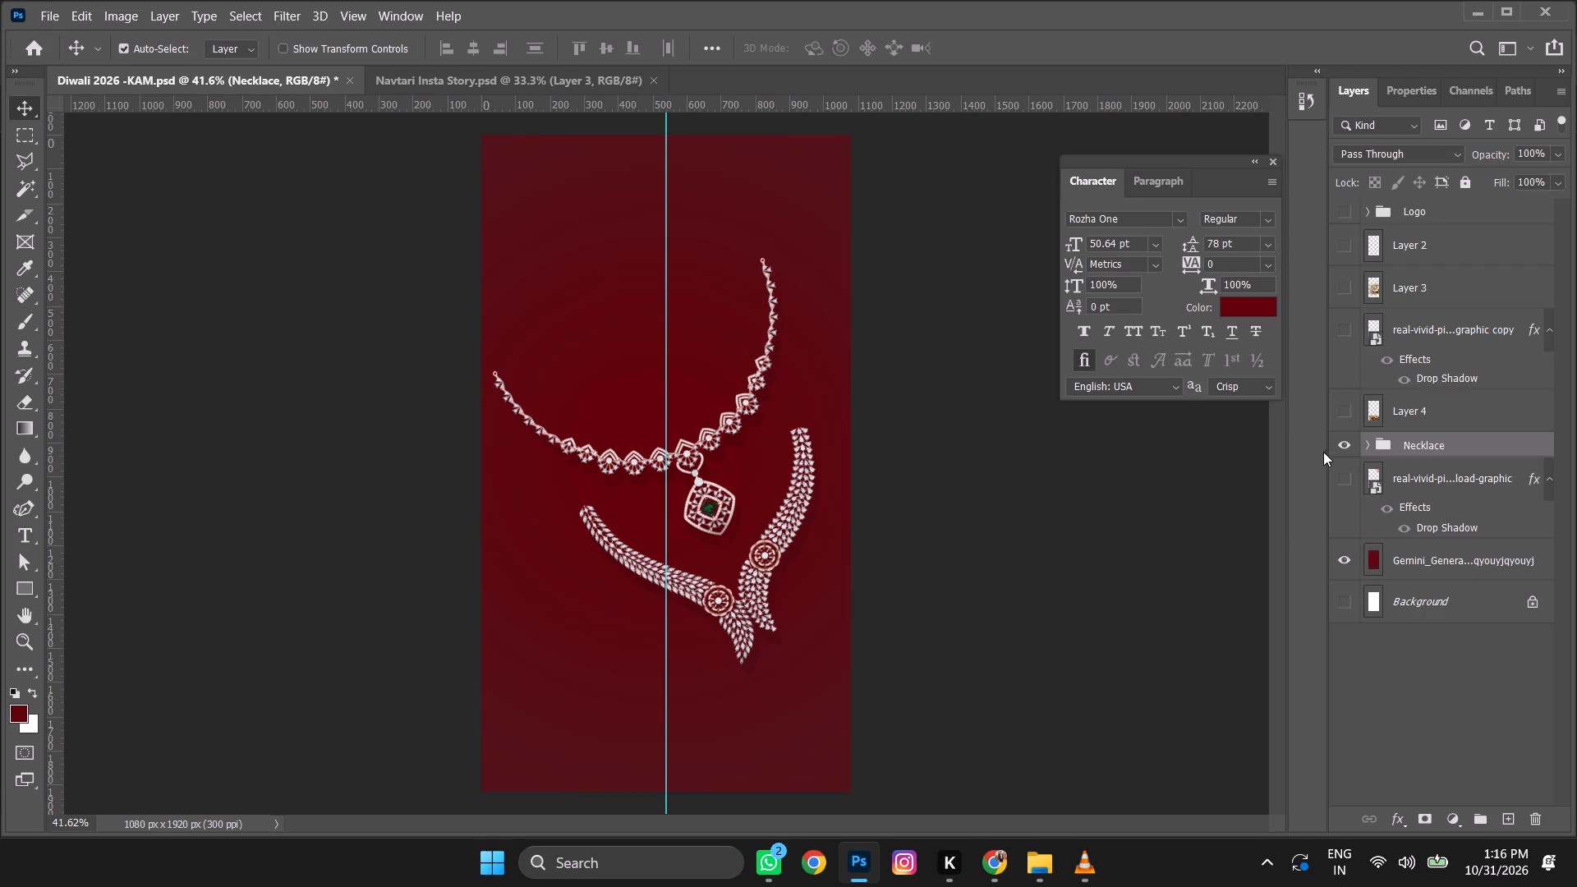
pyautogui.hotkey('ctrl', 't')
pyautogui.moveTo(992, 347); pyautogui.dragTo(994, 363)
pyautogui.press('Return')
pyautogui.hotkey('shift', 'Right')
pyautogui.hotkey('shift', 'Right')
pyautogui.hotkey('shift', 'Left')
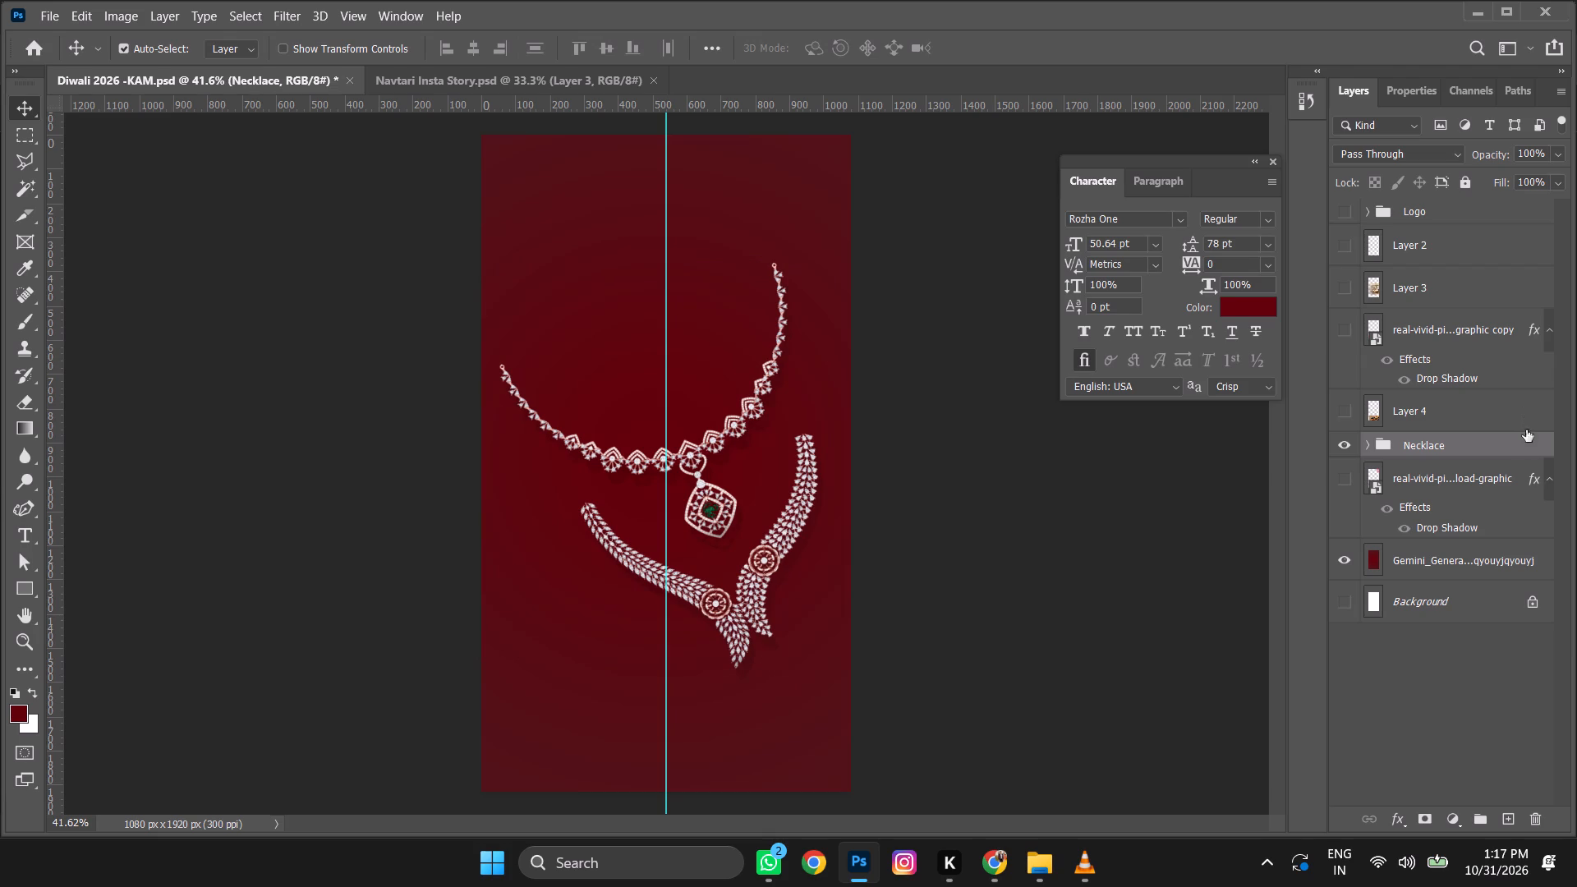
# Switch to File Explorer and open the Diwali 2026 Video- KAM folder inside the Kanhaiya Alankar folder.
pyautogui.click(1037, 853)
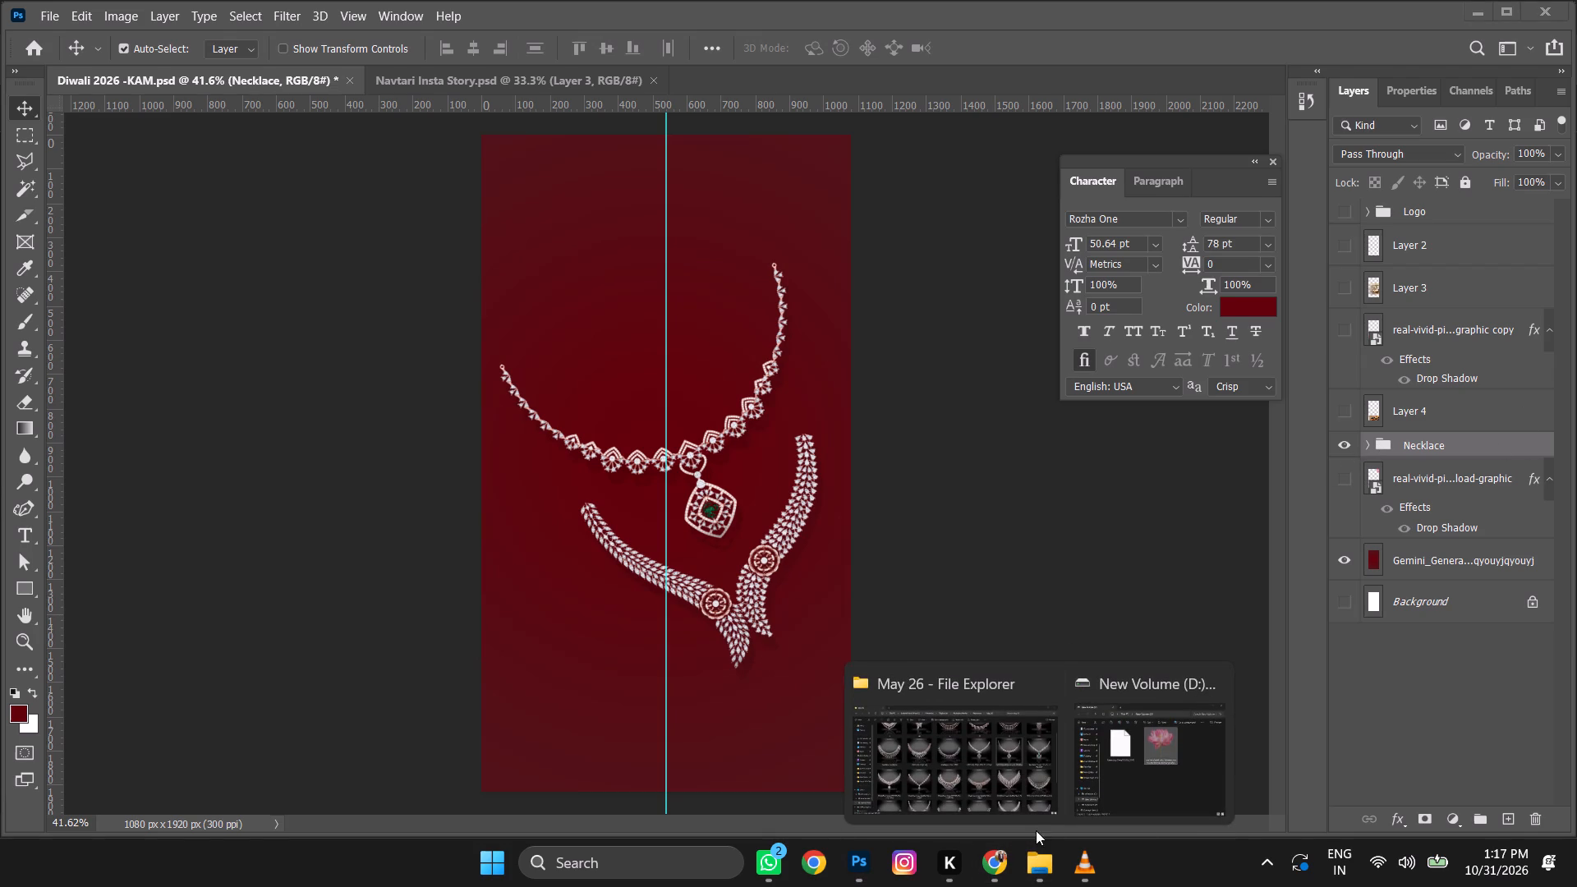
pyautogui.click(1005, 707)
pyautogui.moveTo(968, 463); pyautogui.dragTo(947, 442)
pyautogui.scroll(11, 766, 402)
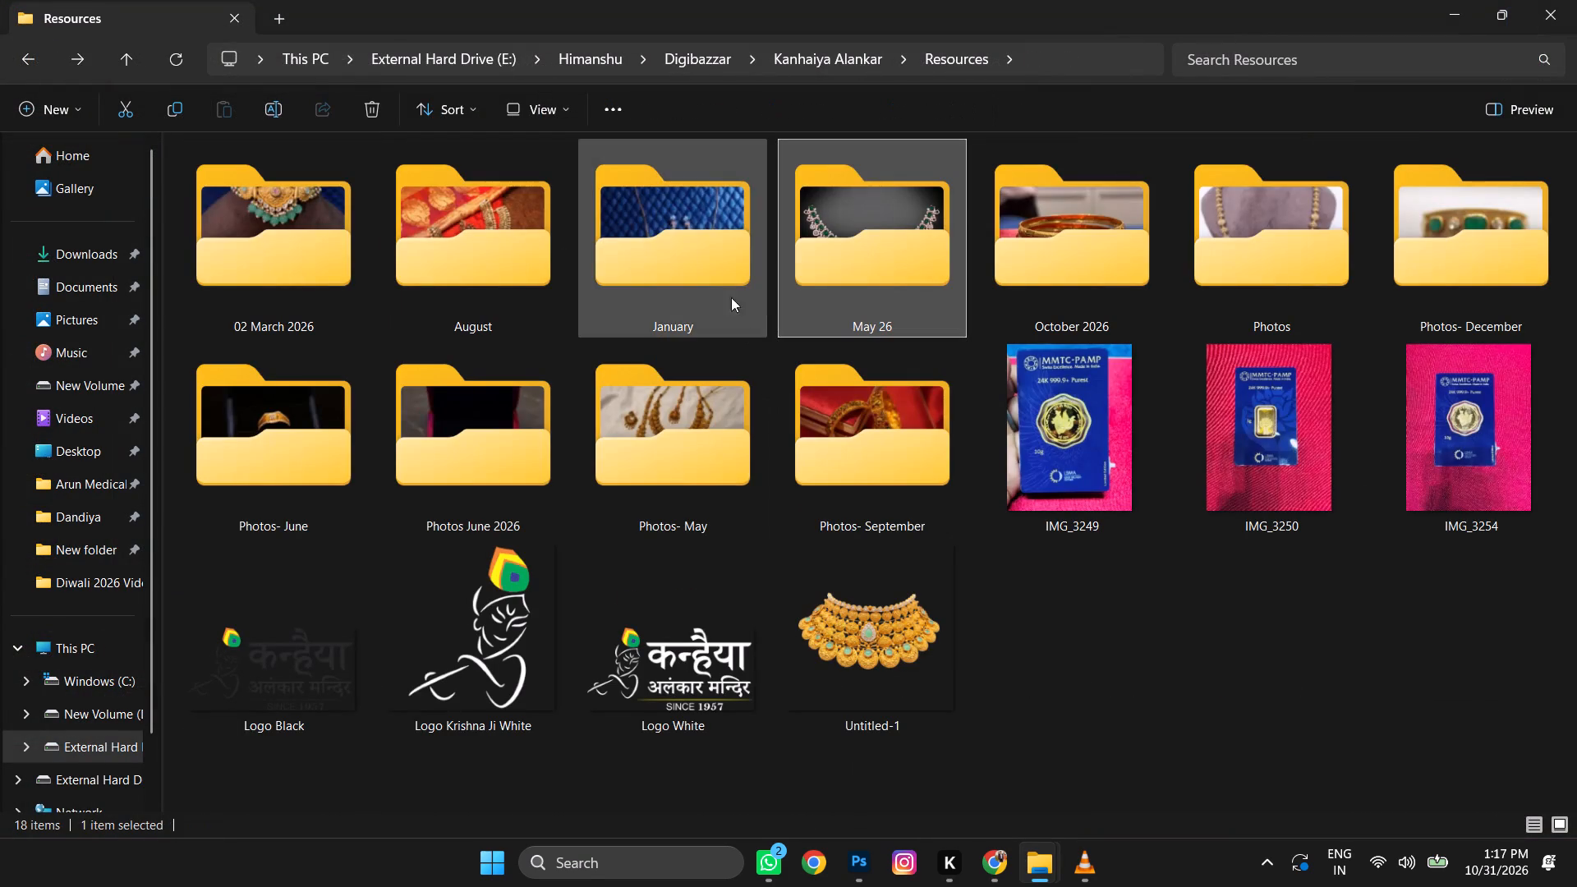
pyautogui.scroll(5, 720, 547)
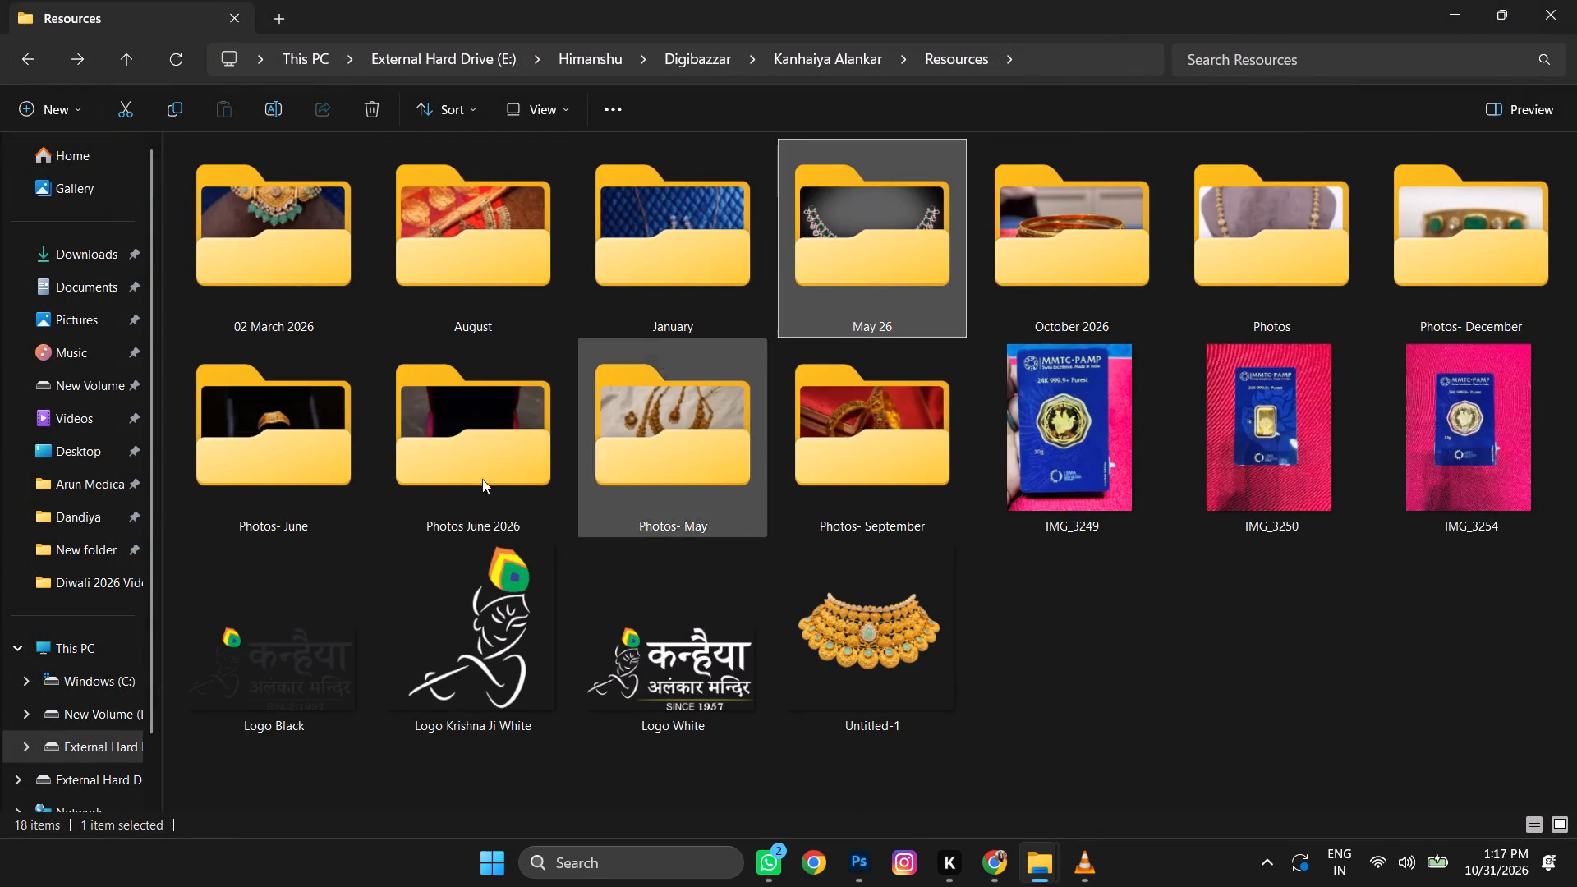
pyautogui.moveTo(761, 409); pyautogui.dragTo(842, 293)
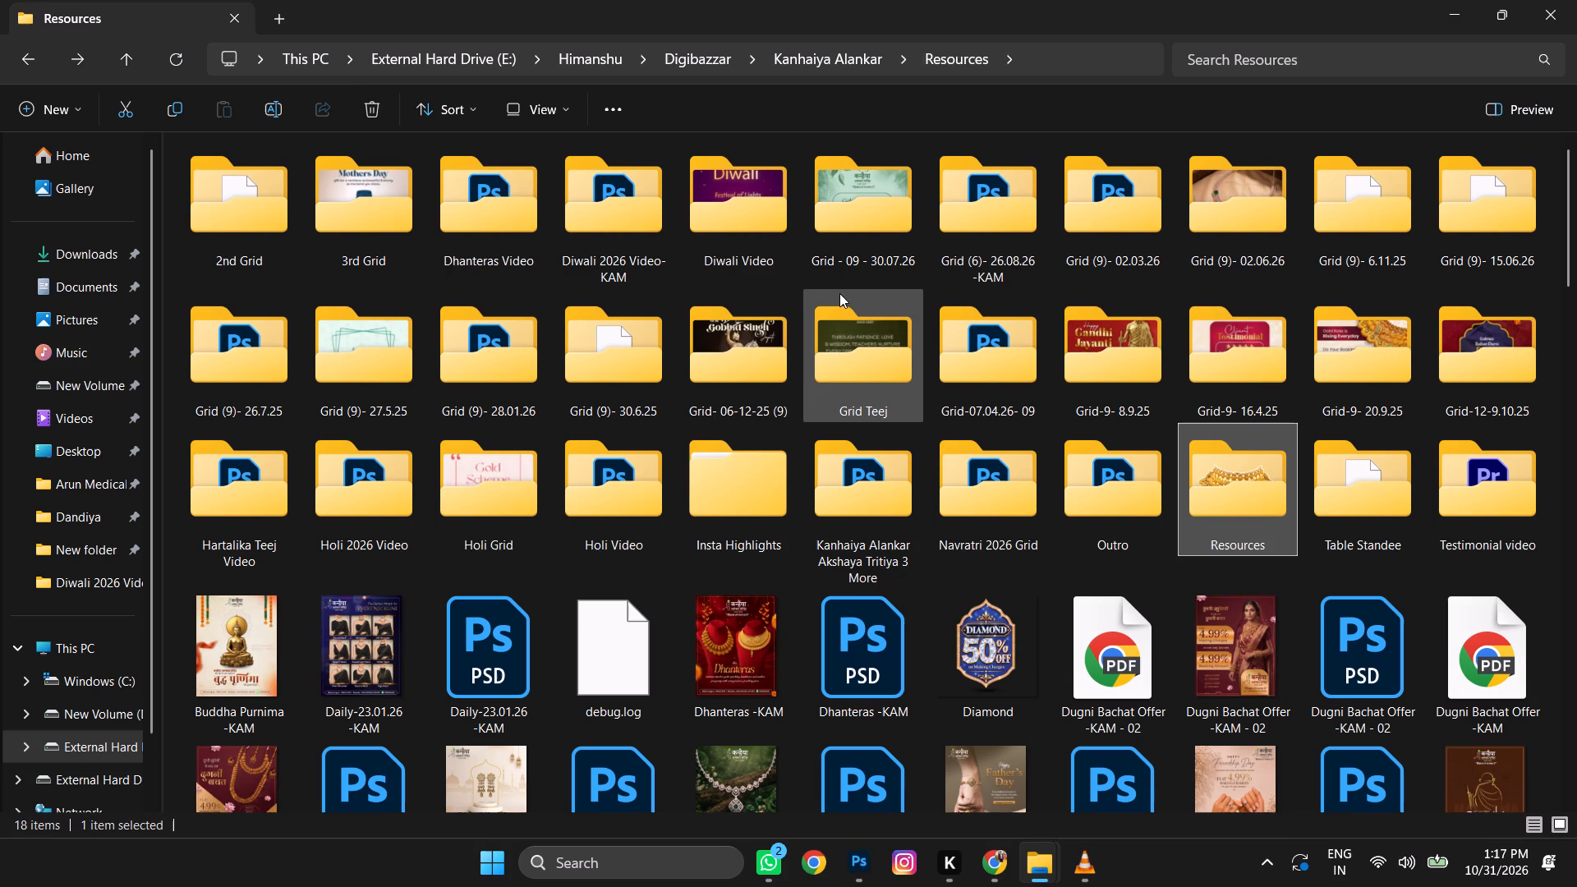
pyautogui.click(867, 201)
pyautogui.doubleClick(632, 202)
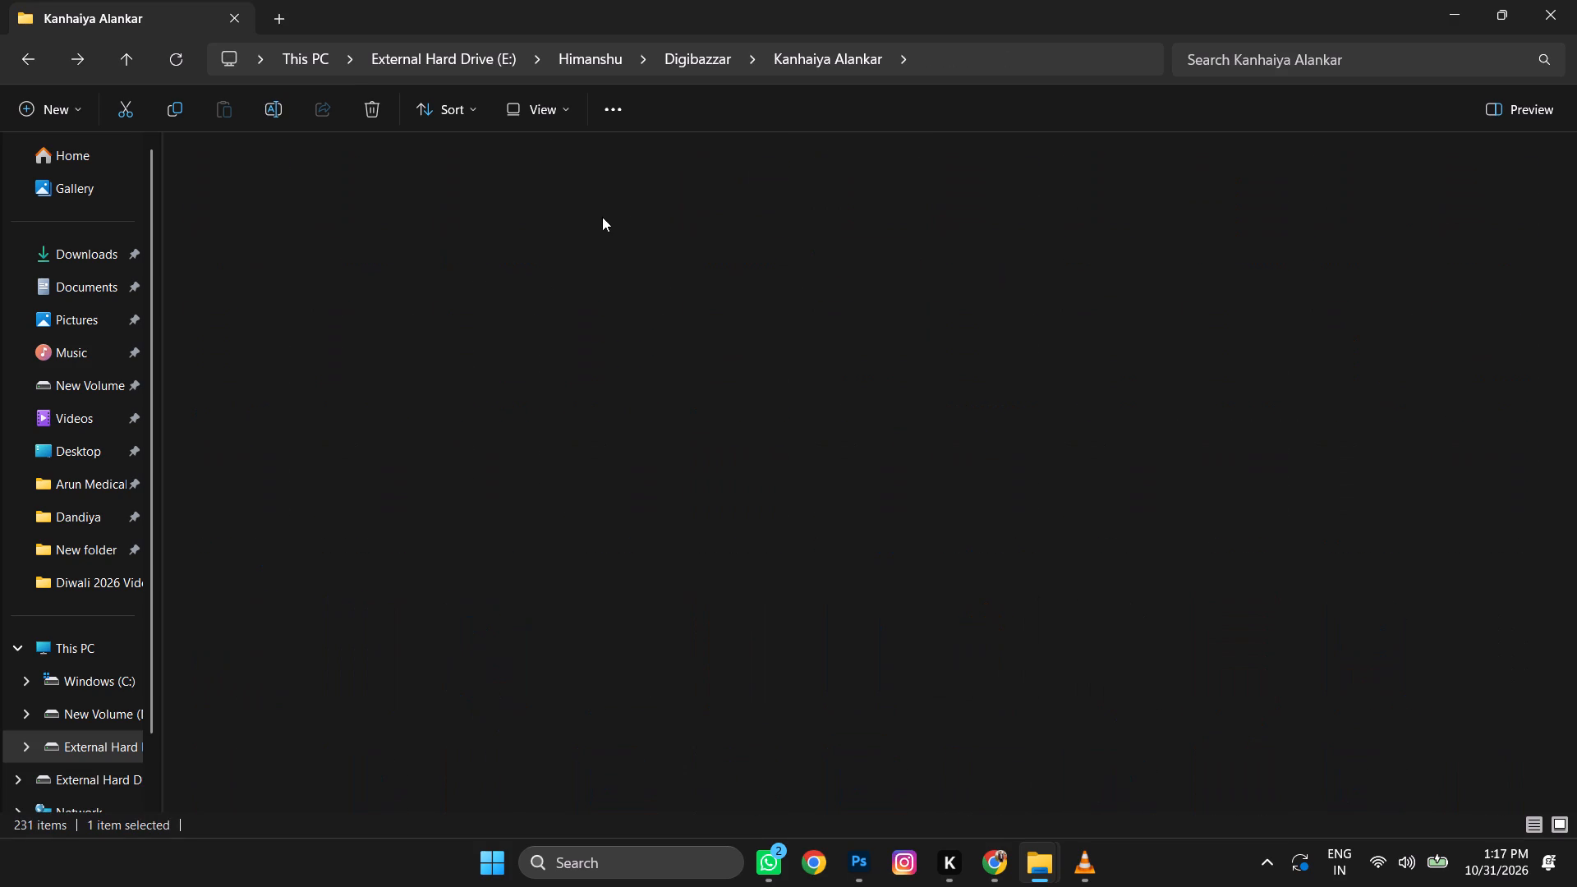
pyautogui.click(867, 469)
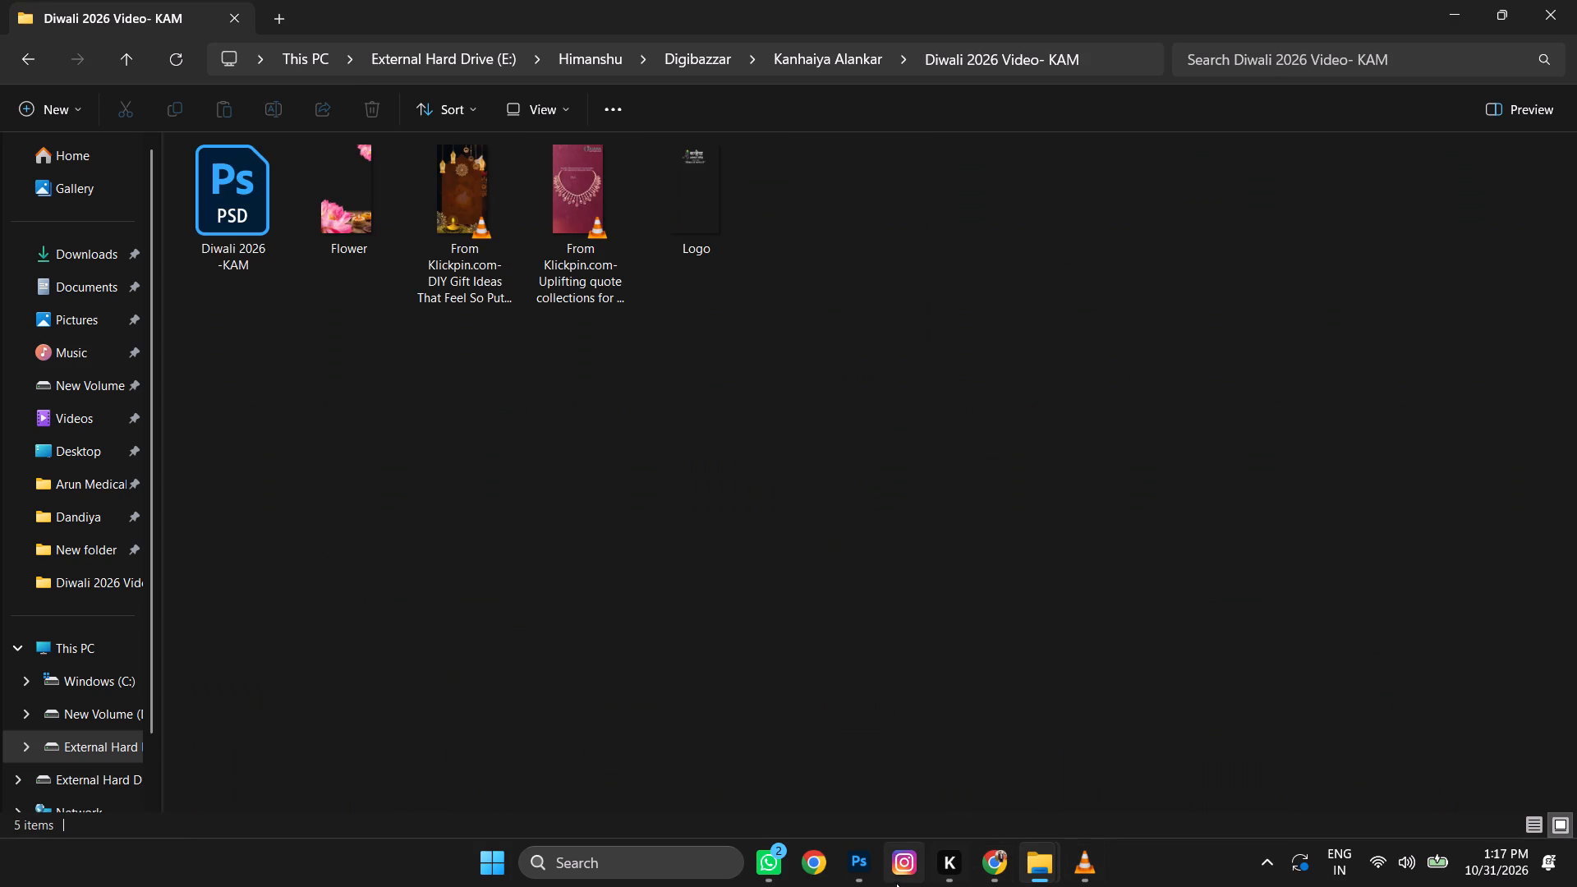
# Switch back to Photoshop, hide the maroon background layer and start exporting the Necklace group on a transparent canvas.
pyautogui.click(857, 866)
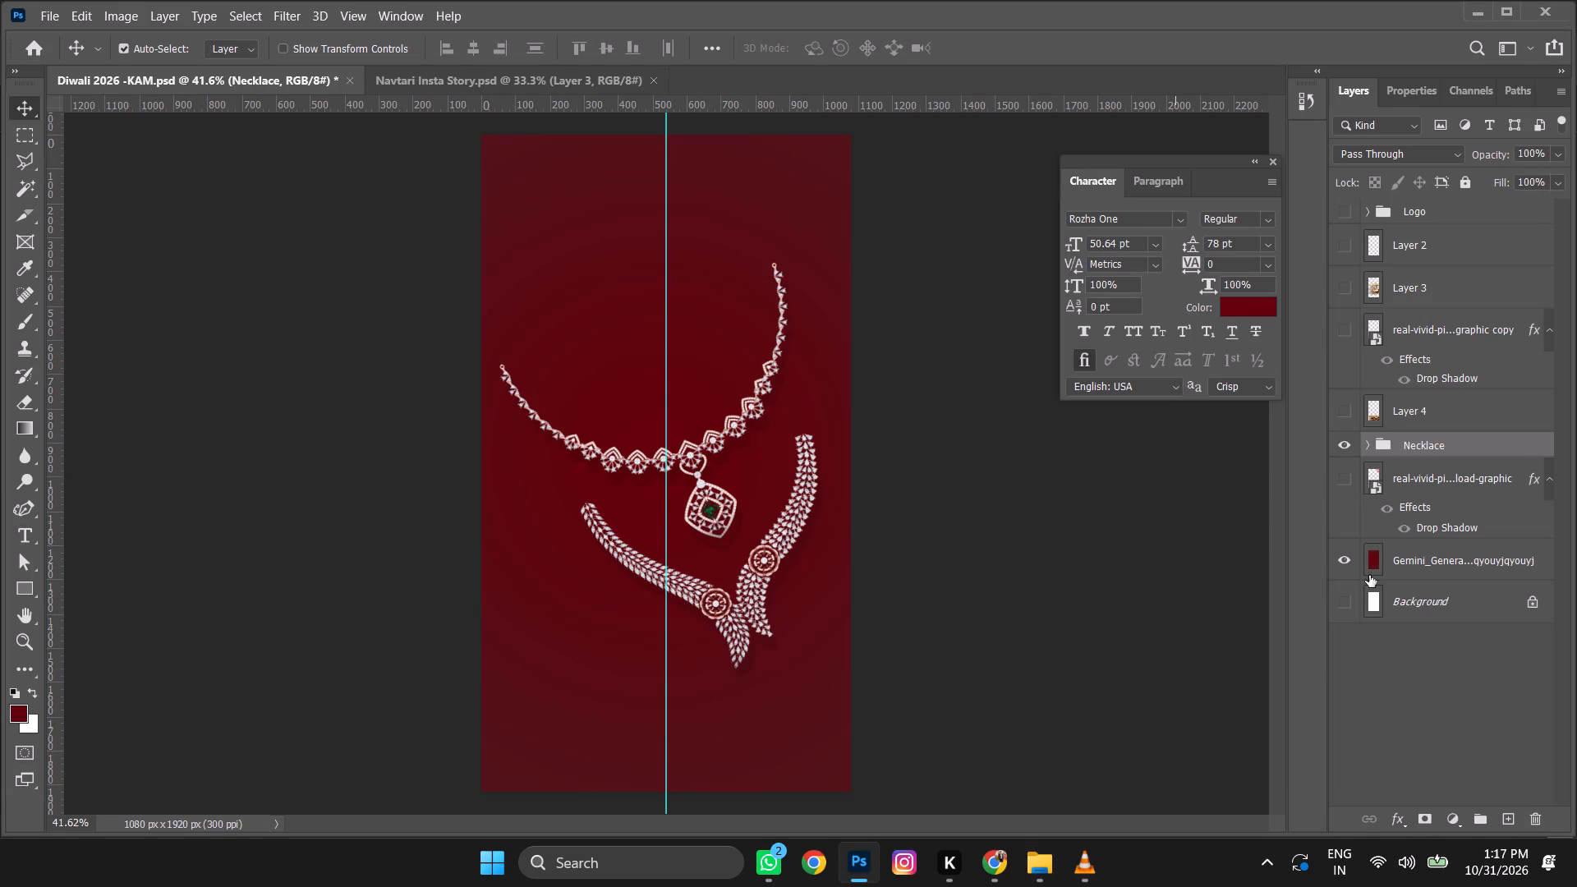
pyautogui.click(1341, 561)
pyautogui.click(54, 21)
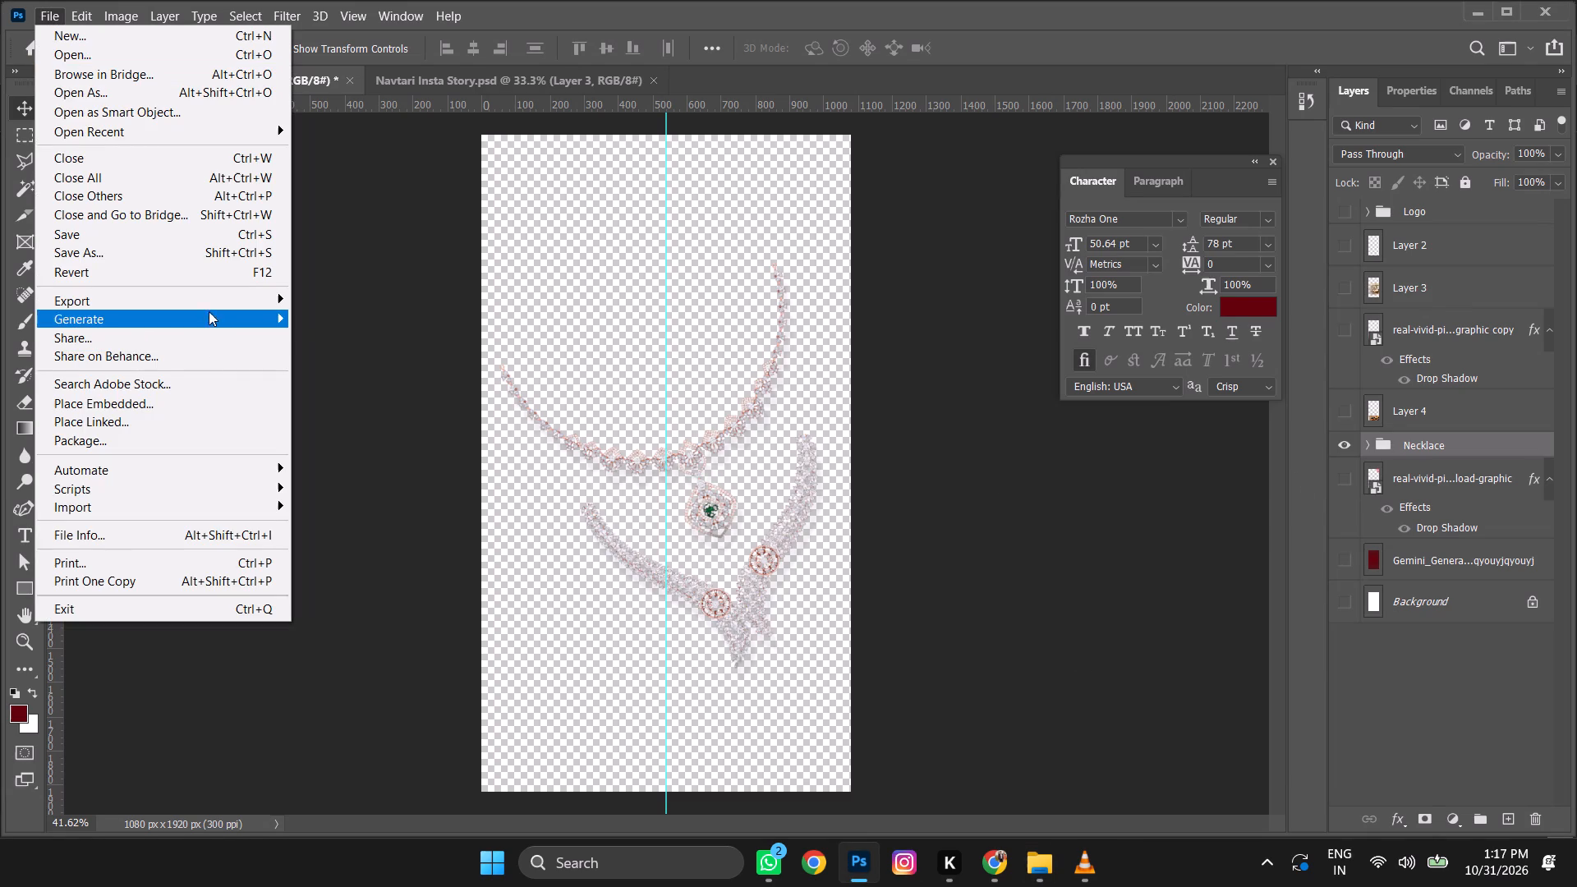
pyautogui.click(216, 301)
pyautogui.click(381, 301)
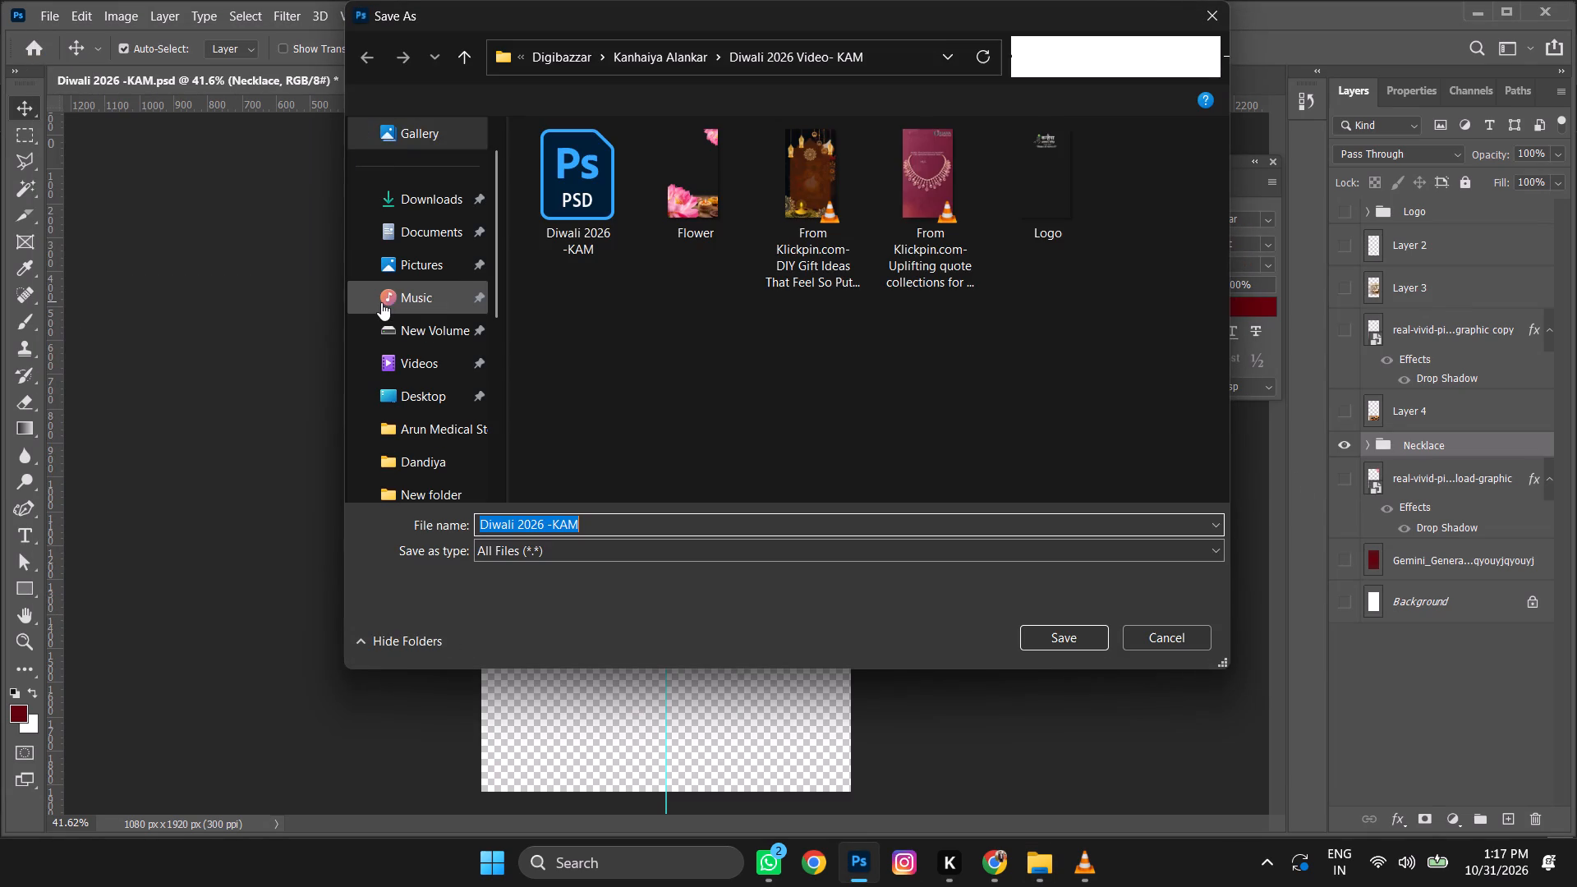
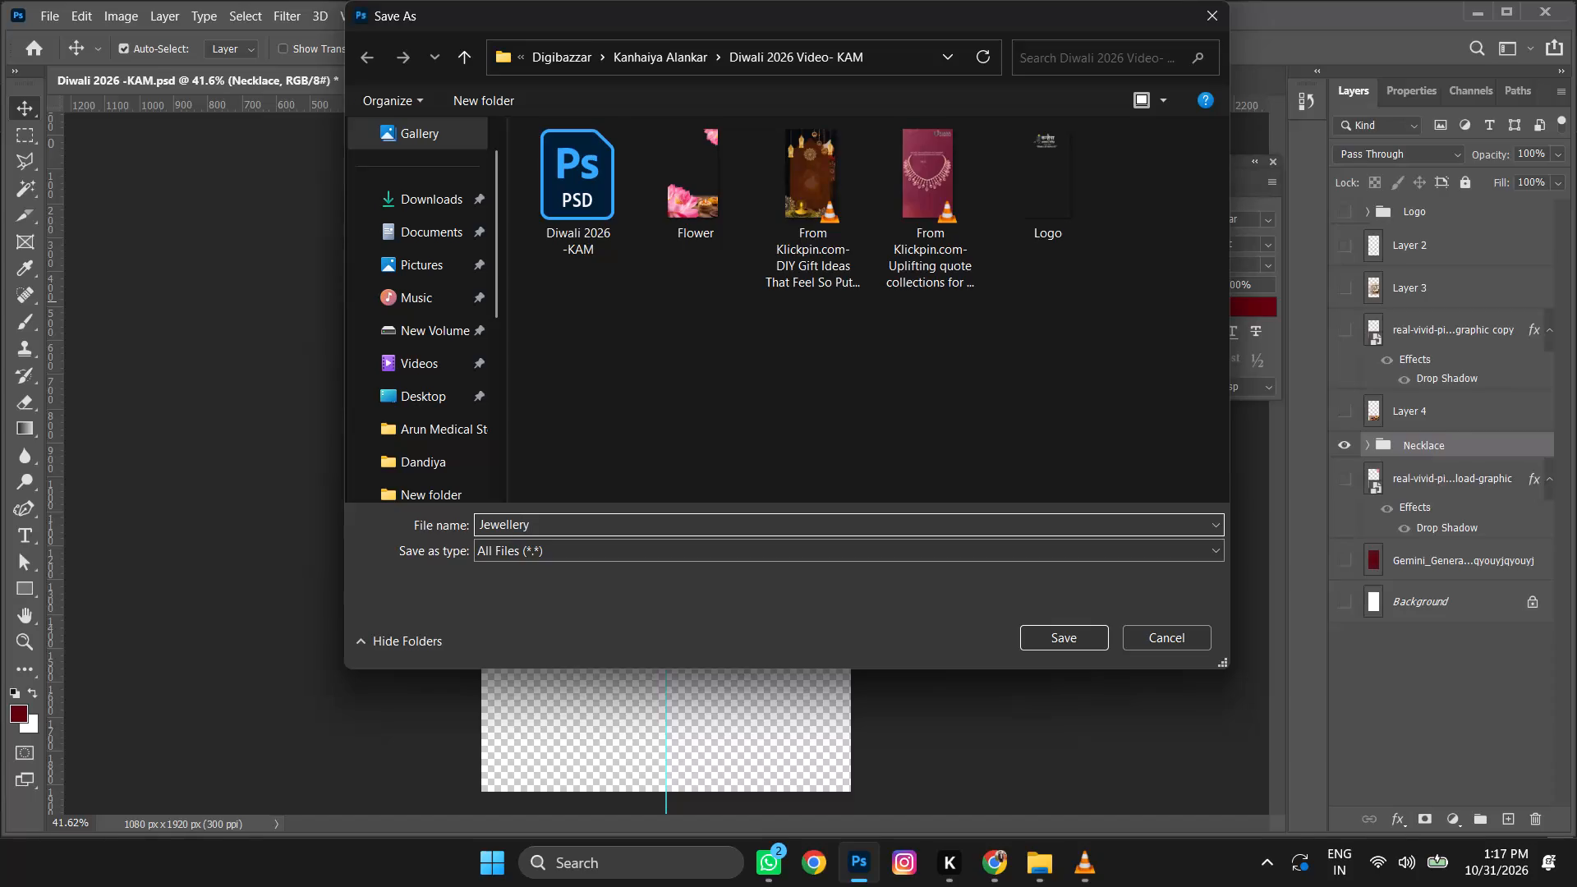
# Save the transparent Necklace export as Jewellery in the Diwali 2026 Video- KAM folder.
pyautogui.click(1072, 627)
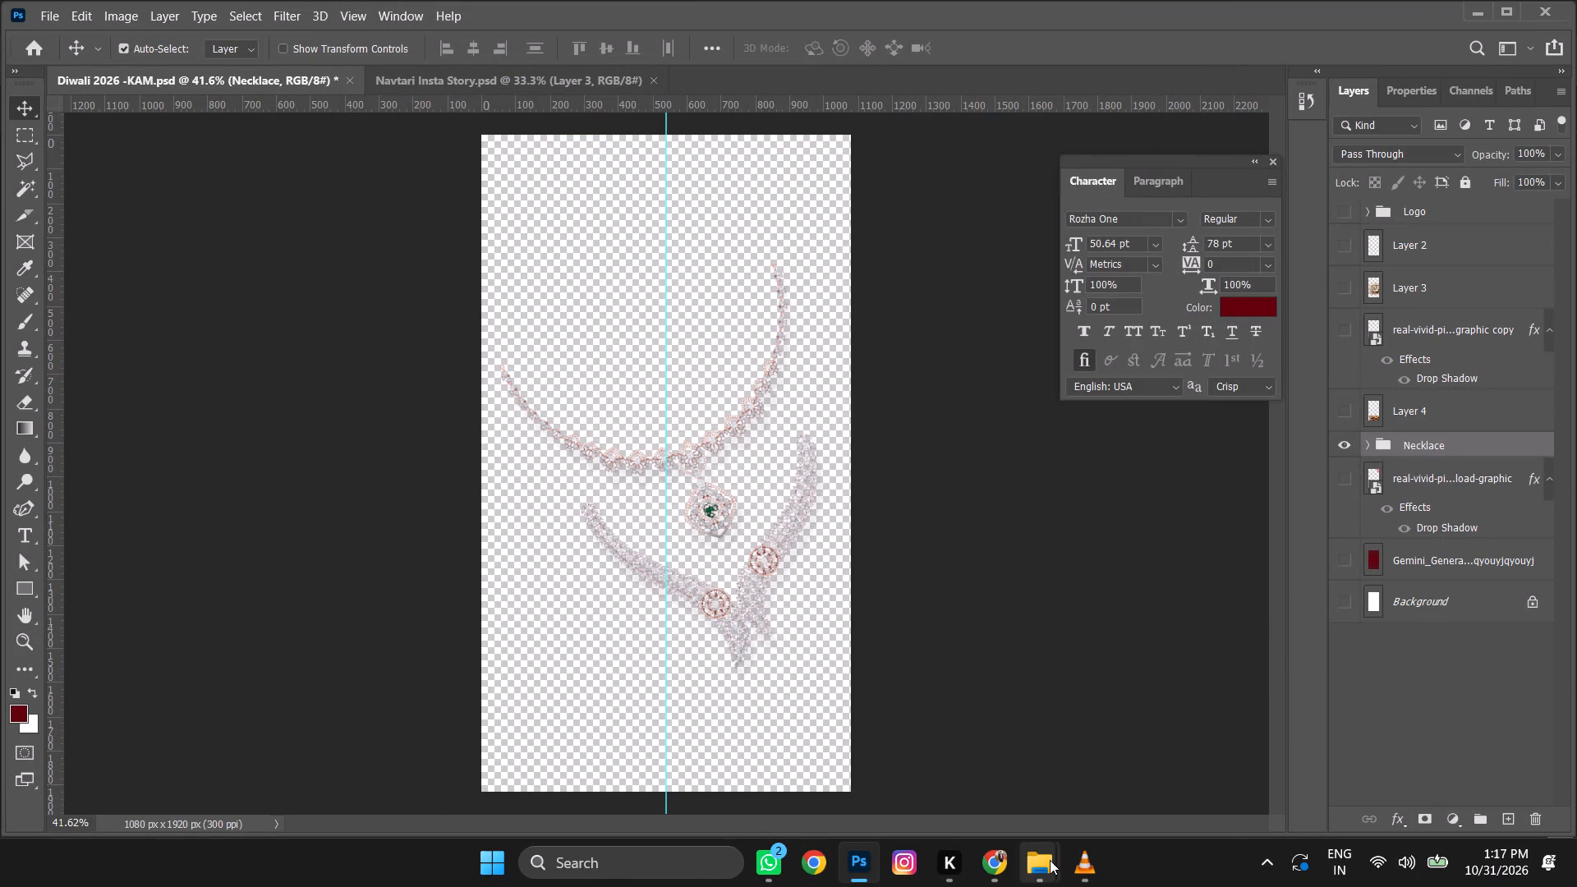
# Switch to File Explorer to check the exported Jewellery file in the project folder, and return to Photoshop.
pyautogui.click(1050, 862)
pyautogui.click(949, 766)
pyautogui.click(973, 540)
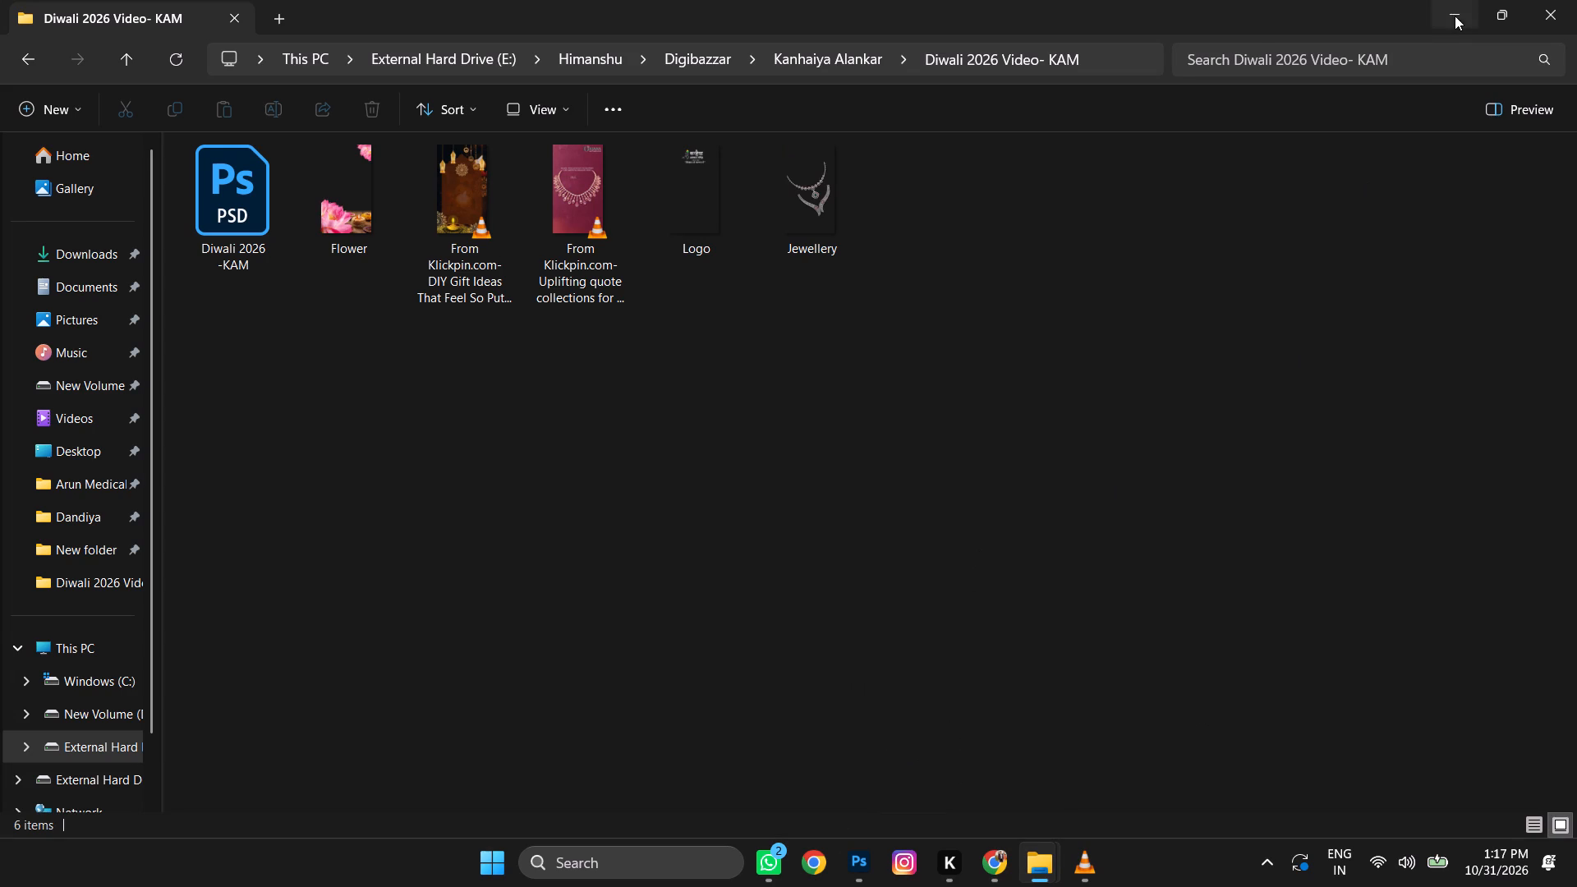
pyautogui.click(1455, 16)
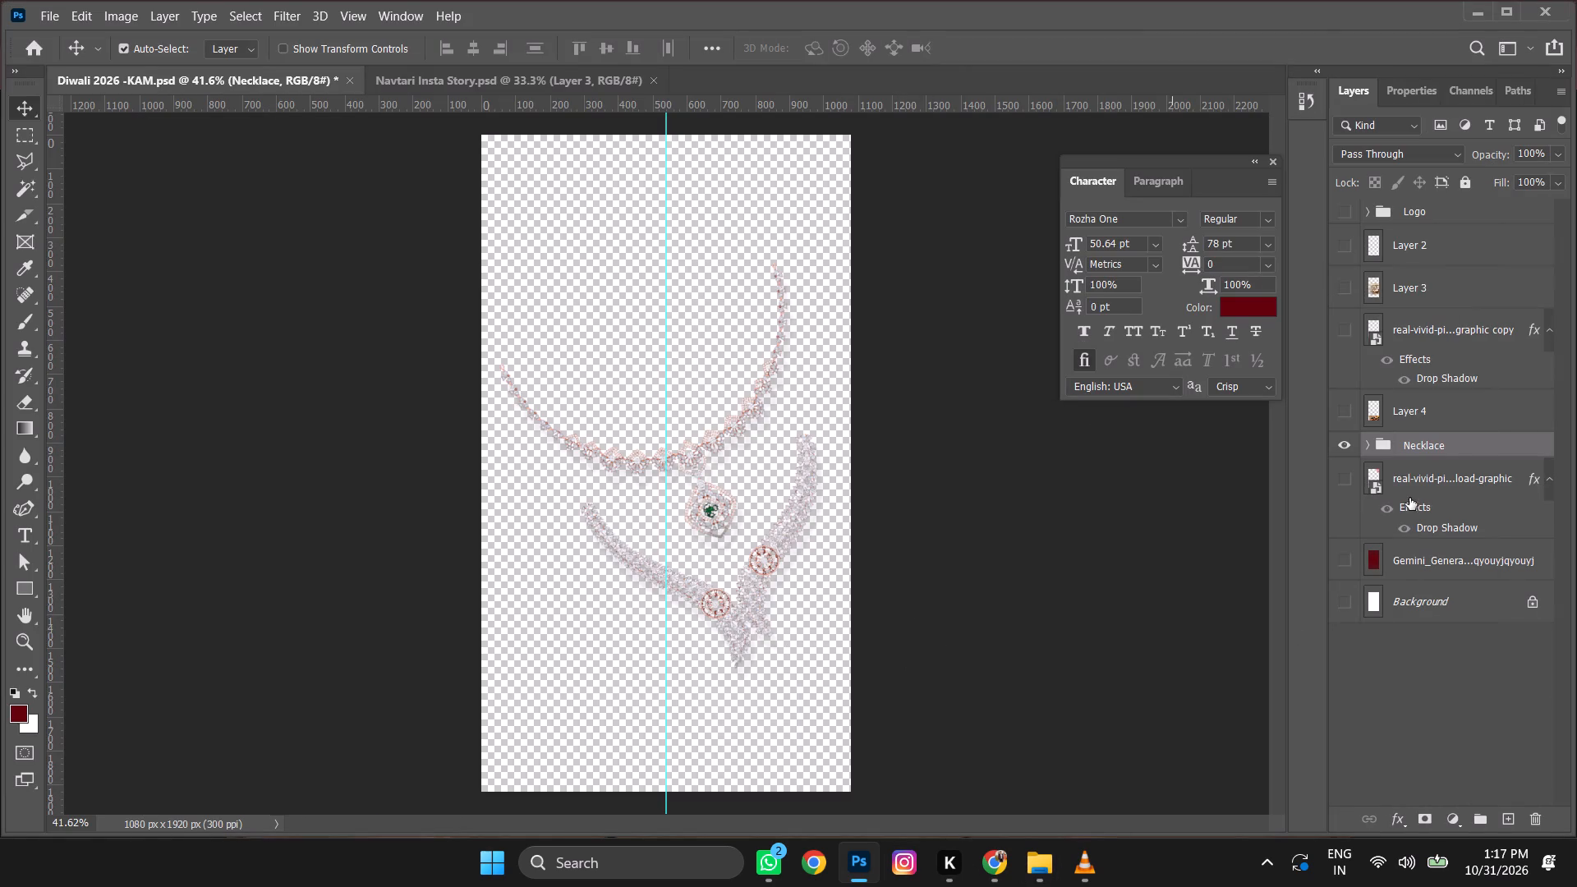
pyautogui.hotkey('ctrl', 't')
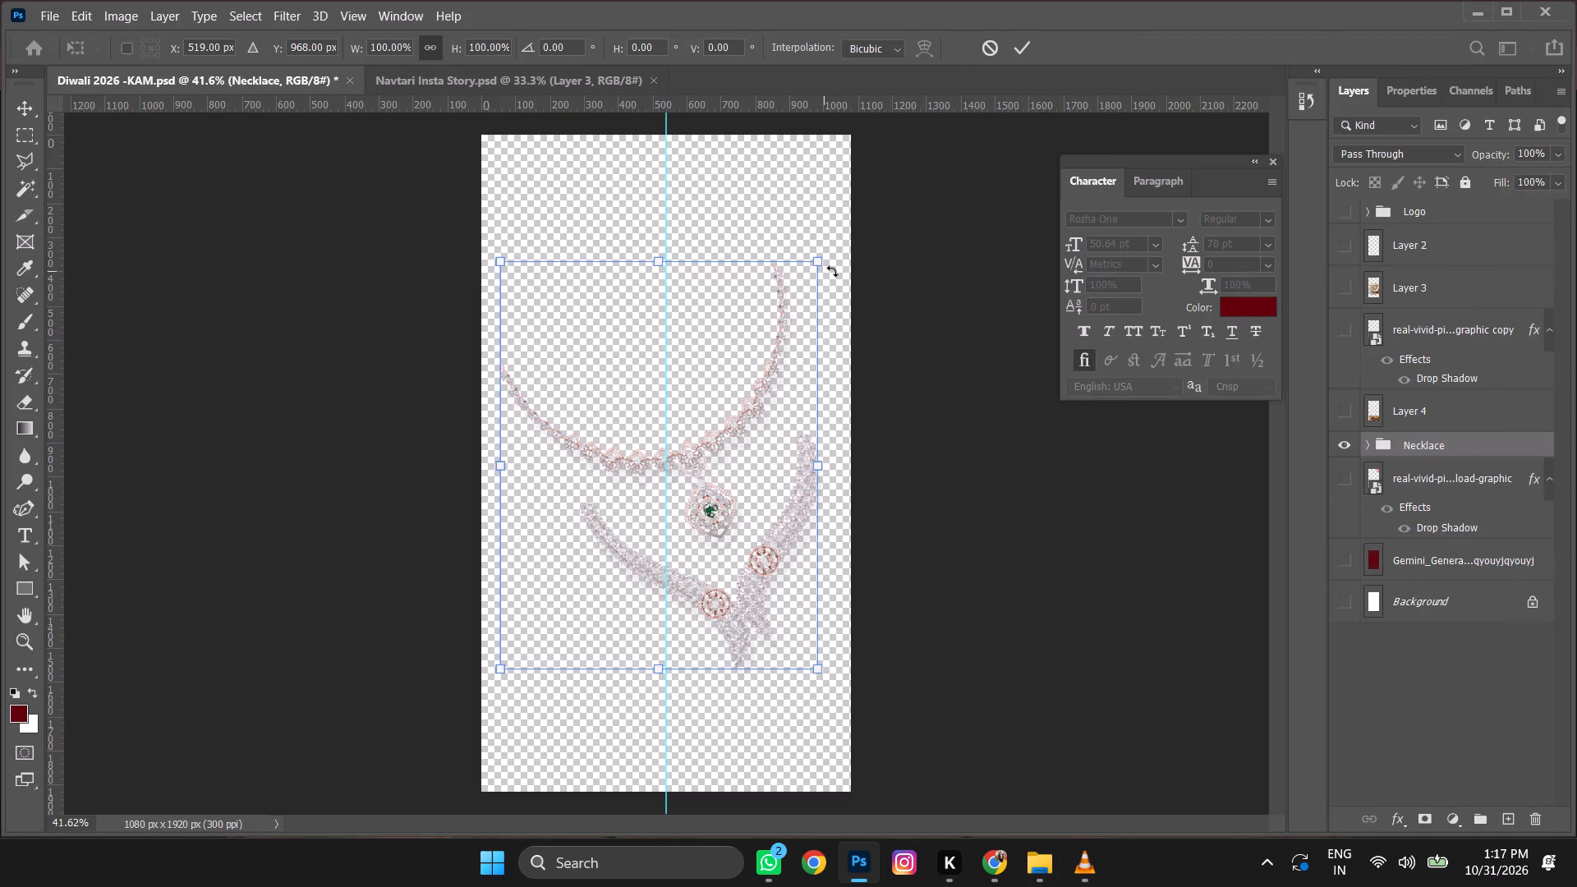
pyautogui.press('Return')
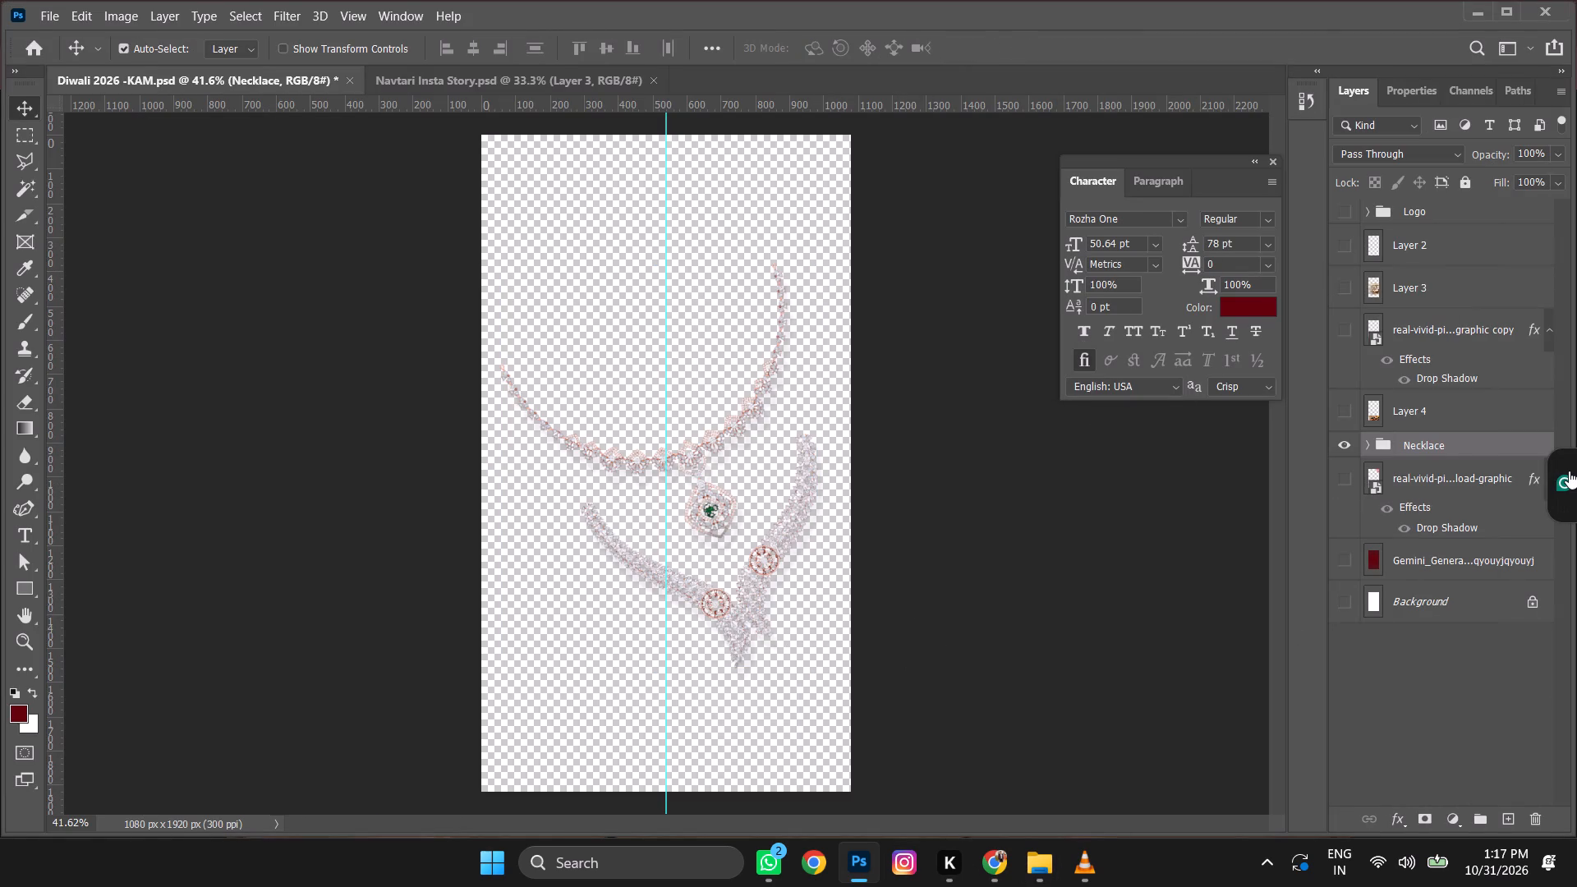
# Hide the Necklace group and show the maroon background layer and the Logo group.
pyautogui.click(1343, 443)
pyautogui.click(1343, 560)
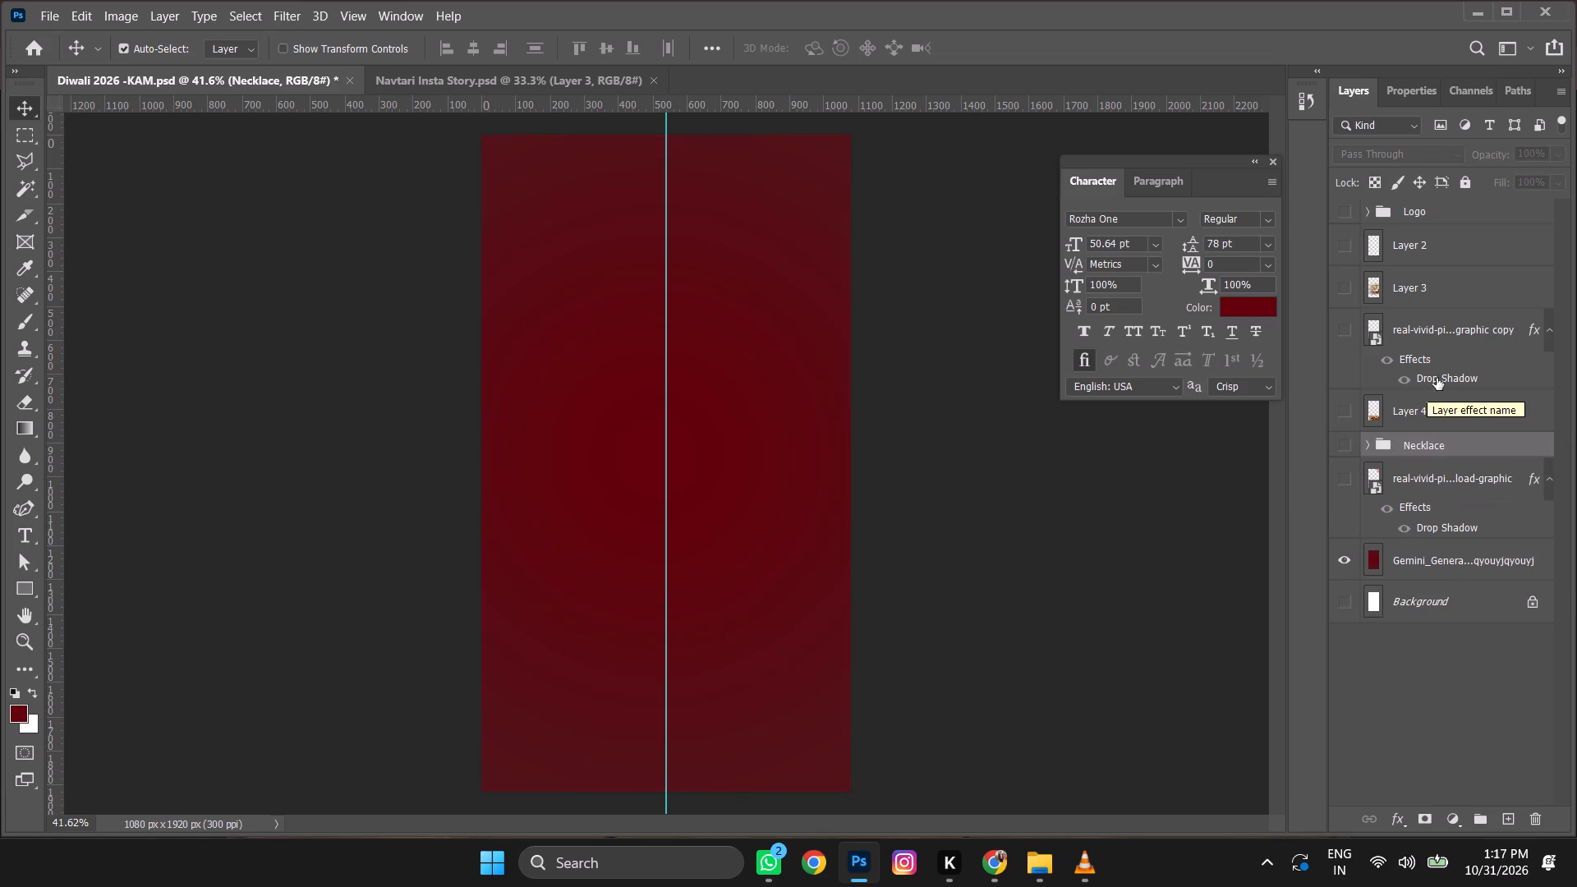
pyautogui.click(1342, 207)
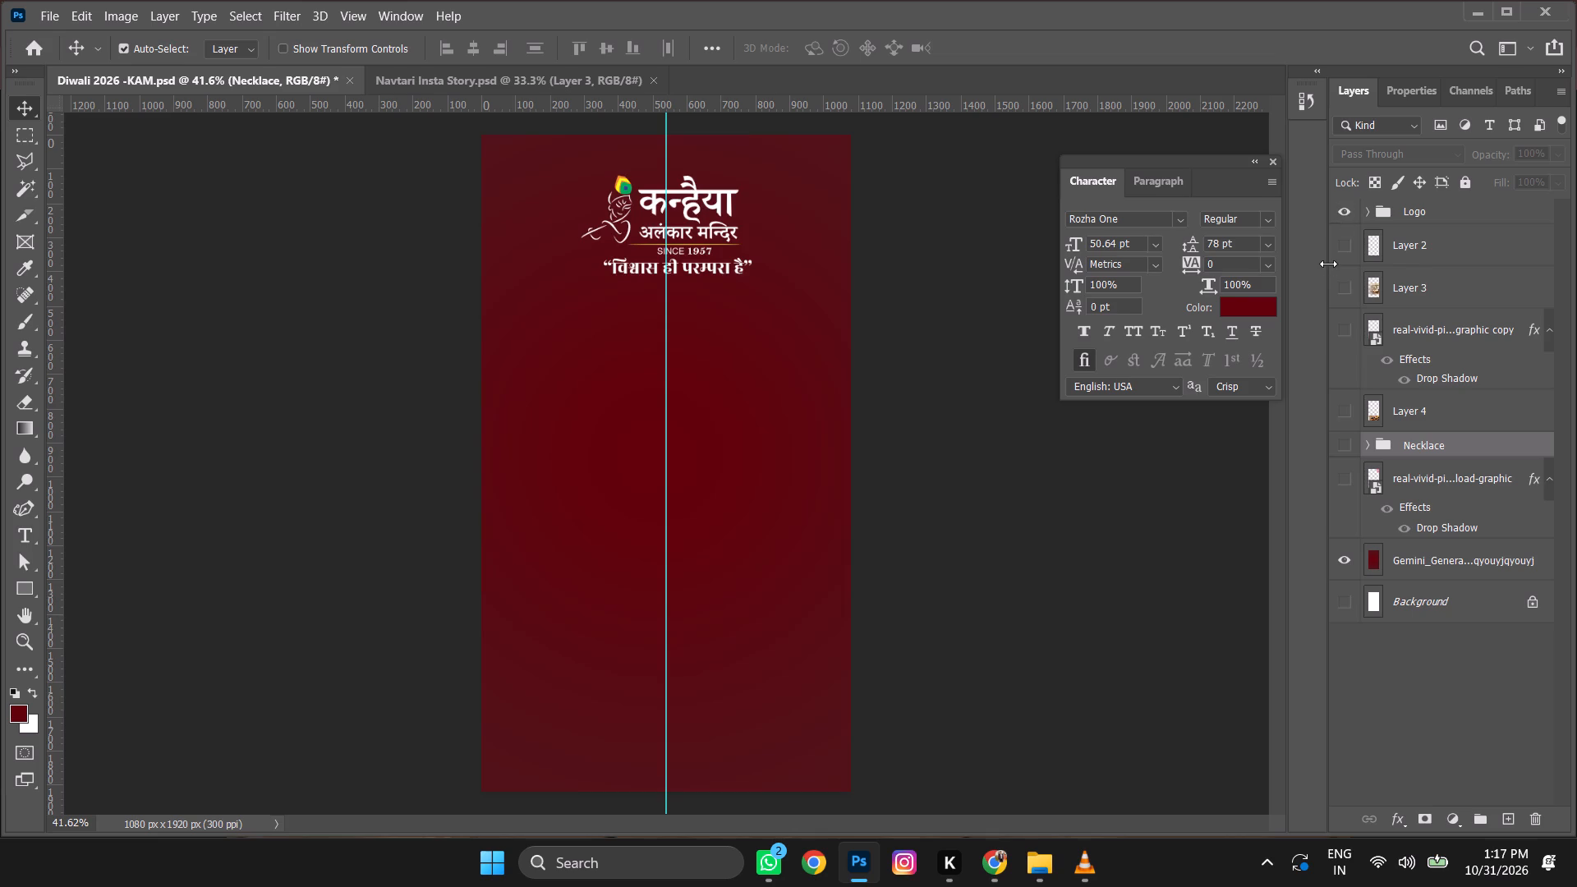
# Move the Logo group into the canvas's top-left corner, centred at about X 270 px, Y 182 px.
pyautogui.click(1432, 212)
pyautogui.hotkey('shift', 'Up')
pyautogui.hotkey('shift', 'Up')
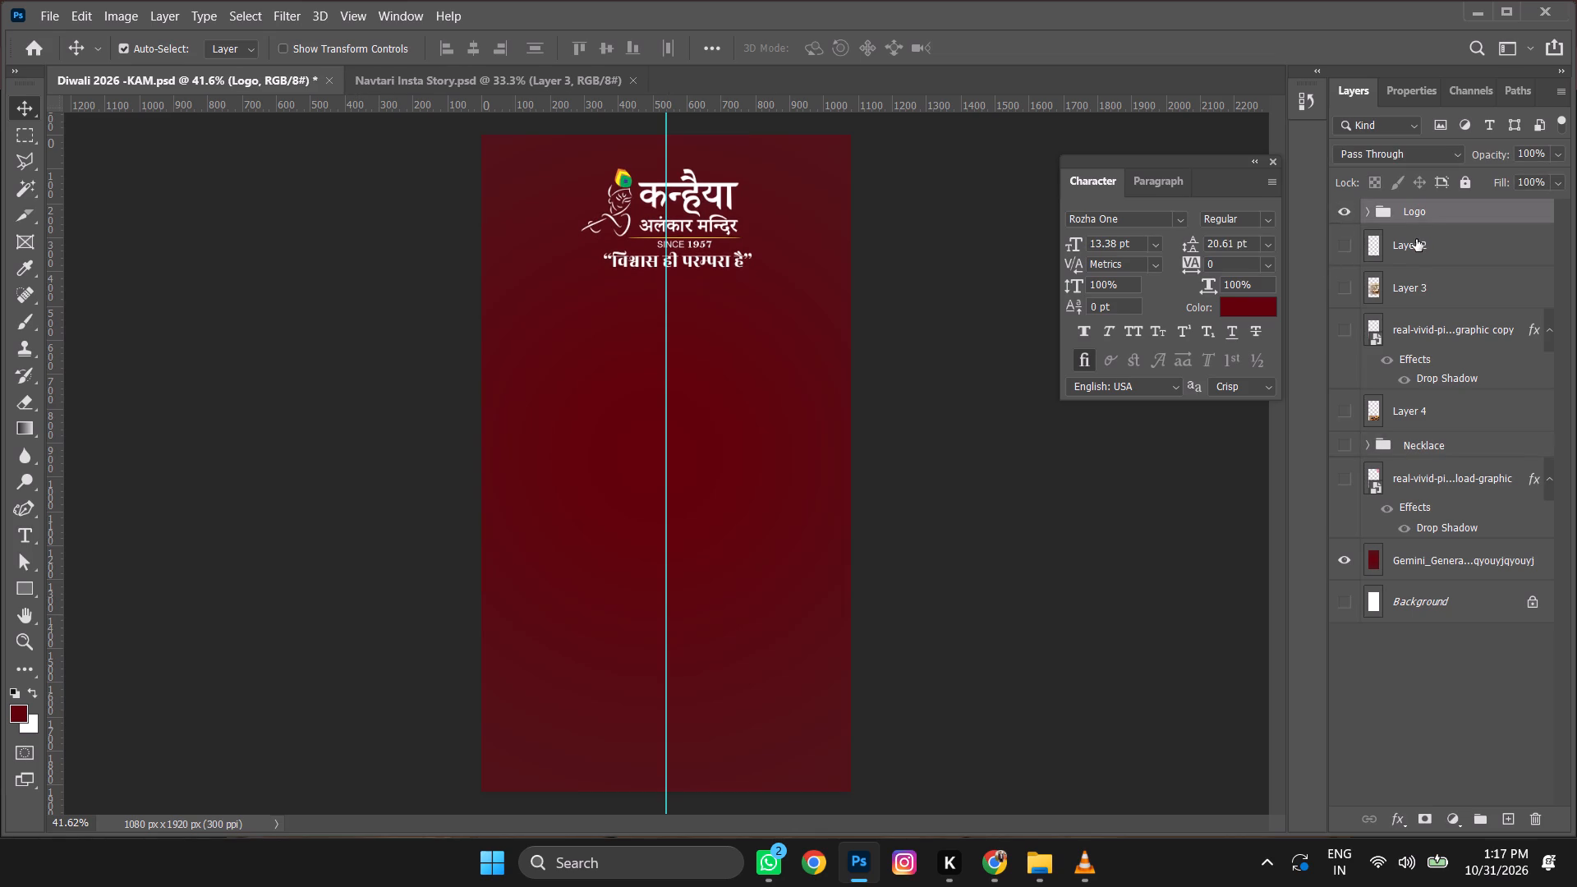
pyautogui.hotkey('shift', 'Up')
pyautogui.hotkey('shift', 'Up')
pyautogui.hotkey('shift', 'Up')
pyautogui.hotkey('shift', 'Up')
pyautogui.hotkey('shift', 'Up')
pyautogui.hotkey('shift', 'Up')
pyautogui.hotkey('shift', 'Up')
pyautogui.hotkey('shift', 'Up')
pyautogui.hotkey('shift', 'Left')
pyautogui.hotkey('shift', 'Left')
pyautogui.hotkey('shift', 'Left')
pyautogui.hotkey('shift', 'Left')
pyautogui.hotkey('shift', 'Left')
pyautogui.hotkey('shift', 'Left')
pyautogui.hotkey('shift', 'Left')
pyautogui.hotkey('shift', 'Left')
pyautogui.hotkey('shift', 'Left')
pyautogui.hotkey('shift', 'Left')
pyautogui.hotkey('shift', 'Left')
pyautogui.hotkey('shift', 'Left')
pyautogui.hotkey('shift', 'Left')
pyautogui.hotkey('shift', 'Left')
pyautogui.hotkey('shift', 'Left')
pyautogui.hotkey('shift', 'Left')
pyautogui.hotkey('shift', 'Left')
pyautogui.hotkey('shift', 'Left')
pyautogui.hotkey('shift', 'Left')
pyautogui.hotkey('shift', 'Left')
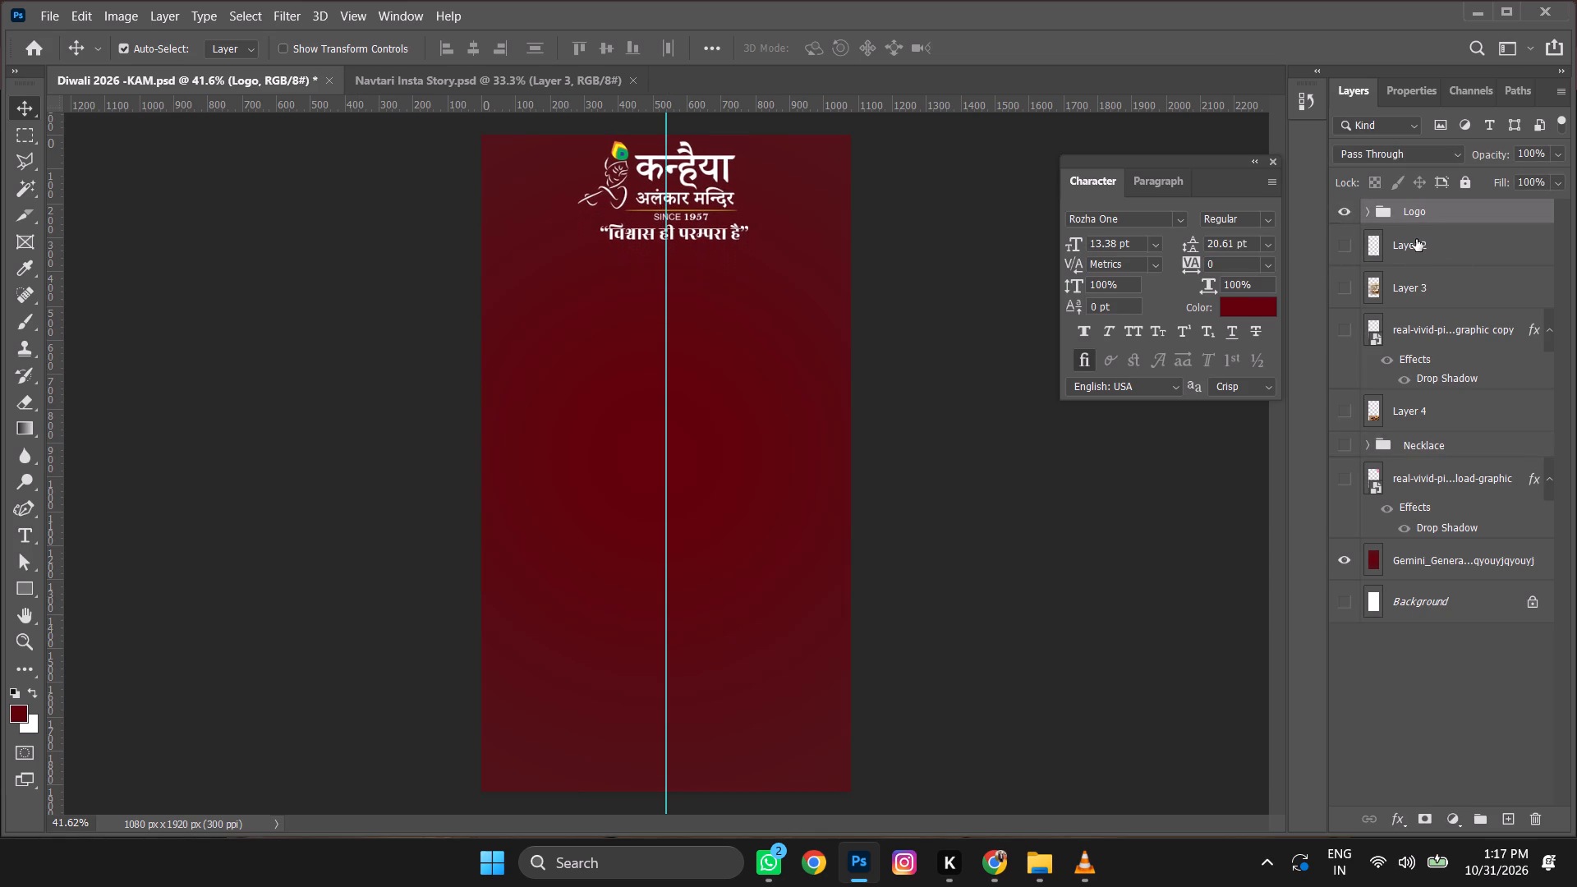
pyautogui.hotkey('shift', 'Right')
pyautogui.hotkey('shift', 'Right')
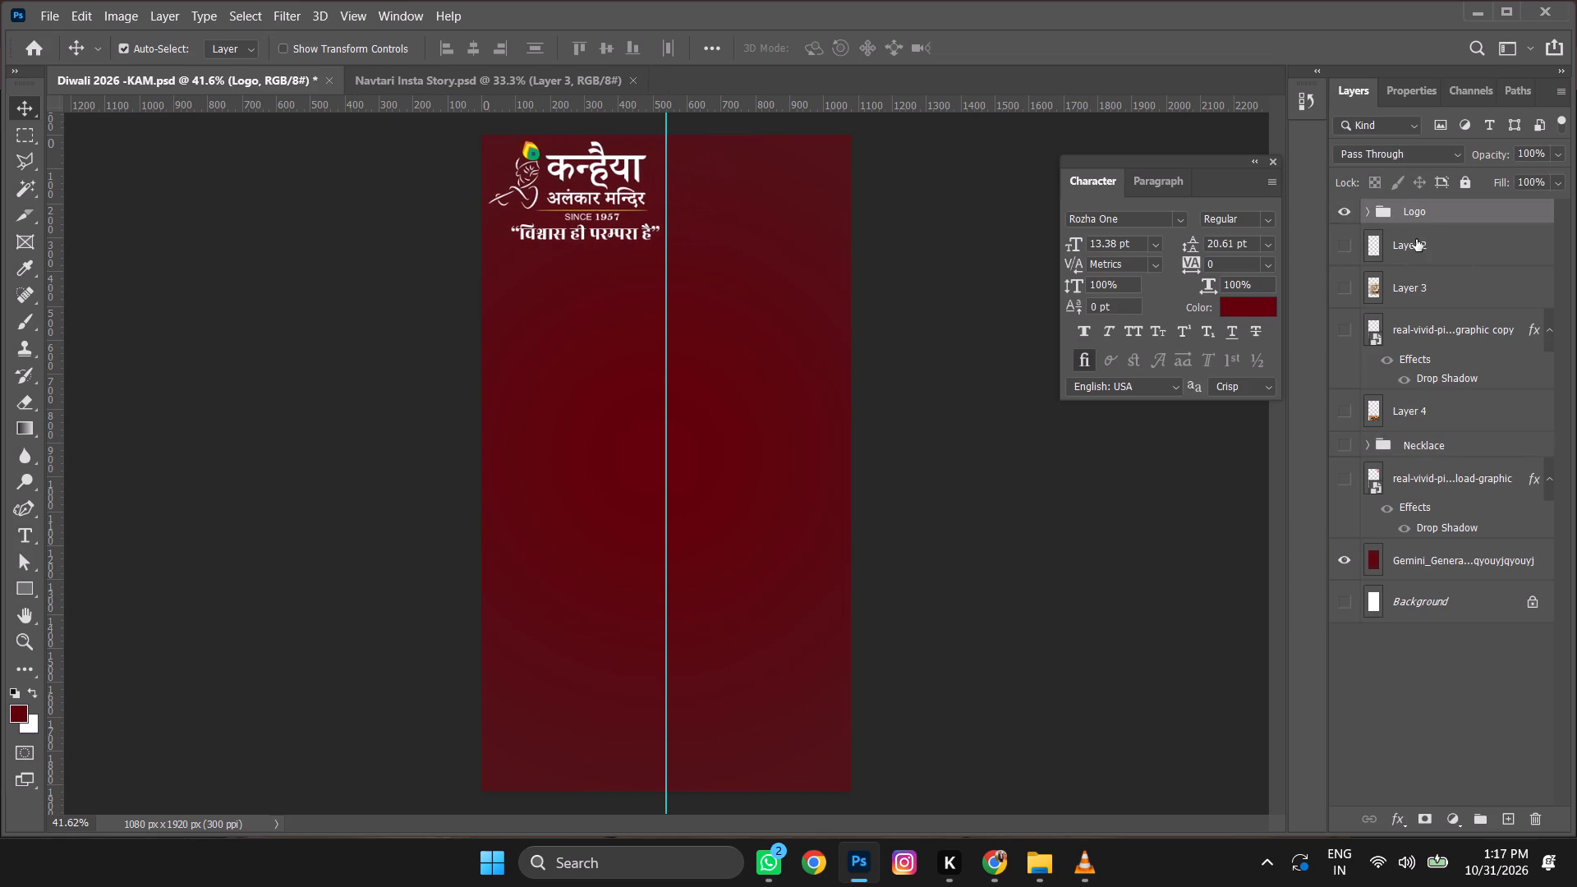
pyautogui.hotkey('shift', 'Down')
pyautogui.hotkey('shift', 'Down')
# Scale the Logo group down slightly, keeping its upper-left corner in place, and nudge it a little to the right.
pyautogui.hotkey('ctrl', 't')
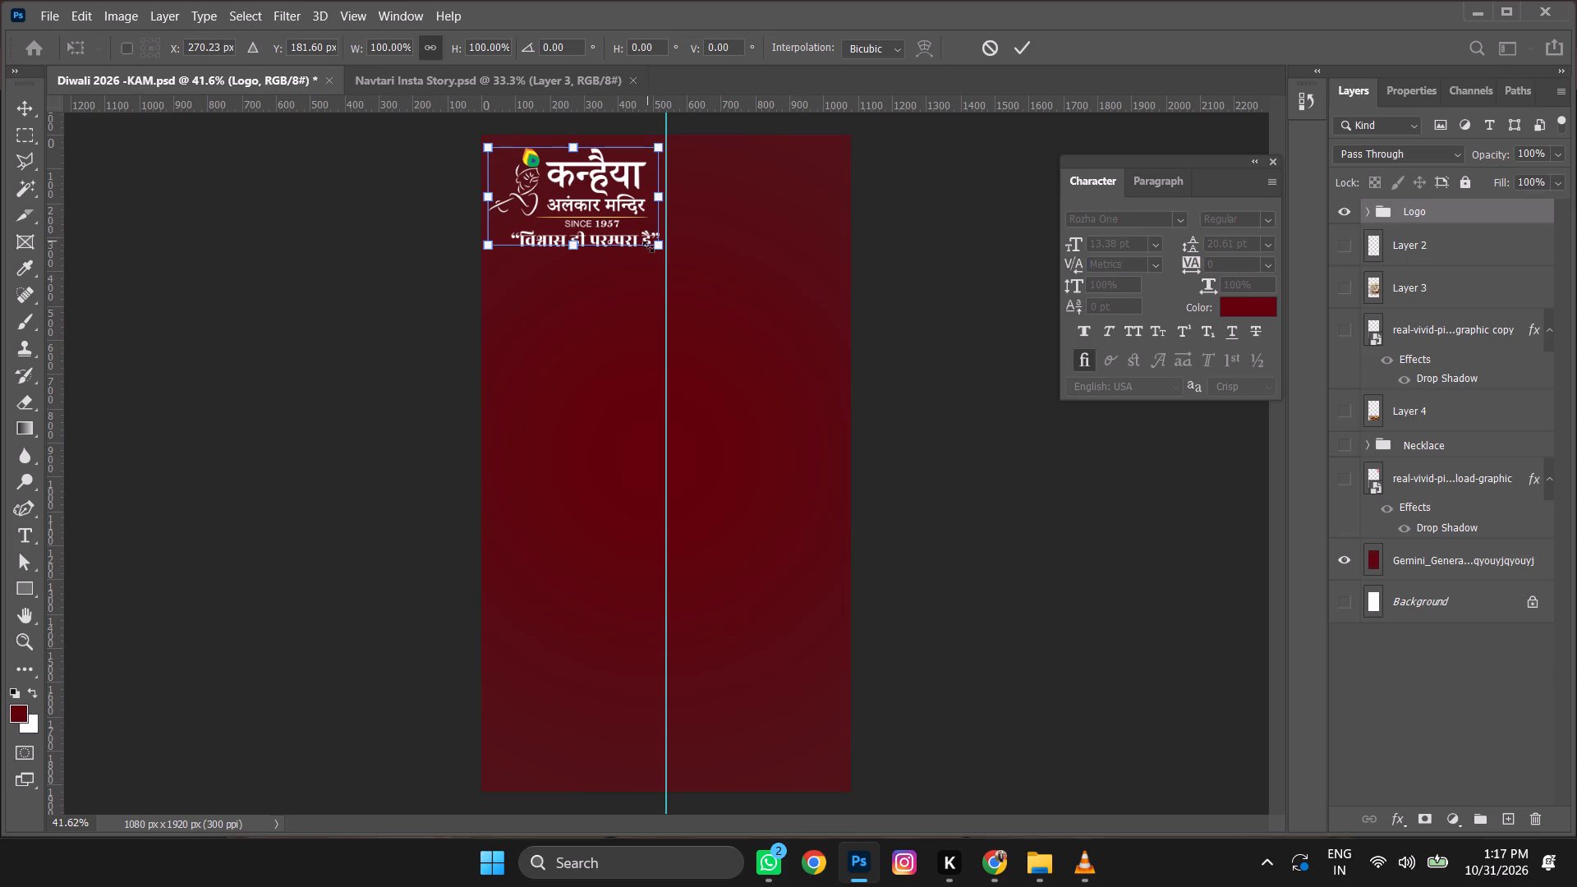
pyautogui.moveTo(659, 250); pyautogui.dragTo(643, 214)
pyautogui.press('Return')
pyautogui.hotkey('shift', 'Right')
pyautogui.hotkey('shift', 'Right')
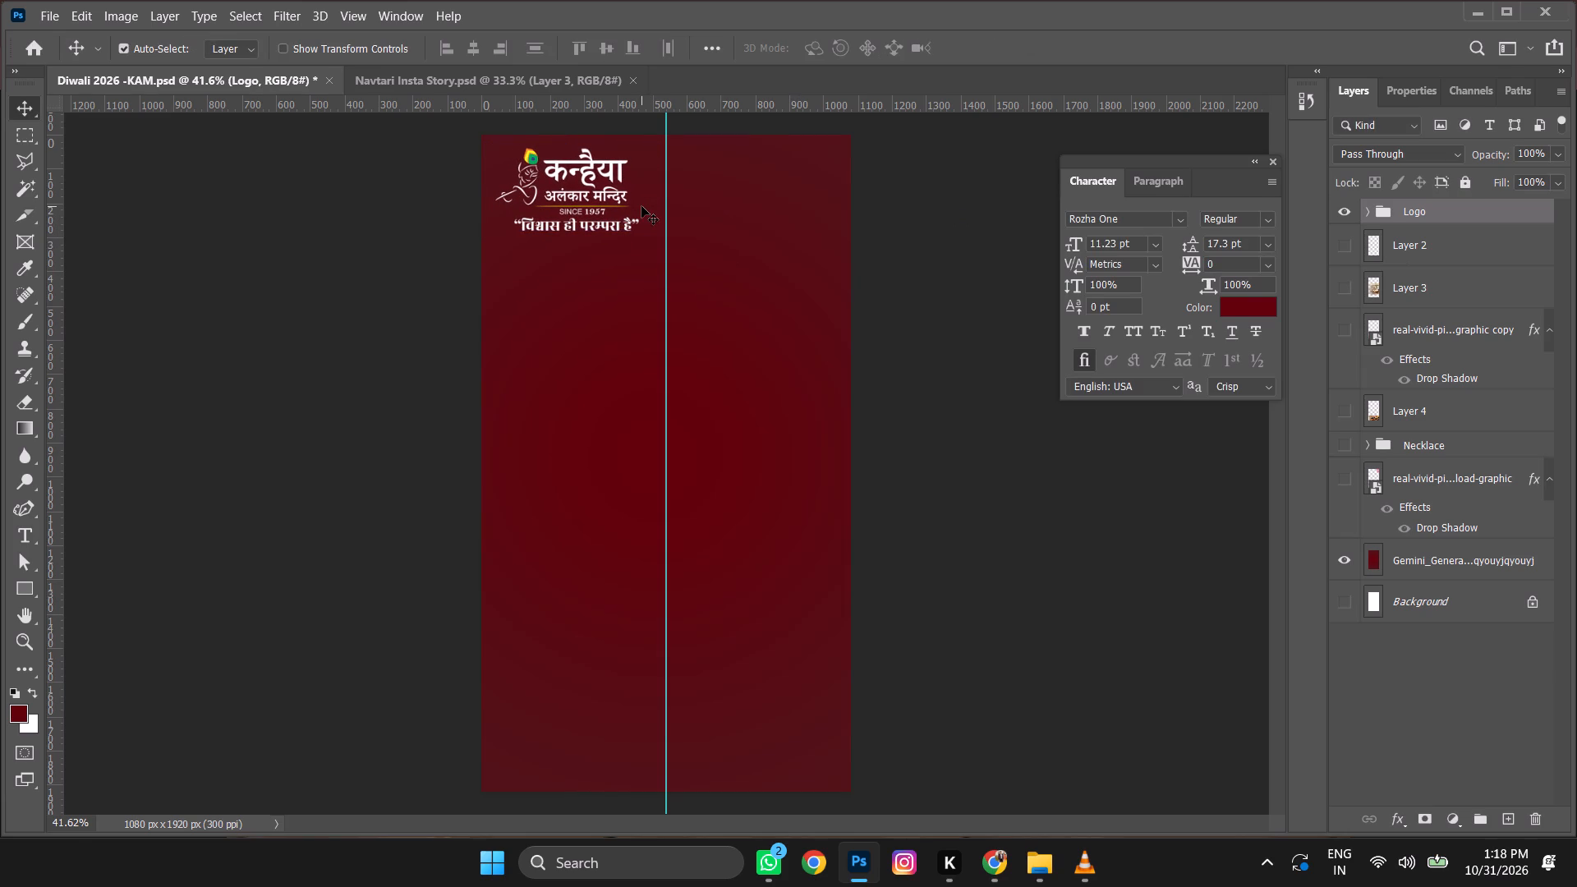
pyautogui.press('Left')
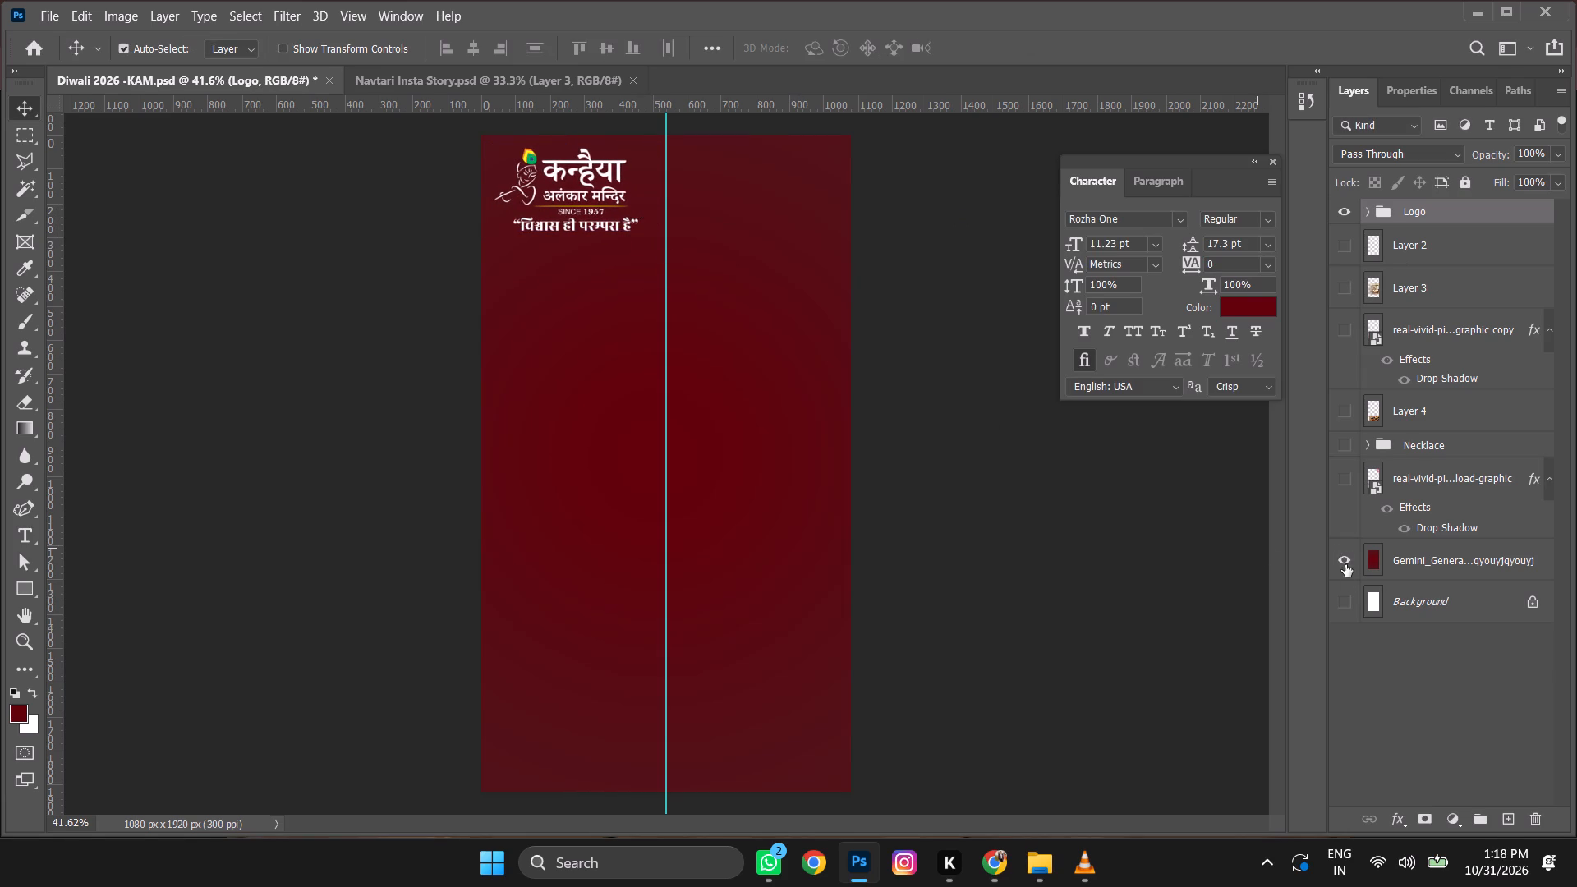
# Hide the maroon background and export the logo as a transparent PNG, replacing the existing Logo file.
pyautogui.click(1345, 564)
pyautogui.click(46, 7)
pyautogui.click(119, 299)
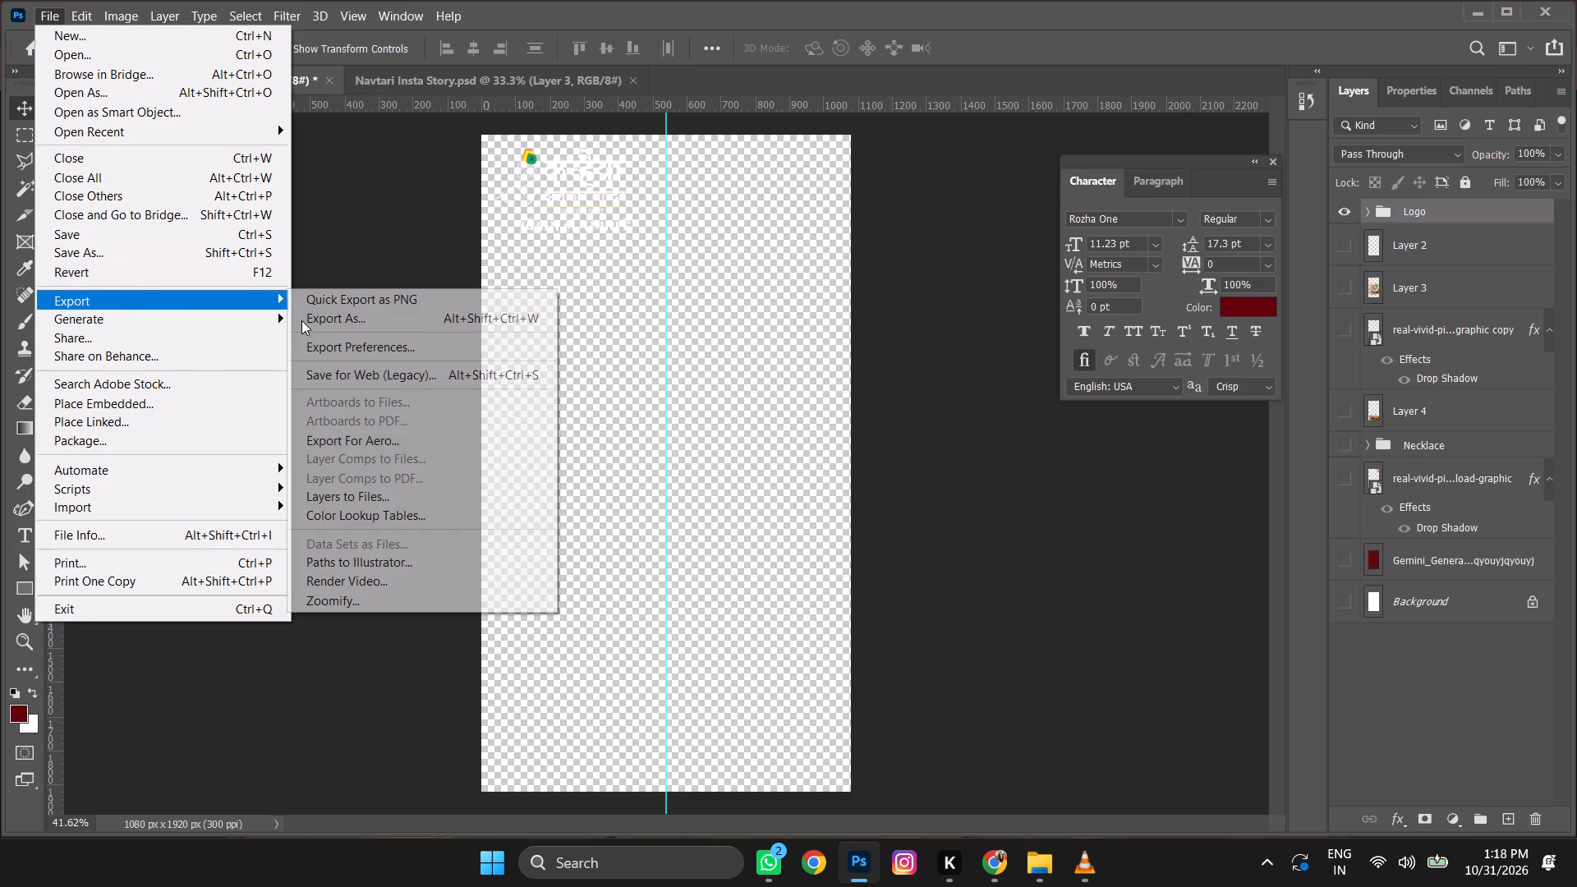
pyautogui.click(450, 306)
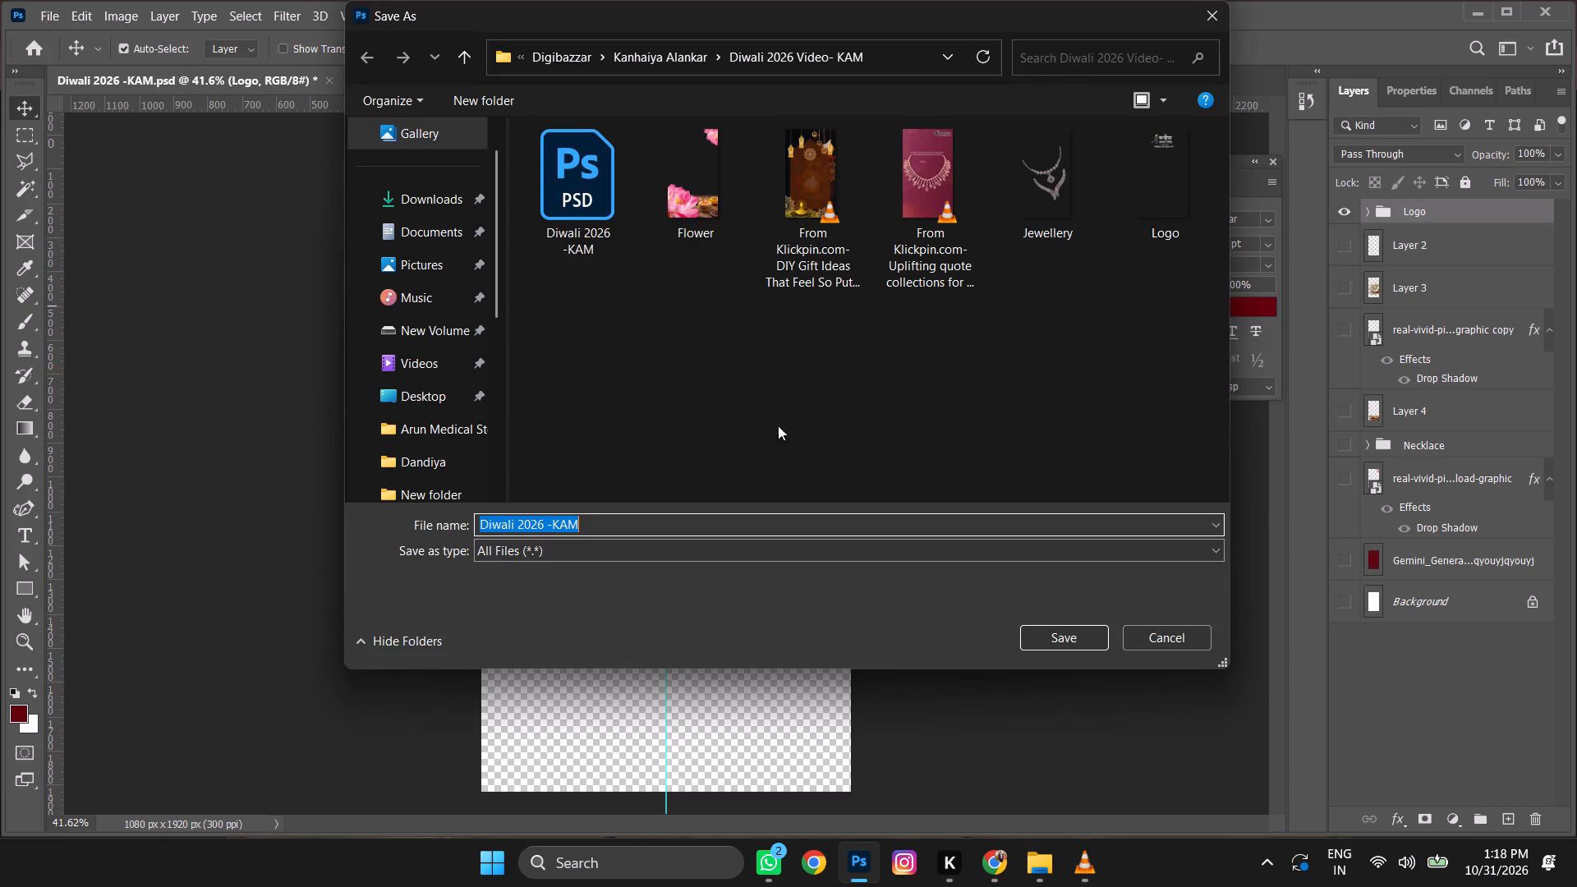
pyautogui.click(1179, 170)
pyautogui.click(1052, 630)
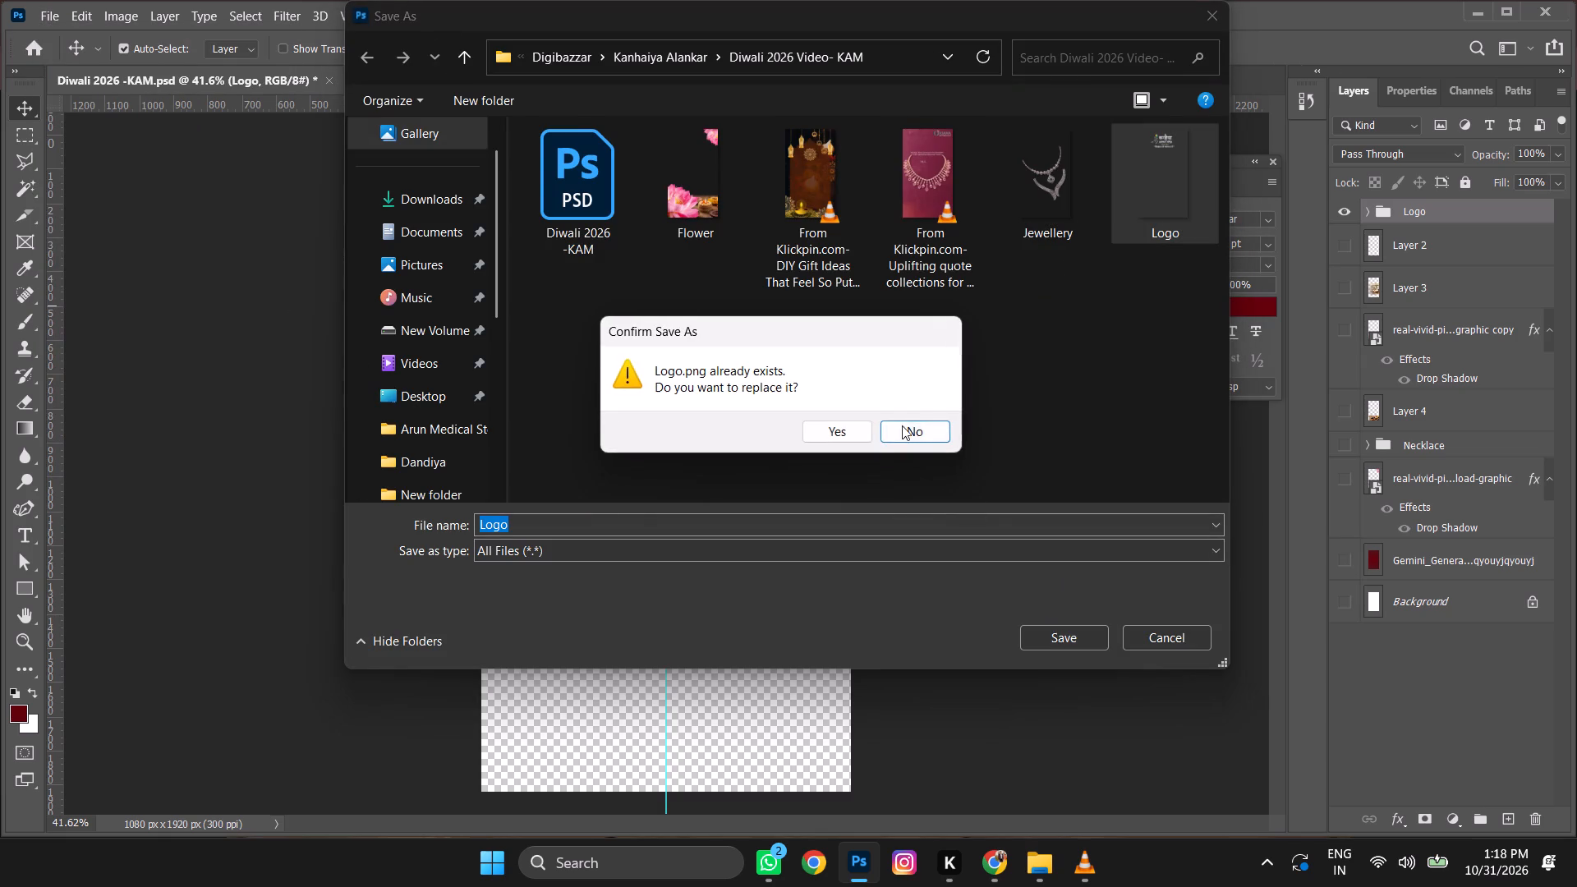
pyautogui.click(833, 431)
# Save the Diwali 2026 -KAM document.
pyautogui.hotkey('ctrl', 's')
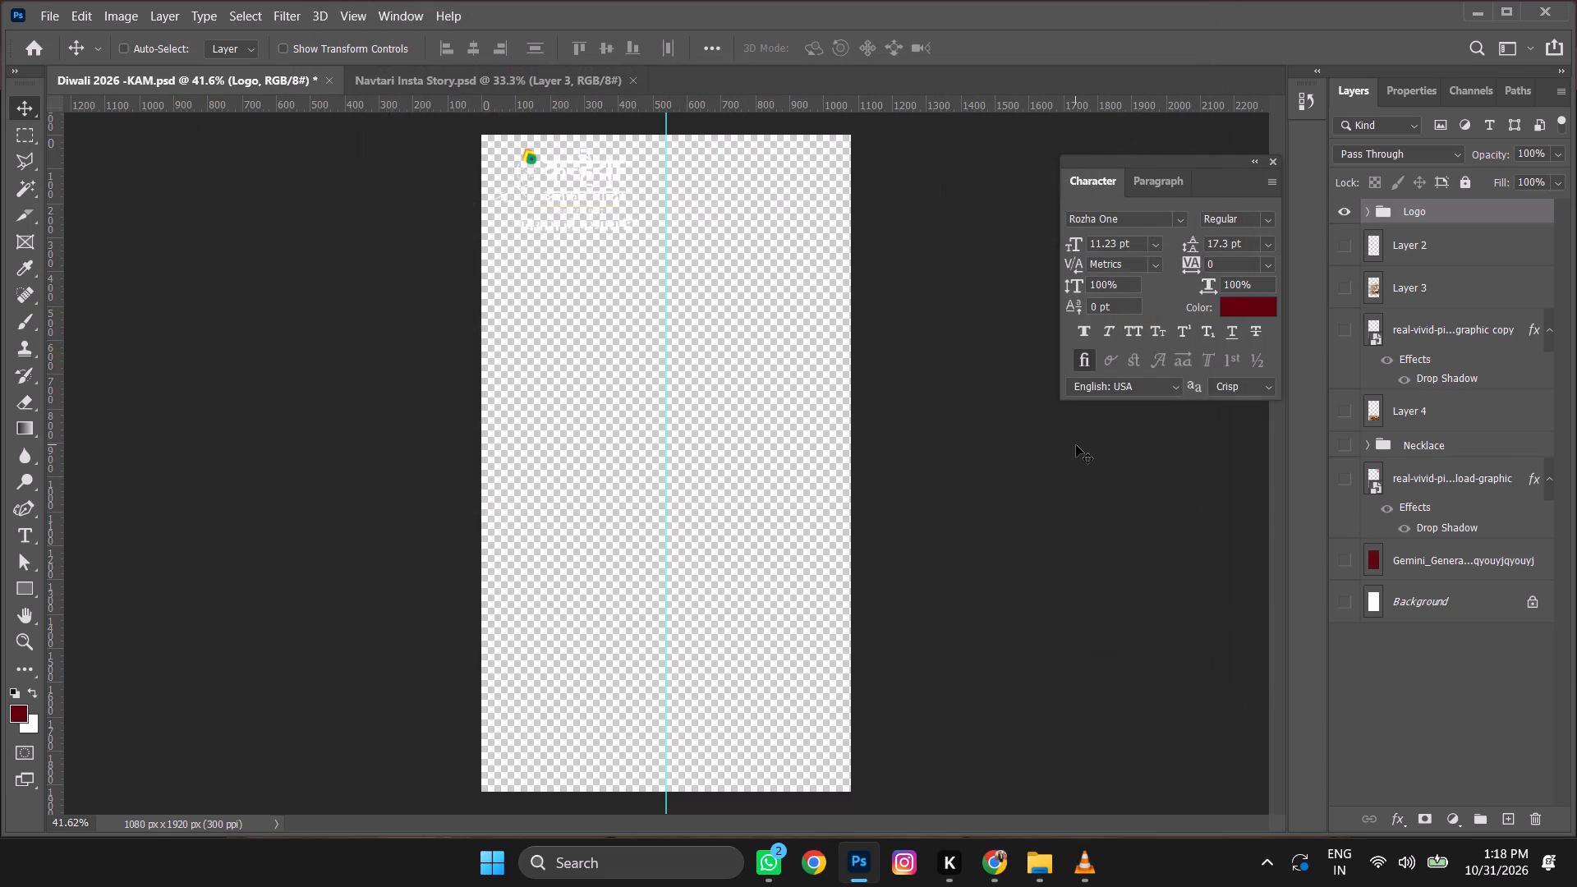
# Hide the Logo group and show the maroon background layer again.
pyautogui.click(1343, 215)
pyautogui.click(1345, 557)
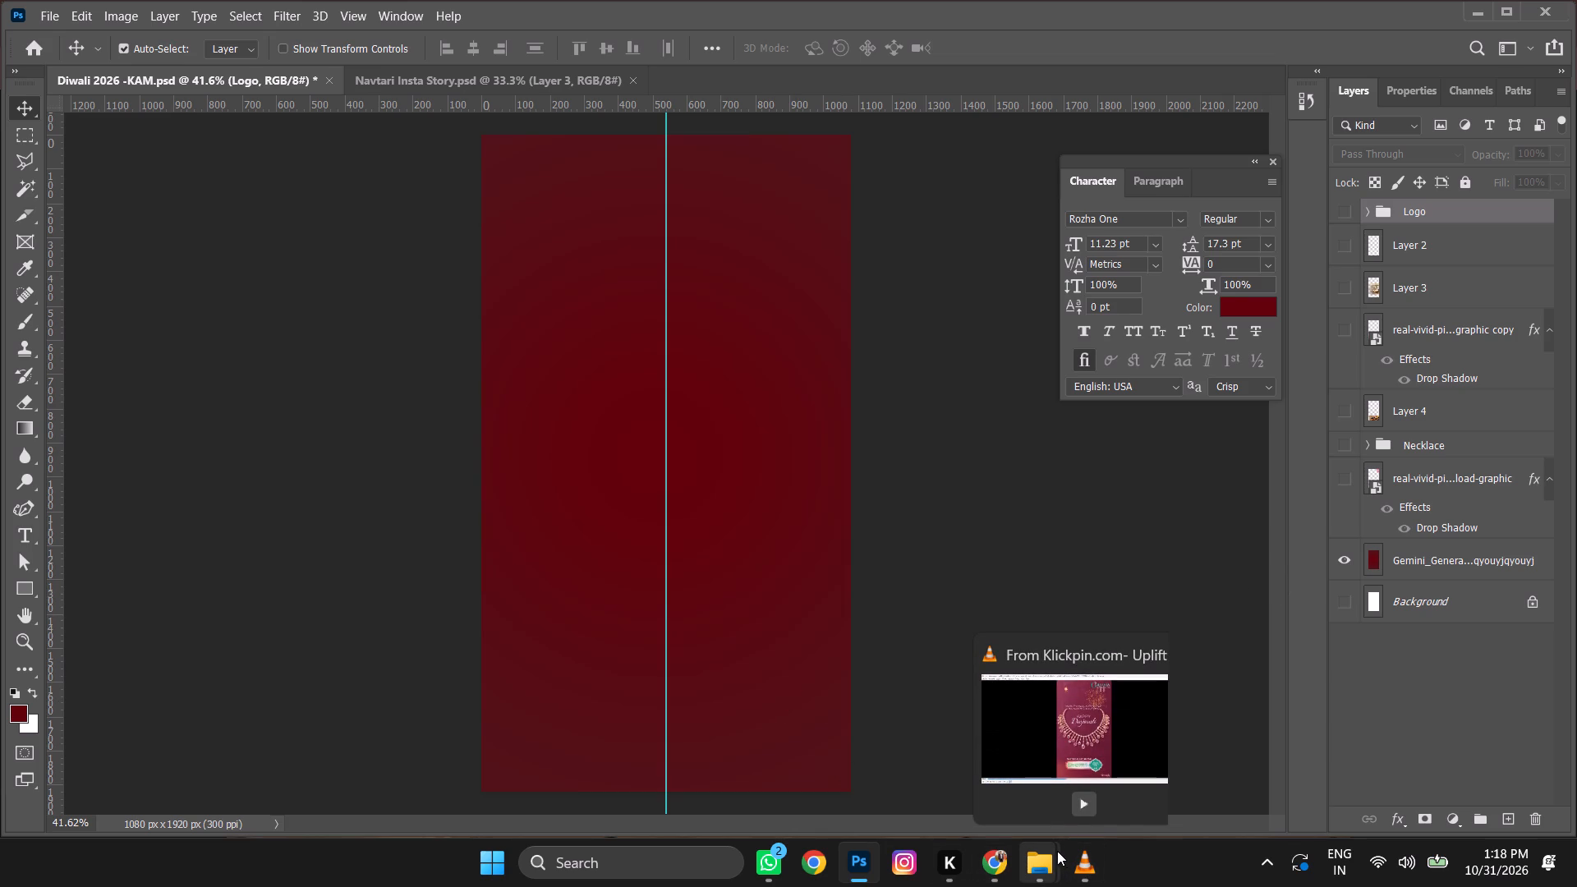
# Copy the linked gold कन्हैया अलंकार मंदिर title layers from Navtari Insta Story.psd into the Diwali 2026 -KAM document.
pyautogui.click(461, 87)
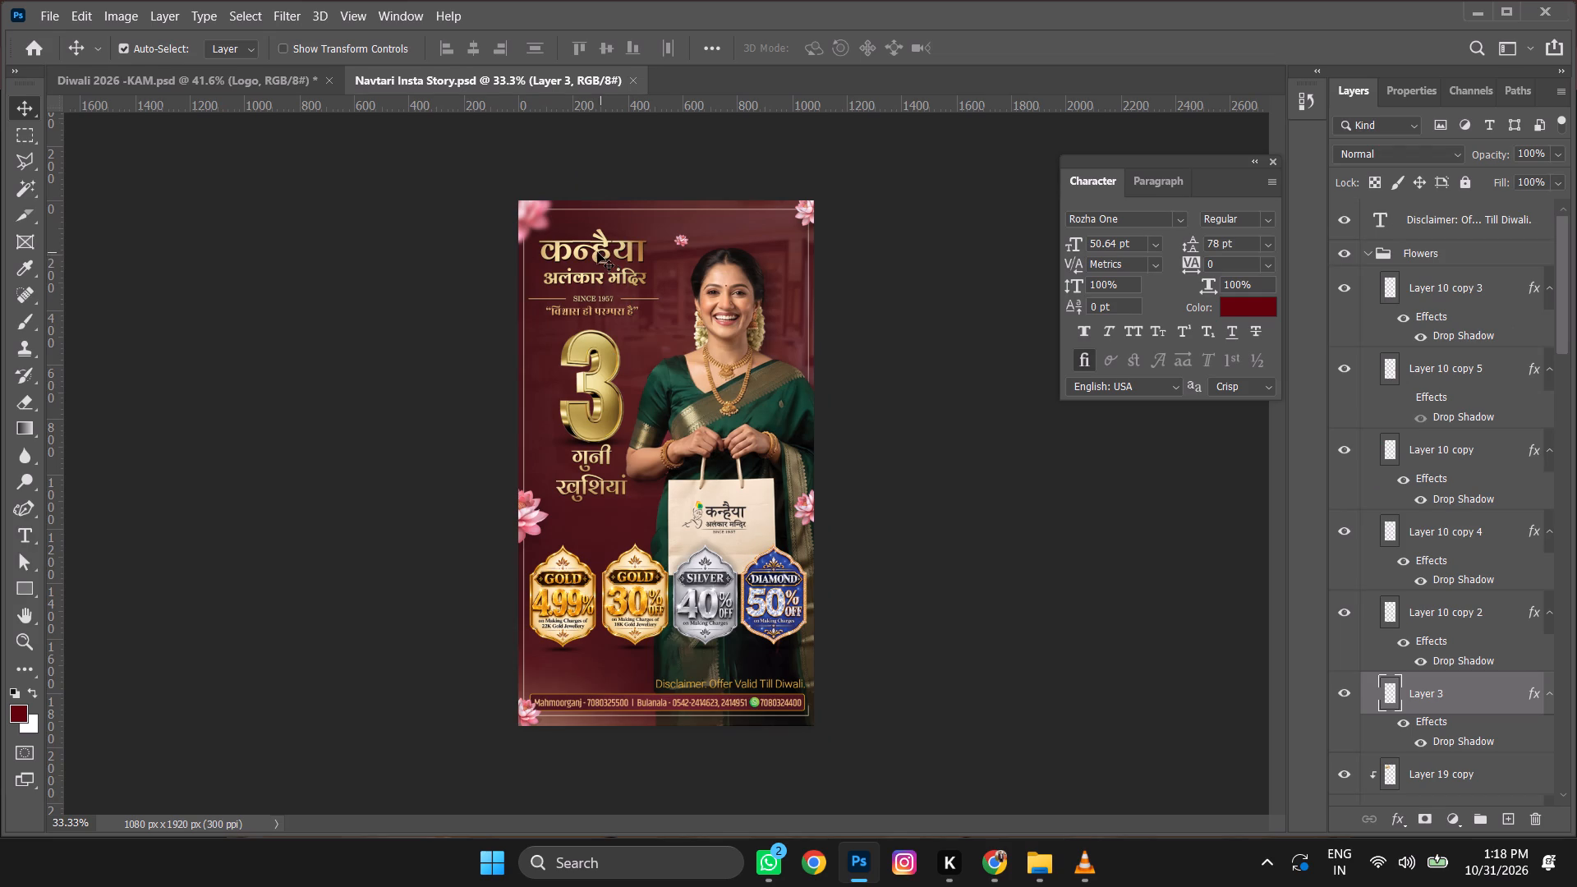
pyautogui.moveTo(595, 251); pyautogui.dragTo(293, 81)
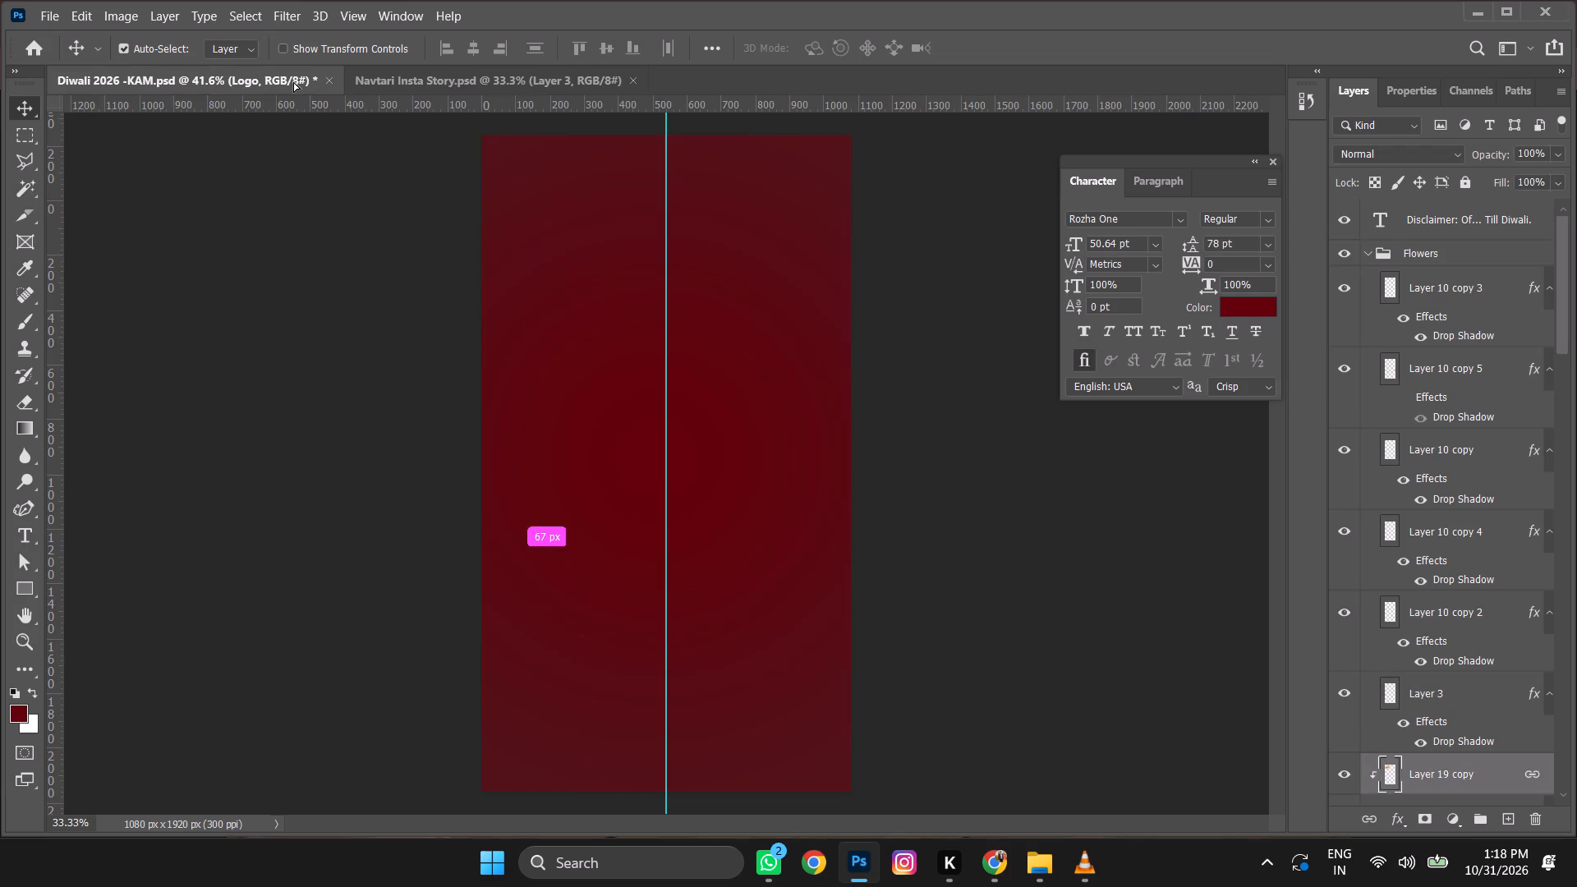
pyautogui.moveTo(293, 81); pyautogui.dragTo(669, 459)
# Enlarge the copied gold title proportionally around its centre and deselect its layers.
pyautogui.keyDown('alt'); pyautogui.scroll(4, 703, 483); pyautogui.keyUp('alt')
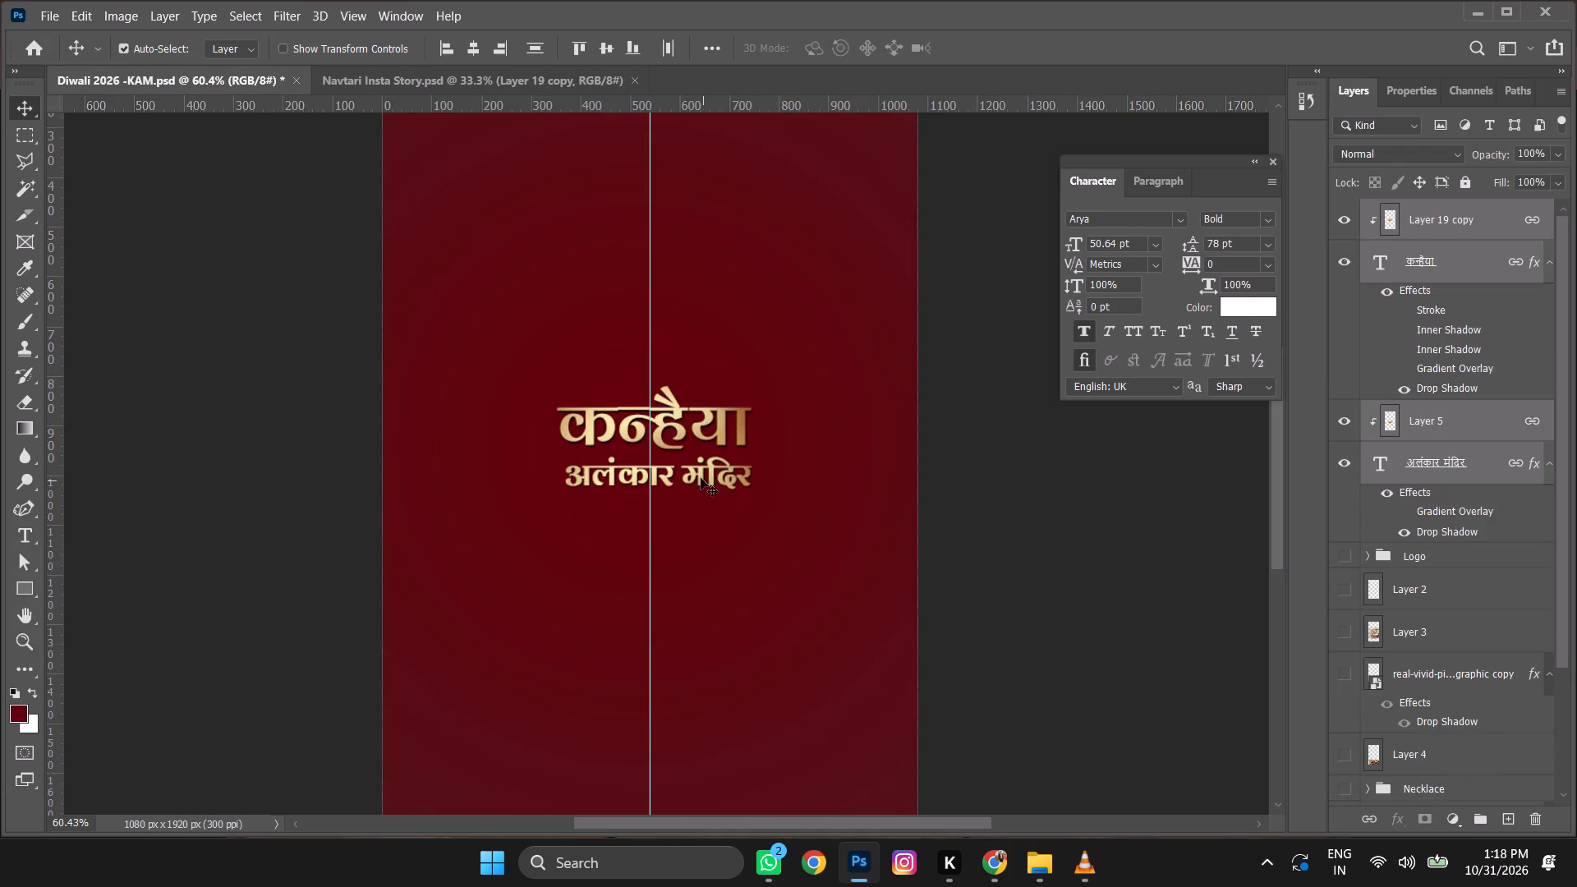
pyautogui.hotkey('ctrl', 't')
pyautogui.moveTo(773, 378); pyautogui.dragTo(834, 273)
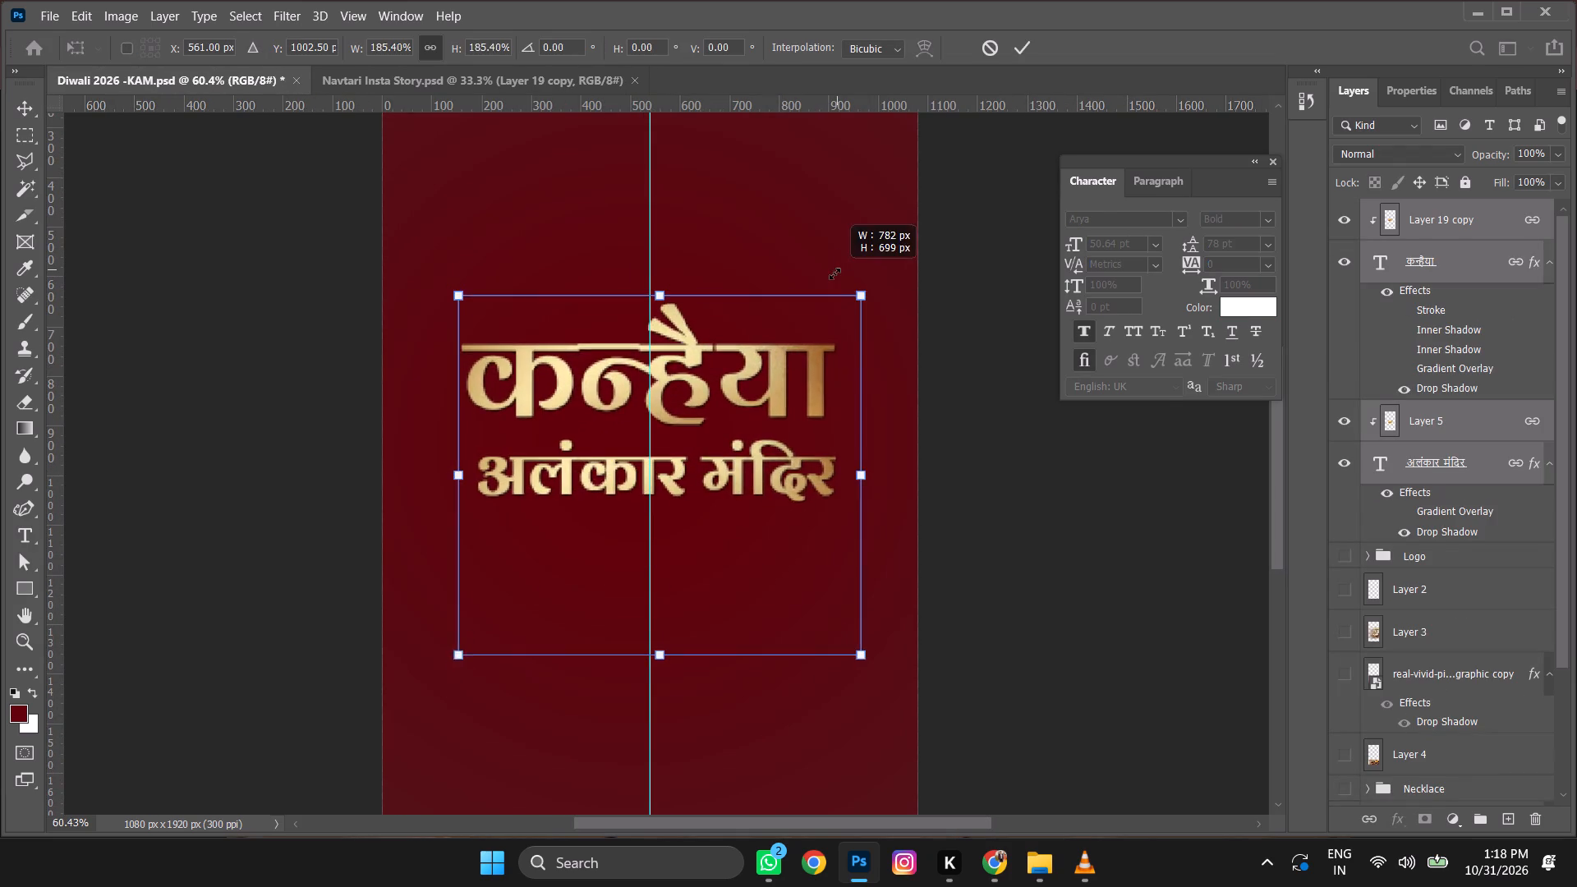
pyautogui.moveTo(834, 273); pyautogui.dragTo(831, 278)
pyautogui.press('Return')
pyautogui.click(1051, 471)
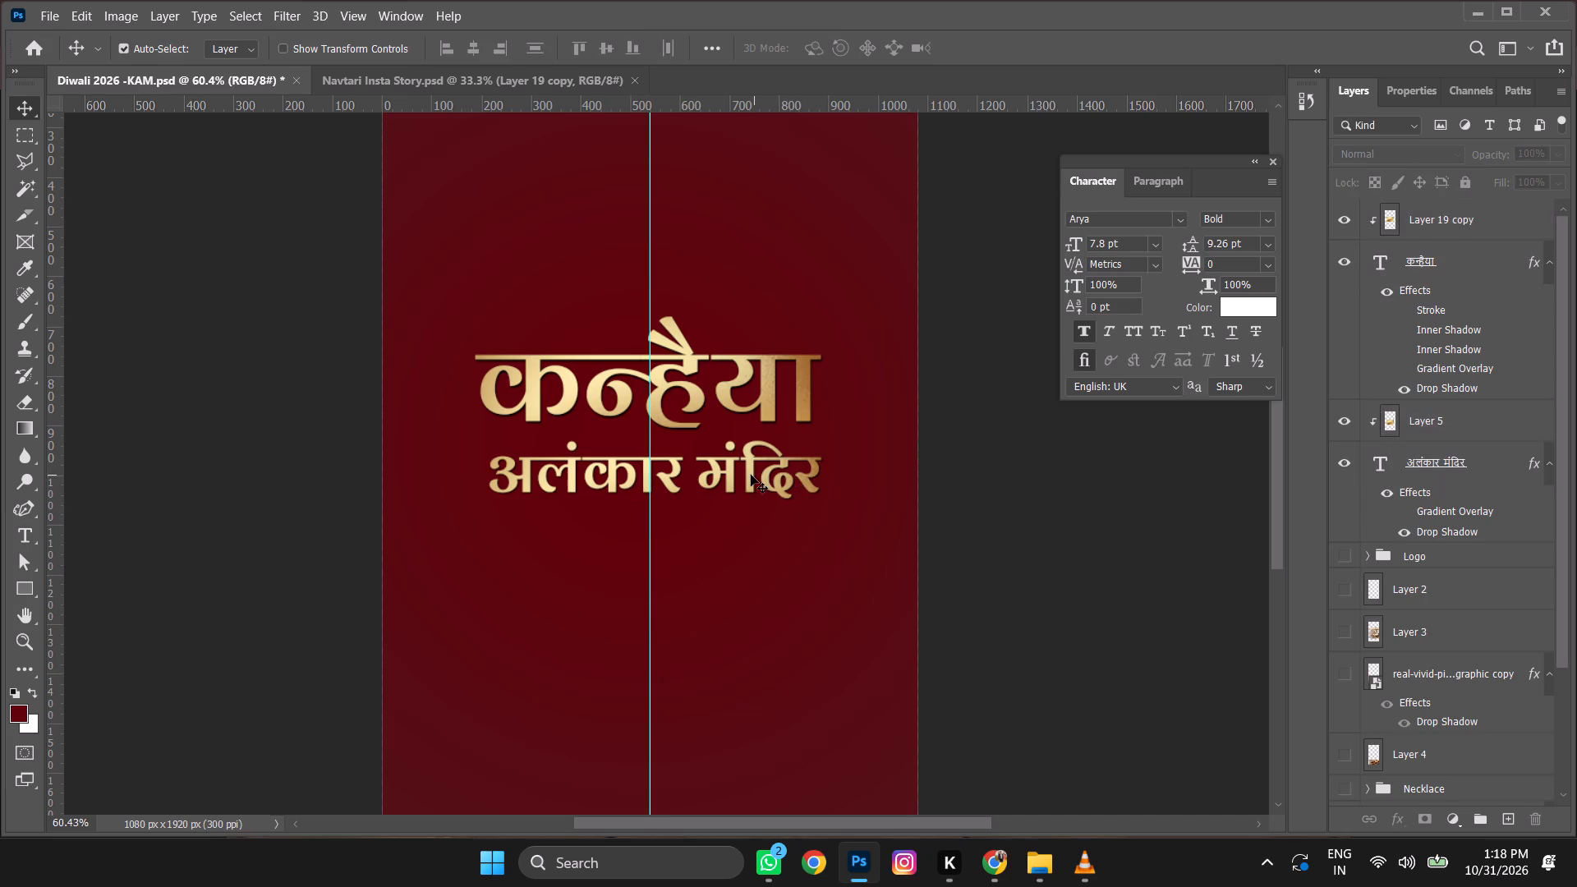
# Delete the अलंकार मंदिर text layer together with its clipped gold texture, Layer 5.
pyautogui.click(751, 475)
pyautogui.keyDown('ctrl'); pyautogui.click(1462, 465); pyautogui.keyUp('ctrl')
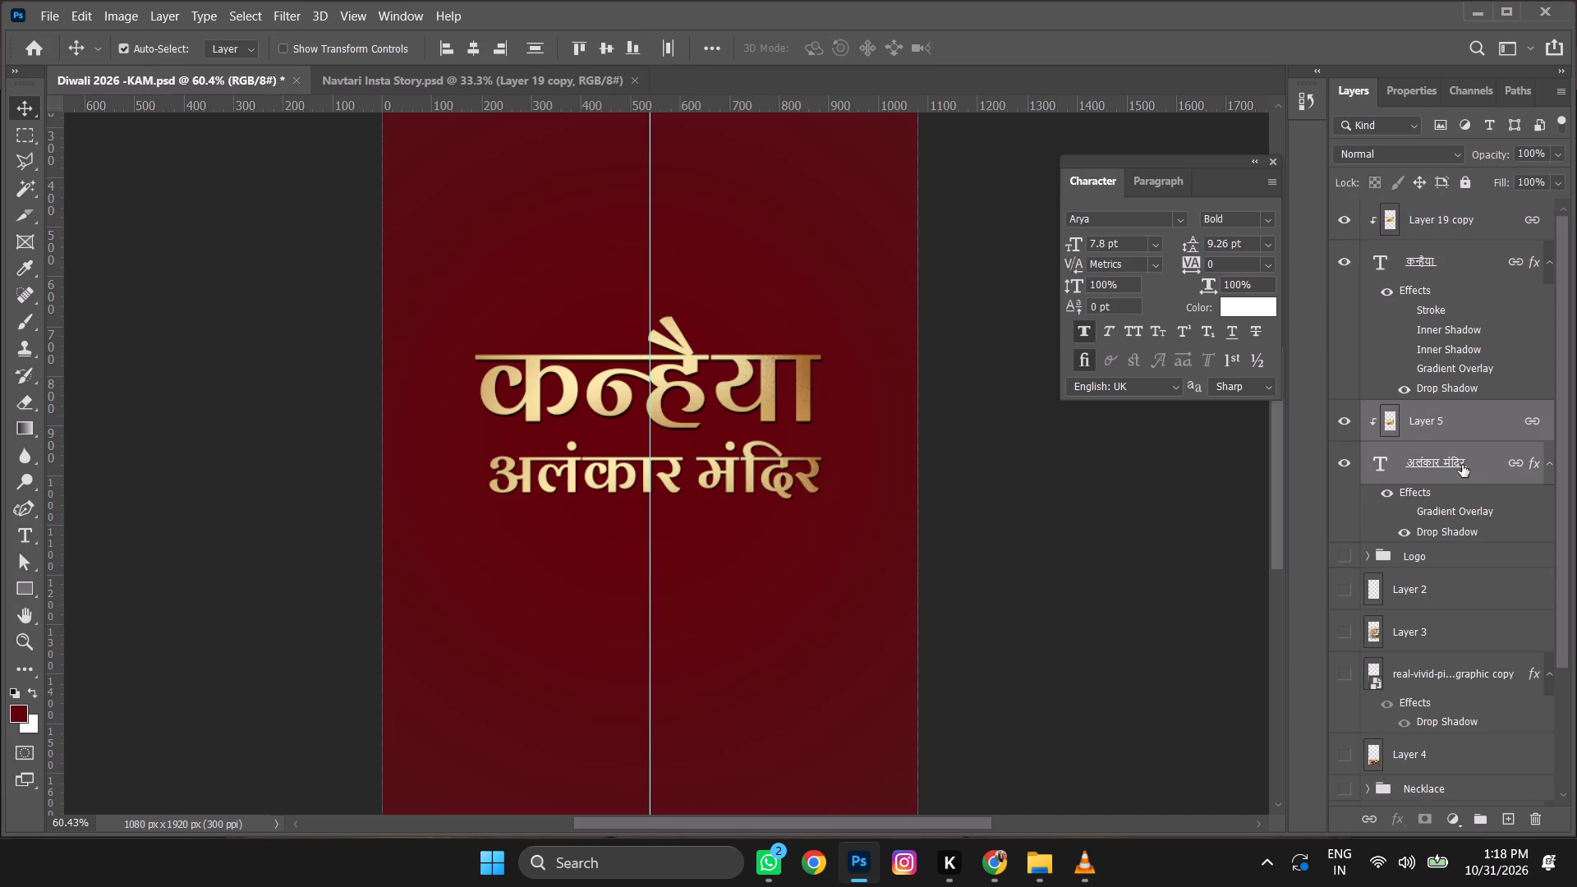
pyautogui.press('Delete')
# Move the gold कन्हैया text and its linked texture down 60 px.
pyautogui.click(738, 380)
pyautogui.hotkey('shift', 'Down')
pyautogui.hotkey('shift', 'Down')
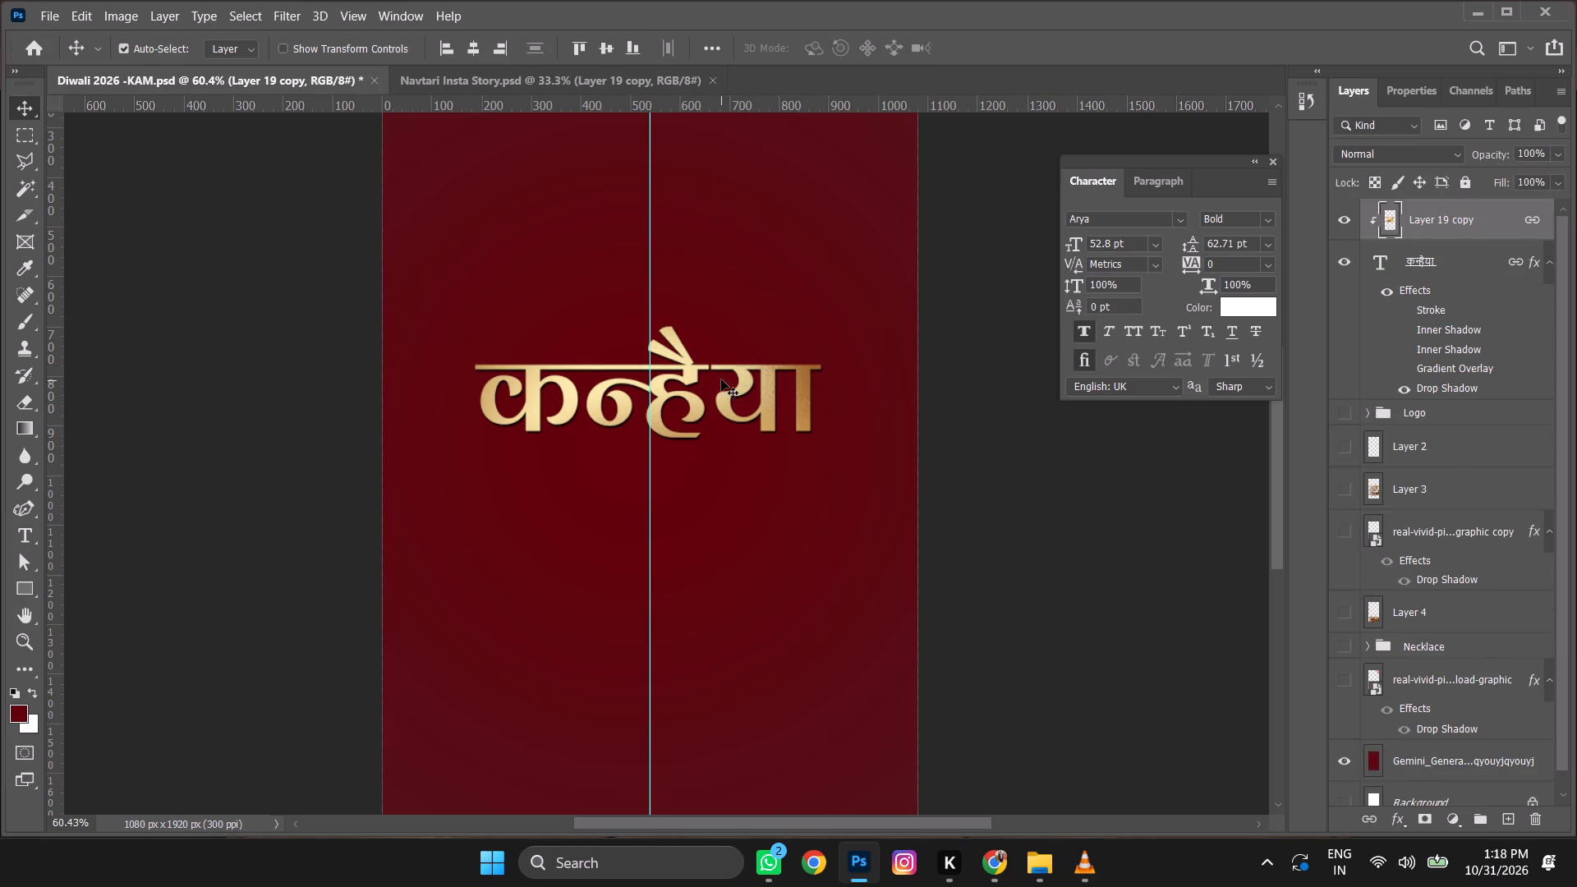
pyautogui.hotkey('shift', 'Down')
pyautogui.hotkey('shift', 'Down')
pyautogui.hotkey('shift', 'Down')
pyautogui.hotkey('shift', 'Down')
# Replace the कन्हैया text with Happy Diwali on two lines.
pyautogui.doubleClick(1382, 257)
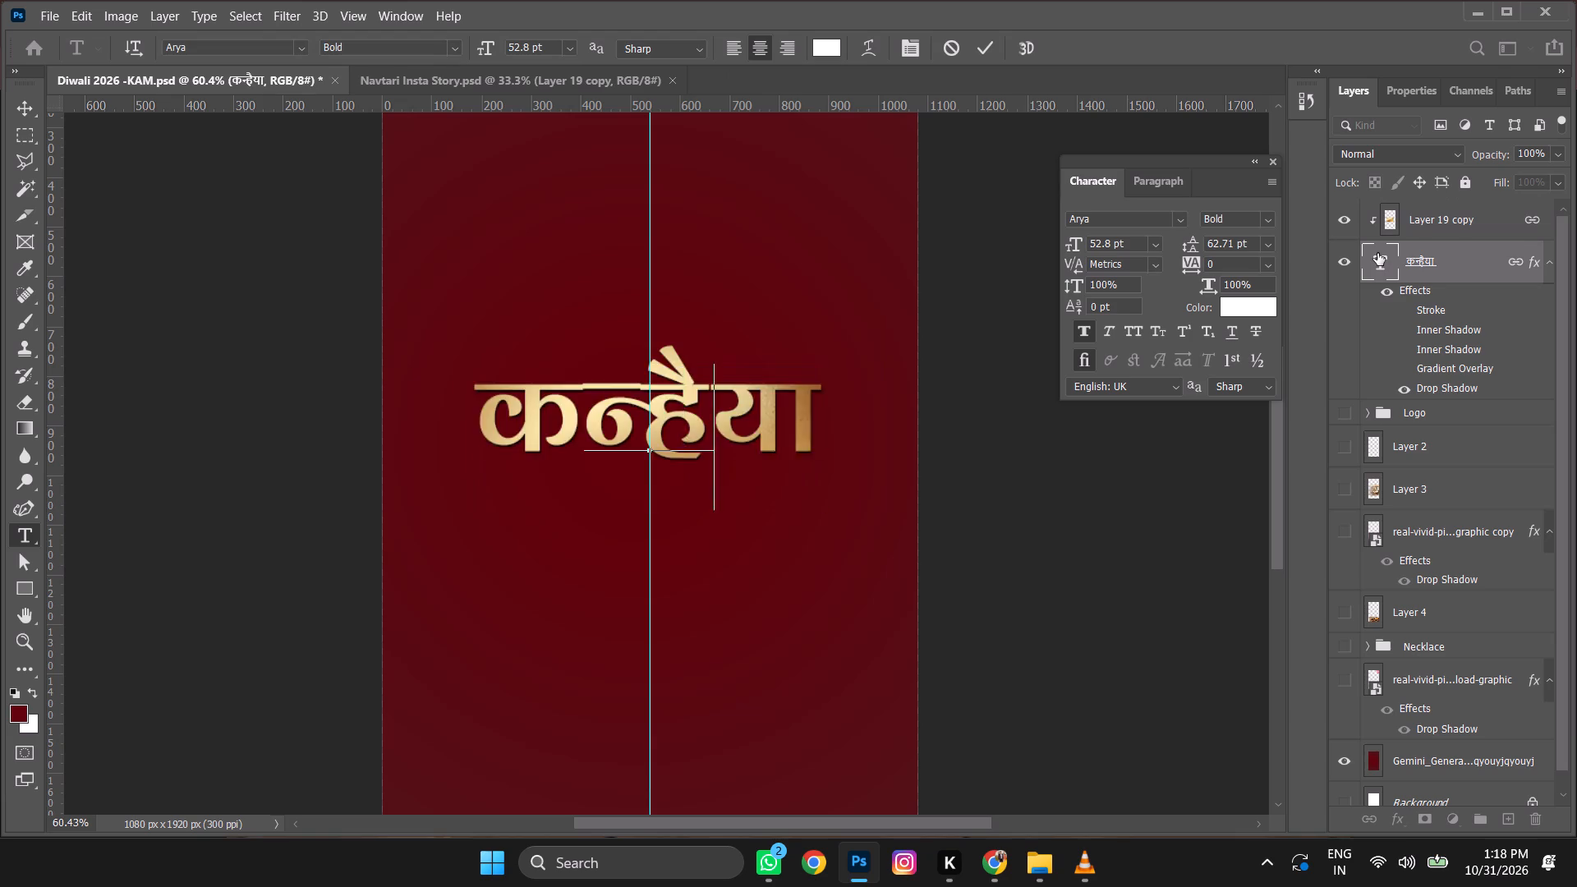
pyautogui.press('BackSpace')
pyautogui.hotkey('shift', 'Return')
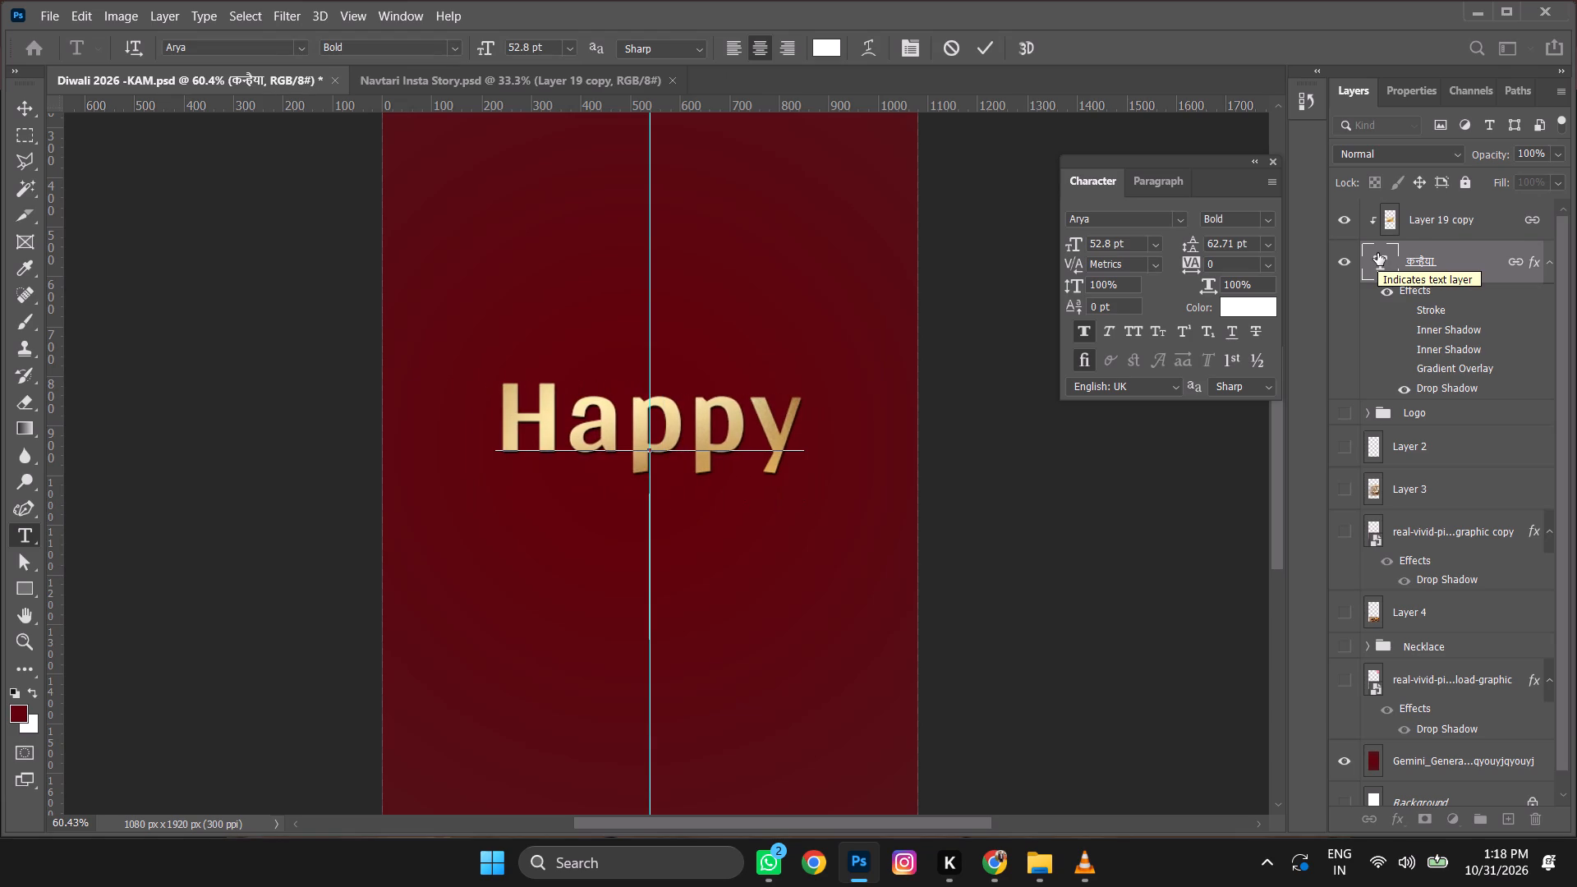
pyautogui.write('iwali')
pyautogui.click(33, 111)
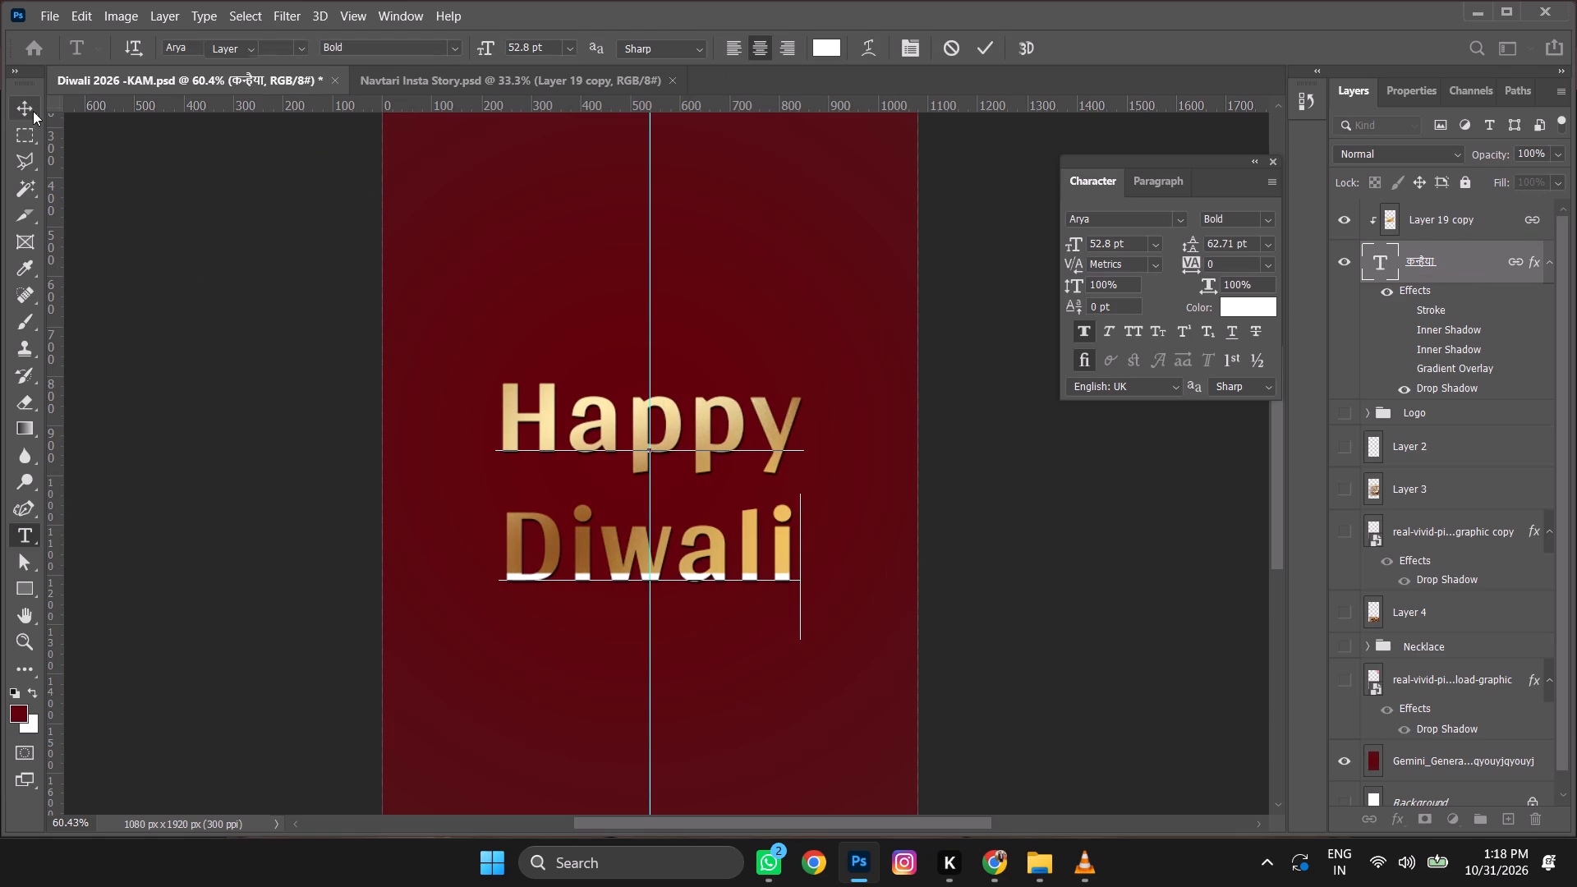
# Turn off faux bold on the Happy Diwali text and set its font to Milven Regular.
pyautogui.click(1083, 332)
pyautogui.click(1105, 225)
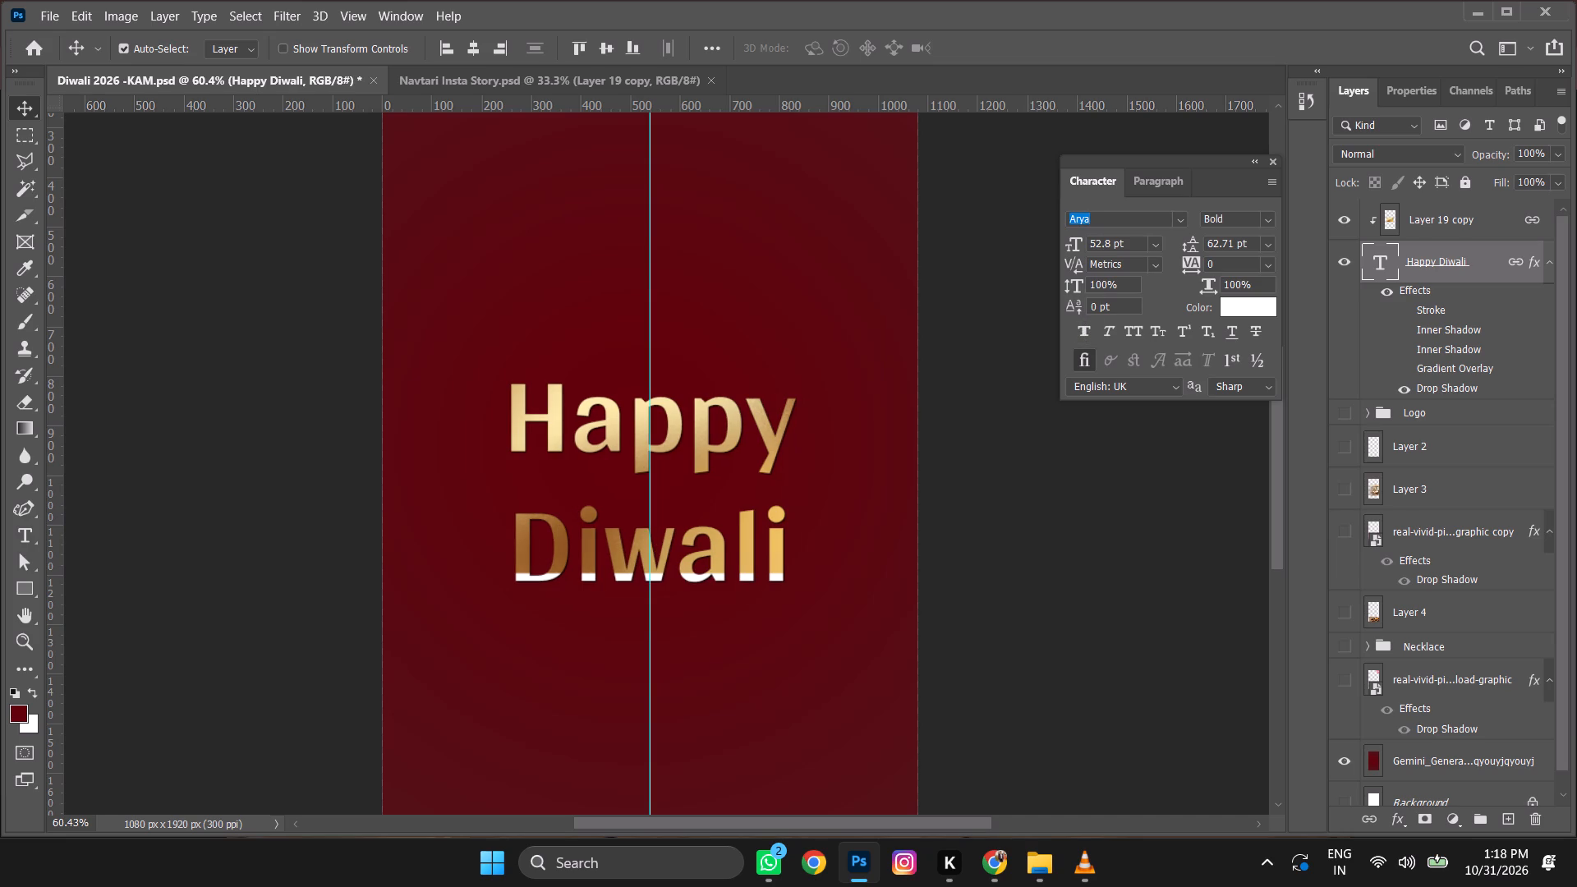
pyautogui.write('milven')
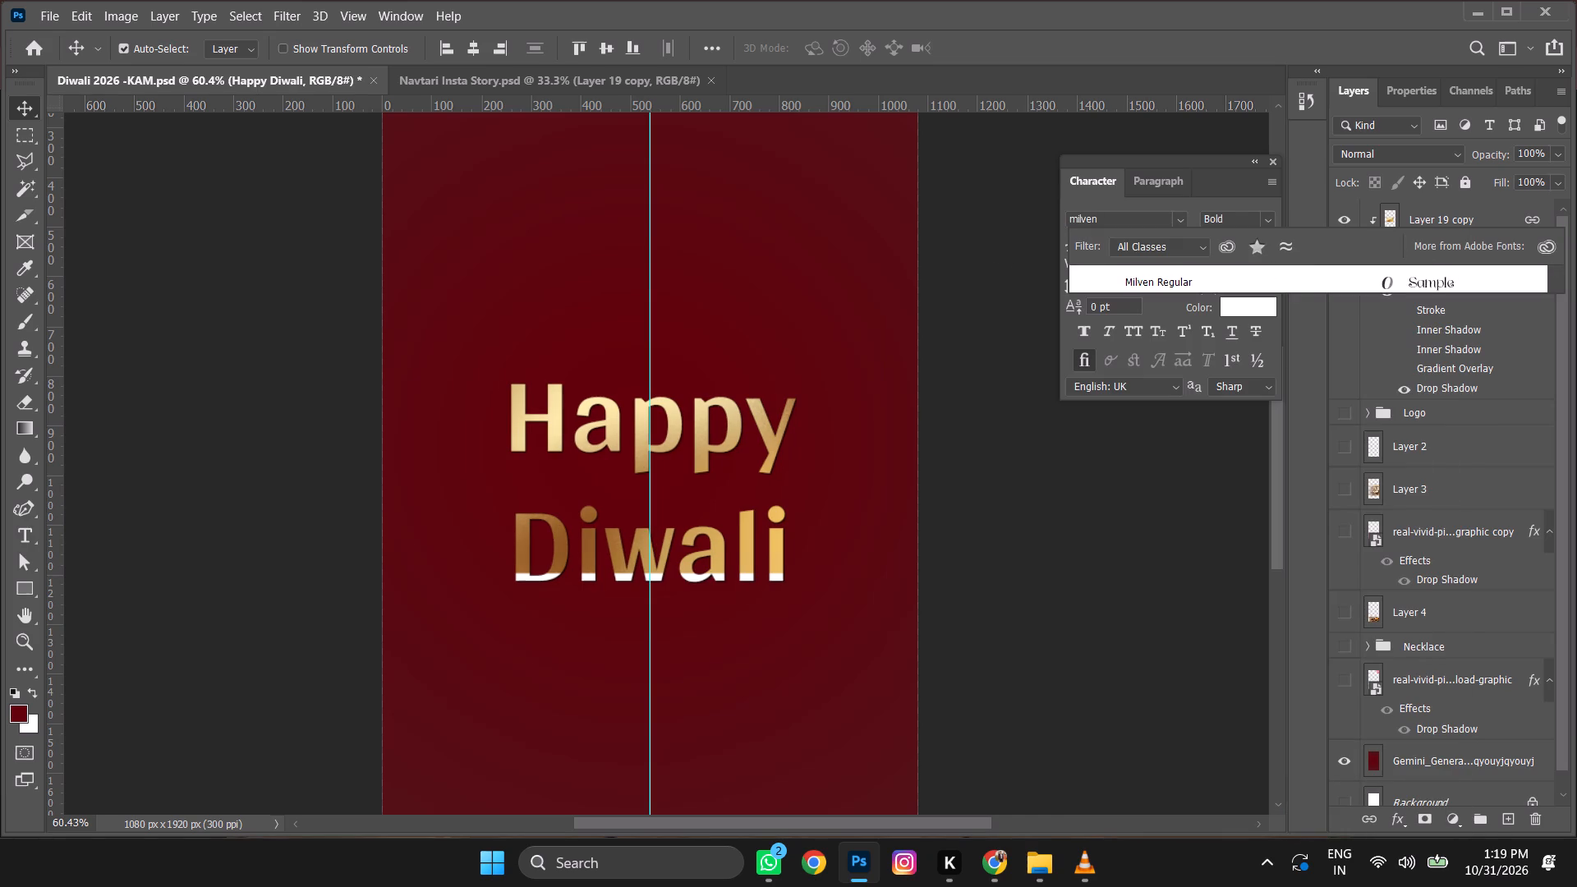
pyautogui.click(1113, 271)
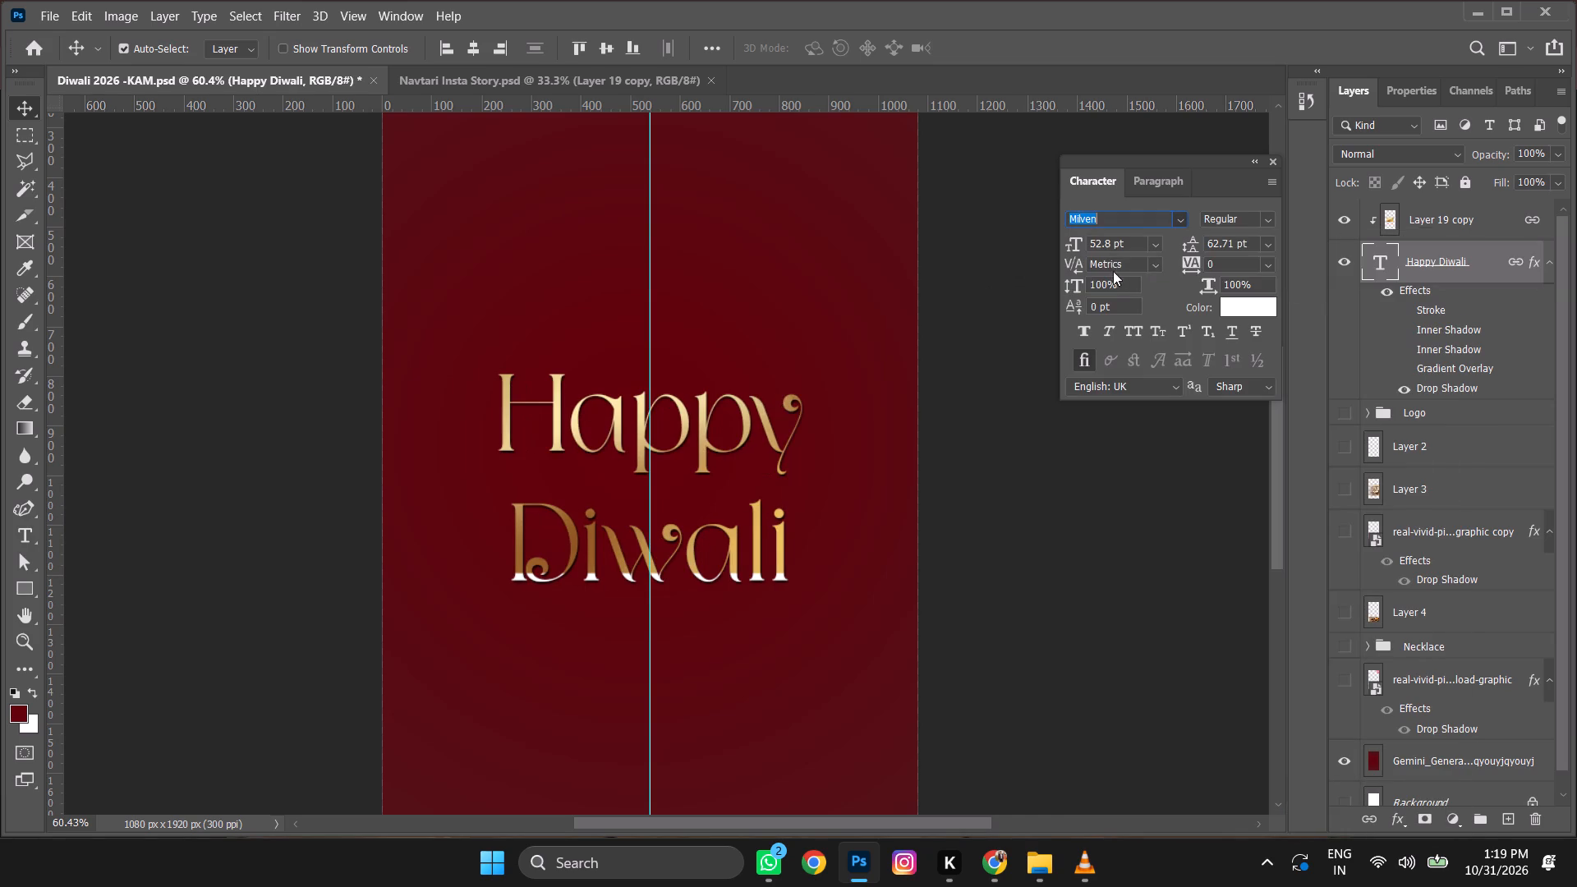
# Unlink the Layer 19 copy gold texture from the Happy Diwali text layer.
pyautogui.click(758, 542)
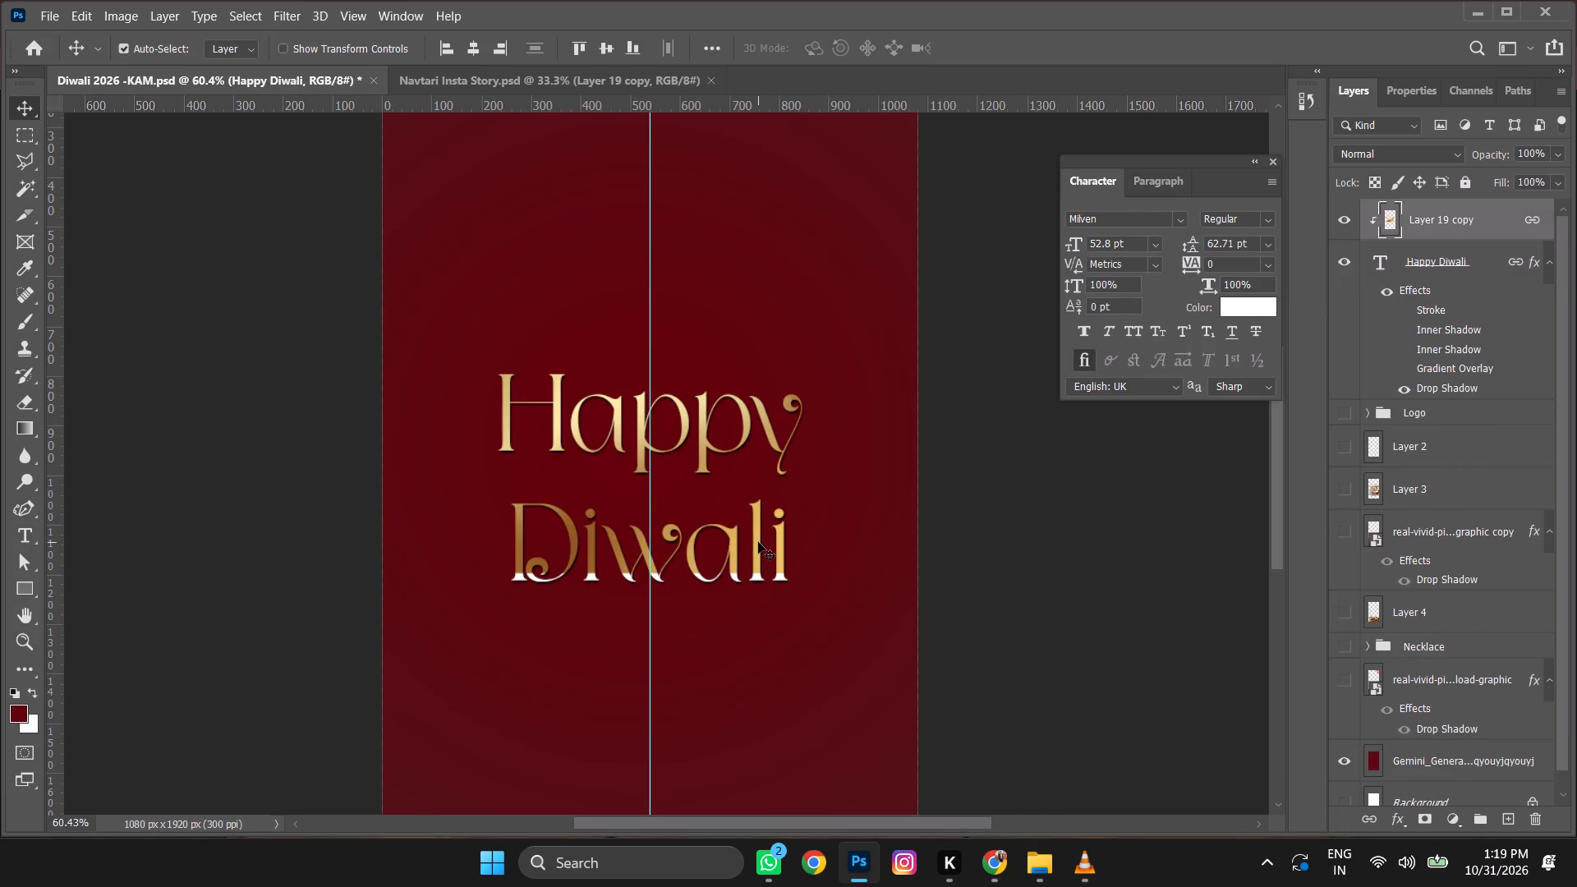
pyautogui.rightClick(758, 542)
pyautogui.click(789, 647)
# Enlarge the Layer 19 copy gold texture to about 132% and reposition it to cover both lines of Happy Diwali.
pyautogui.hotkey('ctrl', 't')
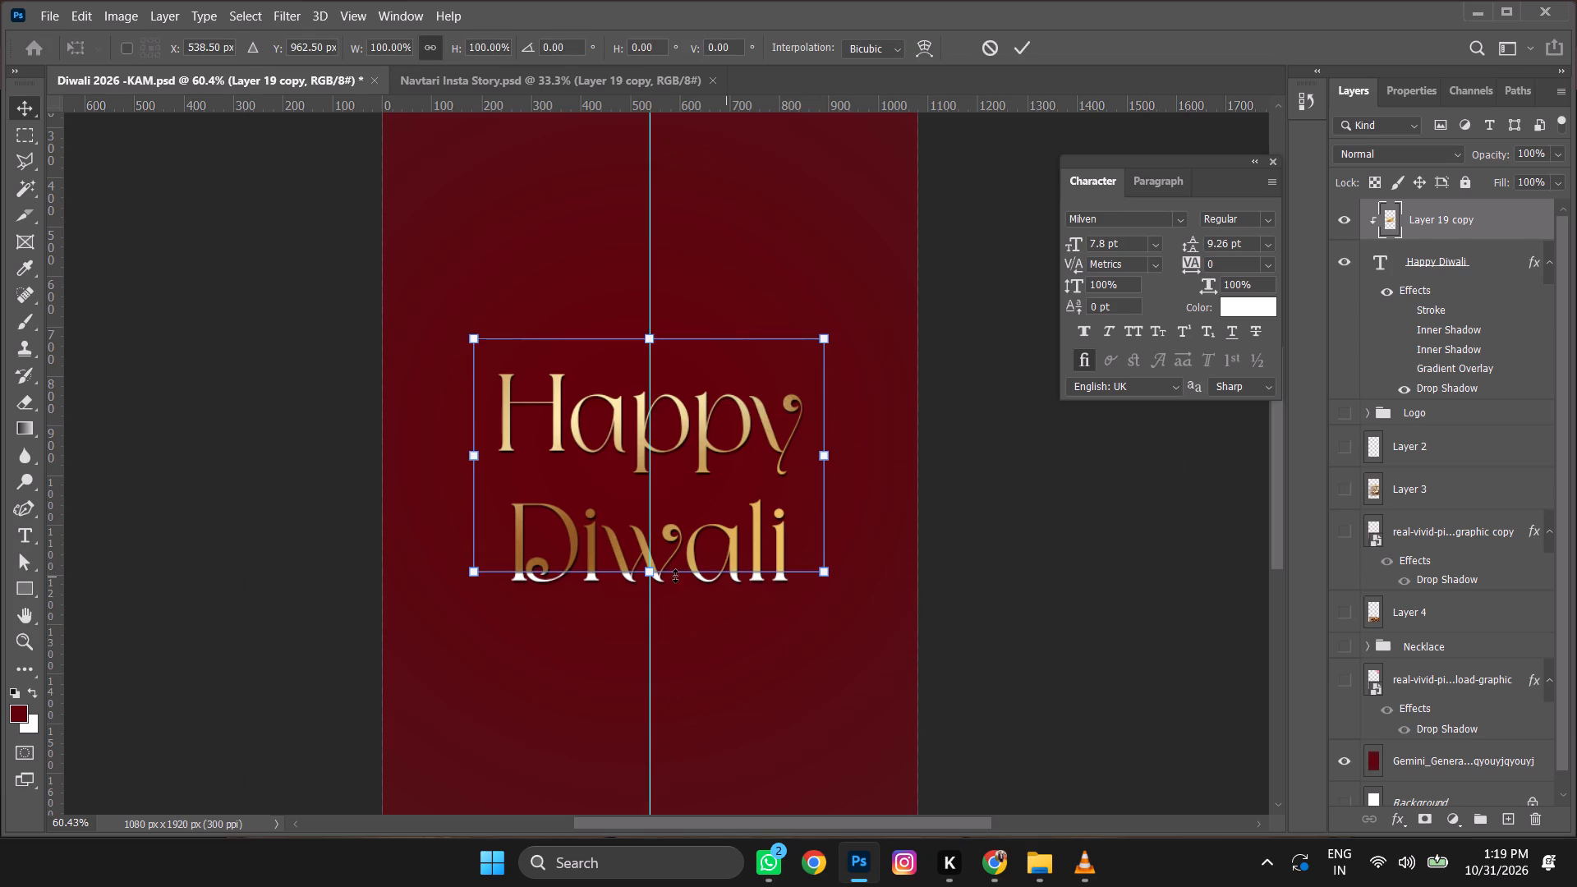
pyautogui.moveTo(684, 439); pyautogui.dragTo(679, 466)
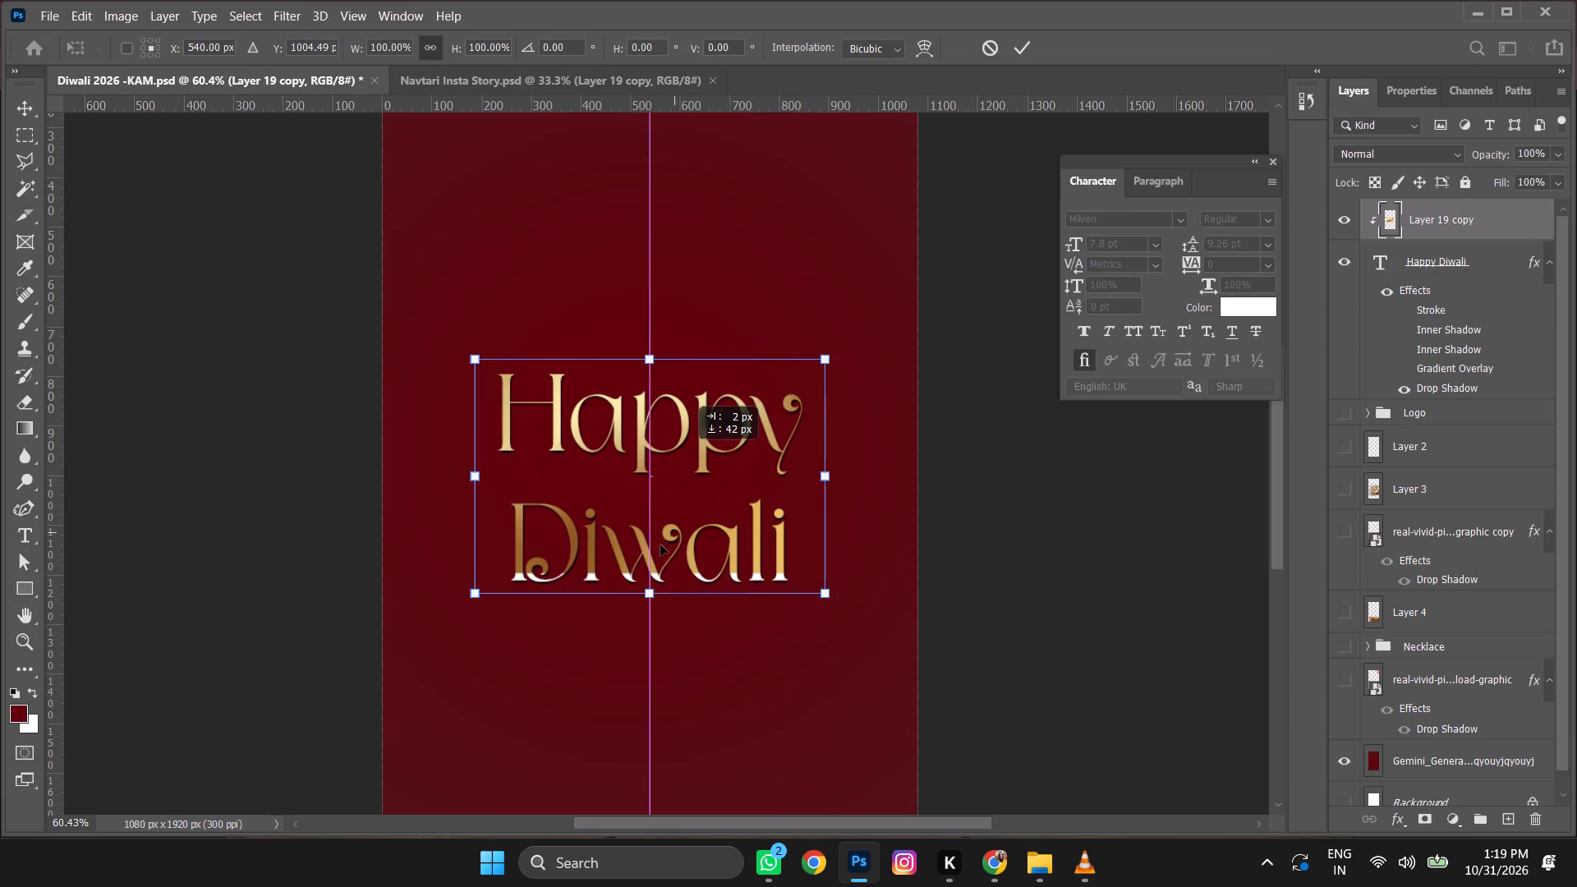
pyautogui.moveTo(648, 592); pyautogui.dragTo(647, 668)
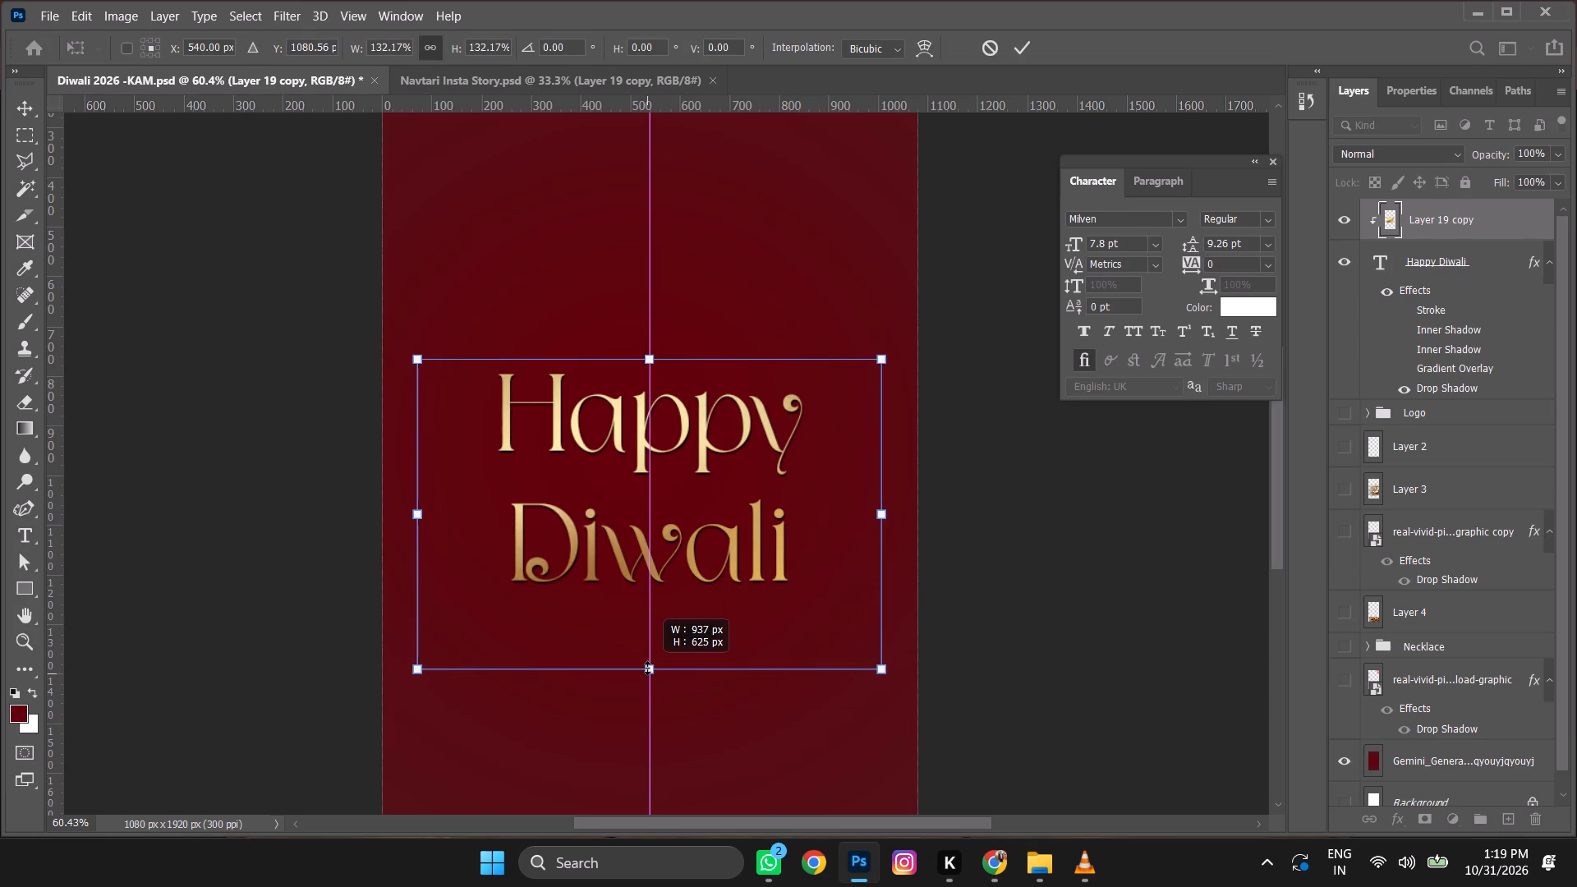
pyautogui.moveTo(647, 668); pyautogui.dragTo(647, 667)
pyautogui.moveTo(716, 480); pyautogui.dragTo(770, 473)
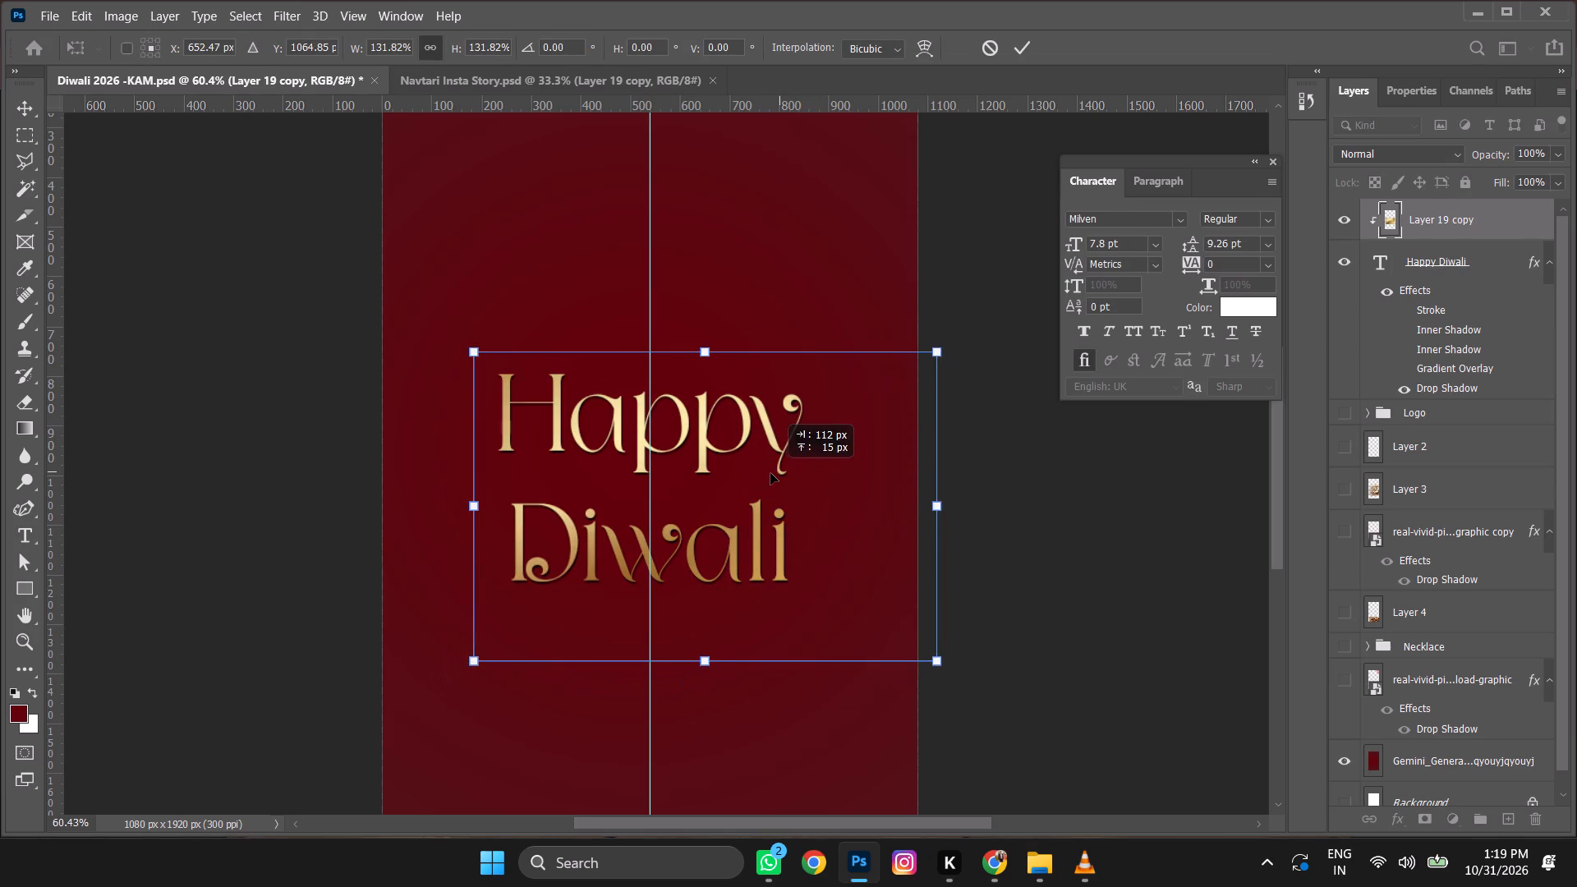
pyautogui.moveTo(770, 473); pyautogui.dragTo(770, 474)
pyautogui.press('Return')
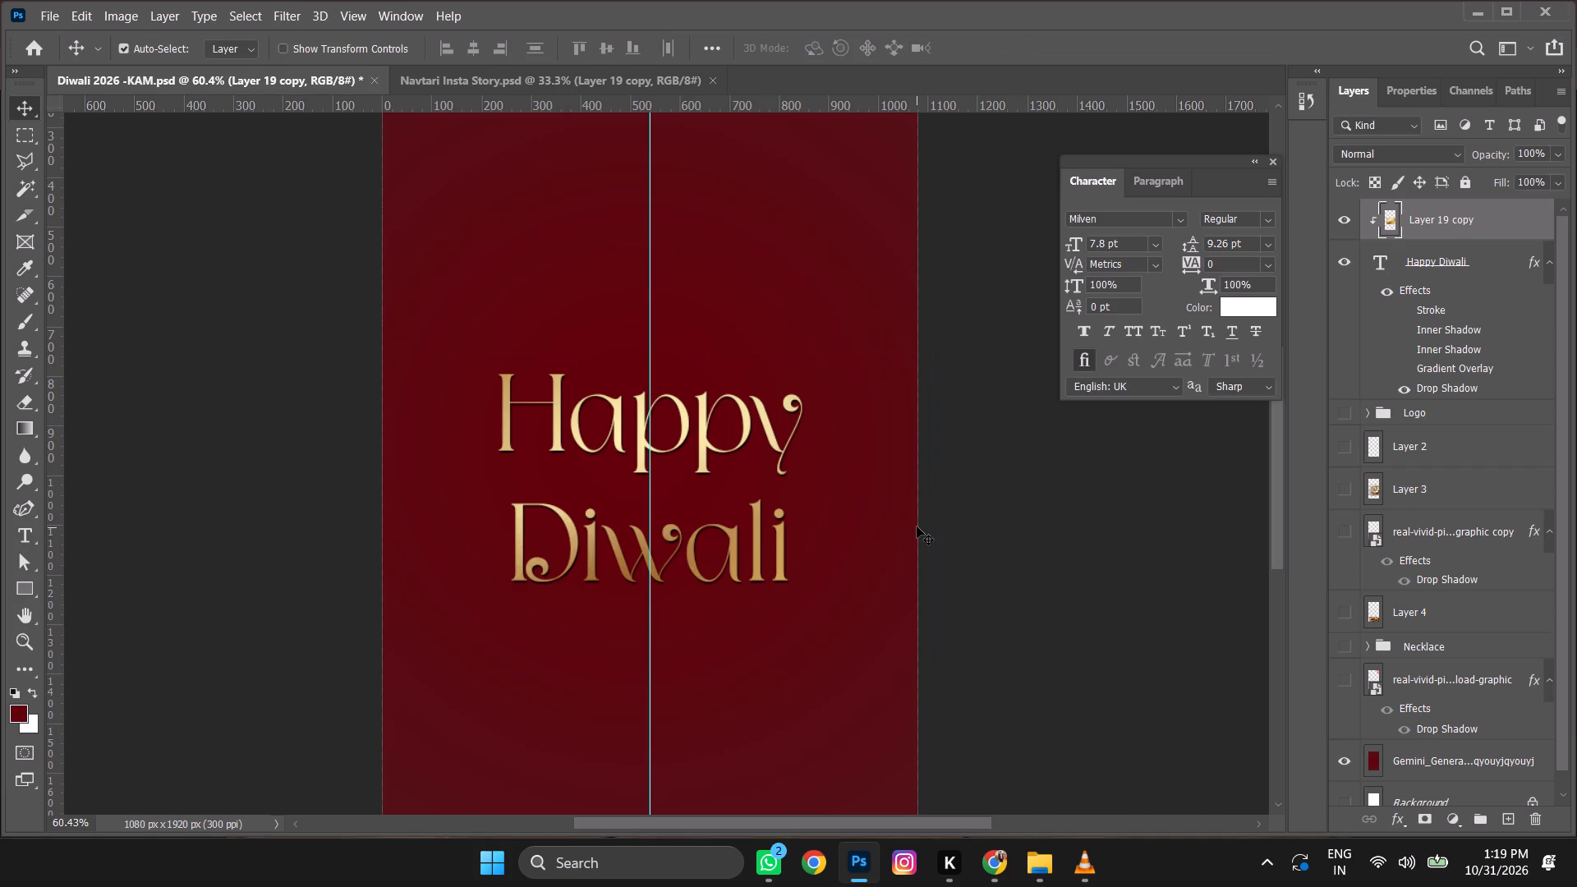
pyautogui.hotkey('shift', 'Down')
pyautogui.hotkey('shift', 'Up')
# Center the Happy Diwali text layer horizontally on the canvas.
pyautogui.keyDown('ctrl'); pyautogui.click(1488, 260); pyautogui.keyUp('ctrl')
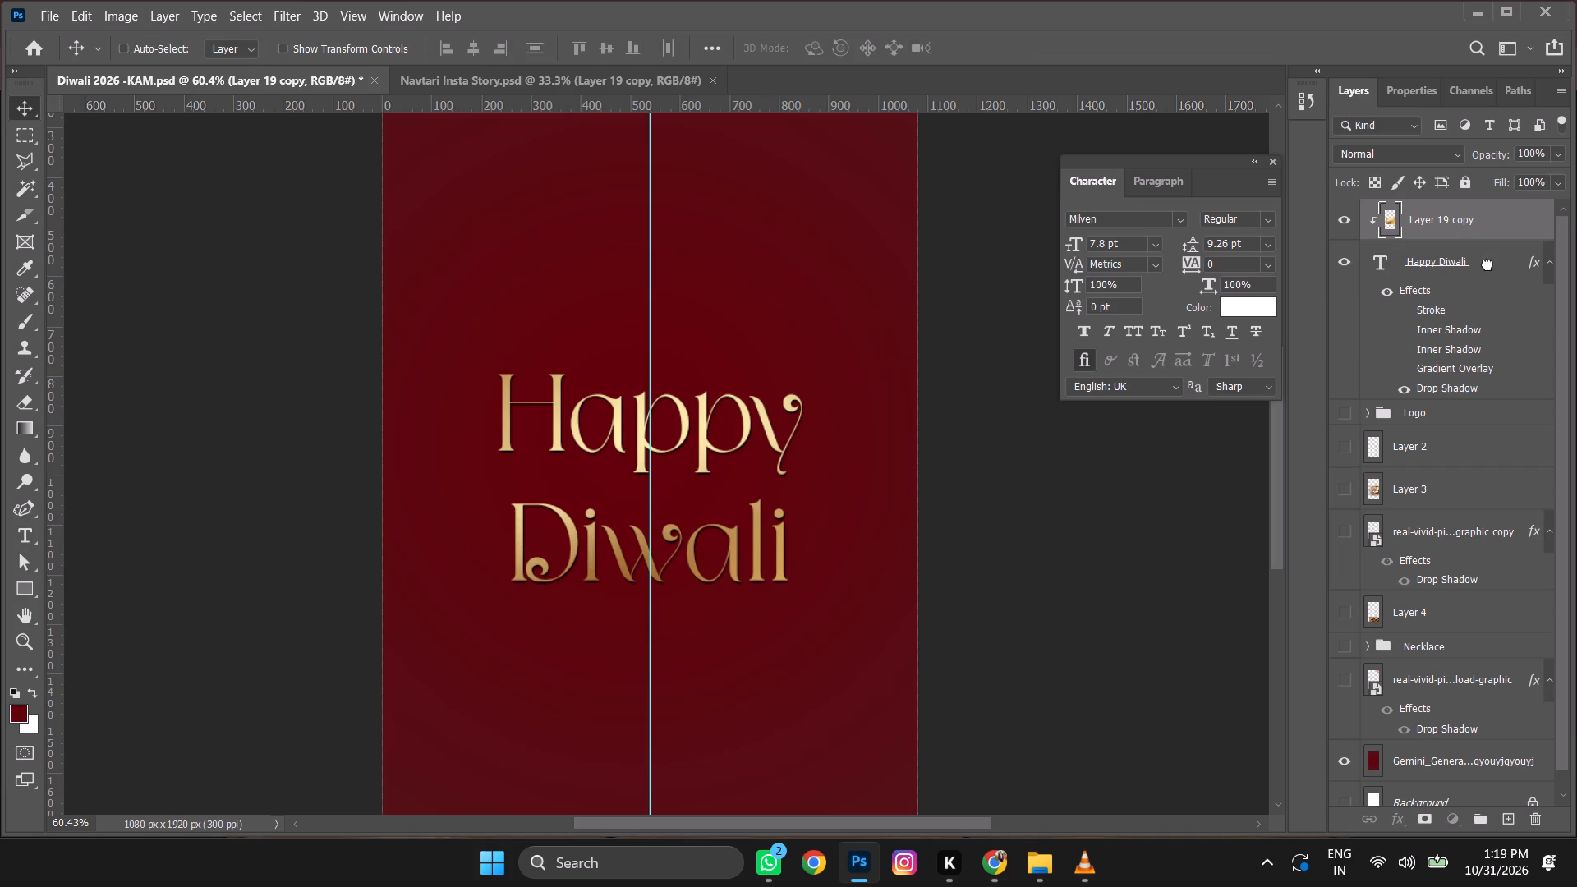
pyautogui.rightClick(1487, 264)
pyautogui.click(1497, 260)
pyautogui.click(1480, 257)
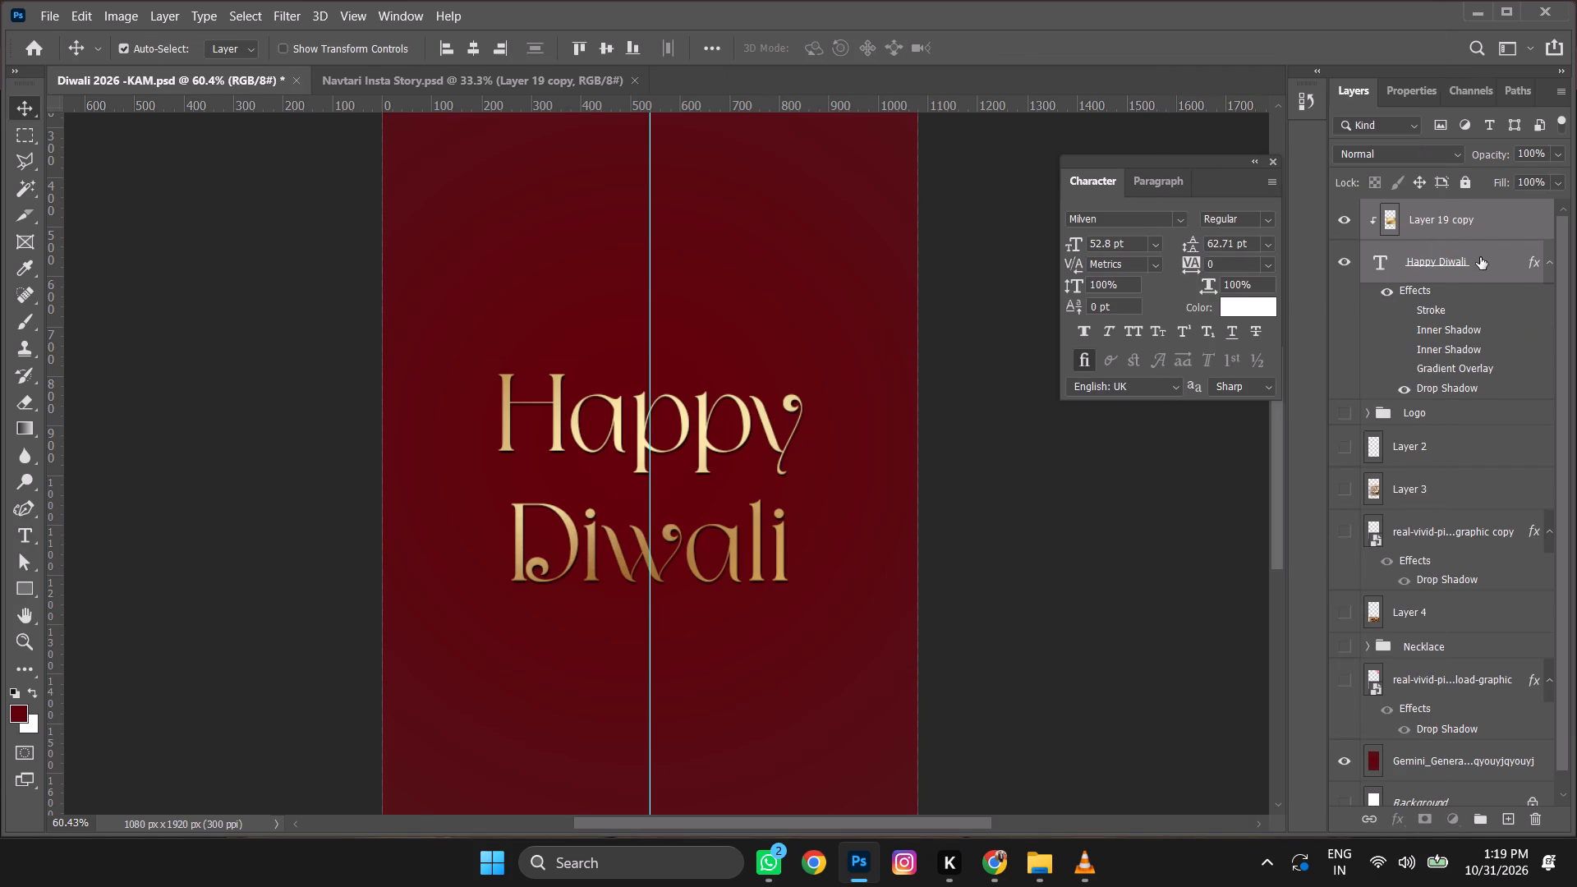
pyautogui.hotkey('ctrl', 'a')
pyautogui.click(476, 47)
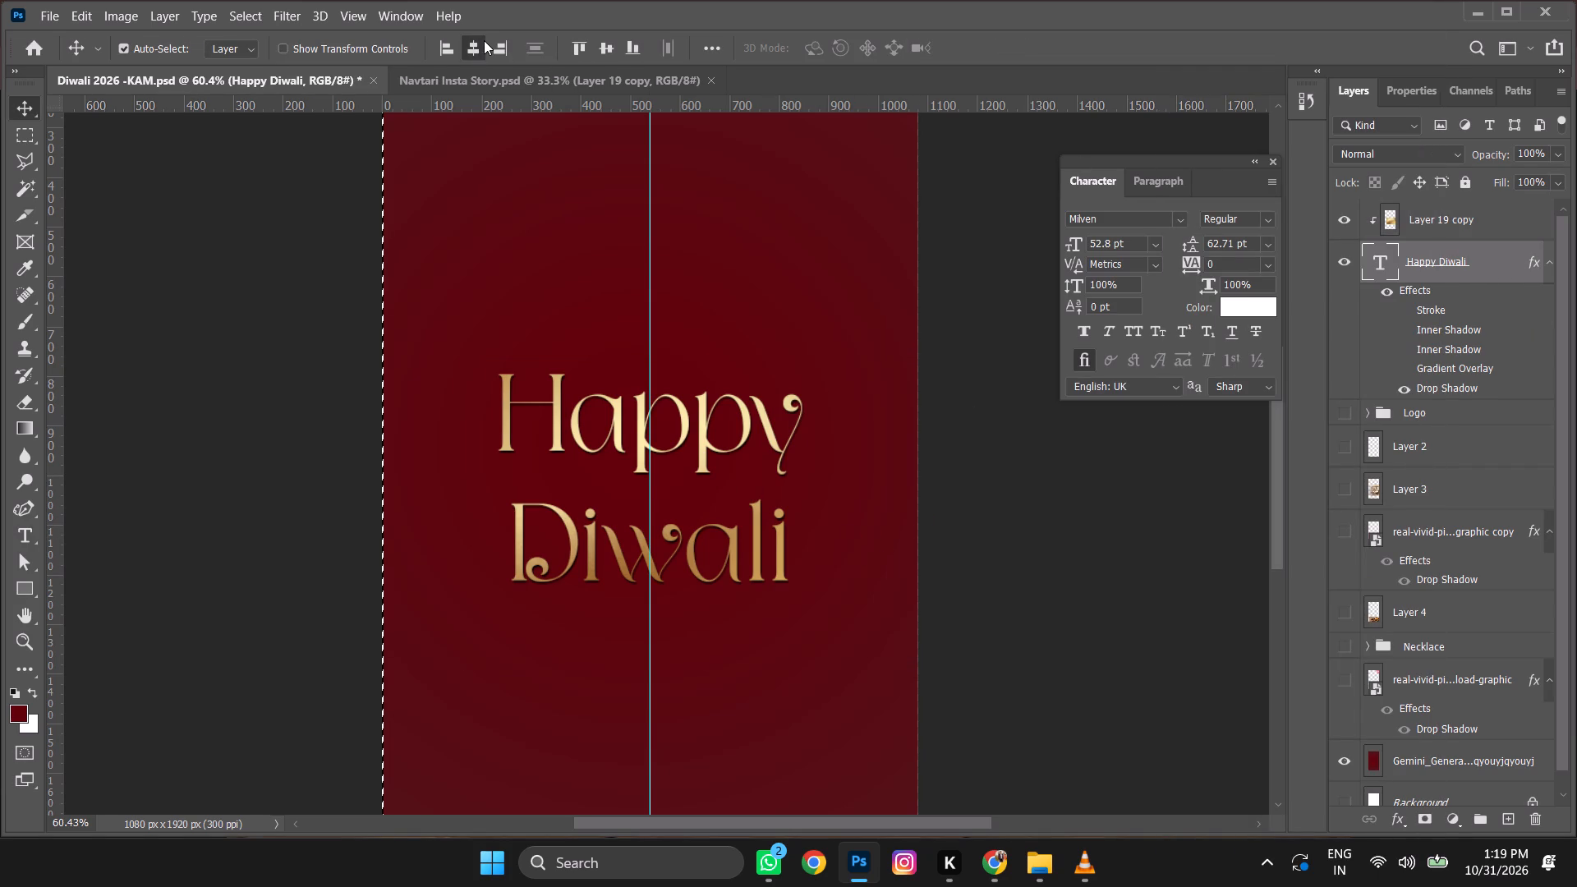
pyautogui.hotkey('ctrl', 'd')
# Scale the Happy Diwali text and its gold texture together down to about 85%.
pyautogui.keyDown('ctrl'); pyautogui.click(1470, 229); pyautogui.keyUp('ctrl')
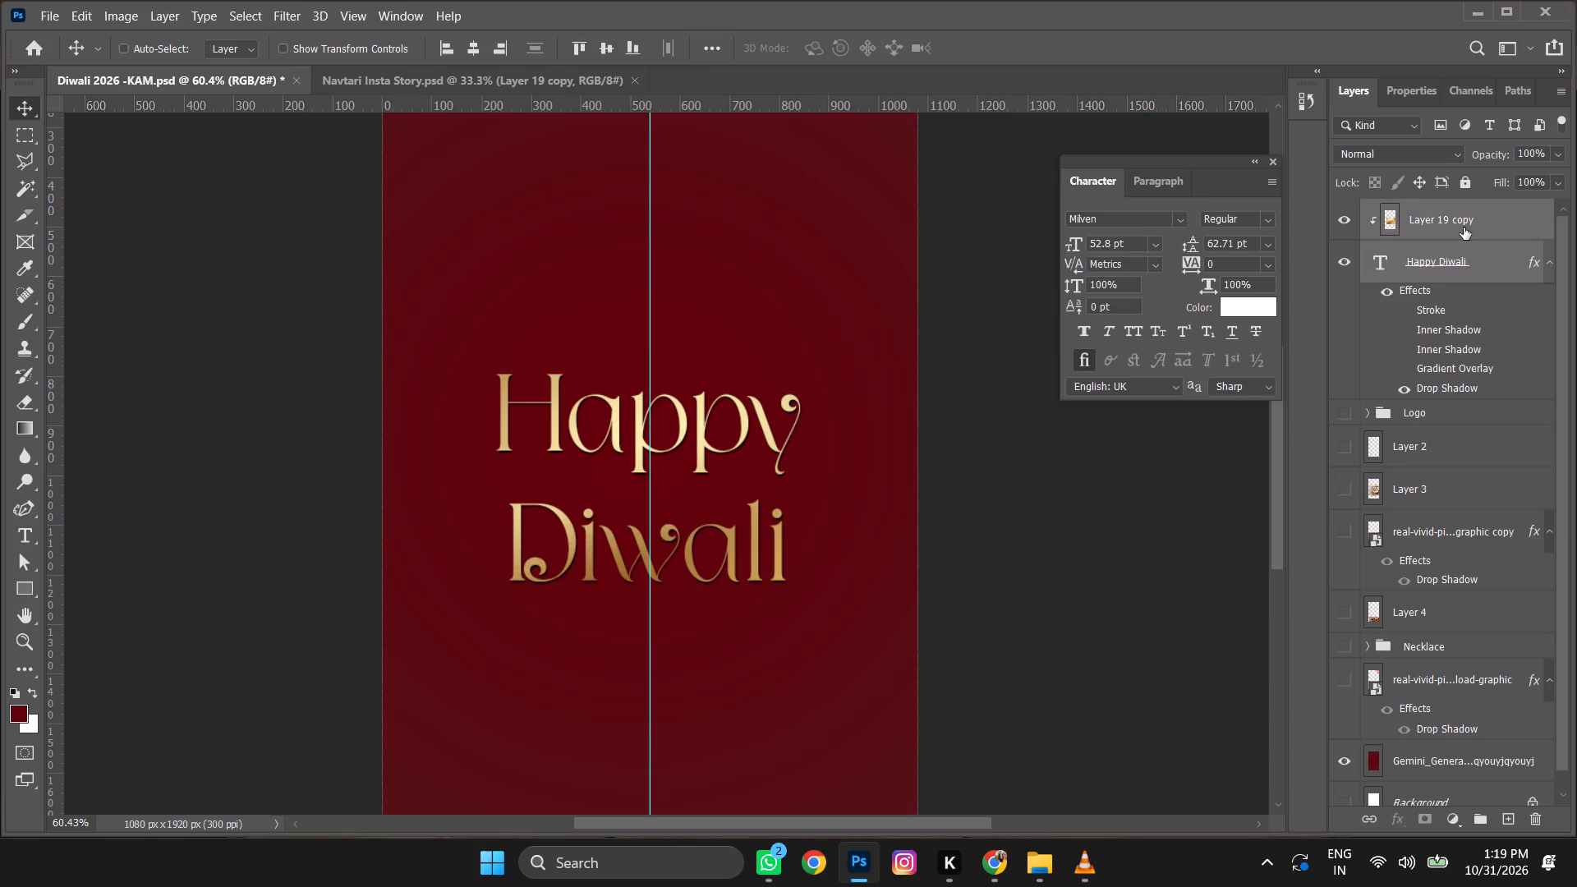
pyautogui.hotkey('ctrl', 't')
pyautogui.keyDown('alt'); pyautogui.moveTo(949, 352); pyautogui.dragTo(941, 352); pyautogui.keyUp('alt')
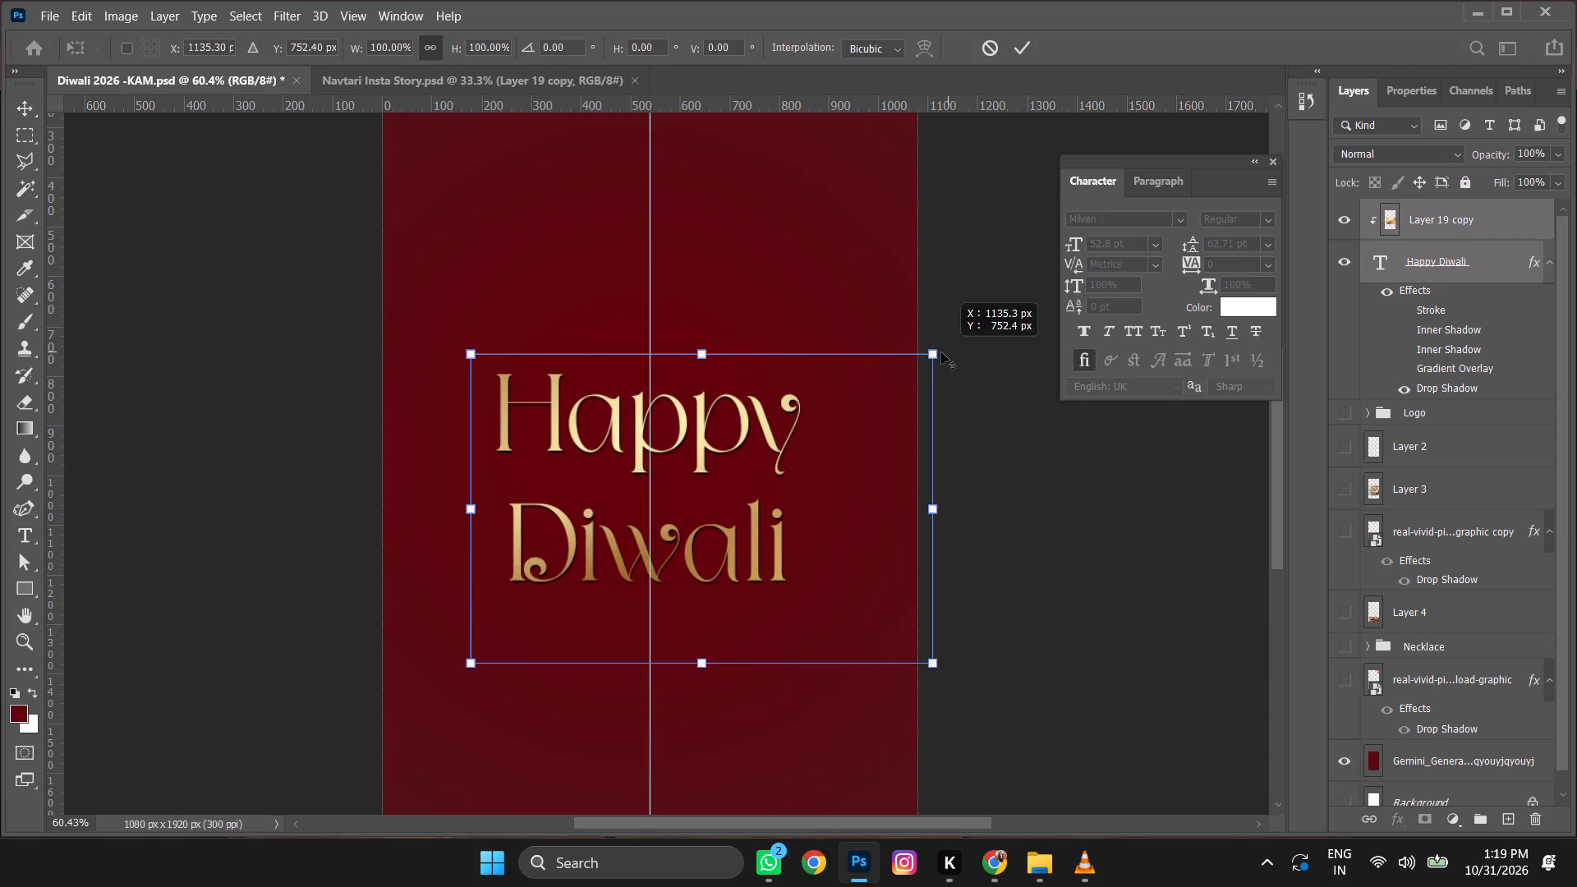
pyautogui.keyDown('alt'); pyautogui.moveTo(941, 352); pyautogui.dragTo(926, 361); pyautogui.keyUp('alt')
pyautogui.click(933, 352)
pyautogui.keyDown('alt'); pyautogui.moveTo(933, 355); pyautogui.dragTo(919, 363); pyautogui.keyUp('alt')
pyautogui.hotkey('ctrl', 'z')
pyautogui.press('Return')
pyautogui.hotkey('ctrl', 't')
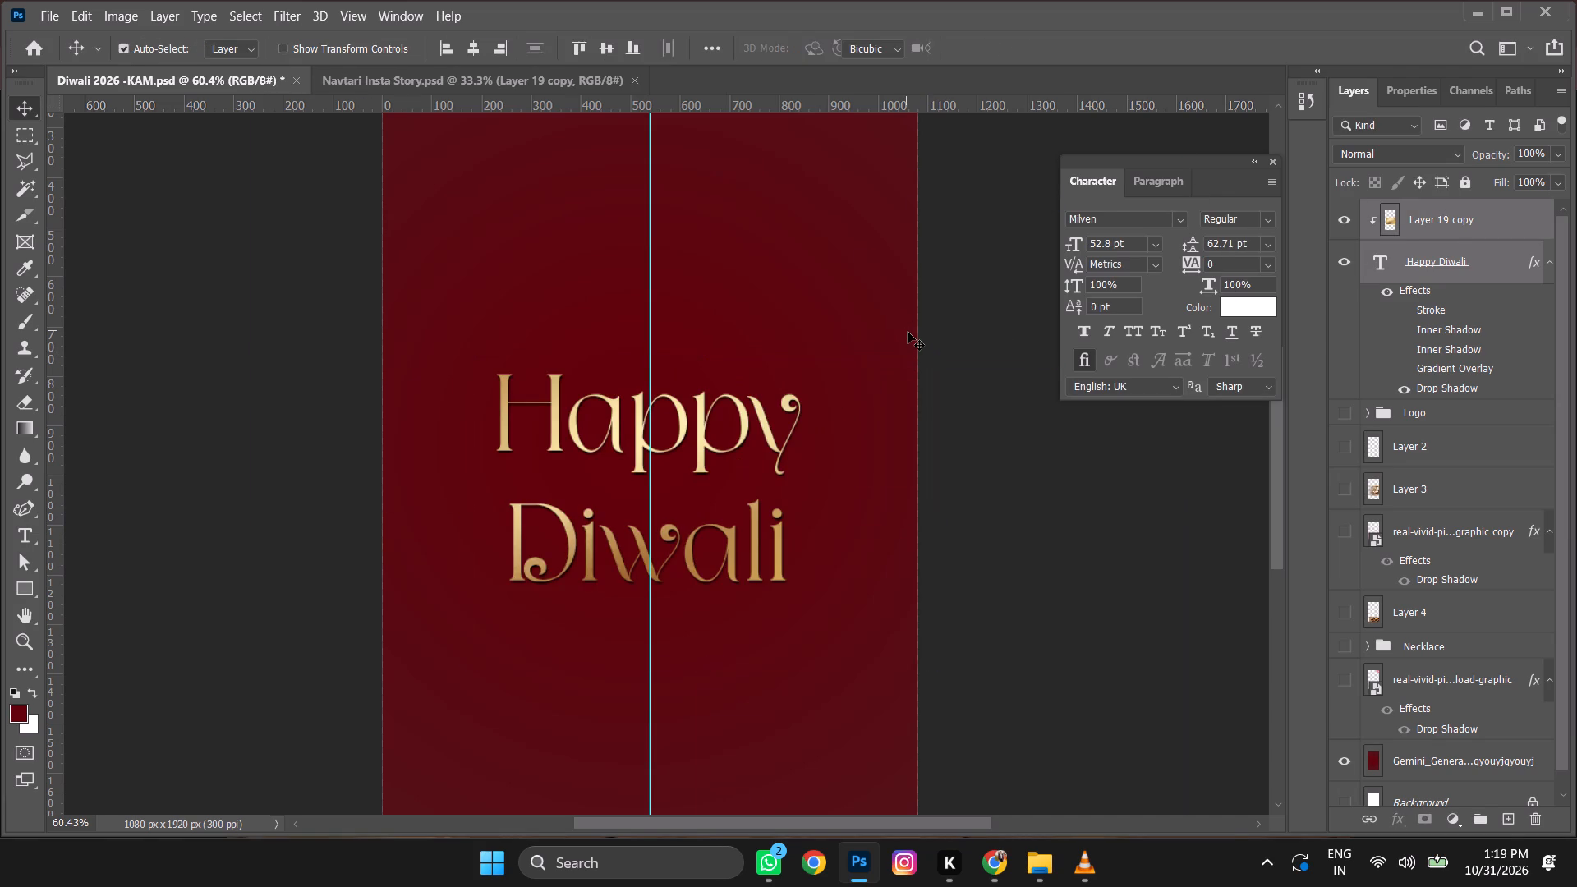
pyautogui.keyDown('alt'); pyautogui.moveTo(938, 357); pyautogui.dragTo(902, 371); pyautogui.keyUp('alt')
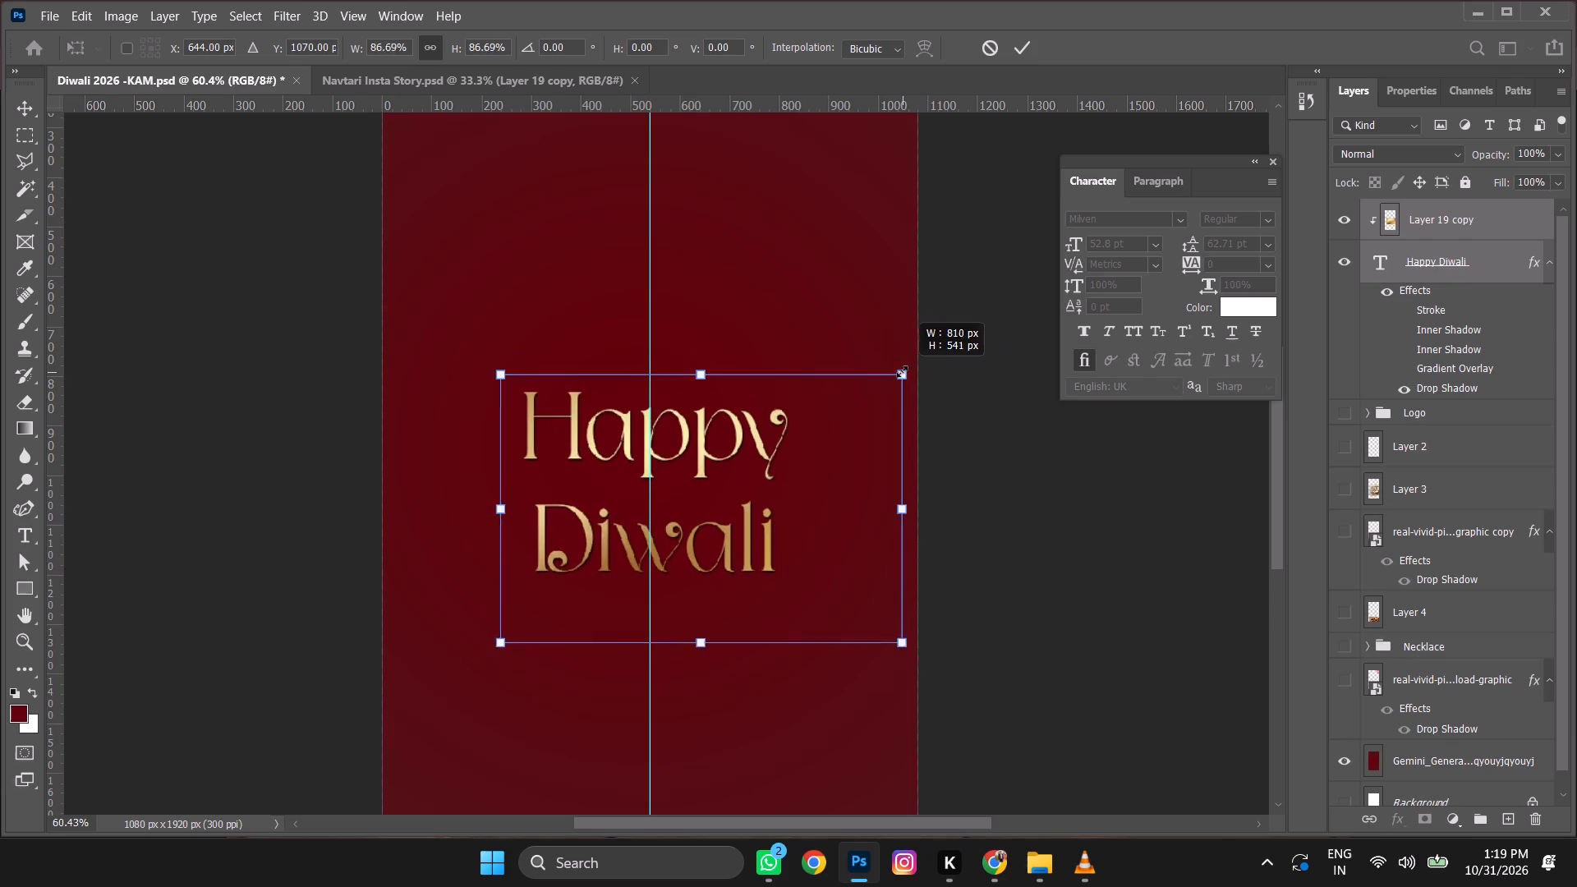
pyautogui.keyDown('alt'); pyautogui.moveTo(902, 371); pyautogui.dragTo(899, 373); pyautogui.keyUp('alt')
pyautogui.press('Return')
# Center the resized Happy Diwali text and its gold texture horizontally on the canvas.
pyautogui.hotkey('ctrl', 'a')
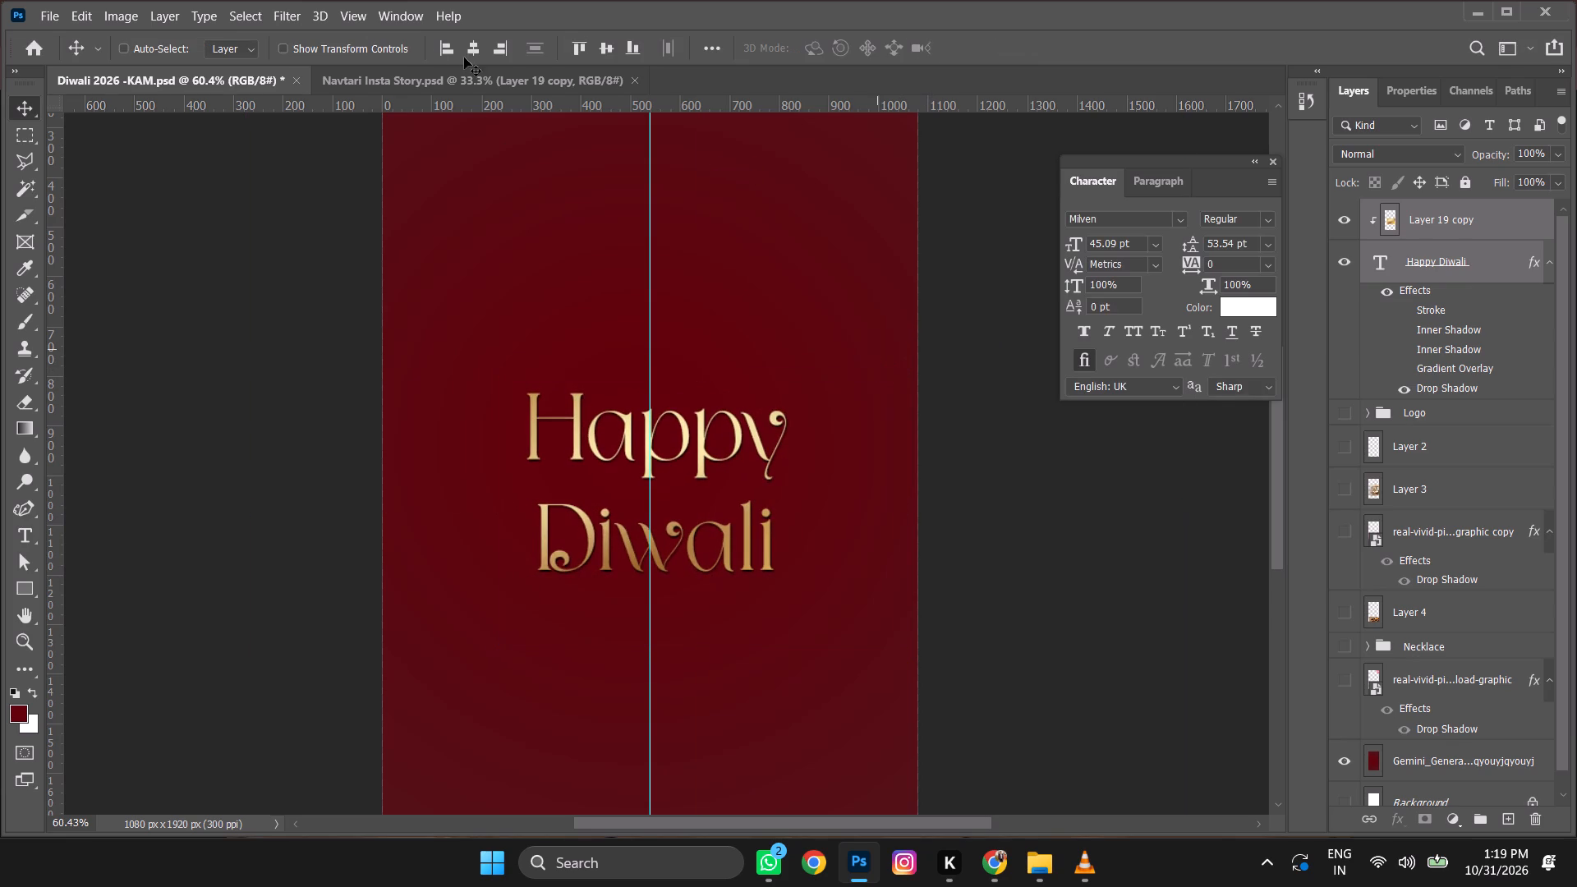
pyautogui.click(471, 48)
pyautogui.hotkey('ctrl', 'd')
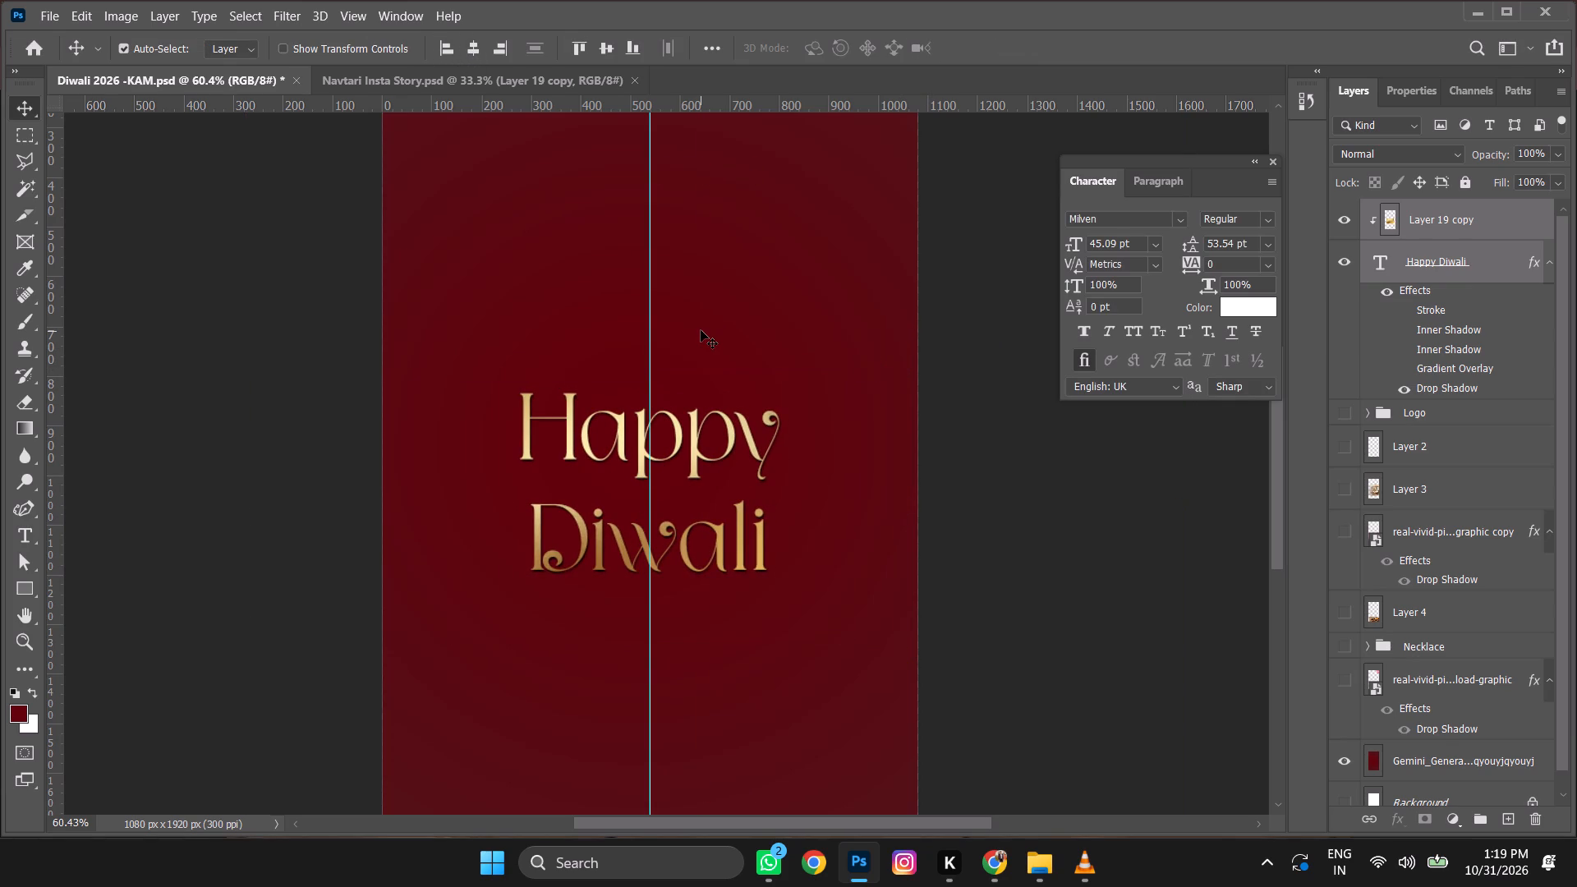
# Move the Happy Diwali text and its gold texture down 140 px overall, keeping them horizontally centered.
pyautogui.keyDown('alt'); pyautogui.scroll(-6, 704, 356); pyautogui.keyUp('alt')
pyautogui.keyDown('alt'); pyautogui.scroll(3, 731, 359); pyautogui.keyUp('alt')
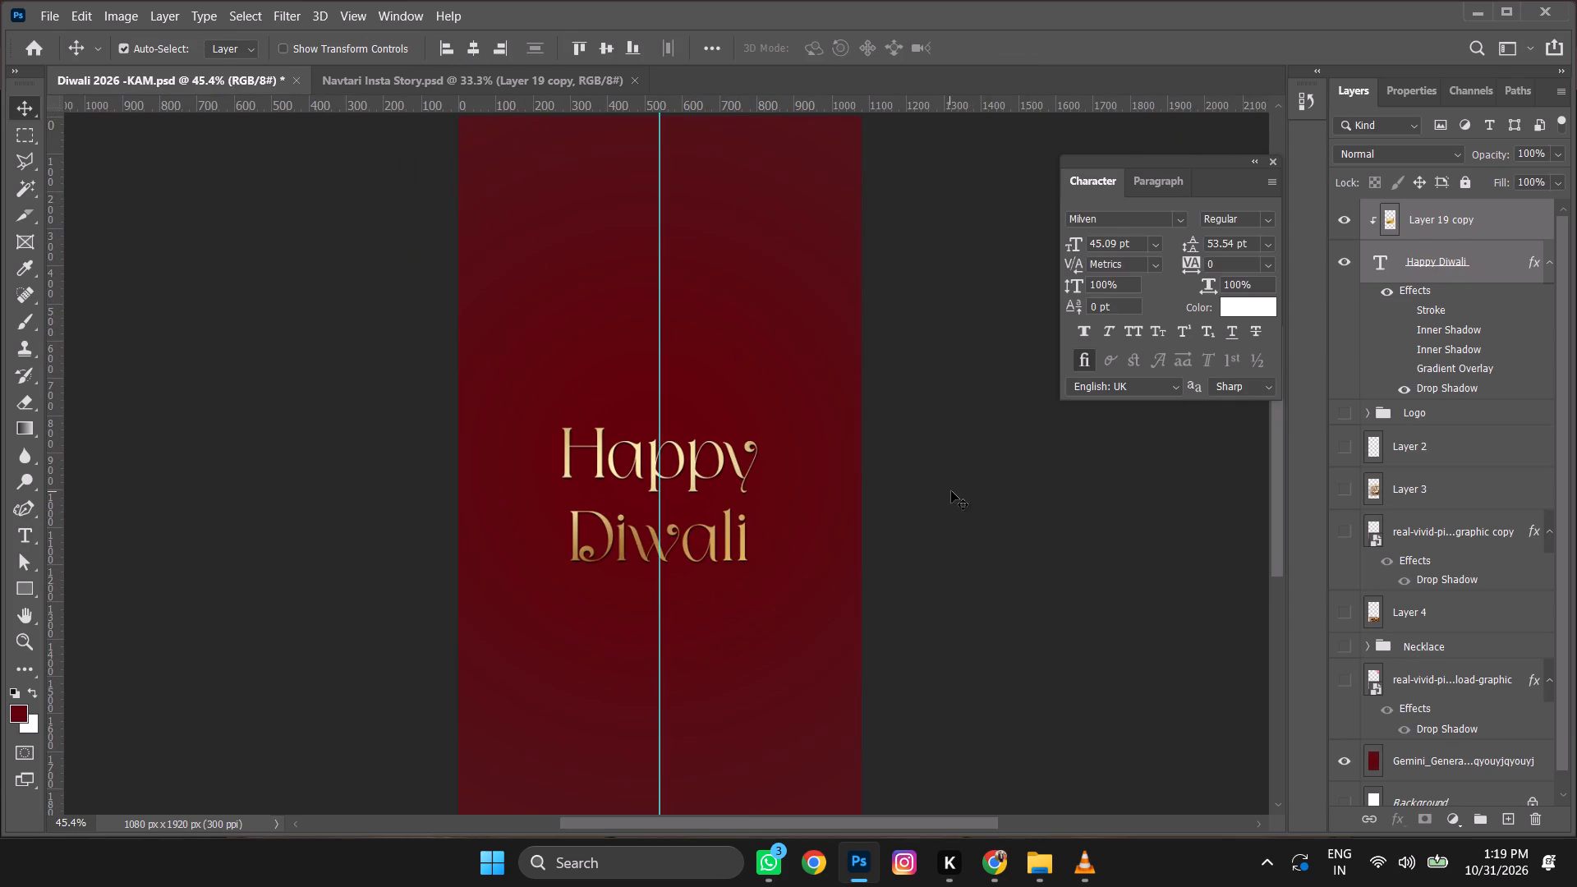
pyautogui.hotkey('shift', 'Up')
pyautogui.hotkey('shift', 'Up')
pyautogui.hotkey('shift', 'Up')
pyautogui.hotkey('shift', 'Up')
pyautogui.hotkey('shift', 'Up')
pyautogui.hotkey('shift', 'Up')
pyautogui.hotkey('shift', 'Up')
pyautogui.hotkey('shift', 'Up')
pyautogui.hotkey('shift', 'Up')
pyautogui.hotkey('shift', 'Up')
pyautogui.hotkey('shift', 'Up')
pyautogui.hotkey('shift', 'Up')
pyautogui.hotkey('shift', 'Up')
pyautogui.hotkey('shift', 'Up')
pyautogui.hotkey('shift', 'Down')
pyautogui.hotkey('shift', 'Down')
pyautogui.hotkey('shift', 'Down')
pyautogui.hotkey('shift', 'Down')
pyautogui.hotkey('shift', 'Down')
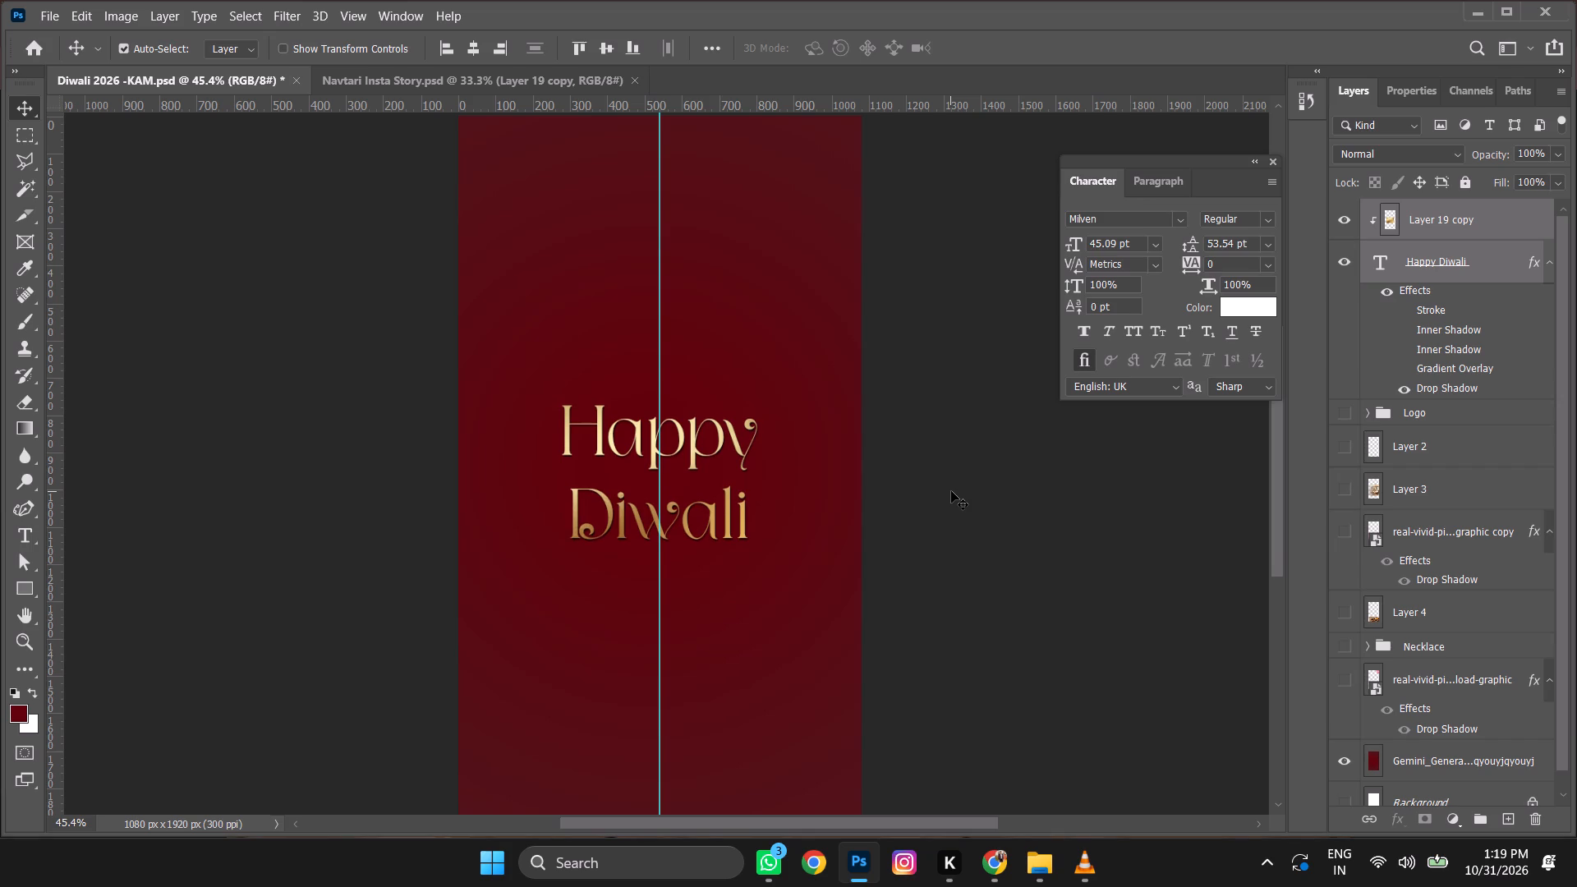
pyautogui.hotkey('shift', 'Down')
pyautogui.hotkey('shift', 'Down')
pyautogui.hotkey('shift', 'Down')
pyautogui.hotkey('shift', 'Down')
pyautogui.scroll(-5, 951, 491)
pyautogui.hotkey('shift', 'Down')
pyautogui.hotkey('shift', 'Down')
pyautogui.hotkey('shift', 'Down')
pyautogui.hotkey('shift', 'Down')
pyautogui.hotkey('shift', 'Down')
pyautogui.hotkey('shift', 'Down')
pyautogui.hotkey('shift', 'Down')
pyautogui.hotkey('shift', 'Down')
pyautogui.hotkey('shift', 'Down')
pyautogui.hotkey('shift', 'Down')
pyautogui.hotkey('shift', 'Down')
pyautogui.hotkey('shift', 'Down')
pyautogui.hotkey('shift', 'Down')
pyautogui.hotkey('shift', 'Down')
pyautogui.hotkey('shift', 'Down')
pyautogui.hotkey('shift', 'Down')
pyautogui.hotkey('shift', 'Down')
pyautogui.hotkey('shift', 'Down')
pyautogui.hotkey('shift', 'Down')
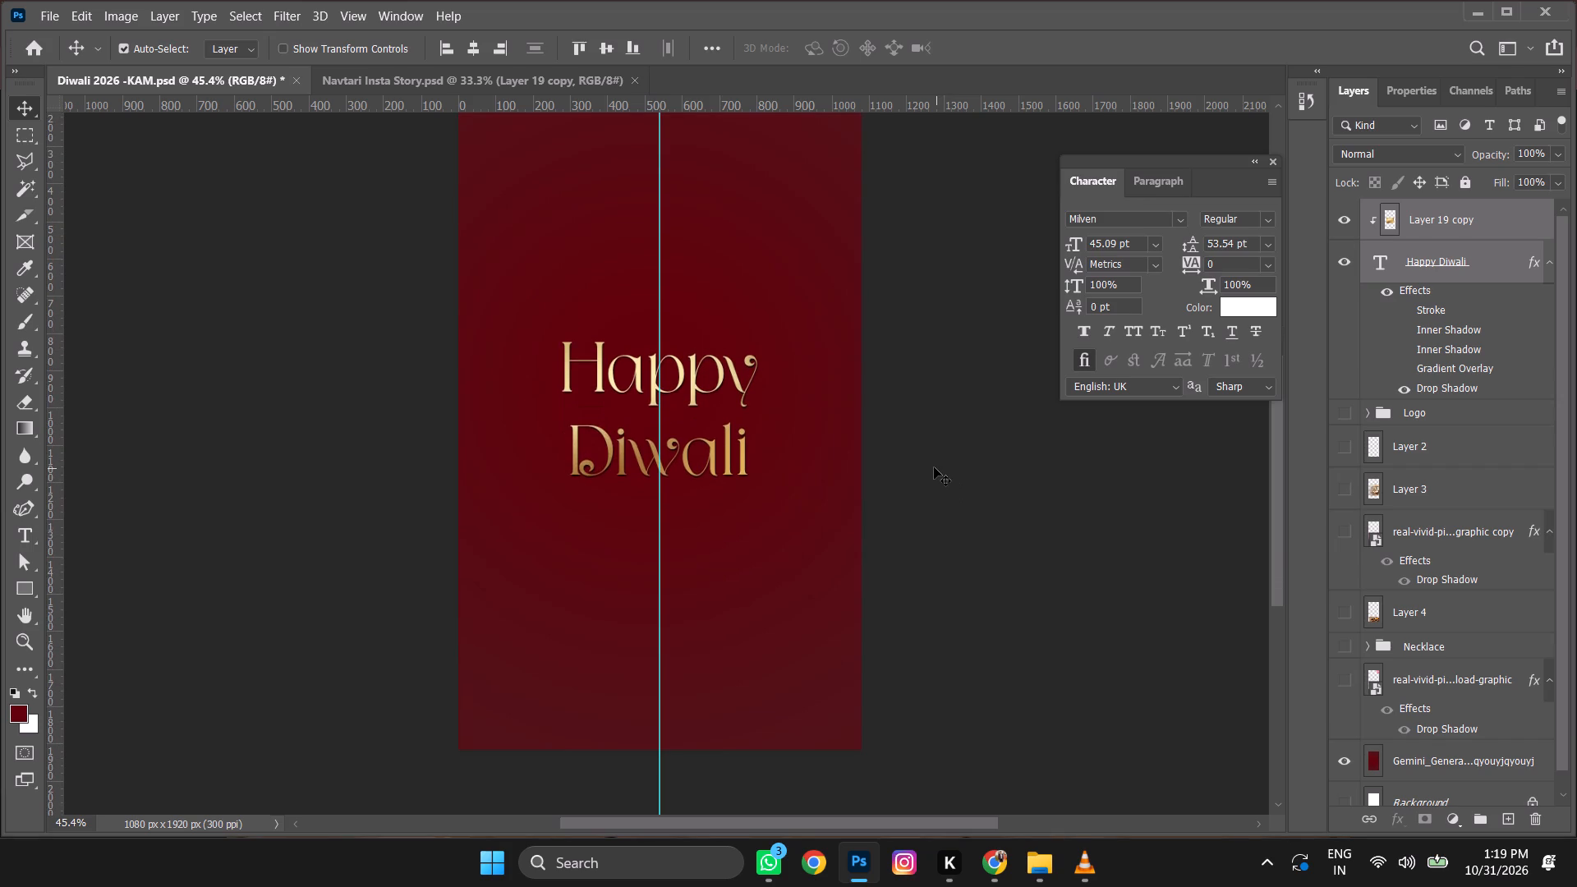
pyautogui.hotkey('shift', 'Down')
pyautogui.hotkey('shift', 'Down')
pyautogui.hotkey('shift', 'Down')
pyautogui.hotkey('shift', 'Down')
pyautogui.hotkey('shift', 'Down')
pyautogui.hotkey('shift', 'Down')
pyautogui.hotkey('shift', 'Down')
pyautogui.hotkey('shift', 'Down')
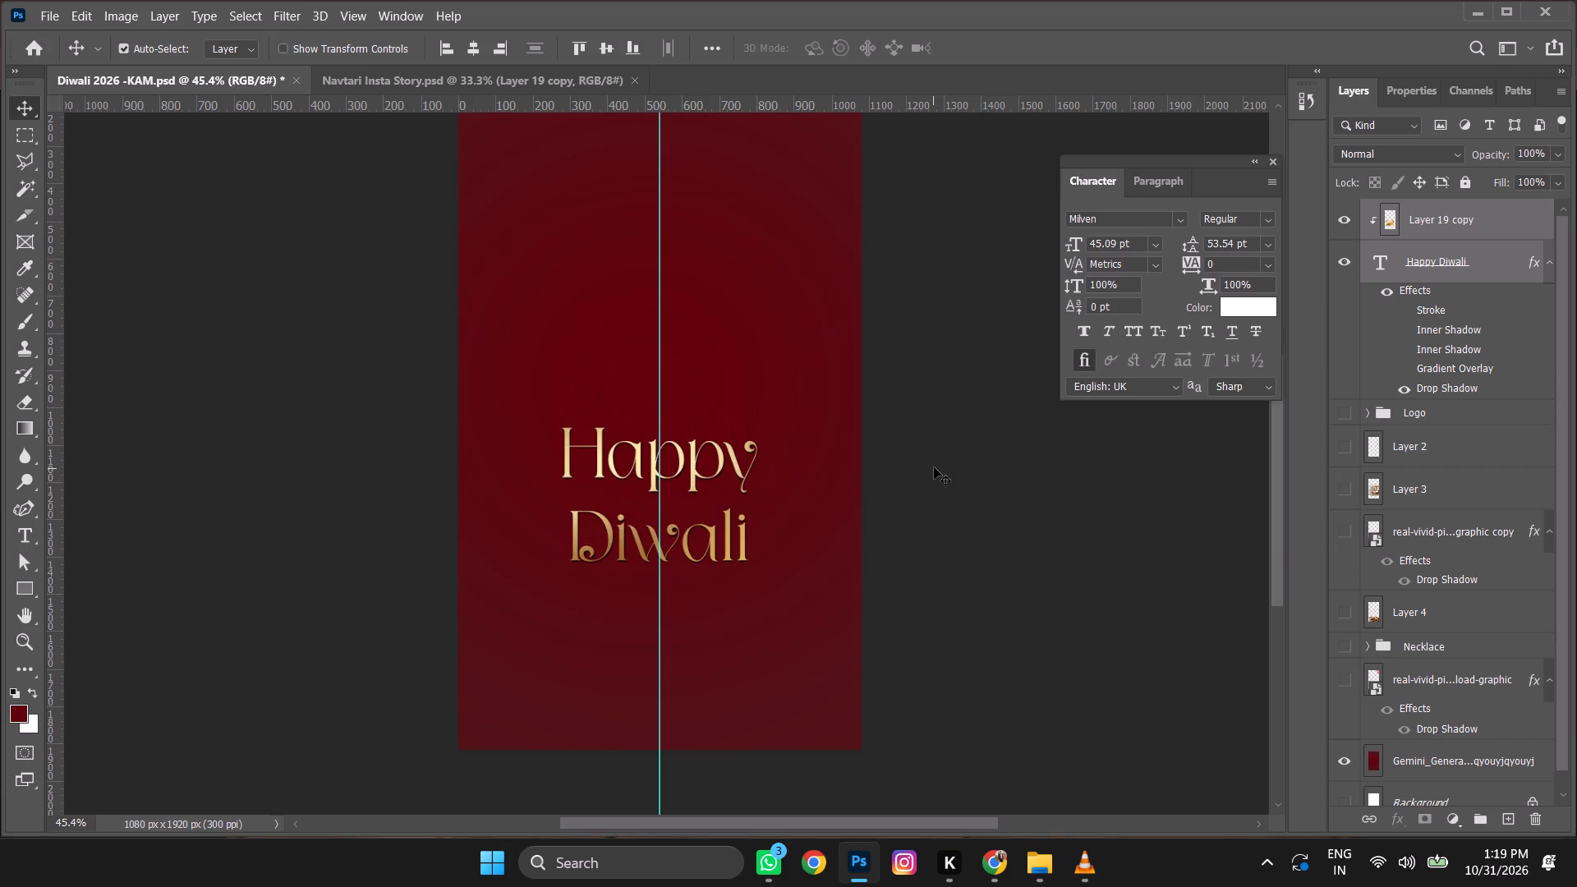
pyautogui.hotkey('shift', 'Up')
pyautogui.hotkey('shift', 'Up')
pyautogui.hotkey('shift', 'Up')
pyautogui.hotkey('shift', 'Up')
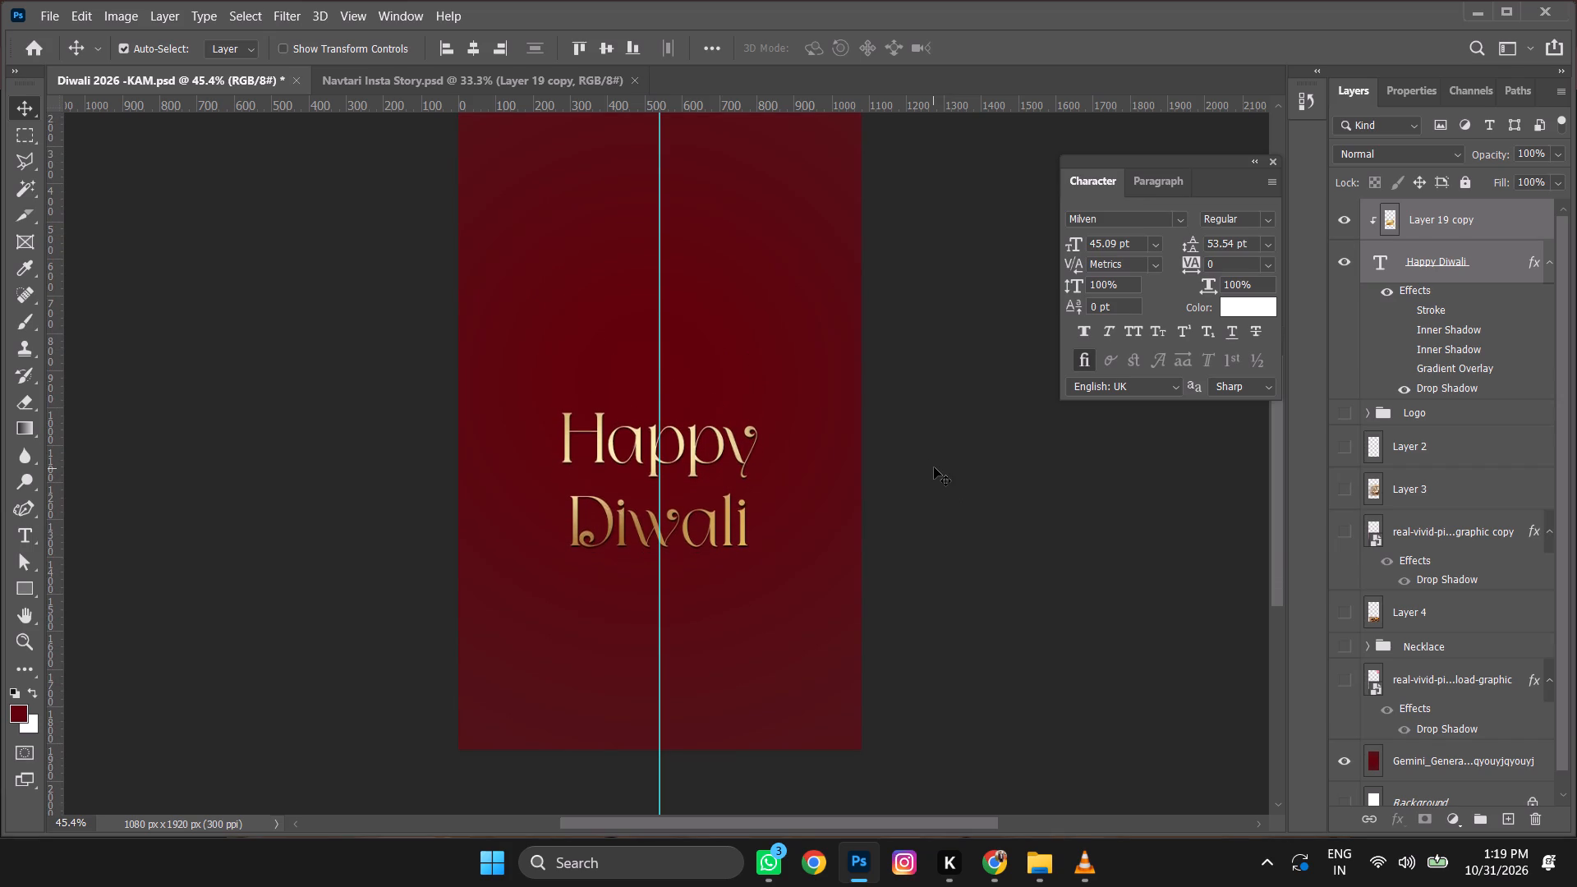
pyautogui.hotkey('shift', 'Up')
pyautogui.hotkey('shift', 'Up')
pyautogui.hotkey('shift', 'Up')
pyautogui.hotkey('shift', 'Up')
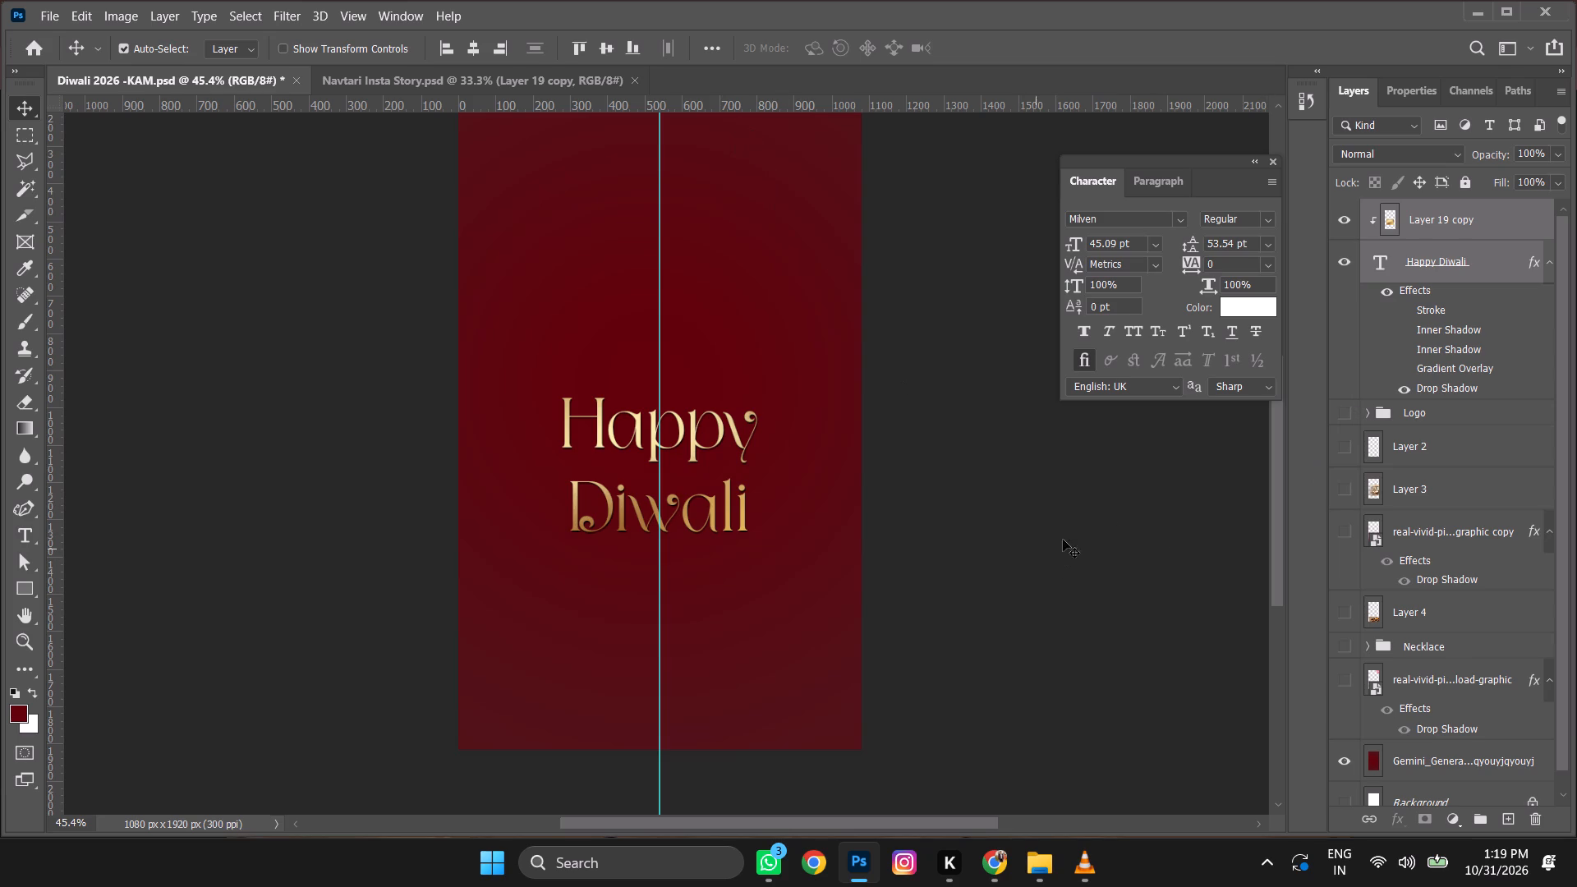
# Duplicate the Happy Diwali text layer together with its clipped Layer 19 copy texture.
pyautogui.click(1489, 260)
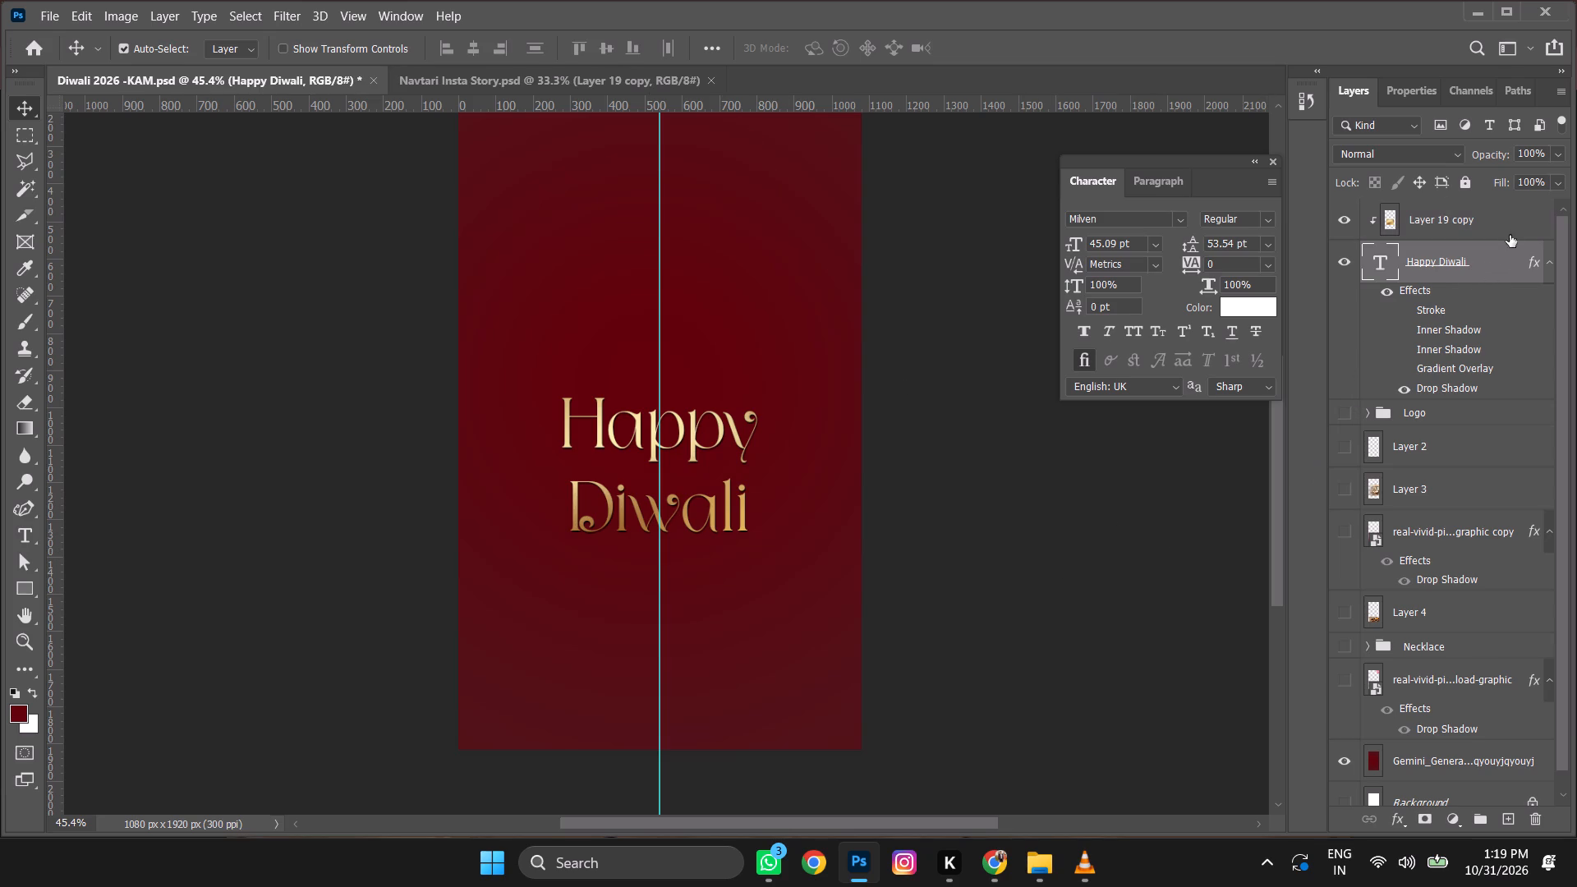
pyautogui.keyDown('ctrl'); pyautogui.click(1512, 227); pyautogui.keyUp('ctrl')
pyautogui.rightClick(1470, 232)
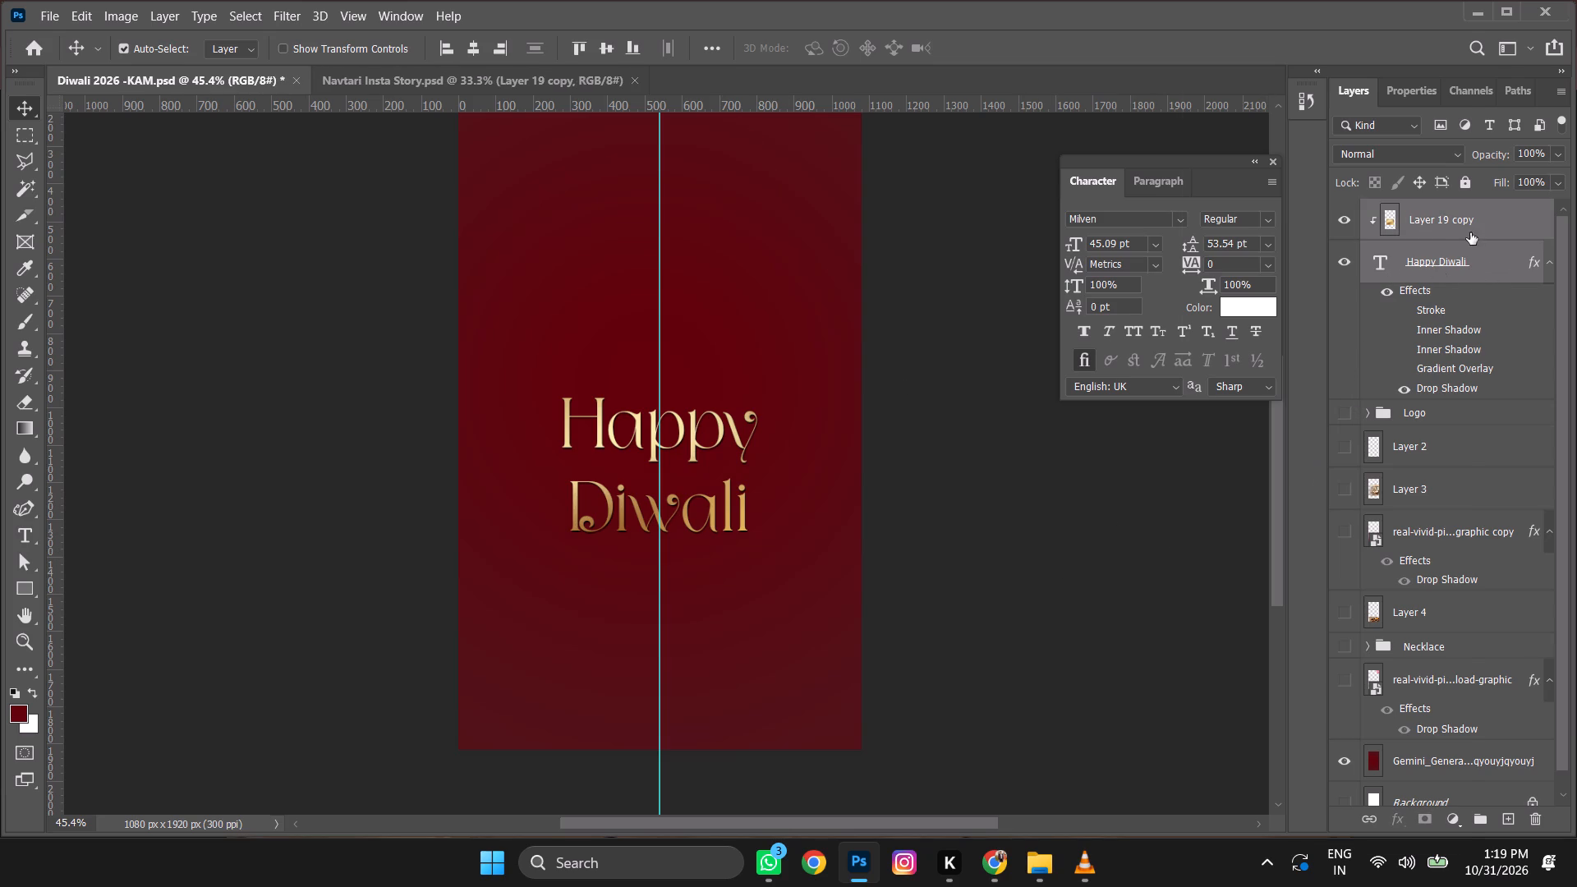
pyautogui.click(1495, 225)
pyautogui.hotkey('ctrl', 'j')
# Scale the duplicated text and texture to about 56% and move them up about 450 px, centered above the original title.
pyautogui.hotkey('ctrl', 't')
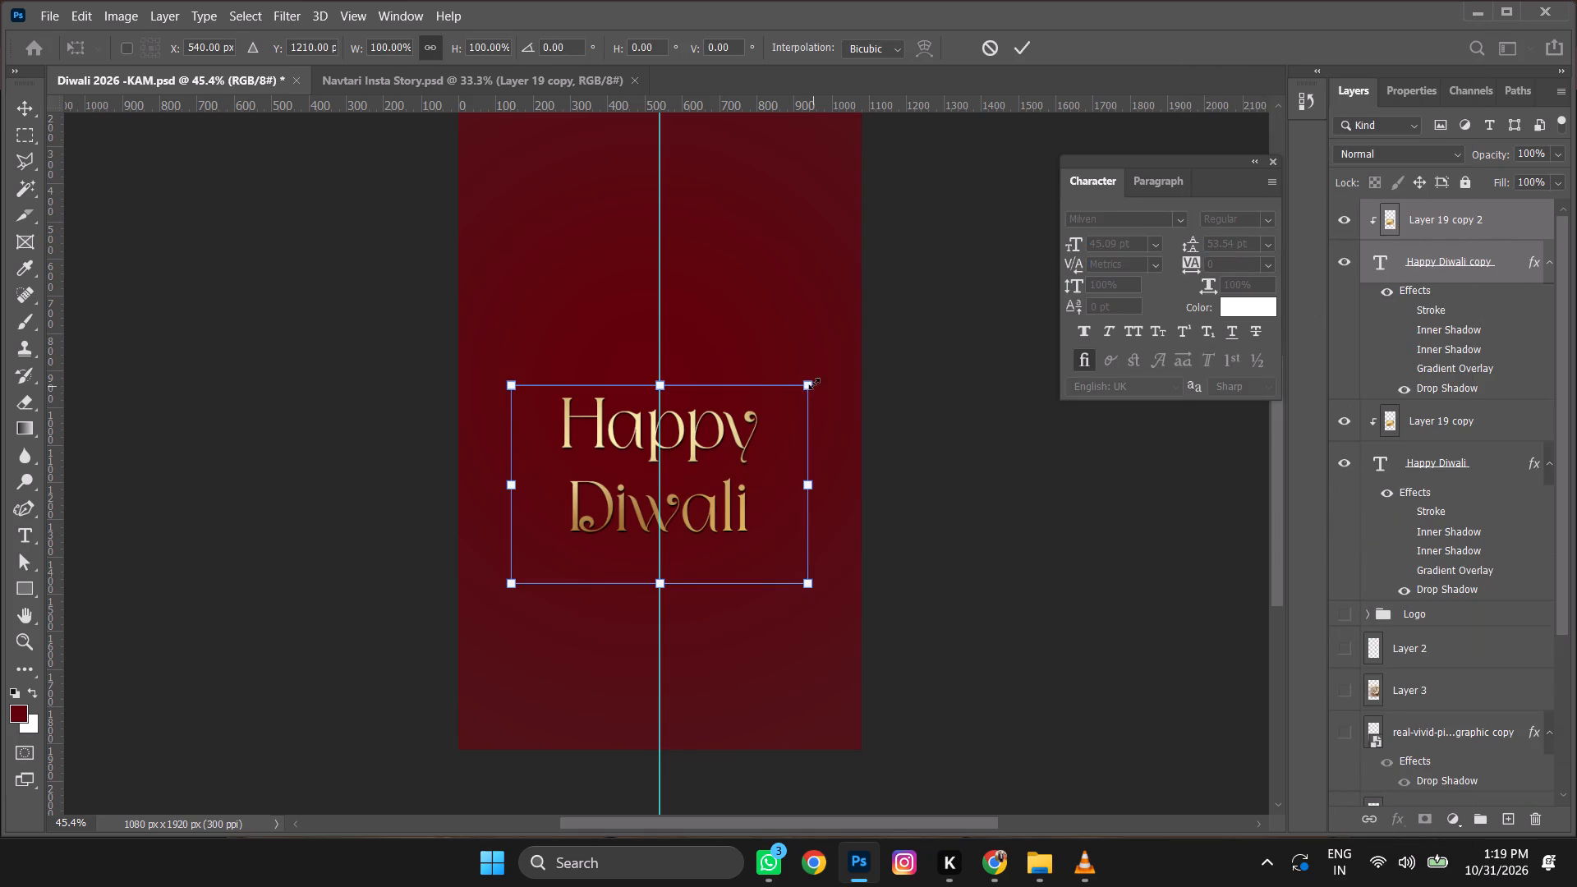
pyautogui.keyDown('alt'); pyautogui.moveTo(814, 384); pyautogui.dragTo(745, 422); pyautogui.keyUp('alt')
pyautogui.moveTo(706, 483); pyautogui.dragTo(705, 317)
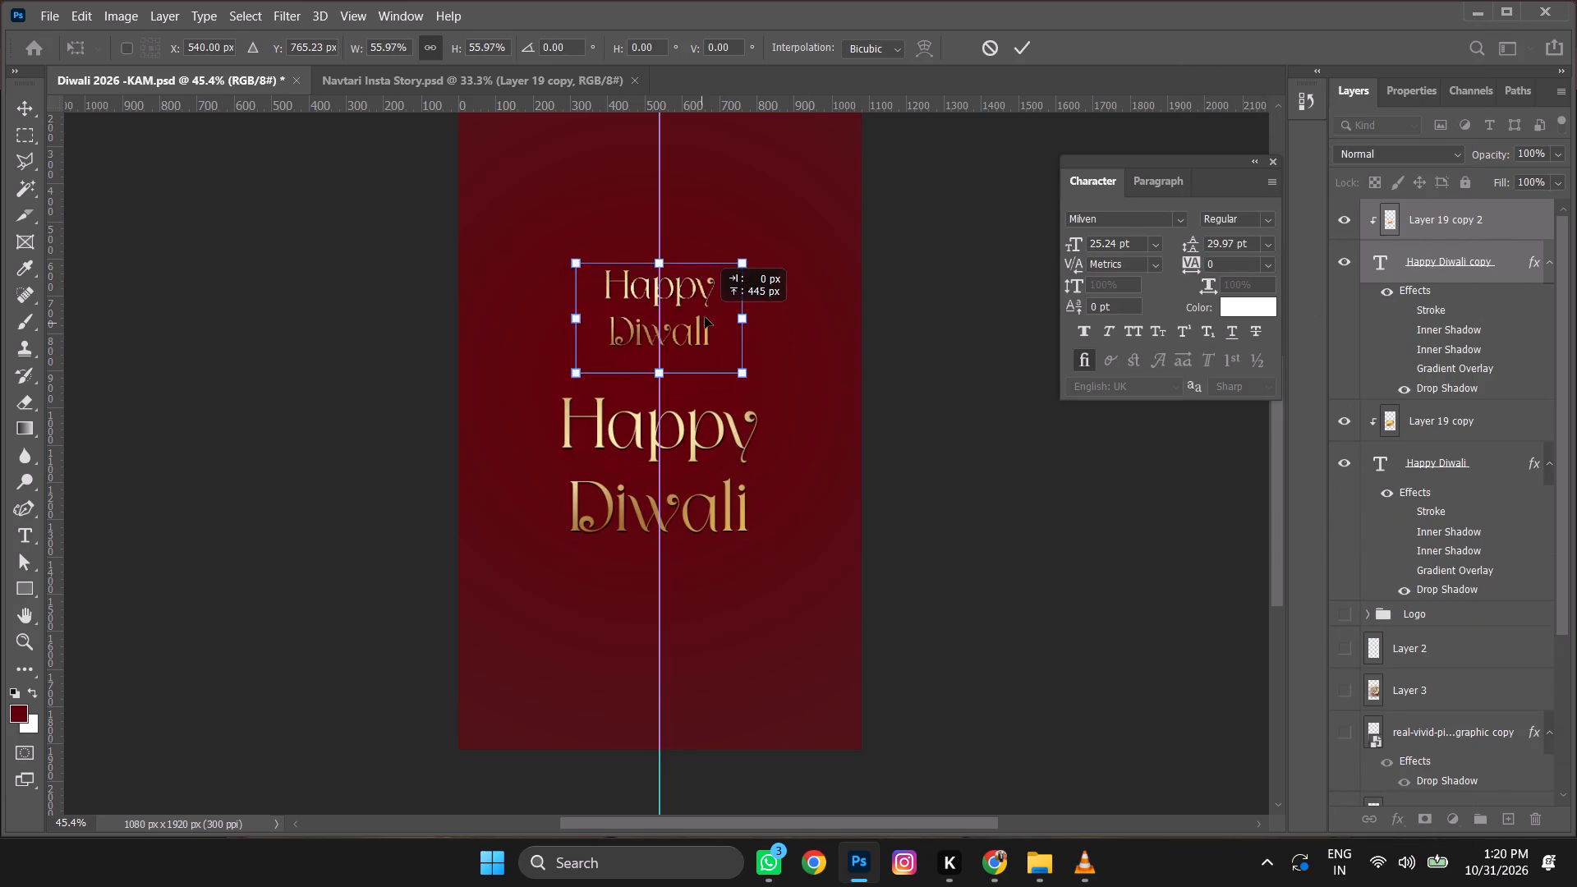
pyautogui.moveTo(705, 317); pyautogui.dragTo(707, 315)
pyautogui.press('Return')
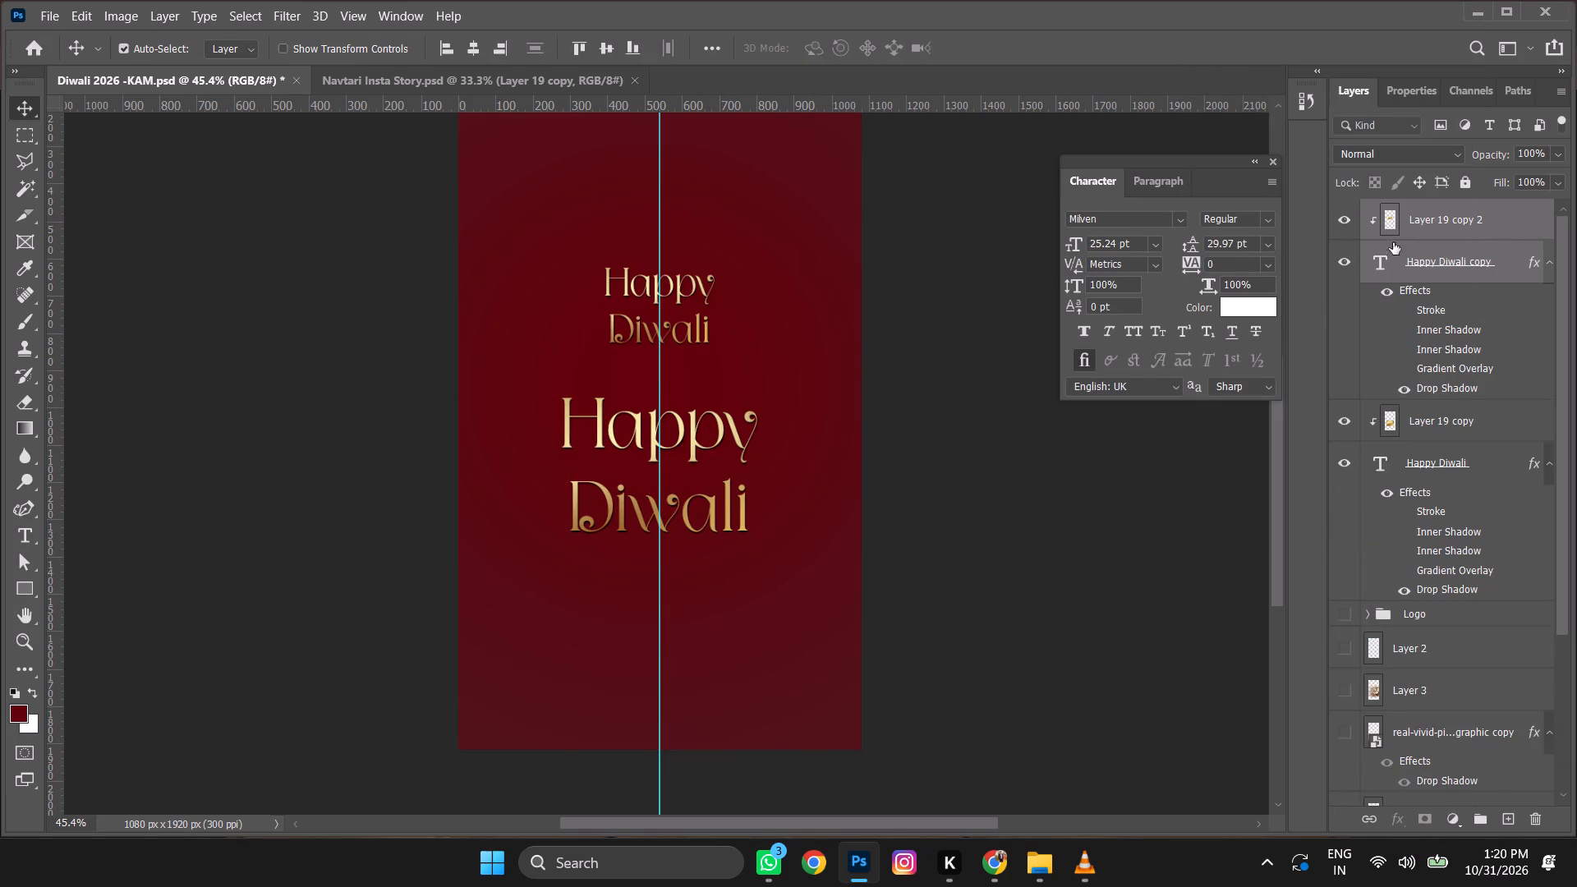
# Set the font of the smaller Happy Diwali copy to CMU Serif Roman.
pyautogui.click(1385, 255)
pyautogui.click(1129, 222)
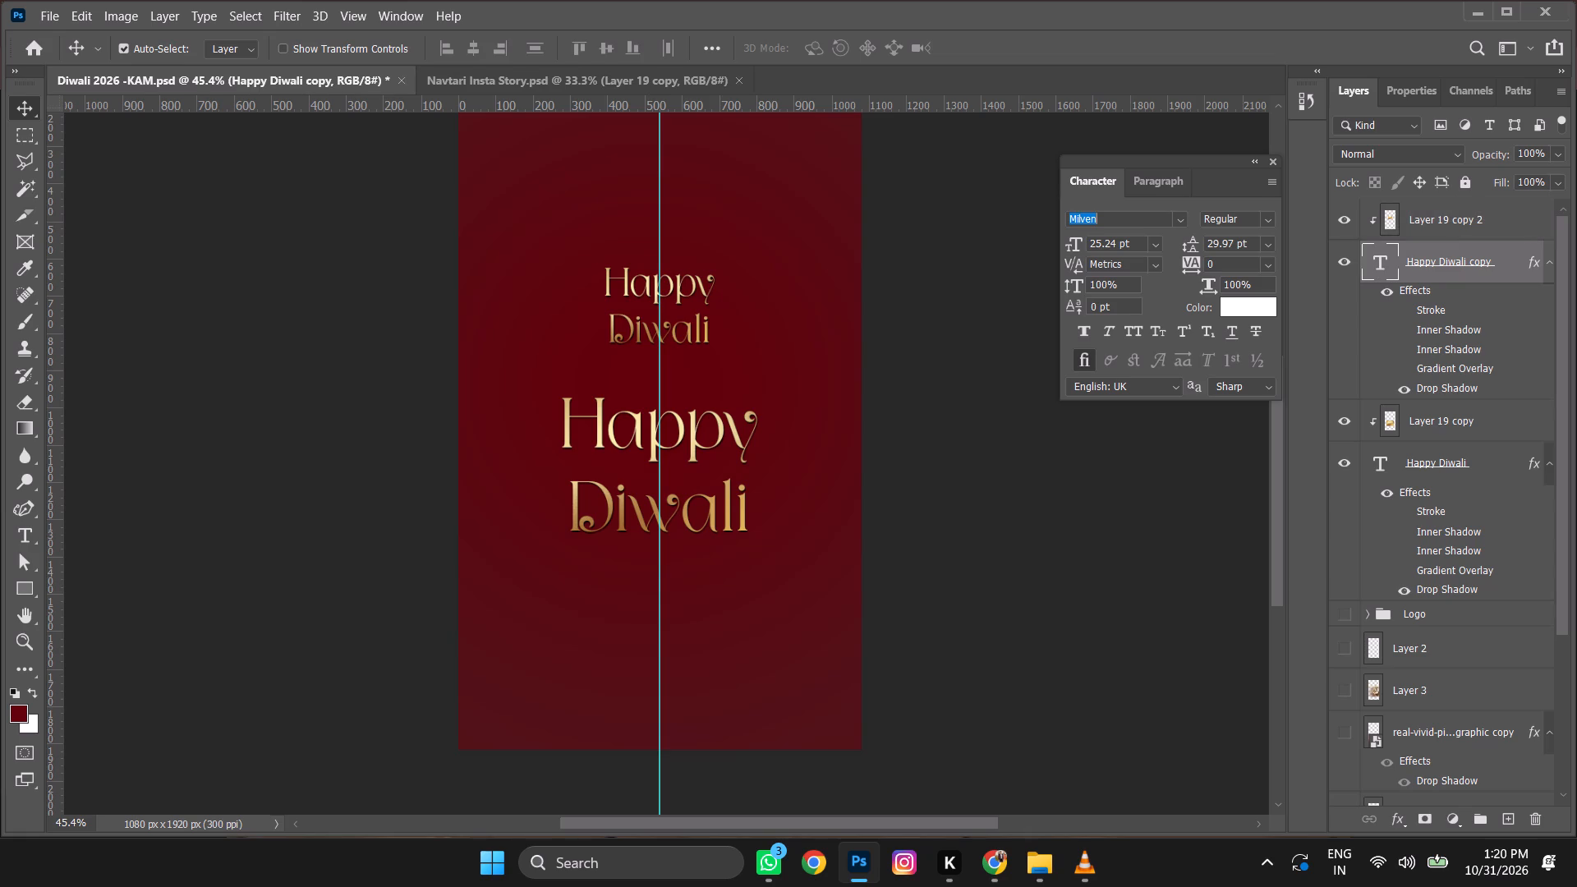
pyautogui.write('roman')
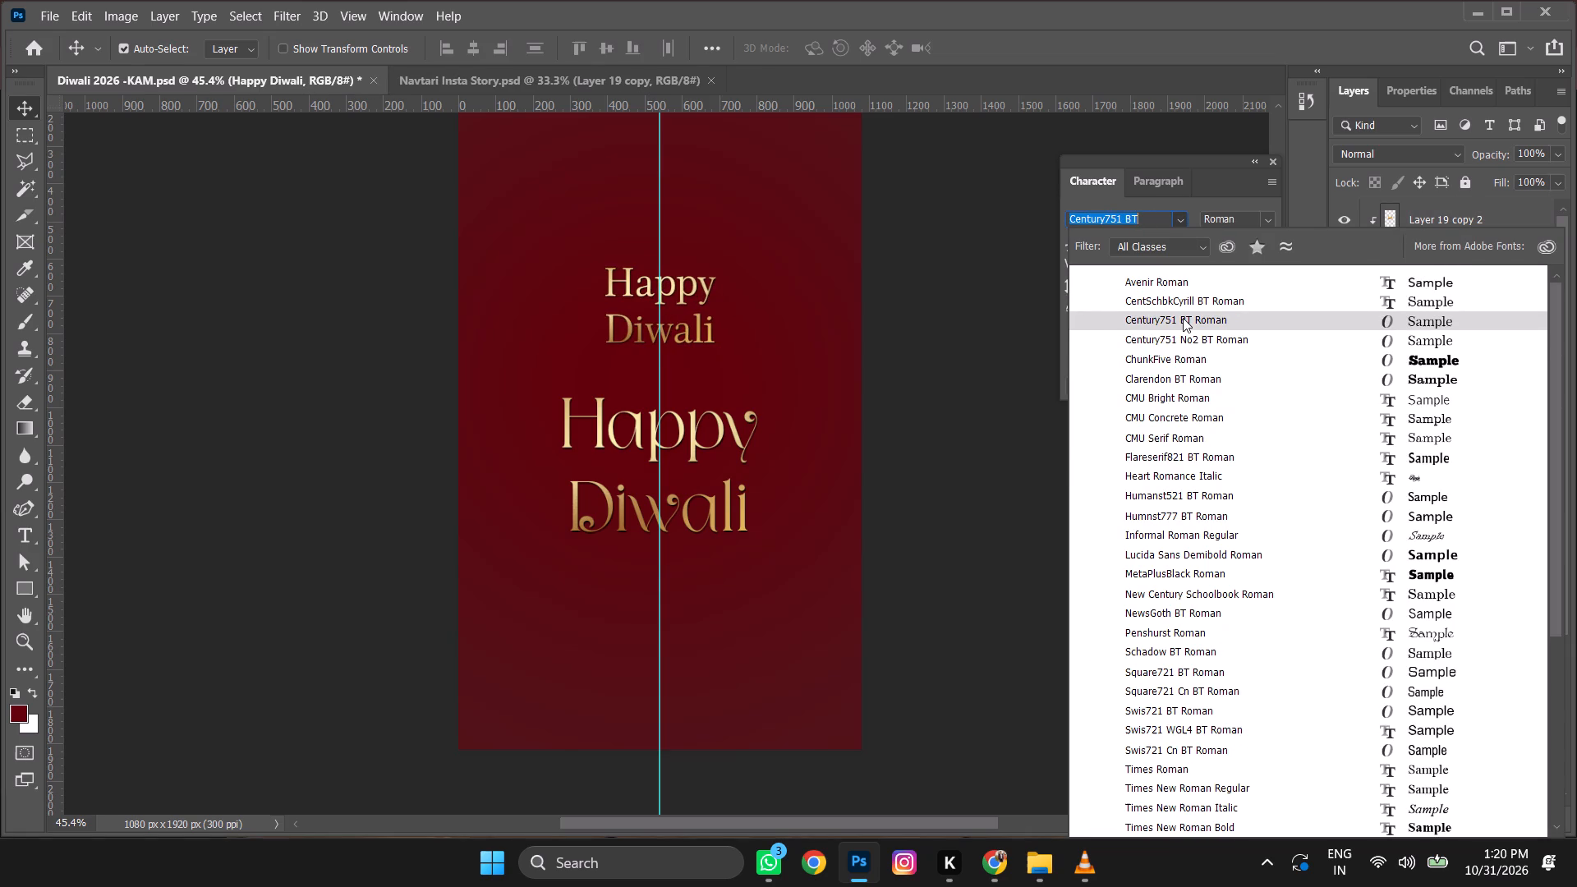
pyautogui.click(1452, 439)
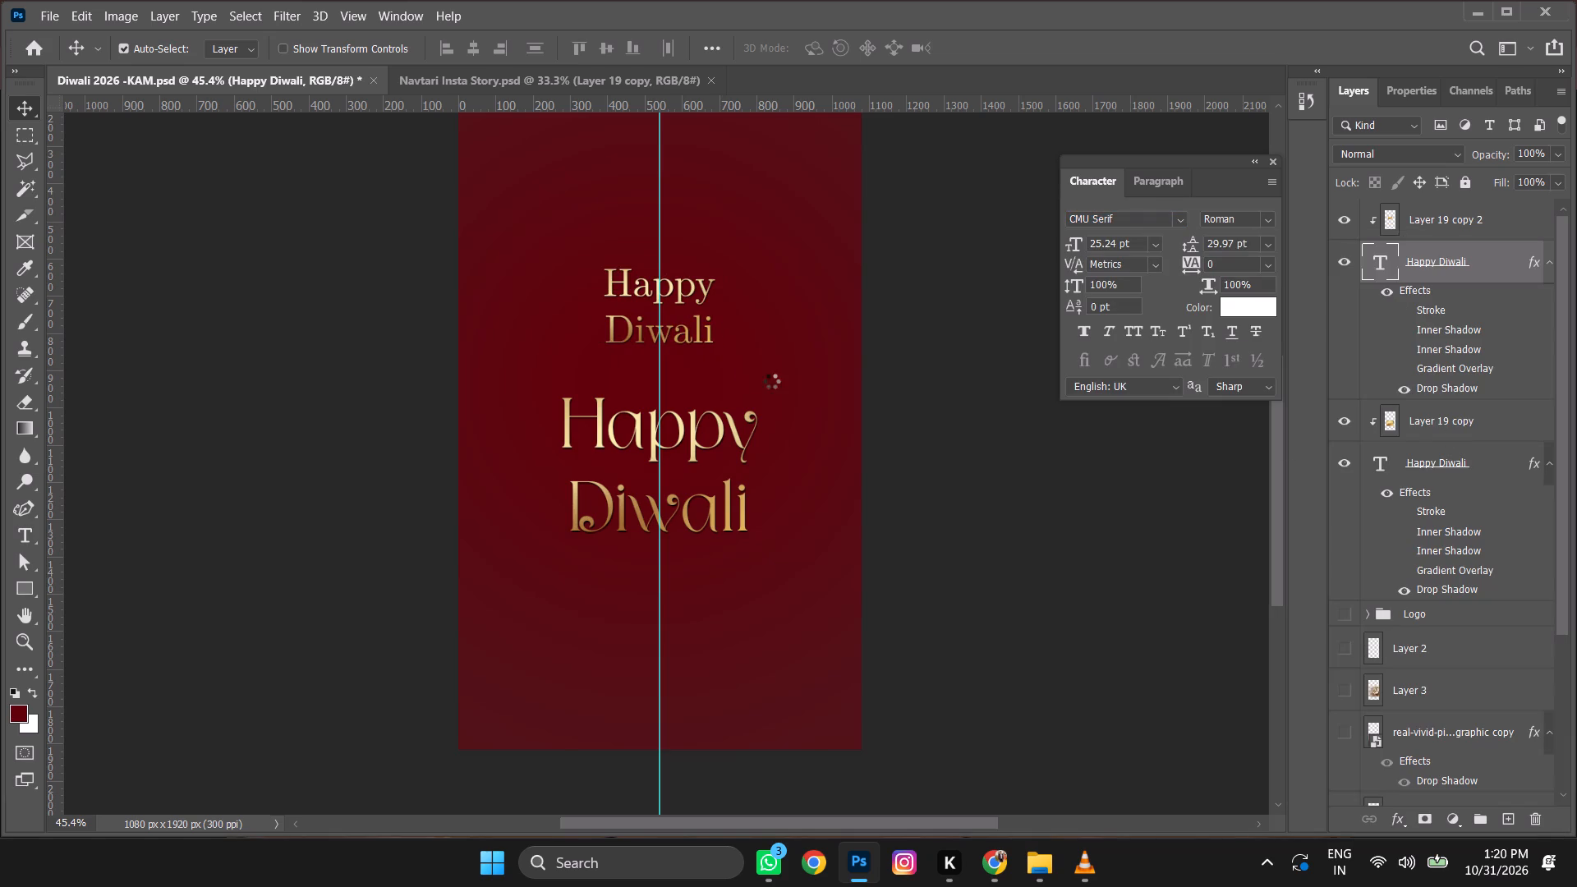
# Replace the wording of the smaller Happy Diwali copy with "Kanhaiya Alankar Mandir".
pyautogui.doubleClick(1382, 263)
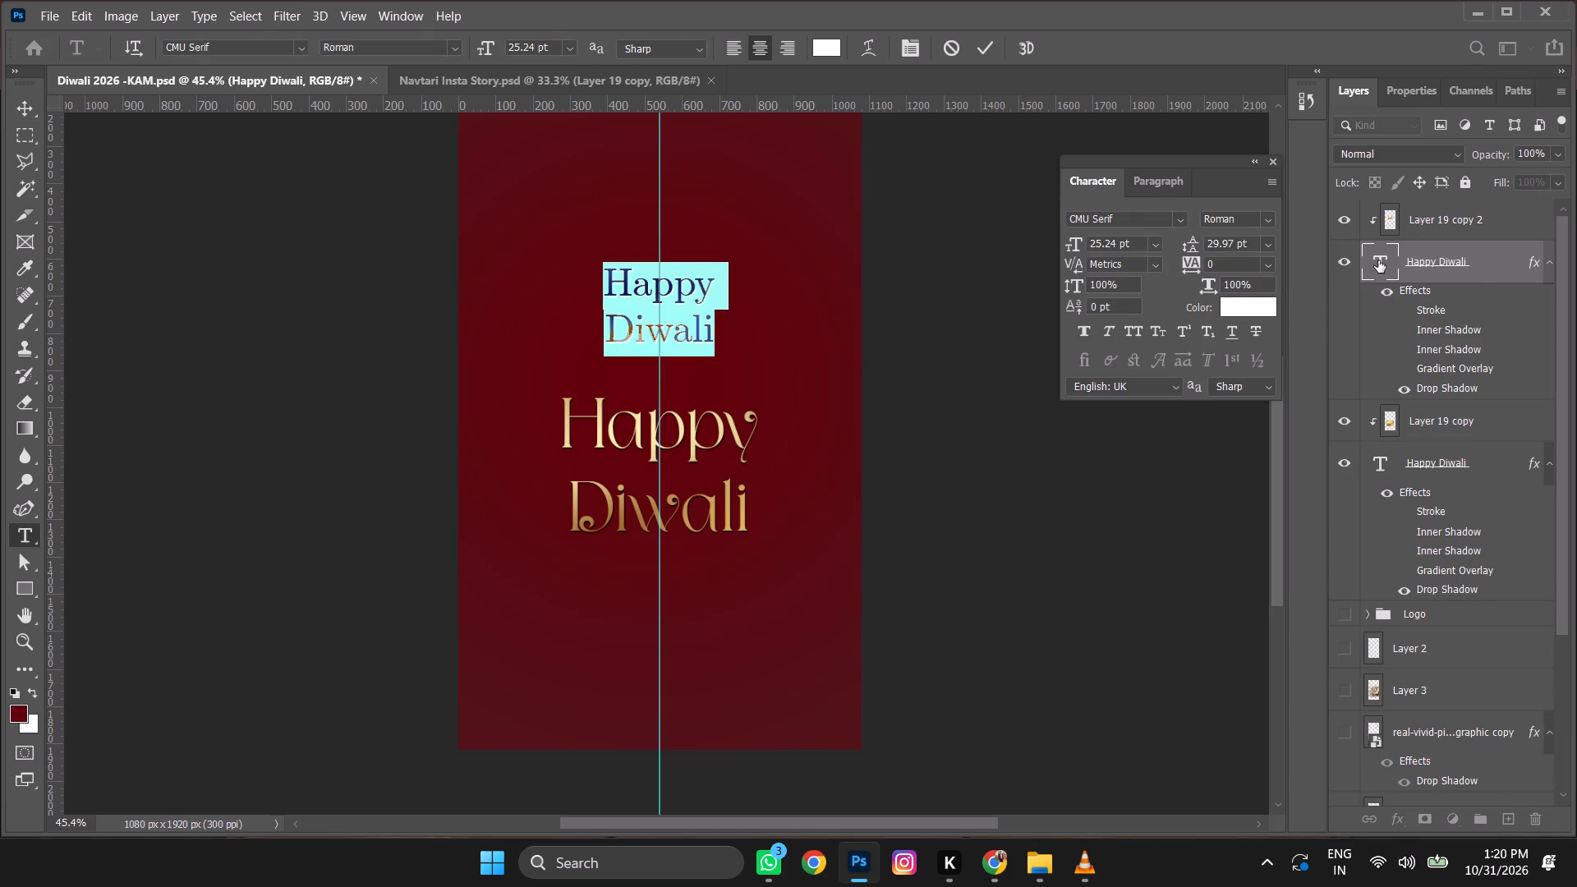
pyautogui.press('BackSpace')
pyautogui.press('BackSpace')
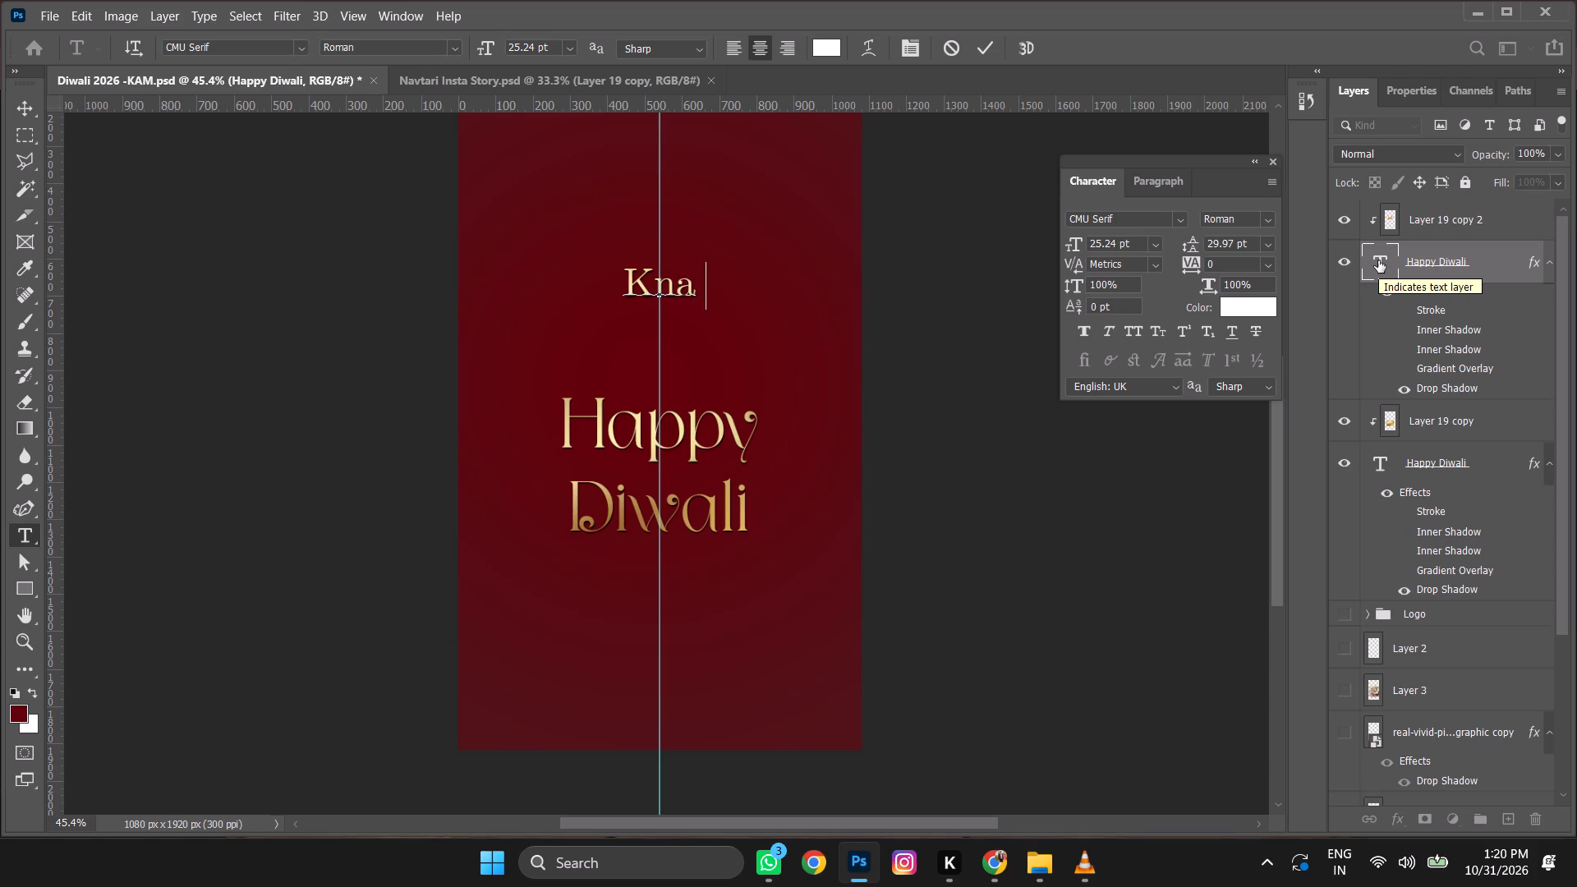
pyautogui.press('BackSpace')
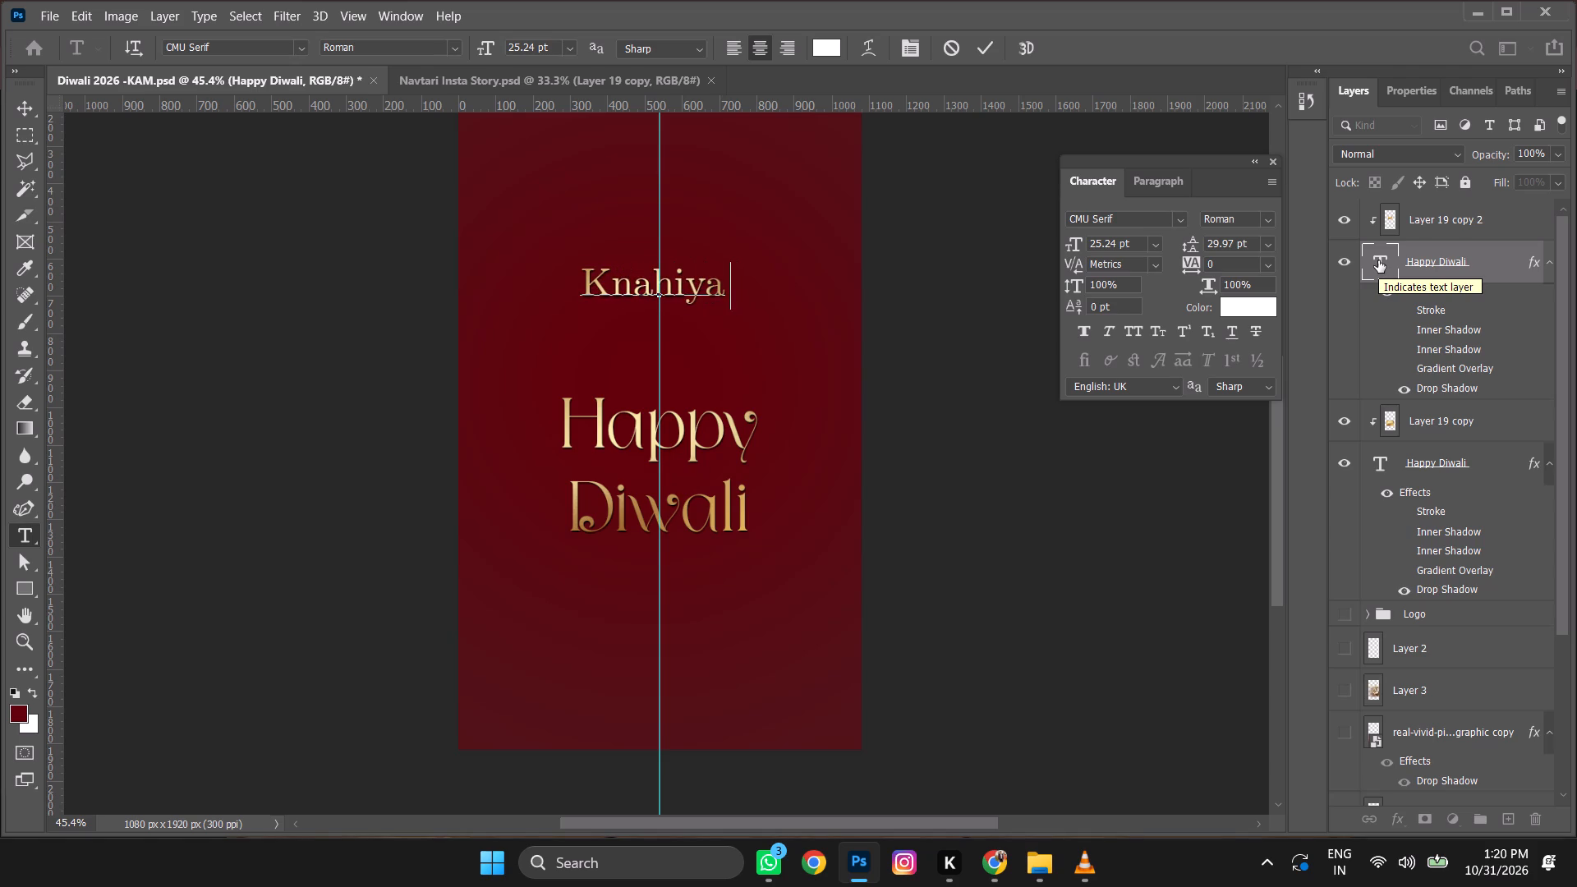
pyautogui.press('BackSpace')
pyautogui.press('BackSpace')
pyautogui.press('BackSpace')
pyautogui.press('BackSpace')
pyautogui.press('BackSpace')
pyautogui.press('BackSpace')
pyautogui.press('BackSpace')
pyautogui.press('BackSpace')
pyautogui.press('BackSpace')
pyautogui.press('BackSpace')
pyautogui.press('BackSpace')
pyautogui.press('BackSpace')
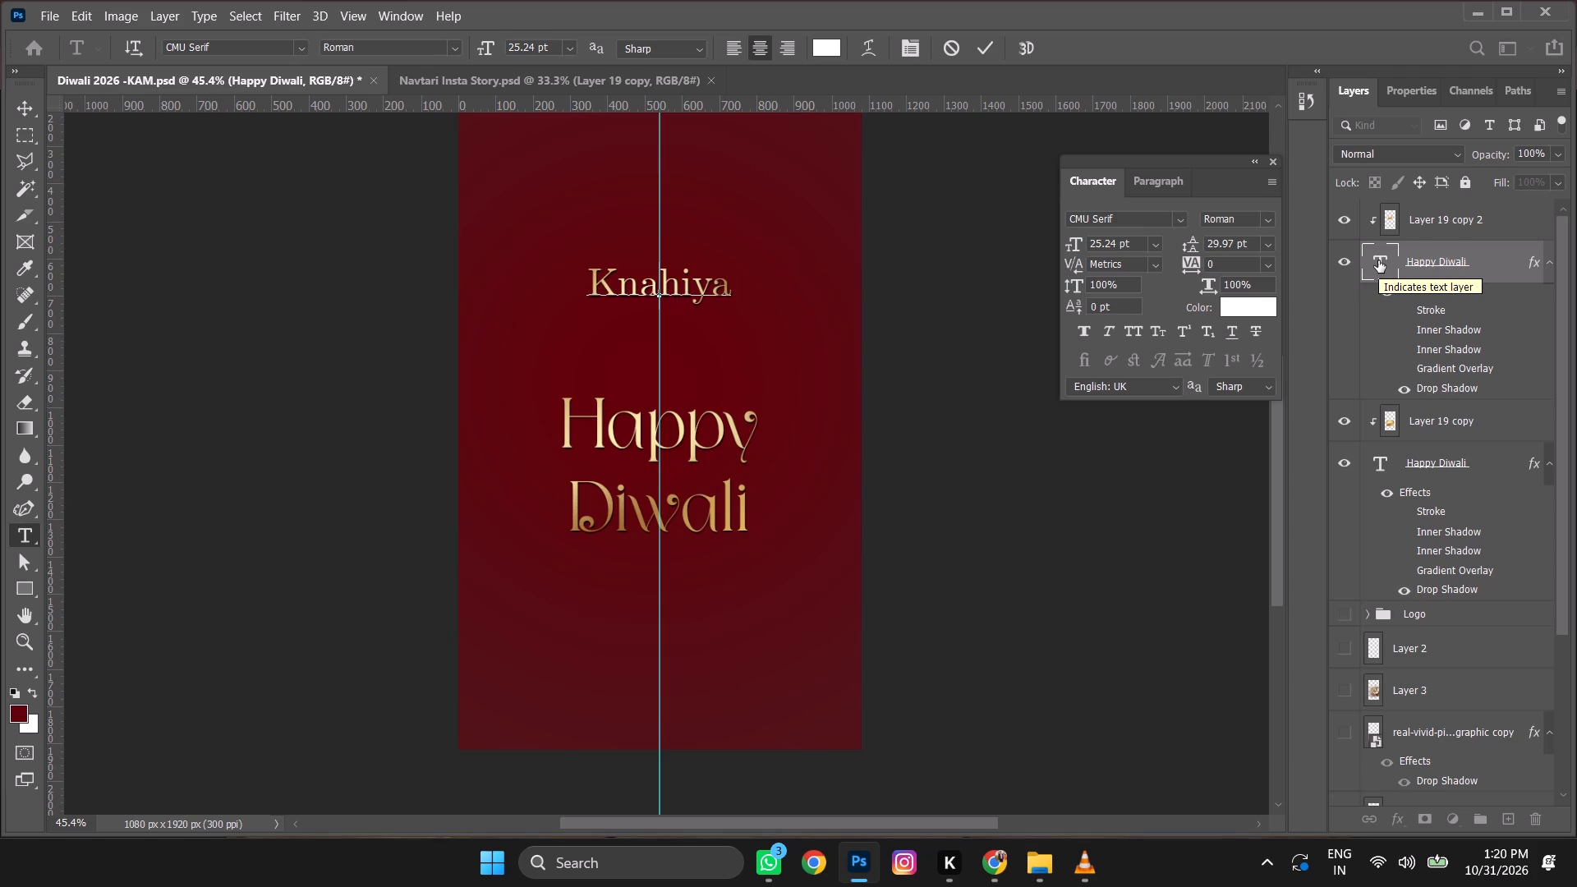
pyautogui.press('BackSpace')
pyautogui.press('BackSpace')
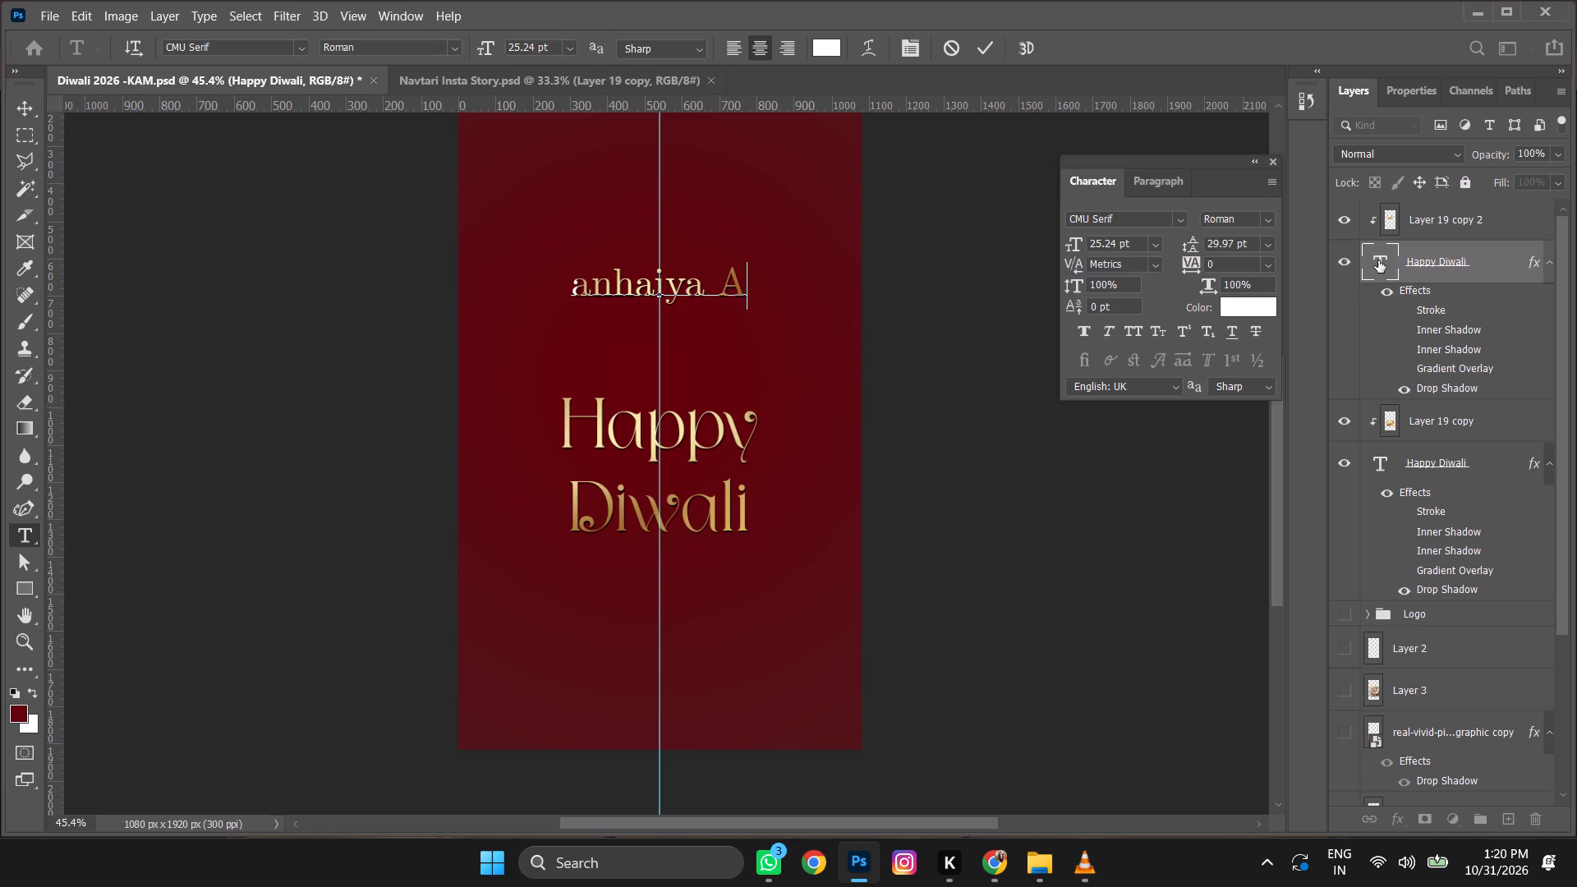
pyautogui.click(573, 295)
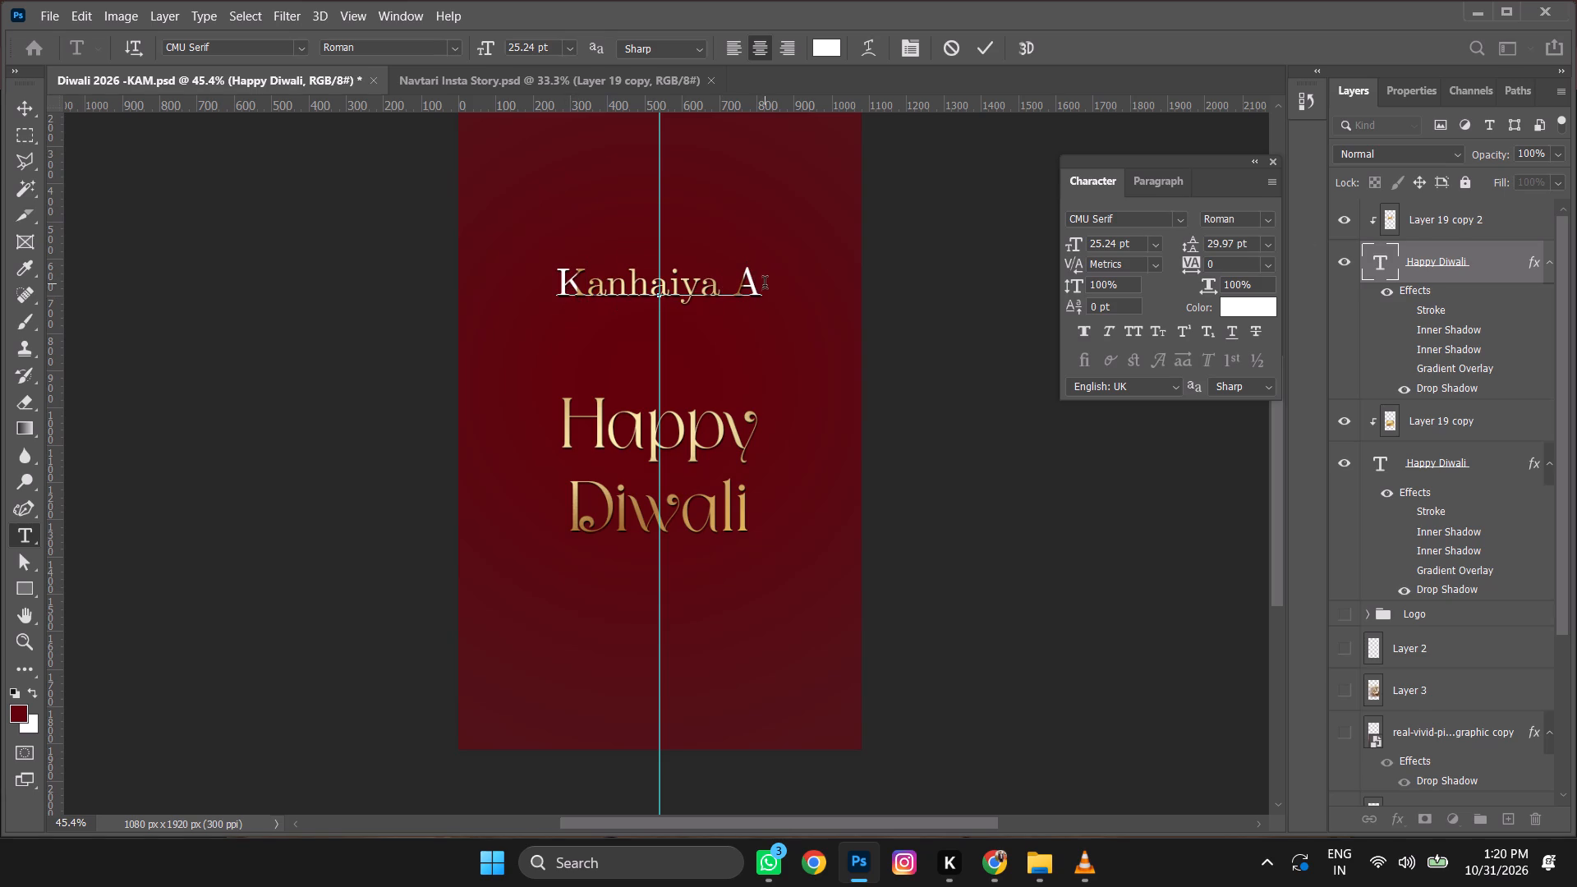
pyautogui.click(765, 287)
pyautogui.write('lankar')
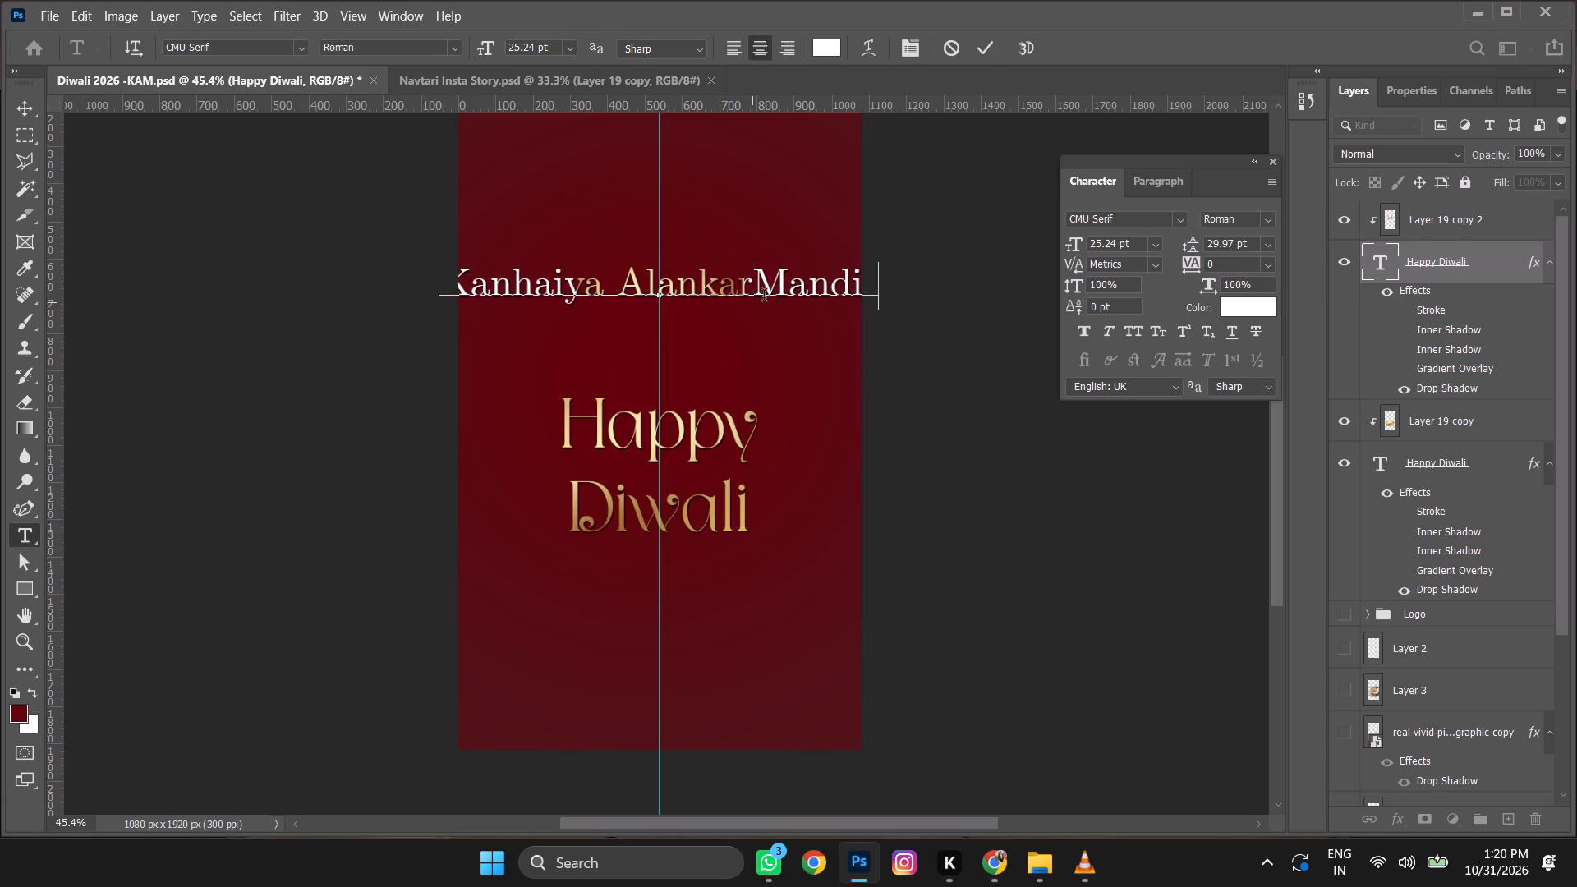
pyautogui.click(754, 288)
pyautogui.press('space')
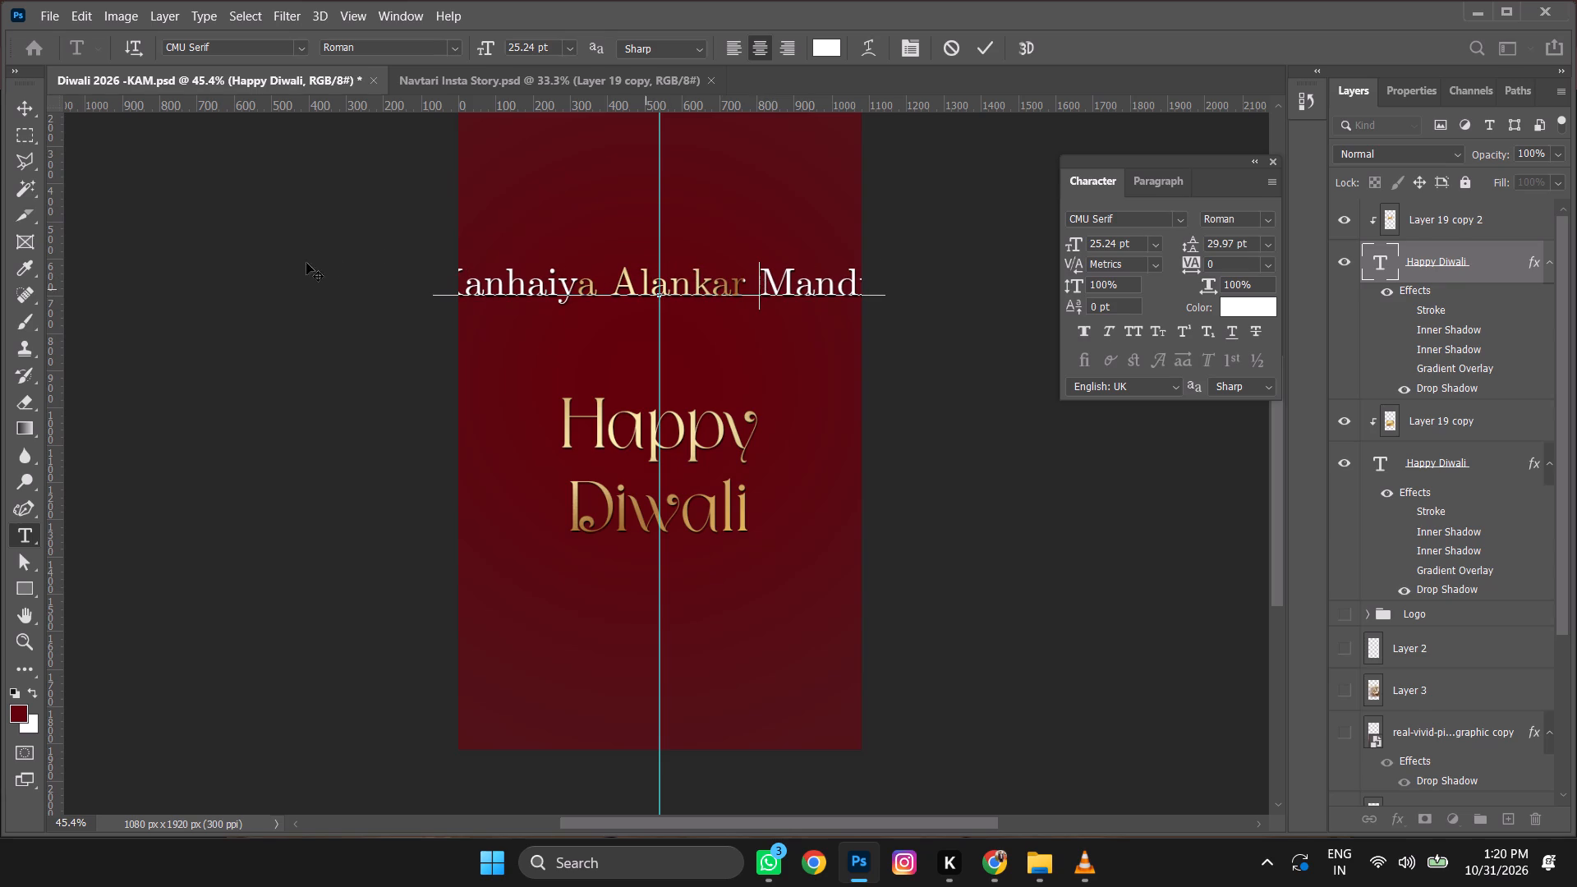
# Break the brand name onto two lines, with "Kanhaiya" above "Alankar Mandir".
pyautogui.click(618, 284)
pyautogui.press('BackSpace')
pyautogui.press('Return')
pyautogui.click(674, 327)
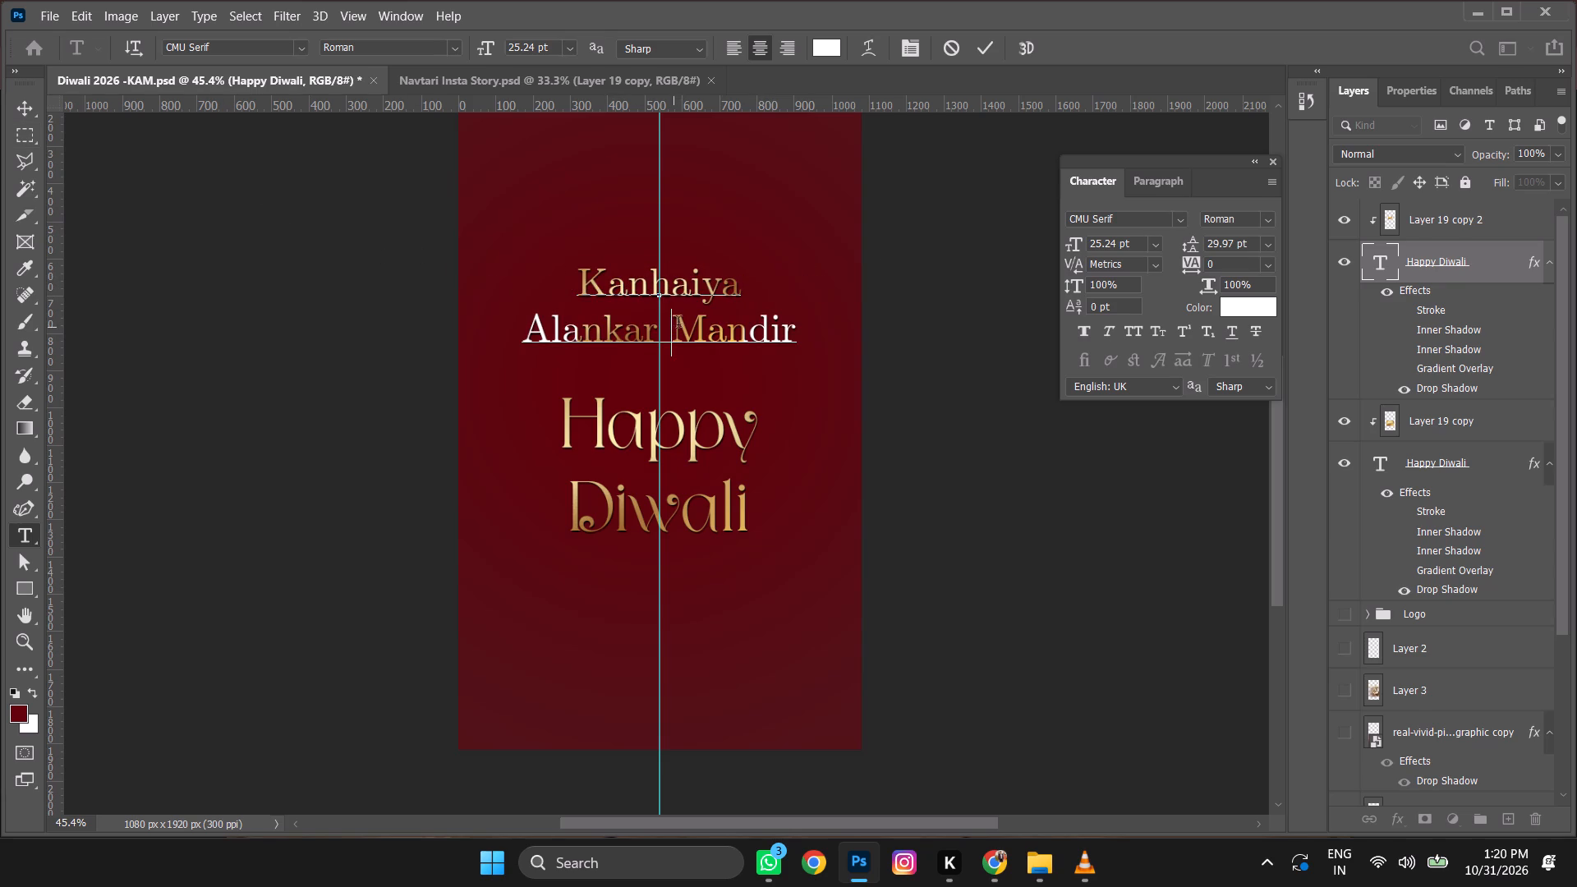
pyautogui.click(802, 333)
pyautogui.click(32, 99)
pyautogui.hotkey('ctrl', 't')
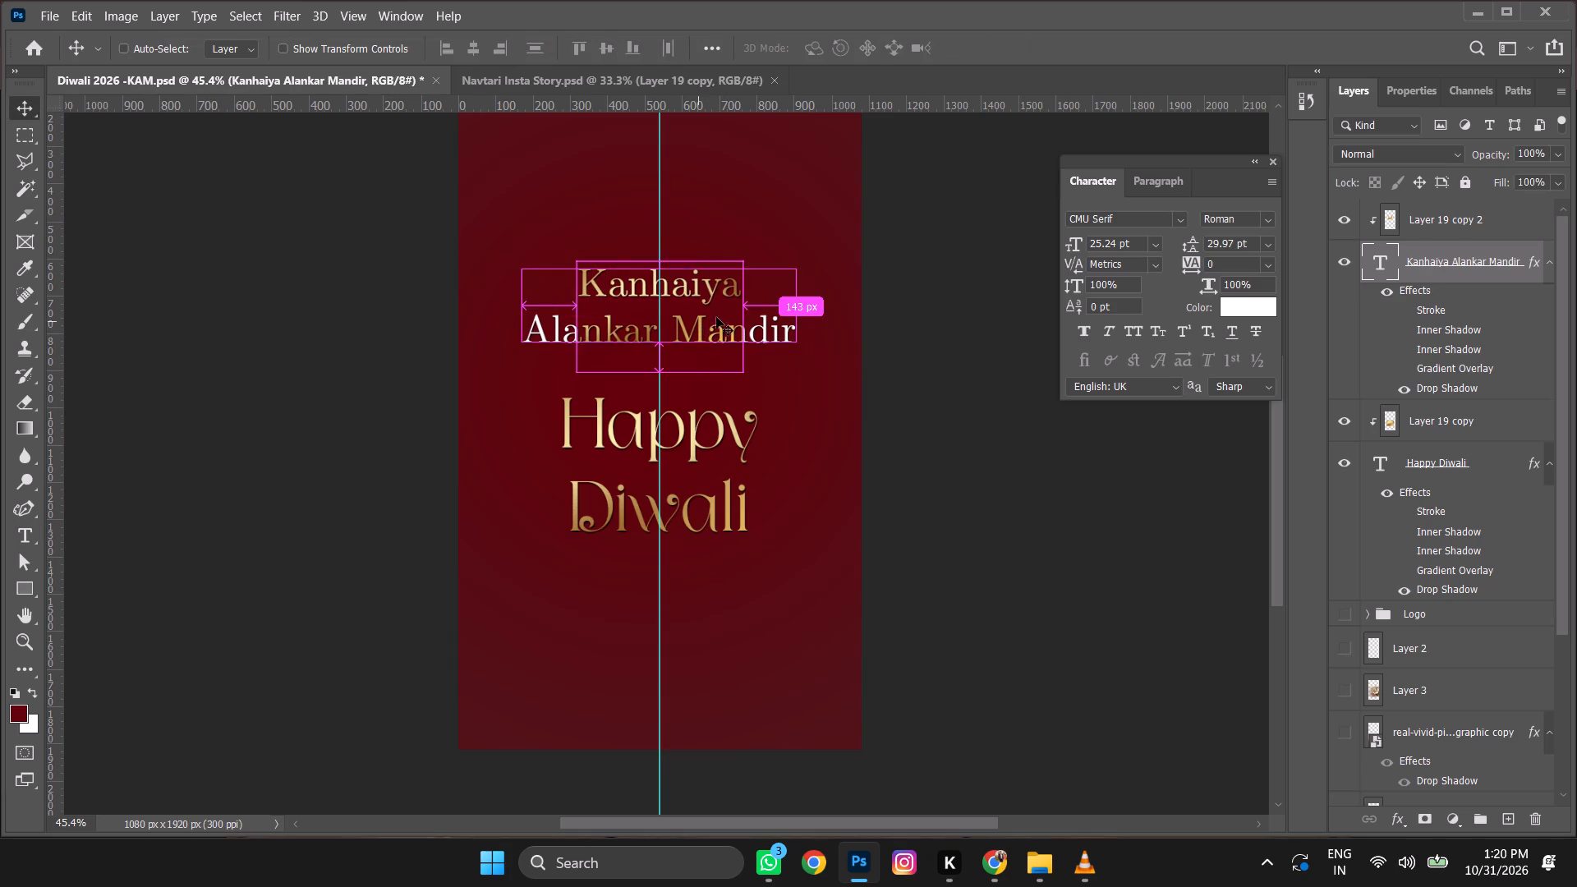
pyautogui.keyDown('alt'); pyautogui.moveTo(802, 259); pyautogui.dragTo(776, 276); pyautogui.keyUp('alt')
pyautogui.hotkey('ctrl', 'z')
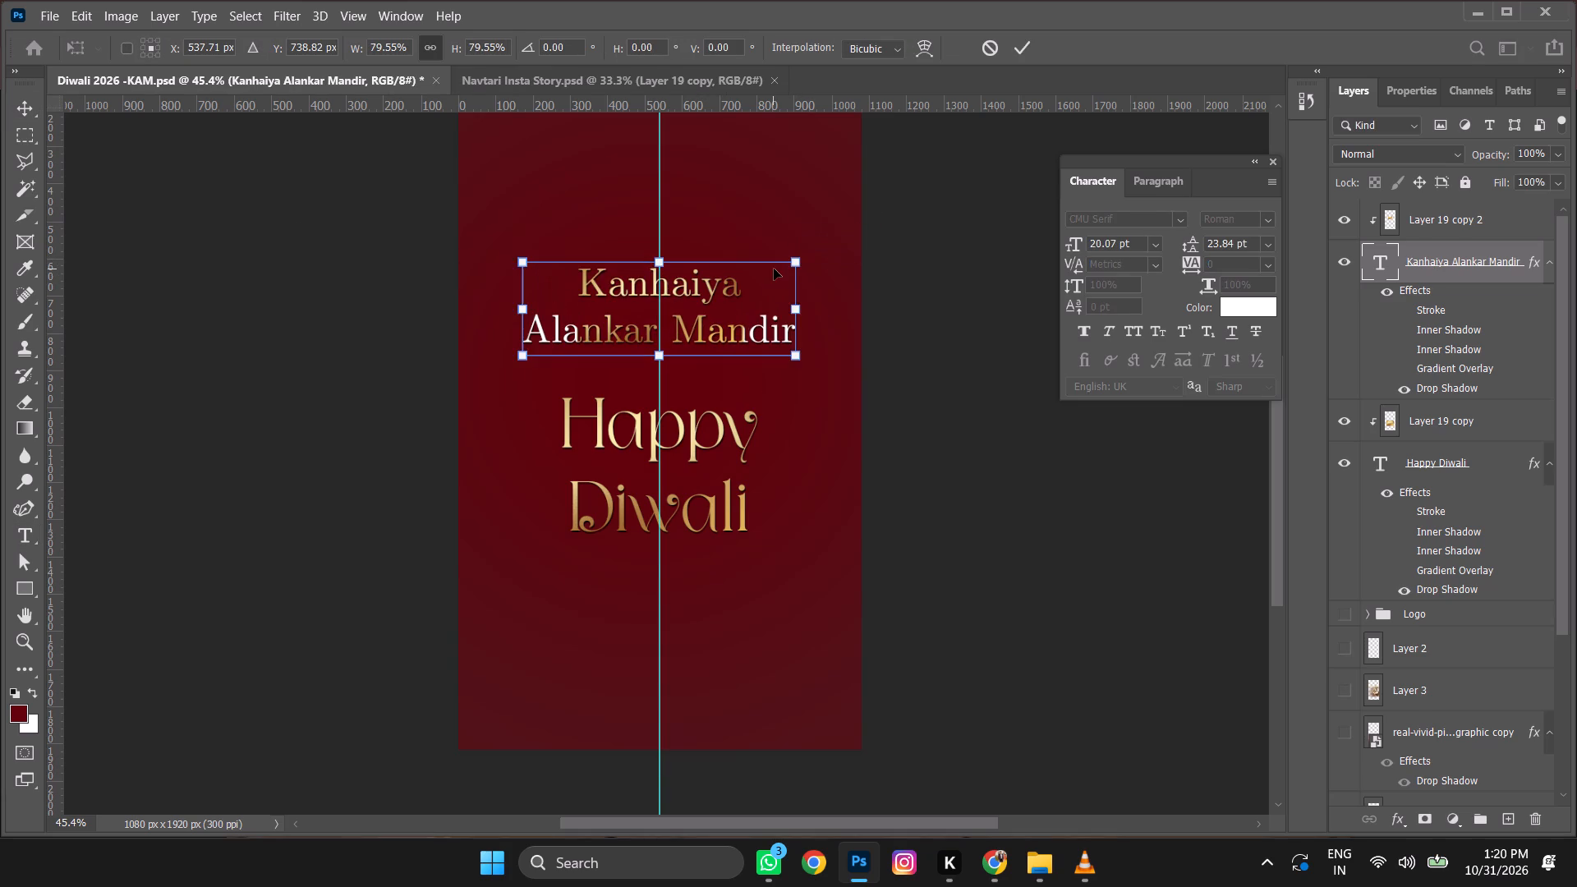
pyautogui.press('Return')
# Scale the Kanhaiya Alankar Mandir text alone to about 49% around its center.
pyautogui.click(1451, 261)
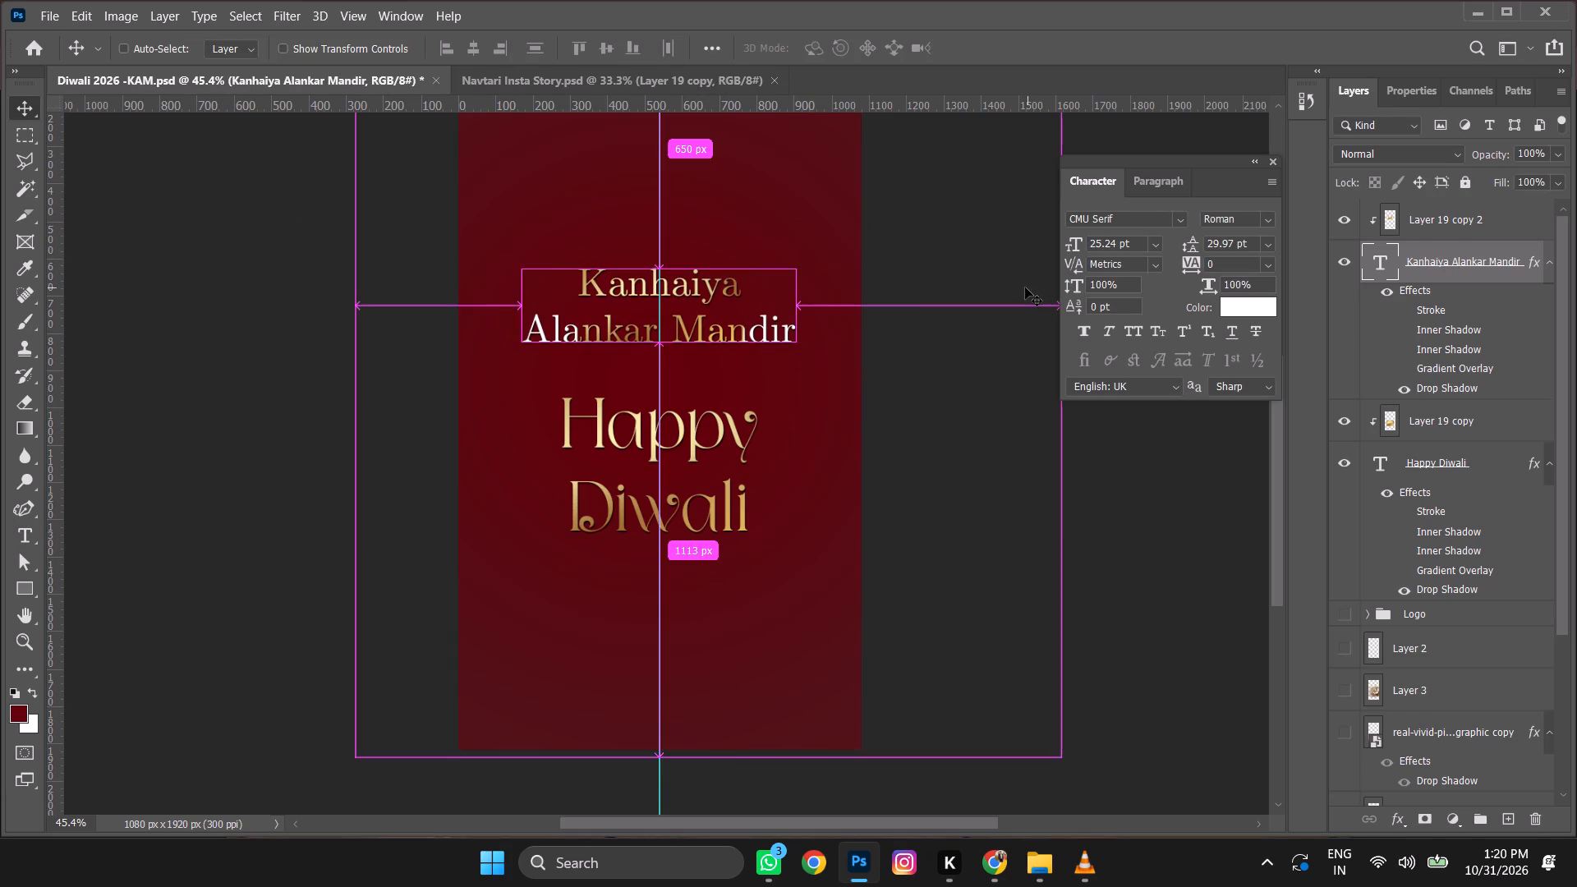
pyautogui.hotkey('ctrl', 't')
pyautogui.keyDown('alt'); pyautogui.moveTo(805, 263); pyautogui.dragTo(726, 306); pyautogui.keyUp('alt')
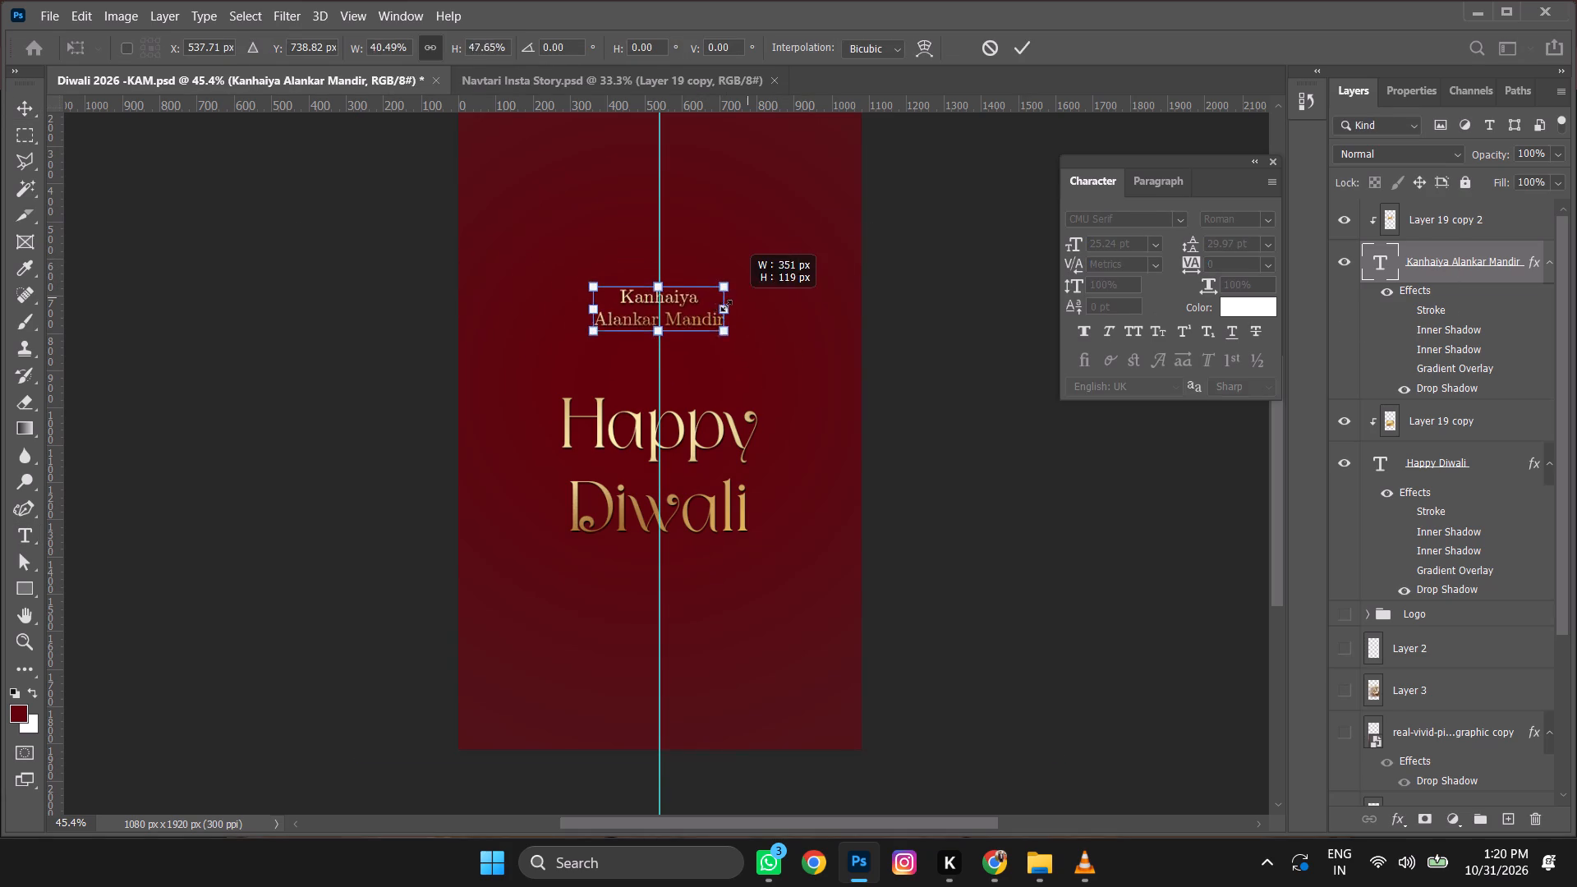
pyautogui.keyDown('alt'); pyautogui.moveTo(726, 306); pyautogui.dragTo(741, 304); pyautogui.keyUp('alt')
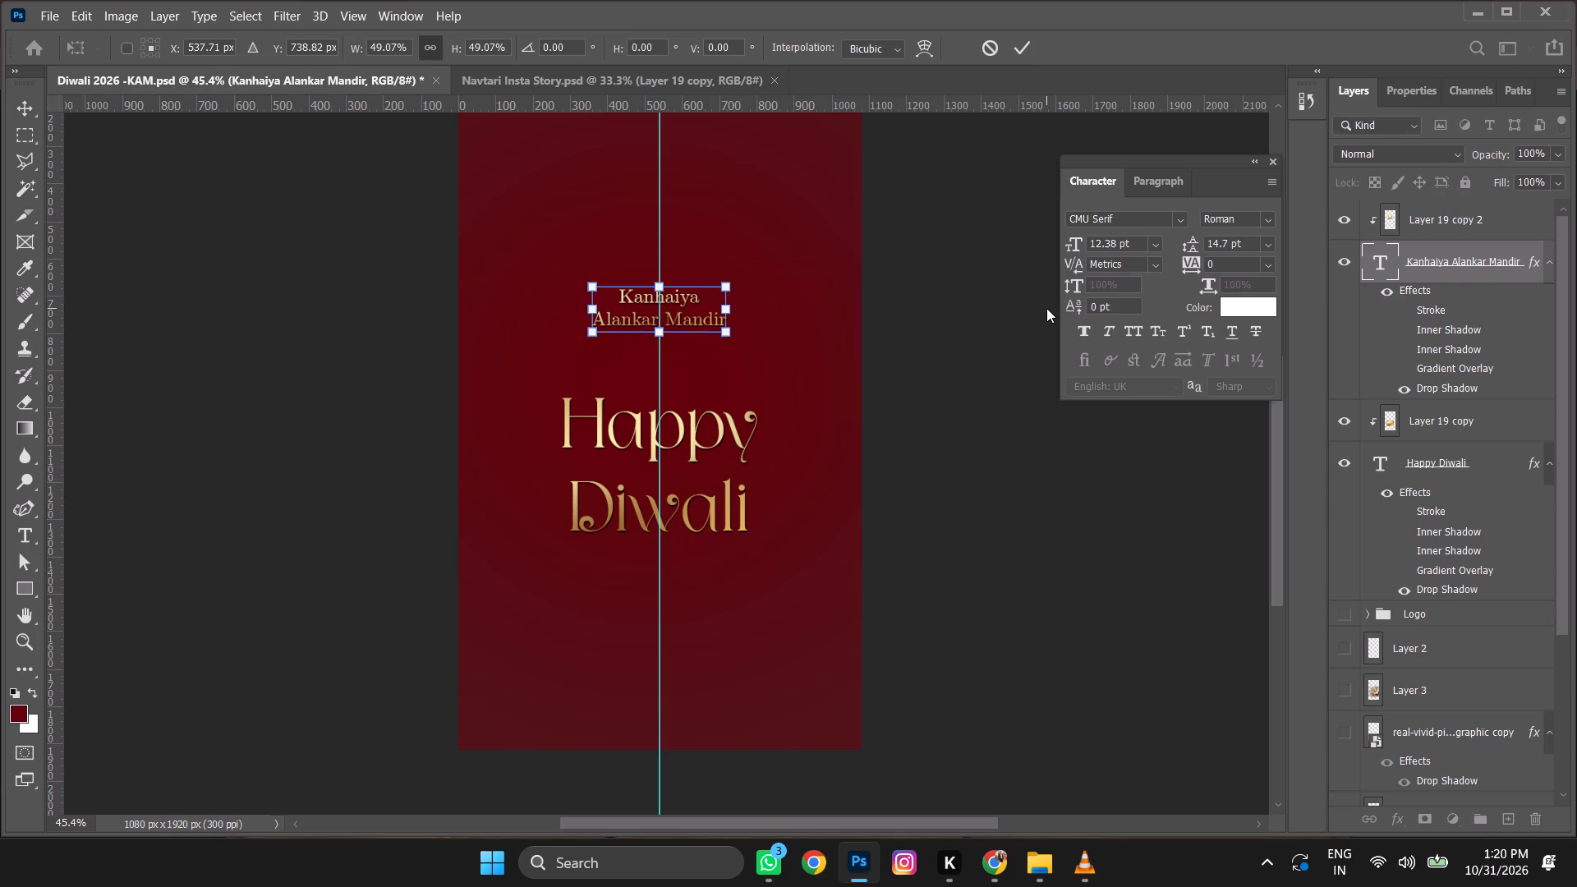
pyautogui.press('Return')
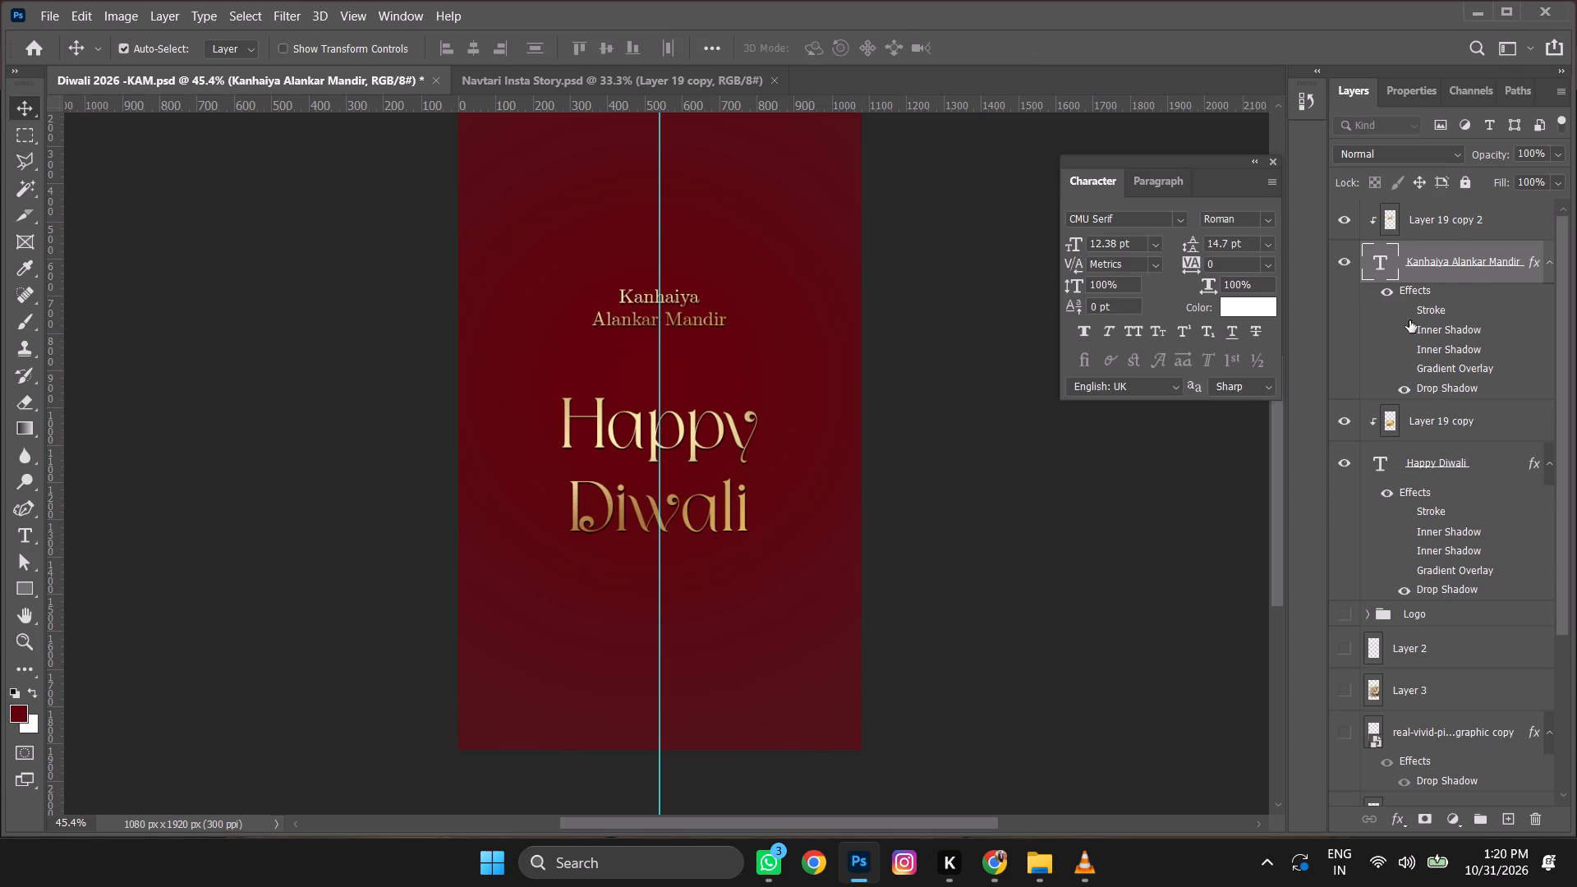
# Scale the brand name text together with its clipped Layer 19 copy 2 texture to about 153%.
pyautogui.keyDown('shift'); pyautogui.click(1428, 227); pyautogui.keyUp('shift')
pyautogui.hotkey('ctrl', 't')
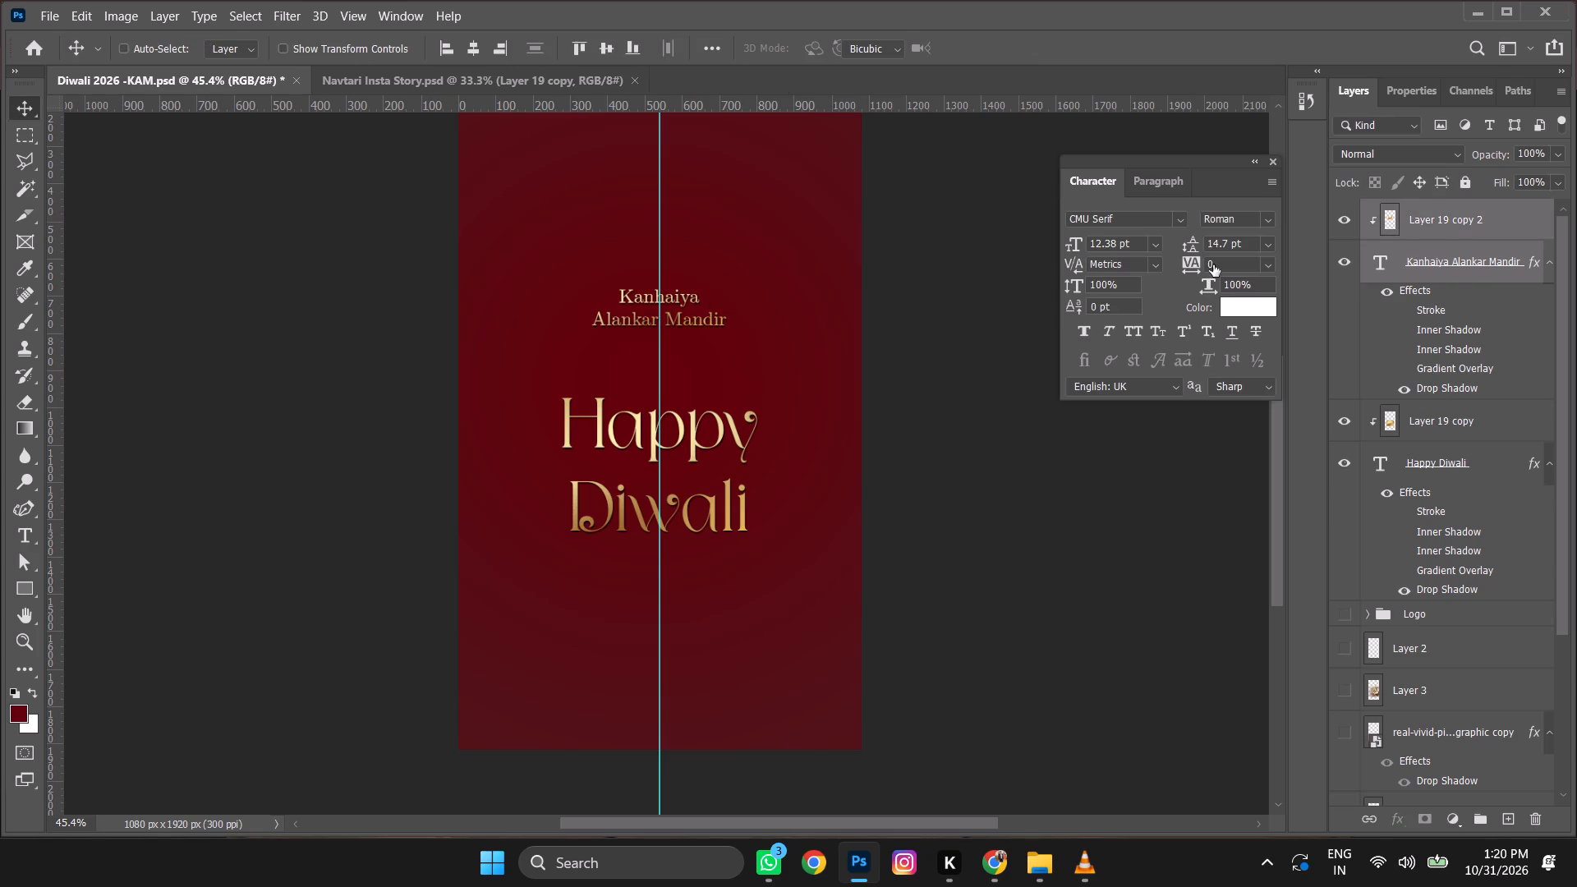
pyautogui.keyDown('alt'); pyautogui.moveTo(748, 257); pyautogui.dragTo(794, 250); pyautogui.keyUp('alt')
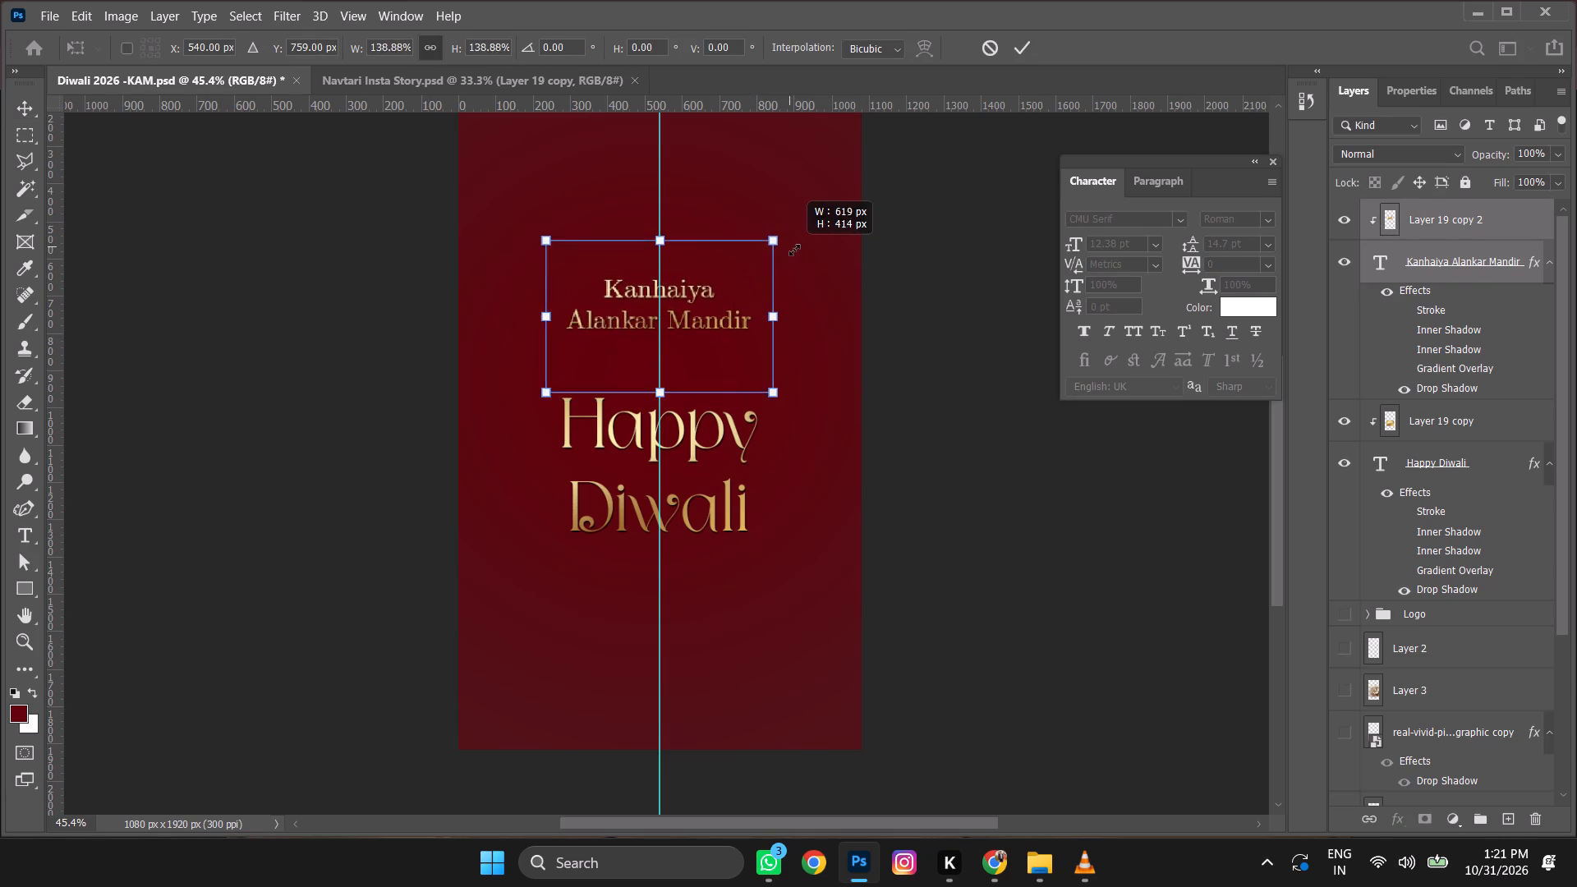
pyautogui.keyDown('alt'); pyautogui.moveTo(794, 250); pyautogui.dragTo(805, 247); pyautogui.keyUp('alt')
pyautogui.press('Return')
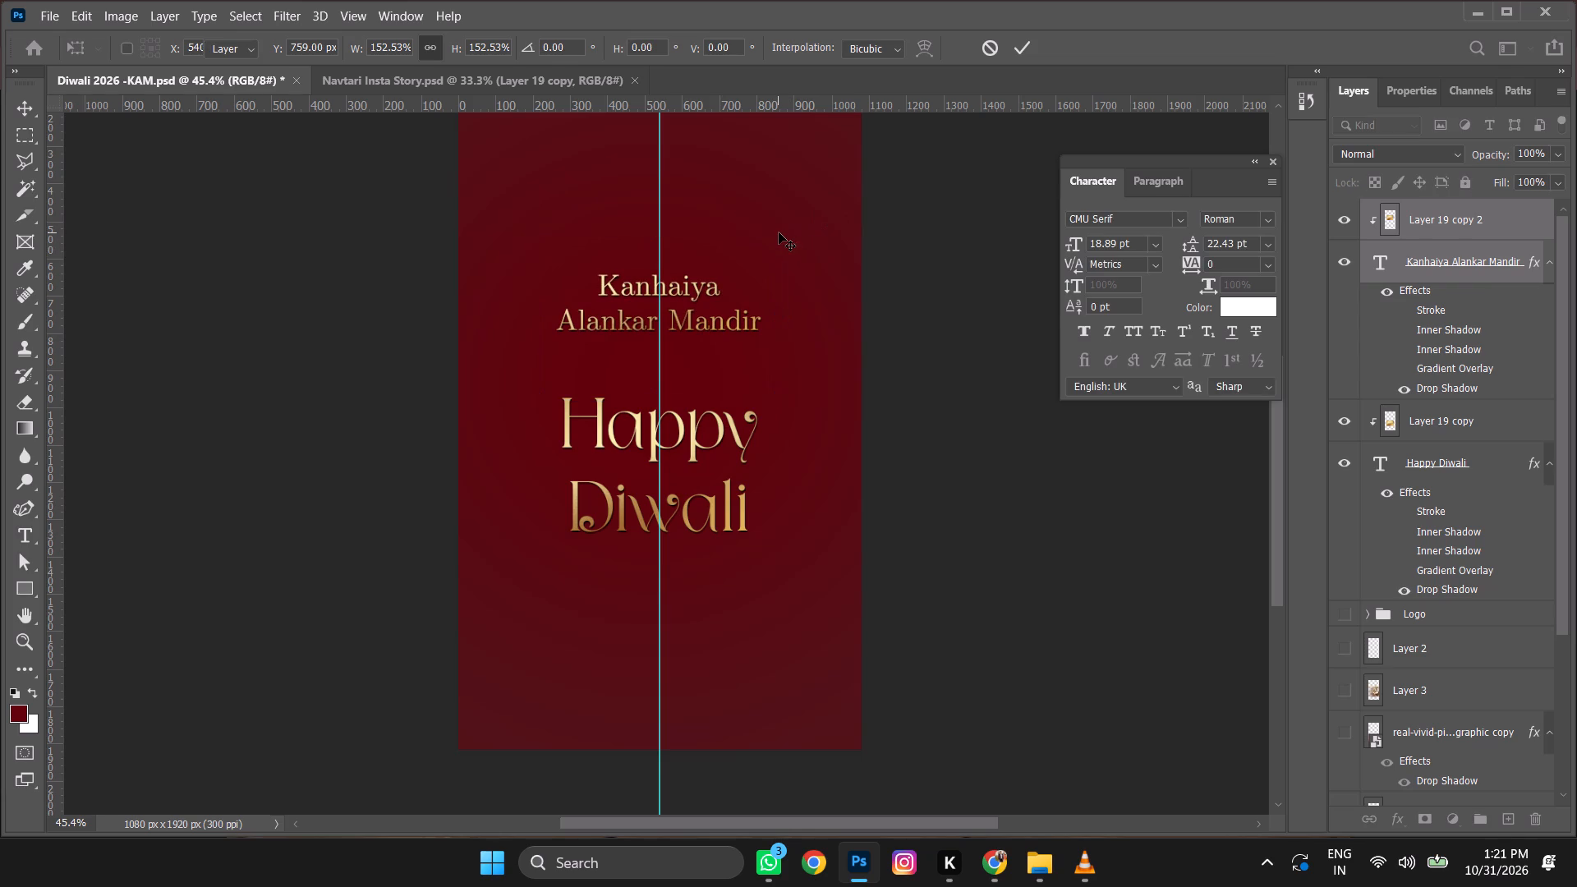
# Center the brand name and its gold texture horizontally on the canvas and move them up 80 px.
pyautogui.hotkey('ctrl', 'a')
pyautogui.click(474, 50)
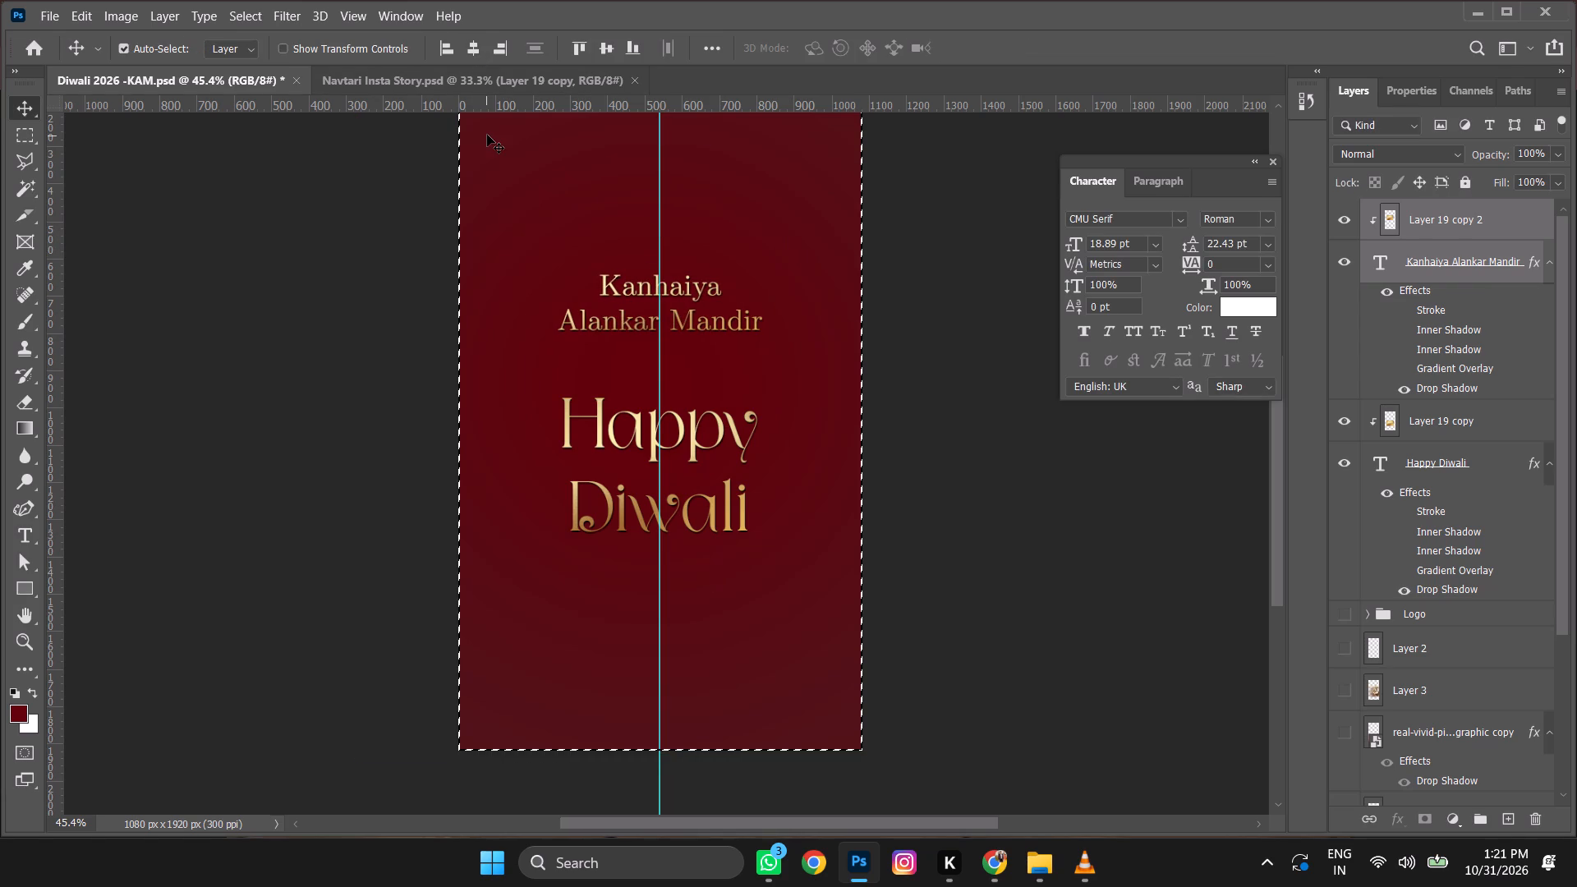
pyautogui.hotkey('ctrl', 'd')
pyautogui.hotkey('shift', 'Up')
pyautogui.hotkey('shift', 'Up')
pyautogui.hotkey('shift', 'Up')
pyautogui.hotkey('shift', 'Up')
pyautogui.hotkey('shift', 'Up')
pyautogui.hotkey('shift', 'Up')
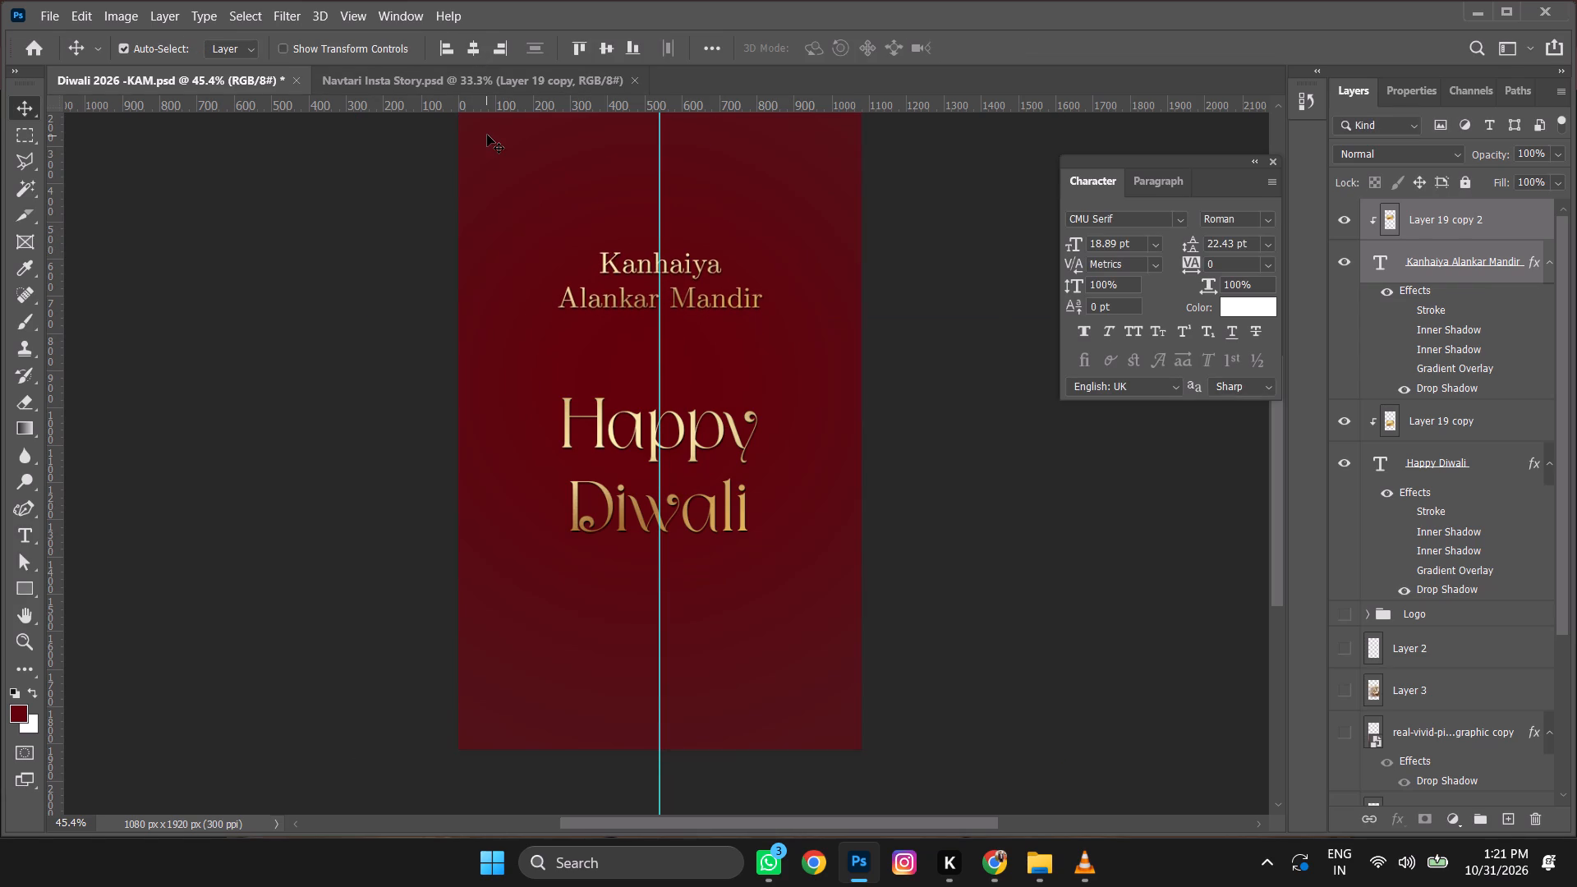
pyautogui.keyDown('alt'); pyautogui.scroll(-4, 676, 285); pyautogui.keyUp('alt')
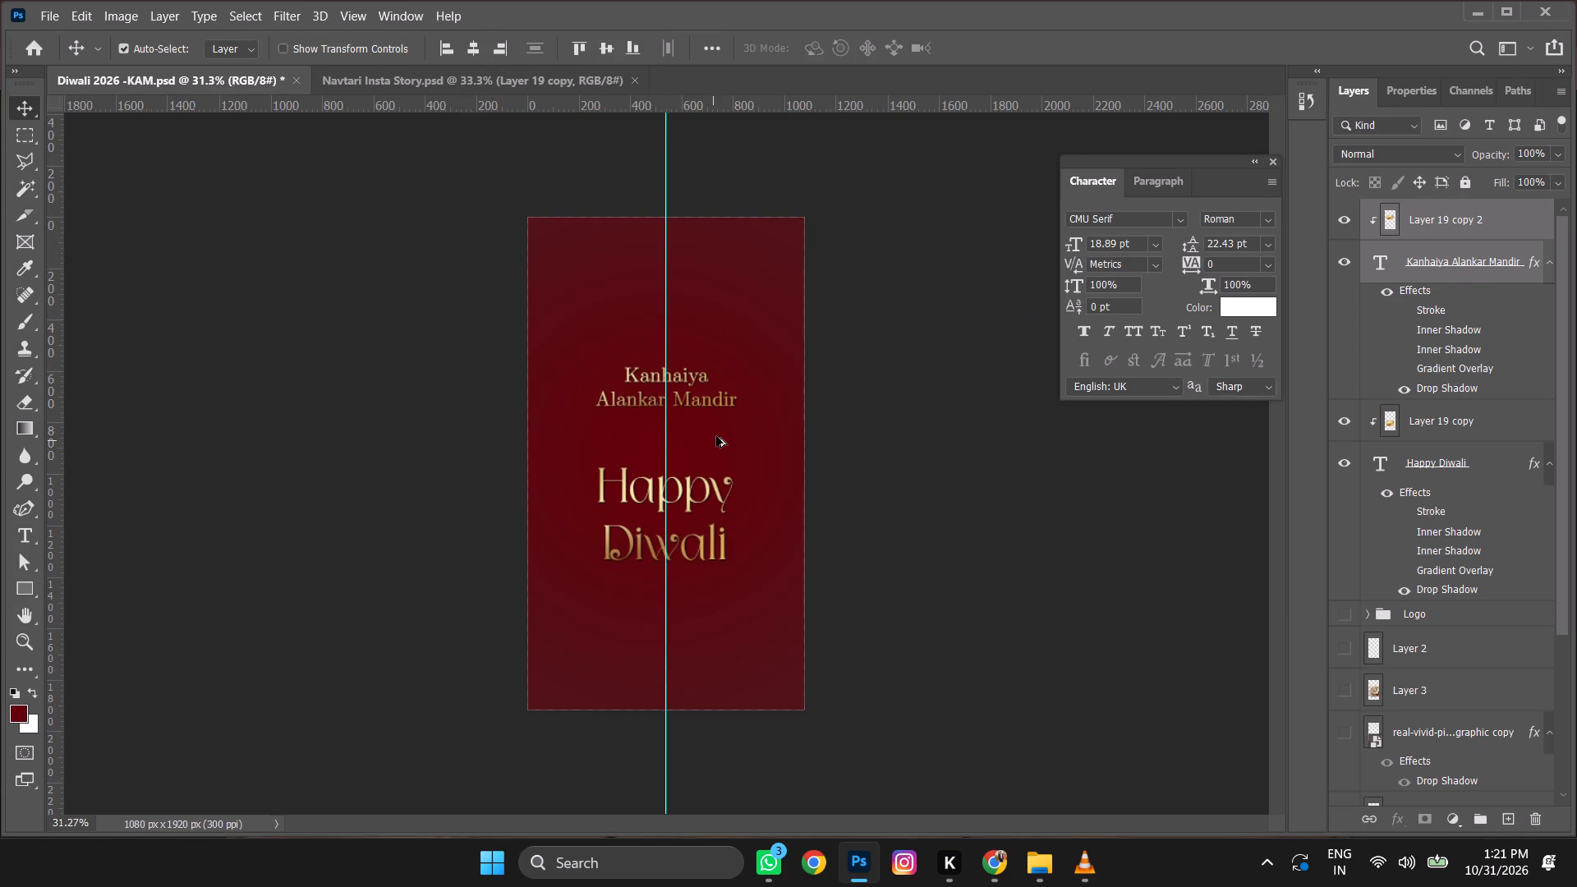
pyautogui.keyDown('alt'); pyautogui.scroll(3, 716, 435); pyautogui.keyUp('alt')
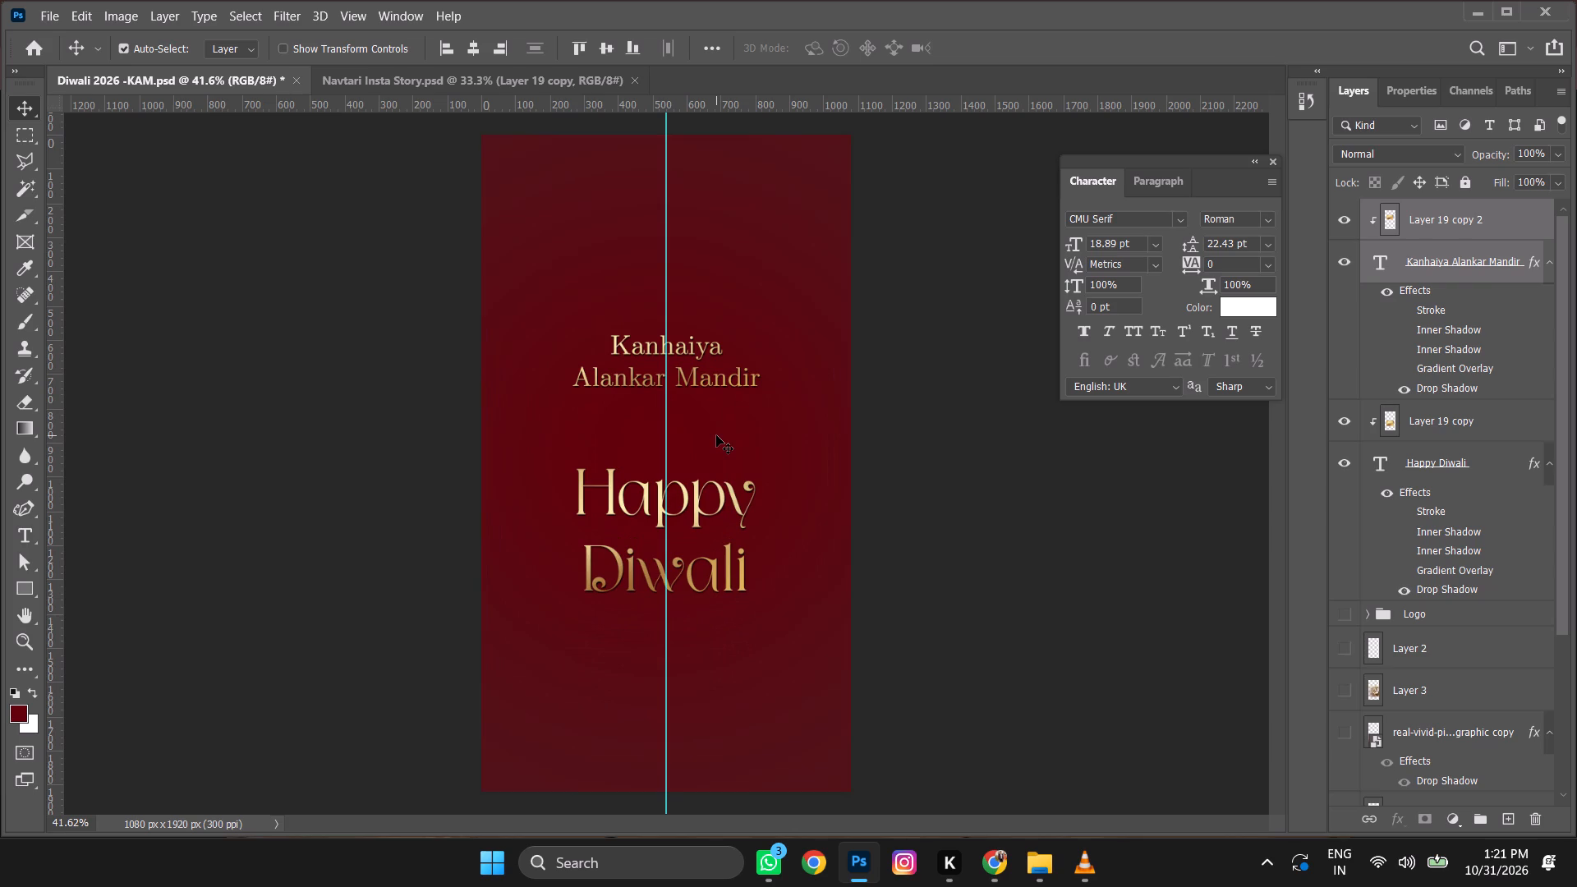
pyautogui.hotkey('shift', 'Up')
pyautogui.hotkey('shift', 'Up')
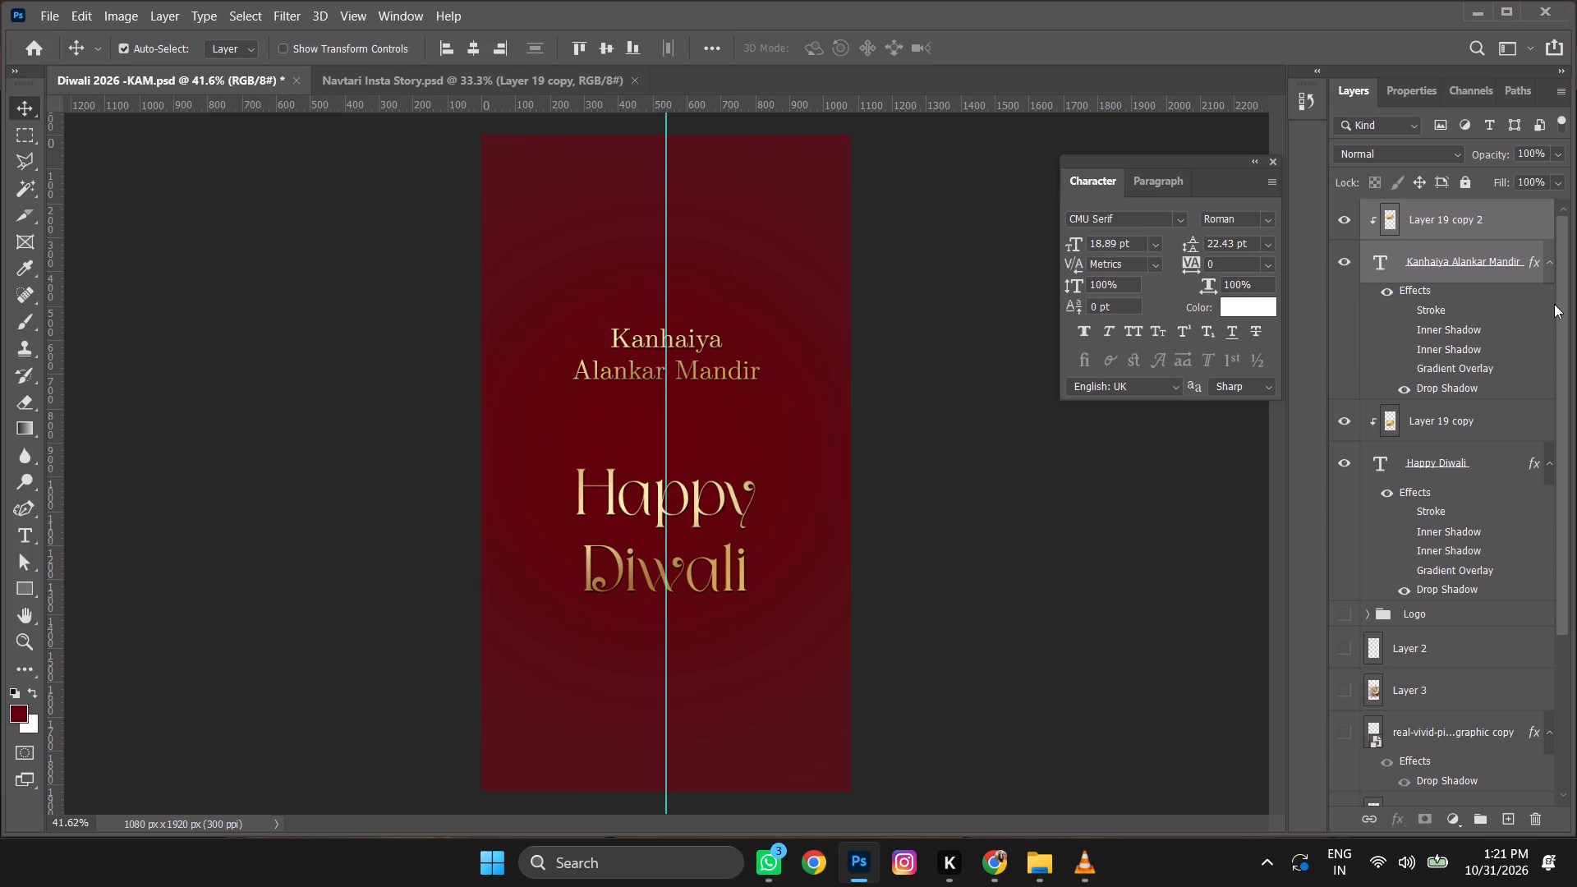
# Add a 7.8 pt CMU Serif text line "Wishesh Everyon A Happy & Joyful" between the brand name and the Happy Diwali title.
pyautogui.click(1499, 213)
pyautogui.click(31, 536)
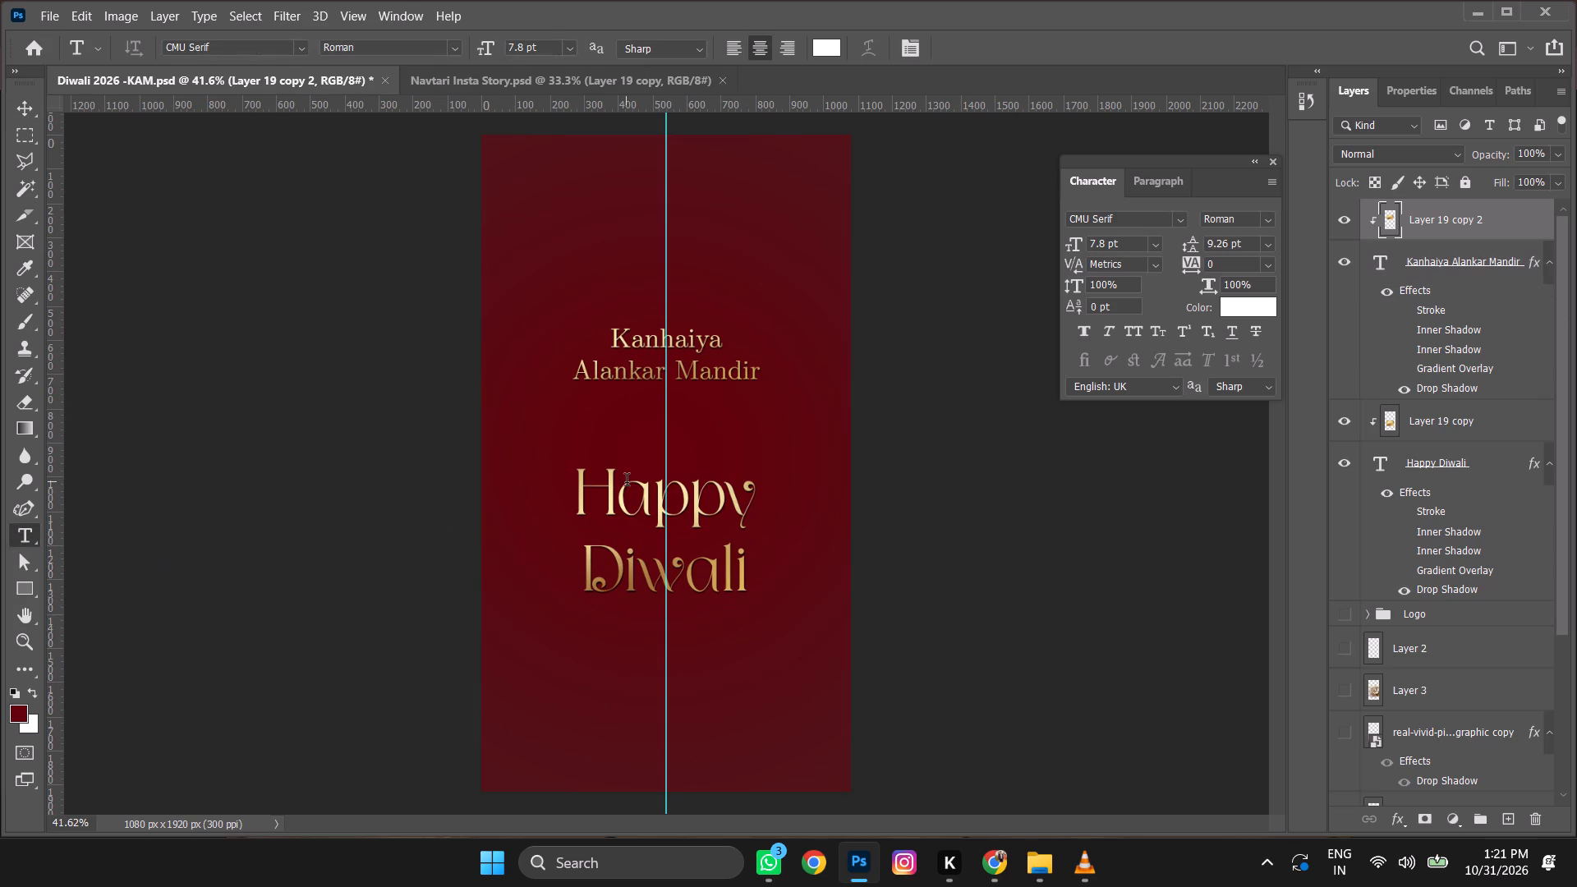
pyautogui.click(586, 430)
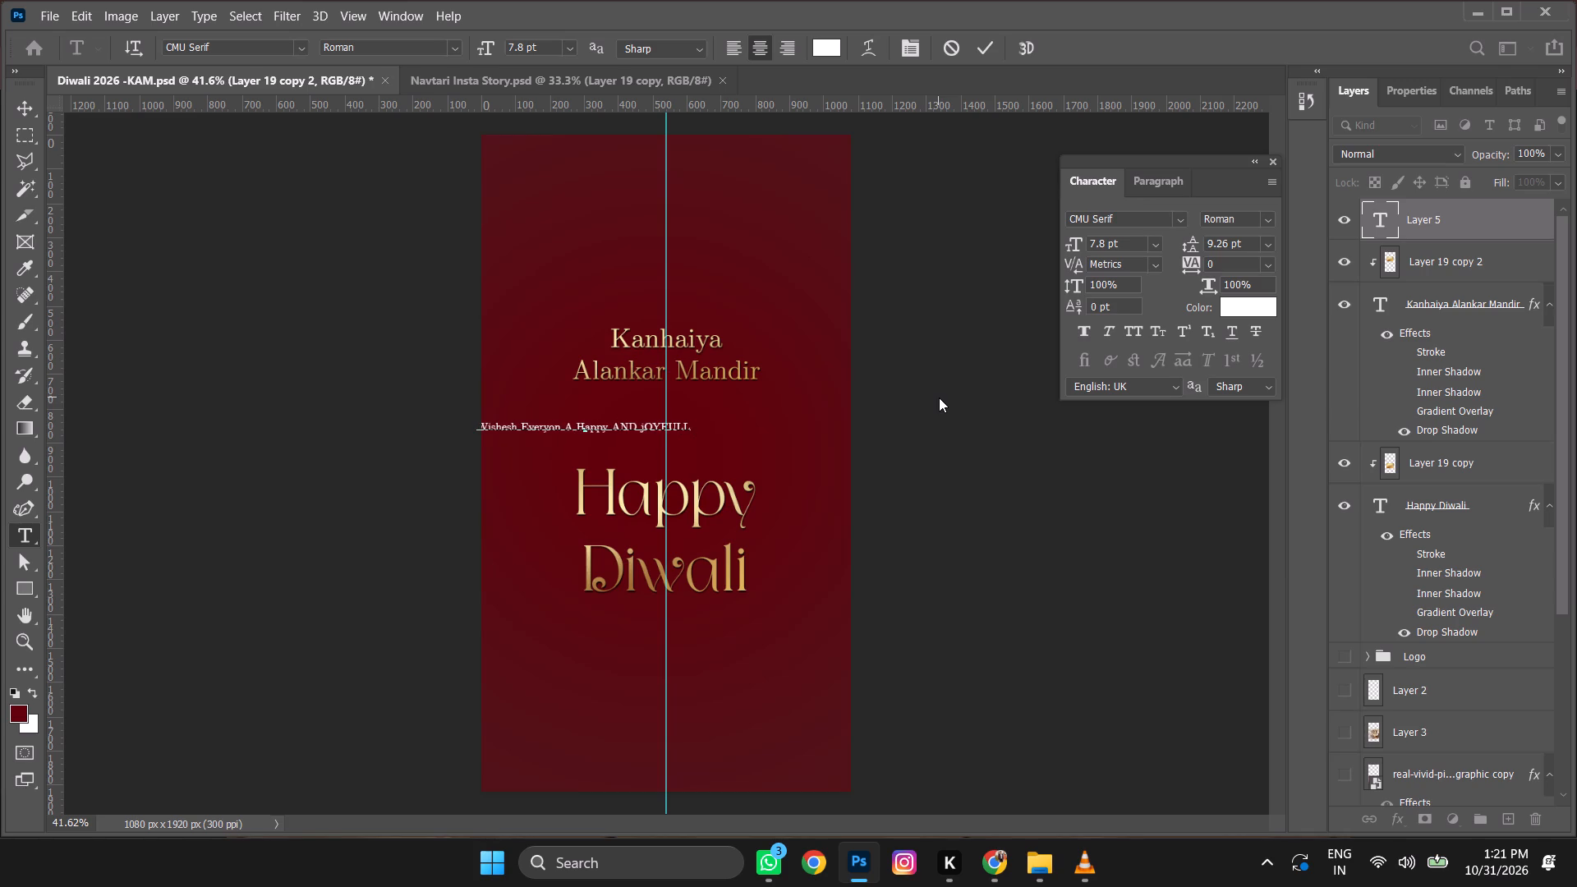
pyautogui.press('BackSpace')
pyautogui.press('BackSpace')
pyautogui.press('BackSpace')
pyautogui.press('BackSpace')
pyautogui.press('BackSpace')
pyautogui.press('BackSpace')
pyautogui.press('BackSpace')
pyautogui.press('BackSpace')
pyautogui.press('BackSpace')
pyautogui.press('BackSpace')
pyautogui.press('BackSpace')
pyautogui.press('BackSpace')
pyautogui.press('BackSpace')
pyautogui.press('BackSpace')
pyautogui.press('BackSpace')
pyautogui.press('BackSpace')
pyautogui.press('BackSpace')
pyautogui.press('BackSpace')
pyautogui.press('BackSpace')
pyautogui.press('BackSpace')
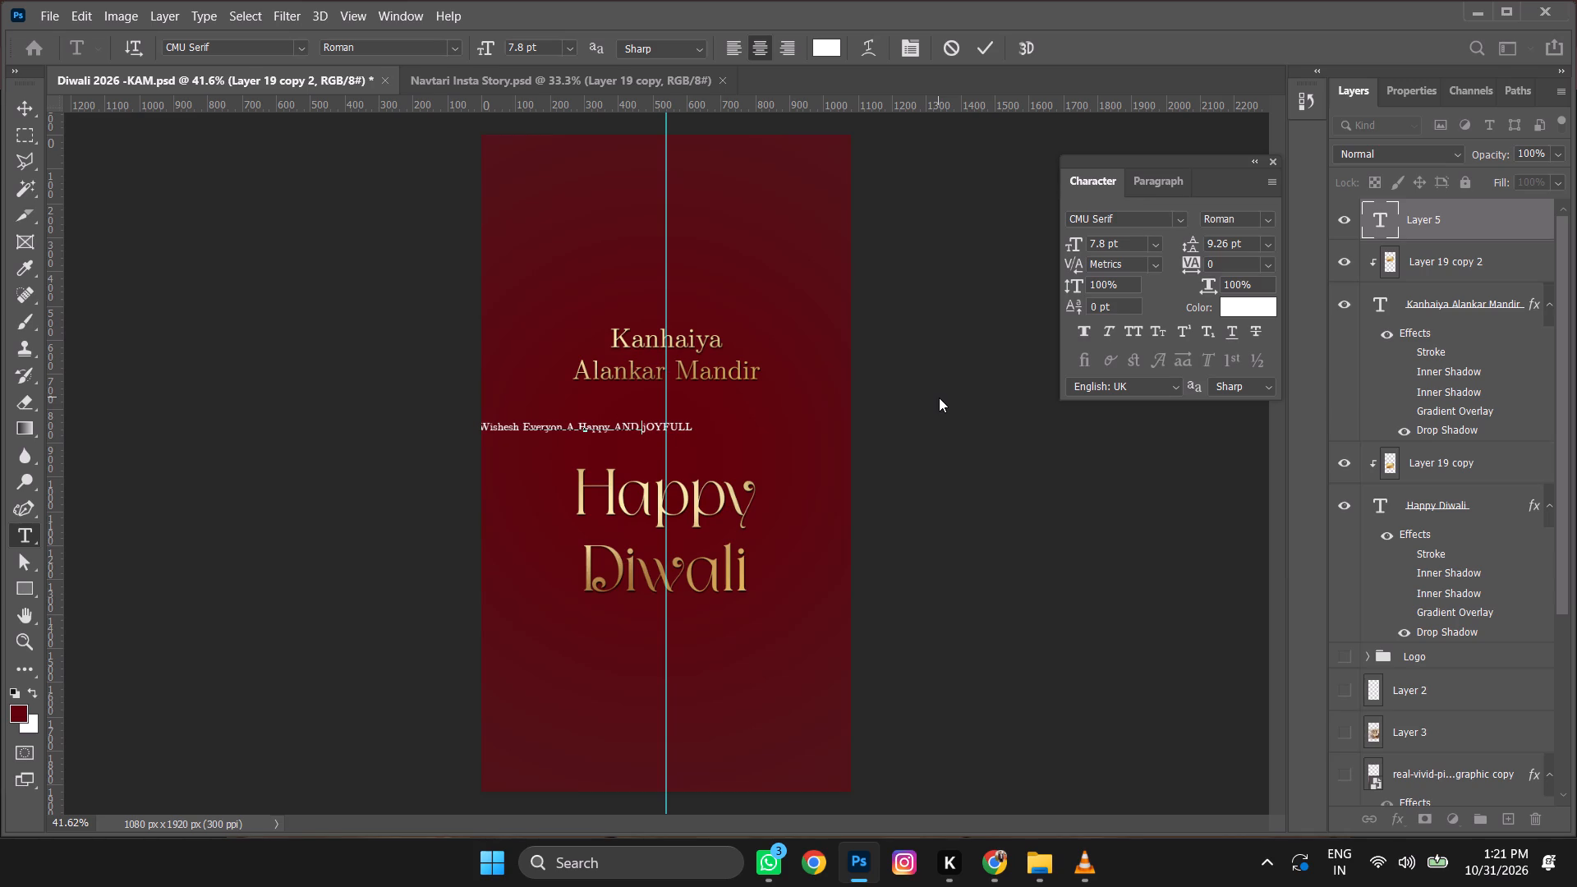
pyautogui.press('BackSpace')
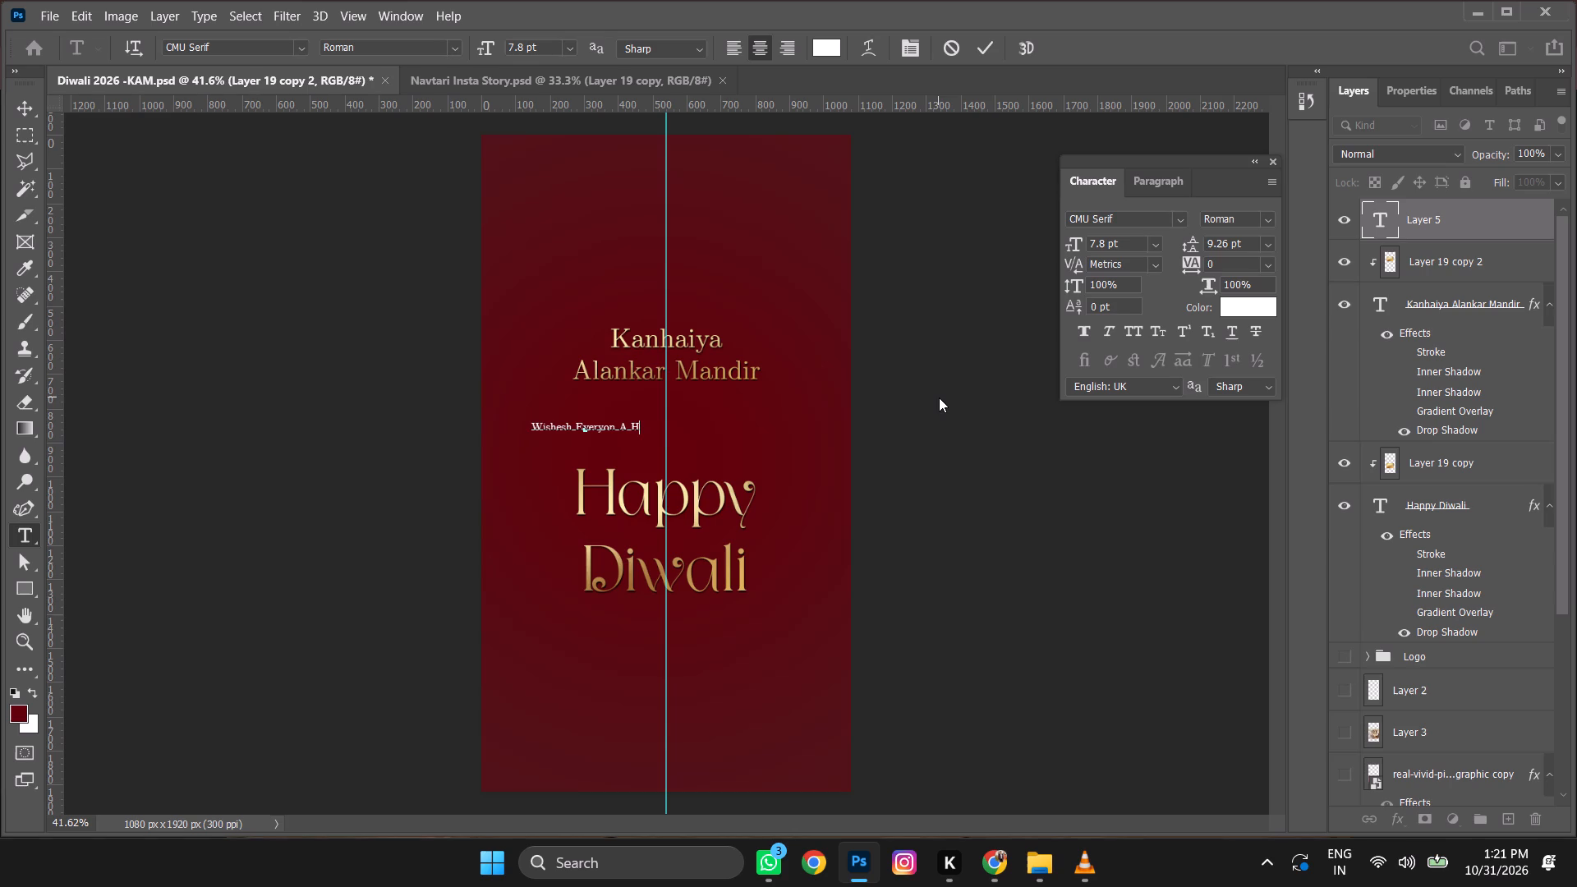
pyautogui.write('appyy')
pyautogui.press('space')
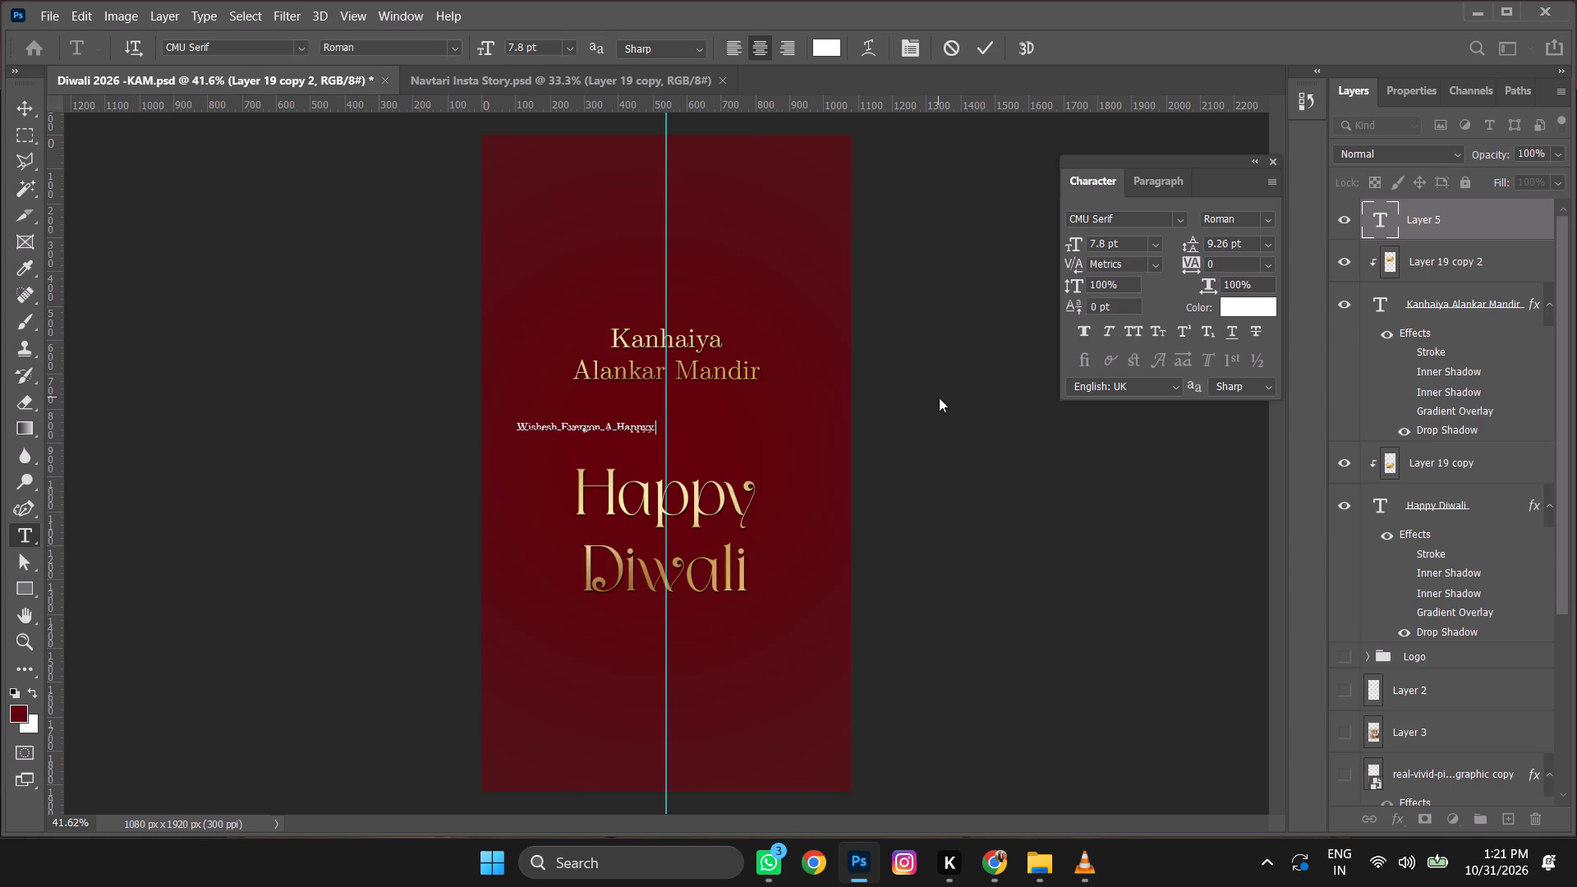
pyautogui.press('BackSpace')
pyautogui.press('BackSpace')
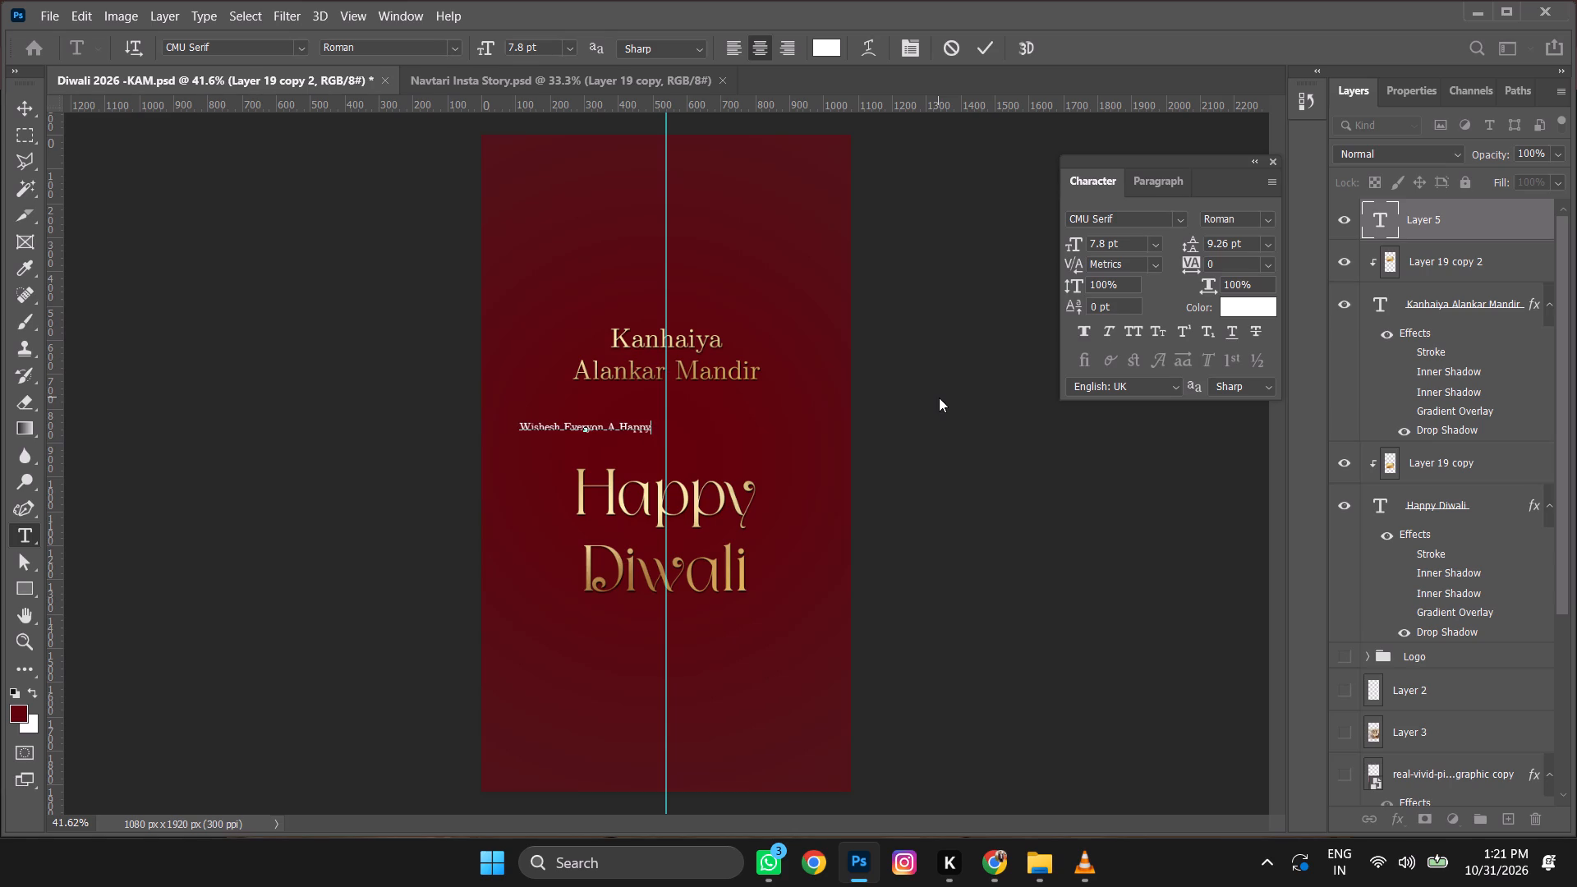
pyautogui.press('space')
pyautogui.write('&')
pyautogui.press('space')
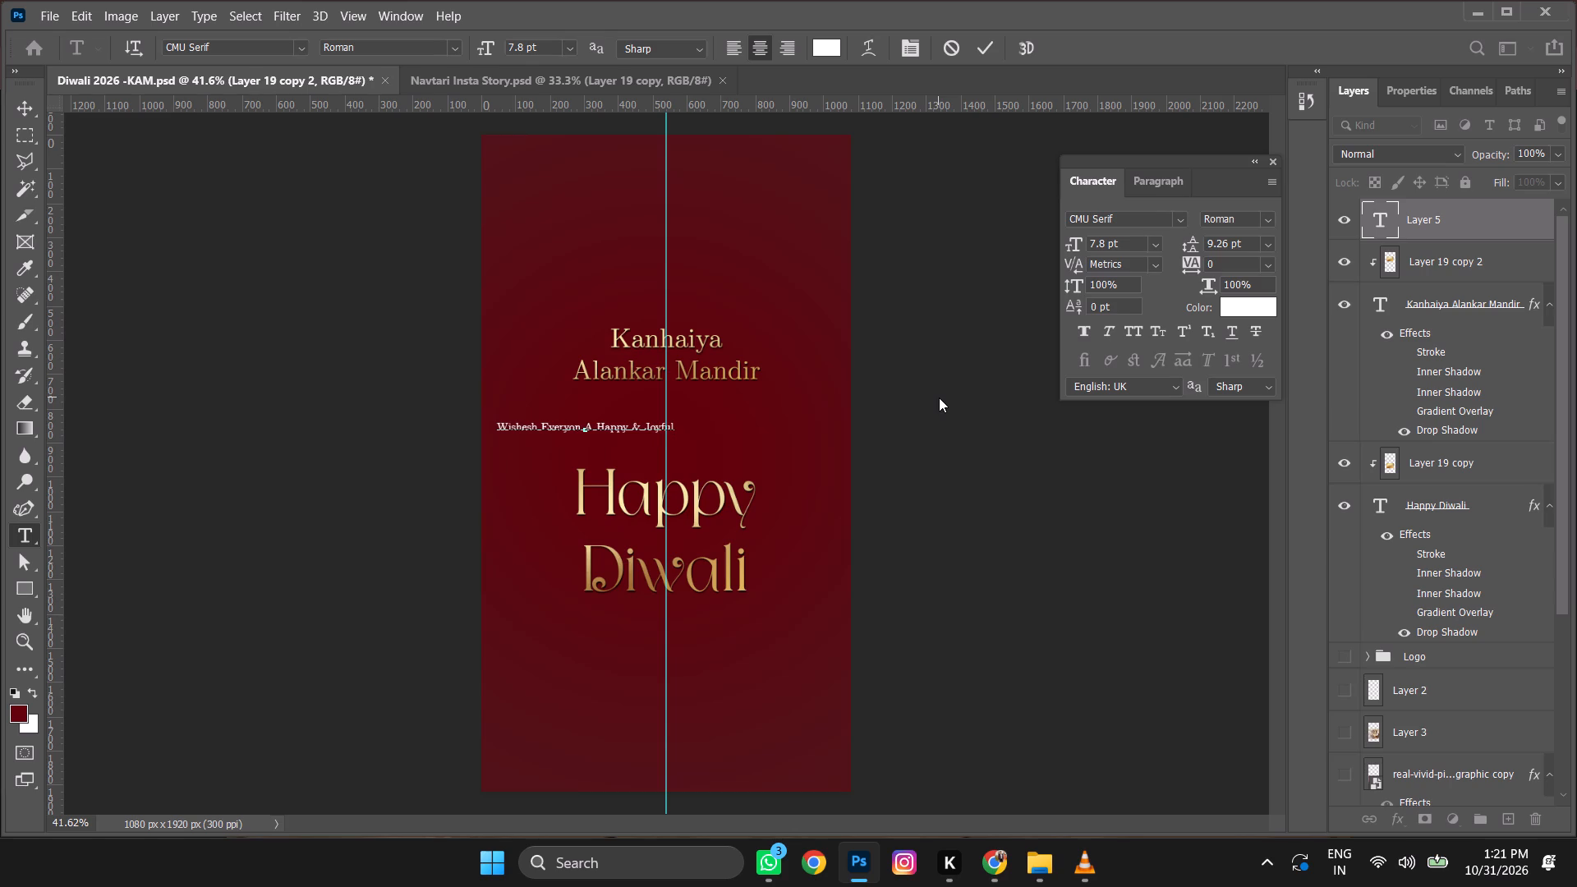
pyautogui.press('l')
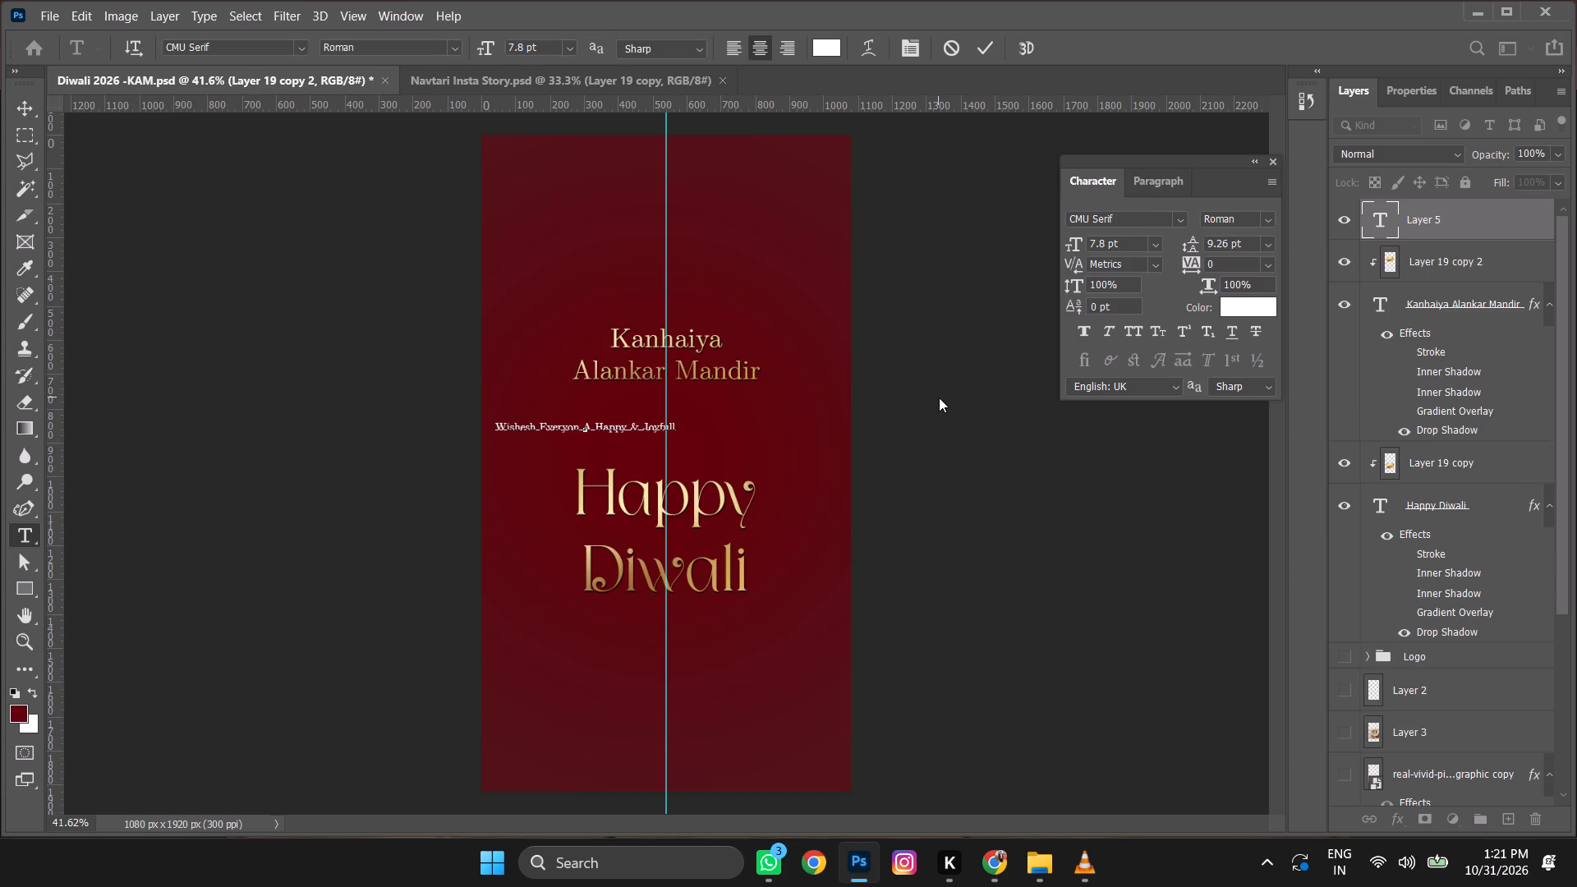
pyautogui.press('BackSpace')
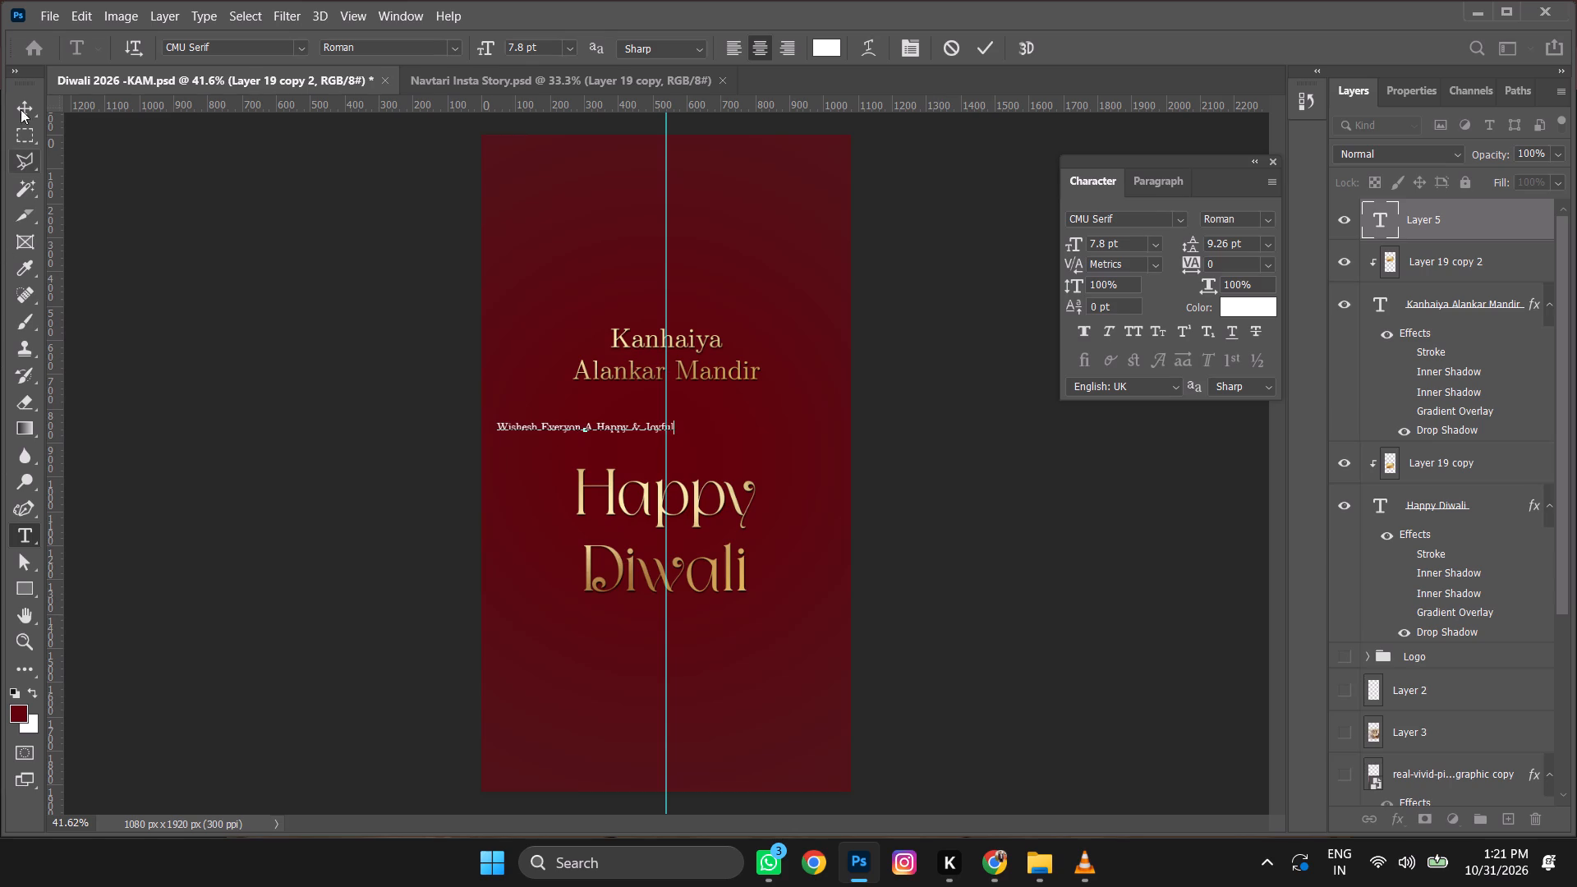
pyautogui.click(22, 99)
# Center the wishes text line horizontally on the canvas and scale it around its center to about 132%.
pyautogui.hotkey('ctrl', 'a')
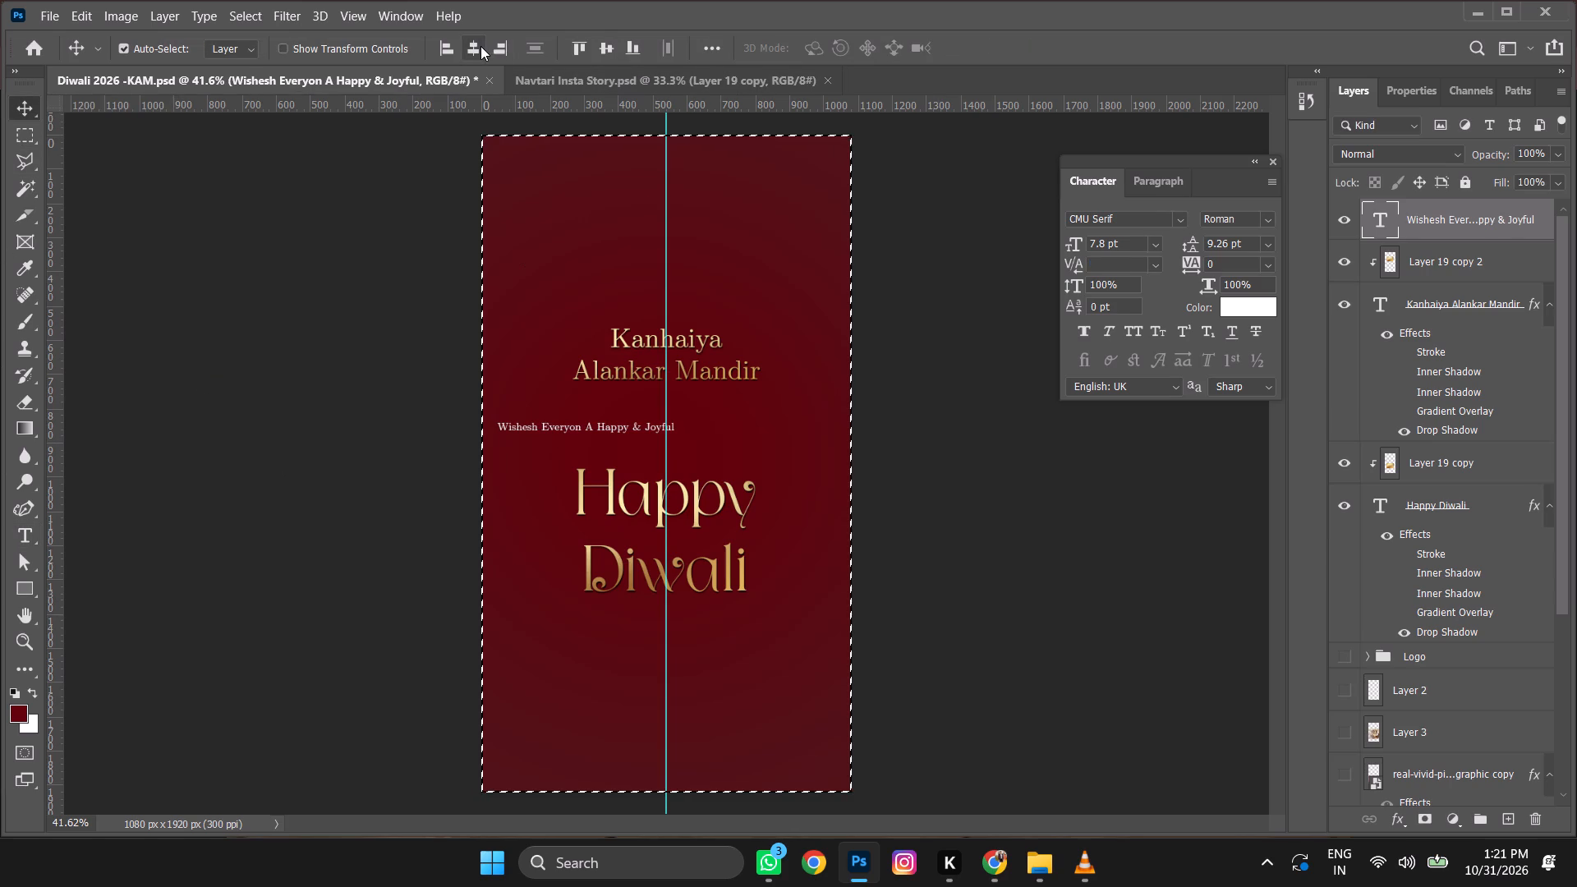
pyautogui.click(480, 46)
pyautogui.hotkey('ctrl', 'd')
pyautogui.hotkey('ctrl', 't')
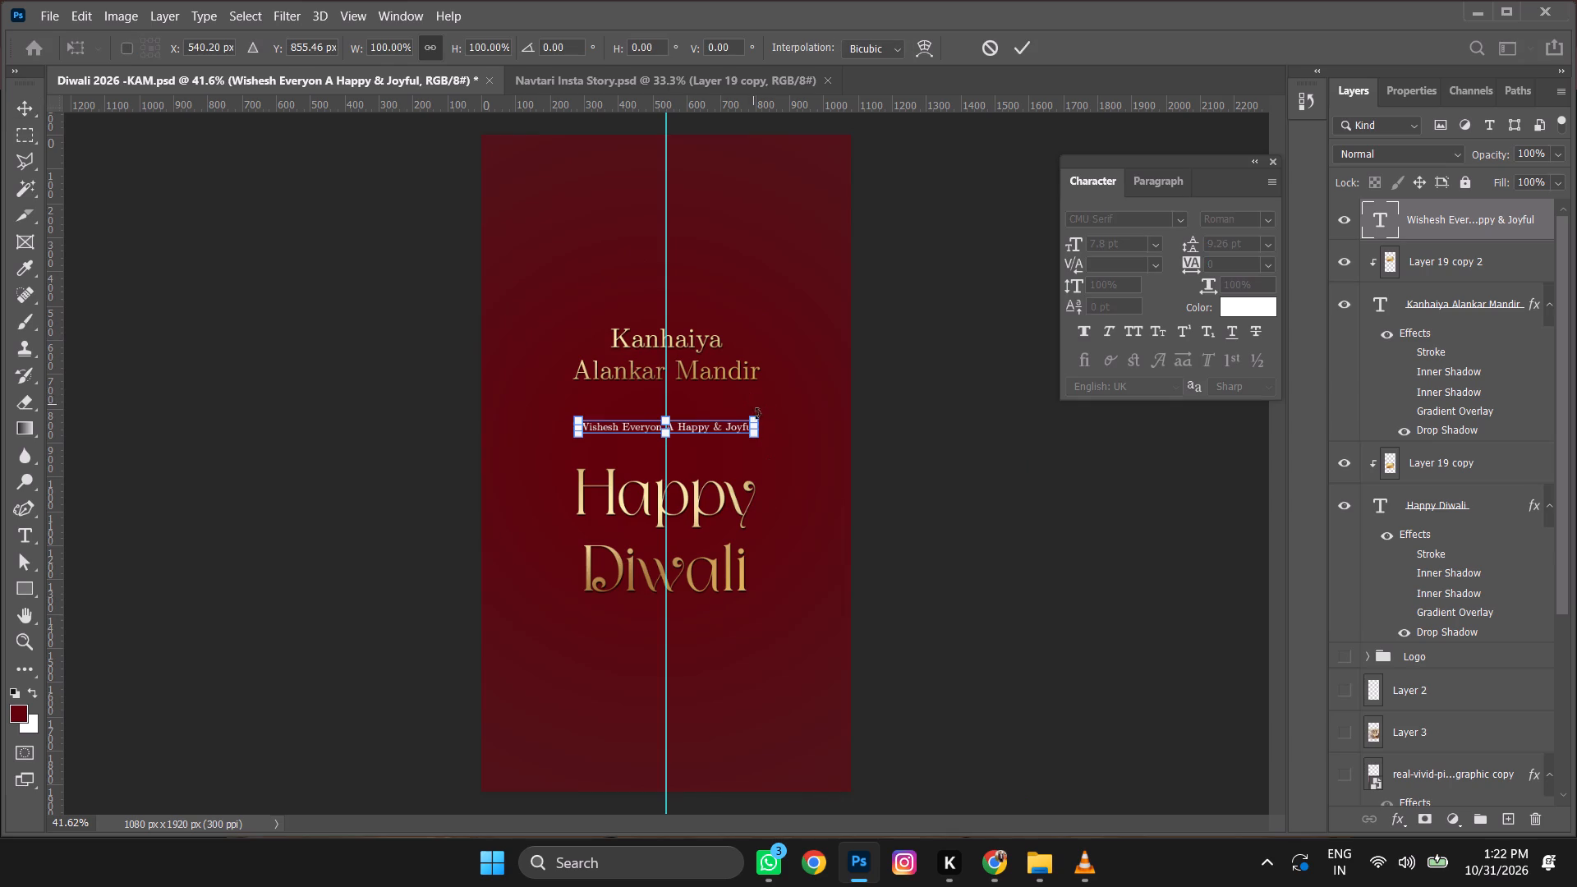
pyautogui.keyDown('alt'); pyautogui.moveTo(757, 423); pyautogui.dragTo(784, 406); pyautogui.keyUp('alt')
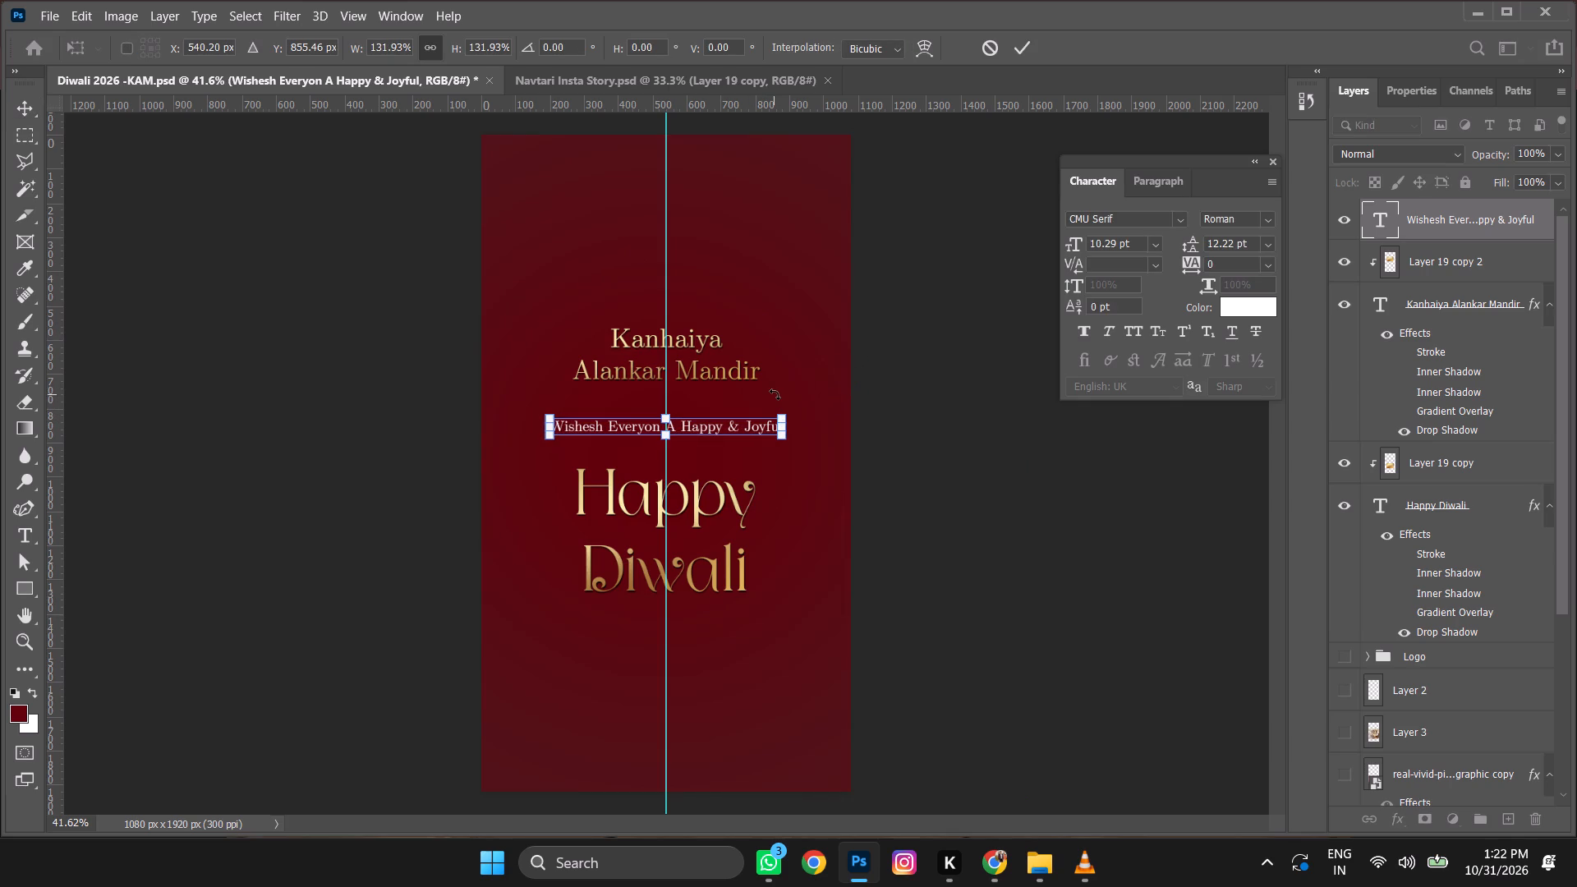
pyautogui.press('Return')
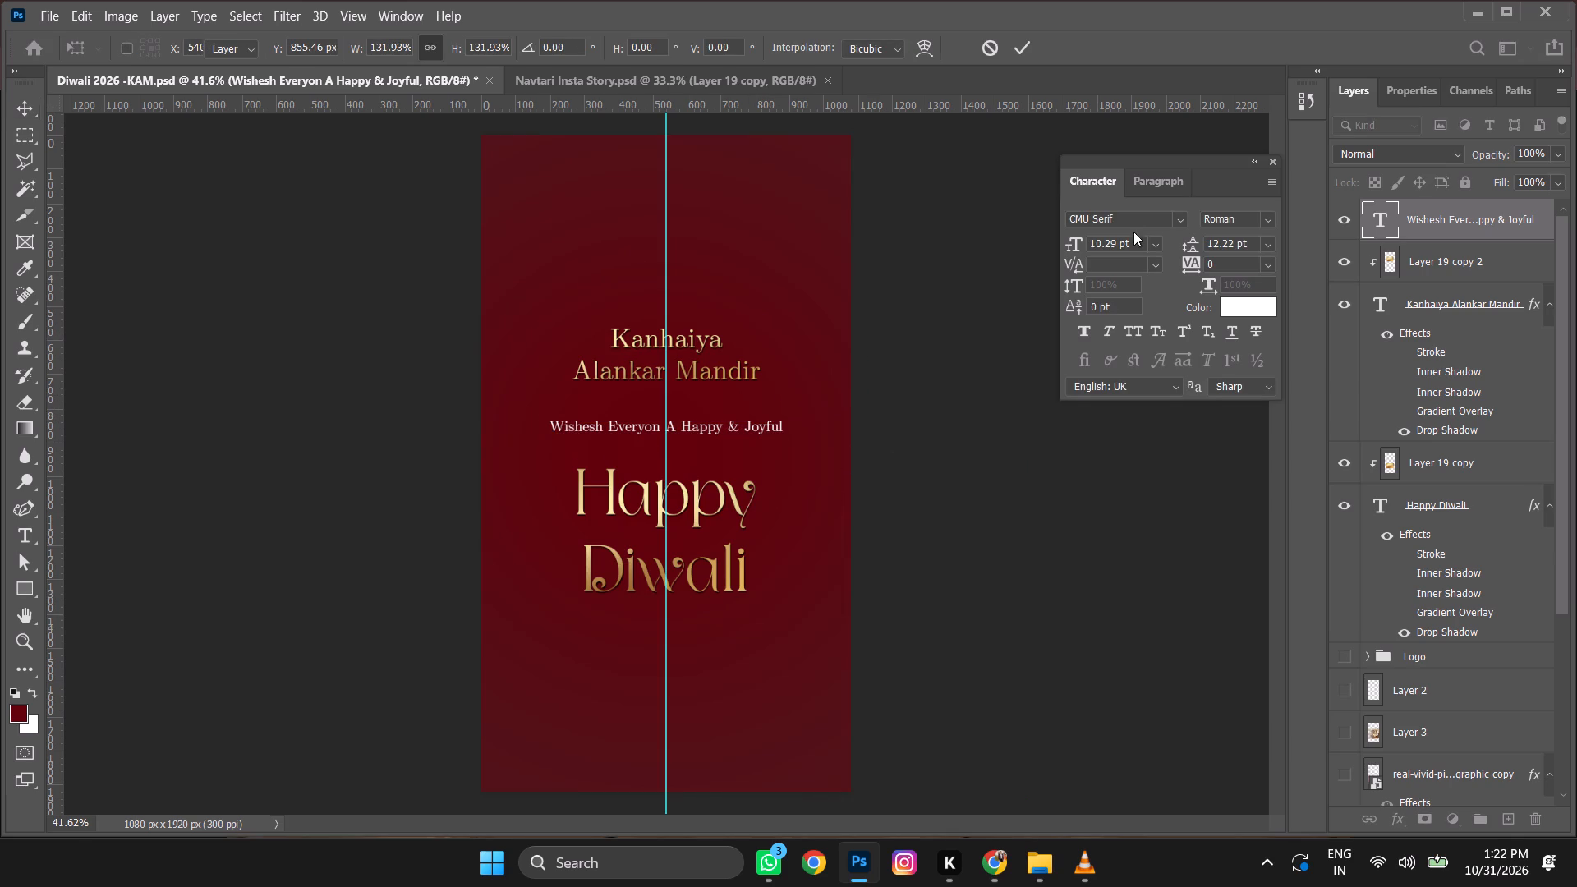
# Change the wishes line's font to Nexa Light Regular.
pyautogui.click(1139, 222)
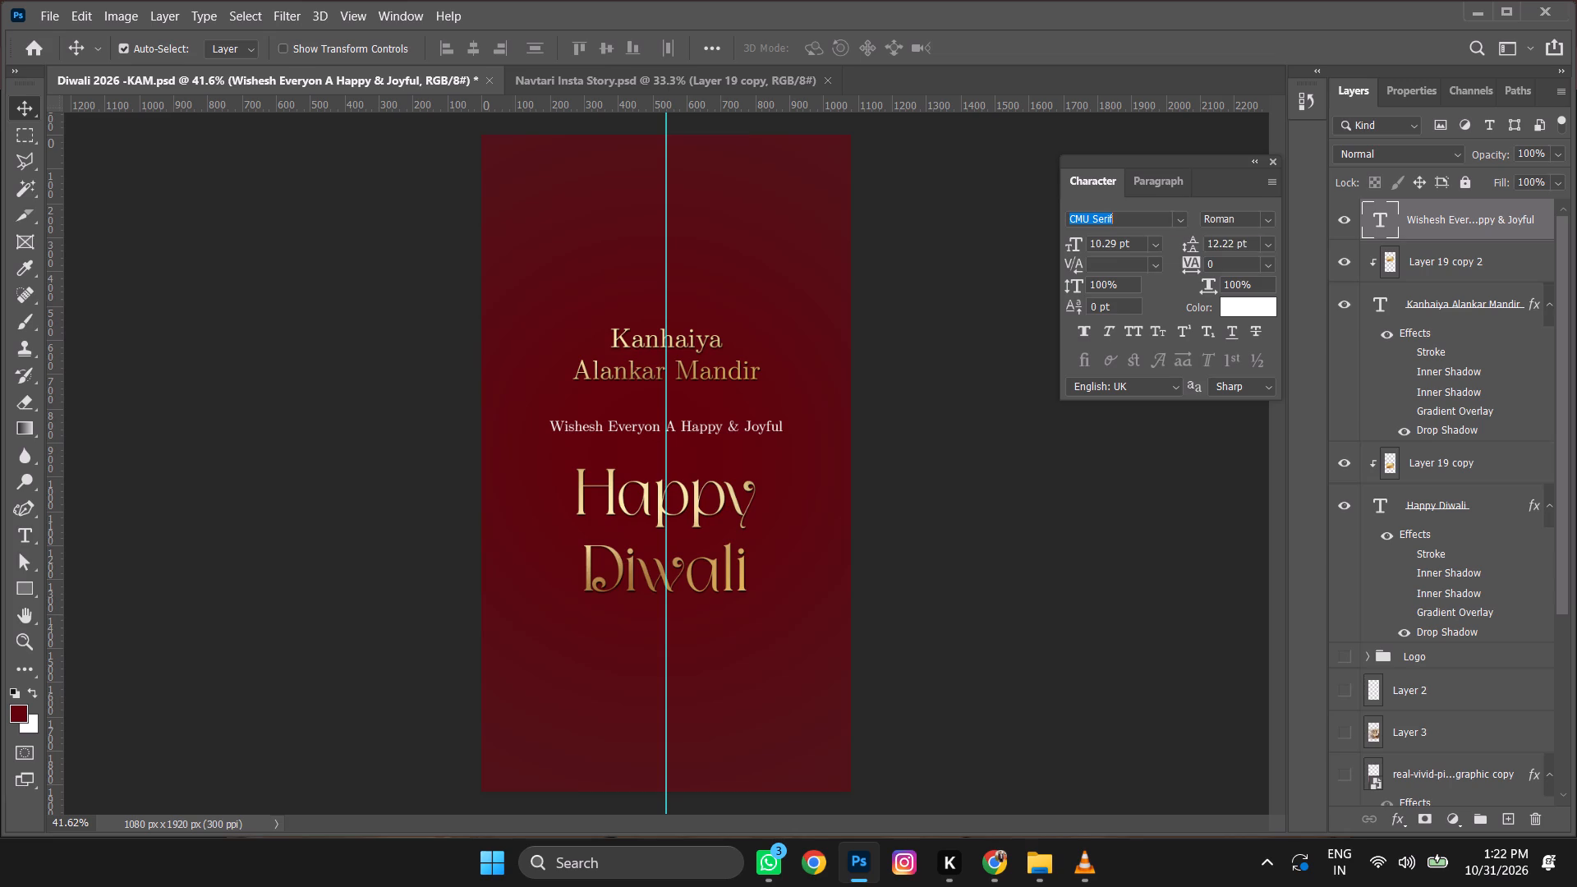
pyautogui.write('mont')
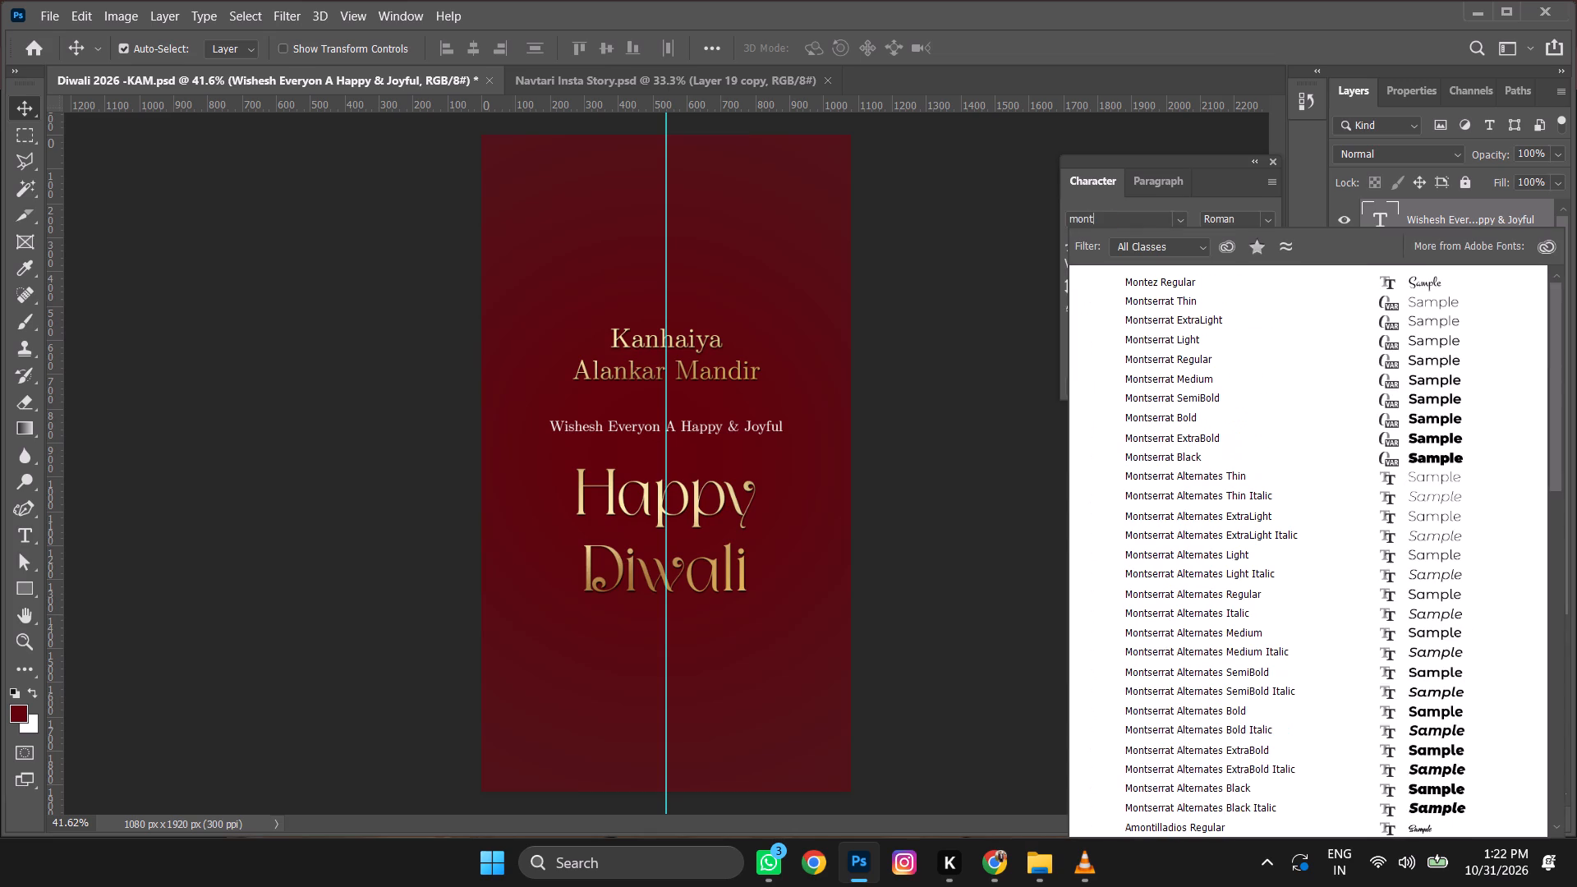
pyautogui.press('BackSpace')
pyautogui.press('BackSpace')
pyautogui.press('BackSpace')
pyautogui.press('BackSpace')
pyautogui.press('BackSpace')
pyautogui.press('BackSpace')
pyautogui.press('BackSpace')
pyautogui.press('BackSpace')
pyautogui.press('BackSpace')
pyautogui.press('BackSpace')
pyautogui.press('BackSpace')
pyautogui.press('BackSpace')
pyautogui.press('BackSpace')
pyautogui.press('BackSpace')
pyautogui.press('BackSpace')
pyautogui.press('BackSpace')
pyautogui.press('BackSpace')
pyautogui.press('BackSpace')
pyautogui.press('BackSpace')
pyautogui.press('BackSpace')
pyautogui.write('nexa')
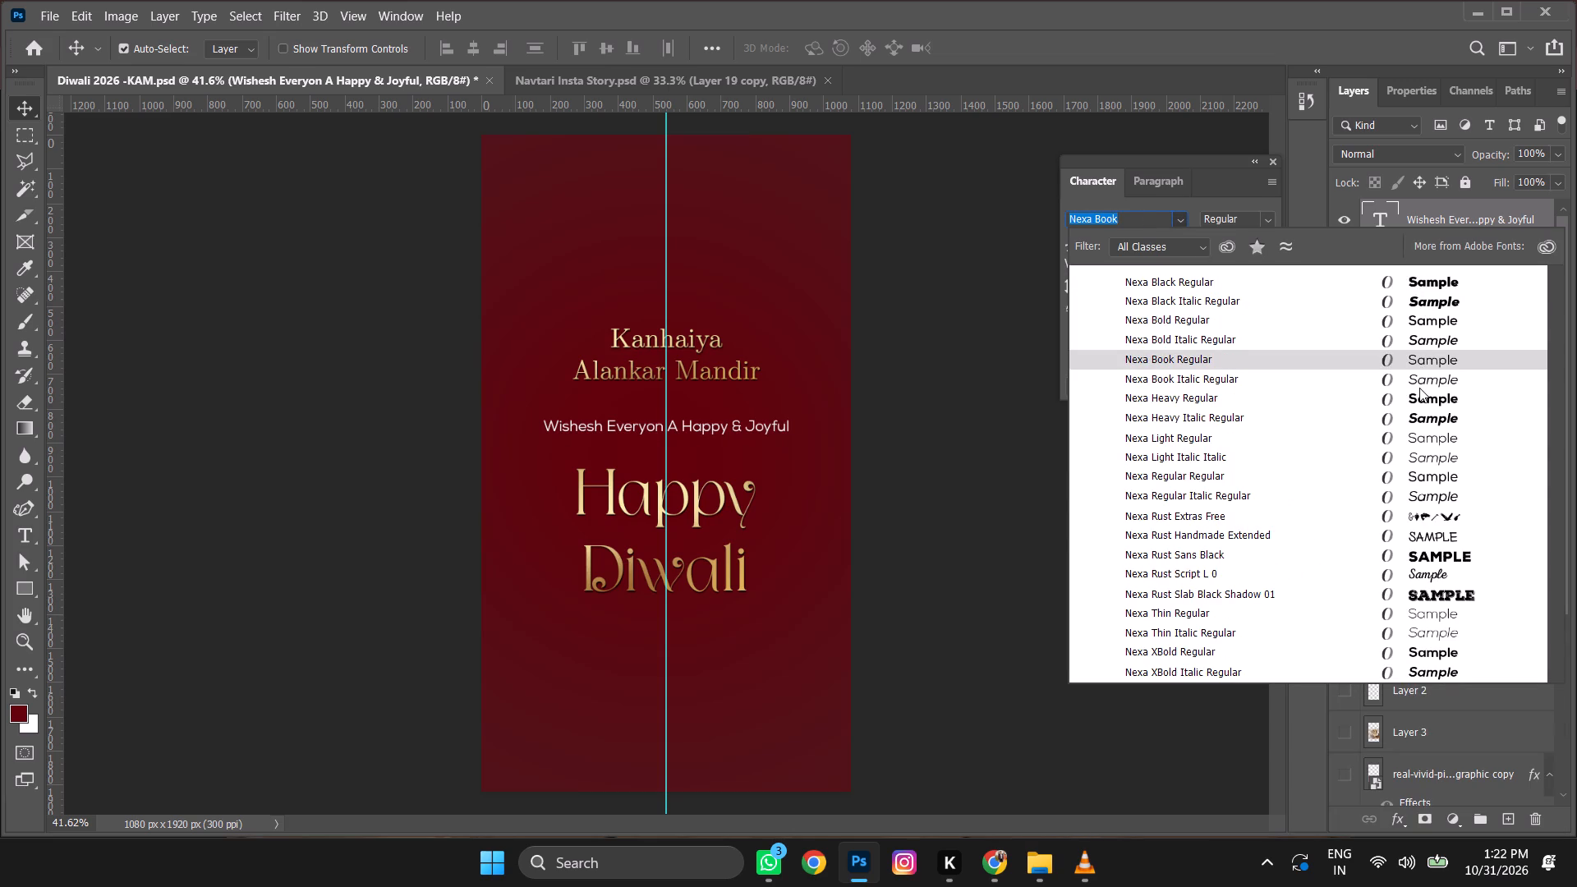
pyautogui.click(1430, 441)
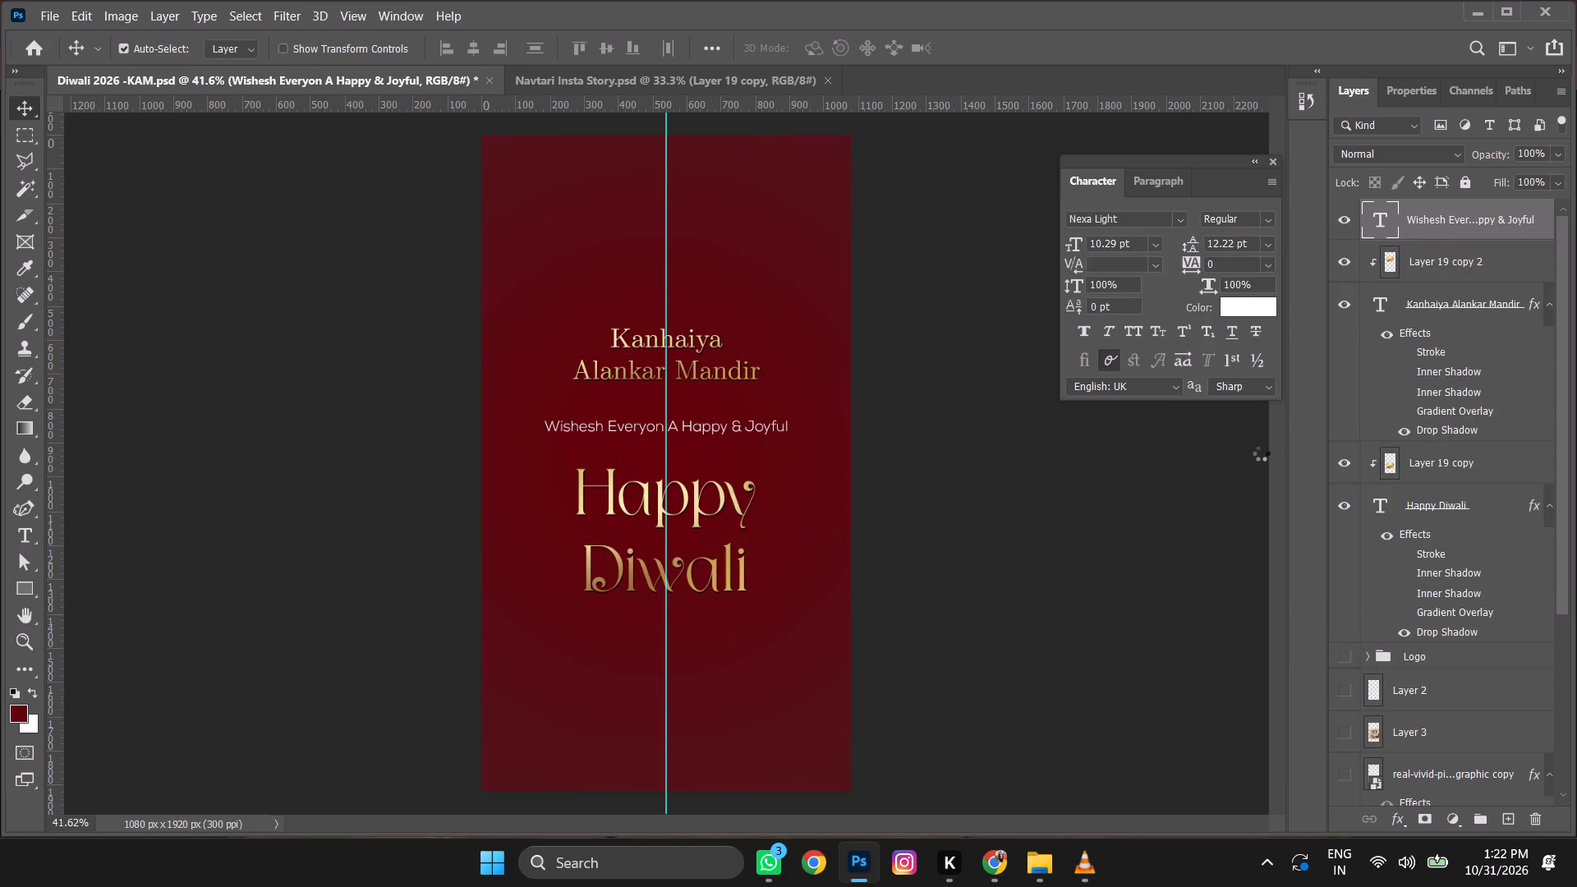
# Scale the wishes line down around its center to about 84%, giving 8.61 pt text.
pyautogui.hotkey('ctrl', 't')
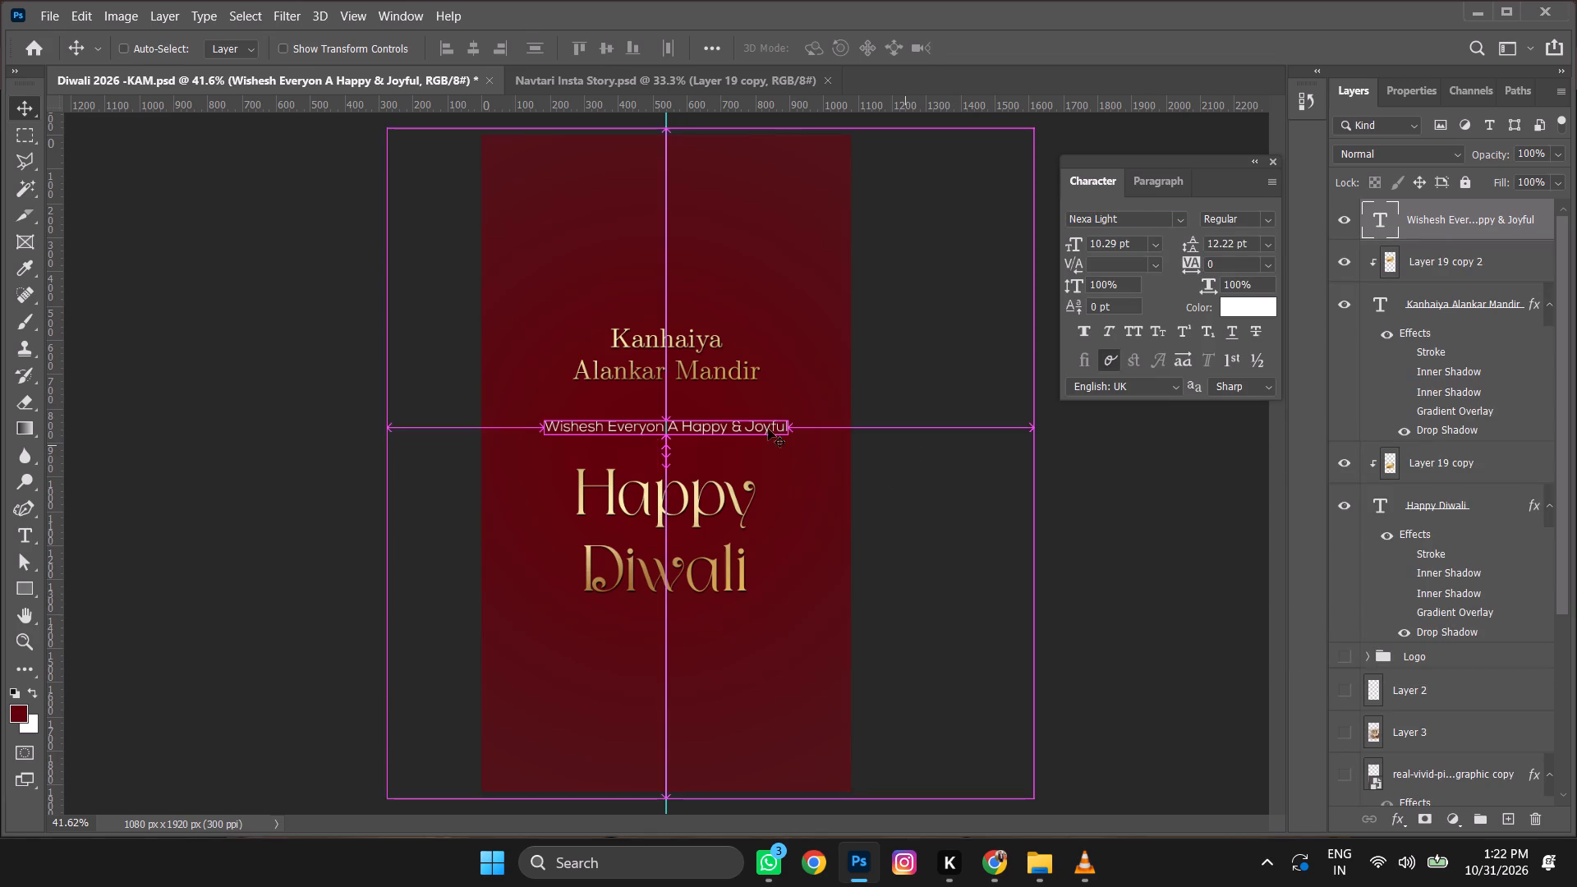
pyautogui.keyDown('alt'); pyautogui.moveTo(788, 411); pyautogui.dragTo(773, 414); pyautogui.keyUp('alt')
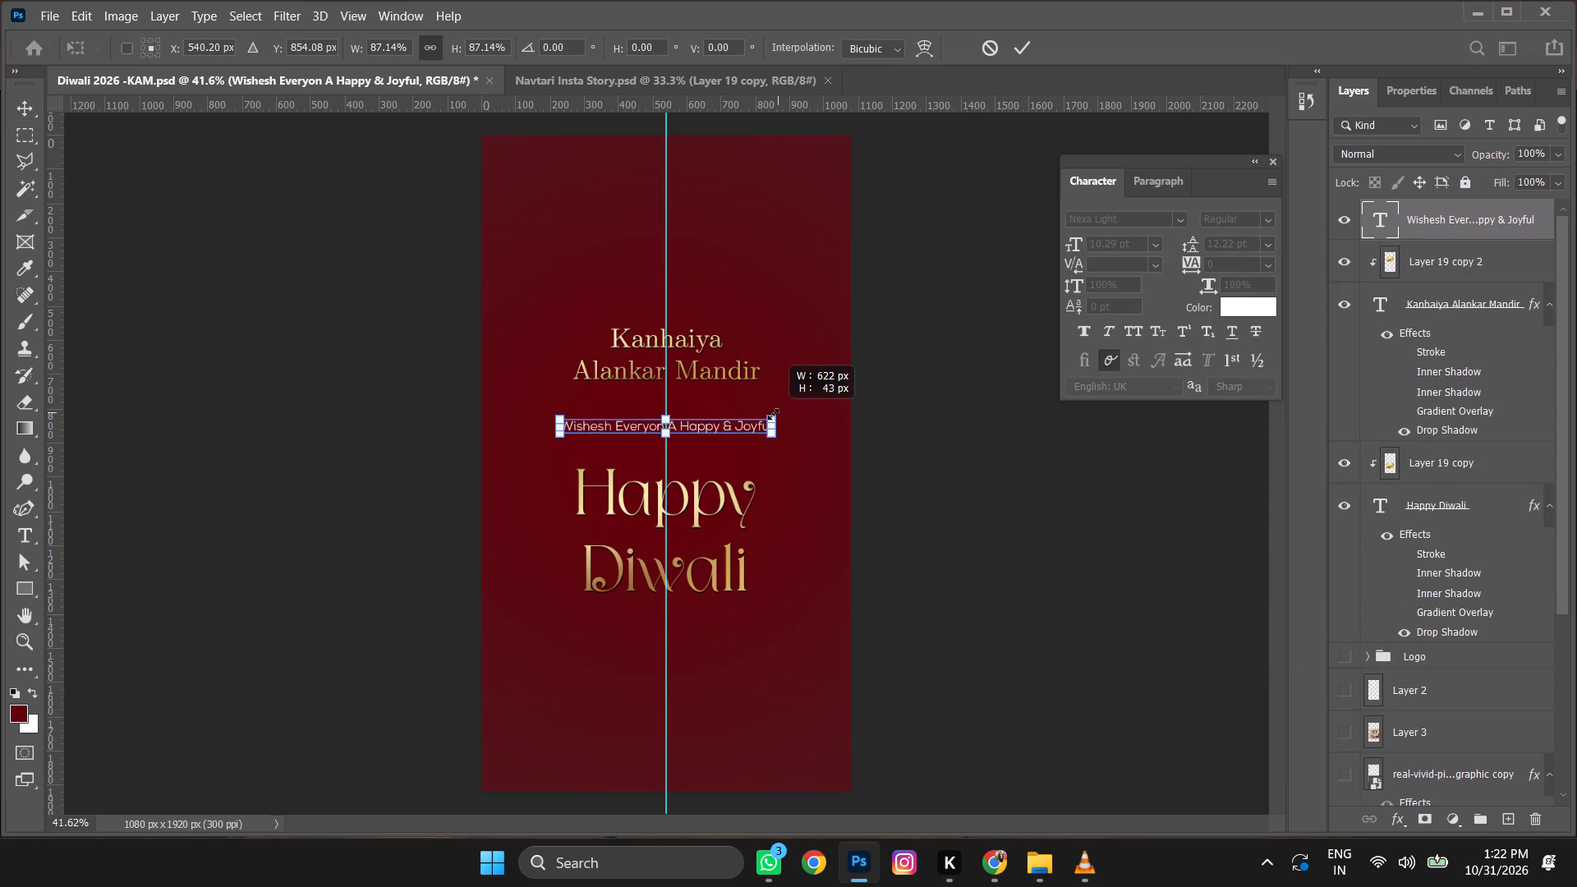
pyautogui.keyDown('alt'); pyautogui.moveTo(773, 414); pyautogui.dragTo(769, 416); pyautogui.keyUp('alt')
pyautogui.press('Return')
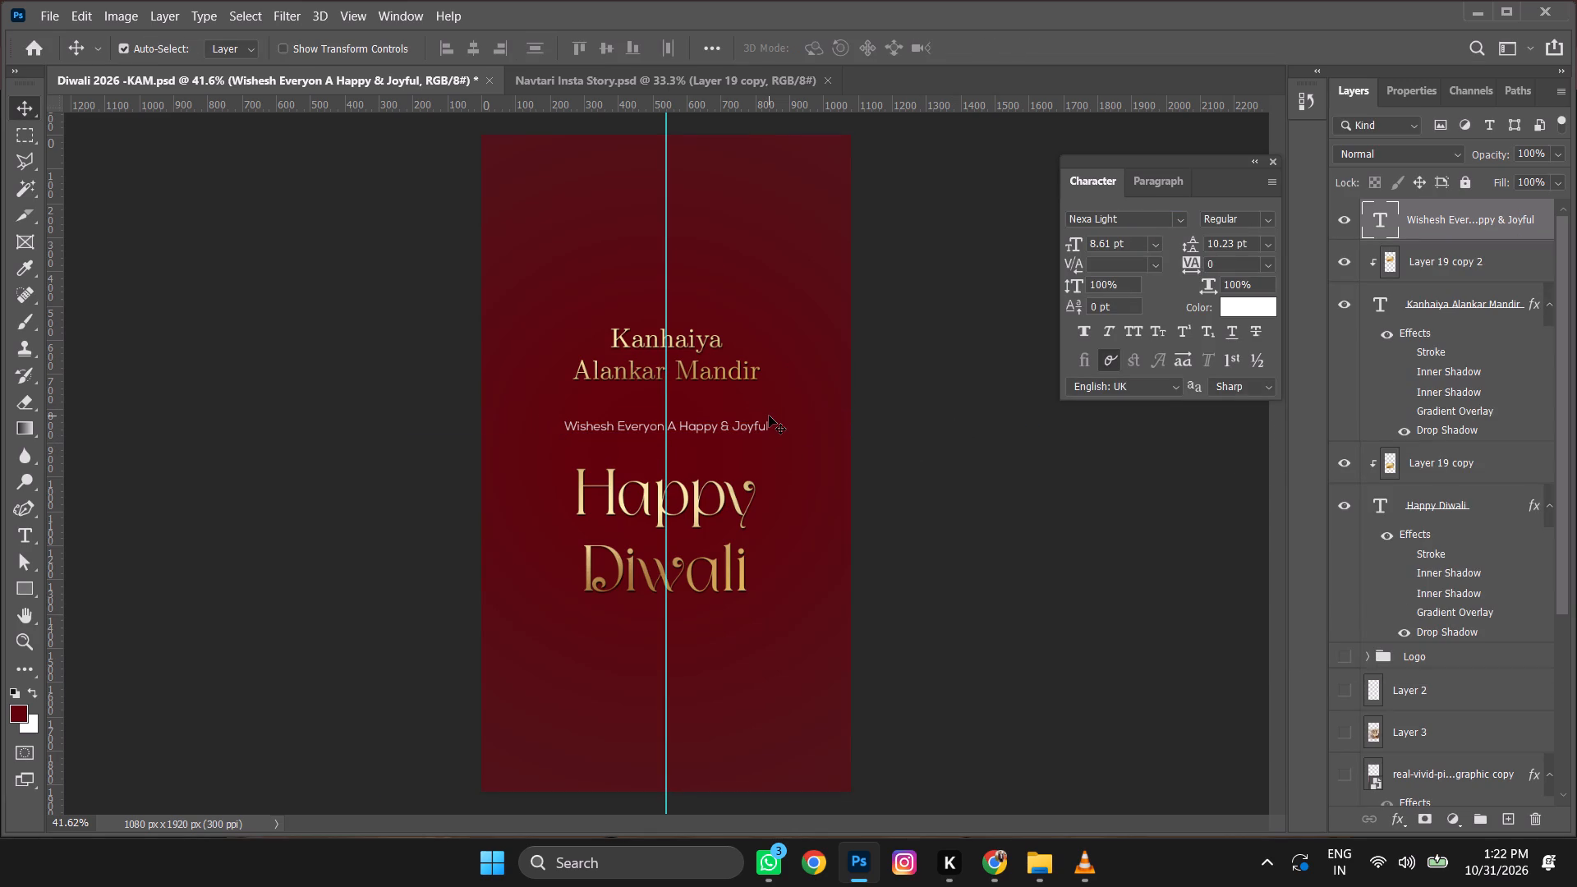
# Move the wishes line up 40 px, closer to the brand name.
pyautogui.hotkey('shift', 'Up')
pyautogui.hotkey('shift', 'Up')
pyautogui.hotkey('shift', 'Up')
pyautogui.hotkey('shift', 'Up')
pyautogui.hotkey('shift', 'Up')
pyautogui.hotkey('shift', 'Up')
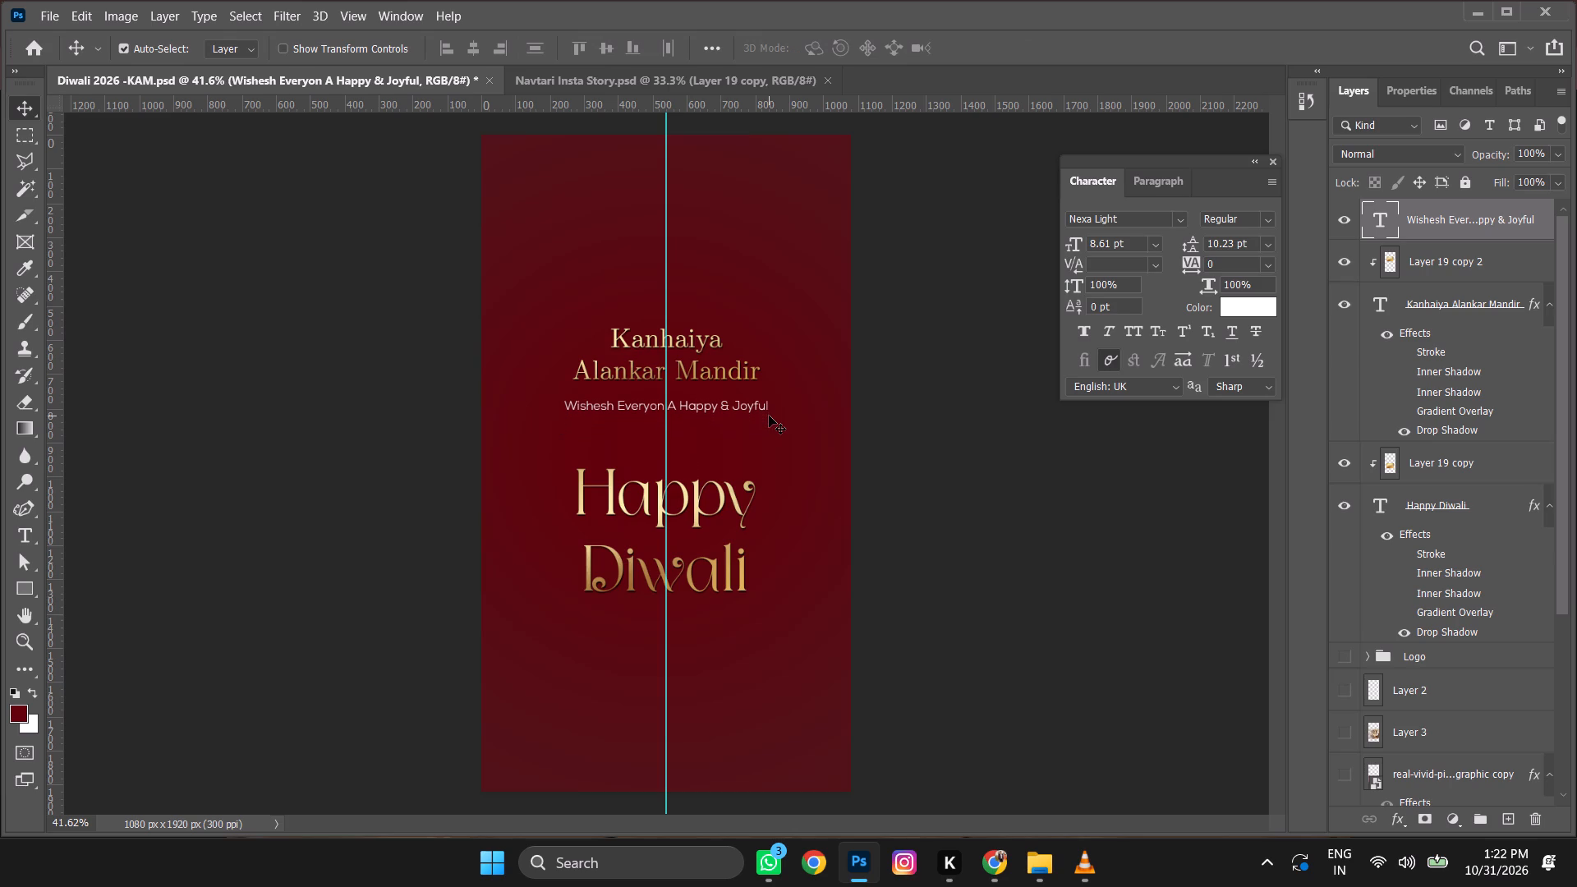
pyautogui.hotkey('shift', 'Down')
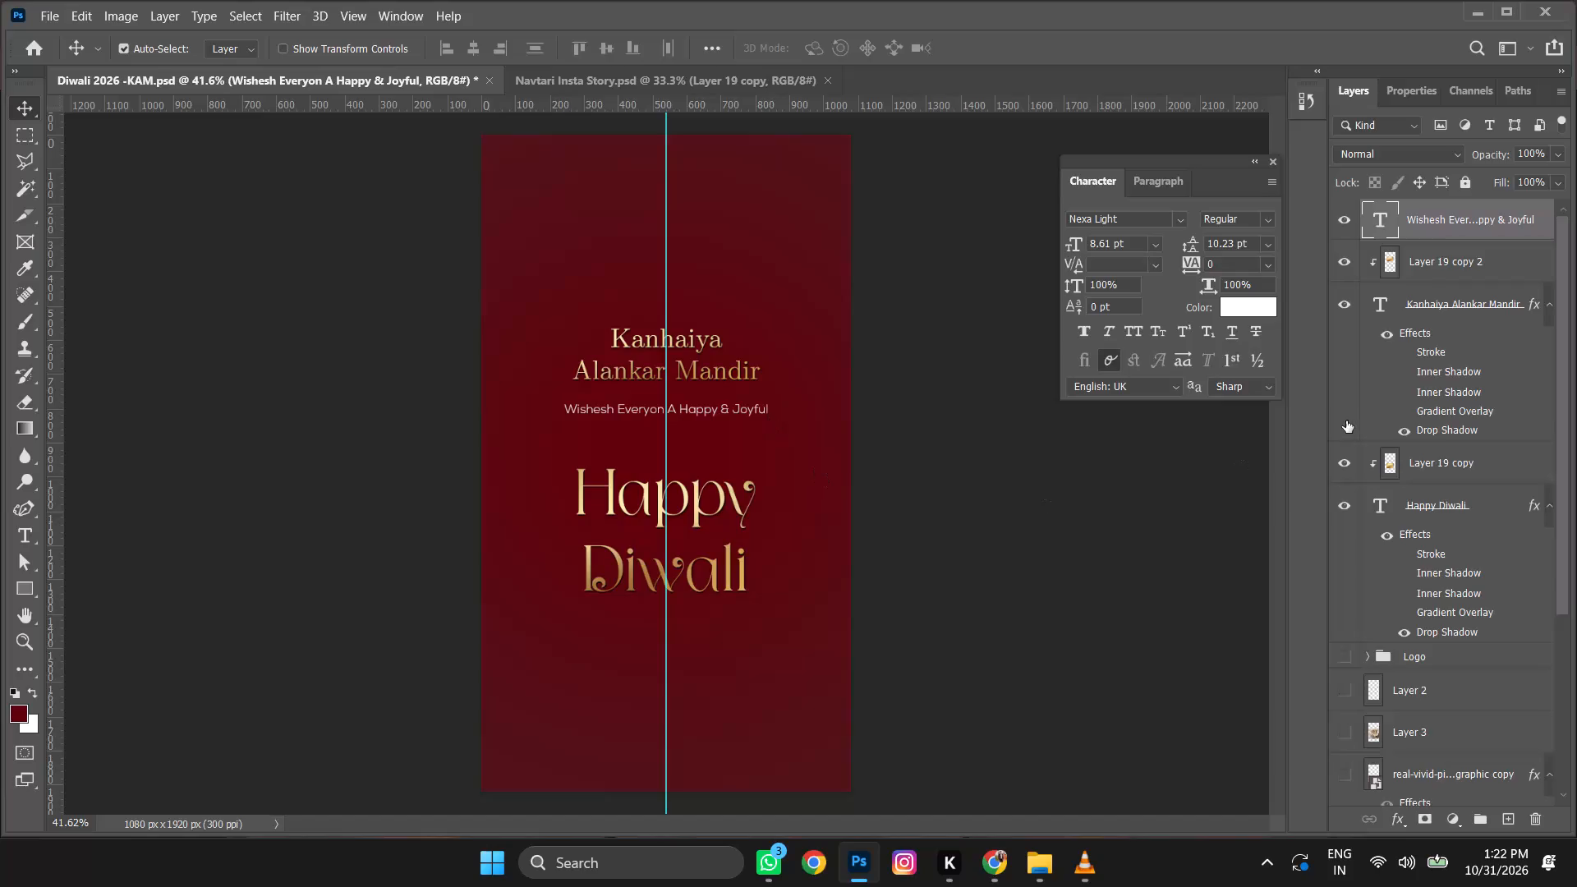
pyautogui.hotkey('shift', 'Down')
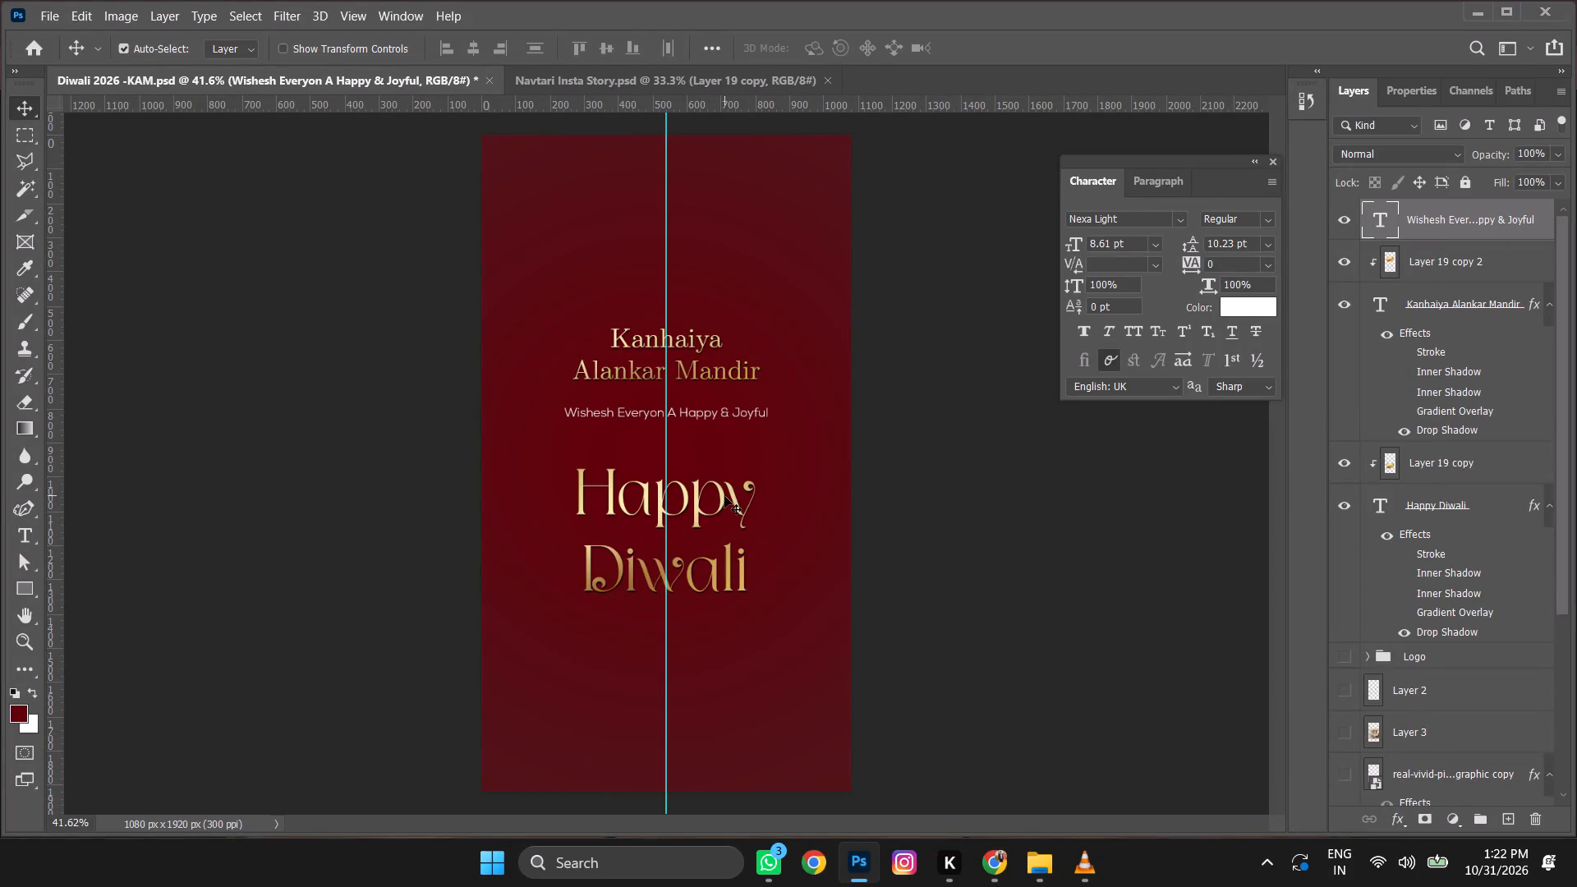
# Link the Happy Diwali text layer with its clipped Layer 19 copy texture.
pyautogui.click(724, 496)
pyautogui.keyDown('ctrl'); pyautogui.click(1435, 503); pyautogui.keyUp('ctrl')
pyautogui.keyDown('ctrl'); pyautogui.rightClick(1435, 503); pyautogui.keyUp('ctrl')
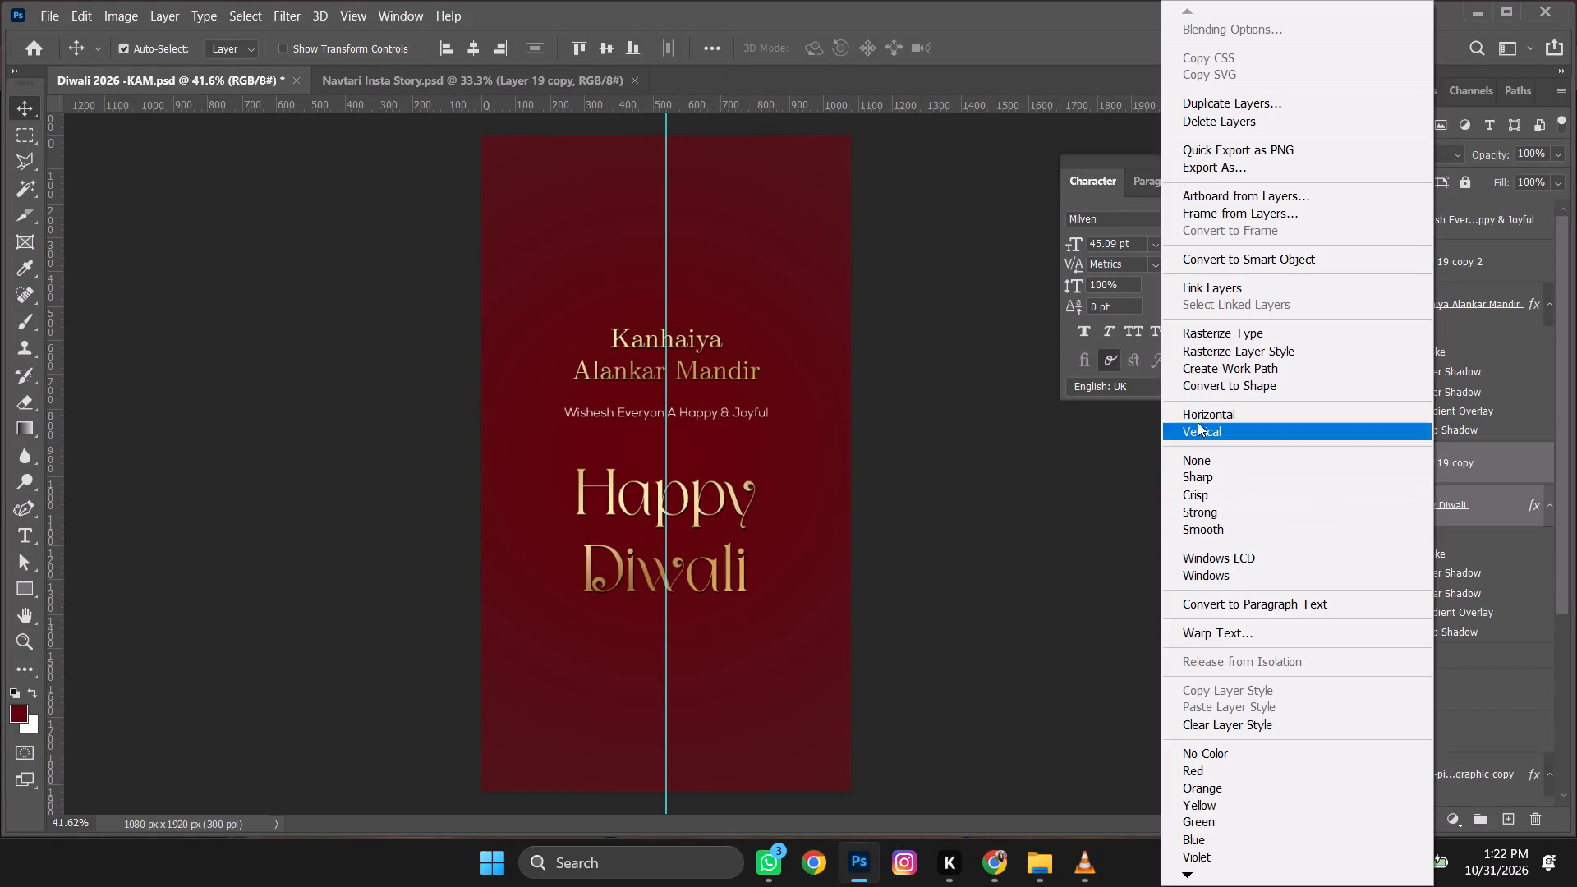
pyautogui.click(1219, 283)
# Move the linked Happy Diwali title and its gold texture up 90 px.
pyautogui.hotkey('shift', 'Up')
pyautogui.hotkey('shift', 'Up')
pyautogui.hotkey('shift', 'Up')
pyautogui.hotkey('shift', 'Up')
pyautogui.hotkey('shift', 'Up')
pyautogui.hotkey('shift', 'Up')
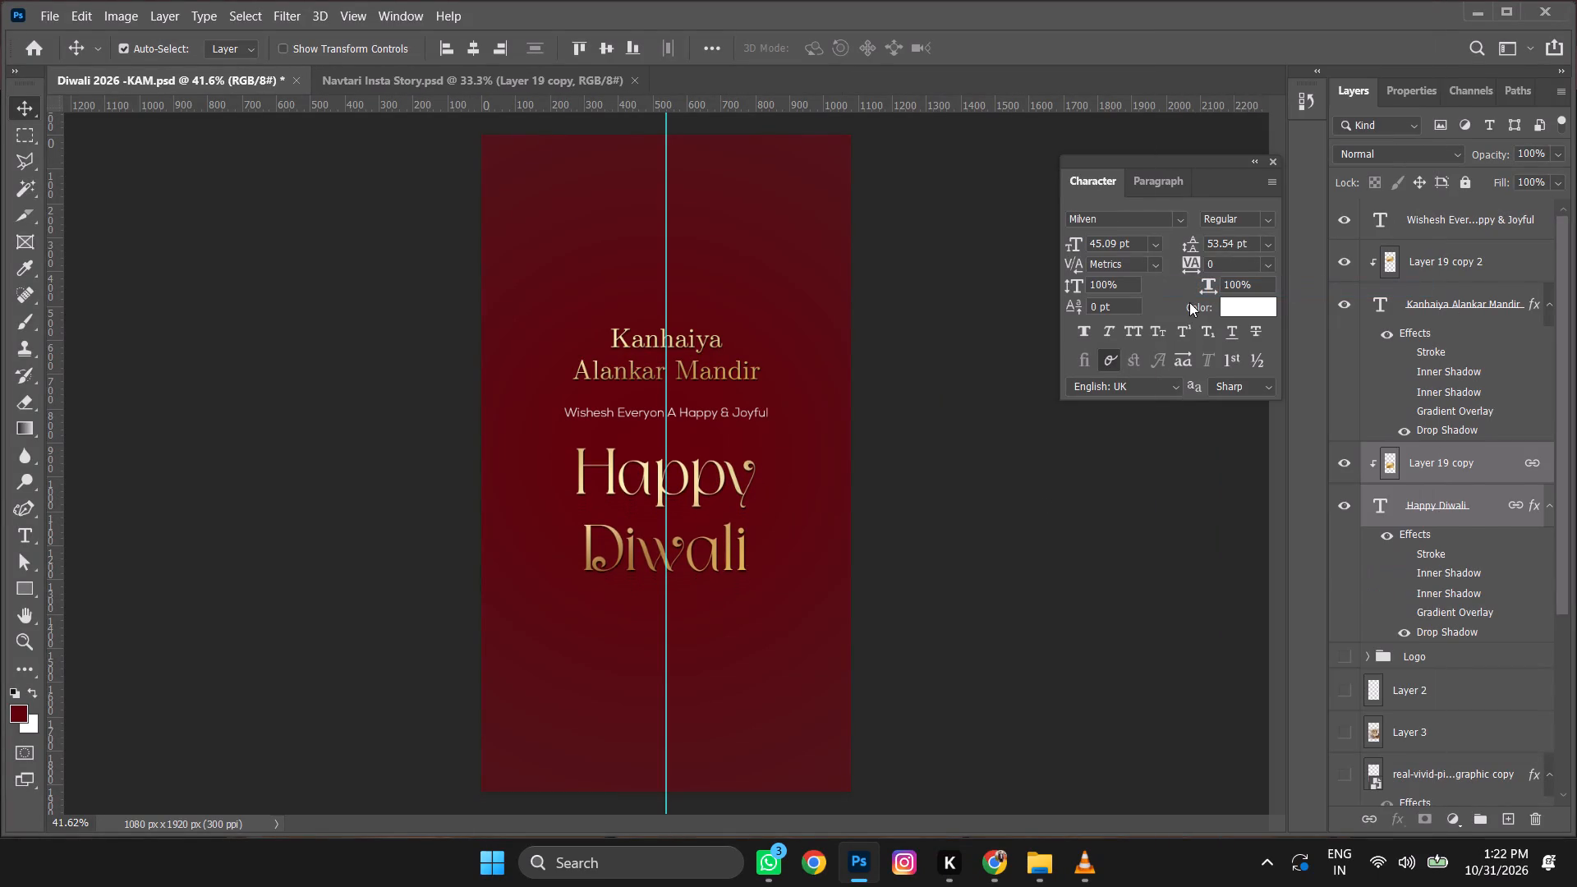
pyautogui.hotkey('shift', 'Up')
pyautogui.hotkey('shift', 'Up')
pyautogui.hotkey('shift', 'Up')
pyautogui.hotkey('shift', 'Up')
pyautogui.hotkey('shift', 'Down')
# Scale the Happy Diwali title together with its gold texture to about 122%, giving 54.79 pt text.
pyautogui.hotkey('ctrl', 't')
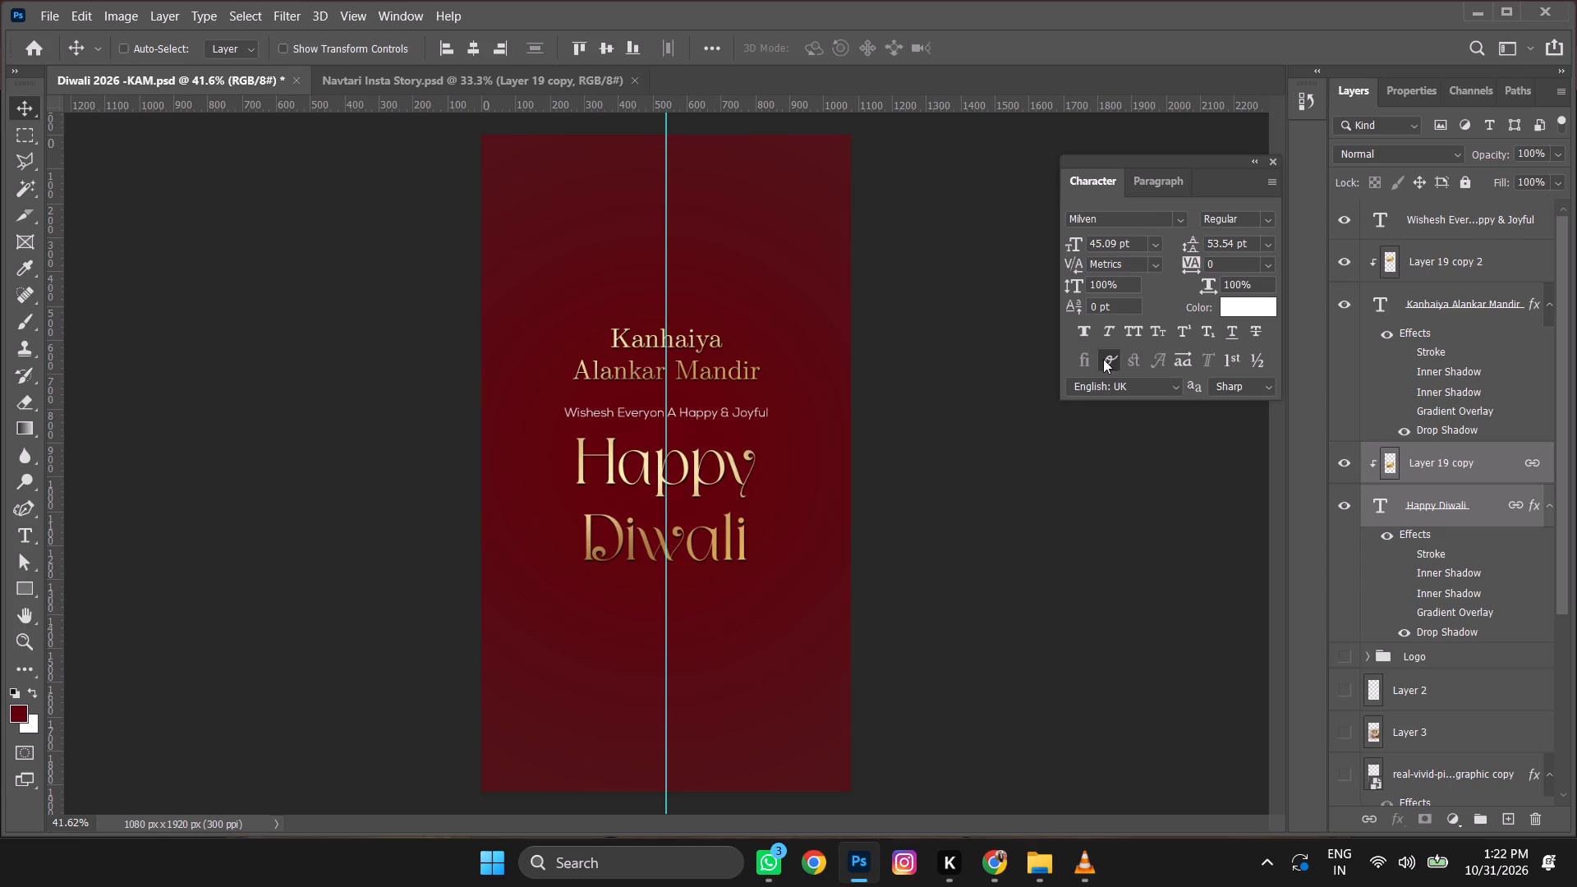
pyautogui.keyDown('alt'); pyautogui.moveTo(798, 424); pyautogui.dragTo(829, 406); pyautogui.keyUp('alt')
pyautogui.press('Return')
# Set the Happy Diwali title's leading to 55 pt.
pyautogui.click(1420, 503)
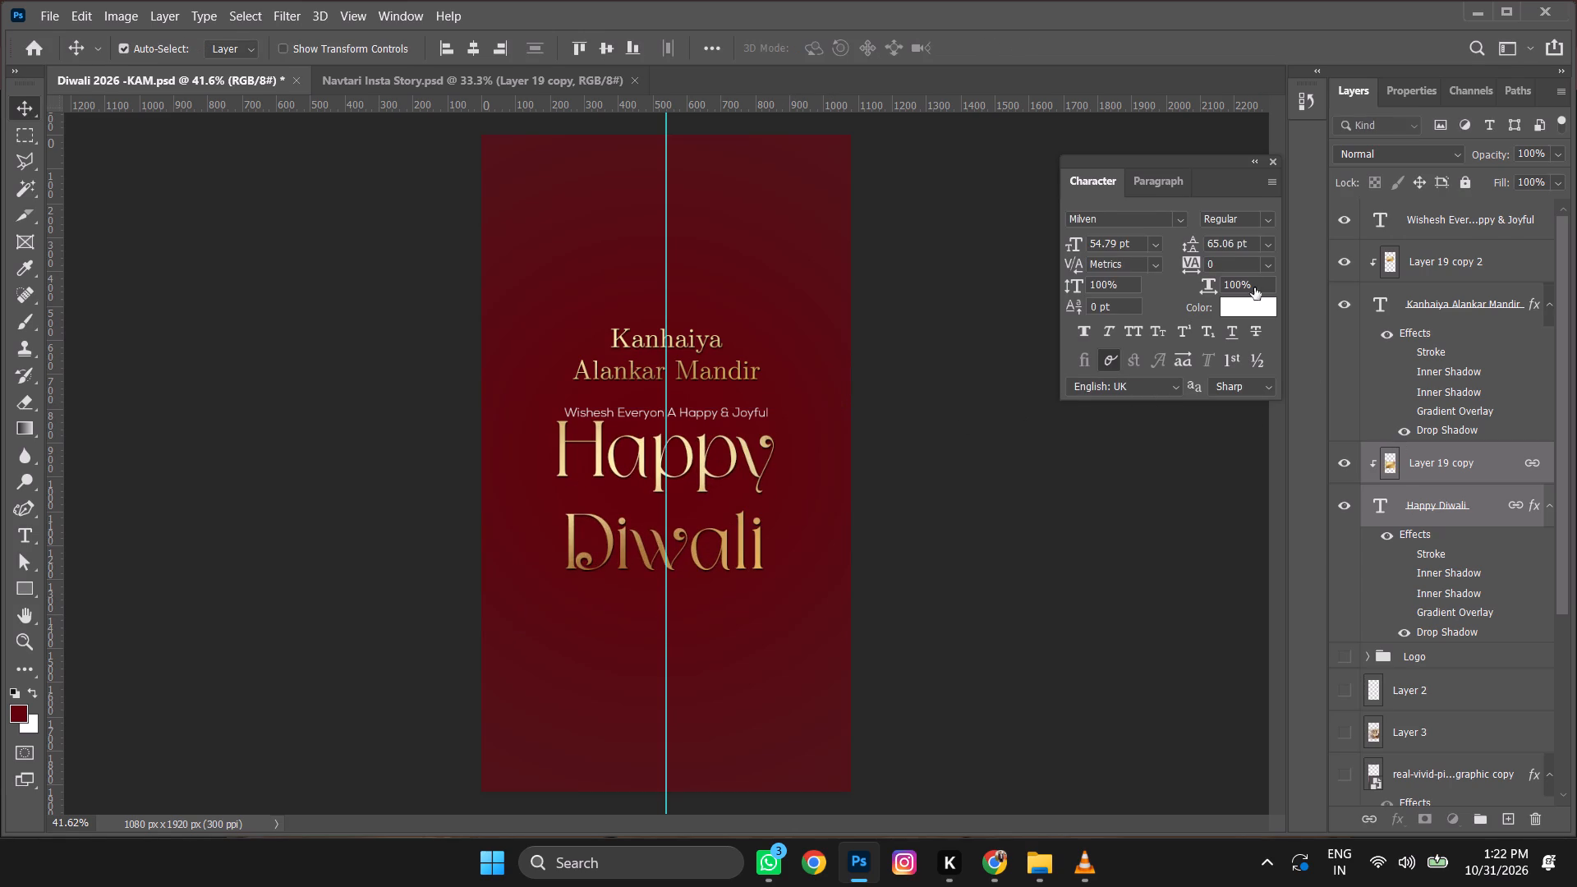
pyautogui.moveTo(1253, 241); pyautogui.dragTo(1138, 252)
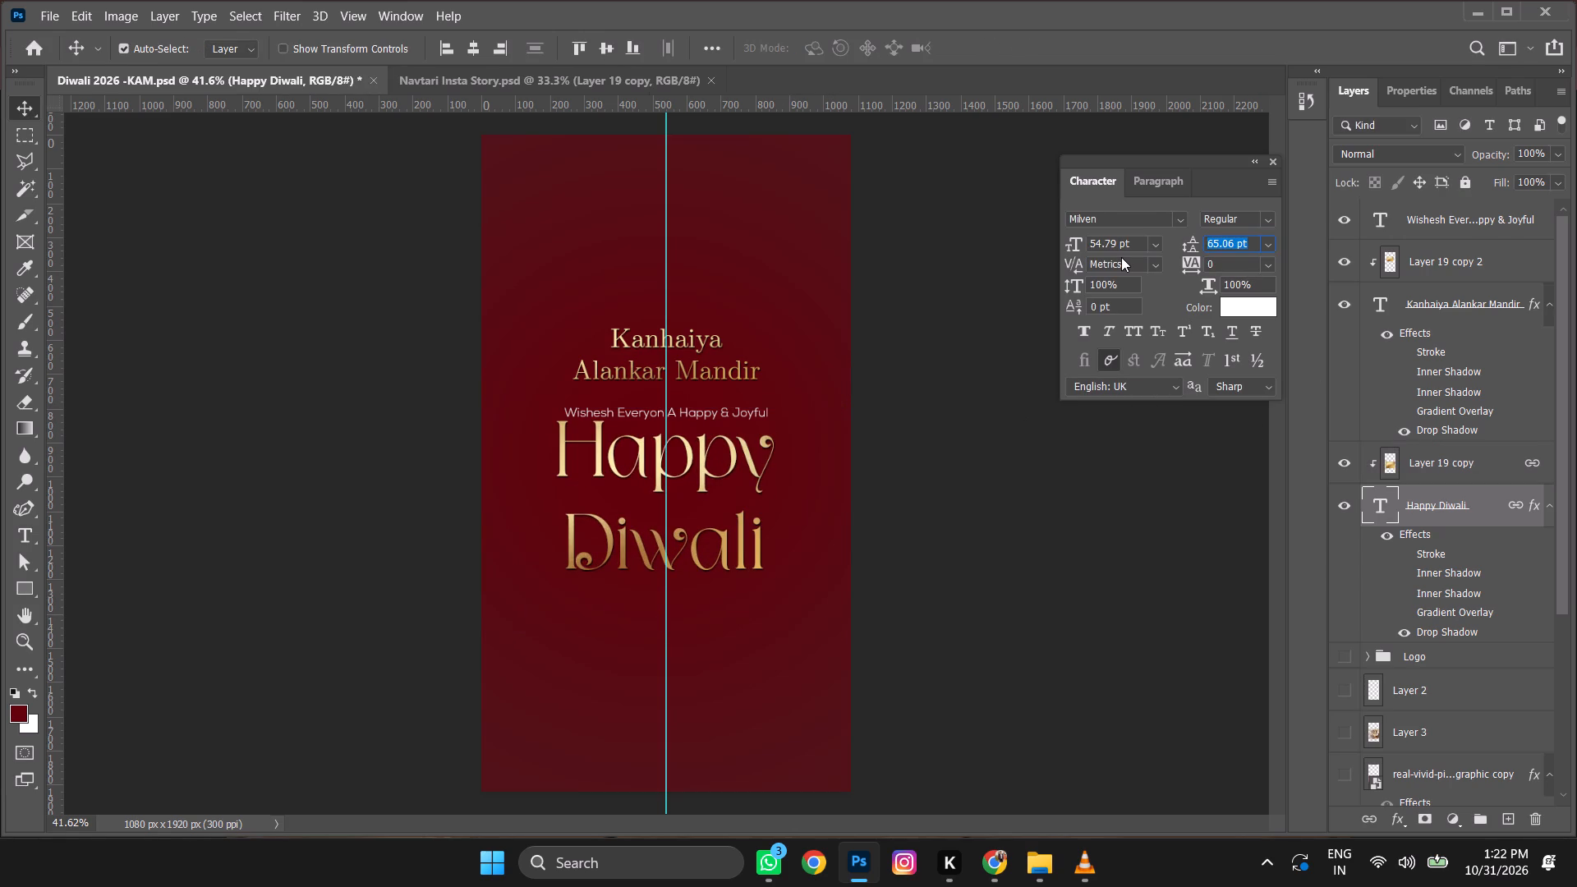
pyautogui.write('55')
pyautogui.press('Return')
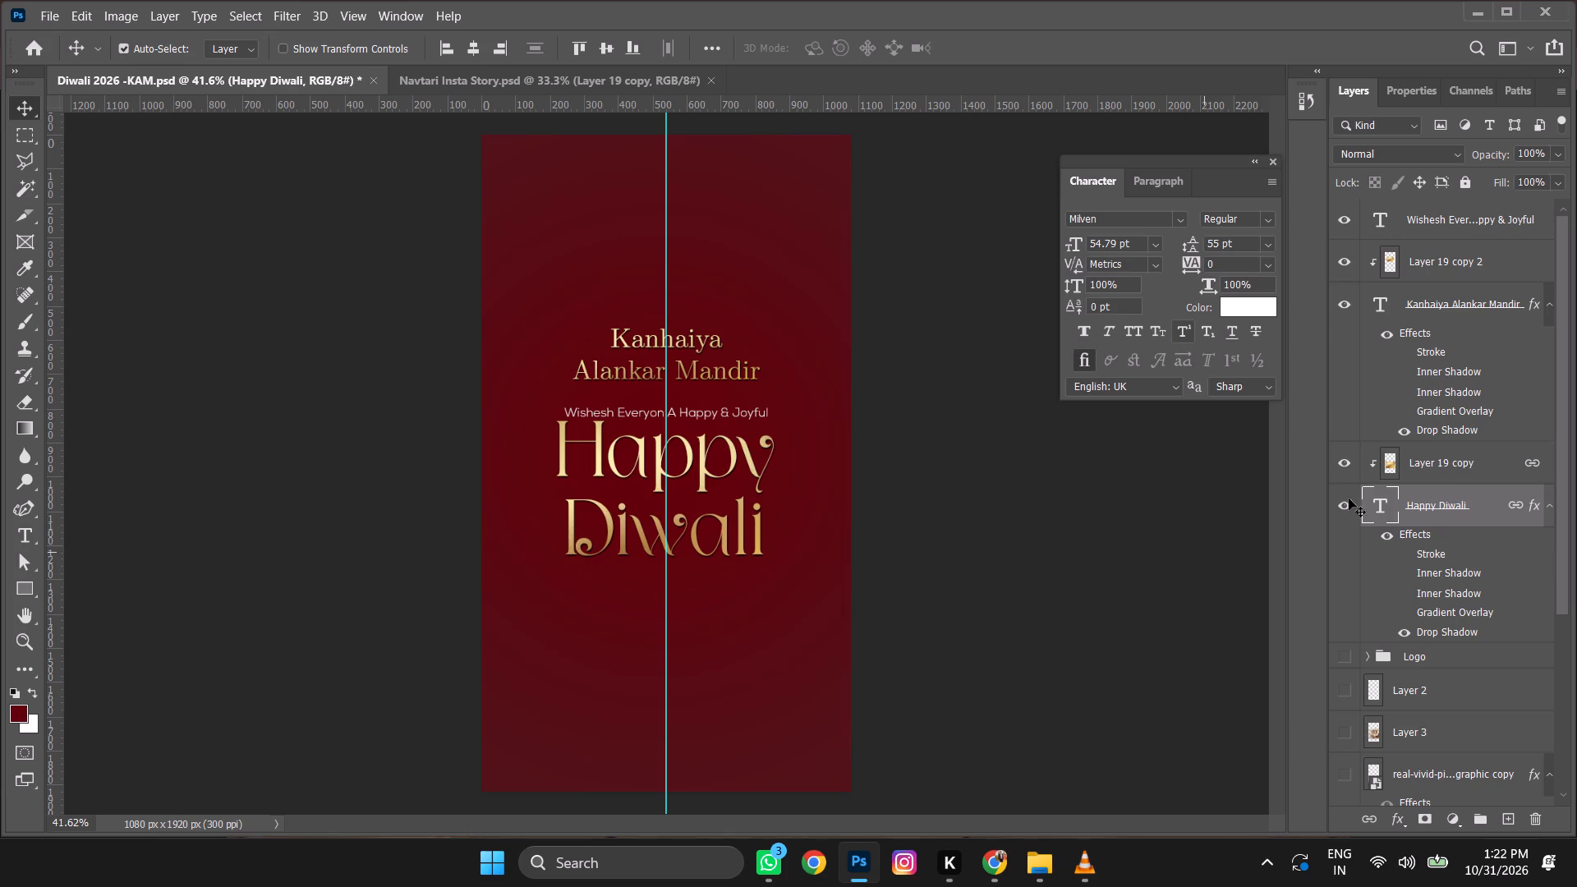
# Move the linked Happy Diwali title down 70 px to leave a gap below the wishes line.
pyautogui.click(1418, 500)
pyautogui.hotkey('shift', 'Down')
pyautogui.hotkey('shift', 'Down')
pyautogui.hotkey('shift', 'Down')
pyautogui.hotkey('shift', 'Down')
pyautogui.hotkey('shift', 'Down')
pyautogui.hotkey('shift', 'Down')
pyautogui.hotkey('shift', 'Down')
pyautogui.hotkey('shift', 'Down')
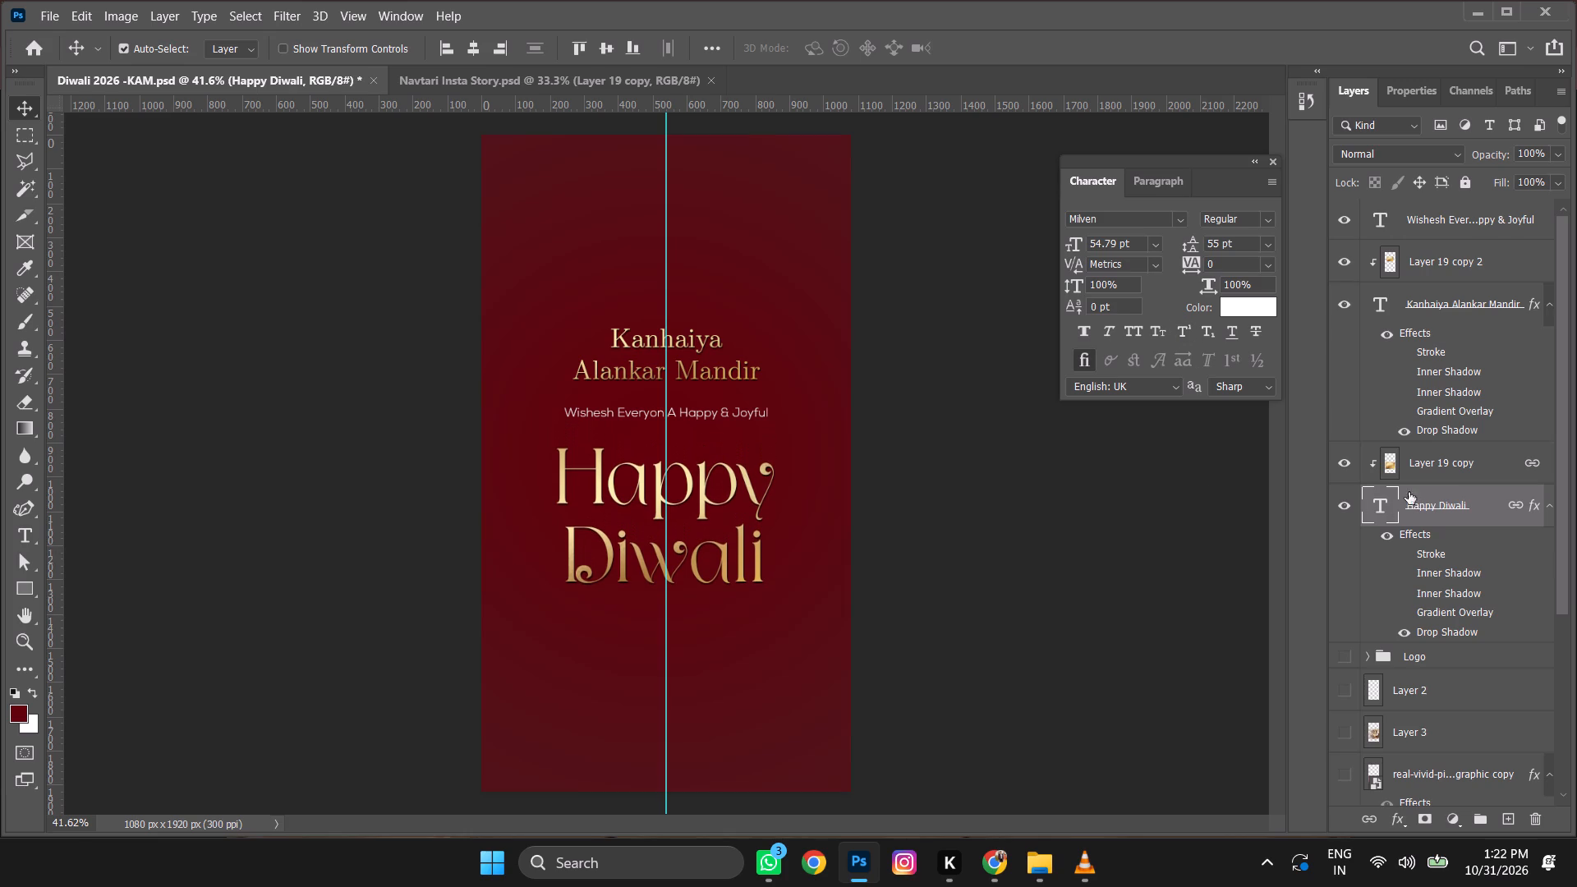
pyautogui.hotkey('shift', 'Up')
# Add the wishes line to the selection and move it up about 20 px together with the Happy Diwali title.
pyautogui.keyDown('shift'); pyautogui.click(720, 411); pyautogui.keyUp('shift')
pyautogui.hotkey('shift', 'Up')
pyautogui.hotkey('shift', 'Up')
pyautogui.hotkey('shift', 'Up')
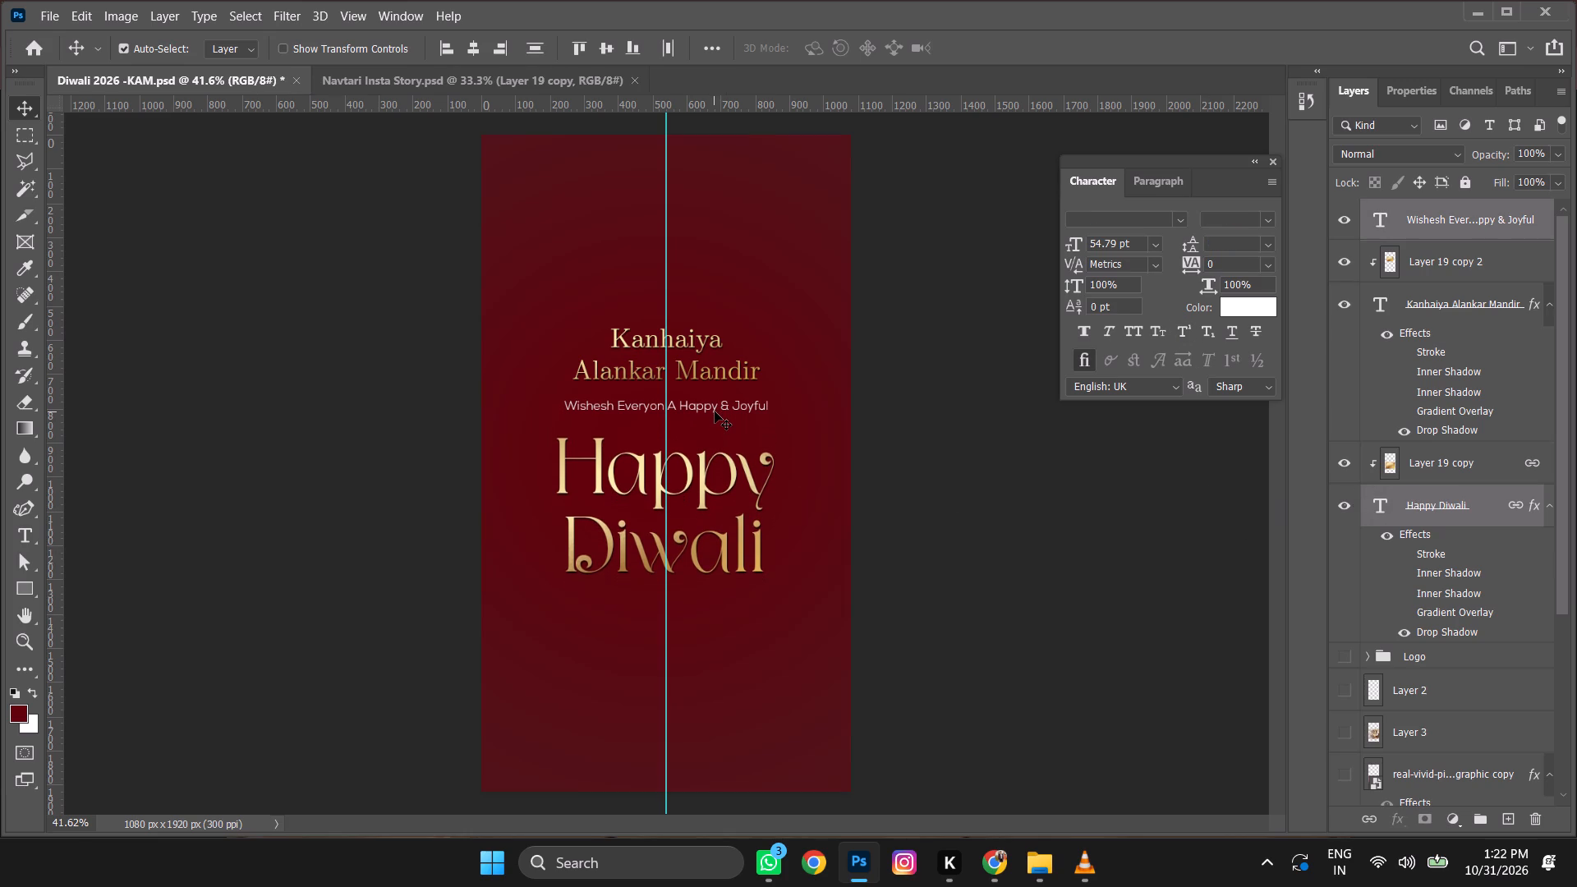
# Move the linked Happy Diwali title and its texture alone up 11 px.
pyautogui.click(1125, 568)
pyautogui.click(735, 477)
pyautogui.hotkey('shift', 'Up')
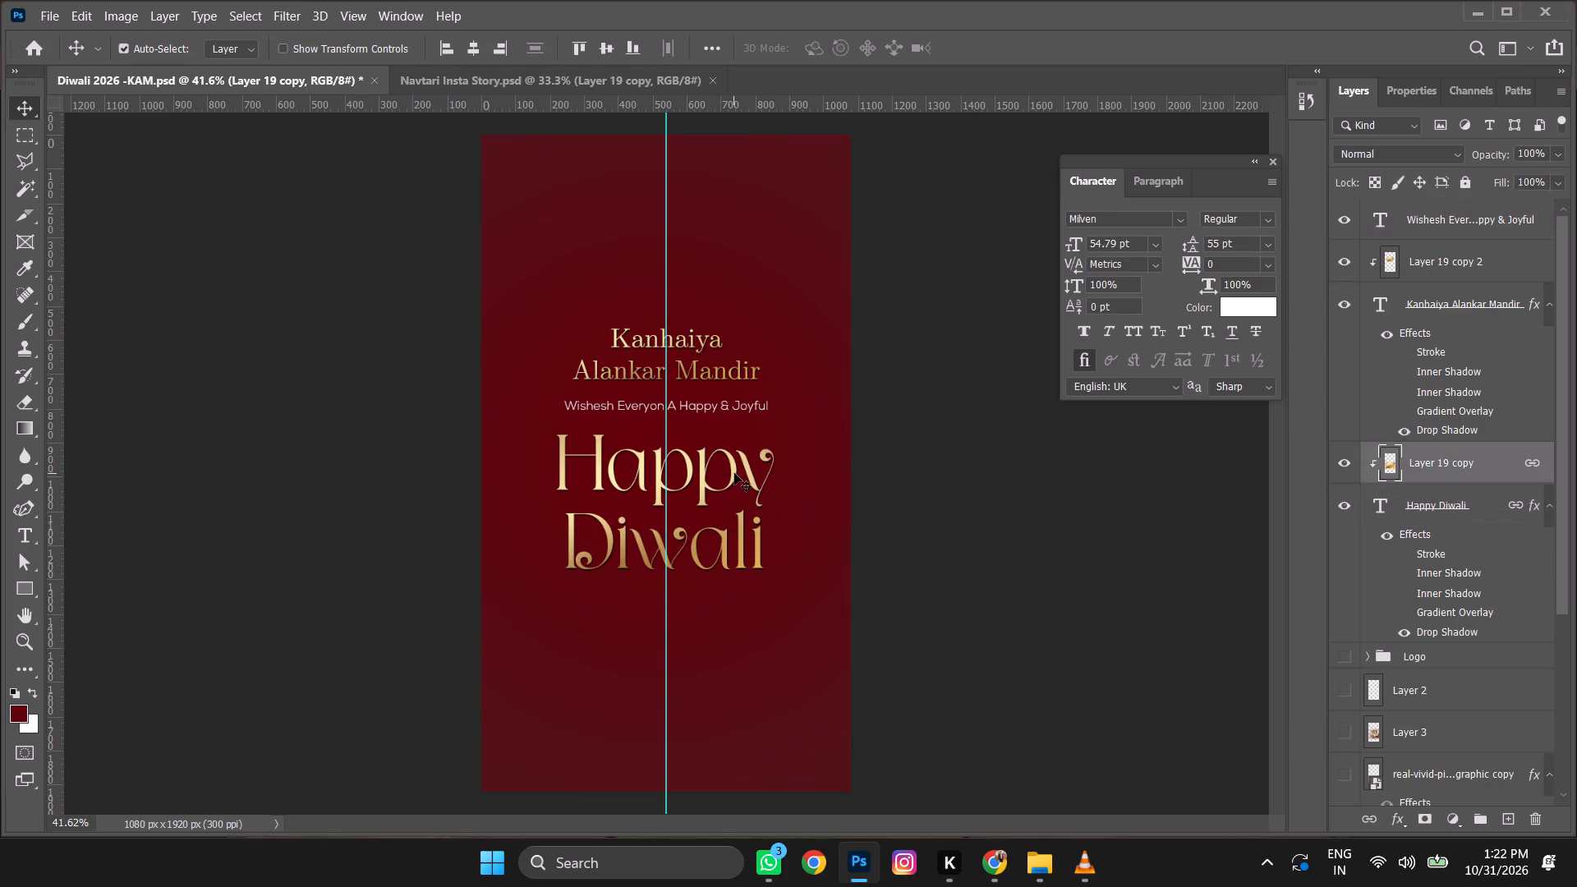
pyautogui.press('Up')
pyautogui.press('Up')
pyautogui.press('Down')
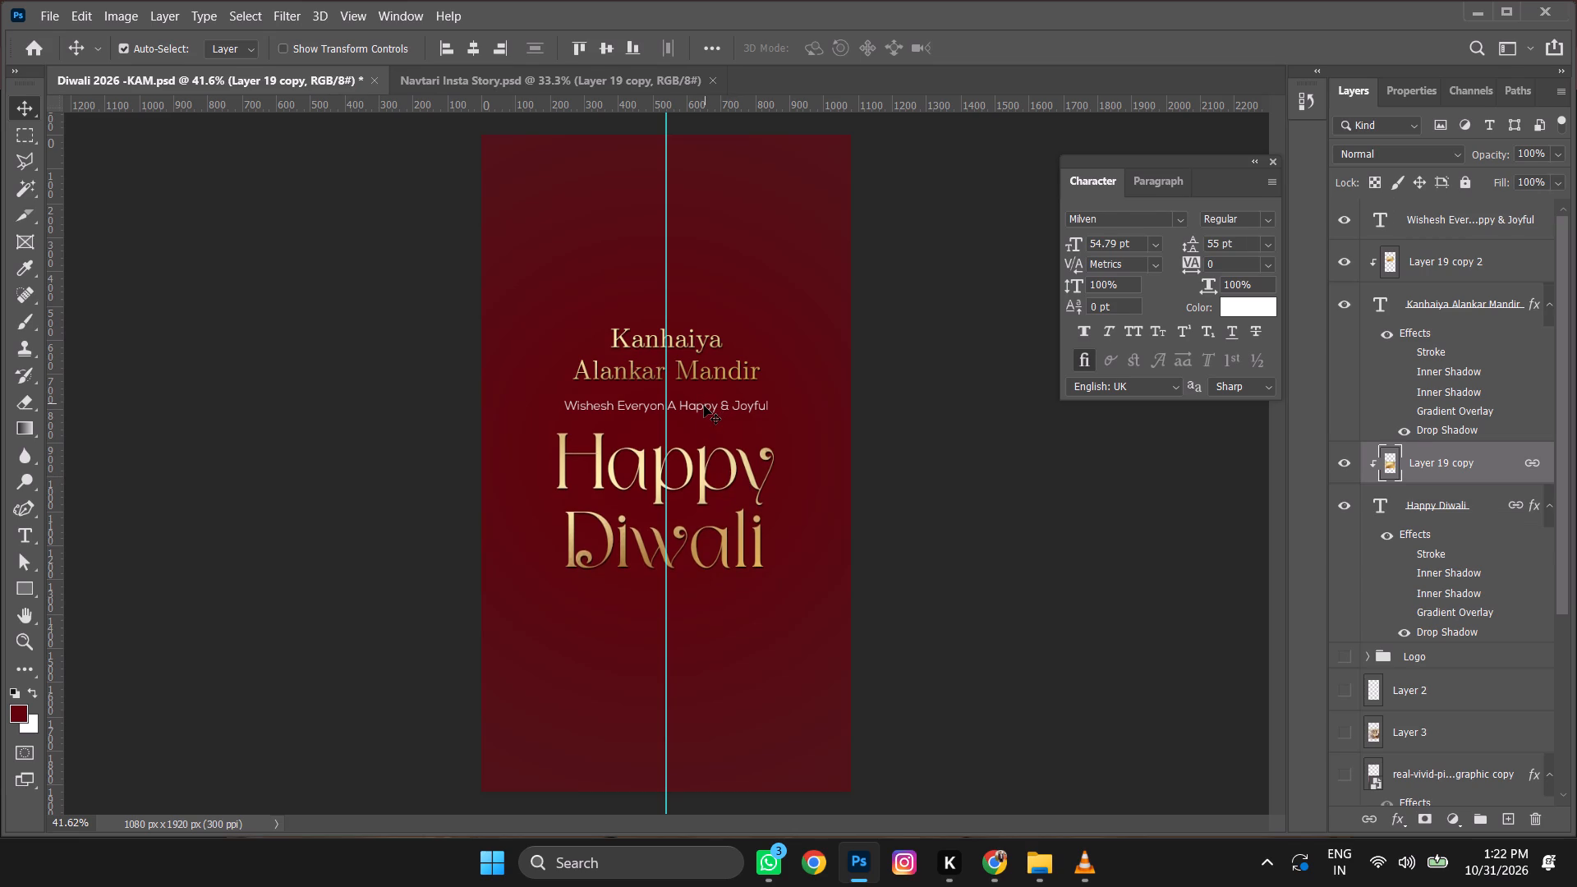
# Add the wishes line to the selection and nudge it down 2 px together with the Happy Diwali title.
pyautogui.keyDown('shift'); pyautogui.click(704, 406); pyautogui.keyUp('shift')
pyautogui.press('Down')
pyautogui.press('Down')
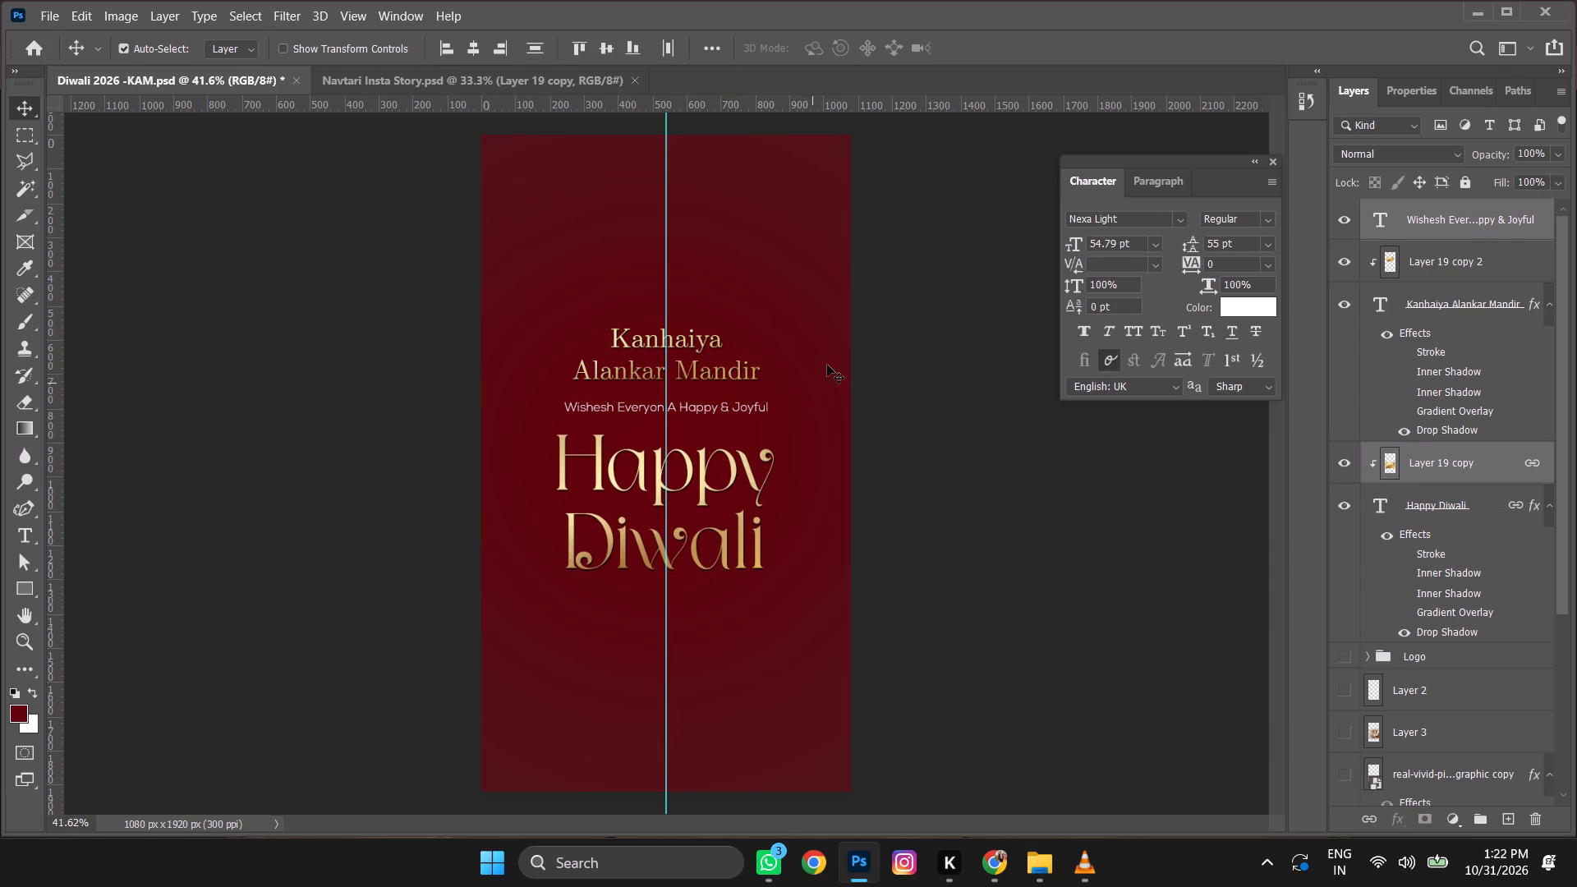
pyautogui.click(1000, 862)
pyautogui.click(991, 861)
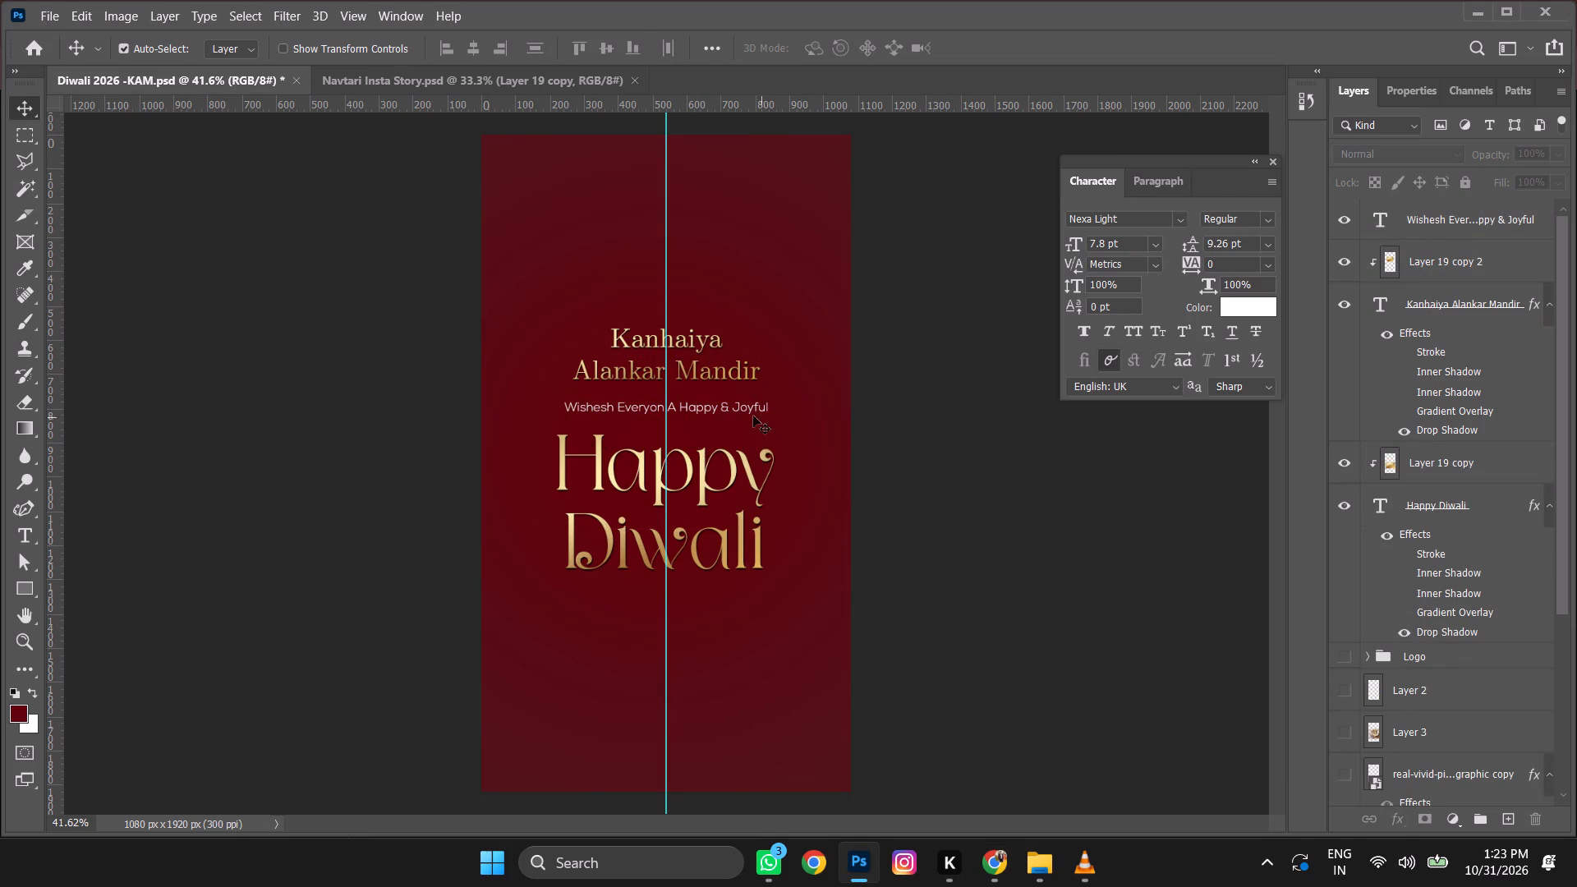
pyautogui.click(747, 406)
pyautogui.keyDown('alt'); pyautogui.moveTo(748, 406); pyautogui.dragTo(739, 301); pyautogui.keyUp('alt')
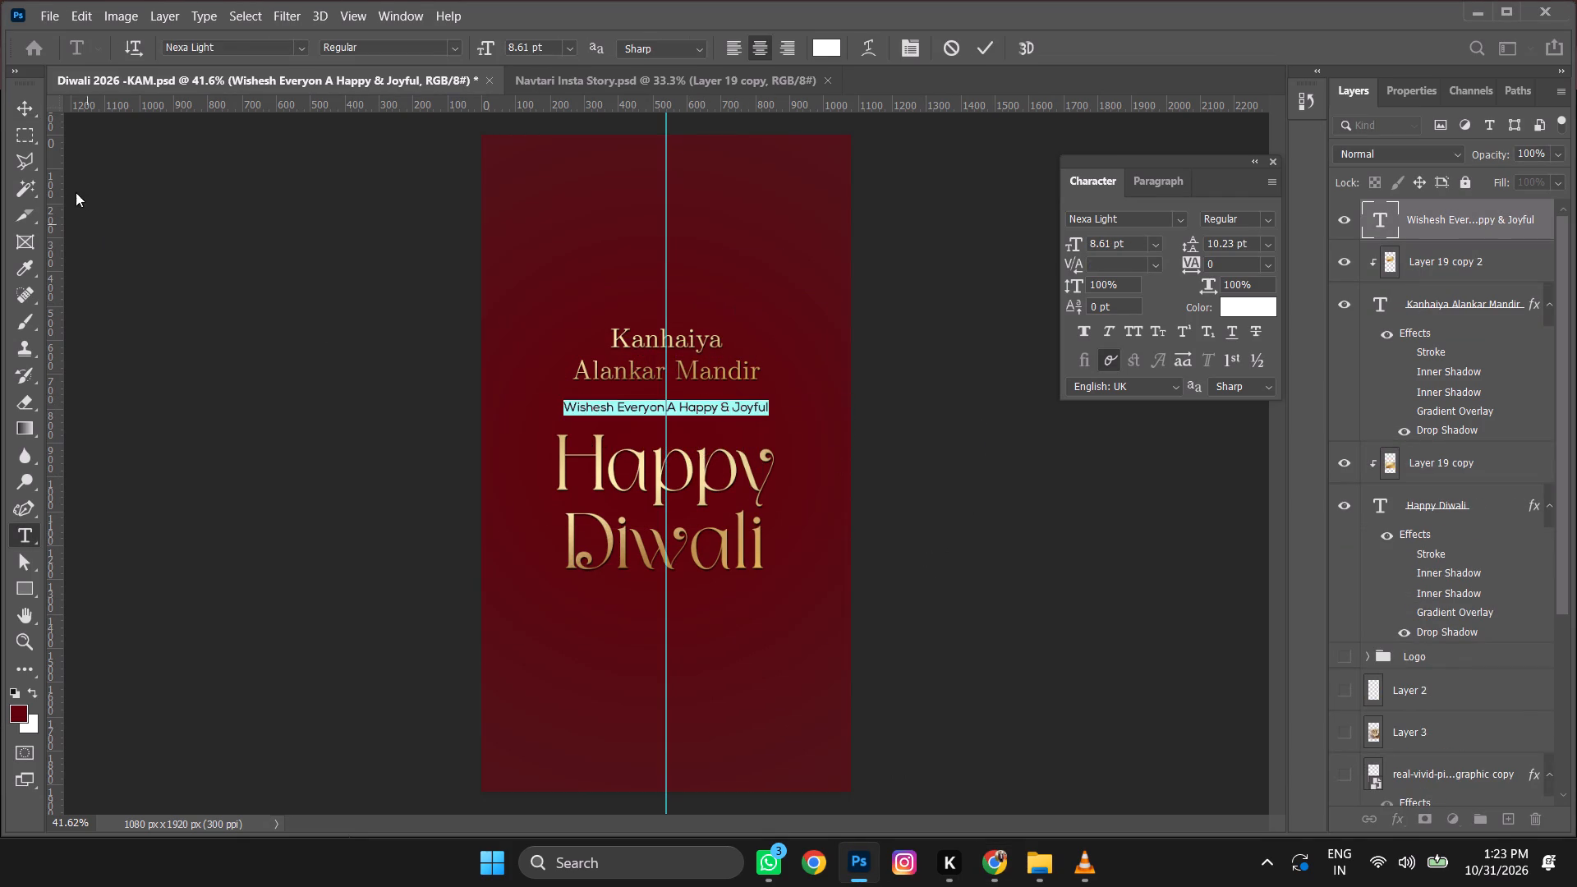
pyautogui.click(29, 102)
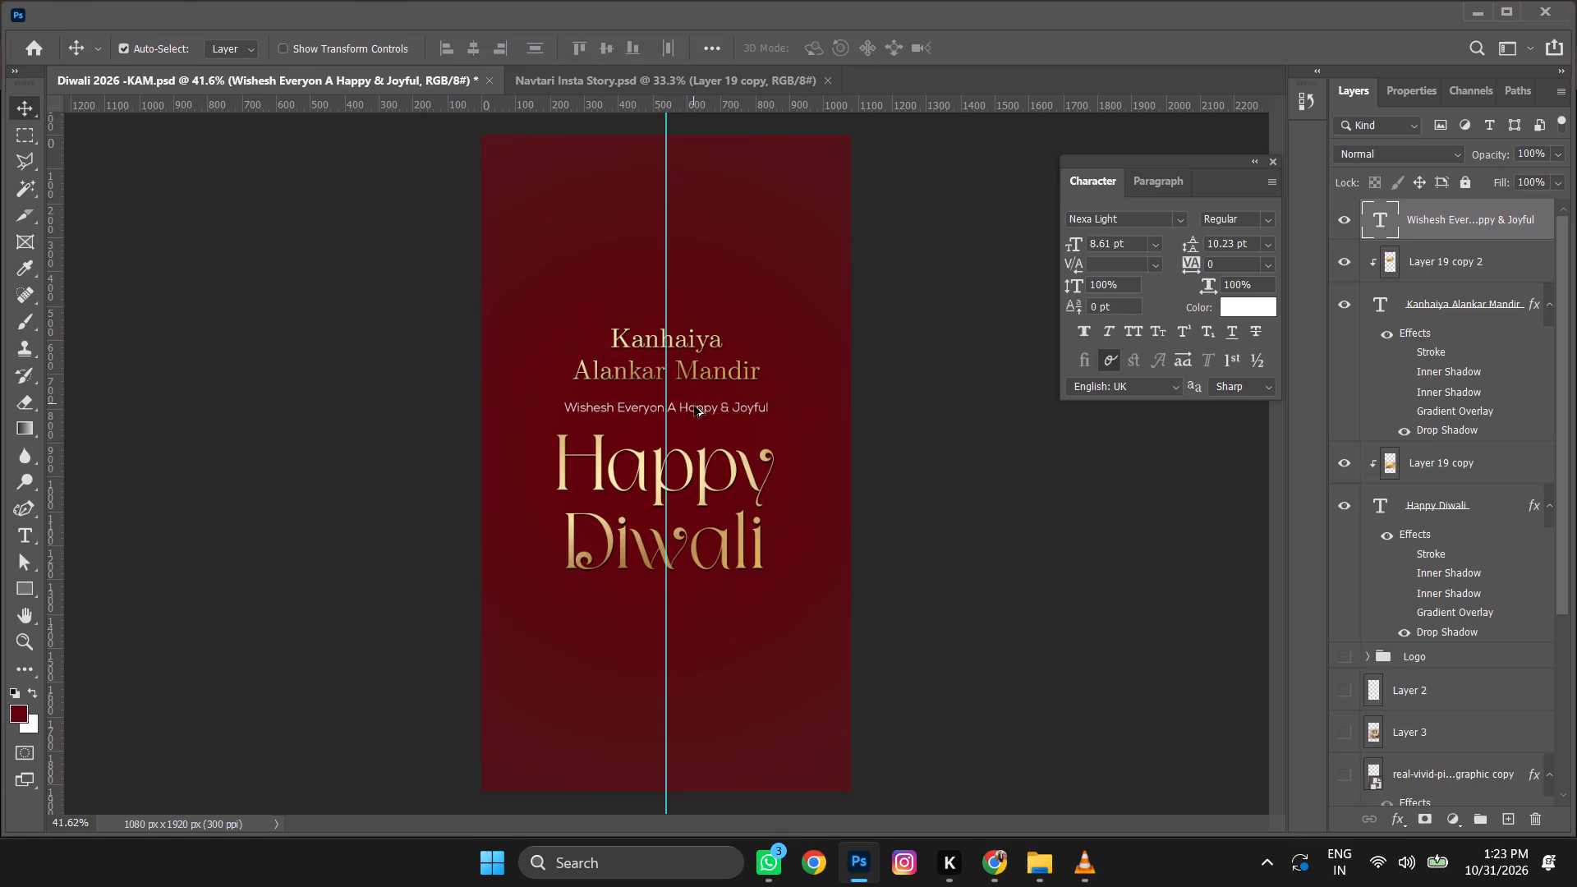
# Duplicate the wishes line above the brand name and replace its text with the "Let every jewel reflect the joy…" caption recopied from ChatGPT in Chrome.
pyautogui.keyDown('alt'); pyautogui.moveTo(694, 414); pyautogui.dragTo(693, 298); pyautogui.keyUp('alt')
pyautogui.doubleClick(701, 298)
pyautogui.hotkey('ctrl', 'c')
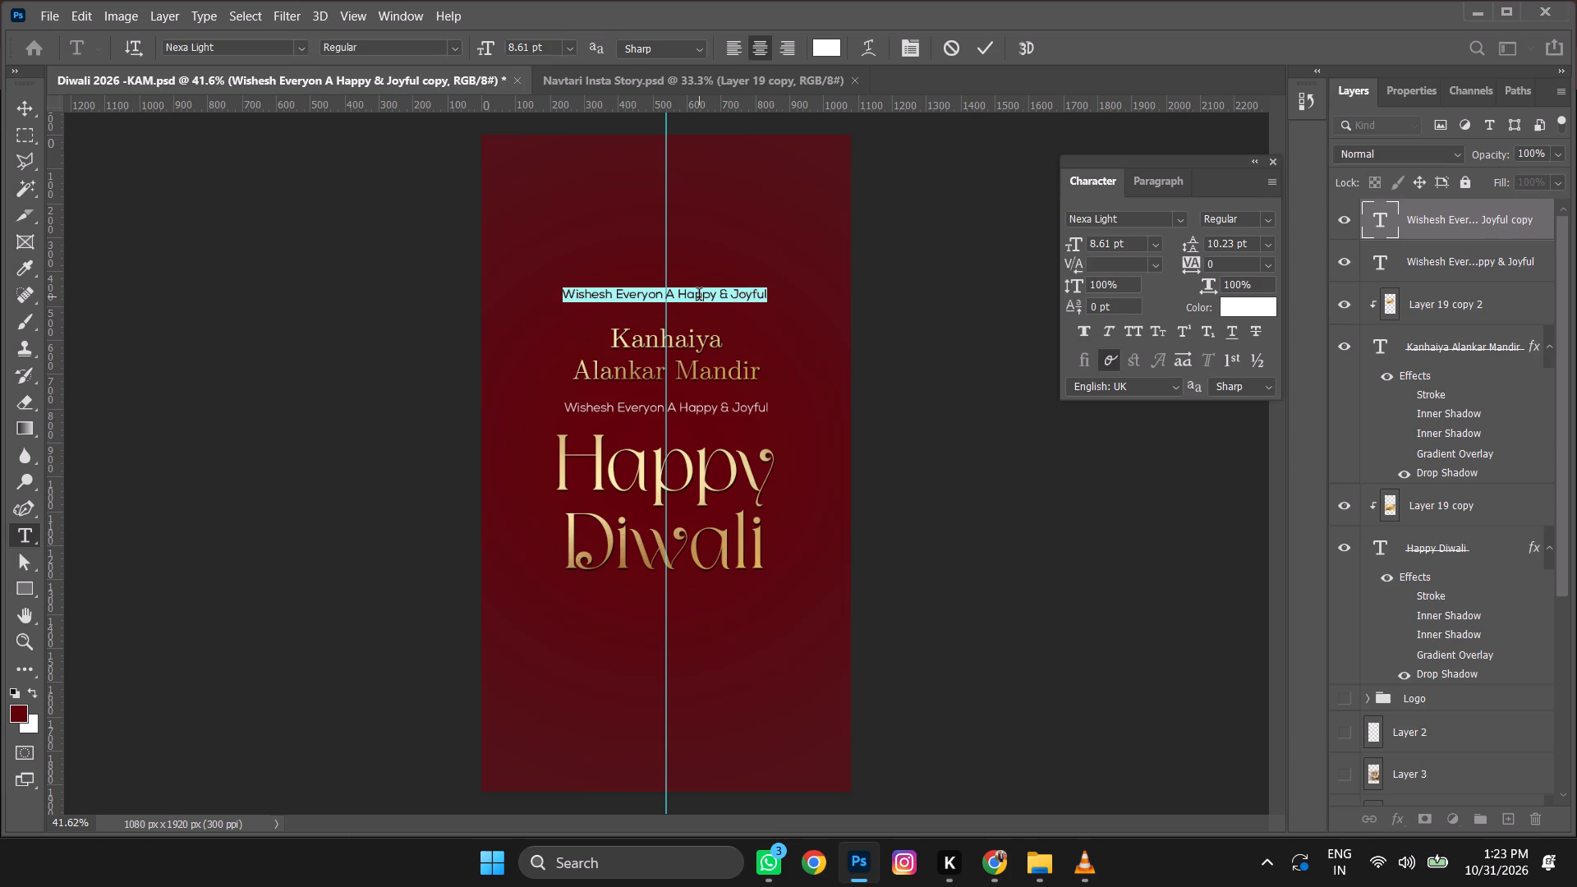
pyautogui.click(1000, 865)
pyautogui.hotkey('ctrl', 'c')
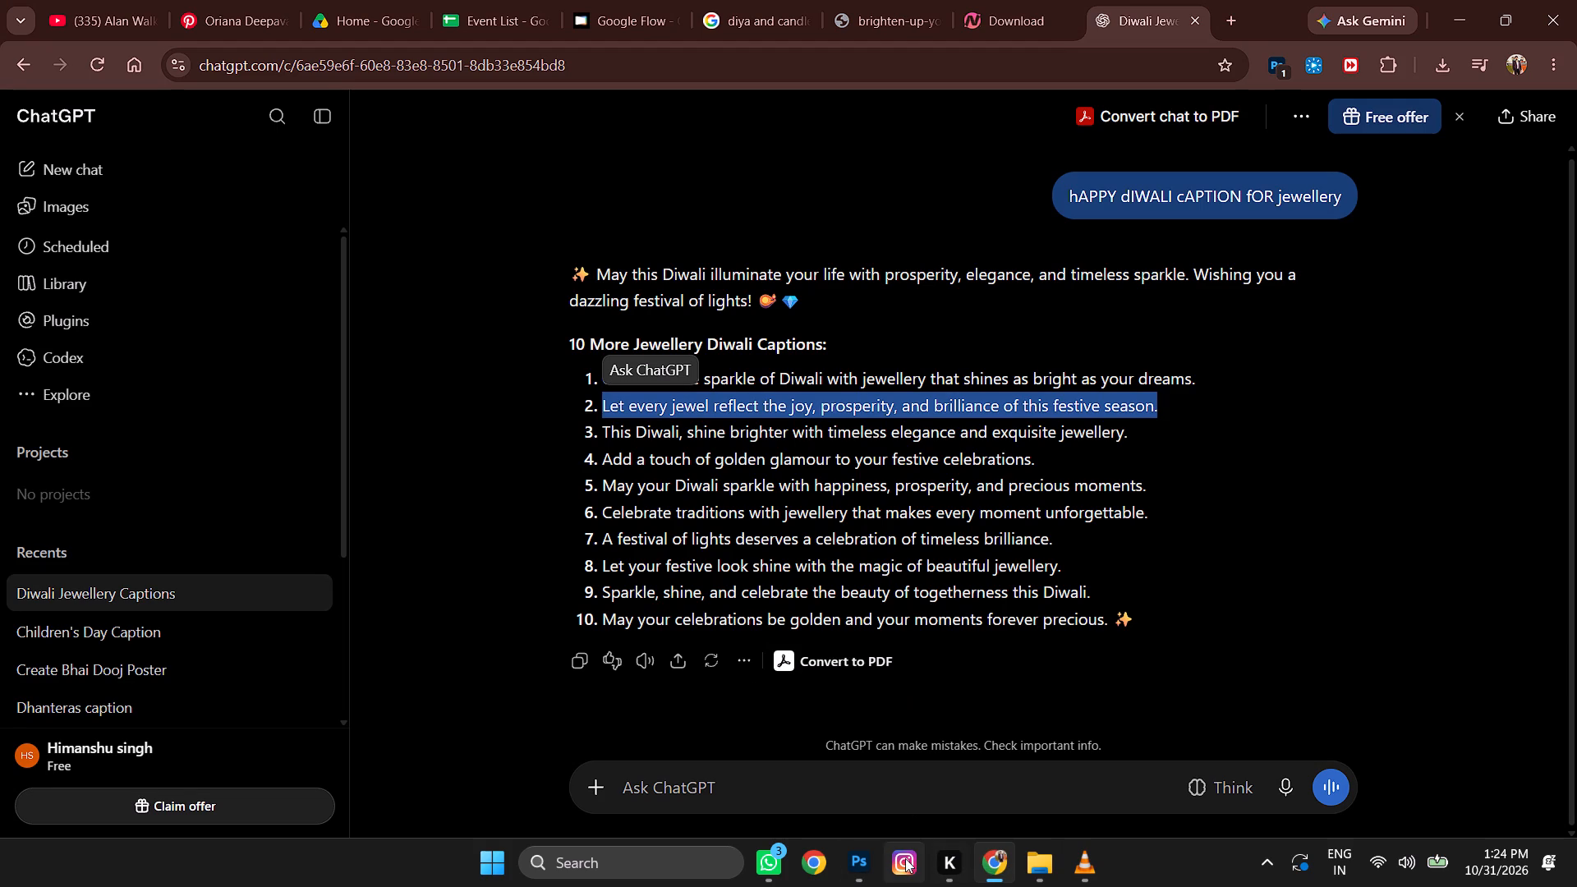
pyautogui.click(850, 866)
pyautogui.hotkey('ctrl', 'v')
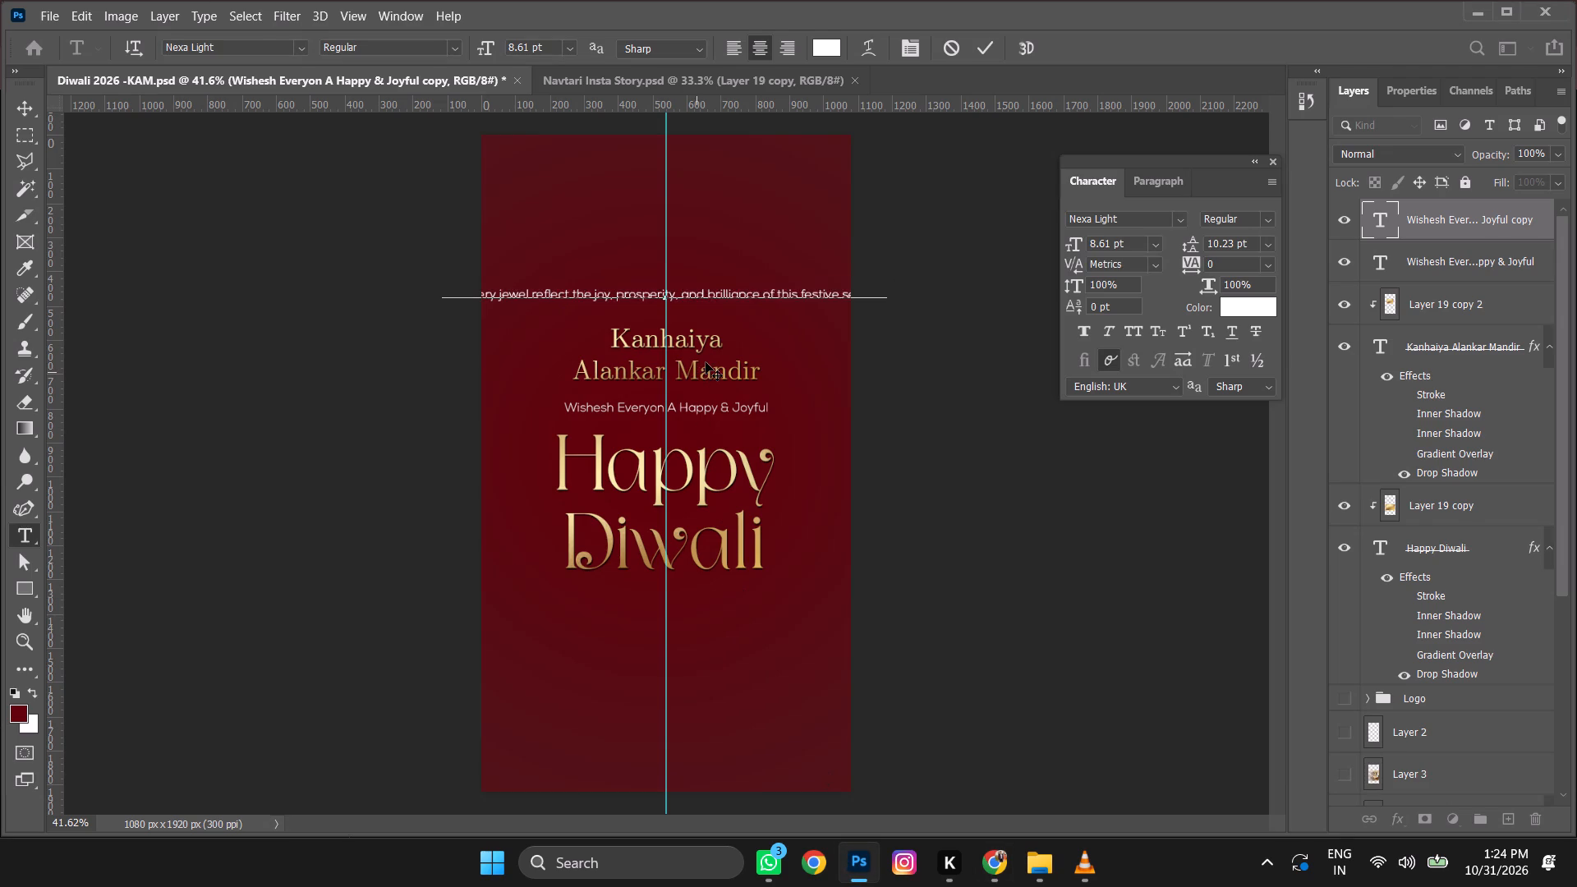
# Break the caption into two lines after "joy," so the second line starts with "prosperity".
pyautogui.keyDown('alt'); pyautogui.scroll(7, 648, 307); pyautogui.keyUp('alt')
pyautogui.click(585, 292)
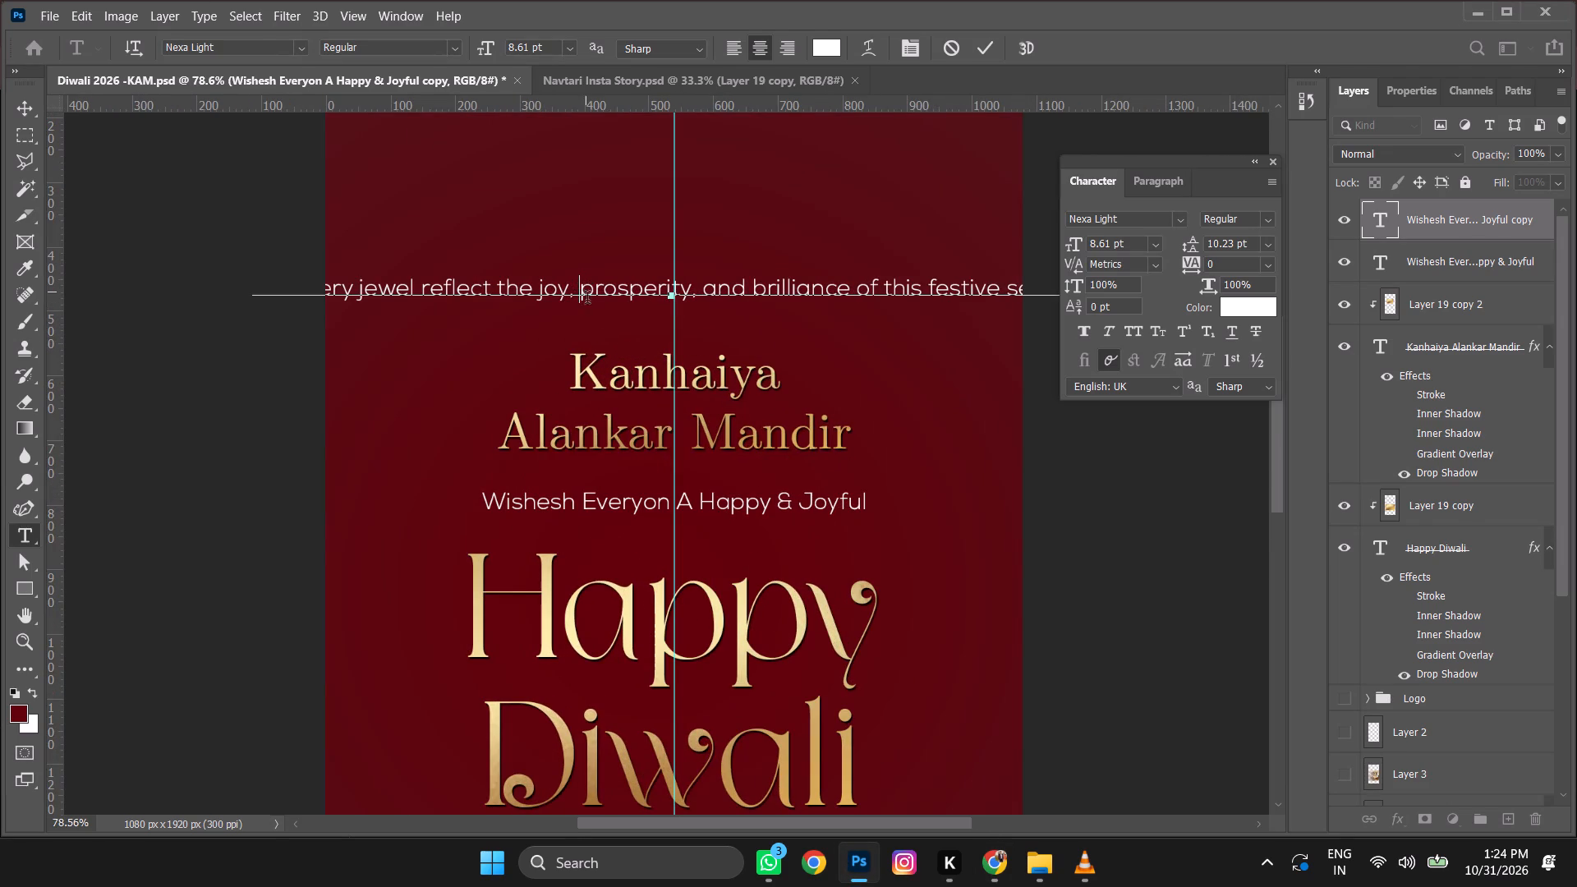
pyautogui.press('BackSpace')
pyautogui.press('Return')
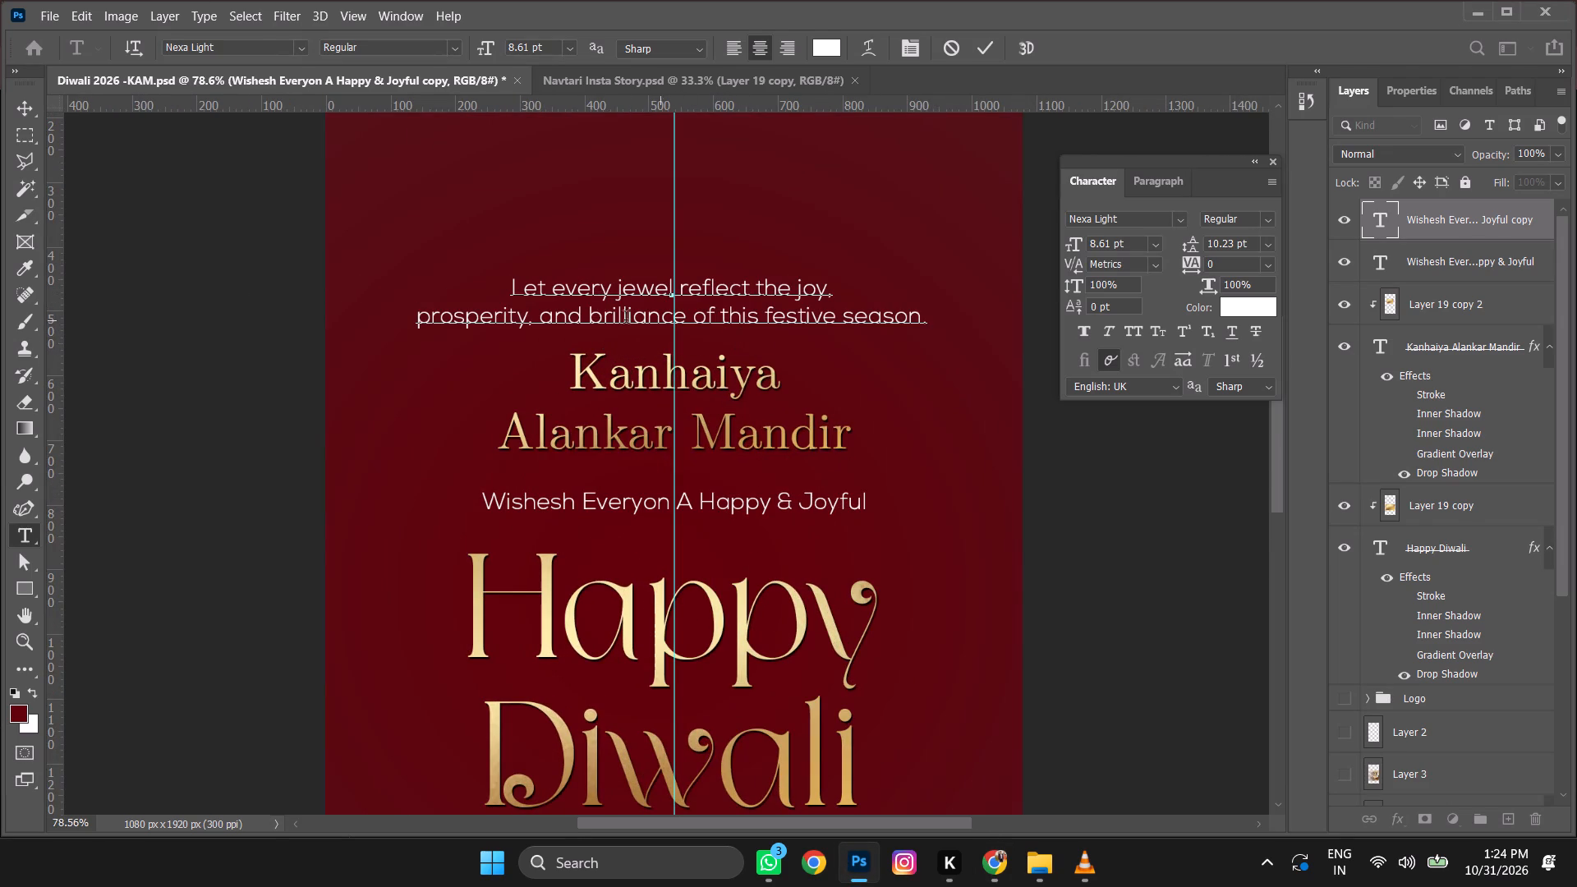
# Replace ", and" after "prosperity" in the caption's second line with " &" and finish the text edit.
pyautogui.moveTo(582, 321); pyautogui.dragTo(527, 334)
pyautogui.press('space')
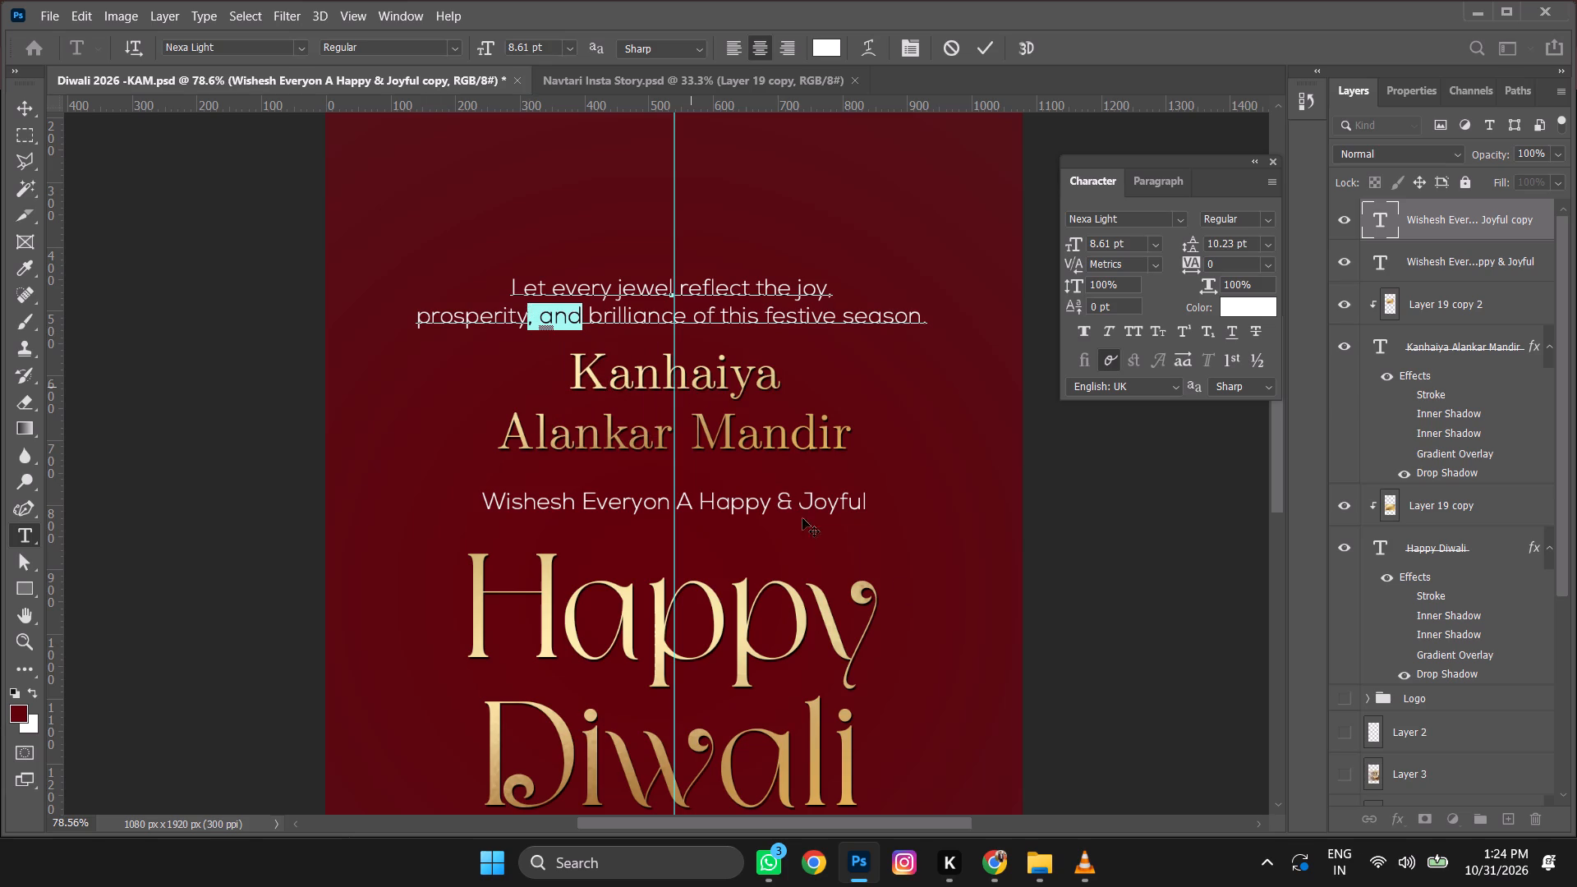
pyautogui.press('space')
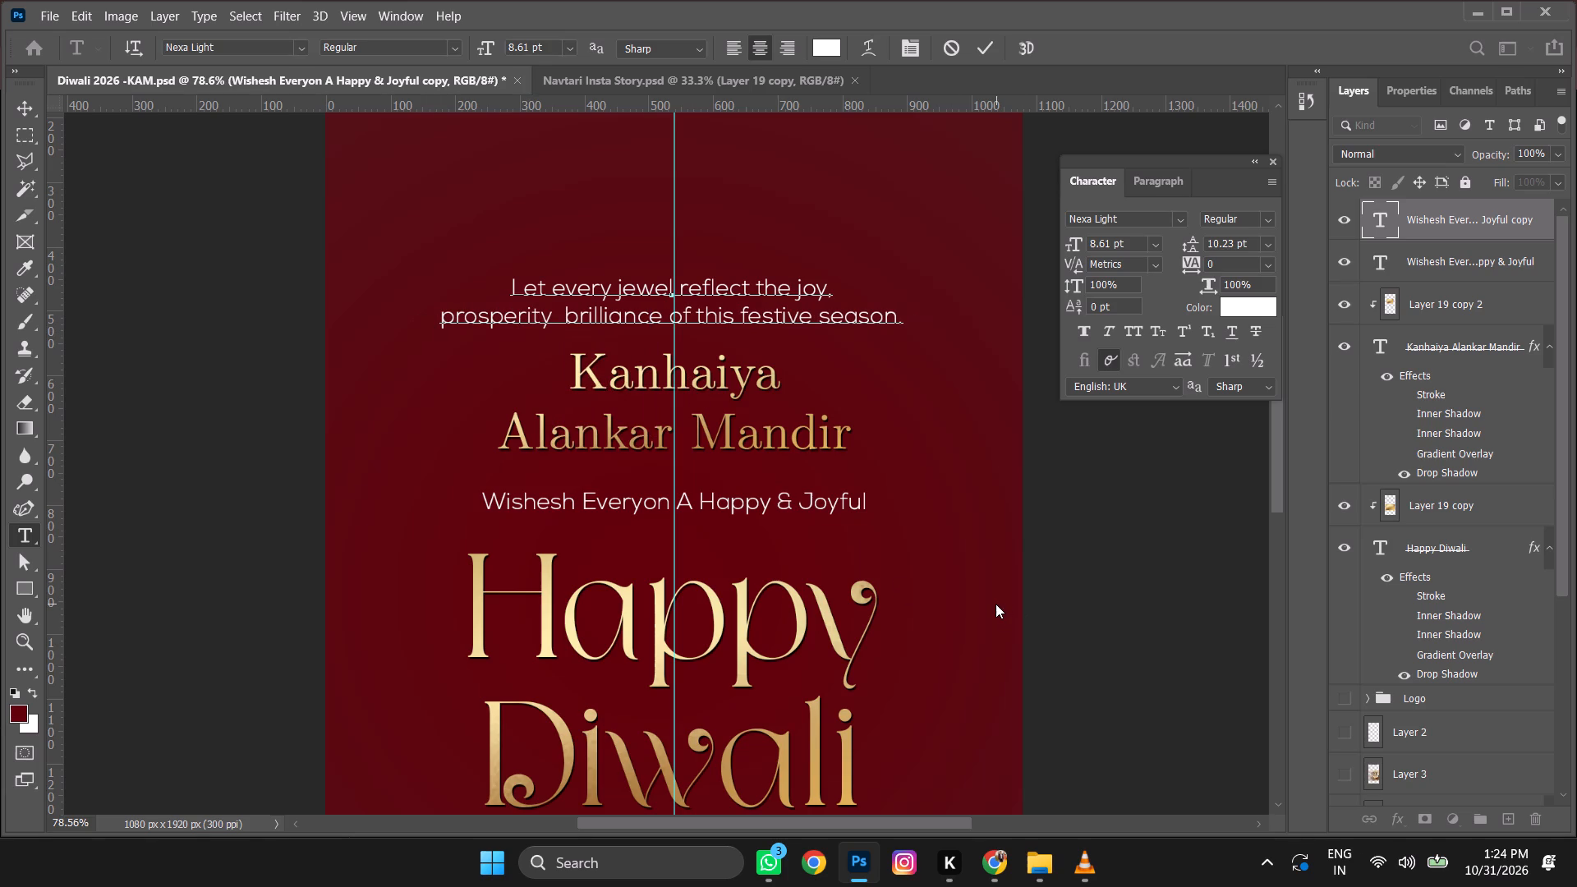
pyautogui.hotkey('shift', '&')
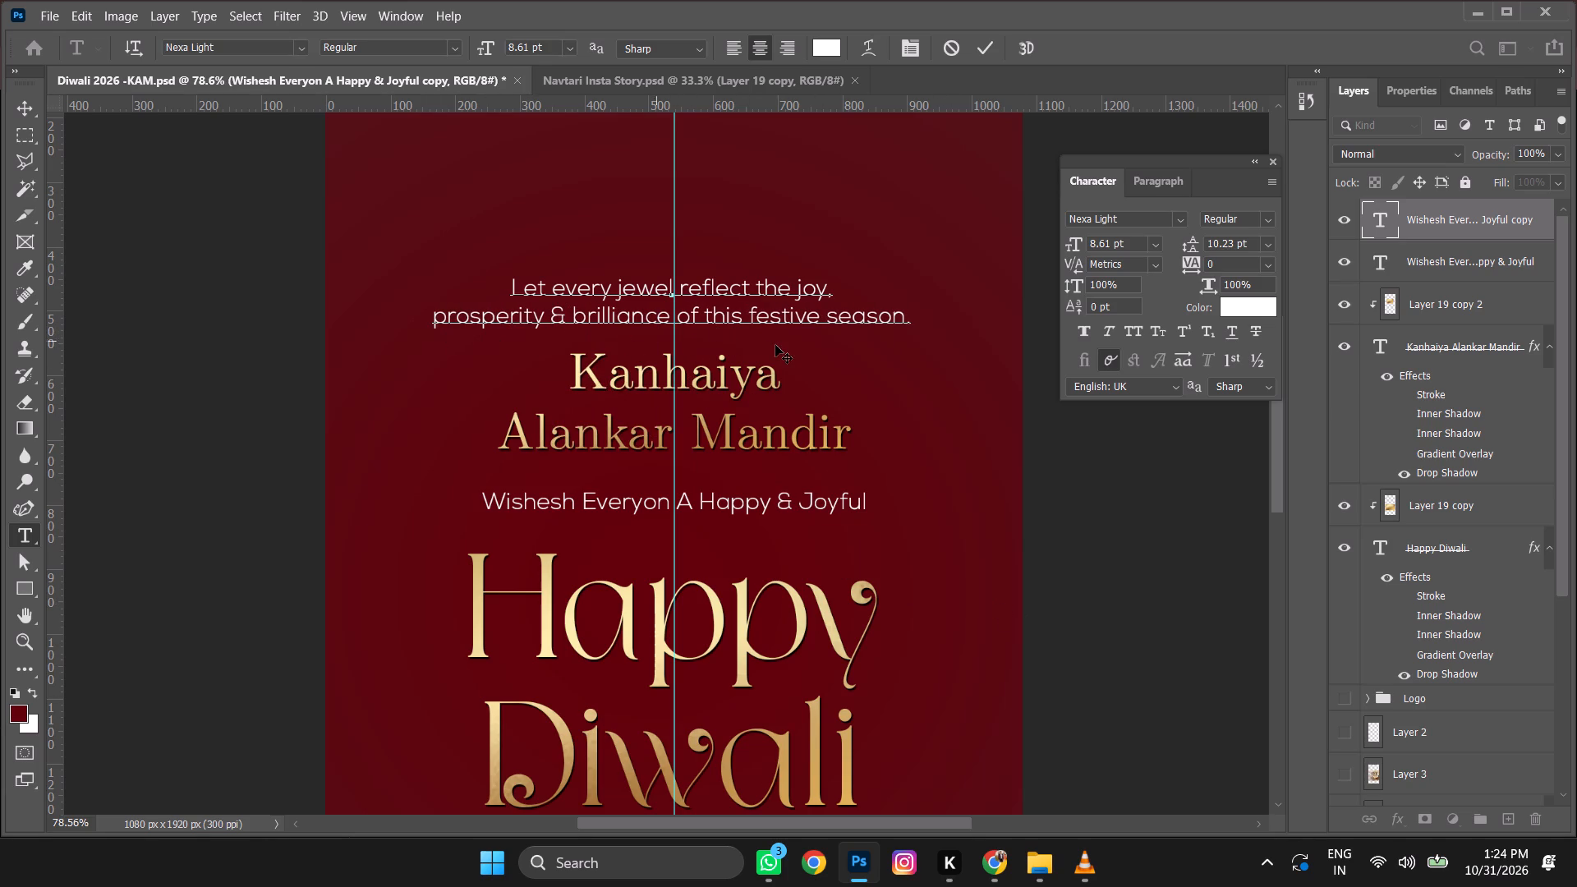
pyautogui.click(30, 111)
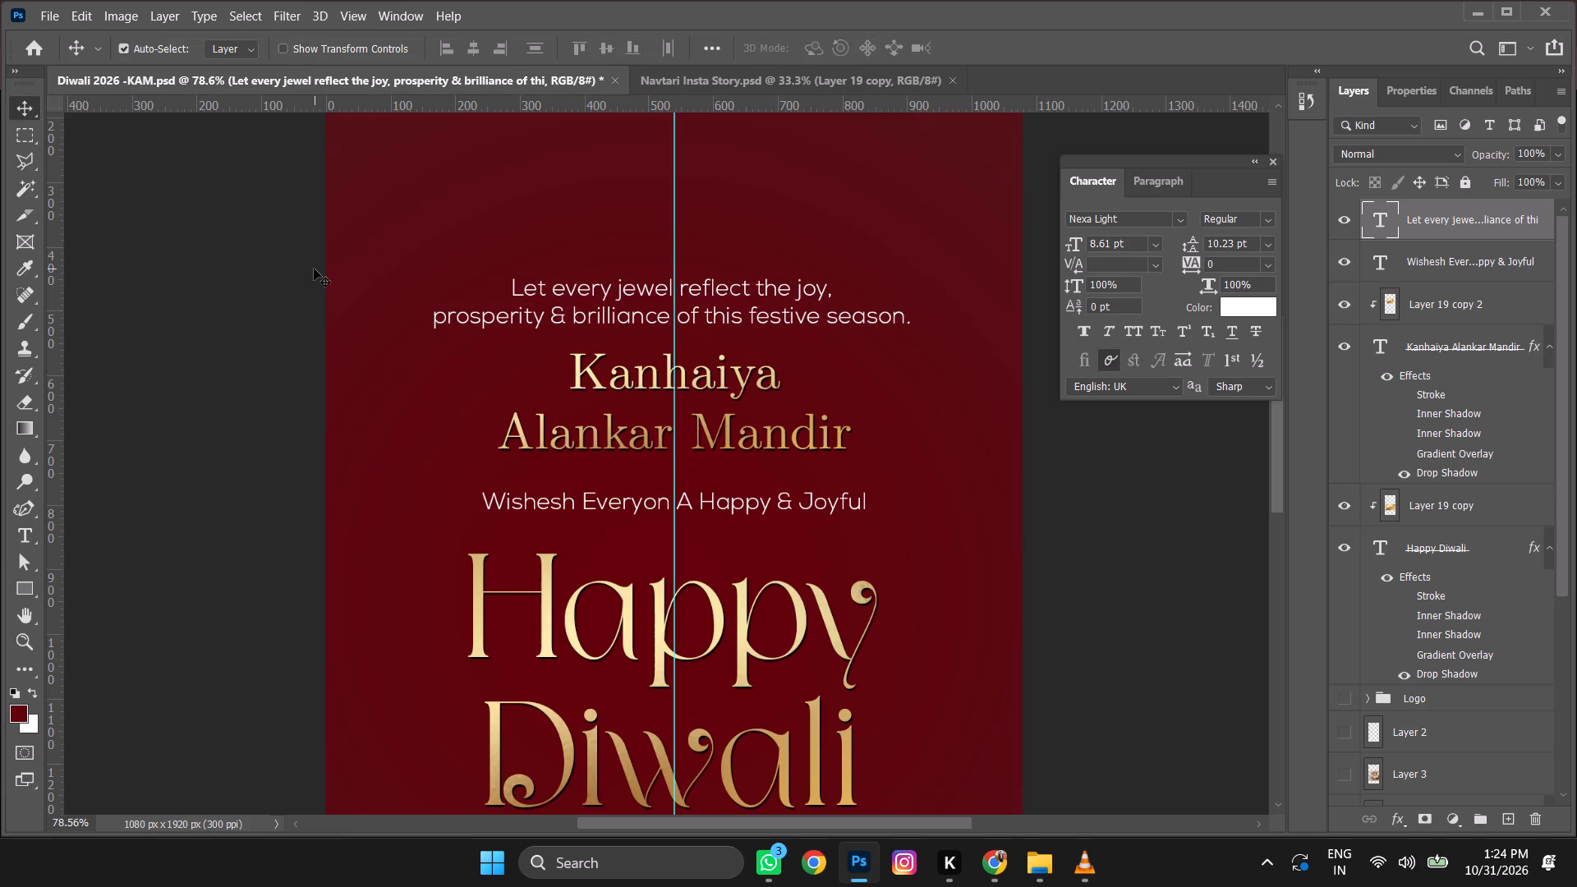
# Centre the caption horizontally on the canvas and clear the selection.
pyautogui.hotkey('ctrl', 'a')
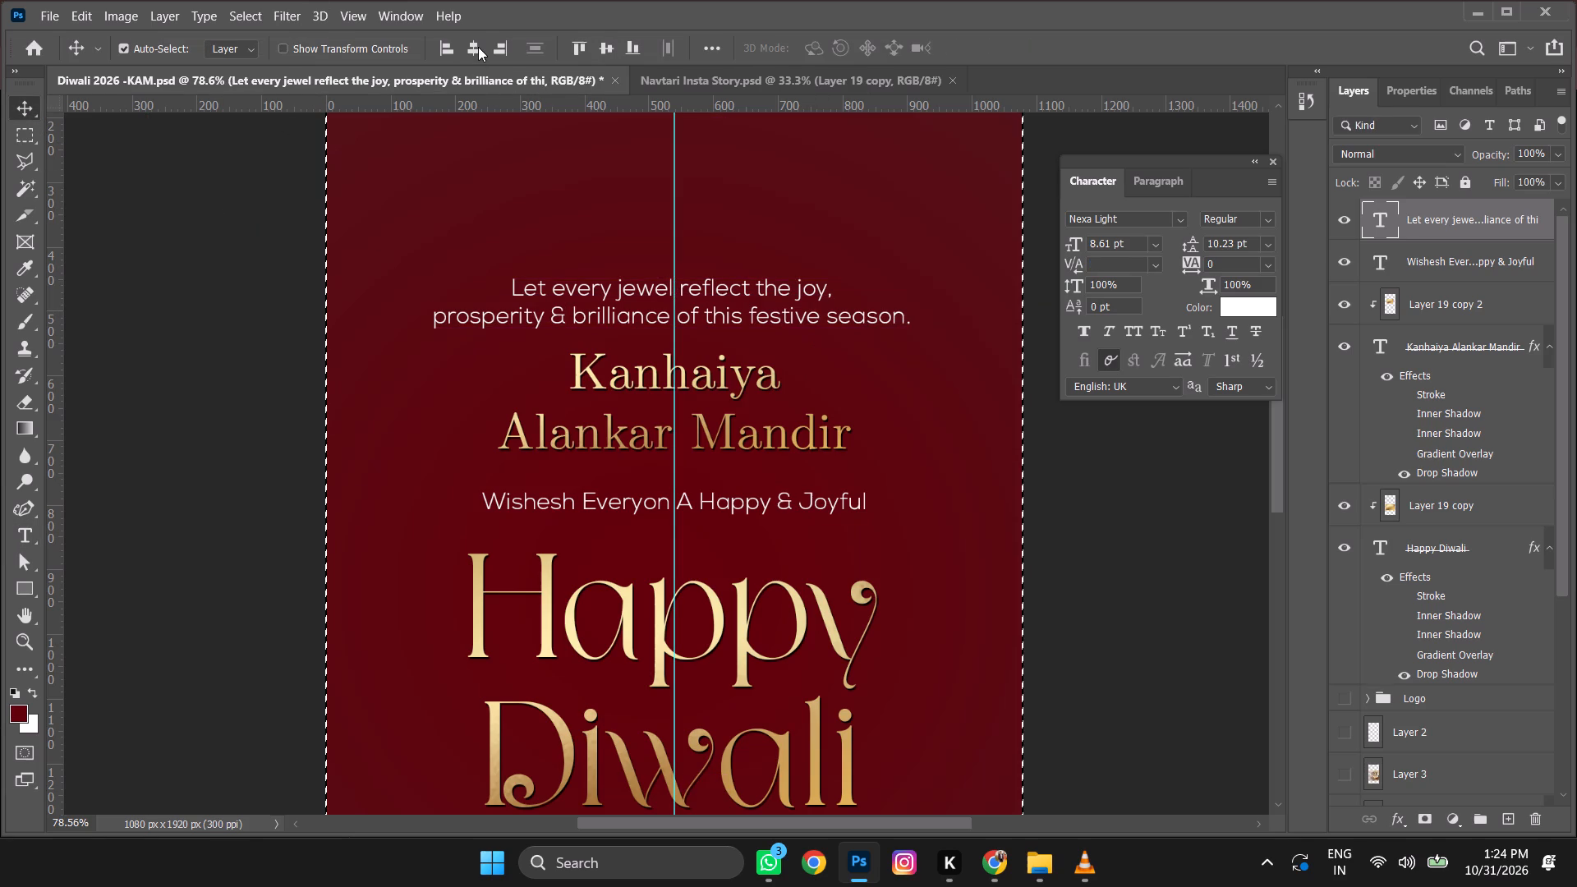
pyautogui.click(476, 47)
pyautogui.hotkey('ctrl', 'd')
# Set the caption's leading to 13 pt.
pyautogui.keyDown('alt'); pyautogui.scroll(-3, 660, 177); pyautogui.keyUp('alt')
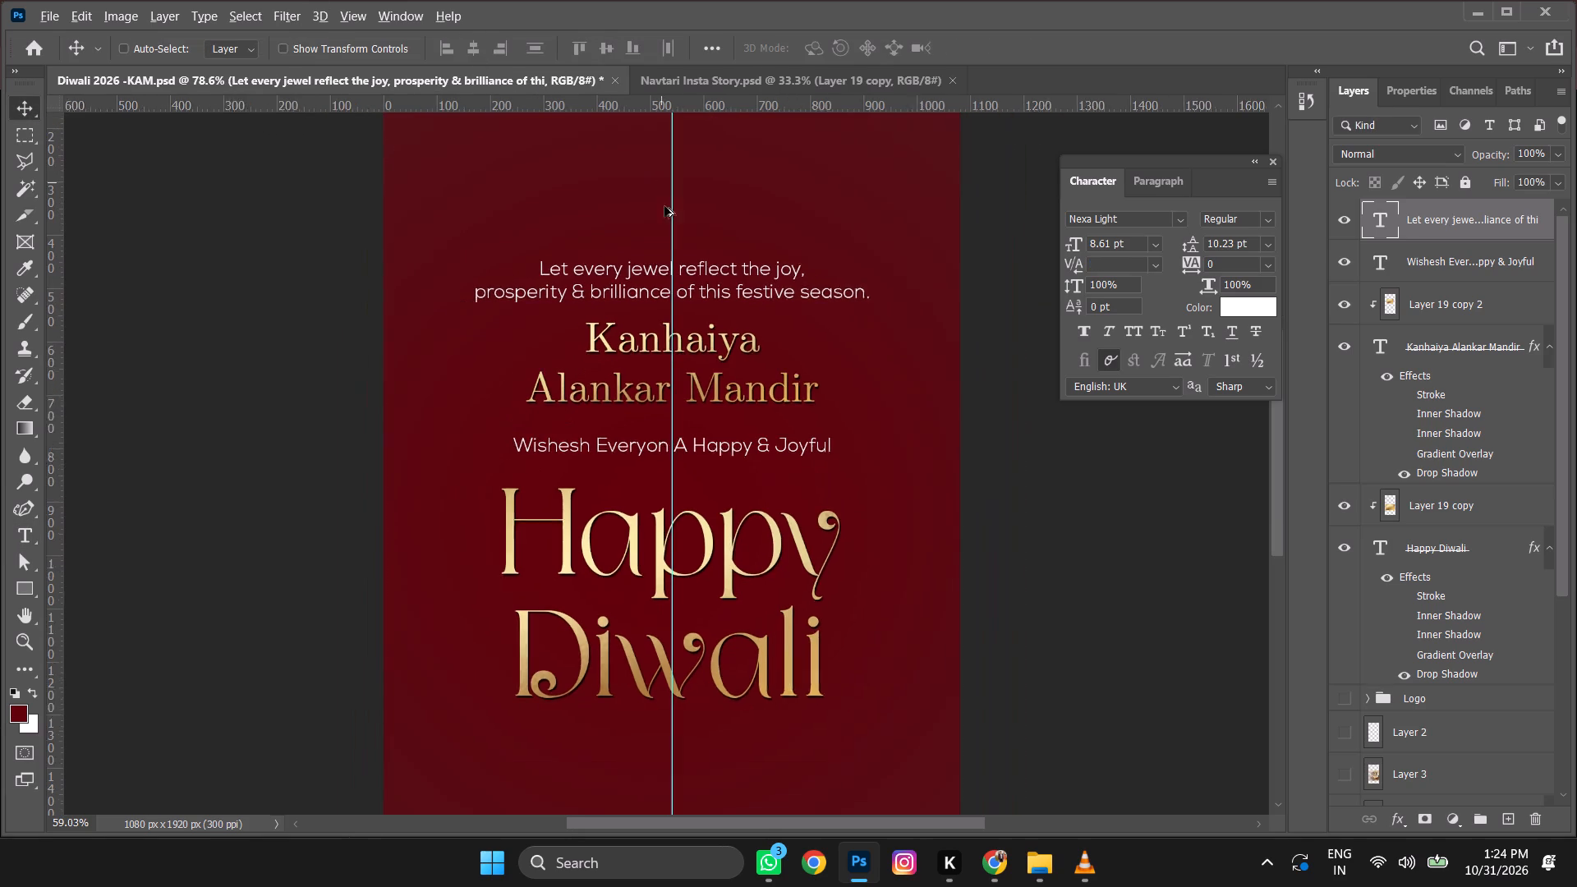
pyautogui.click(1250, 246)
pyautogui.scroll(2, 1250, 244)
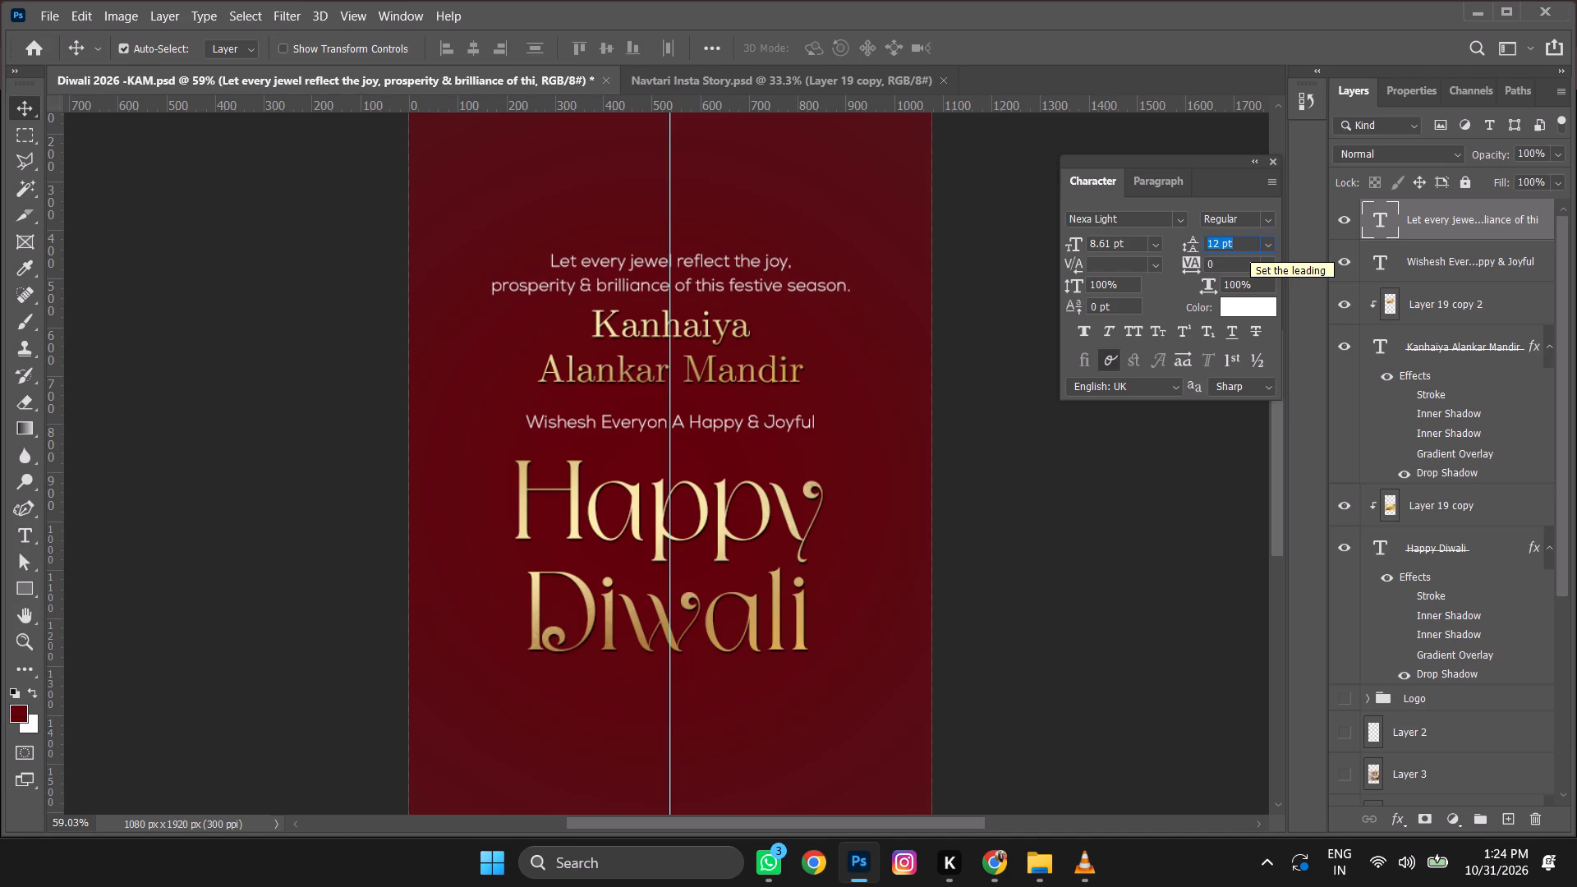
pyautogui.scroll(1, 1250, 244)
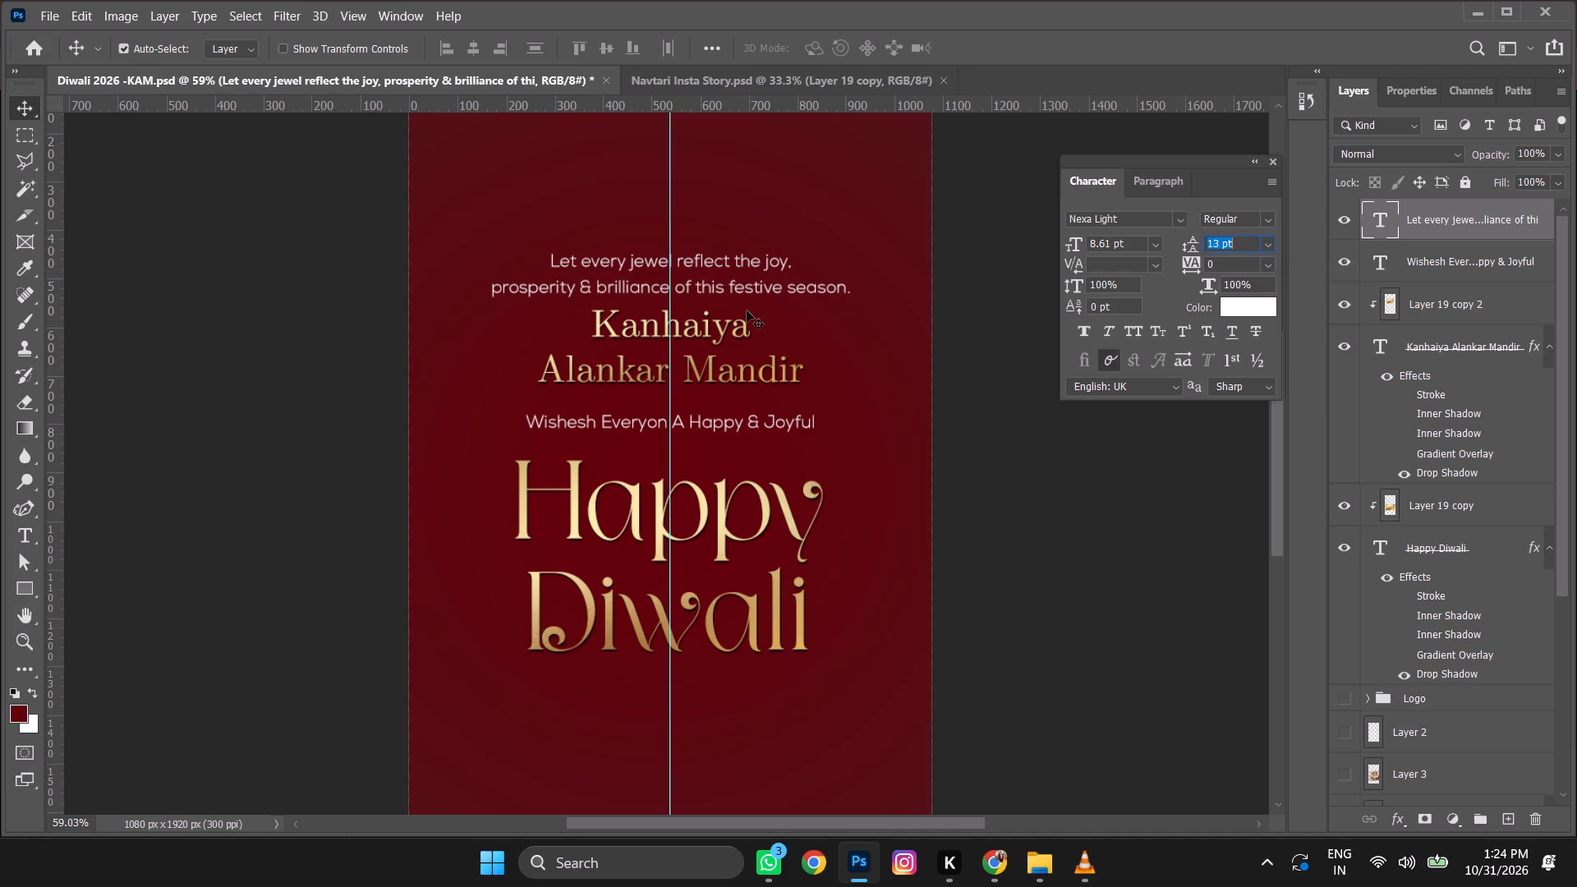
pyautogui.click(1067, 491)
# Replace "festive season." at the end of the caption with "Diwali.".
pyautogui.keyDown('alt'); pyautogui.scroll(3, 756, 294); pyautogui.keyUp('alt')
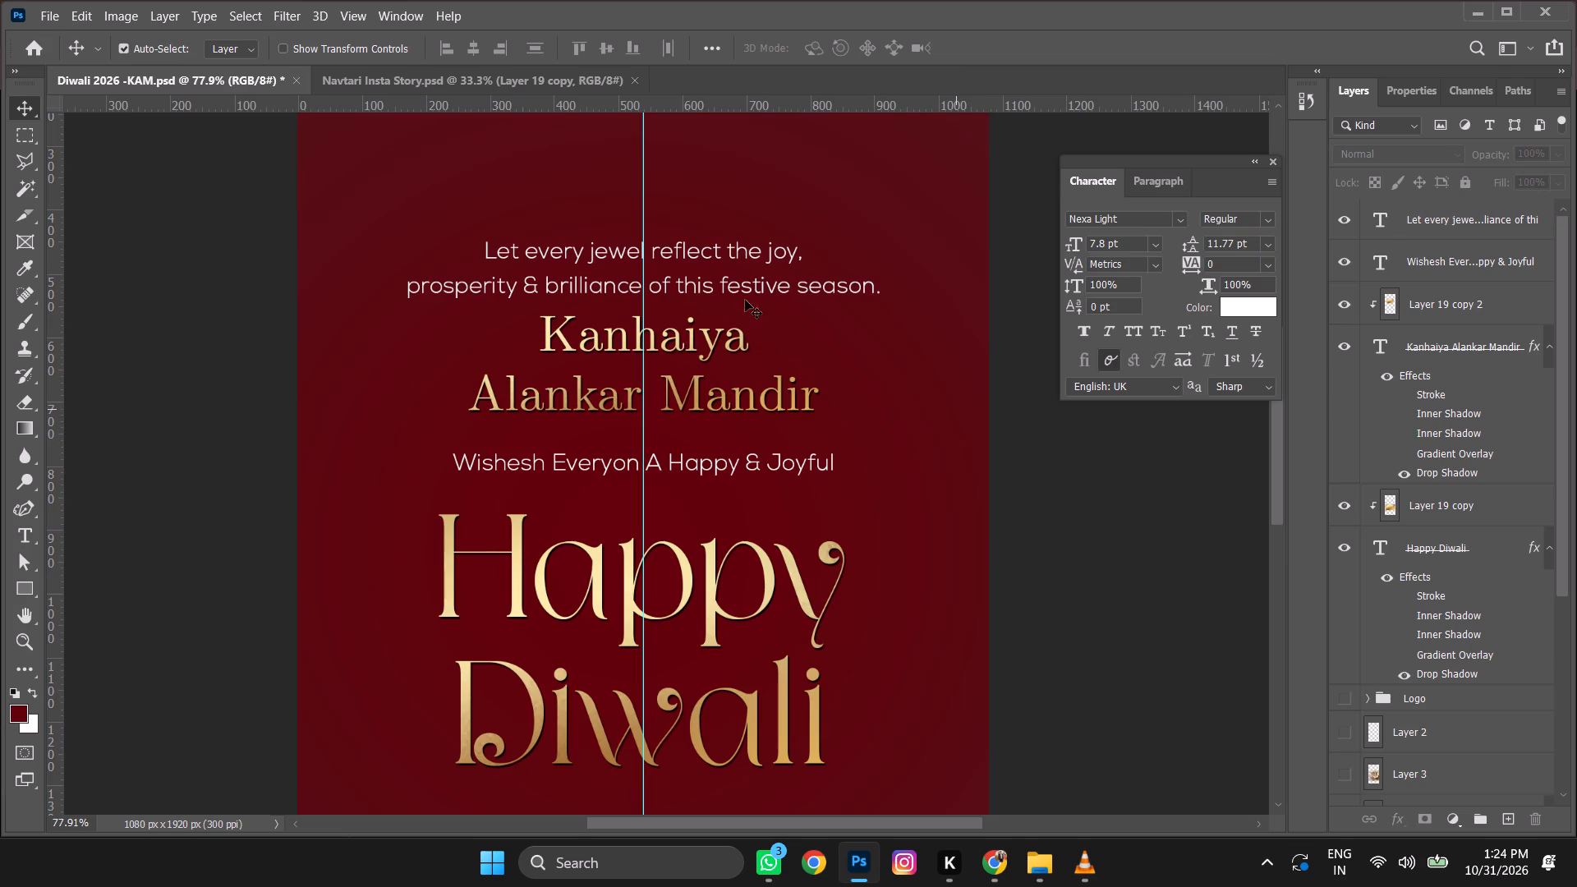
pyautogui.doubleClick(748, 287)
pyautogui.moveTo(723, 283); pyautogui.dragTo(926, 278)
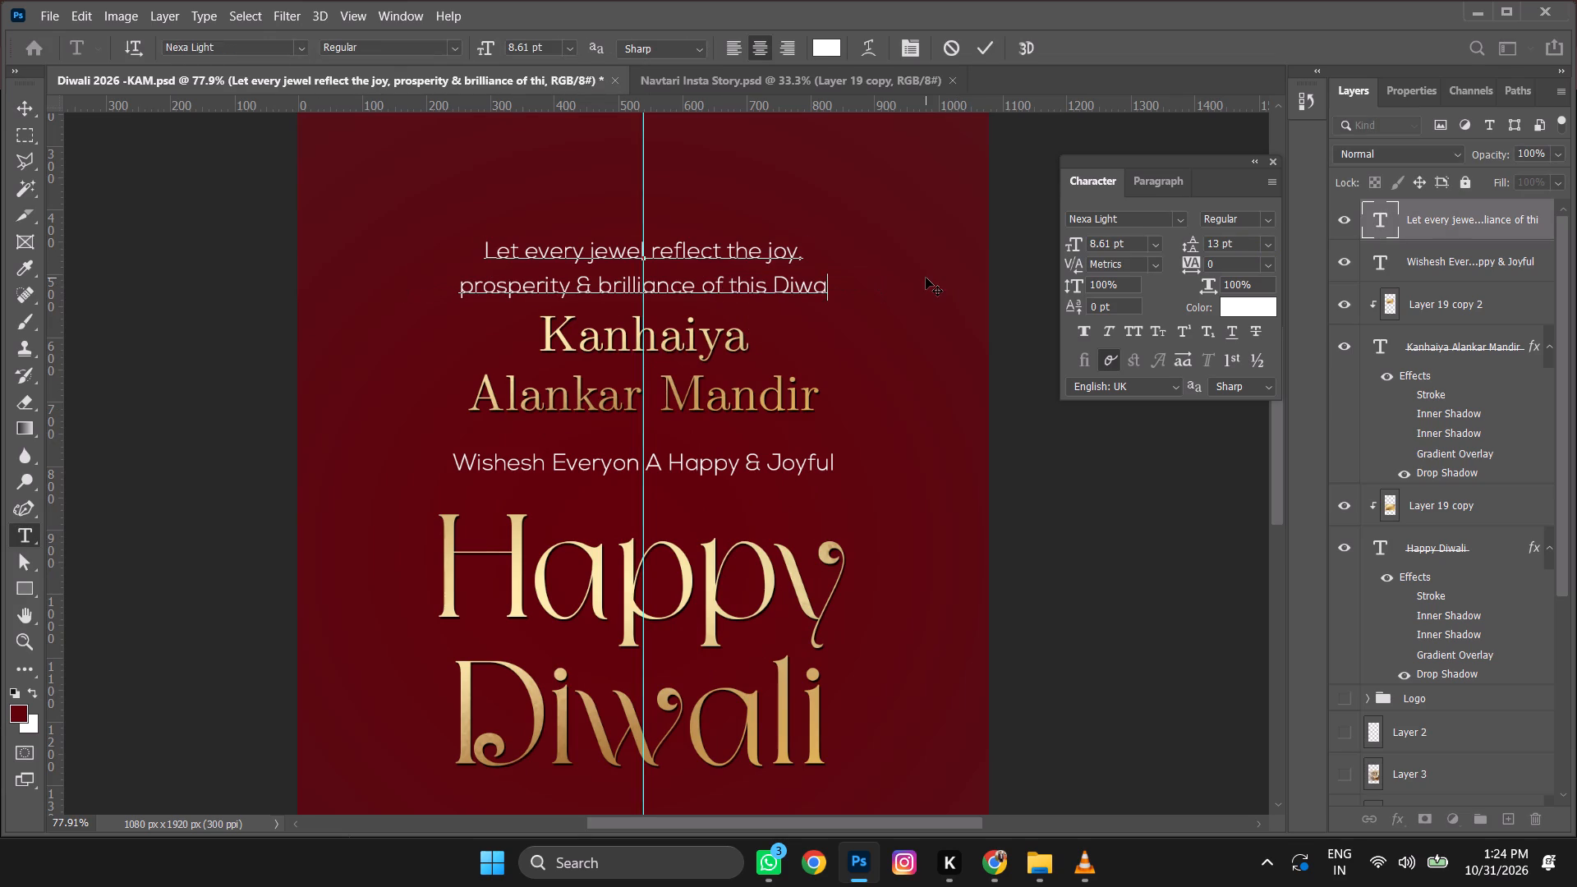
pyautogui.write('li')
pyautogui.press('.')
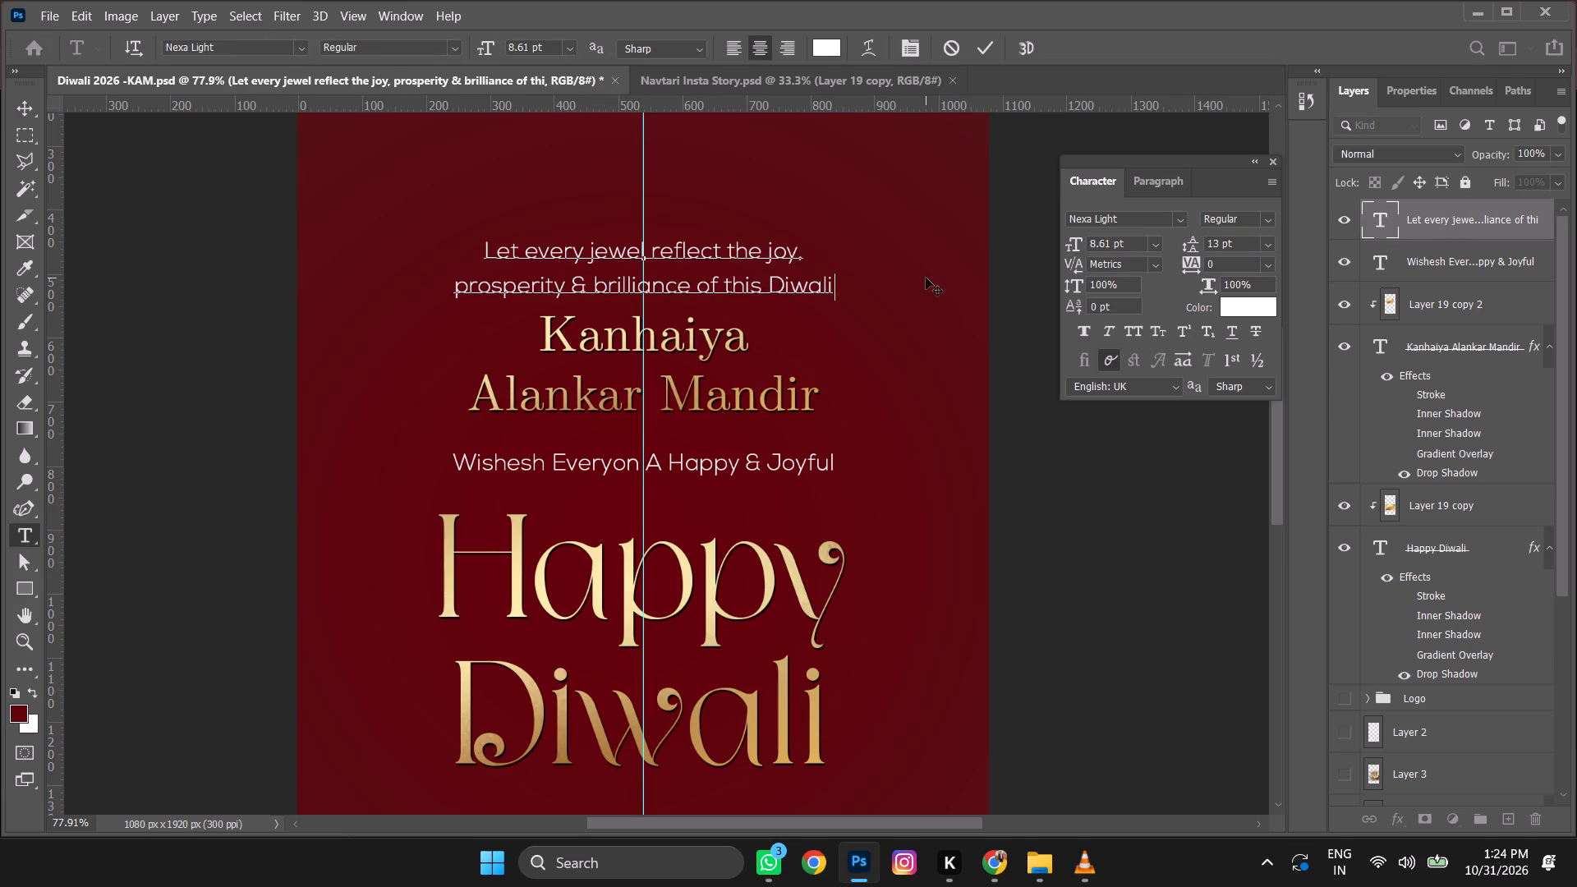
pyautogui.press('Left')
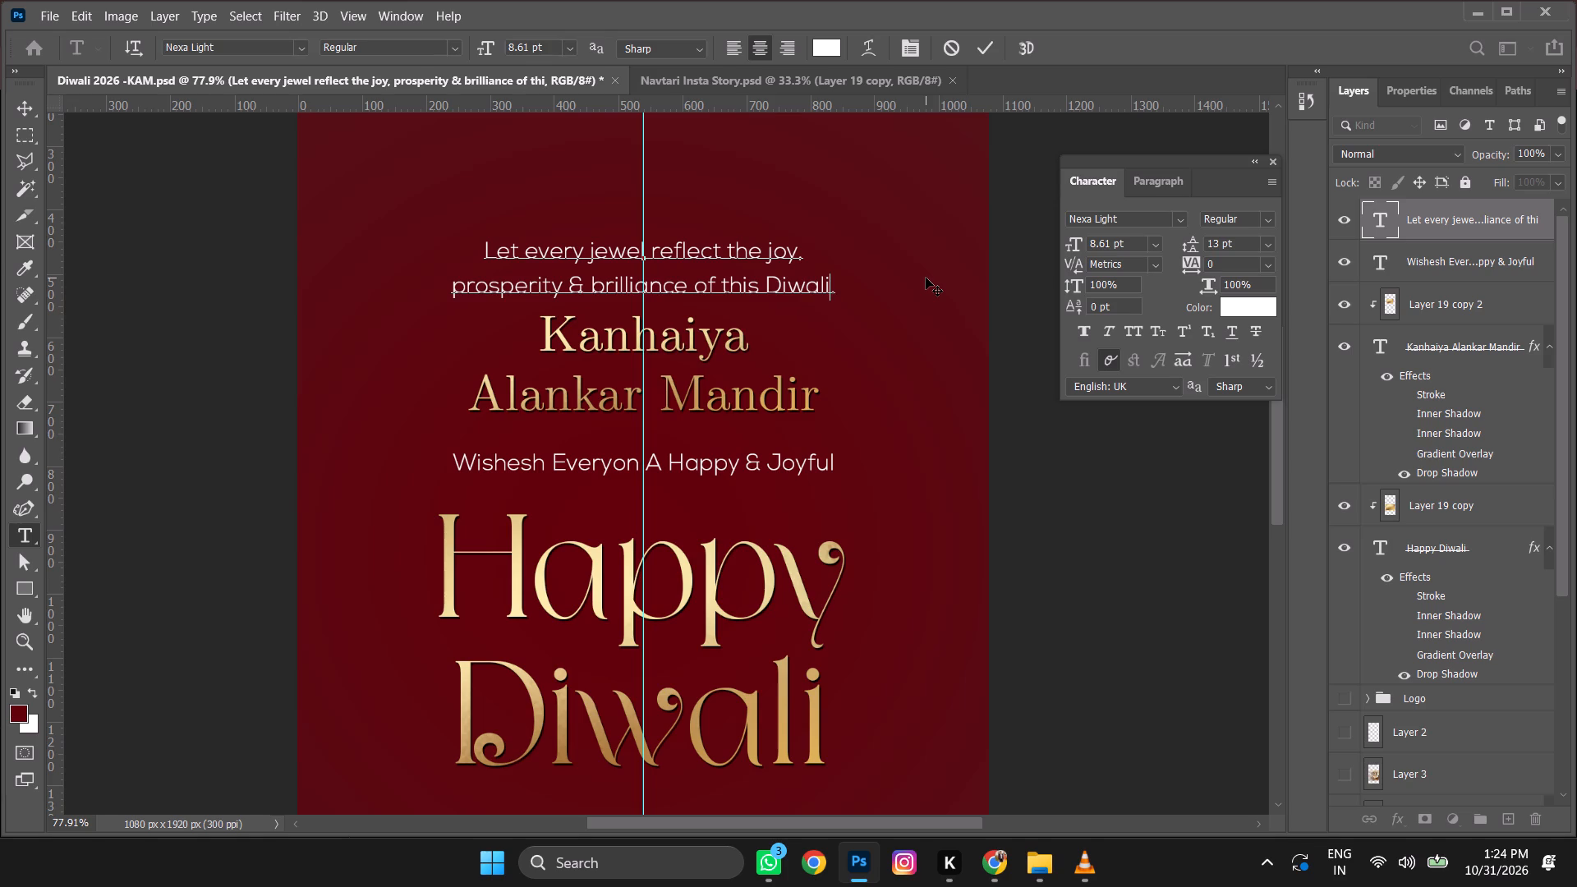
pyautogui.click(25, 114)
# Nudge the caption up a net 10 px, away from the brand name.
pyautogui.keyDown('alt'); pyautogui.scroll(-9, 742, 311); pyautogui.keyUp('alt')
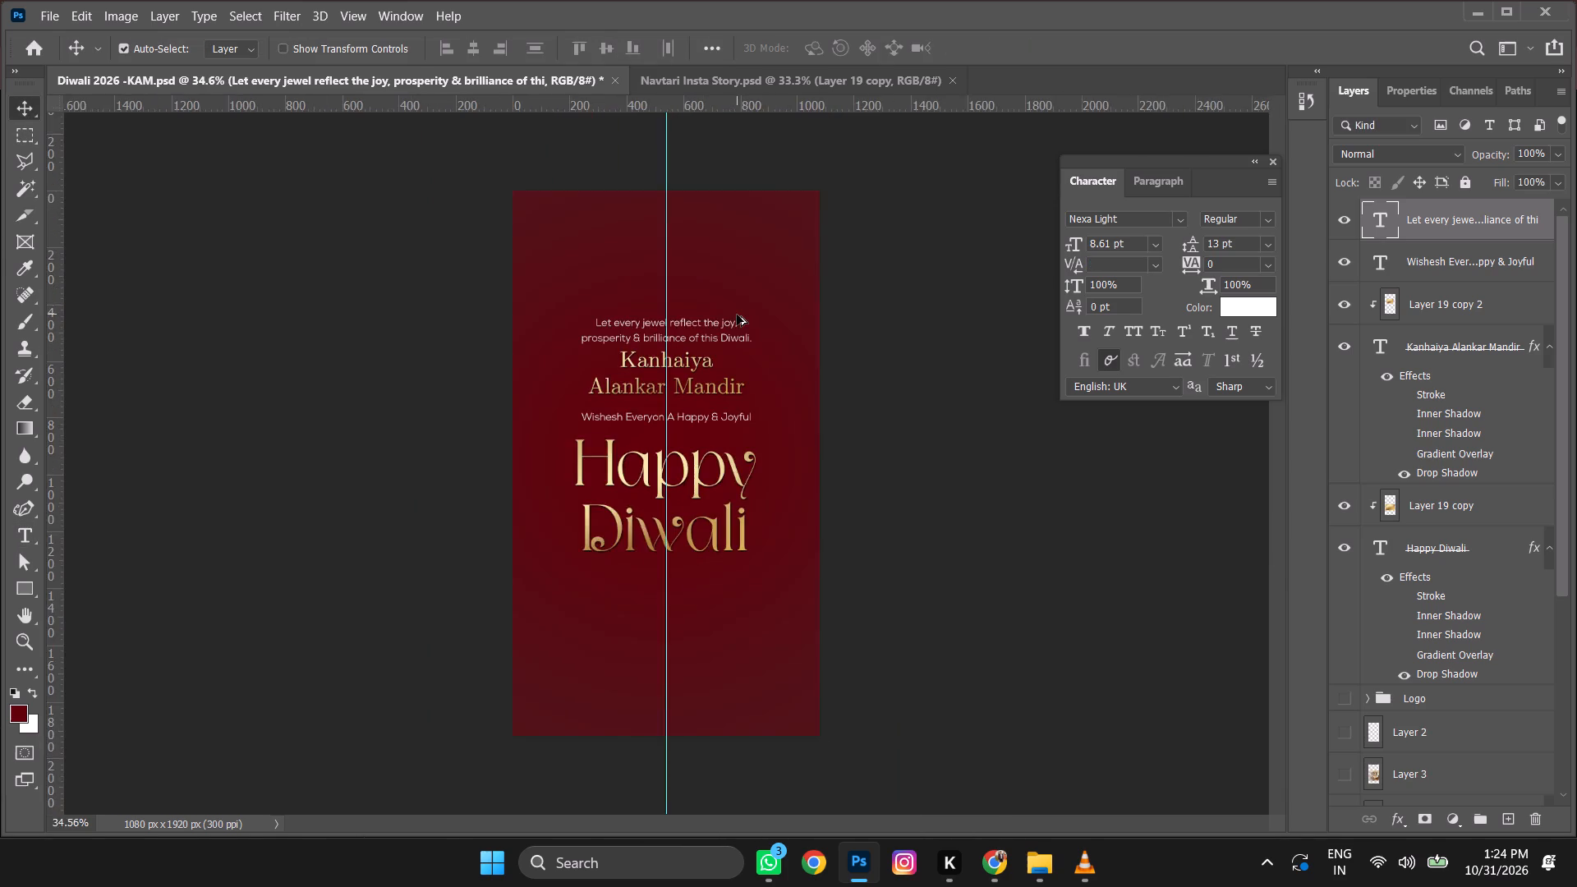
pyautogui.keyDown('alt'); pyautogui.scroll(6, 737, 315); pyautogui.keyUp('alt')
pyautogui.hotkey('shift', 'Up')
pyautogui.hotkey('shift', 'Up')
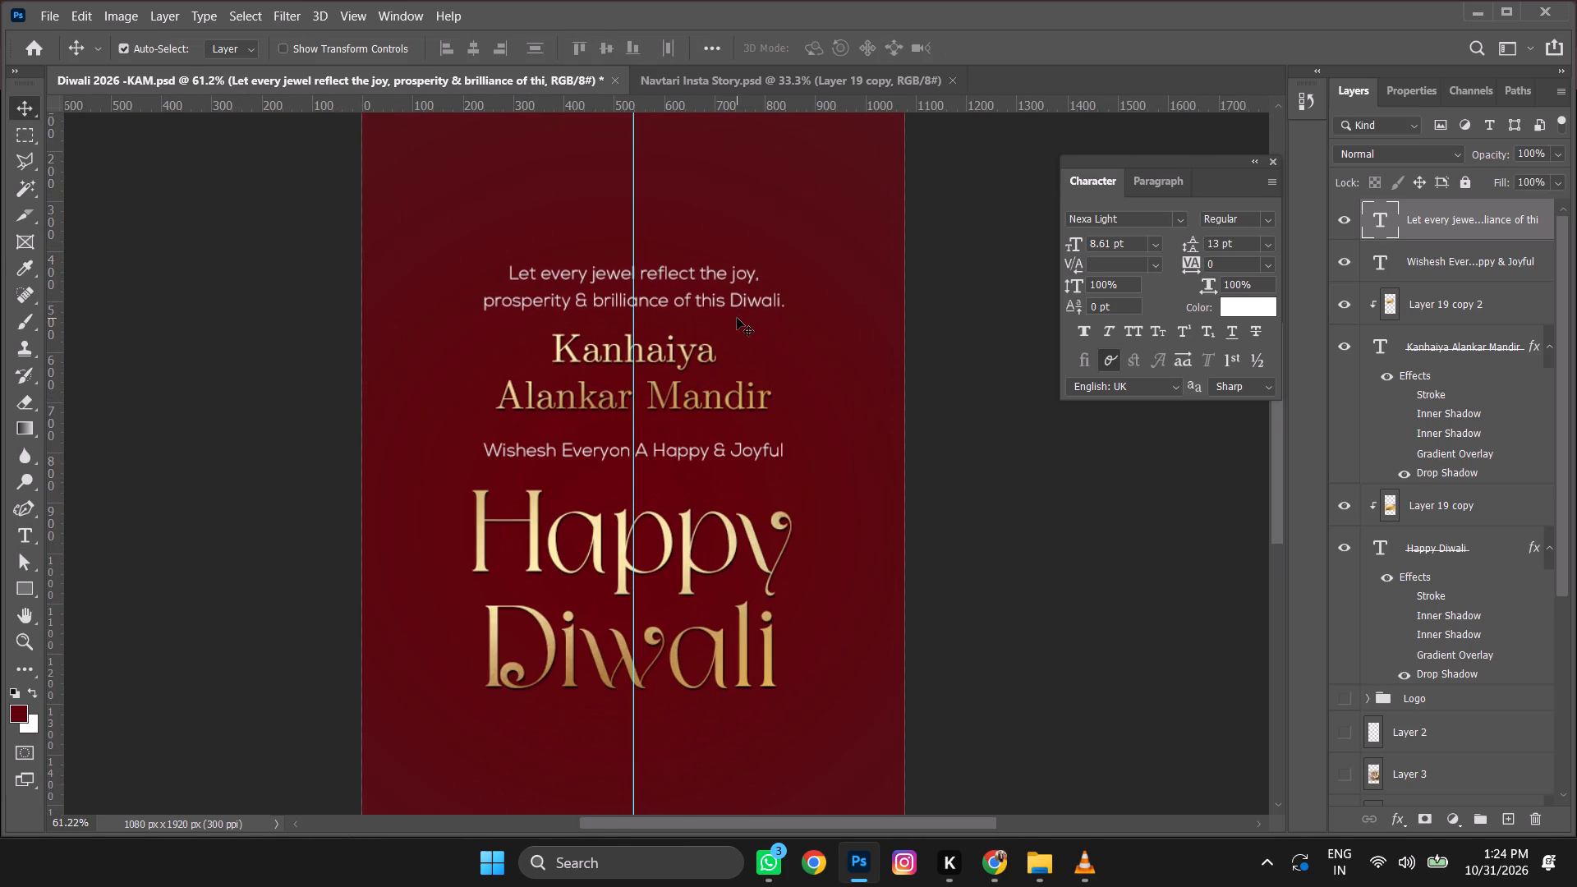
pyautogui.hotkey('shift', 'Down')
# Link the Kanhaiya Alankar Mandir text layer with its clipped gold texture, Layer 19 copy 2.
pyautogui.click(694, 356)
pyautogui.keyDown('ctrl'); pyautogui.click(1469, 352); pyautogui.keyUp('ctrl')
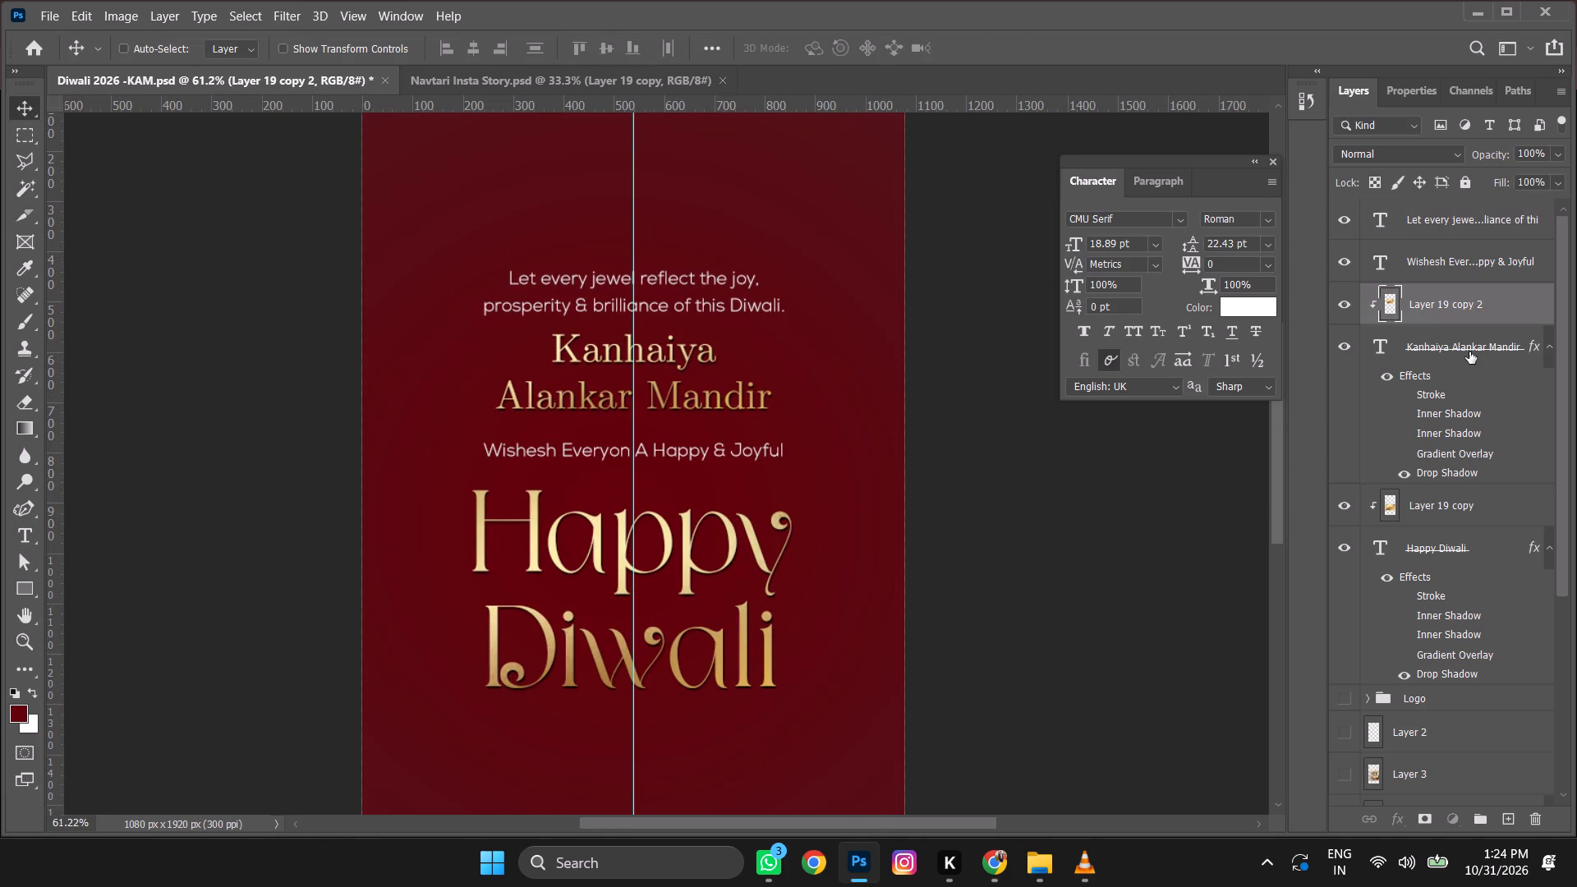
pyautogui.rightClick(1469, 352)
pyautogui.click(1253, 283)
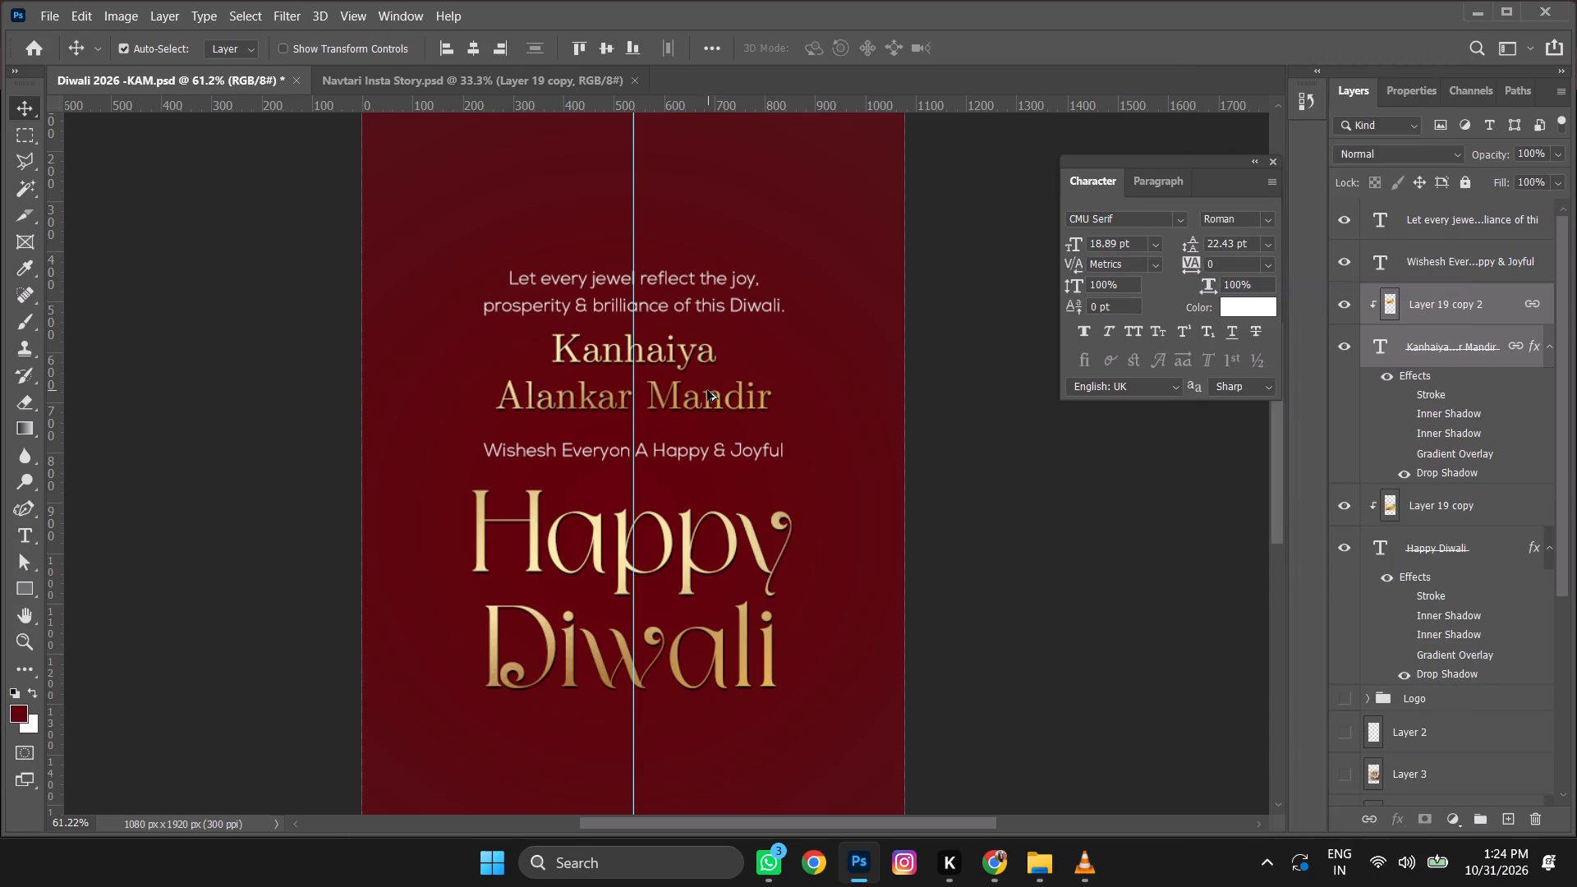
# Soften the brand name's drop shadow by setting its distance to 3 px and opacity to 66%.
pyautogui.keyDown('alt'); pyautogui.scroll(7, 683, 416); pyautogui.keyUp('alt')
pyautogui.click(1160, 482)
pyautogui.click(801, 384)
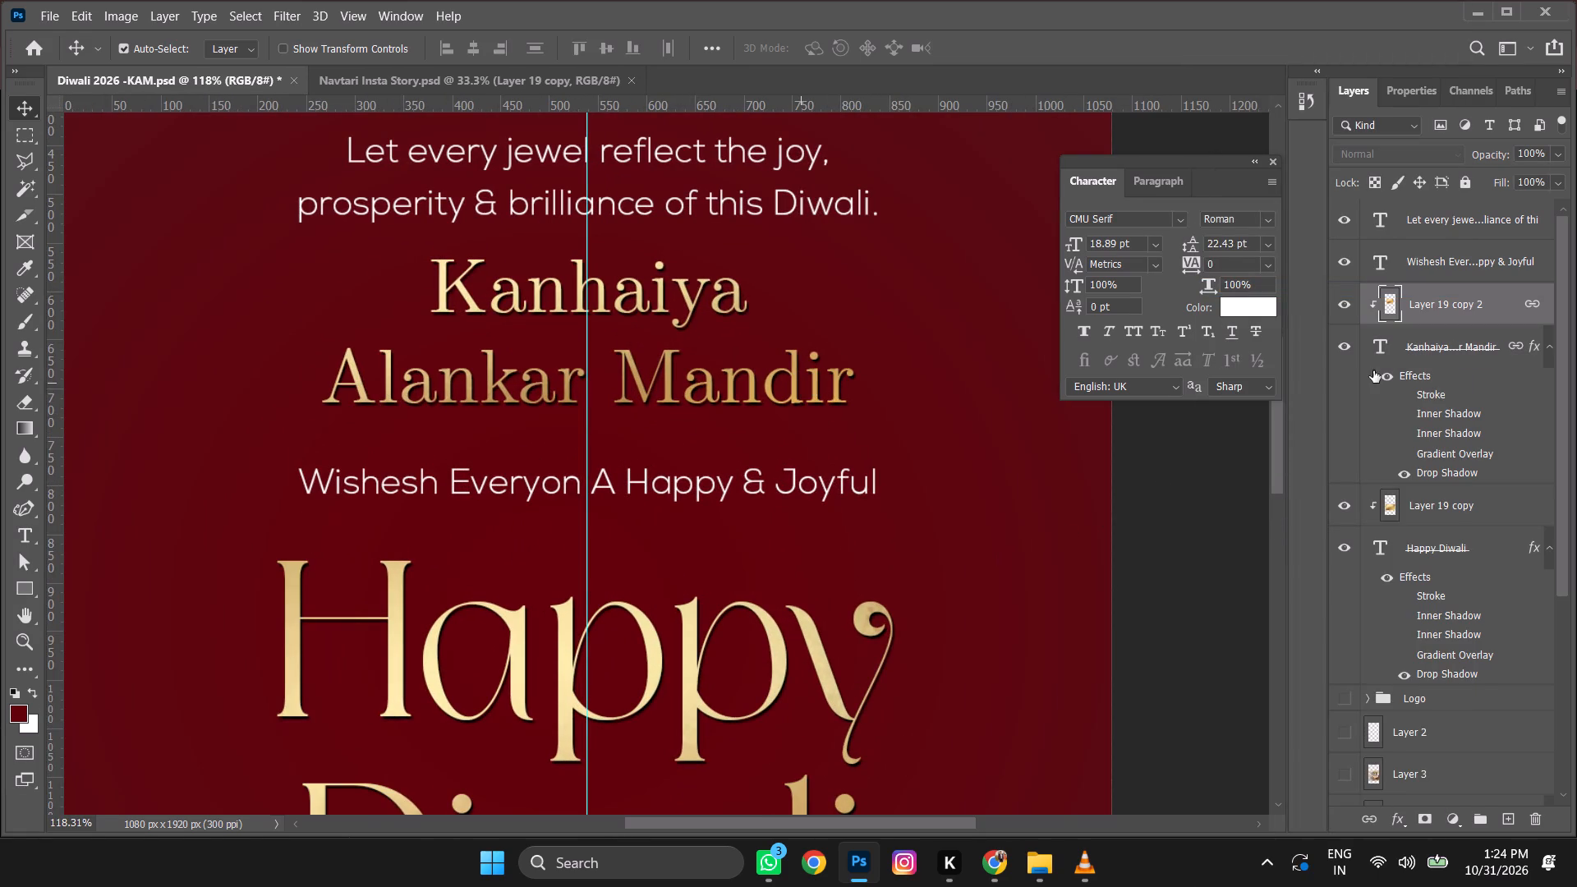
pyautogui.click(1460, 351)
pyautogui.doubleClick(1432, 471)
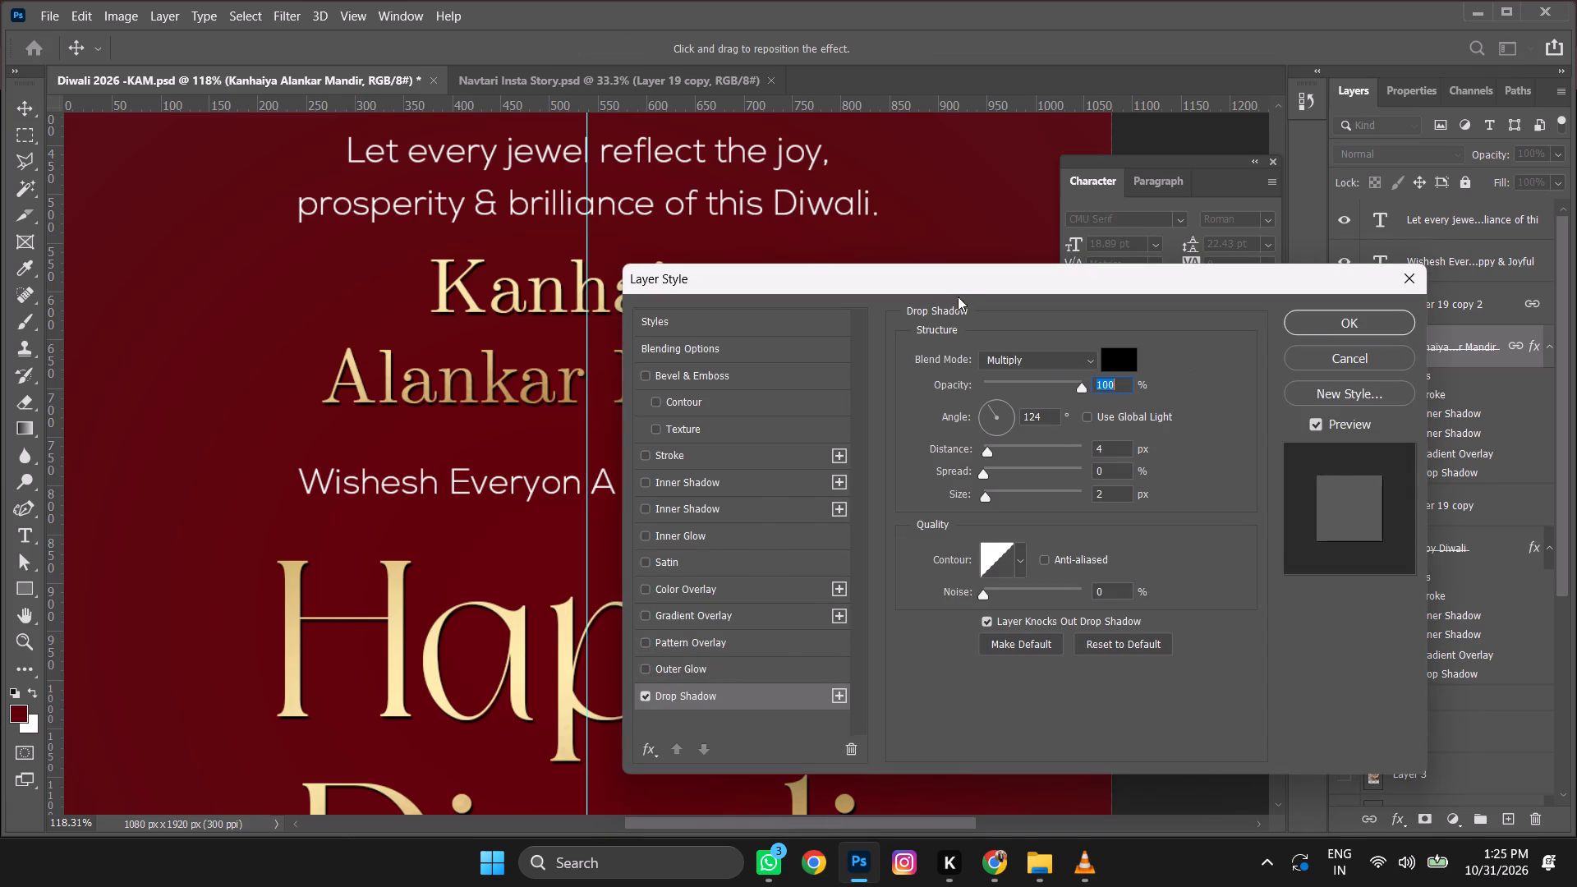
pyautogui.moveTo(965, 276); pyautogui.dragTo(1111, 273)
pyautogui.click(1258, 447)
pyautogui.scroll(-1, 1258, 447)
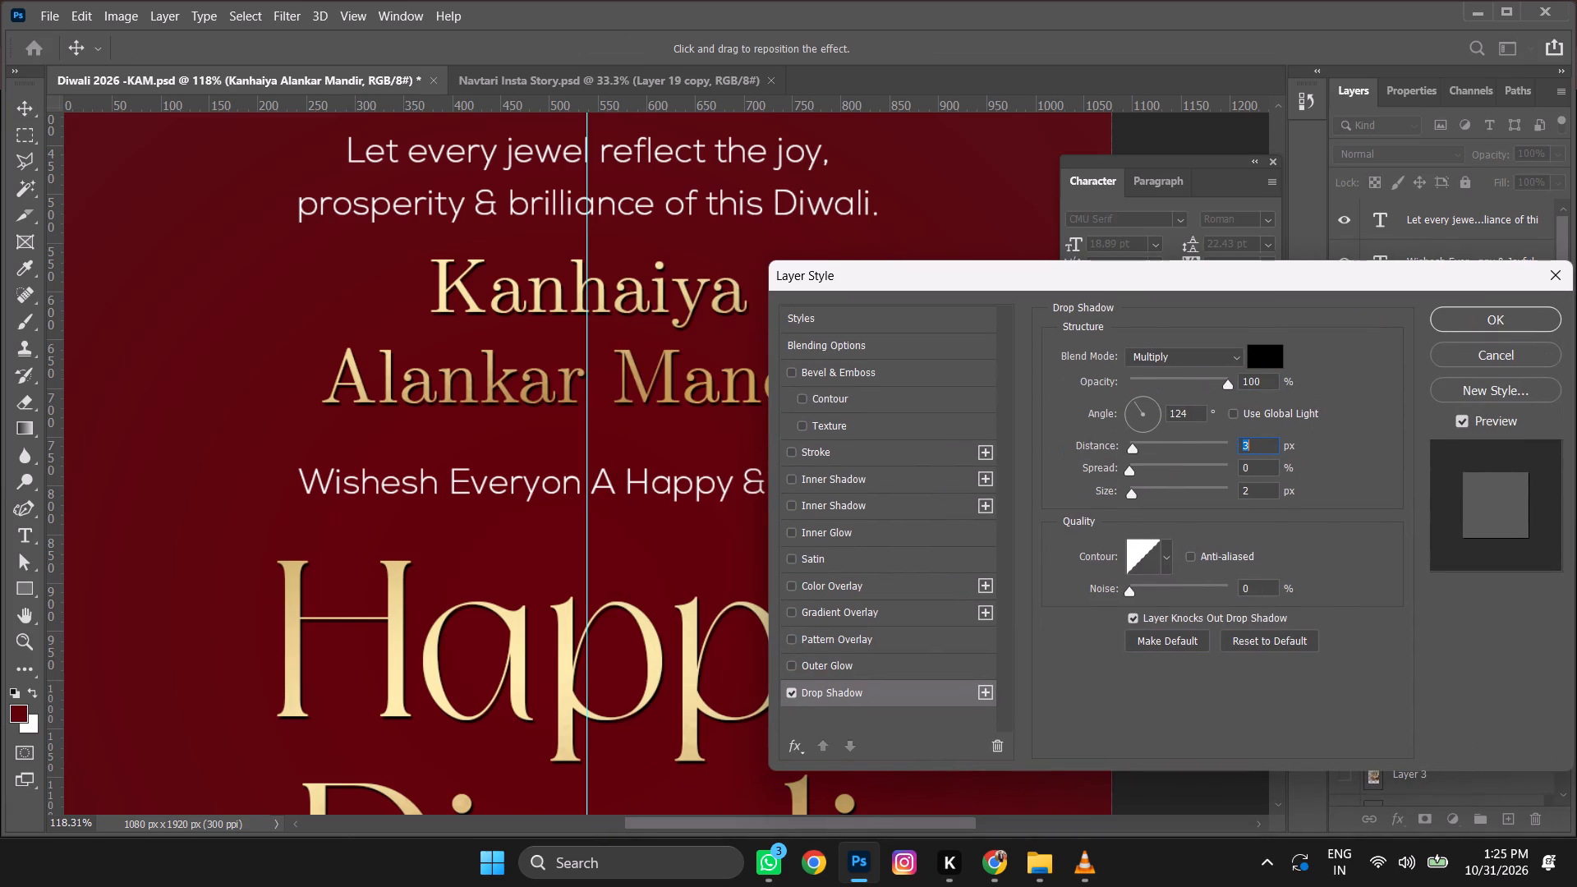
pyautogui.click(1258, 379)
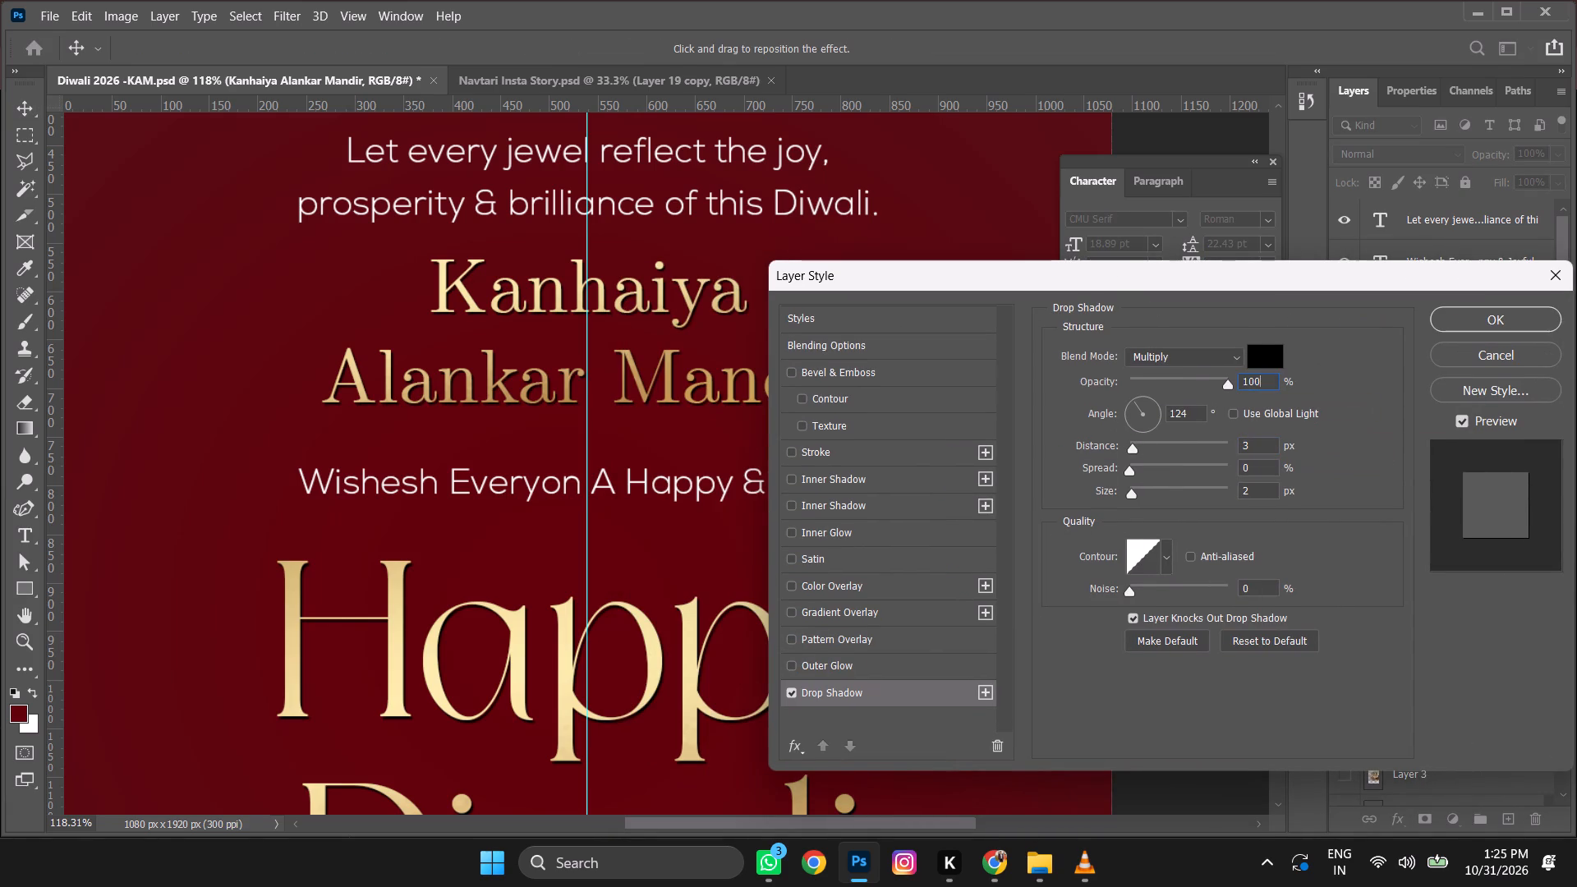
pyautogui.scroll(-20, 1262, 379)
pyautogui.scroll(-14, 1262, 379)
pyautogui.click(1480, 325)
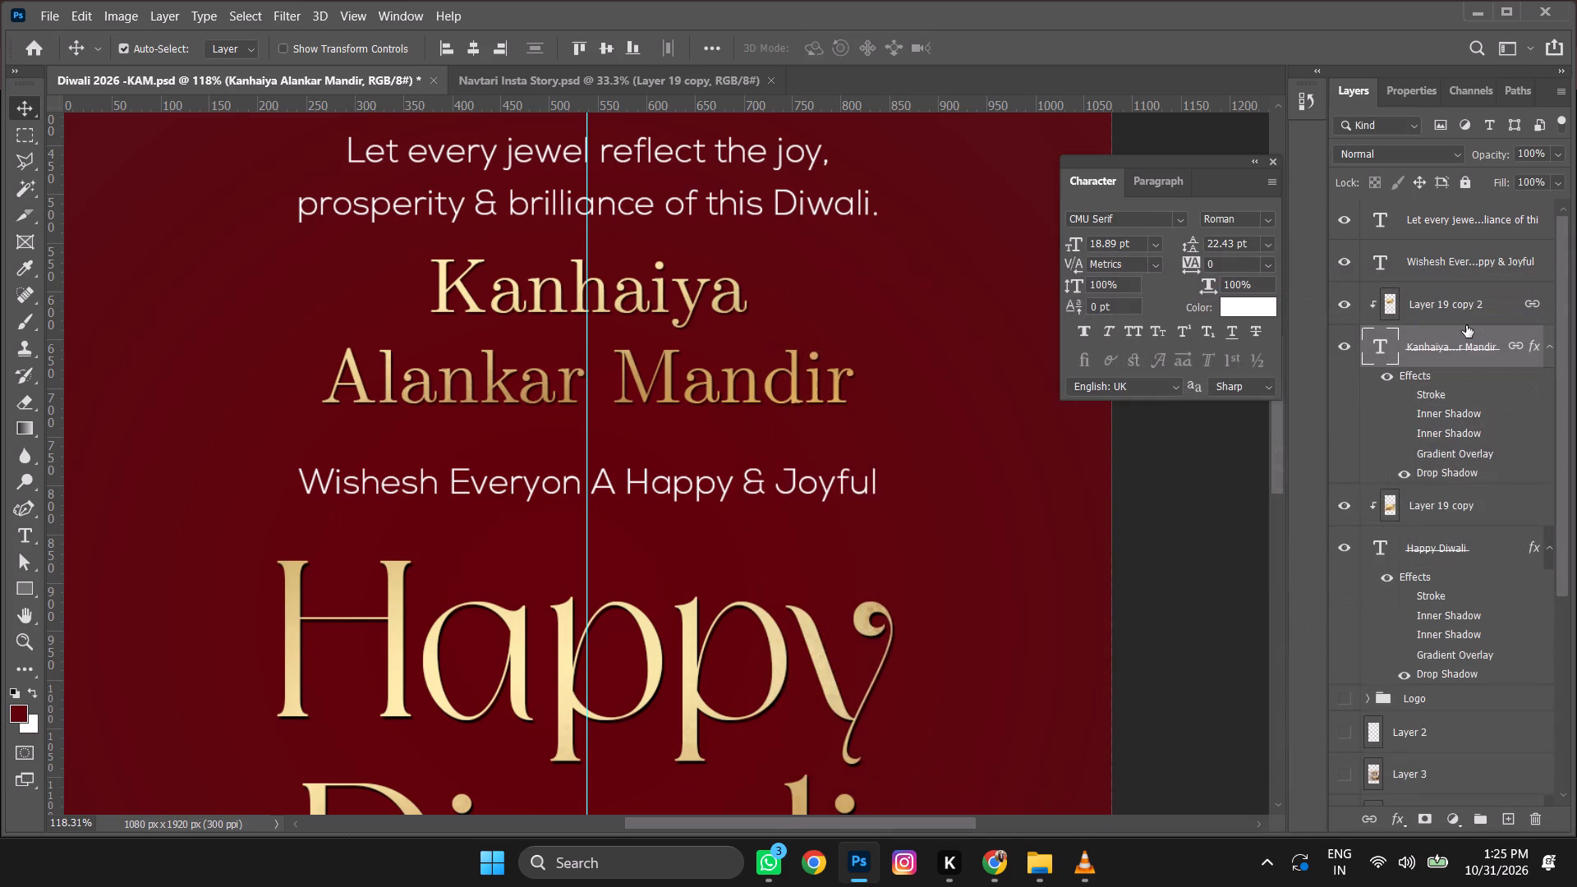
# Move the caption up 20 px to widen its gap above the brand name.
pyautogui.keyDown('alt'); pyautogui.scroll(-3, 903, 449); pyautogui.keyUp('alt')
pyautogui.keyDown('alt'); pyautogui.scroll(-8, 835, 466); pyautogui.keyUp('alt')
pyautogui.keyDown('alt'); pyautogui.scroll(1, 699, 472); pyautogui.keyUp('alt')
pyautogui.click(747, 287)
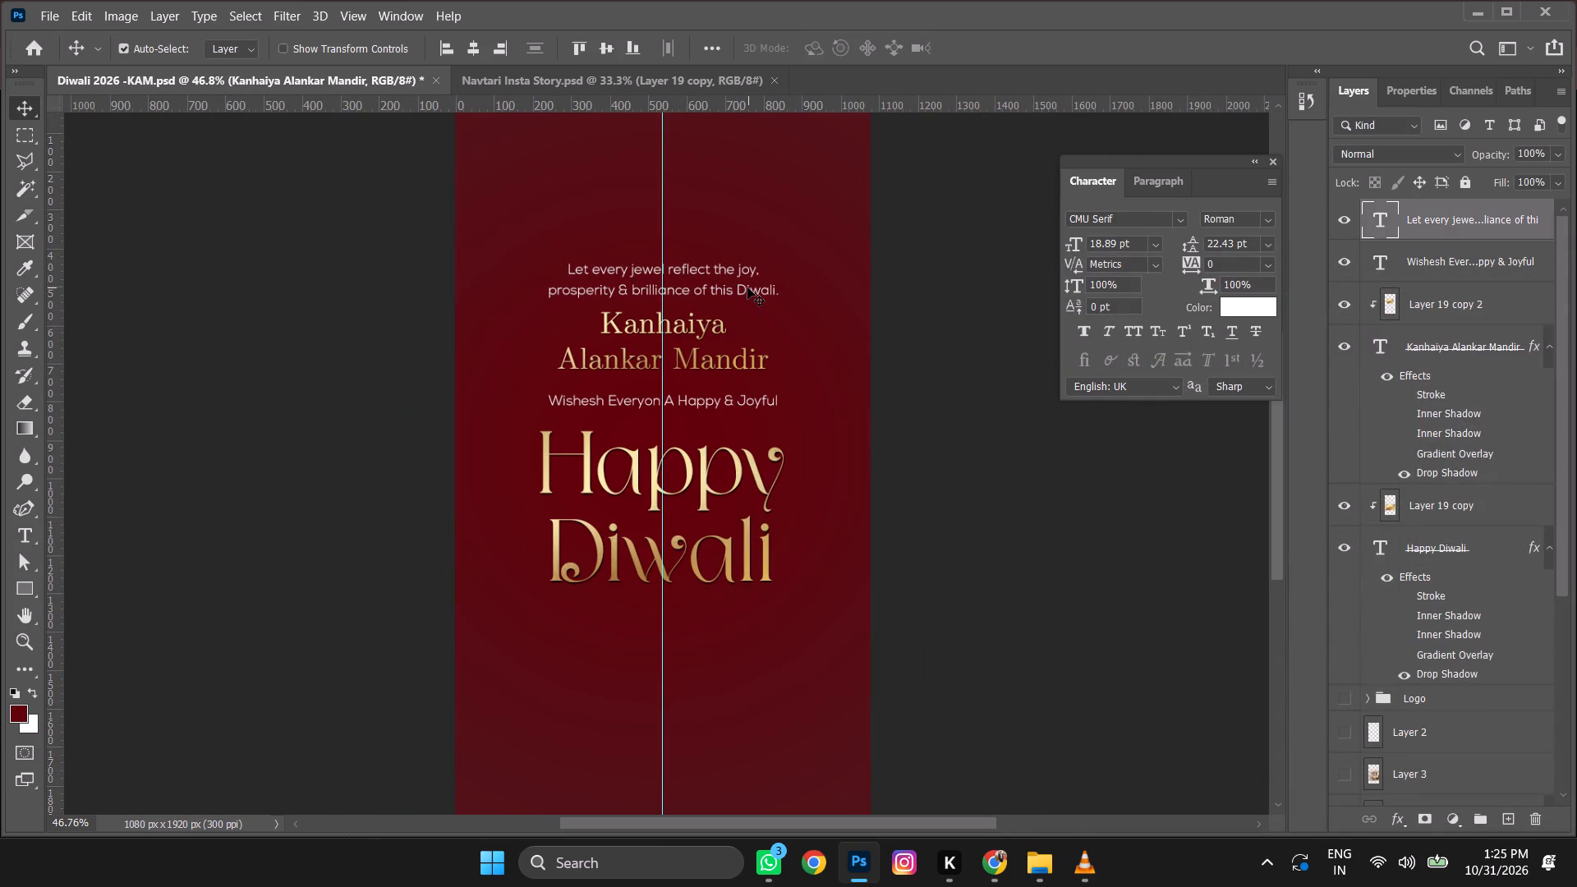
pyautogui.hotkey('shift', 'Up')
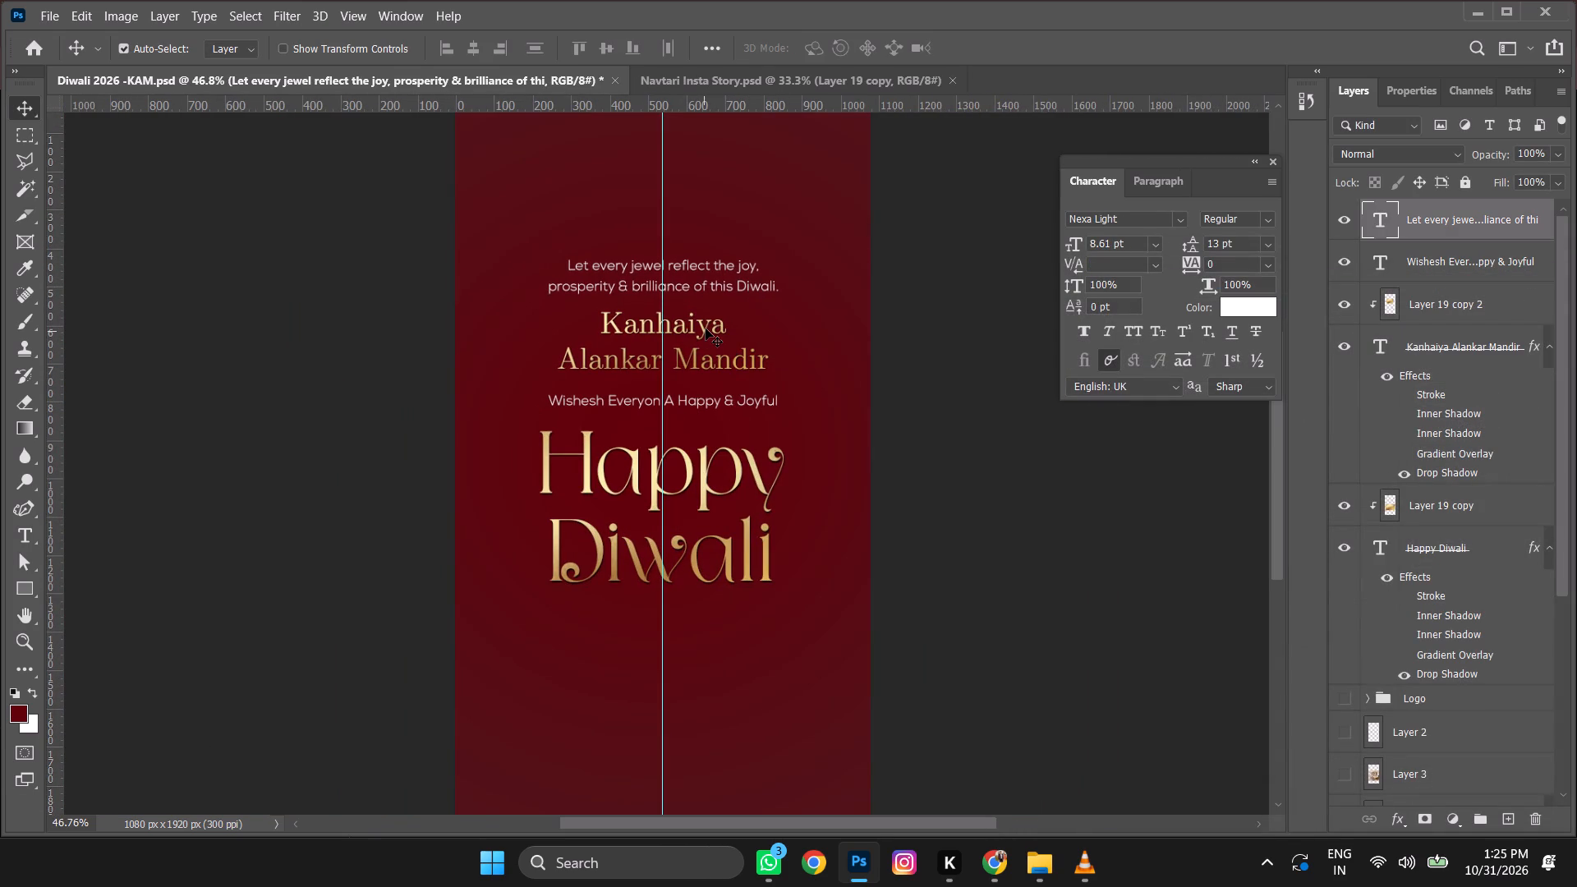
pyautogui.hotkey('shift', 'Up')
# Add the linked brand name to the selection and nudge up 10 px, then add the wishes line and nudge everything up another 10 px.
pyautogui.keyDown('shift'); pyautogui.click(706, 328); pyautogui.keyUp('shift')
pyautogui.hotkey('shift', 'Up')
pyautogui.keyDown('shift'); pyautogui.click(709, 402); pyautogui.keyUp('shift')
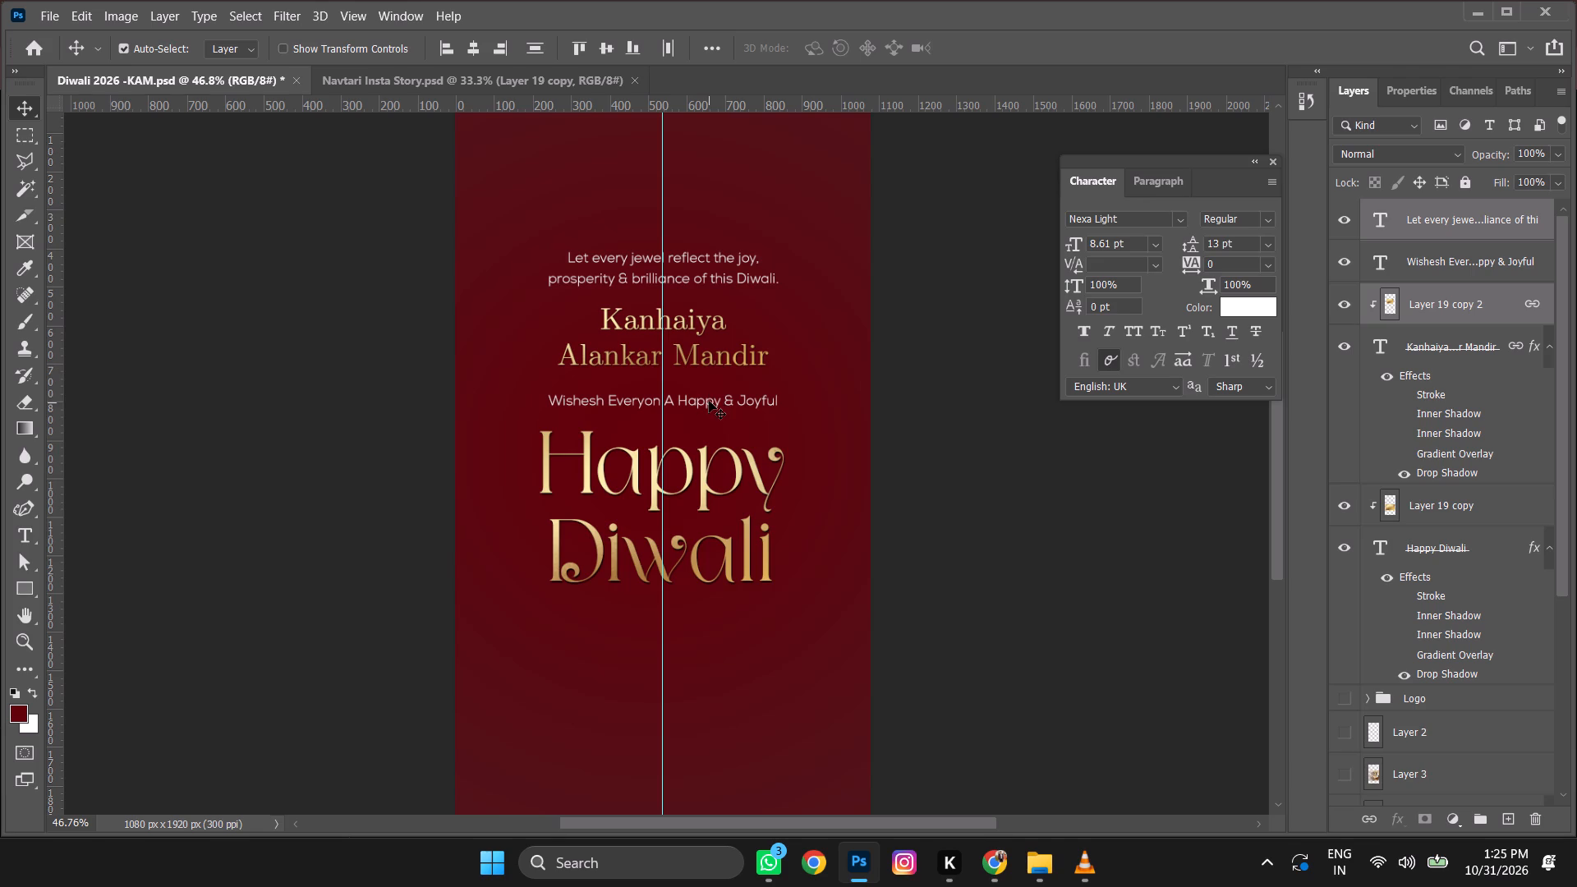
pyautogui.hotkey('shift', 'Up')
# Add the linked Happy Diwali title to the selection and move the whole text block down the canvas together.
pyautogui.keyDown('shift'); pyautogui.click(706, 466); pyautogui.keyUp('shift')
pyautogui.hotkey('shift', 'Down')
pyautogui.hotkey('shift', 'Down')
pyautogui.hotkey('shift', 'Down')
pyautogui.hotkey('shift', 'Down')
pyautogui.hotkey('shift', 'Down')
pyautogui.hotkey('shift', 'Down')
pyautogui.hotkey('shift', 'Down')
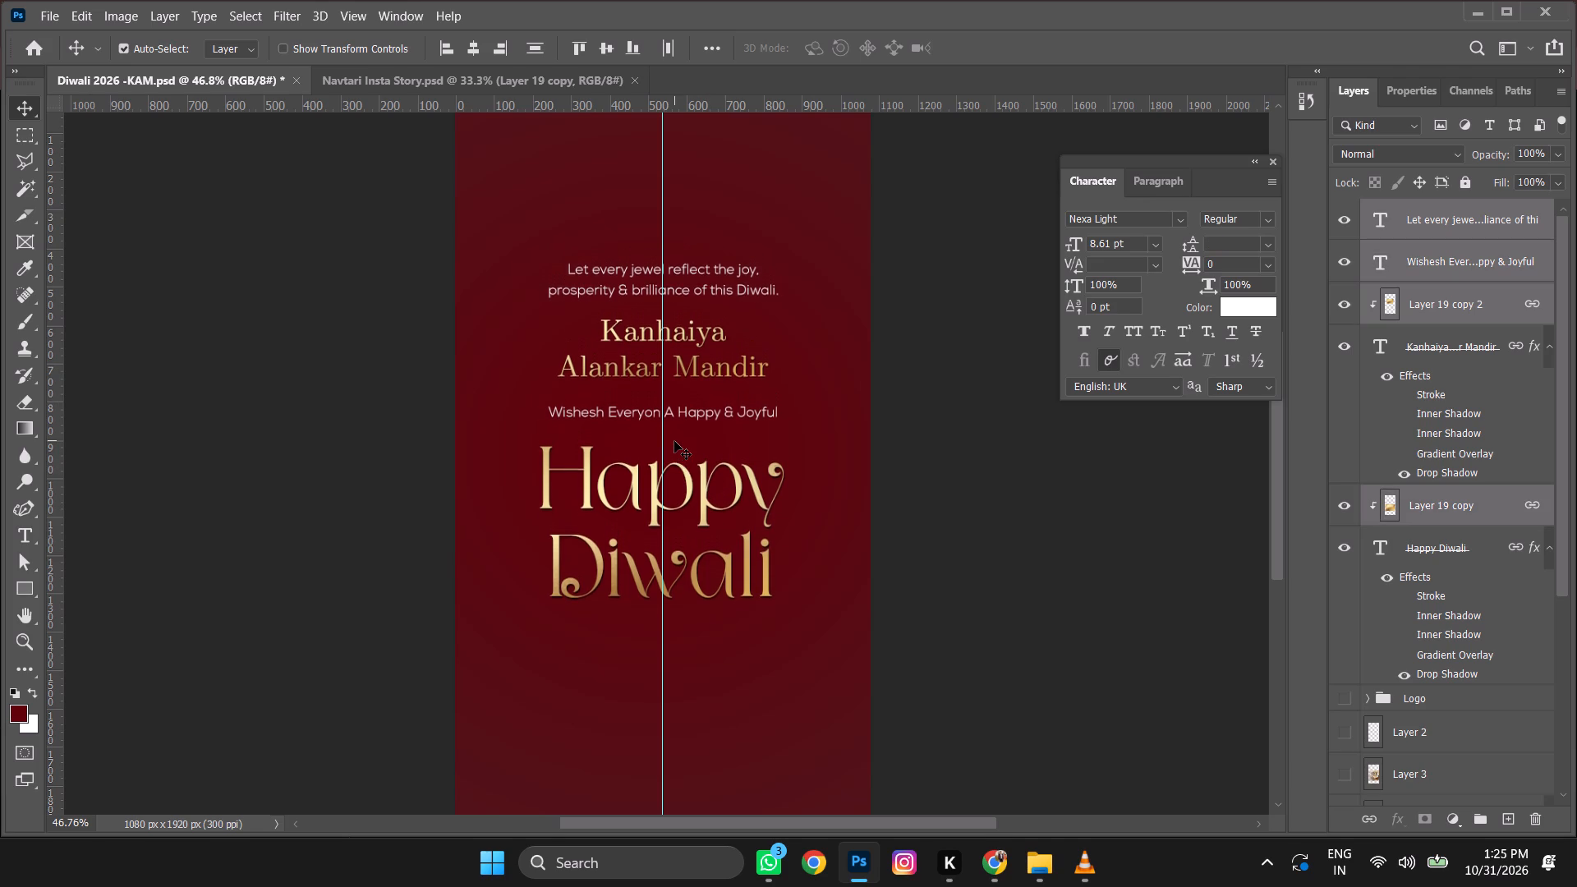
# Nudge the whole selected text block a further 50 px down the canvas.
pyautogui.hotkey('shift', 'Down')
pyautogui.hotkey('shift', 'Down')
pyautogui.hotkey('shift', 'Down')
pyautogui.hotkey('shift', 'Down')
pyautogui.hotkey('shift', 'Down')
# Scale up the whole text block proportionally about its centre so it fills more of the canvas width.
pyautogui.keyDown('alt'); pyautogui.scroll(-6, 713, 441); pyautogui.keyUp('alt')
pyautogui.keyDown('alt'); pyautogui.scroll(1, 711, 426); pyautogui.keyUp('alt')
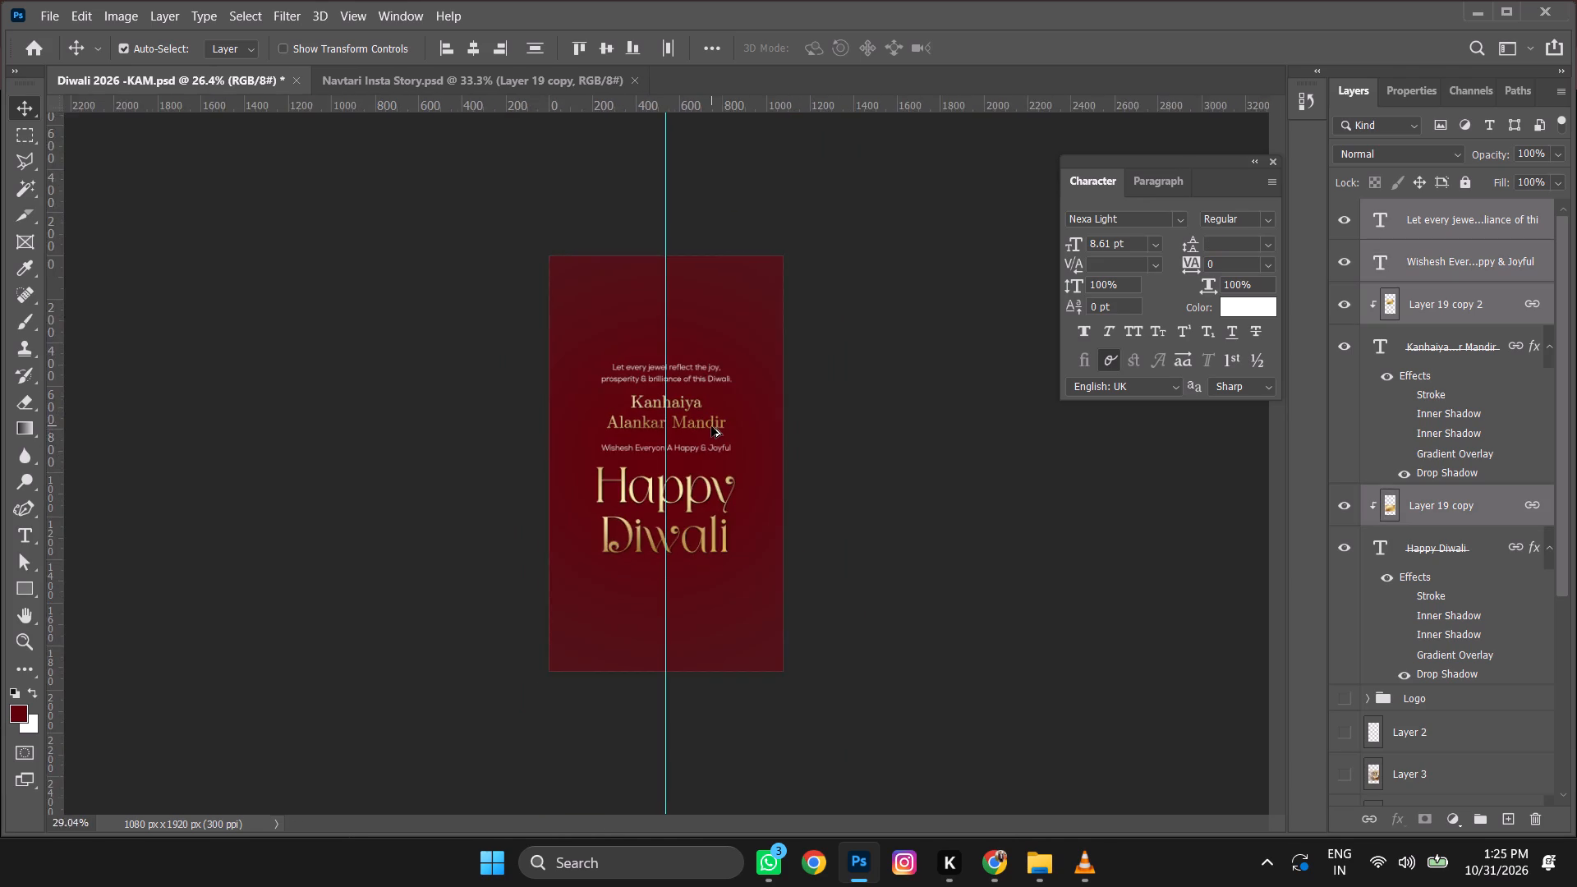
pyautogui.keyDown('alt'); pyautogui.scroll(2, 711, 426); pyautogui.keyUp('alt')
pyautogui.hotkey('ctrl', 't')
pyautogui.keyDown('alt'); pyautogui.moveTo(804, 332); pyautogui.dragTo(823, 315); pyautogui.keyUp('alt')
pyautogui.press('Return')
# Move the enlarged text block down until it sits slightly below the middle of the canvas.
pyautogui.hotkey('shift', 'Down')
pyautogui.hotkey('shift', 'Down')
pyautogui.hotkey('shift', 'Down')
pyautogui.hotkey('shift', 'Down')
pyautogui.hotkey('shift', 'Down')
pyautogui.hotkey('shift', 'Down')
pyautogui.hotkey('shift', 'Down')
pyautogui.hotkey('shift', 'Down')
pyautogui.hotkey('shift', 'Down')
pyautogui.hotkey('shift', 'Down')
pyautogui.hotkey('shift', 'Down')
pyautogui.hotkey('shift', 'Down')
pyautogui.hotkey('shift', 'Down')
pyautogui.hotkey('shift', 'Down')
pyautogui.hotkey('shift', 'Down')
pyautogui.hotkey('shift', 'Down')
pyautogui.hotkey('shift', 'Down')
pyautogui.hotkey('shift', 'Down')
pyautogui.hotkey('shift', 'Down')
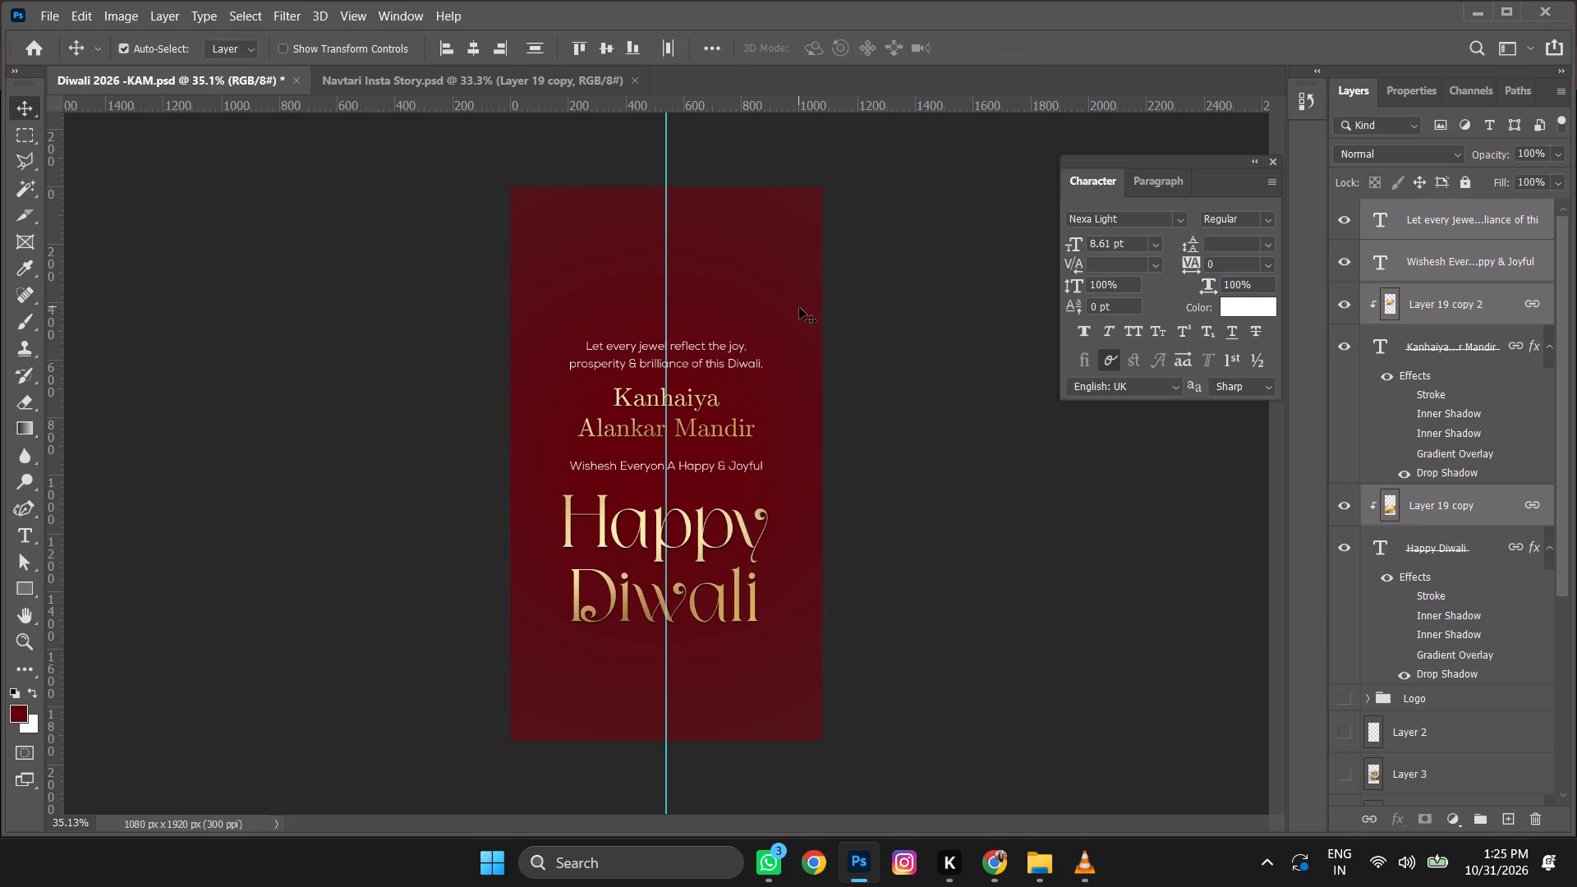
pyautogui.hotkey('shift', 'Down')
pyautogui.hotkey('shift', 'Down')
pyautogui.hotkey('shift', 'Down')
pyautogui.hotkey('shift', 'Down')
pyautogui.hotkey('shift', 'Down')
pyautogui.hotkey('shift', 'Down')
pyautogui.hotkey('shift', 'Up')
pyautogui.hotkey('shift', 'Up')
pyautogui.hotkey('shift', 'Up')
pyautogui.hotkey('shift', 'Up')
pyautogui.hotkey('shift', 'Up')
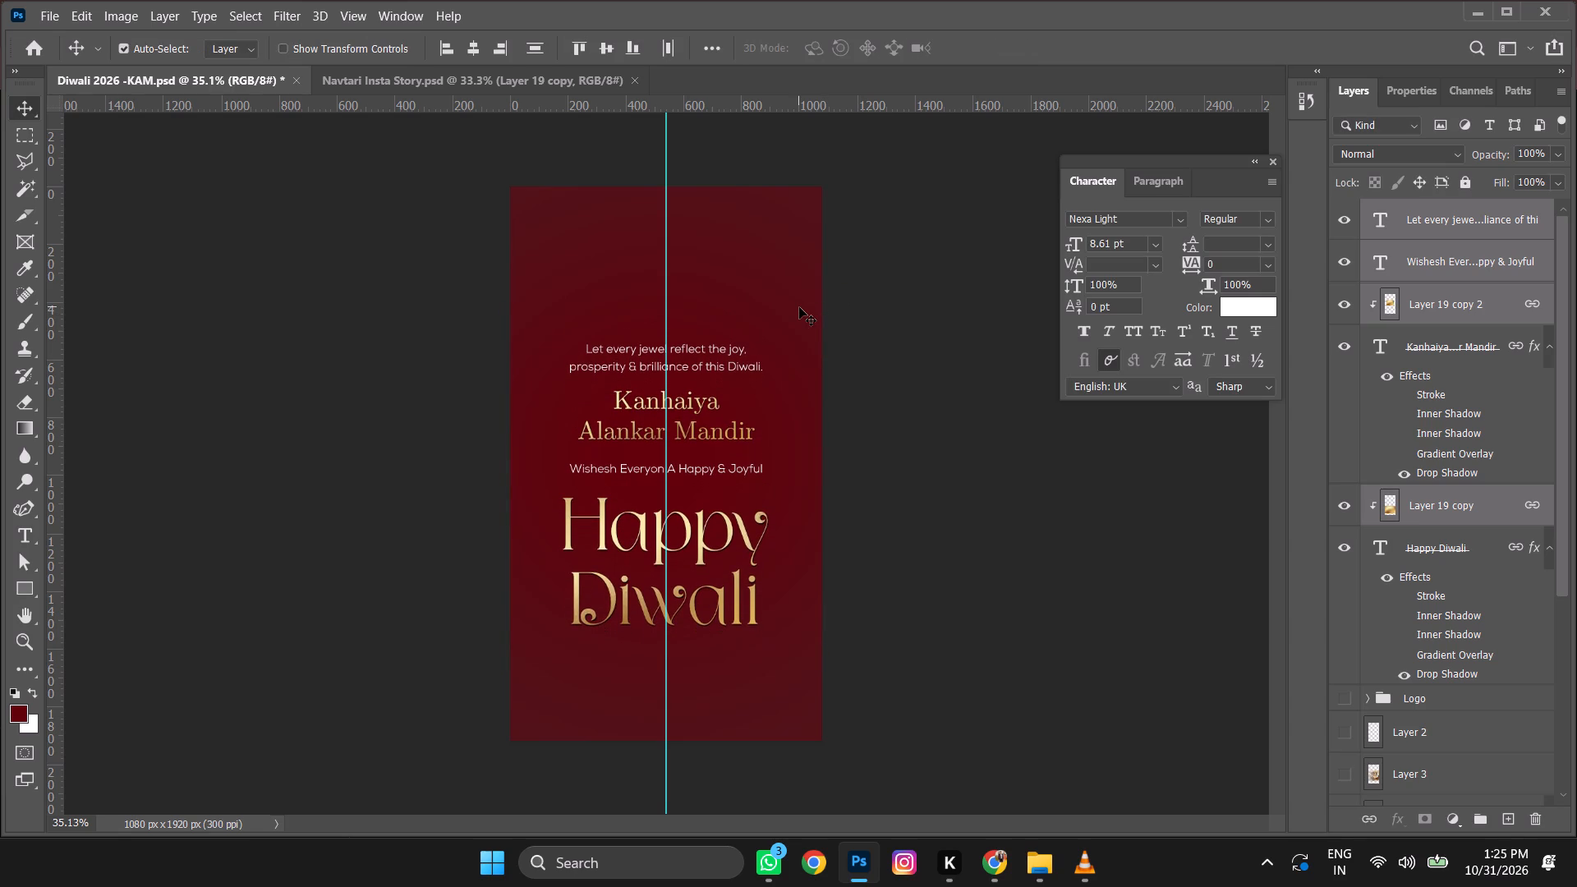
# Align the text block to the canvas's horizontal centre, using a whole-canvas selection that is cleared once done.
pyautogui.hotkey('ctrl', 'a')
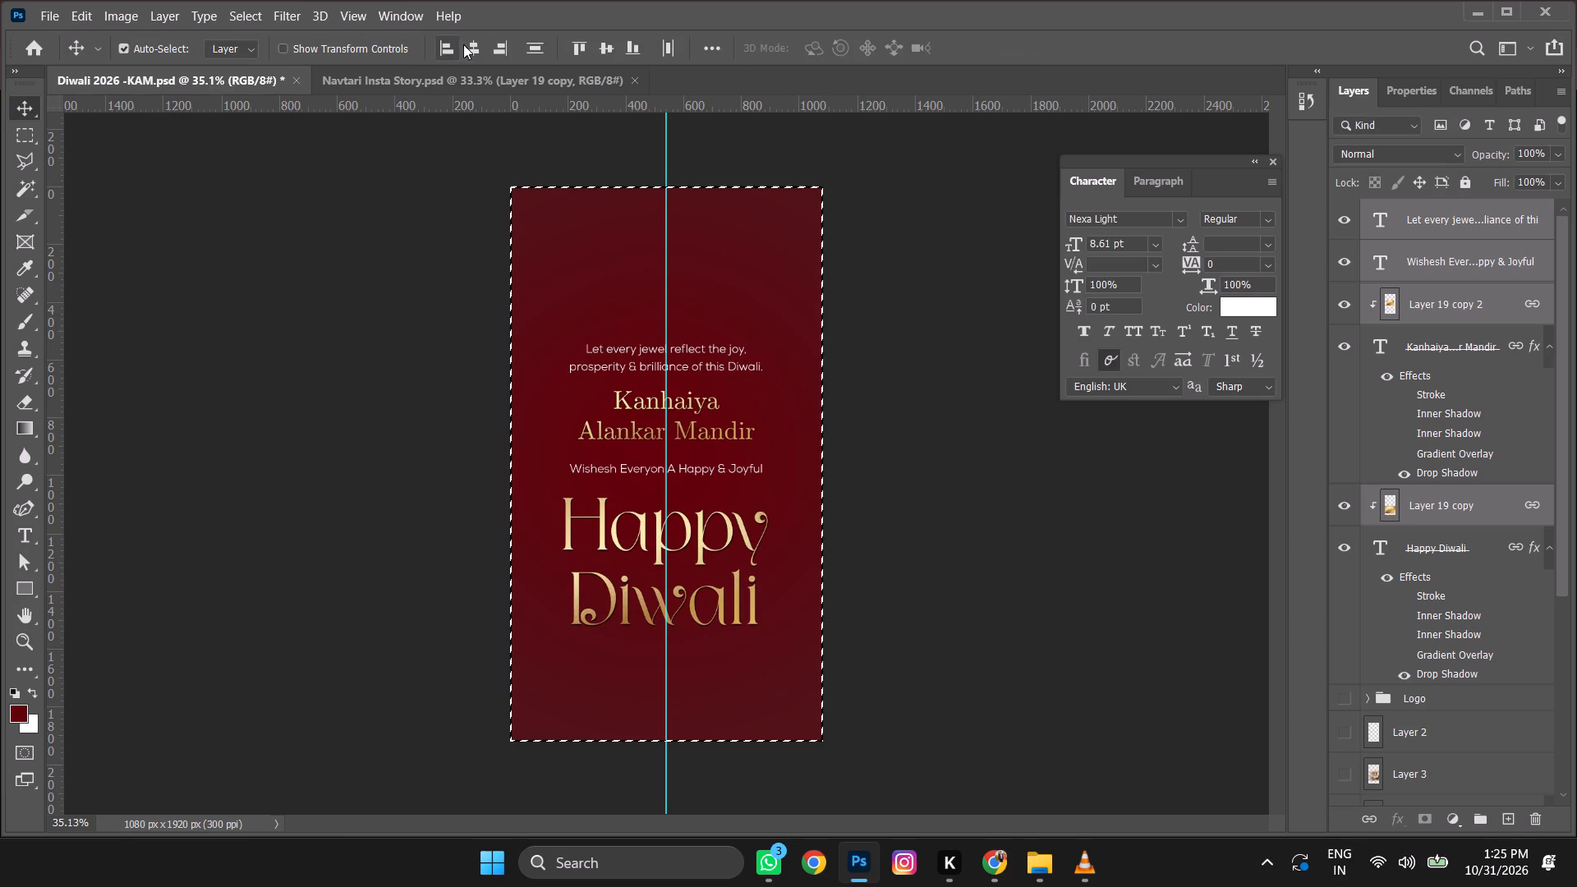
pyautogui.click(471, 41)
pyautogui.hotkey('ctrl', 'd')
# Scale the whole text block up proportionally about its centre by roughly another tenth.
pyautogui.hotkey('ctrl', 't')
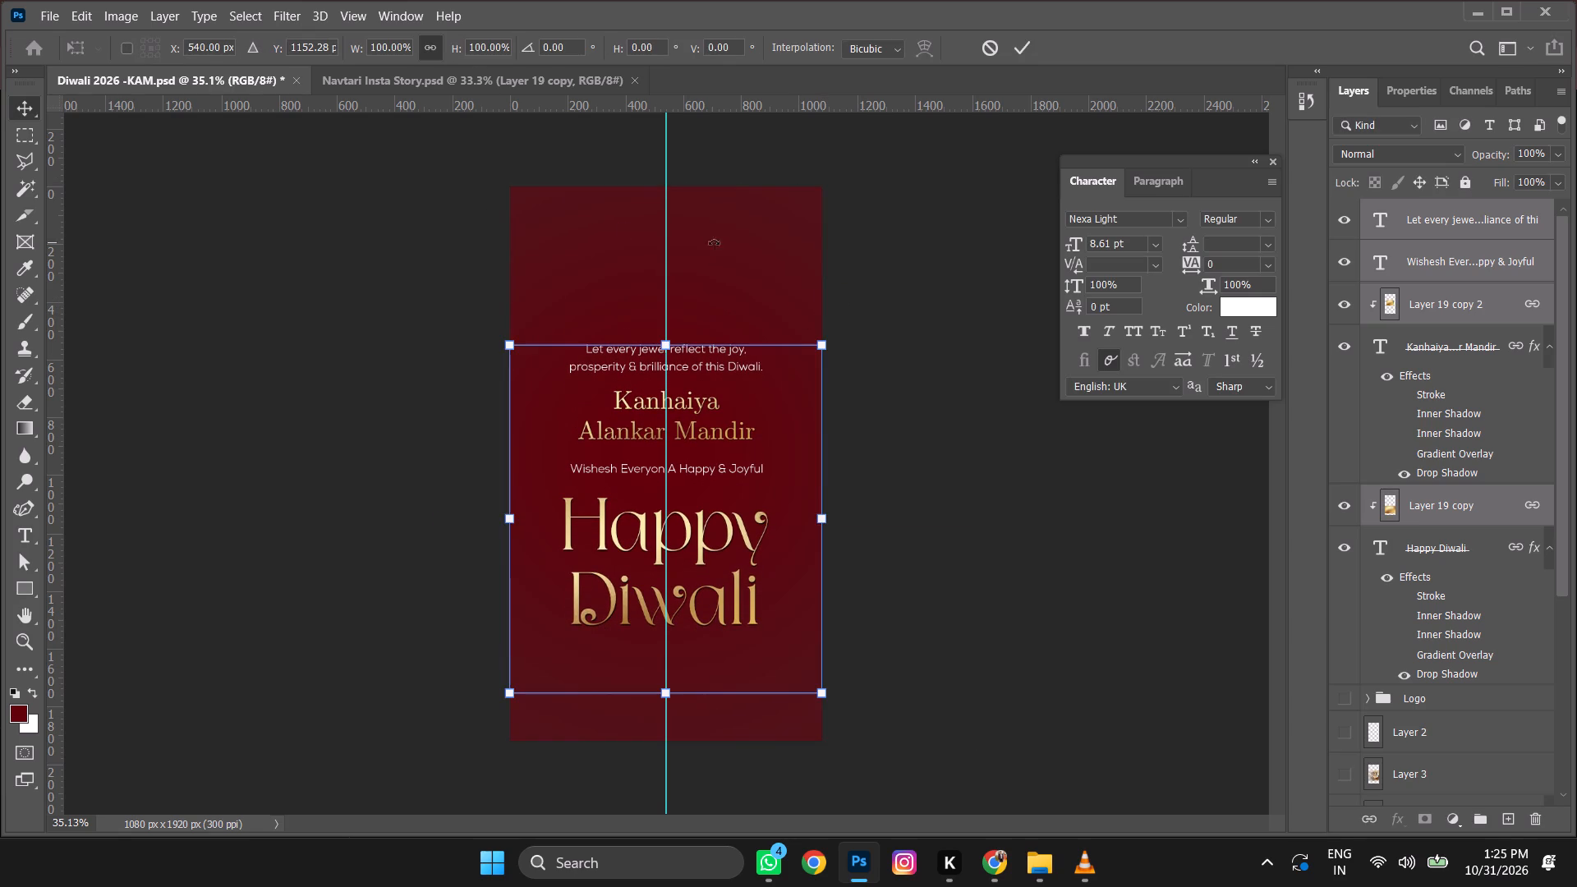
pyautogui.moveTo(820, 342); pyautogui.dragTo(831, 315)
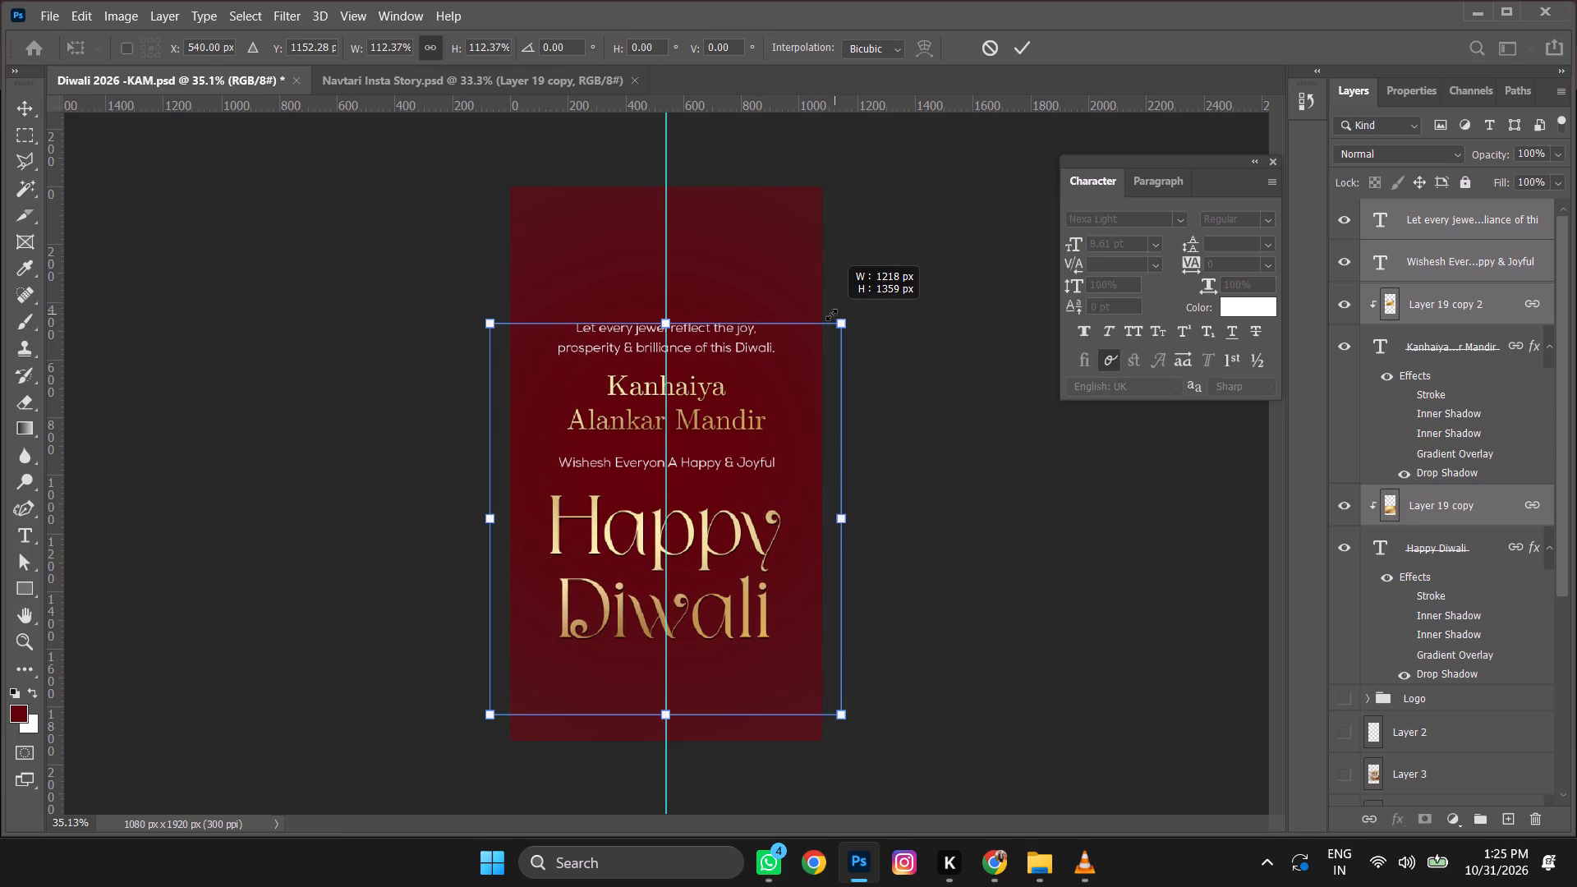
pyautogui.moveTo(831, 315); pyautogui.dragTo(827, 315)
pyautogui.press('Return')
# Nudge the enlarged text block about 60 px up to balance the space above and below it.
pyautogui.hotkey('shift', 'Up')
pyautogui.hotkey('shift', 'Up')
pyautogui.hotkey('shift', 'Up')
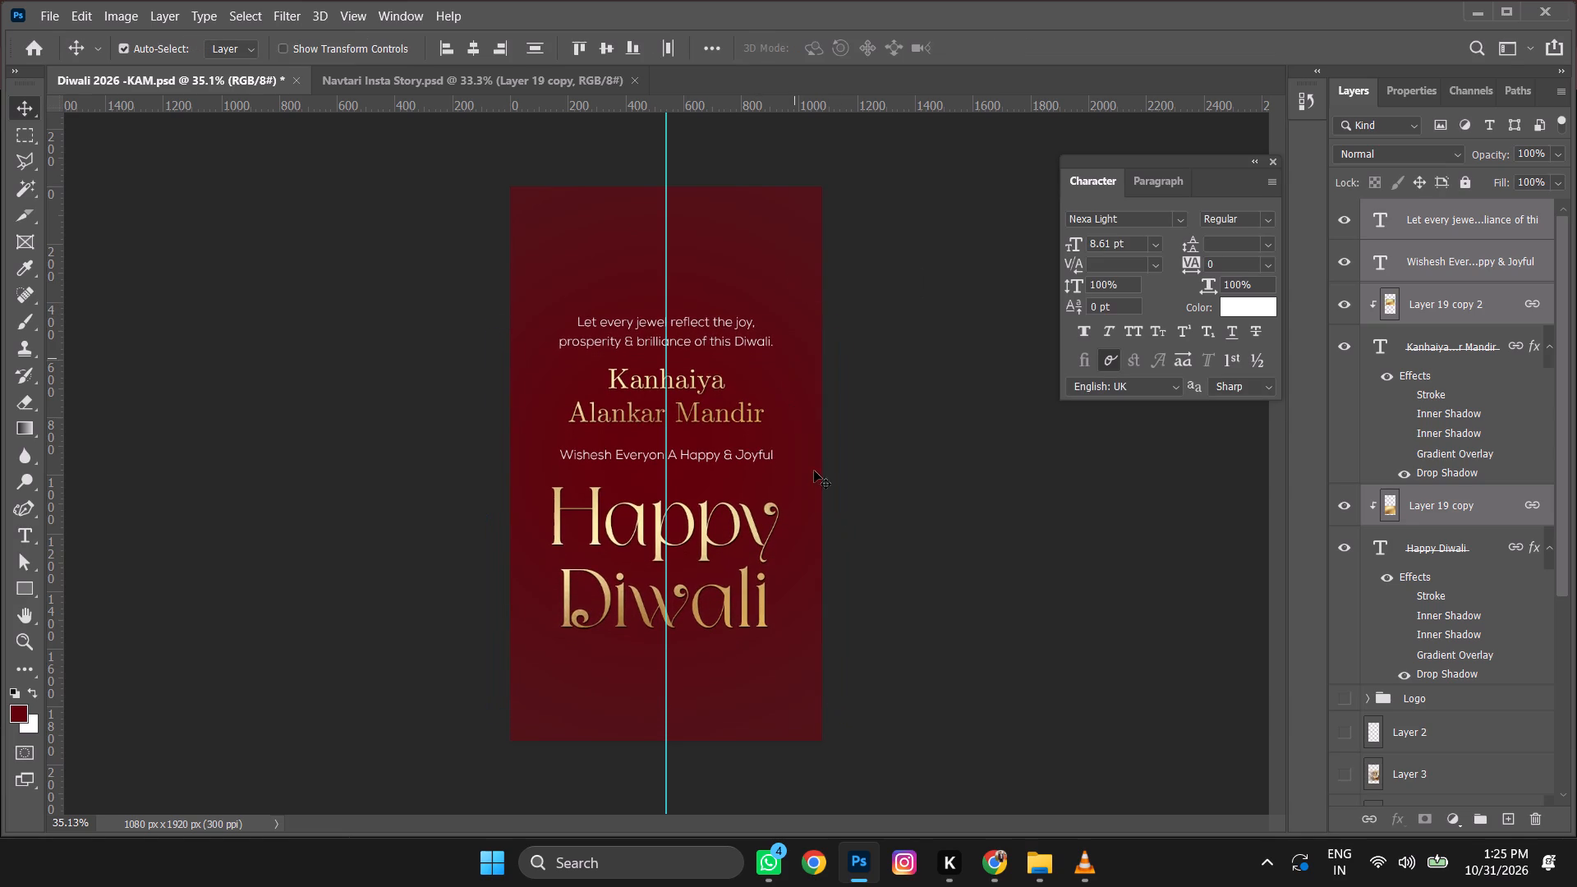
pyautogui.hotkey('shift', 'Up')
pyautogui.hotkey('shift', 'Up')
pyautogui.hotkey('shift', 'Up')
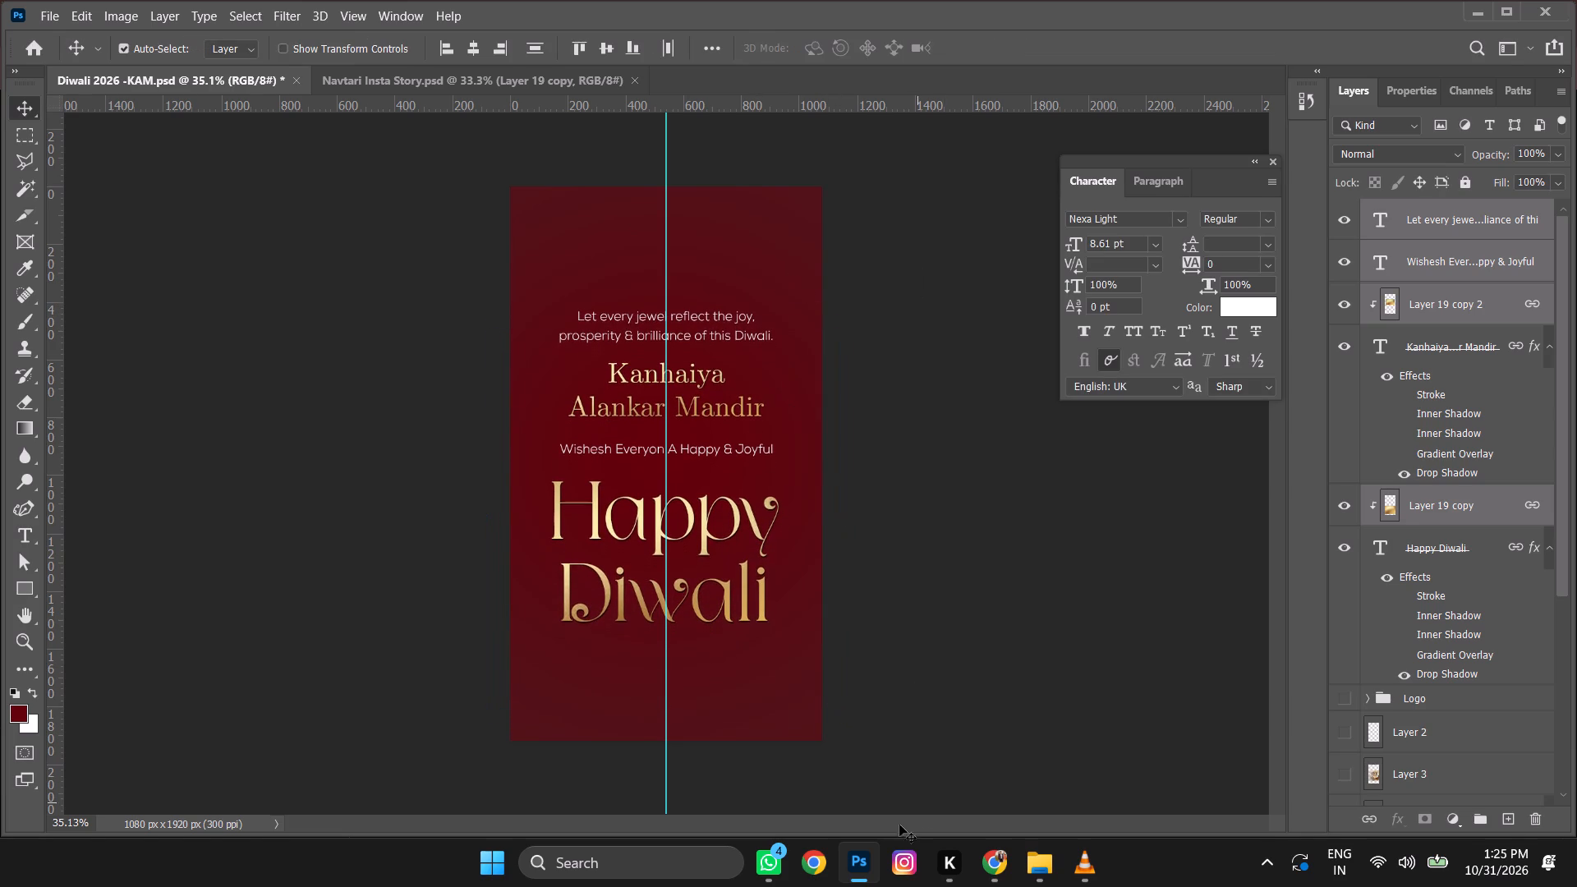
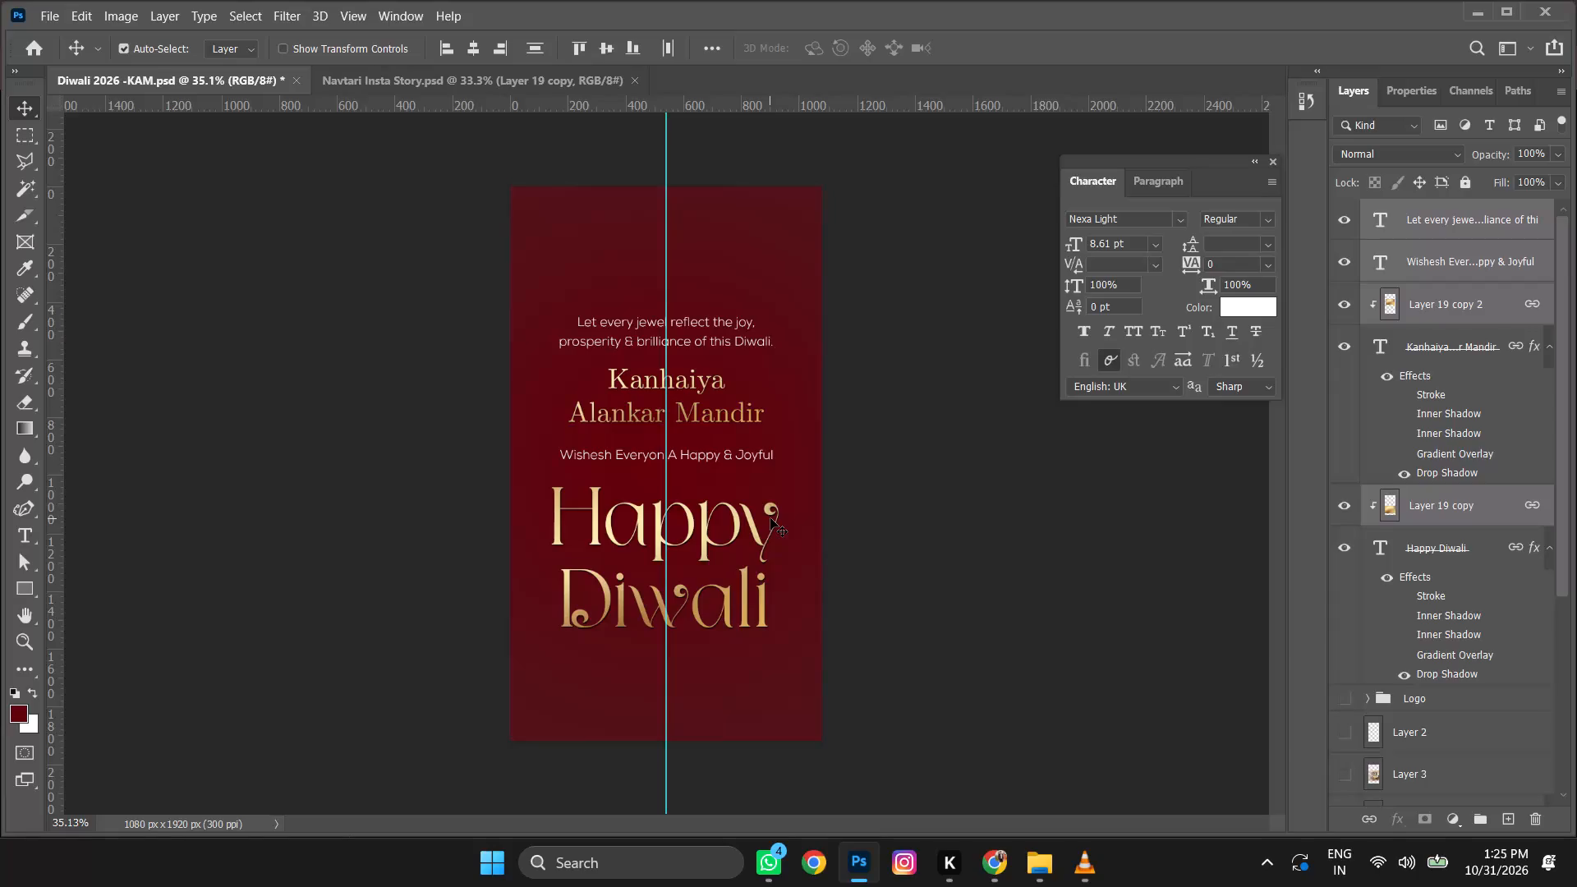
# Nudge only the jewellery caption 10 px up, away from the brand name, and save the document.
pyautogui.hotkey('shift', 'Up')
pyautogui.hotkey('shift', 'Down')
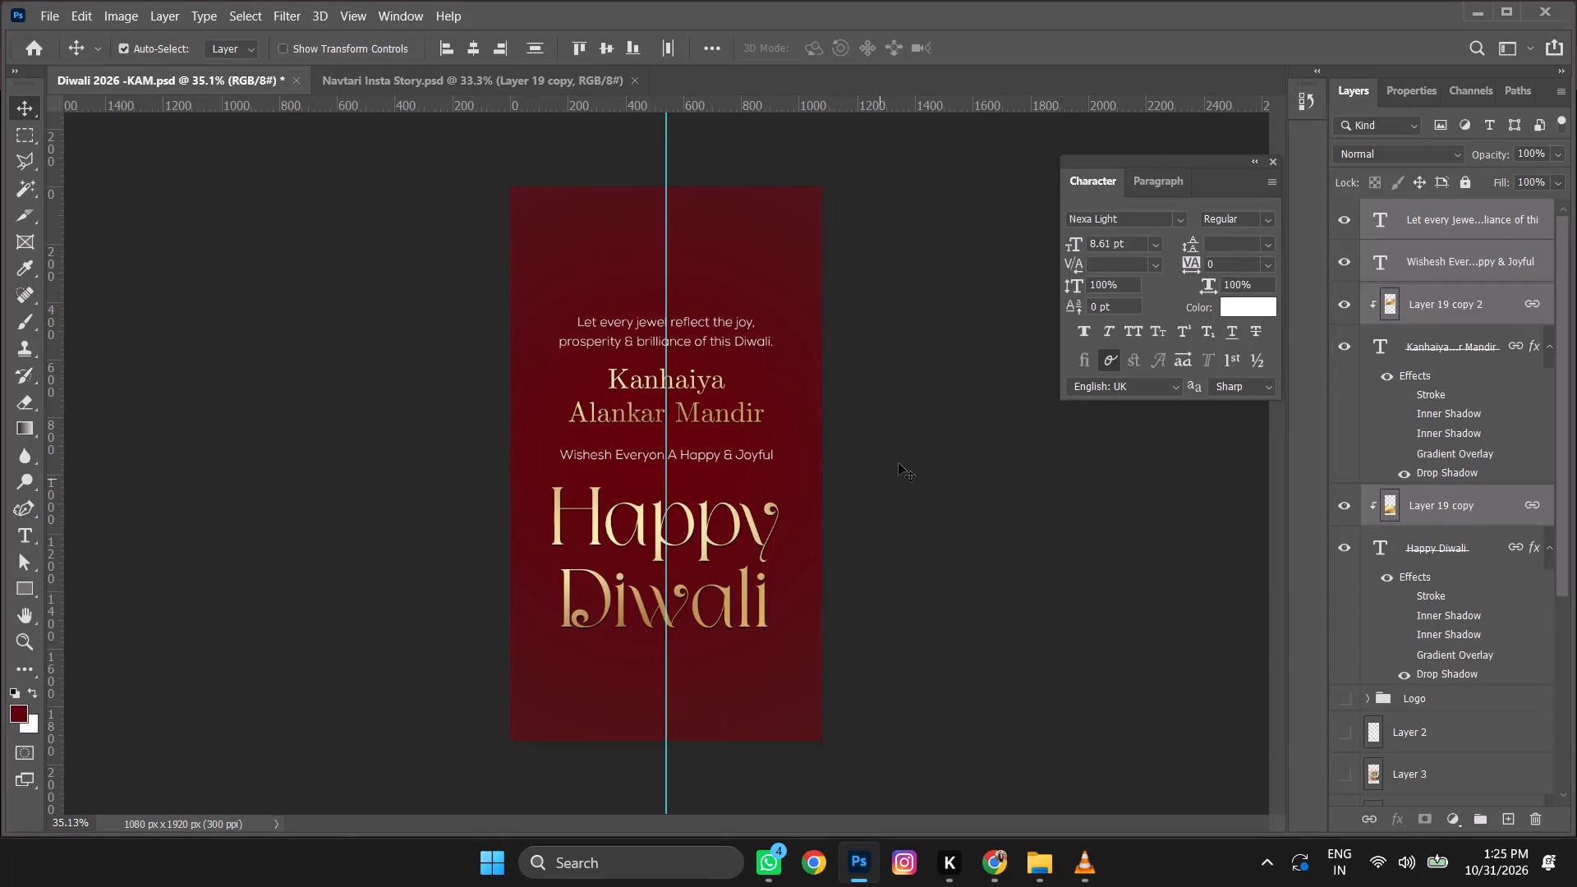
pyautogui.click(899, 463)
pyautogui.click(691, 327)
pyautogui.hotkey('shift', 'Up')
pyautogui.hotkey('ctrl', 's')
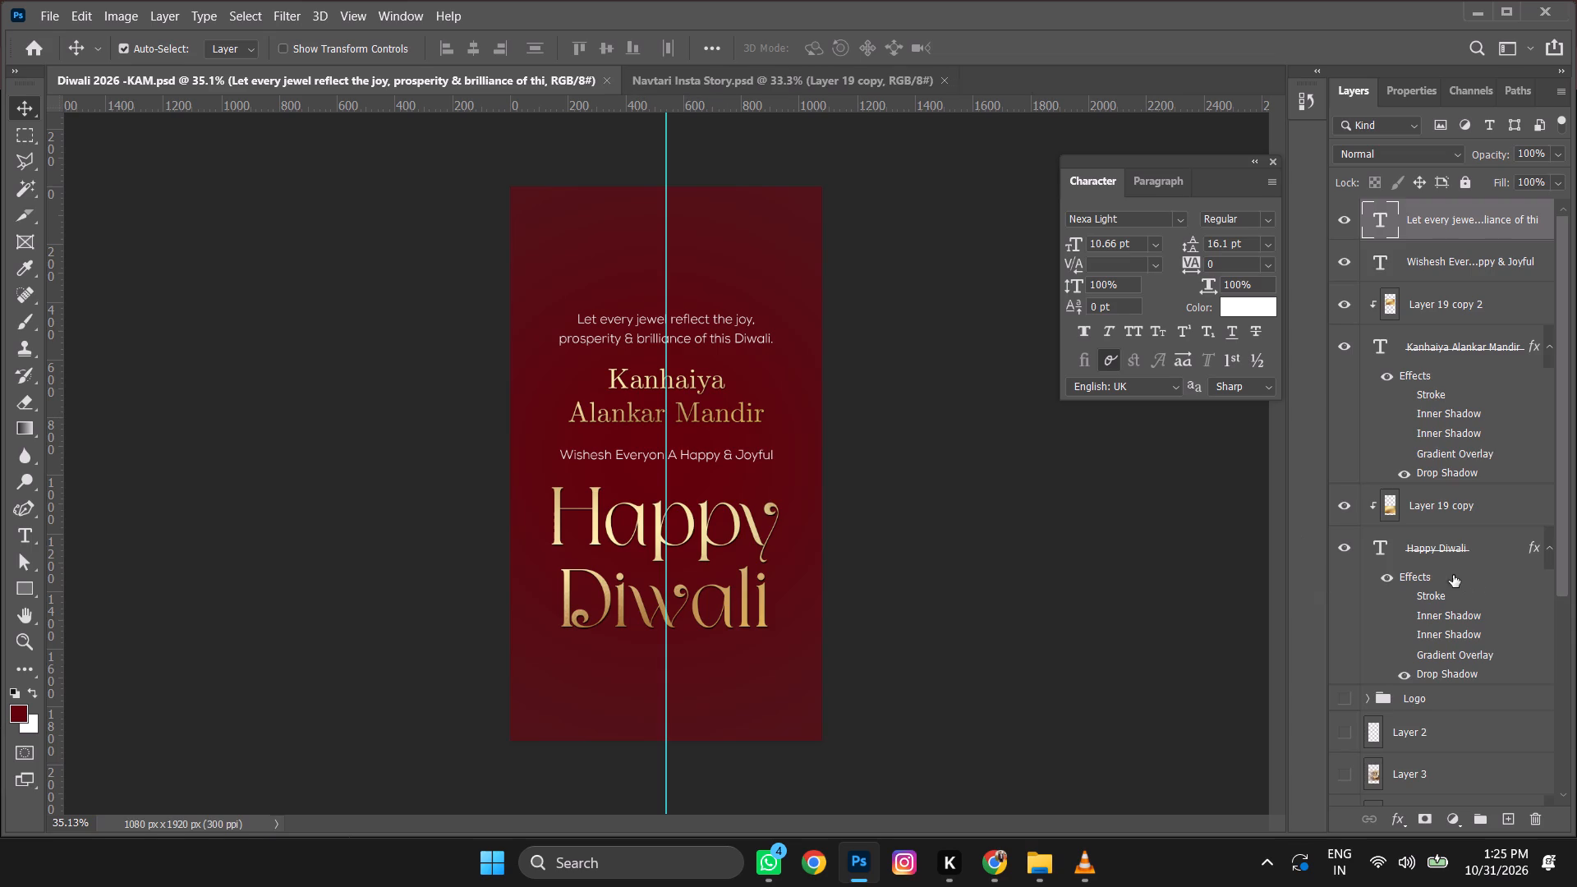
# Hide all the text layers and their gold textures, leaving only the red background layer visible and selected.
pyautogui.scroll(-16, 1451, 575)
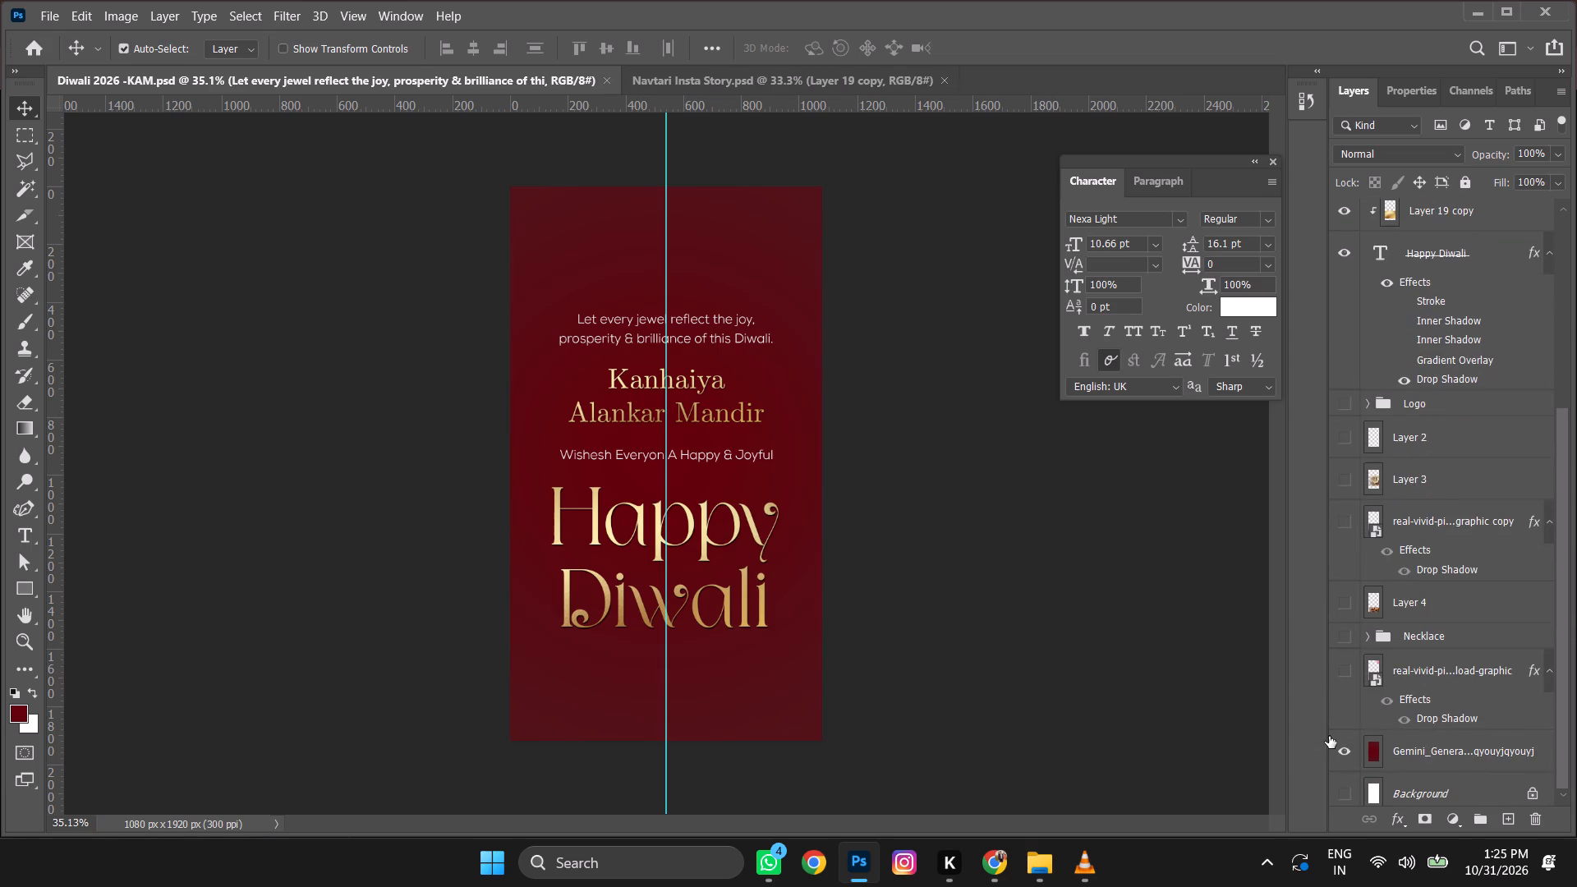
pyautogui.scroll(10, 1389, 643)
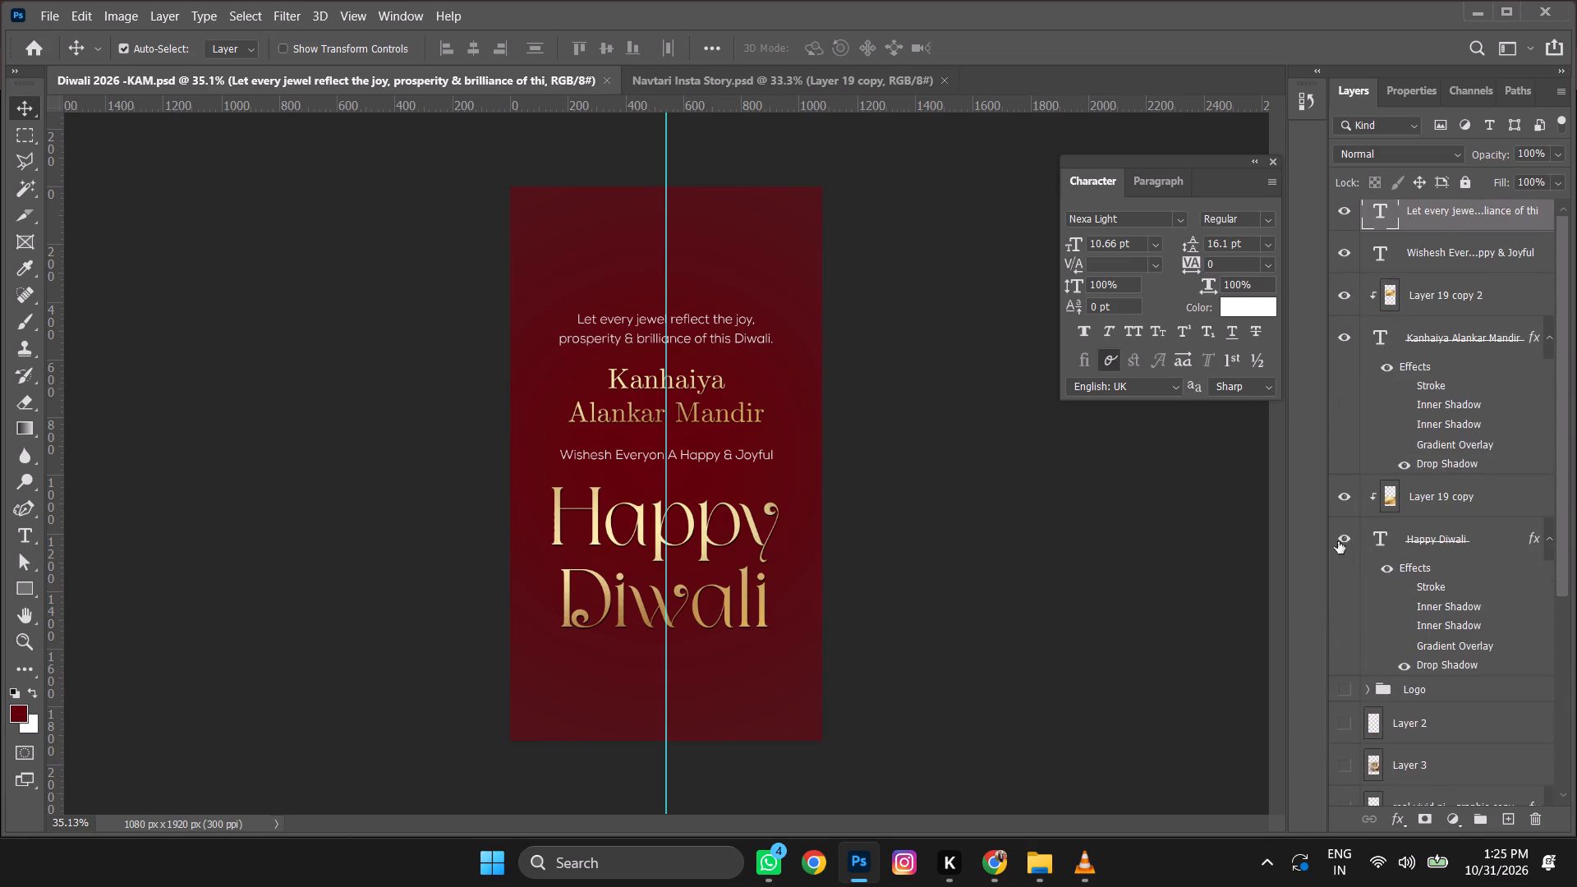
pyautogui.moveTo(1345, 552); pyautogui.dragTo(1349, 223)
pyautogui.scroll(-16, 1436, 453)
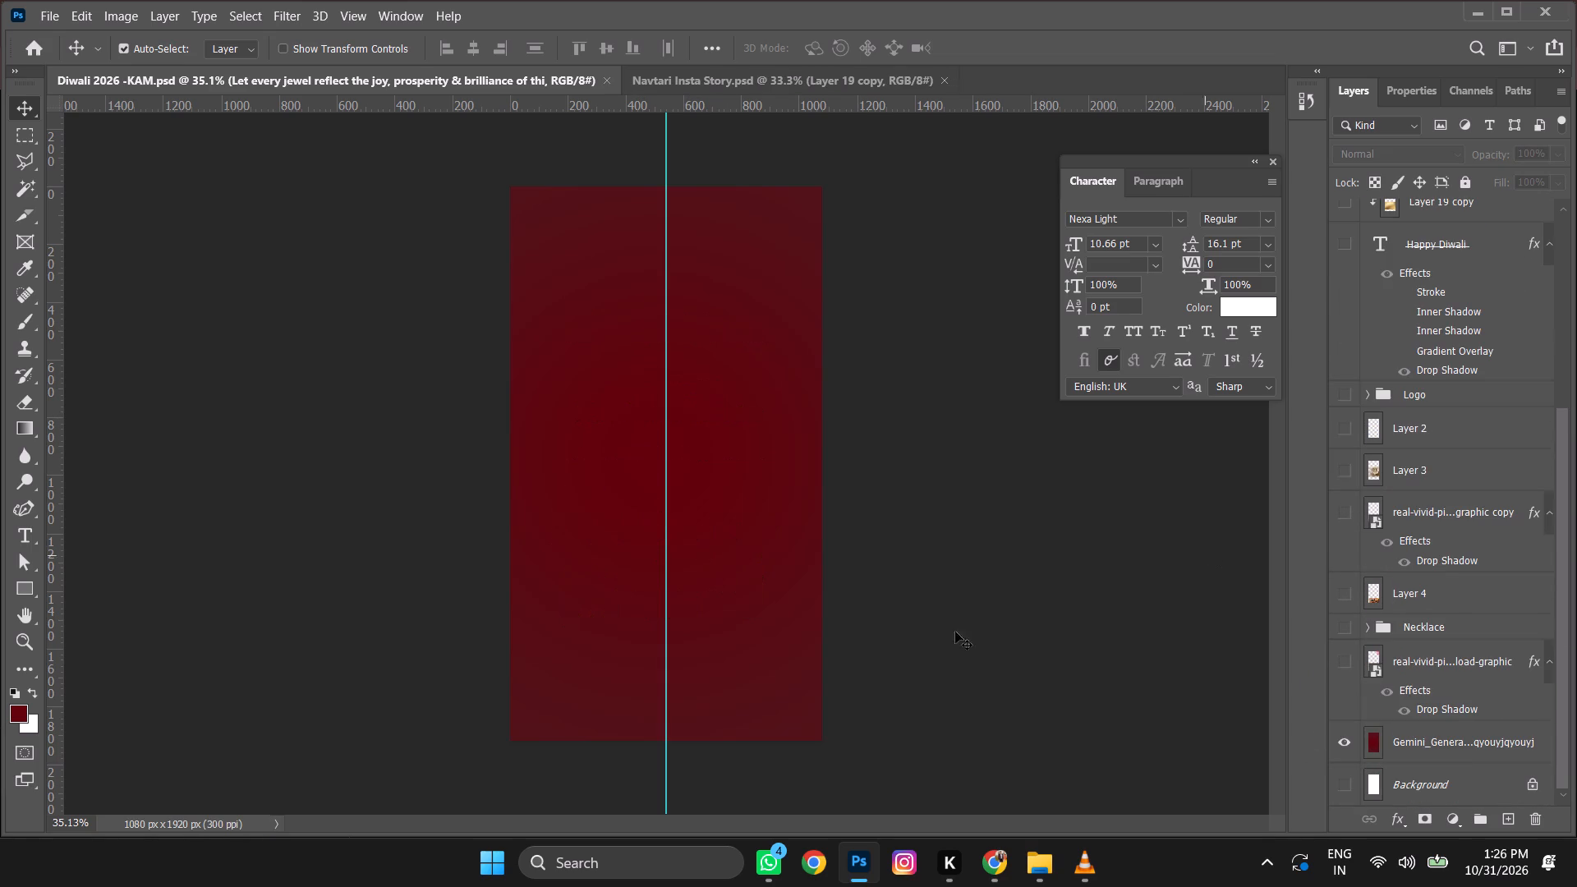
pyautogui.scroll(-8, 816, 654)
pyautogui.click(776, 505)
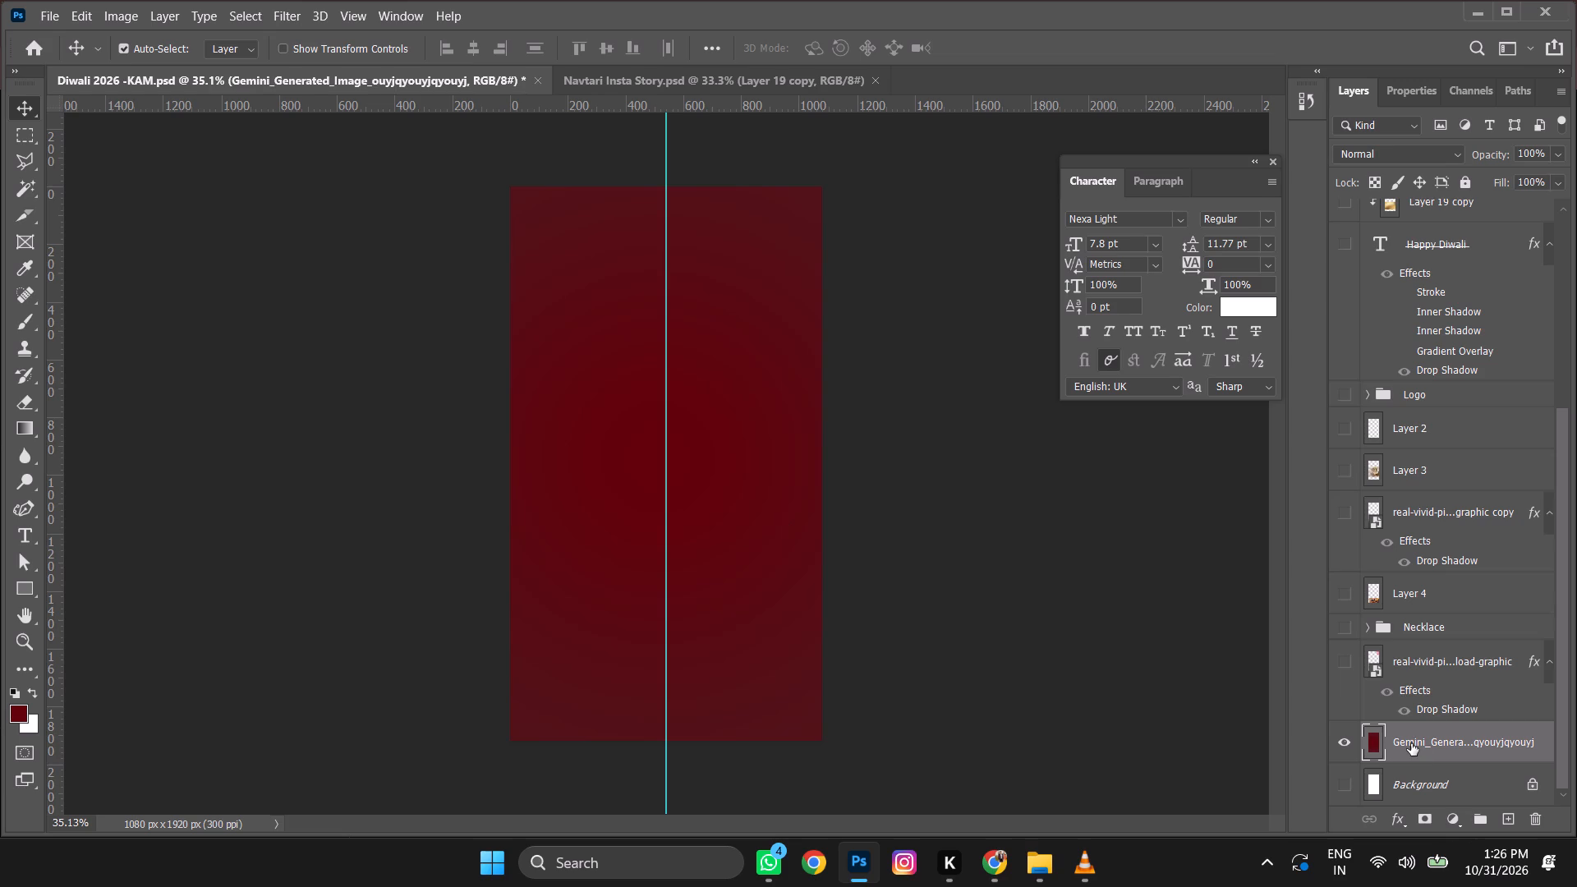
# Quick-export the red background as a PNG named BG in the Diwali 2026 Video- KAM folder.
pyautogui.click(49, 5)
pyautogui.click(44, 13)
pyautogui.click(125, 301)
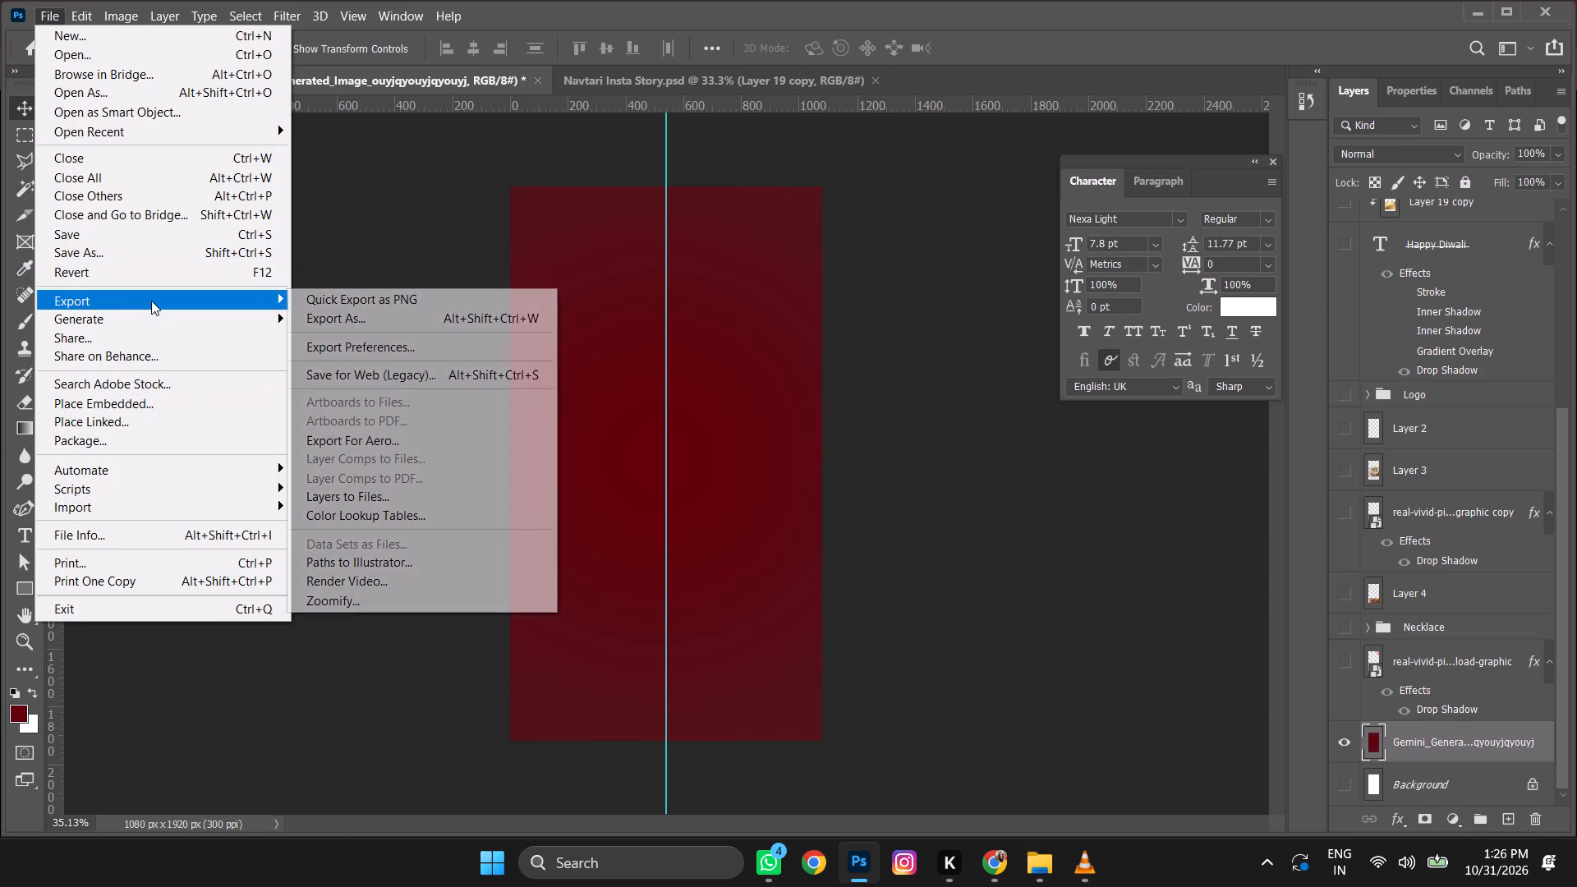
pyautogui.click(322, 299)
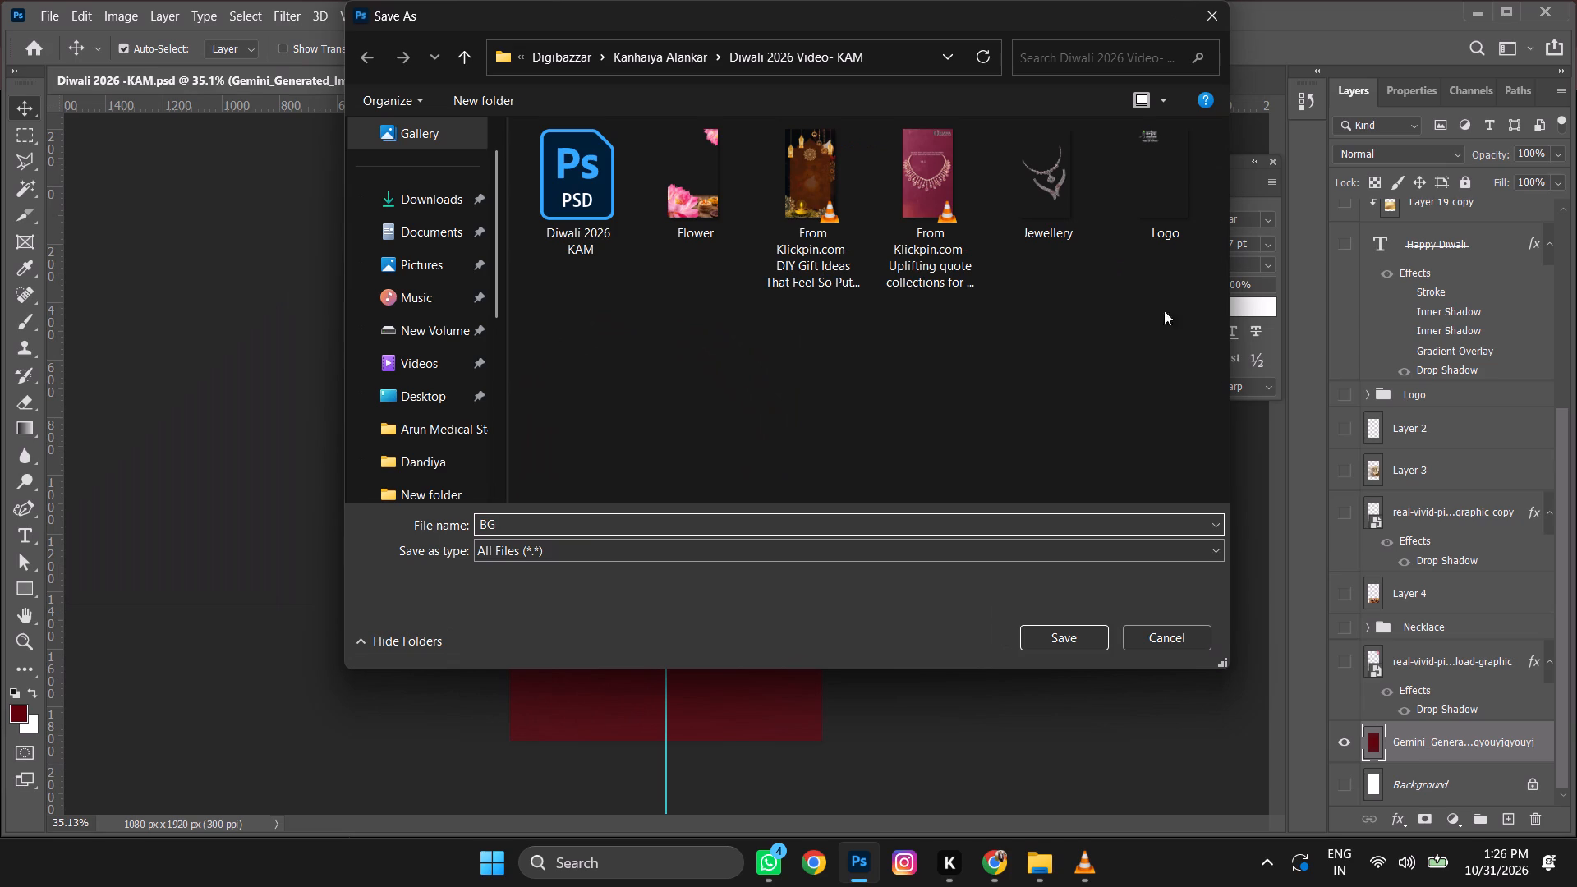
pyautogui.click(1042, 650)
pyautogui.click(1052, 649)
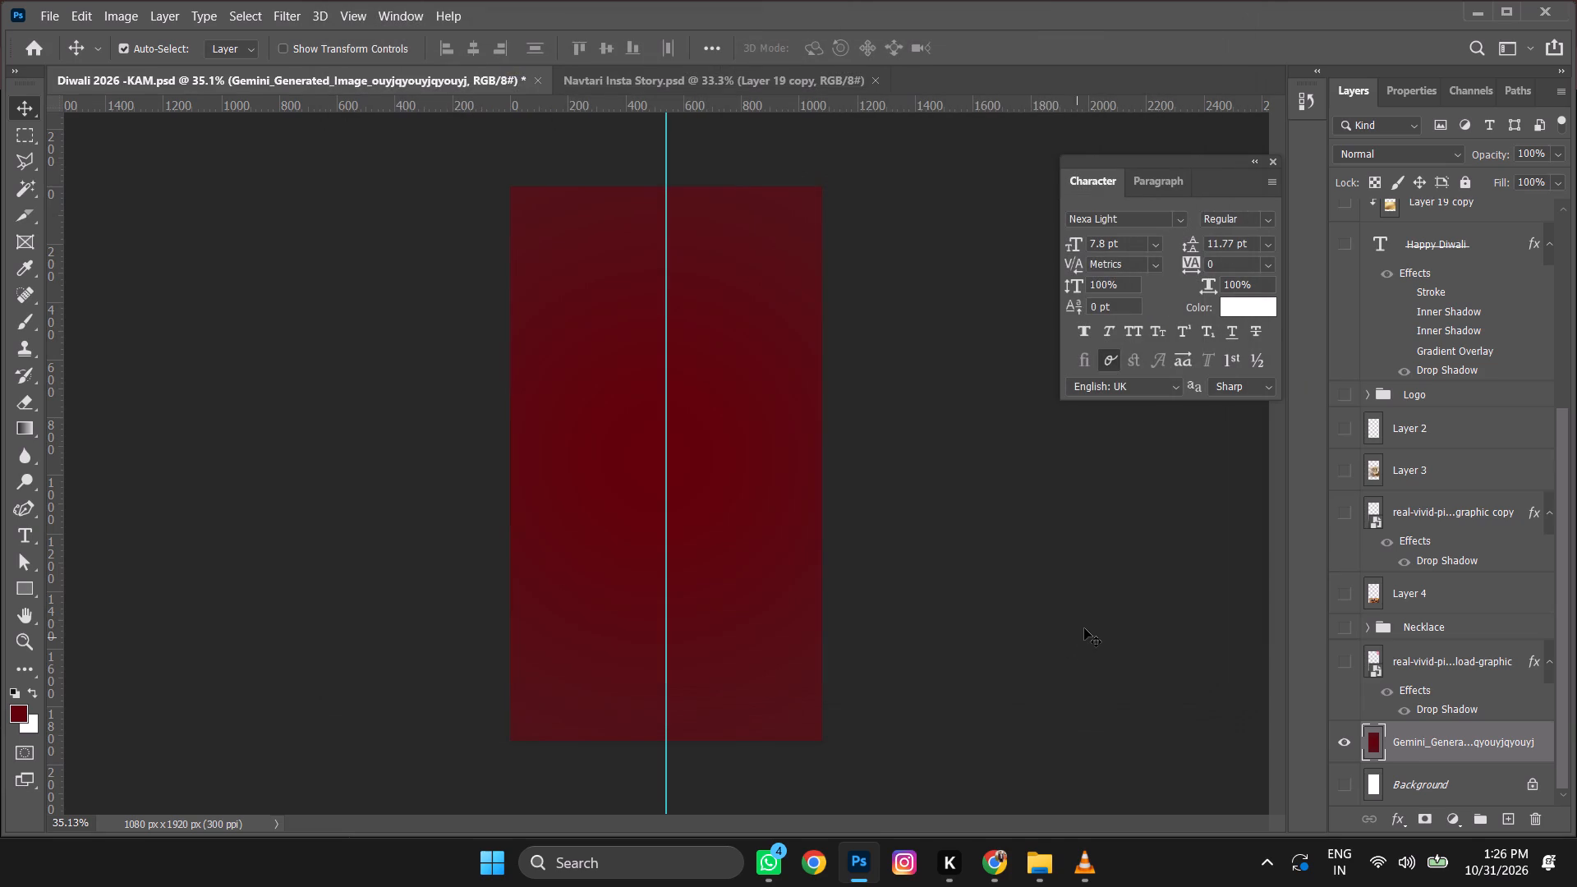
# Hide the background, show only the "Let every jewel" caption, and quick-export it as a transparent PNG named 1.
pyautogui.click(1346, 742)
pyautogui.scroll(20, 1507, 330)
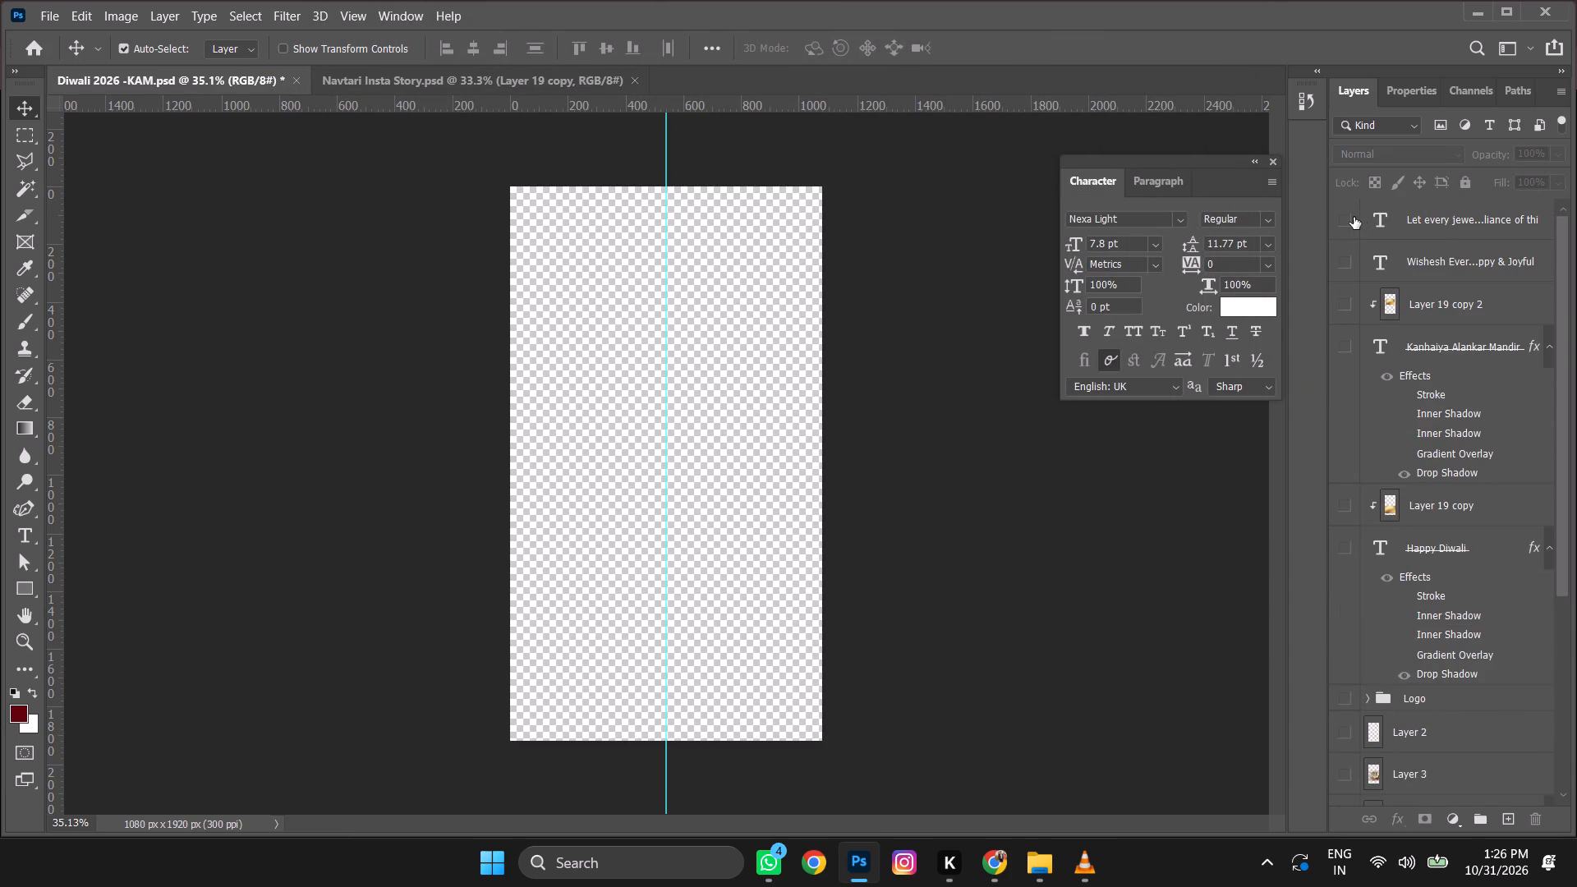
pyautogui.click(1353, 217)
pyautogui.click(52, 19)
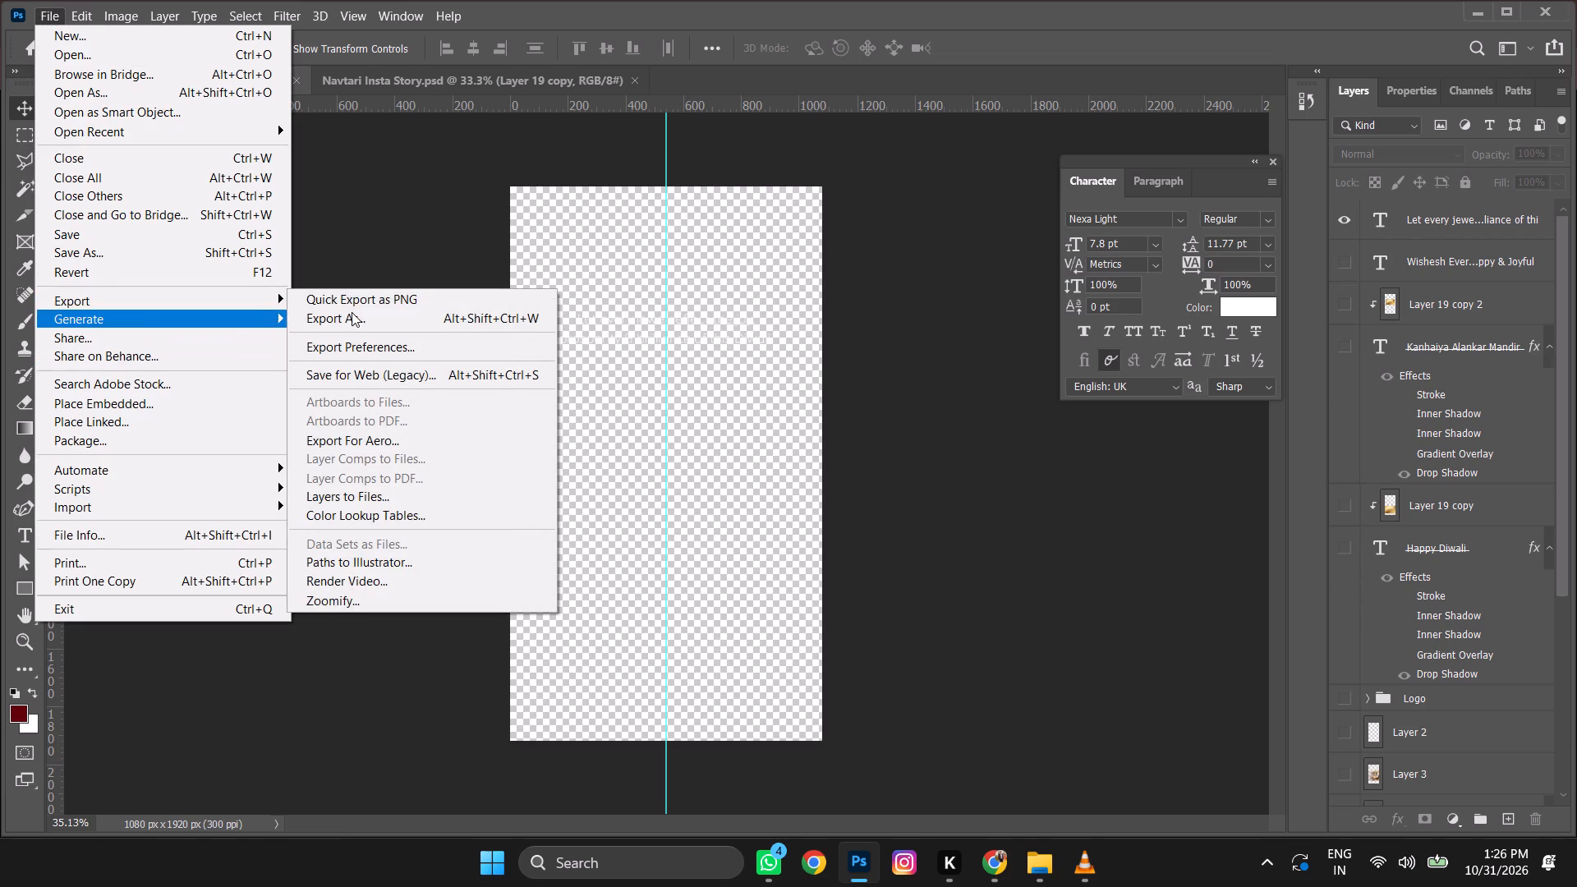
pyautogui.click(360, 299)
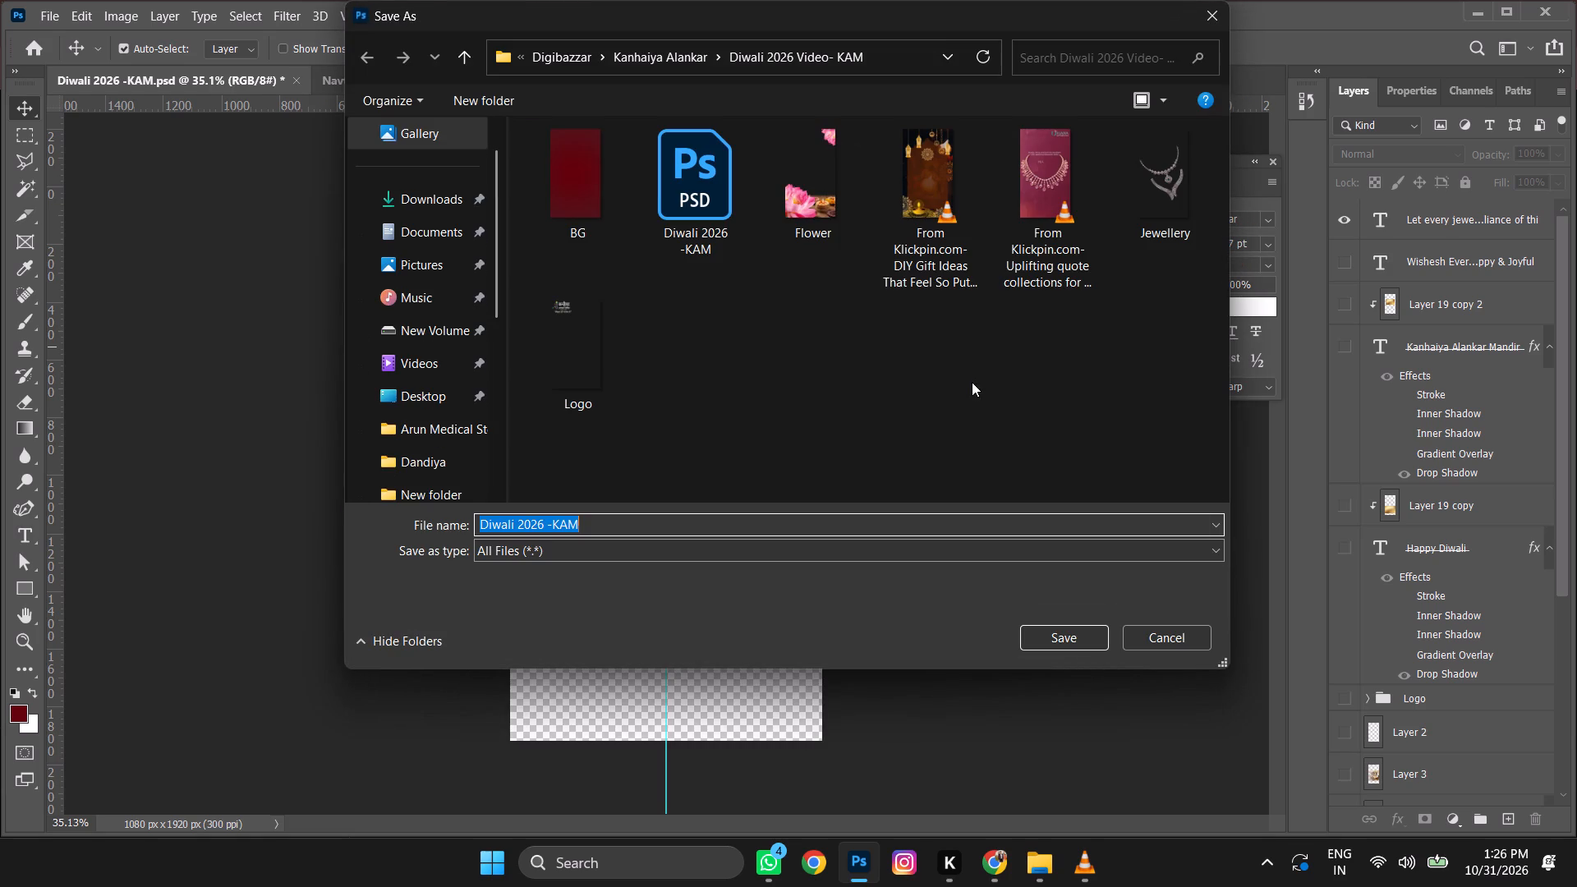
pyautogui.press('1')
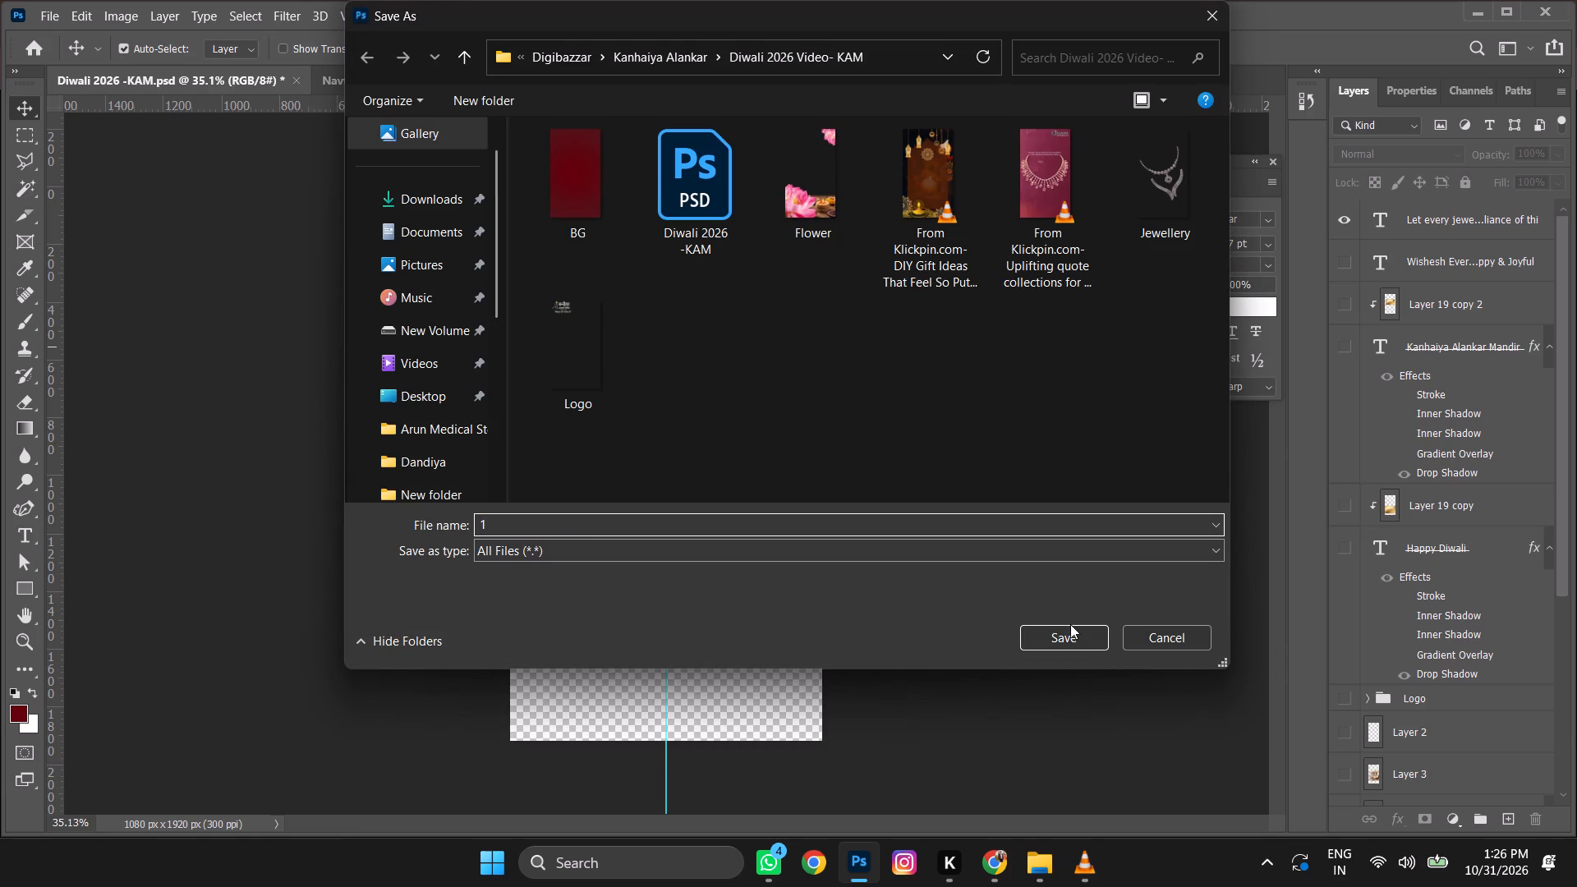
pyautogui.click(1070, 630)
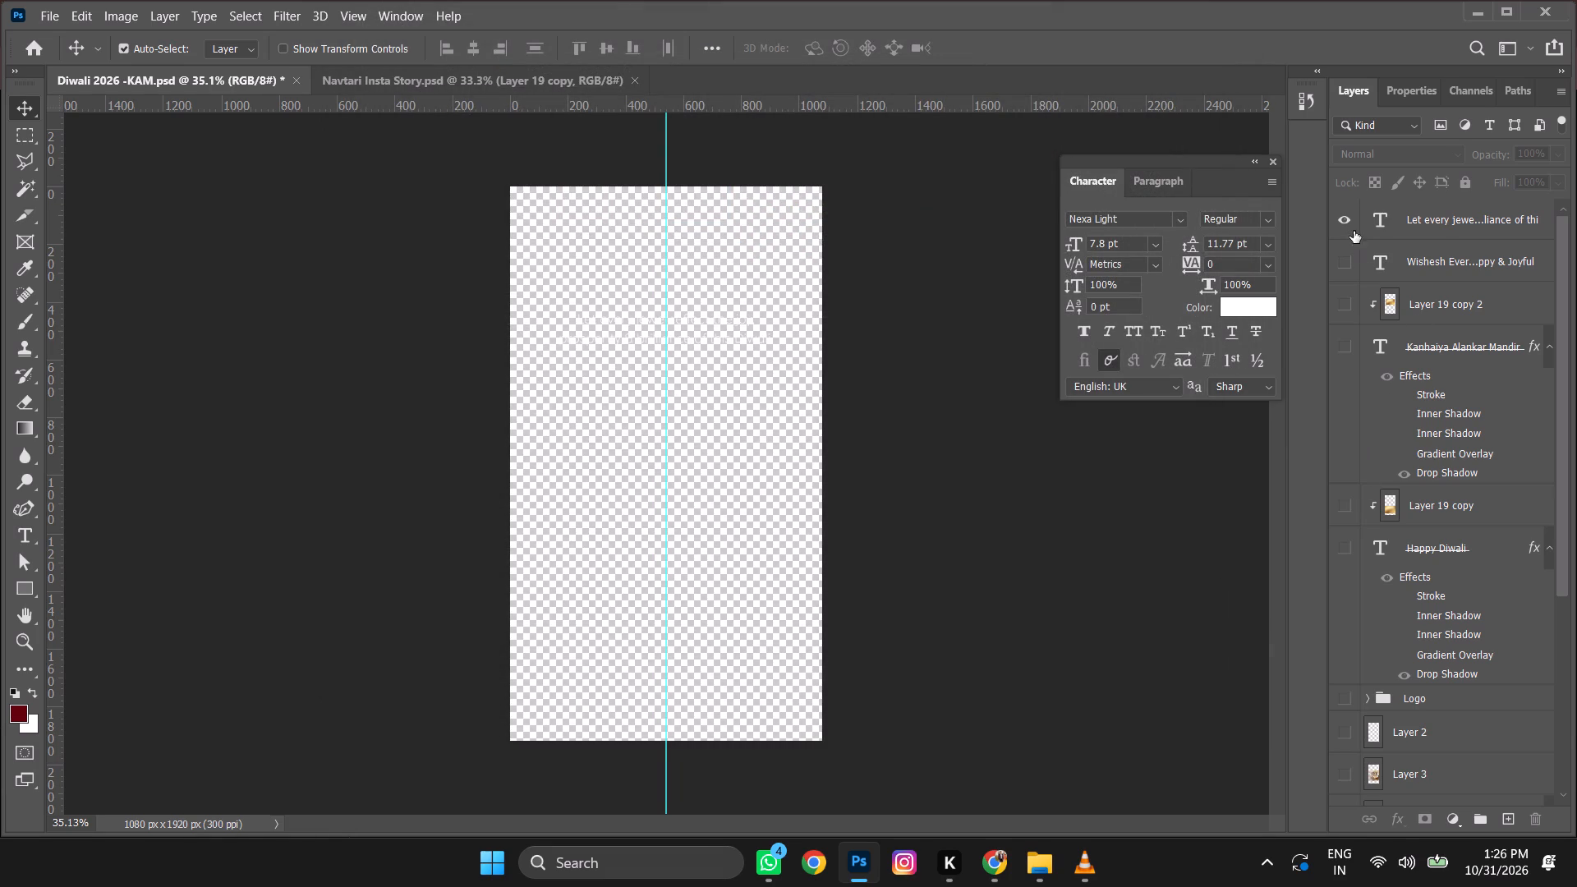
# Hide the caption and show the wishes line, the brand name with its gold texture, and the red background.
pyautogui.click(1350, 225)
pyautogui.moveTo(1347, 261); pyautogui.dragTo(1342, 296)
pyautogui.click(1345, 299)
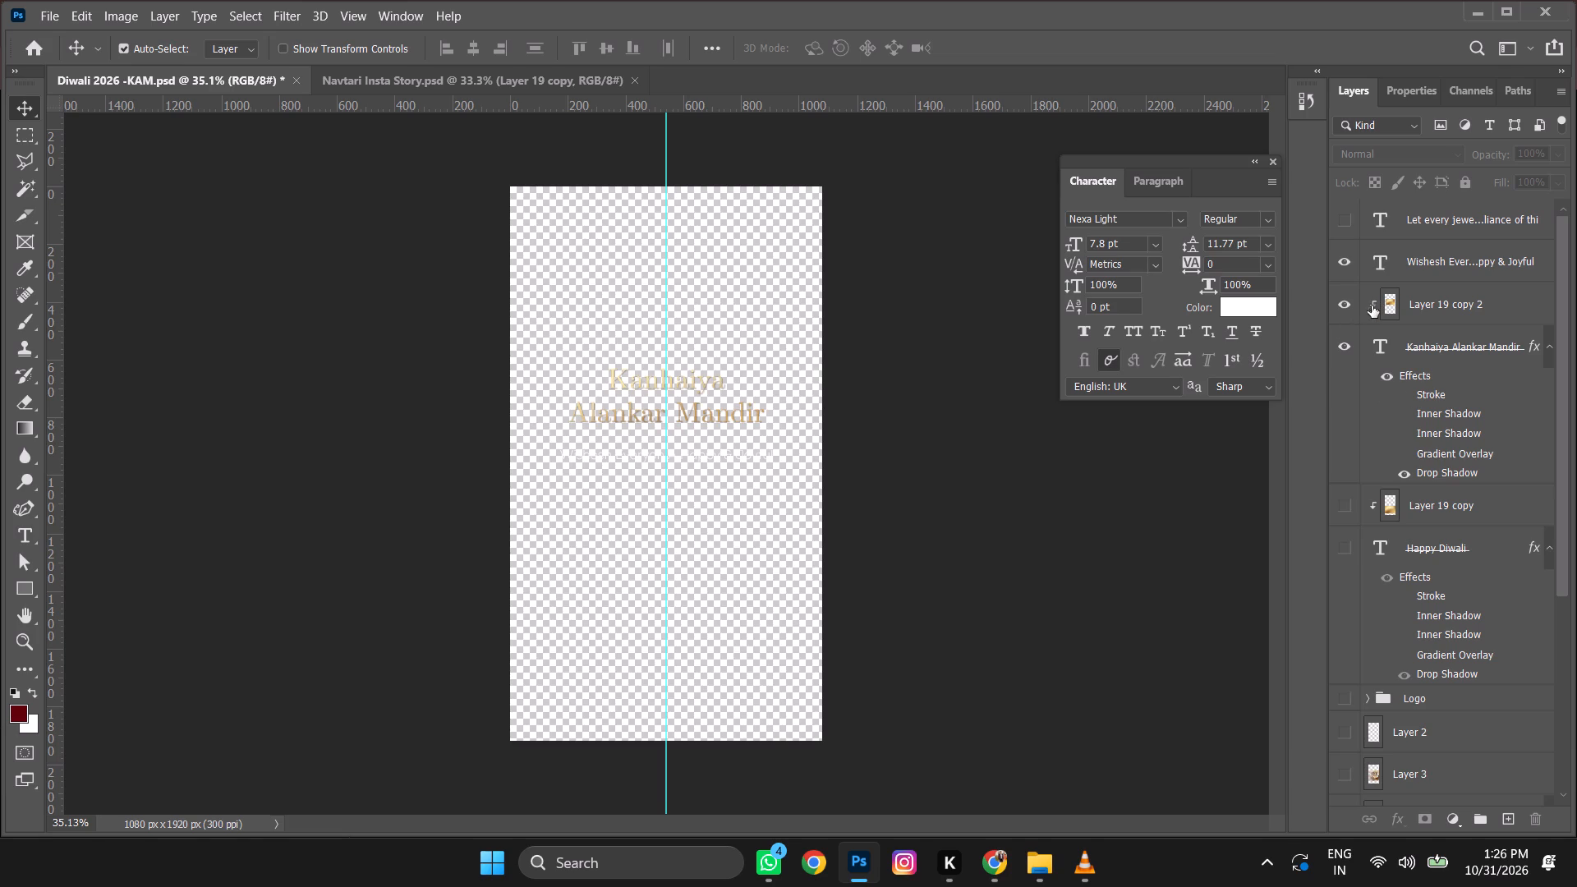
pyautogui.scroll(-6, 1464, 398)
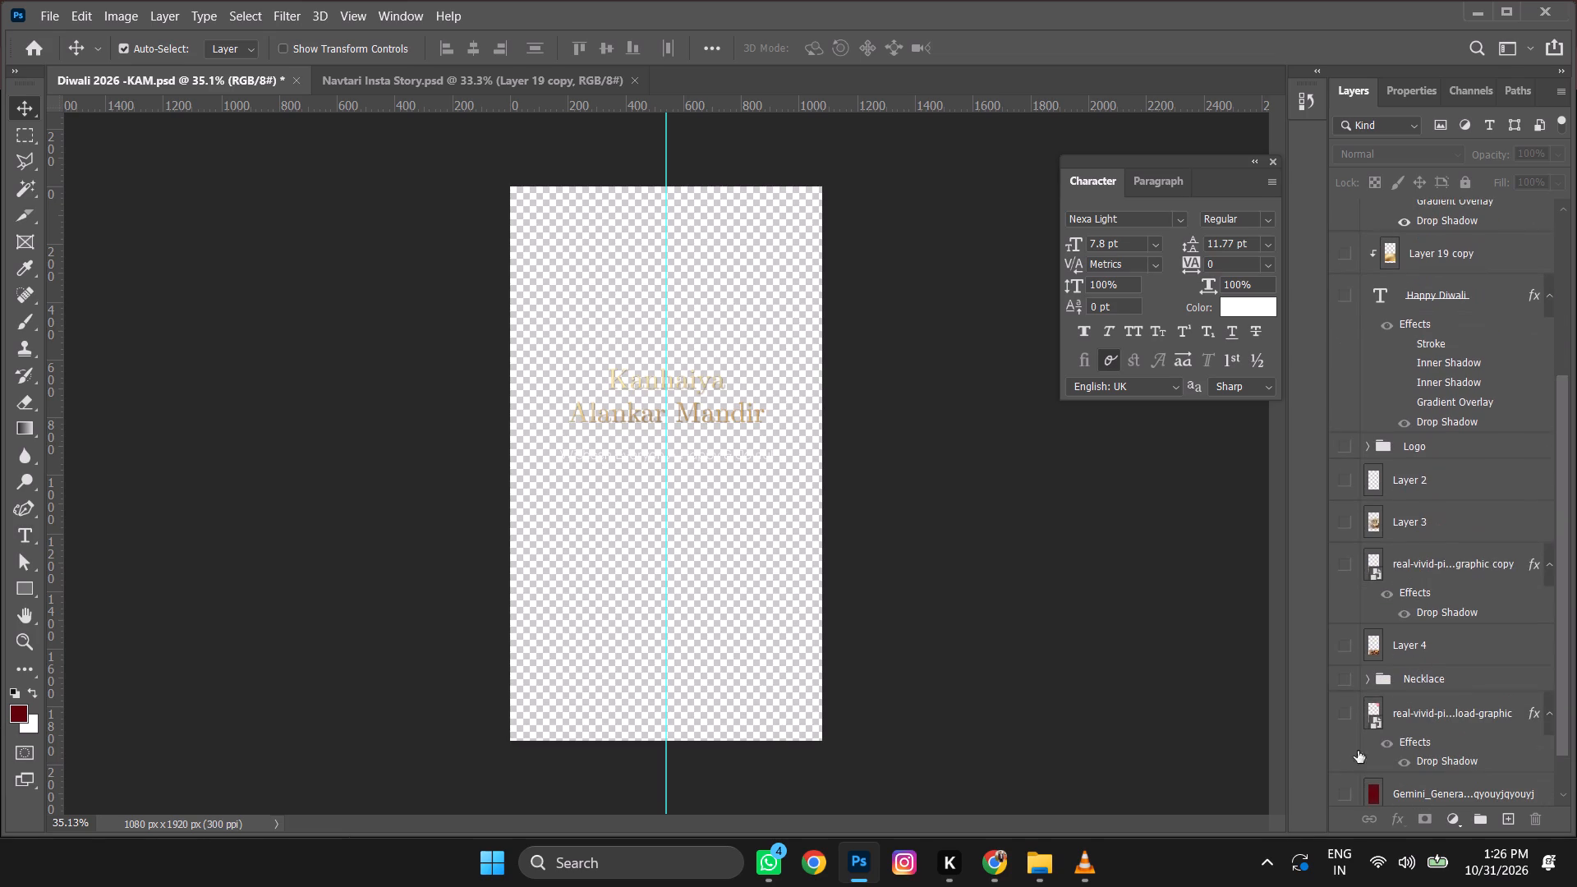
pyautogui.click(1347, 789)
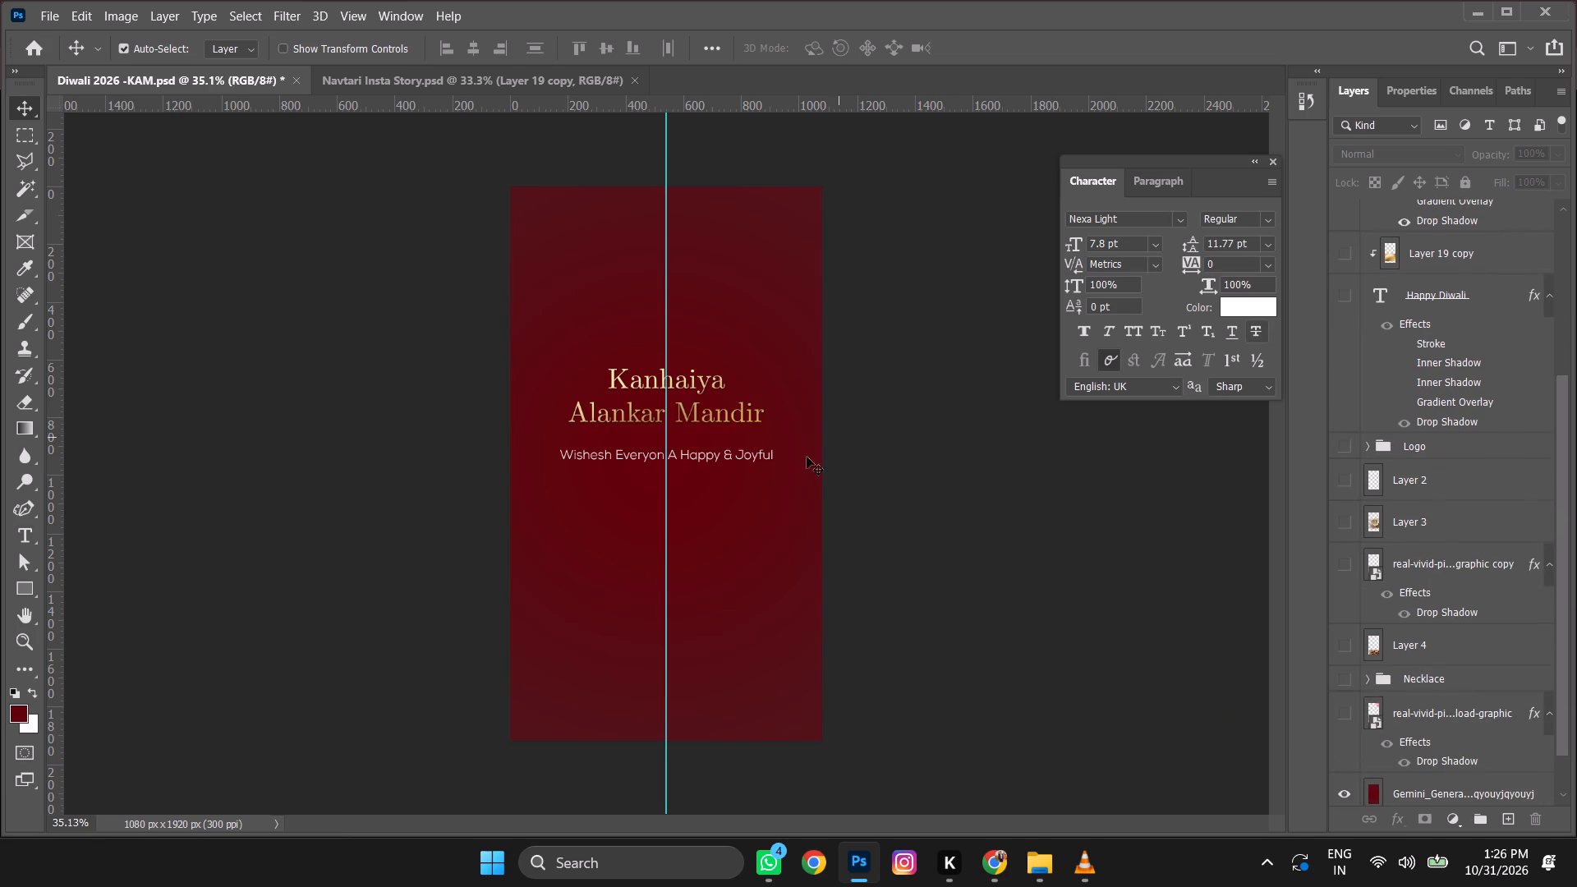
# Move the wishes line's layer below the Kanhaiya Alankar Mandir text, just above the Happy Diwali texture layer.
pyautogui.click(764, 455)
pyautogui.scroll(6, 1402, 269)
pyautogui.moveTo(1439, 255); pyautogui.dragTo(1428, 411)
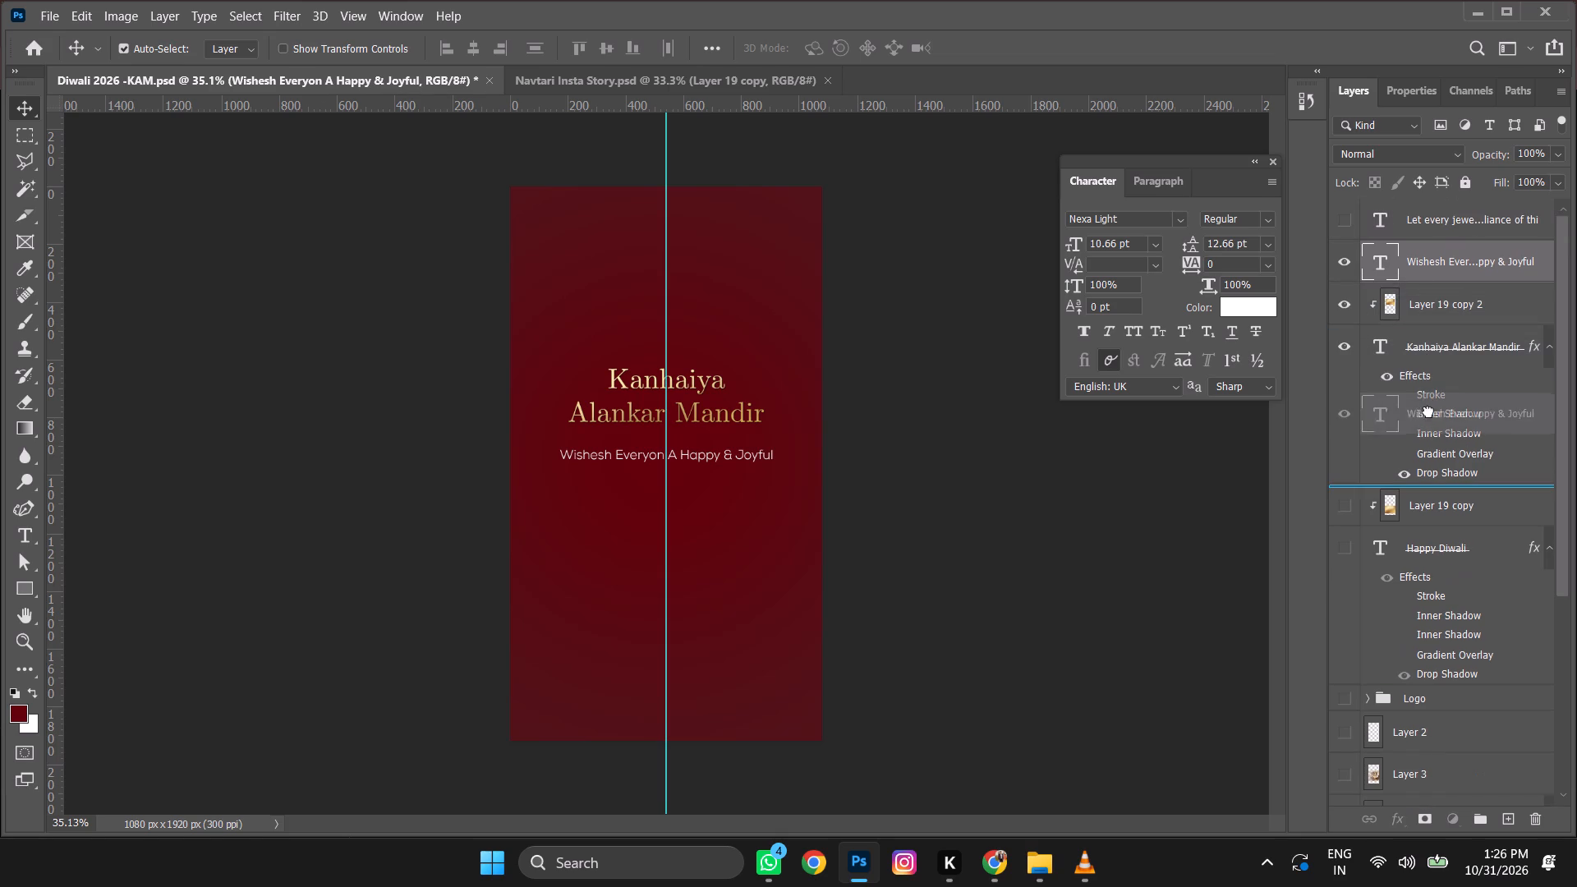
pyautogui.moveTo(1428, 411); pyautogui.dragTo(1434, 454)
# Hide the wishes line and red background, and start a quick PNG export of the gold brand name alone.
pyautogui.click(1347, 459)
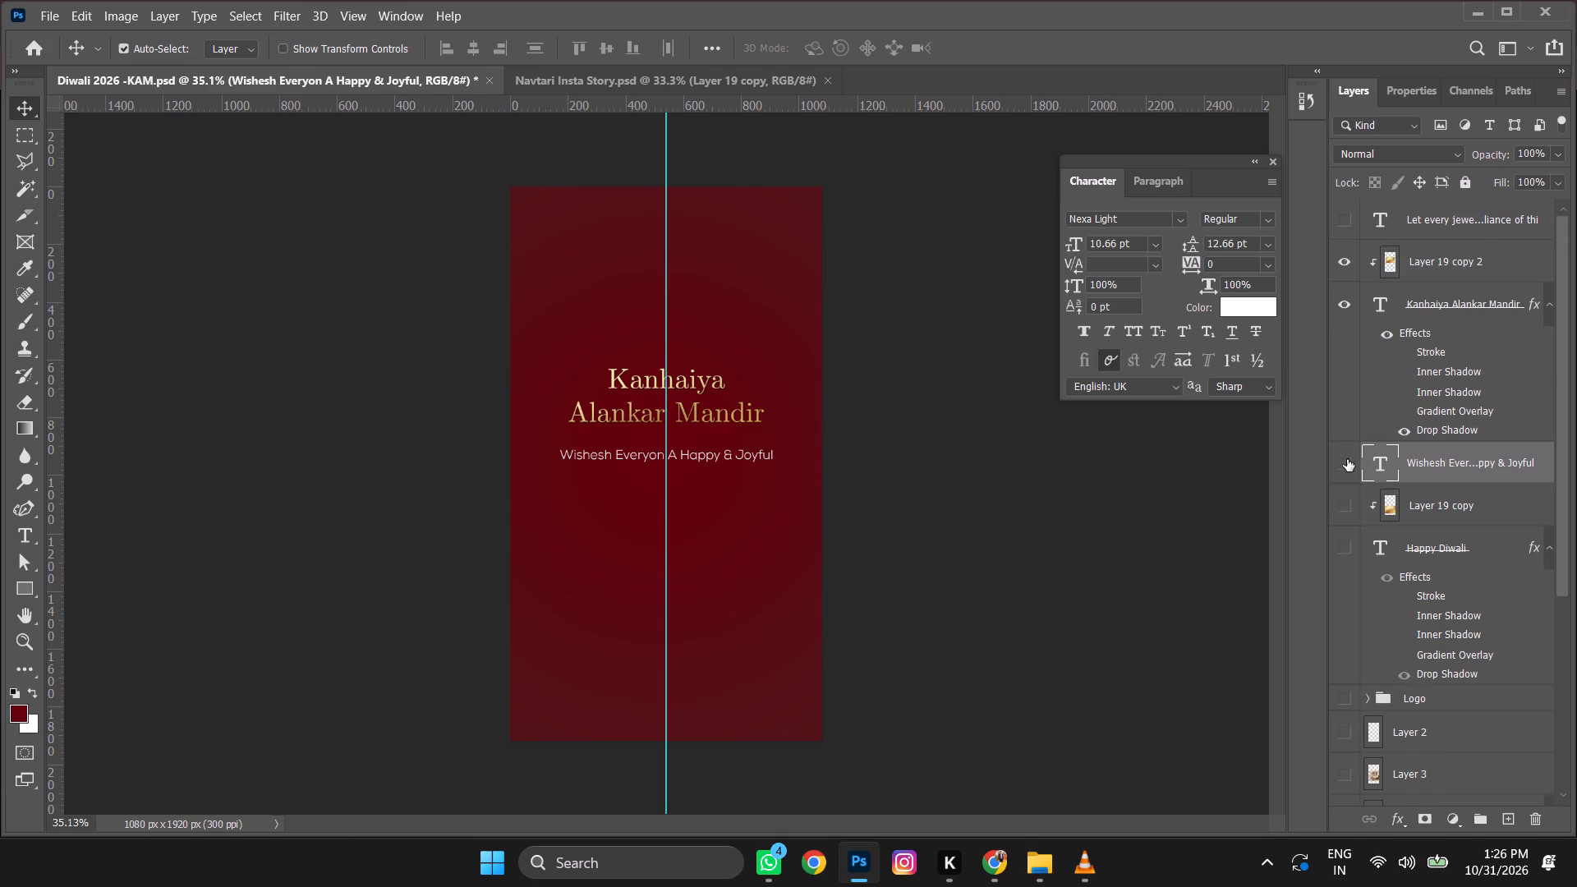
pyautogui.scroll(-6, 1368, 698)
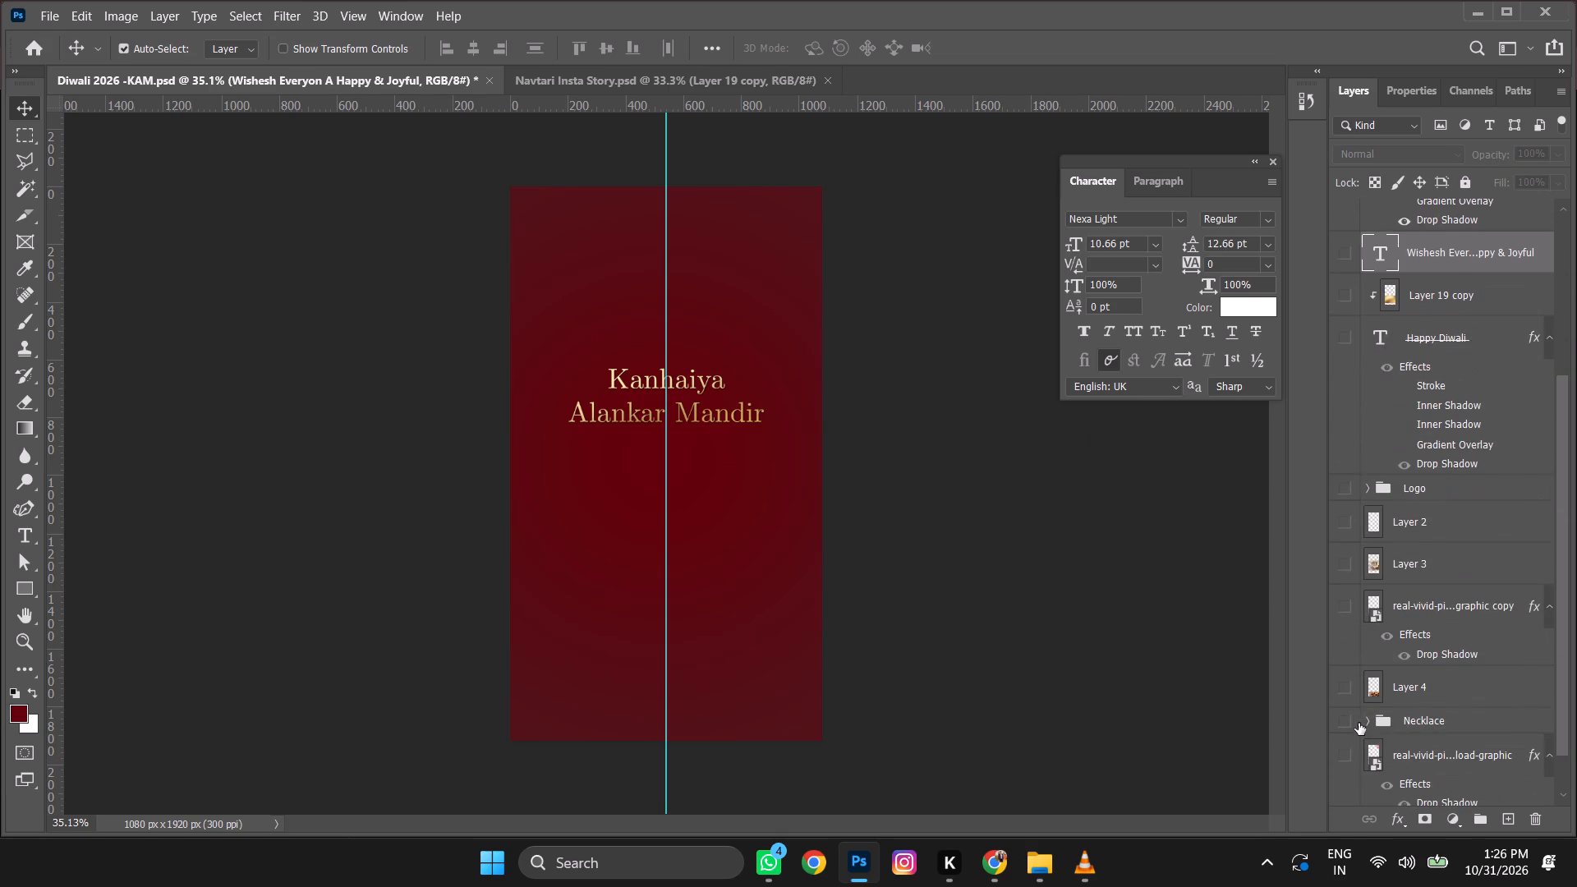
pyautogui.click(1340, 793)
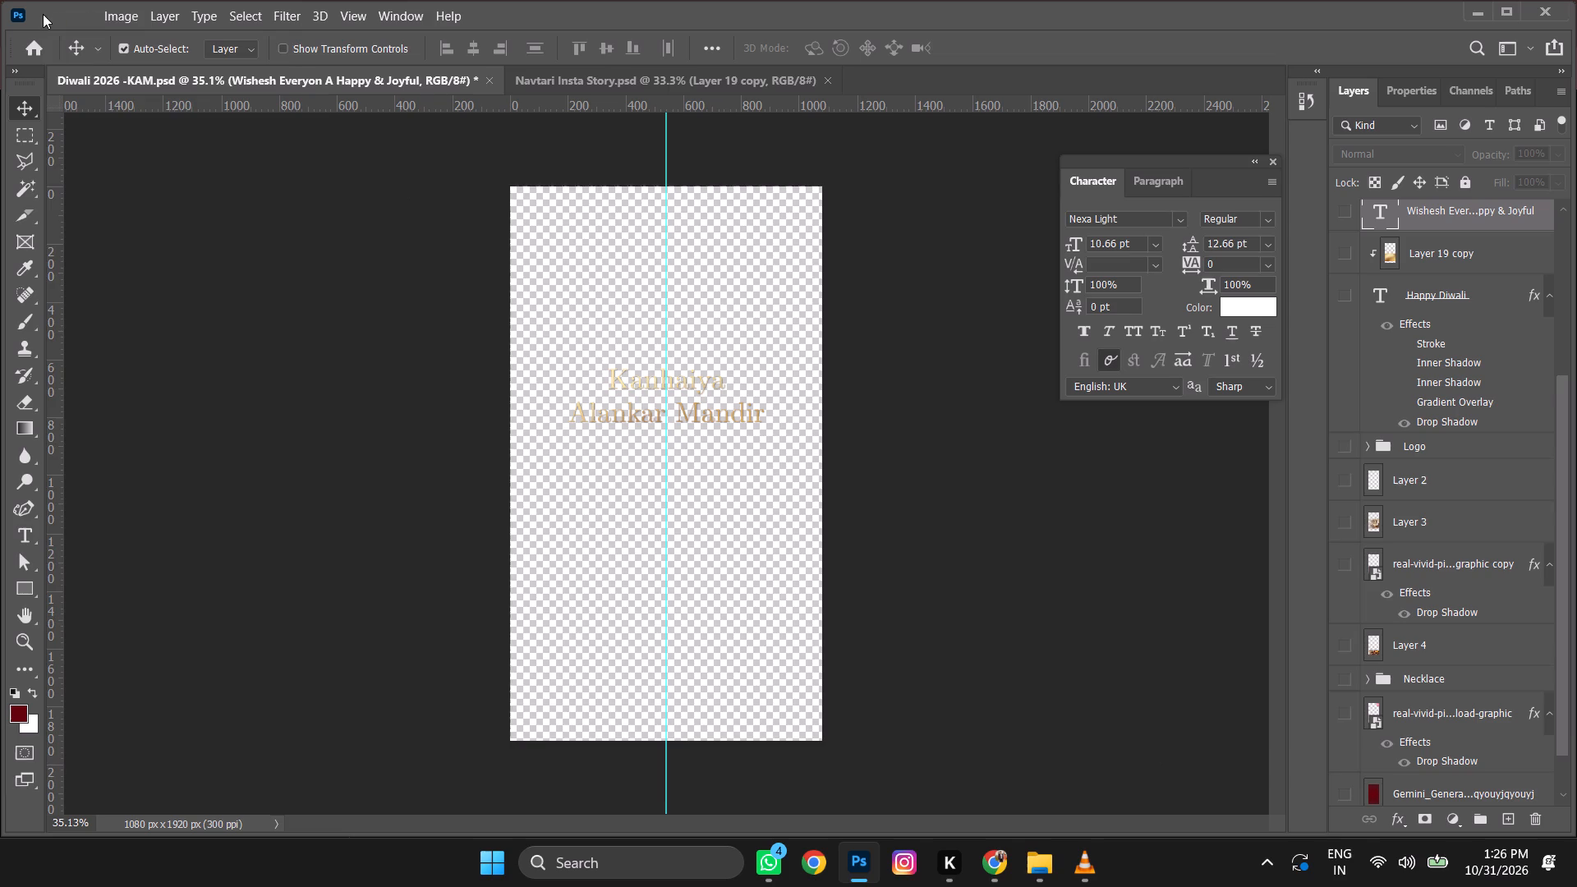
pyautogui.click(44, 11)
pyautogui.click(80, 297)
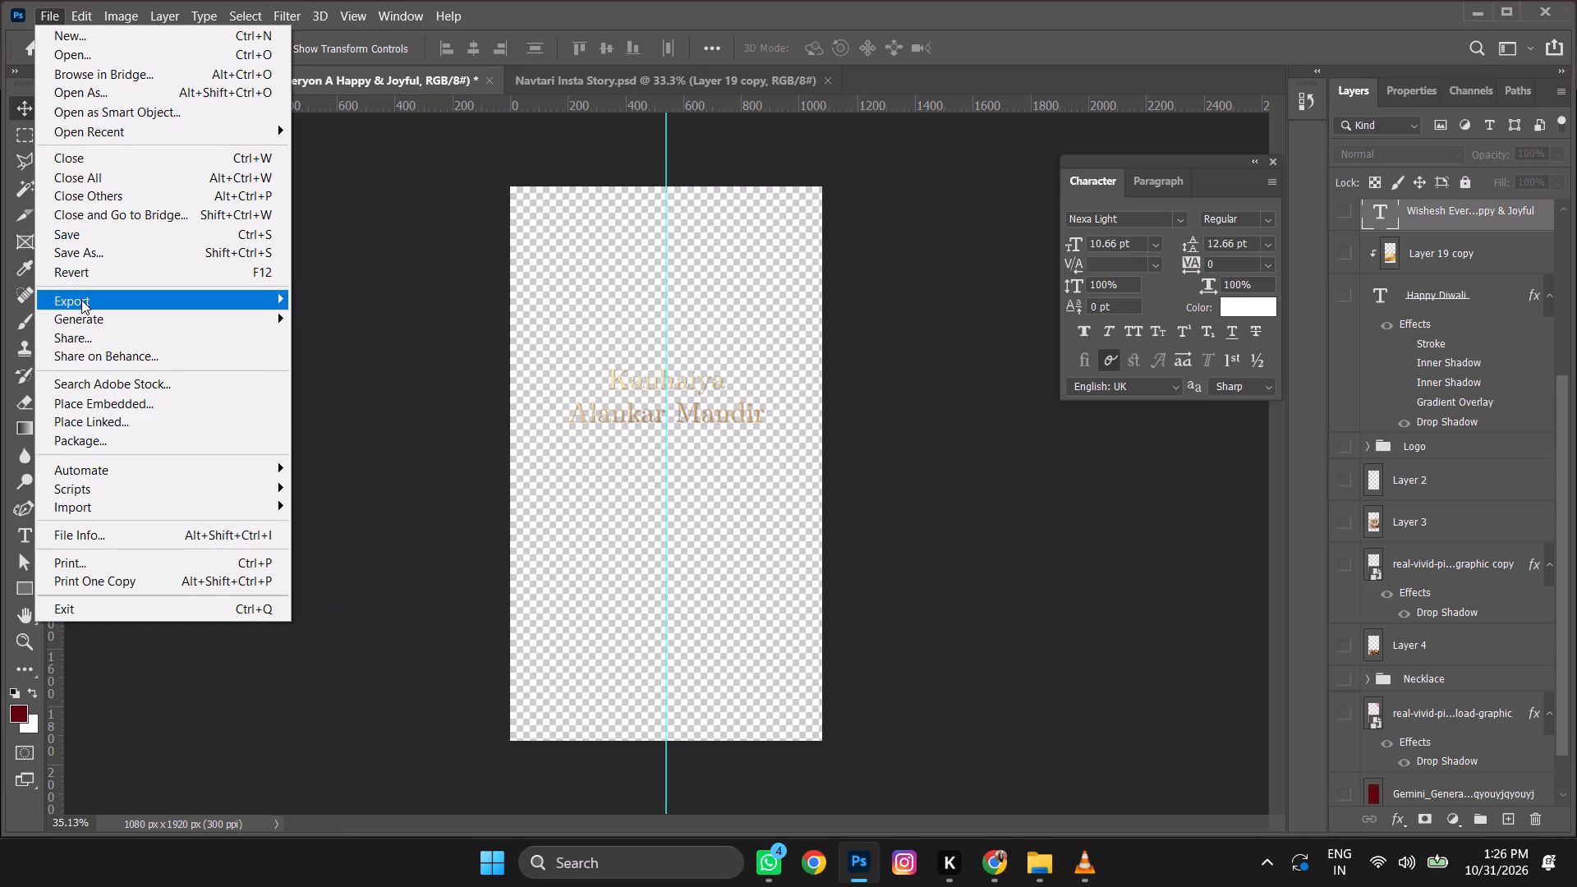
pyautogui.click(202, 300)
pyautogui.click(403, 296)
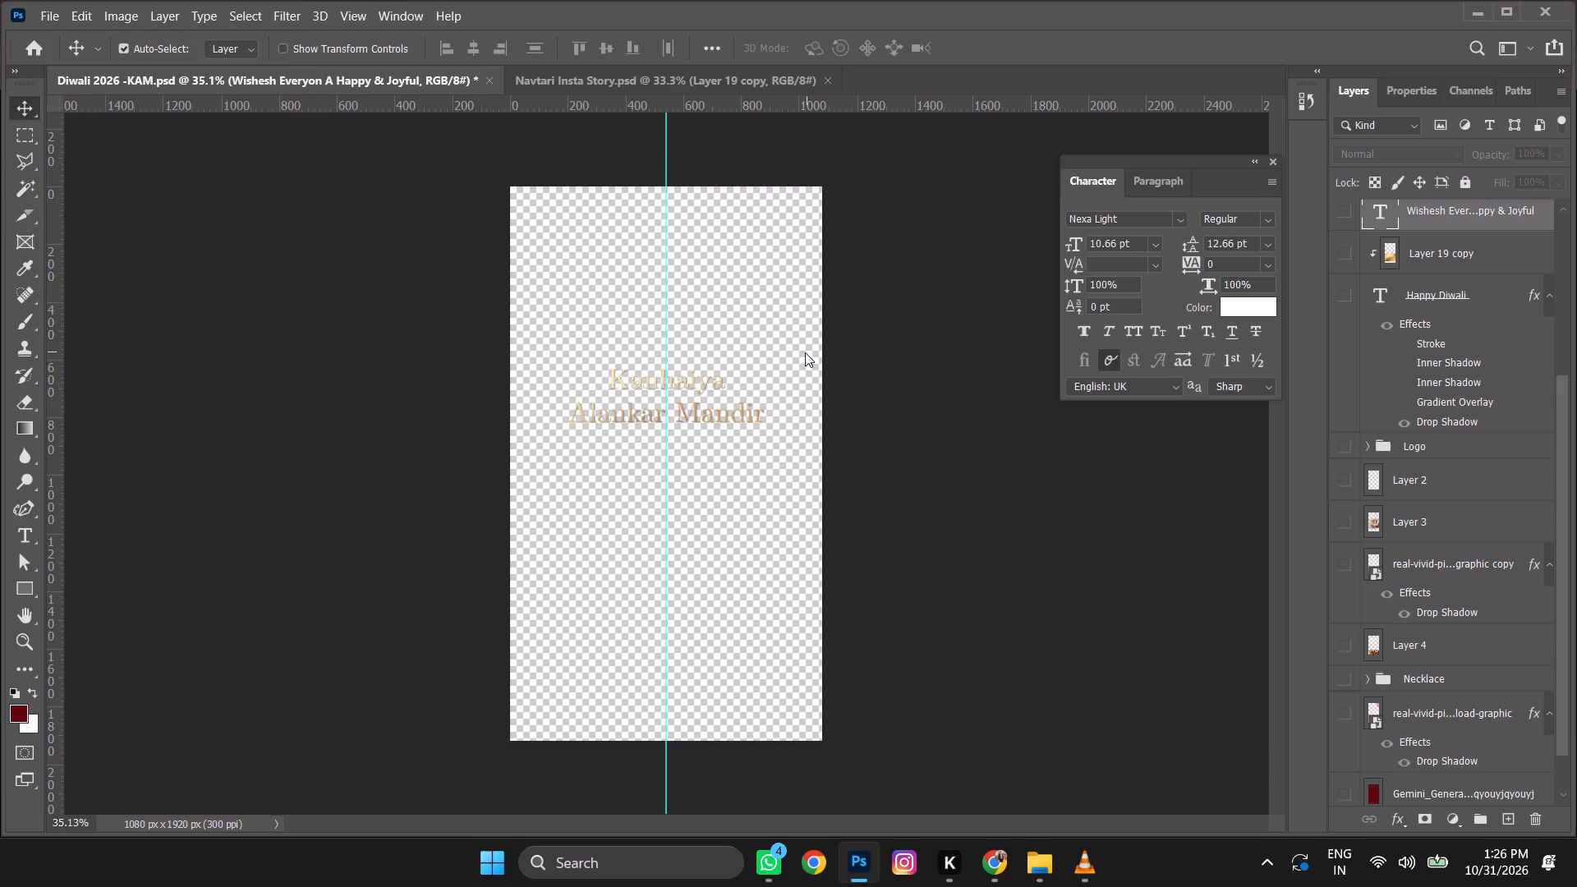
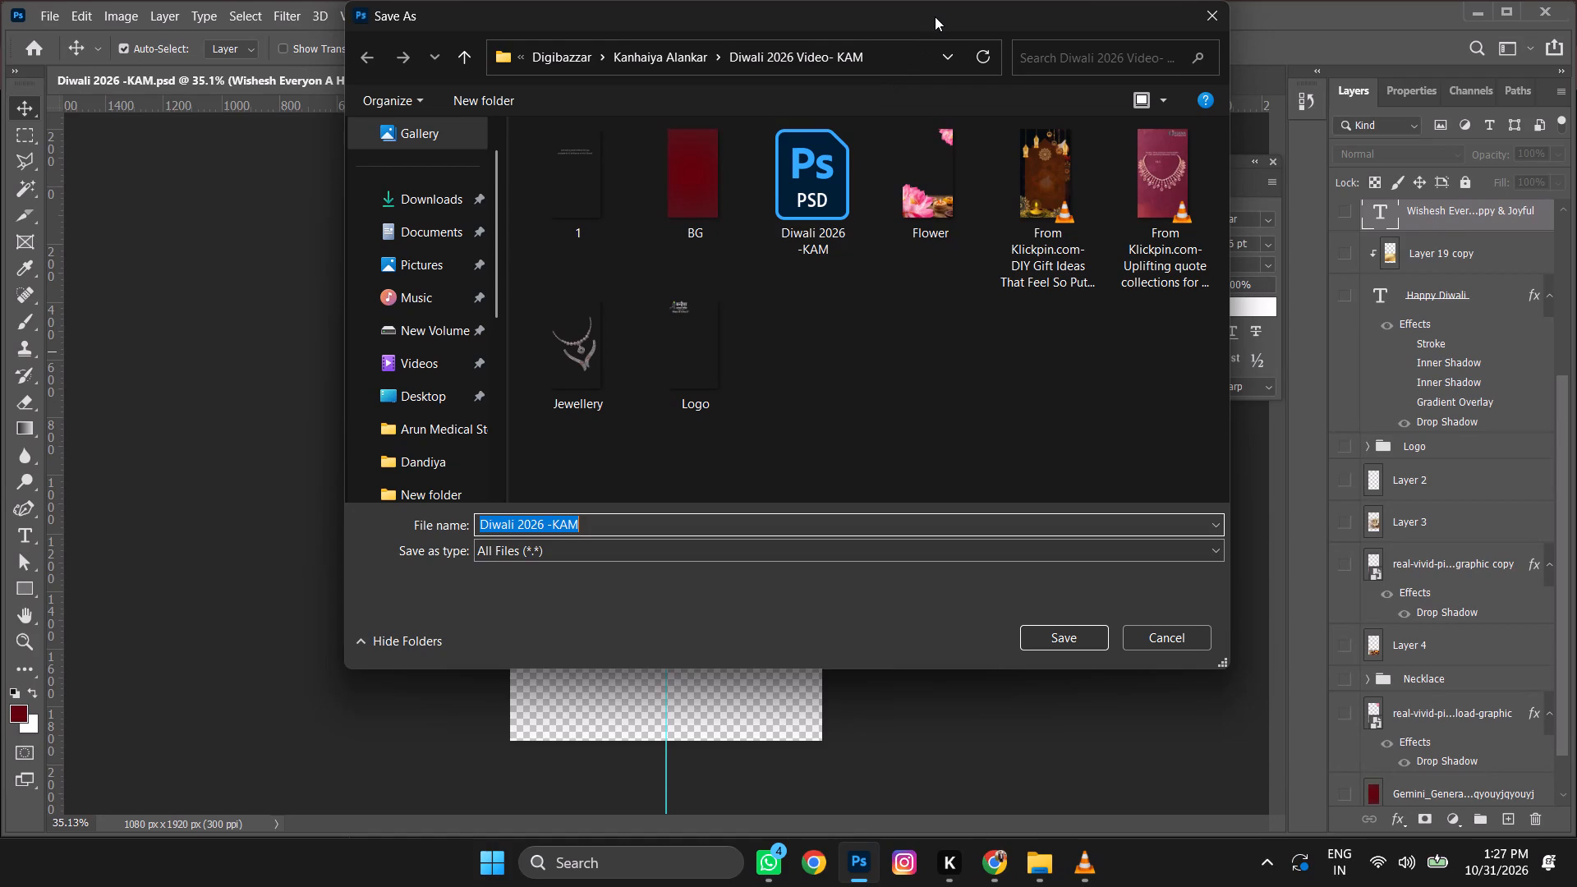
# Name the gold Kanhaiya Alankar Mandir text's PNG export 2 and save it in the Diwali 2026 Video- KAM folder.
pyautogui.moveTo(913, 17); pyautogui.dragTo(1470, 390)
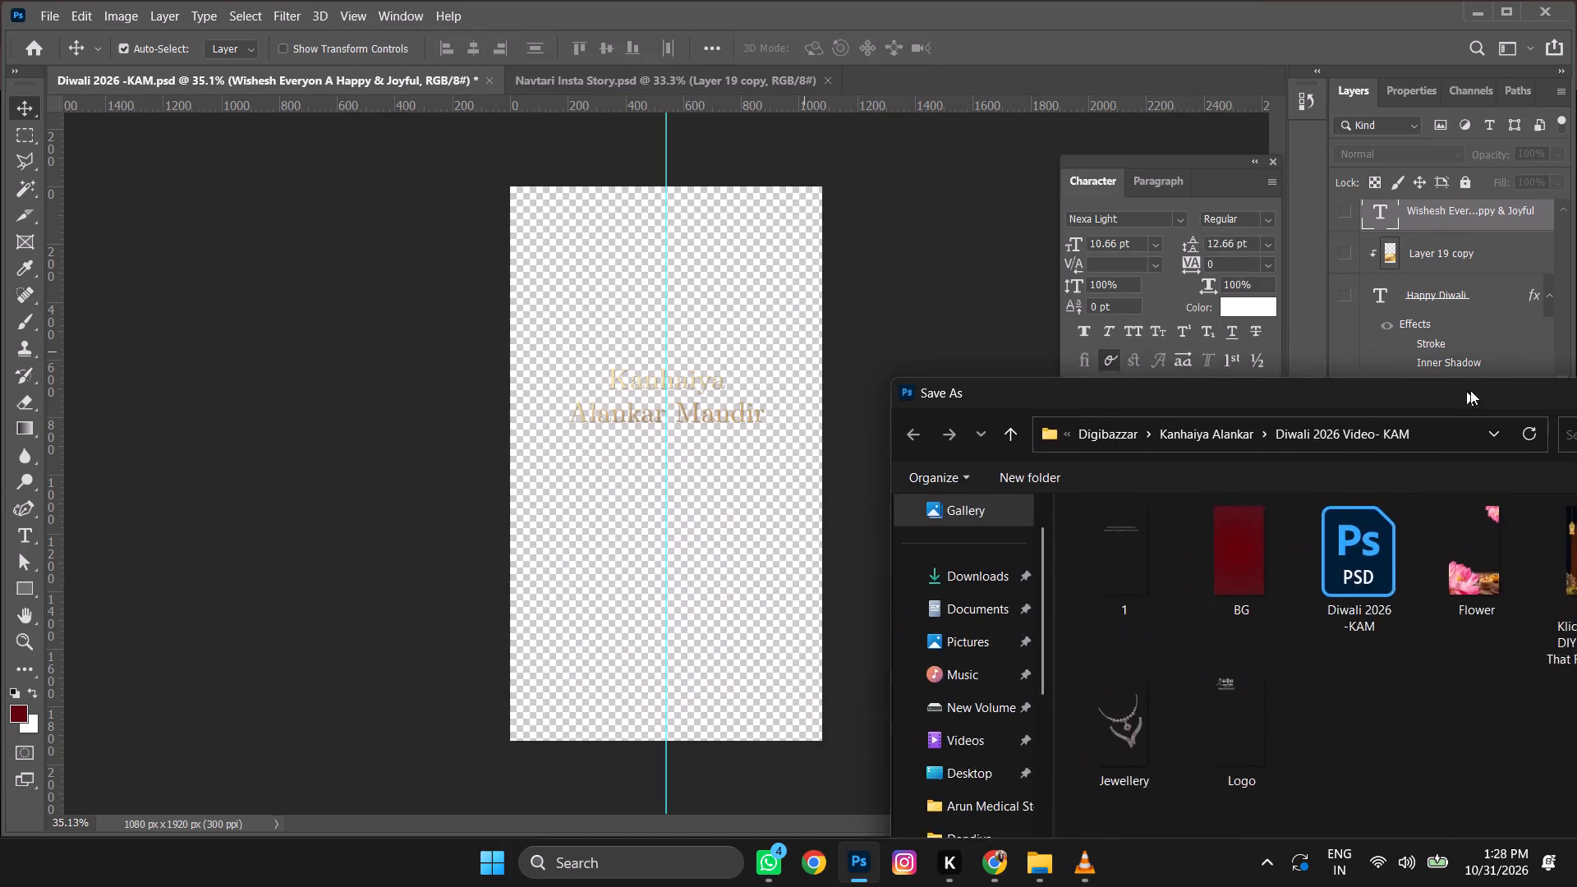
pyautogui.moveTo(1470, 390); pyautogui.dragTo(1056, 140)
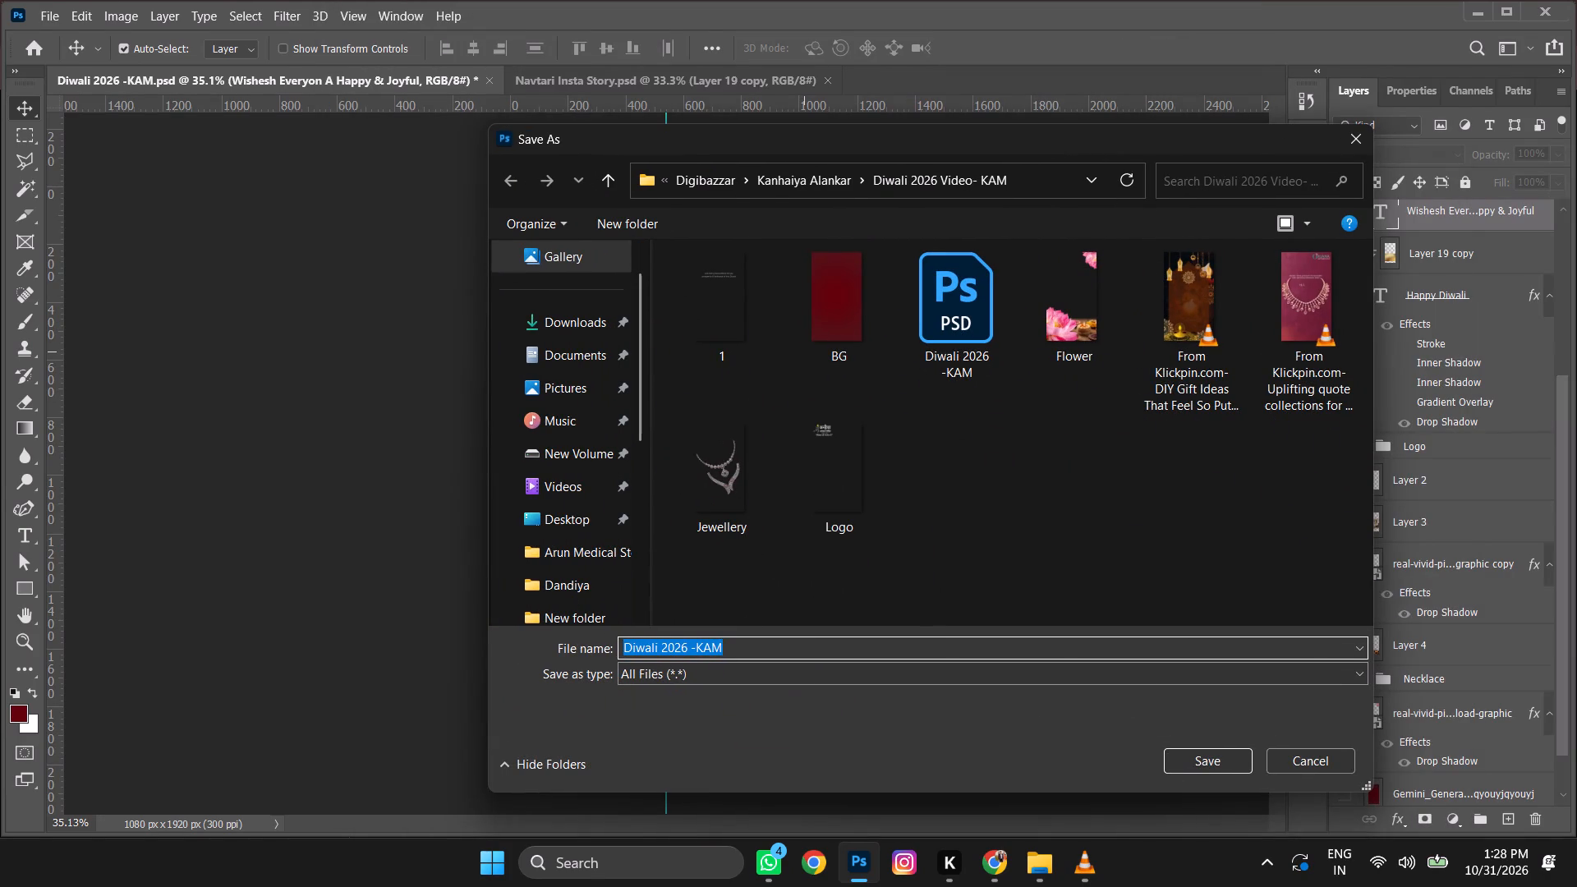
pyautogui.moveTo(697, 650); pyautogui.dragTo(485, 664)
pyautogui.press('BackSpace')
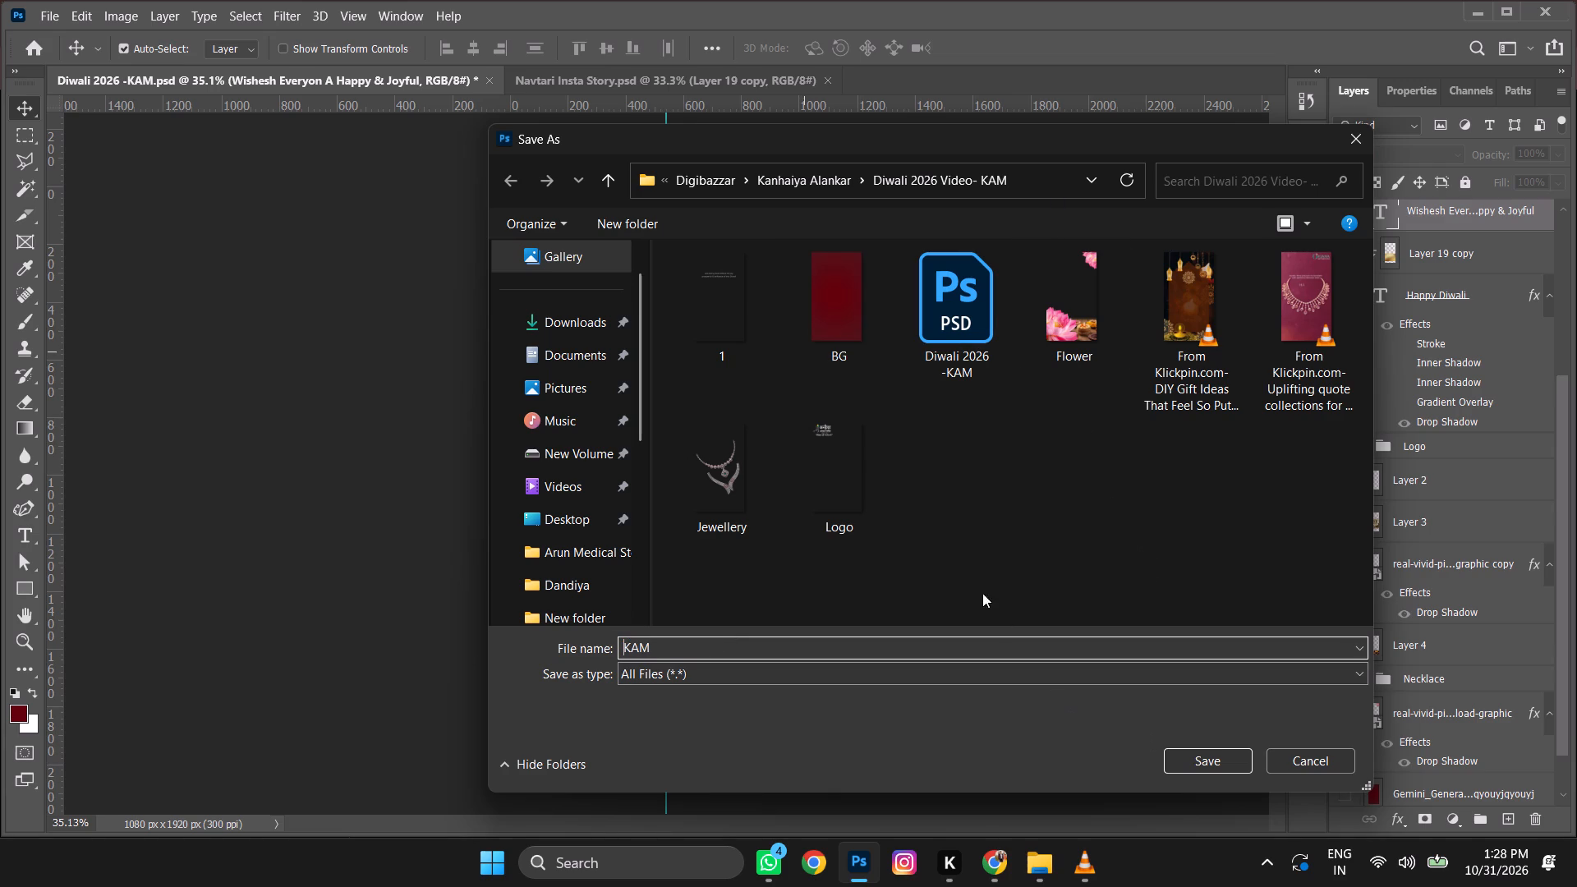
pyautogui.moveTo(686, 646); pyautogui.dragTo(494, 679)
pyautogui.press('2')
pyautogui.click(1181, 765)
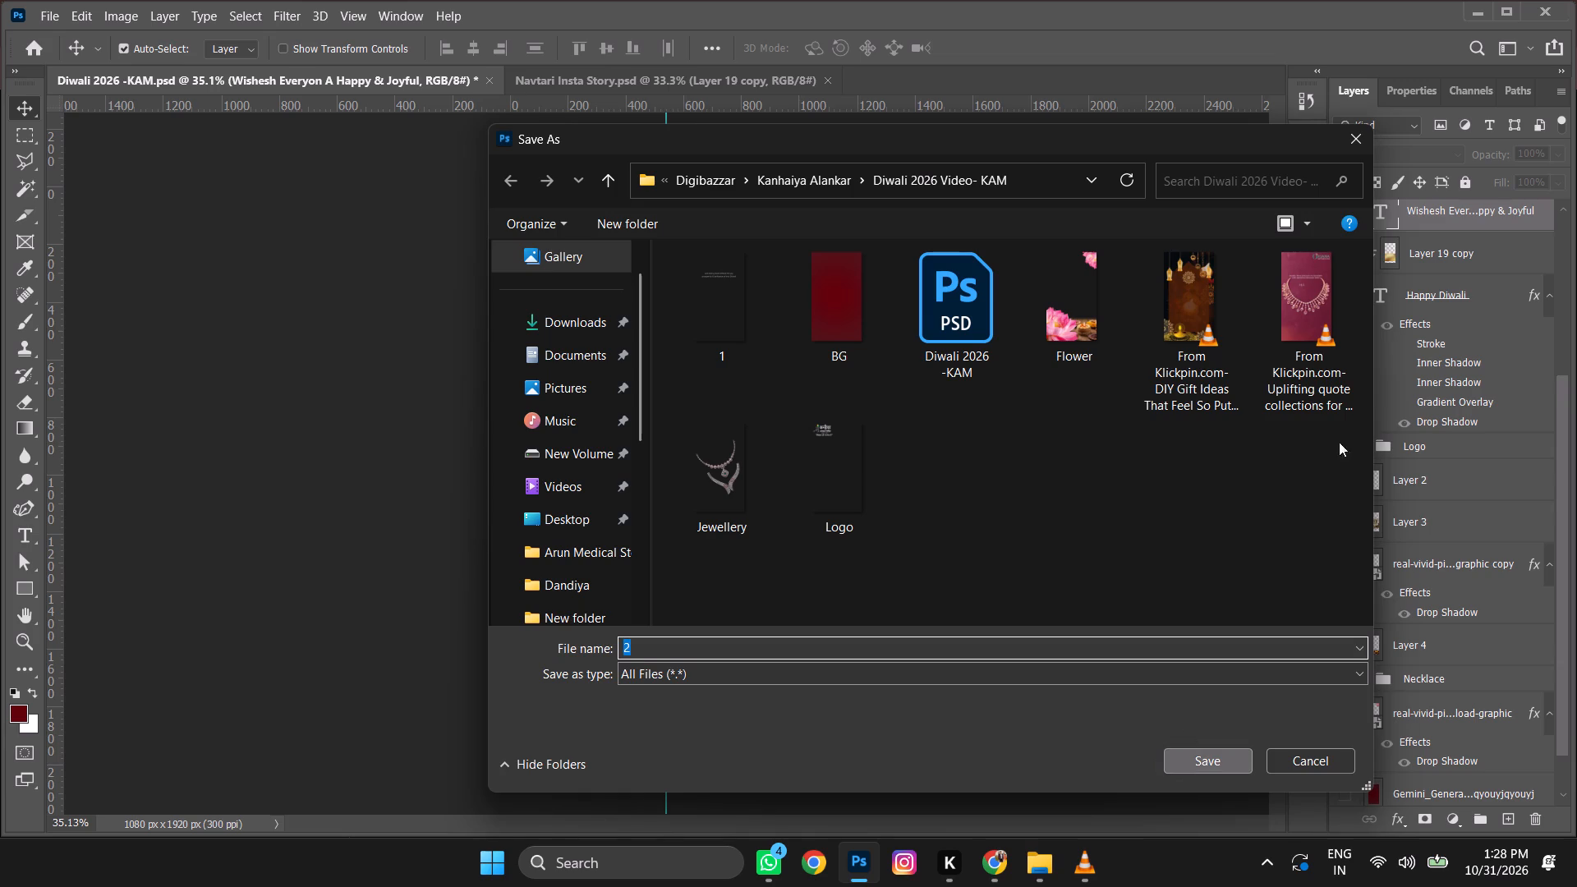
# Locate the text layers in the layer stack for the next element's export.
pyautogui.scroll(4, 1402, 330)
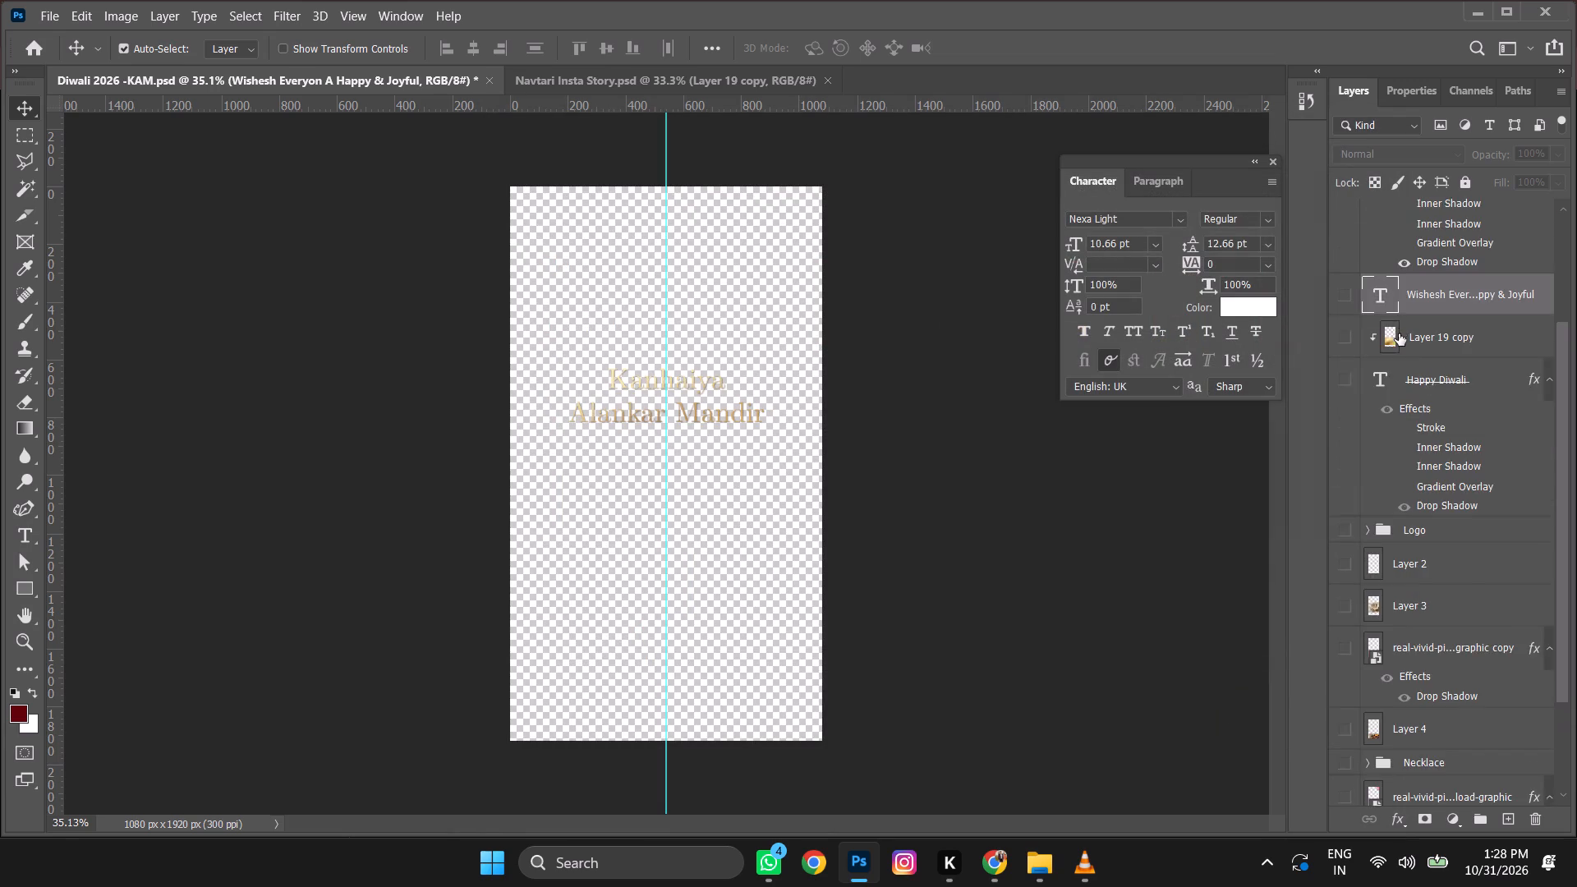
# Show only the wishes line, hiding the brand name and its gold texture, and quick-export it as a transparent PNG named 3.
pyautogui.scroll(2, 1399, 333)
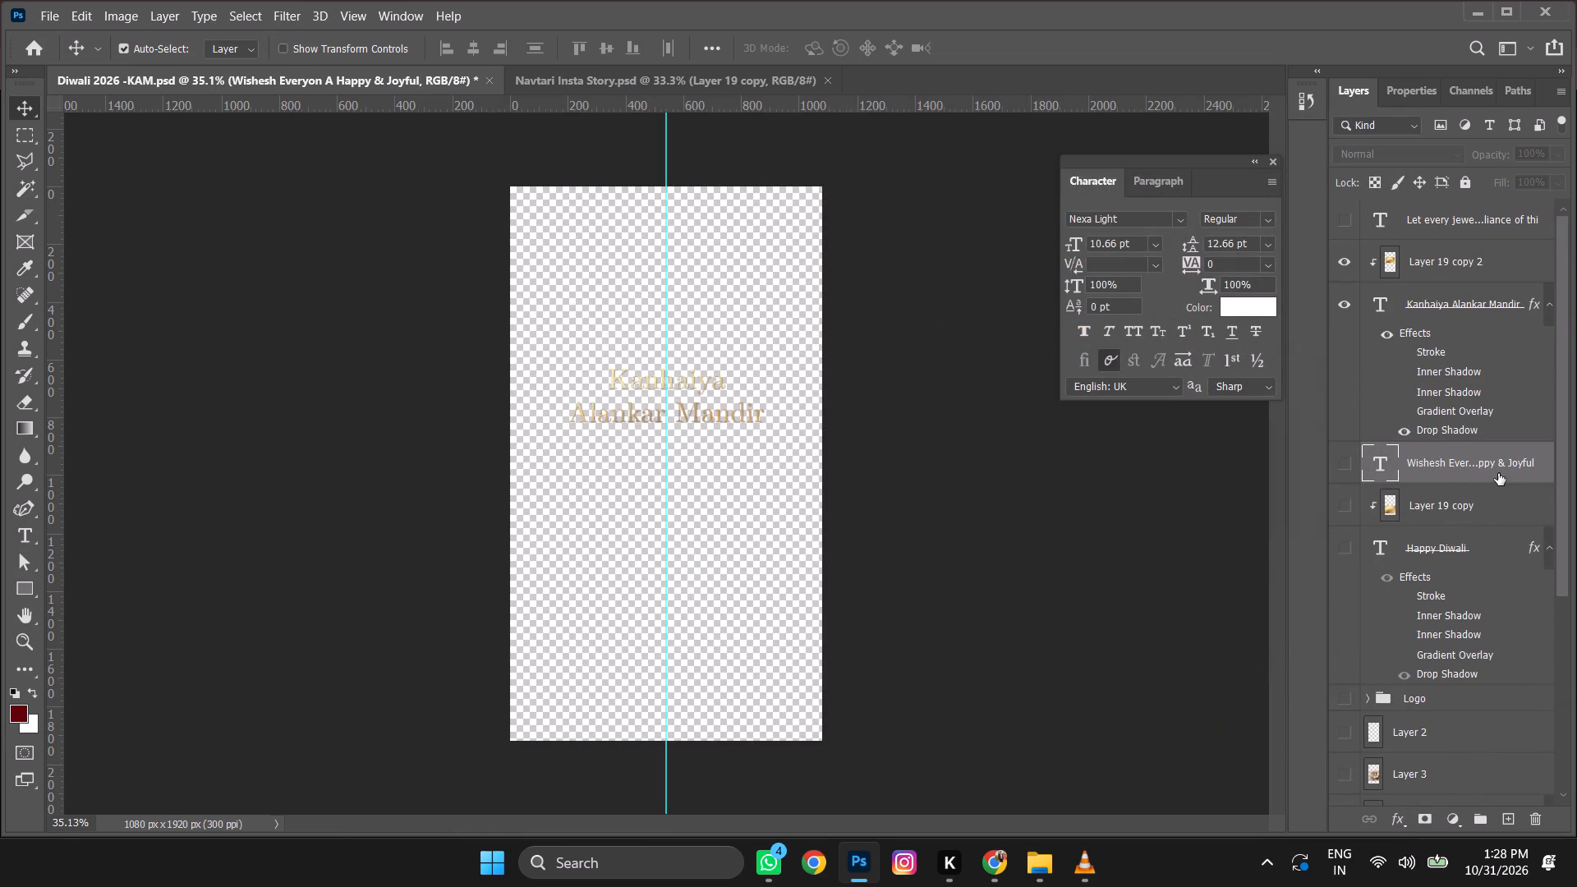
pyautogui.click(1345, 466)
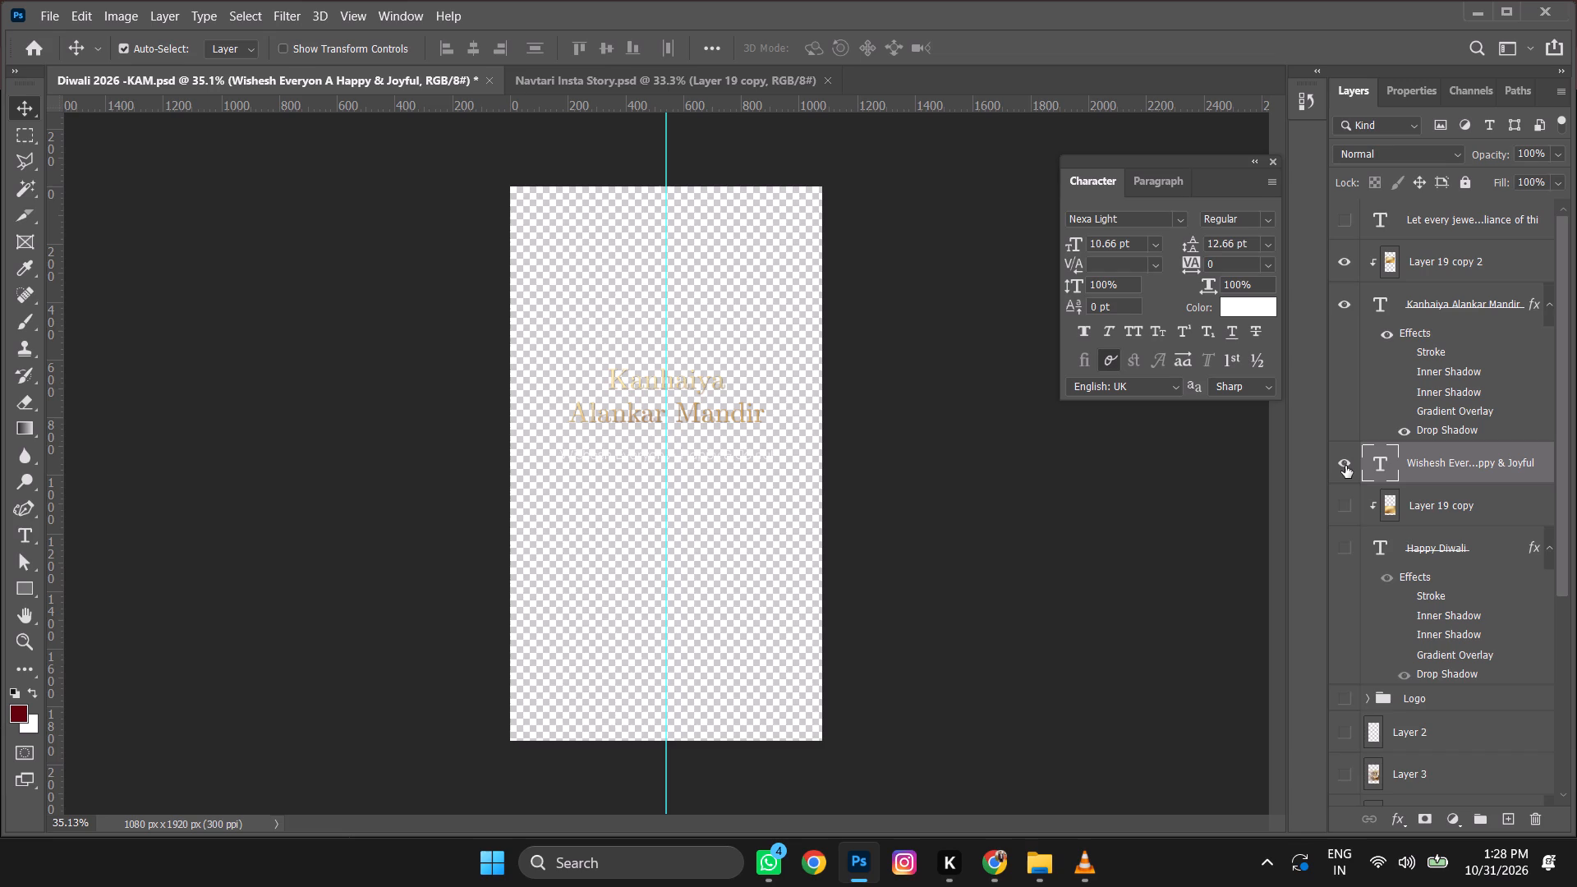
pyautogui.scroll(-12, 1512, 527)
pyautogui.scroll(7, 1457, 551)
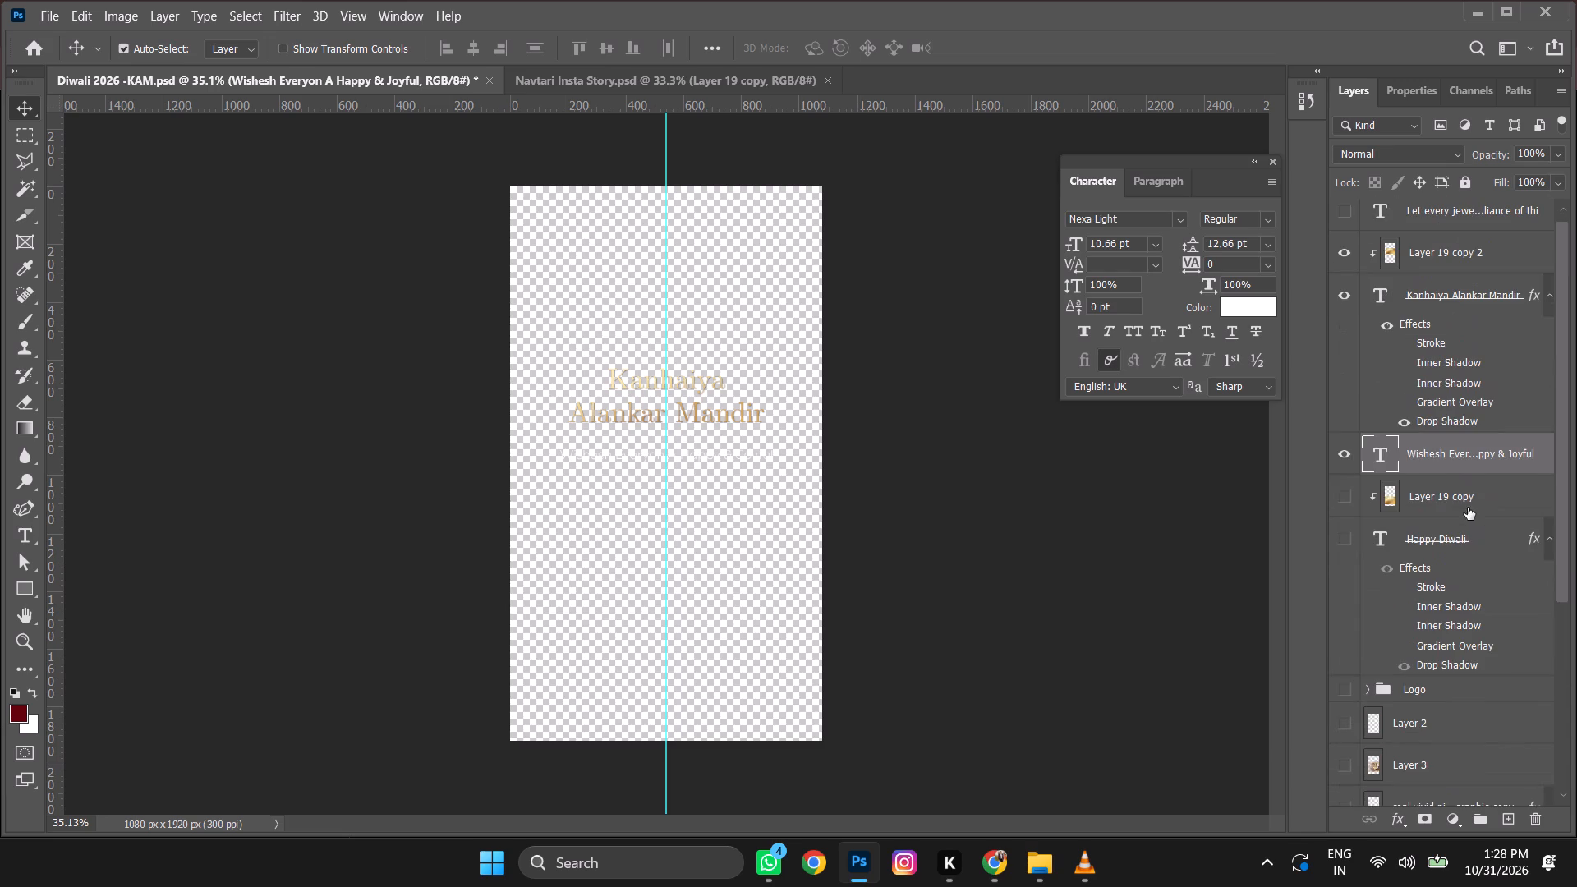
pyautogui.scroll(2, 1412, 466)
pyautogui.moveTo(1345, 313); pyautogui.dragTo(1345, 274)
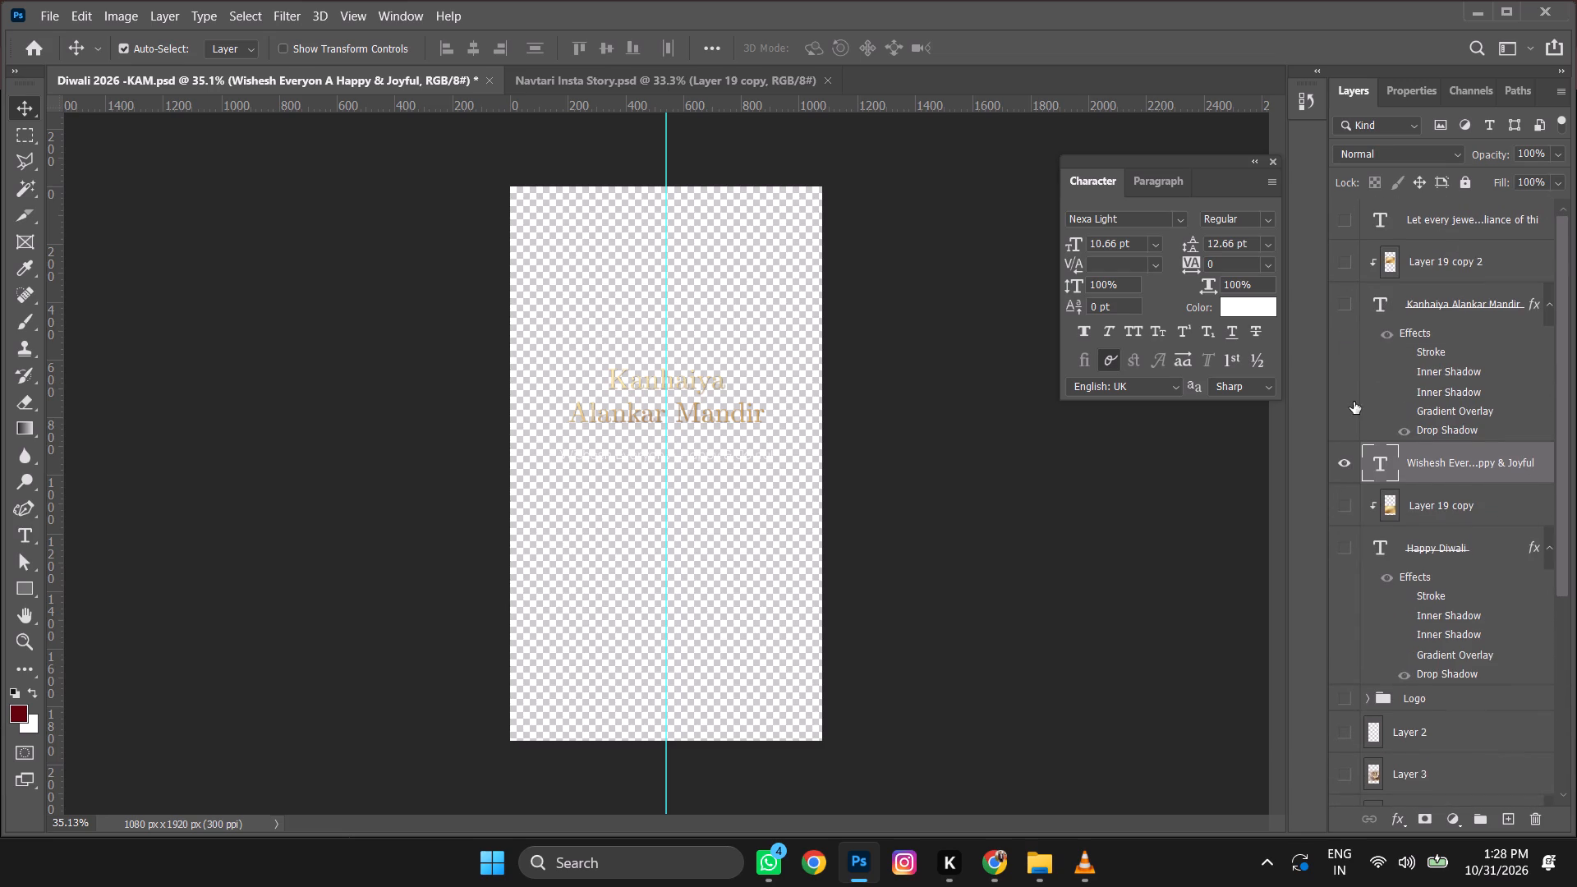
pyautogui.click(49, 8)
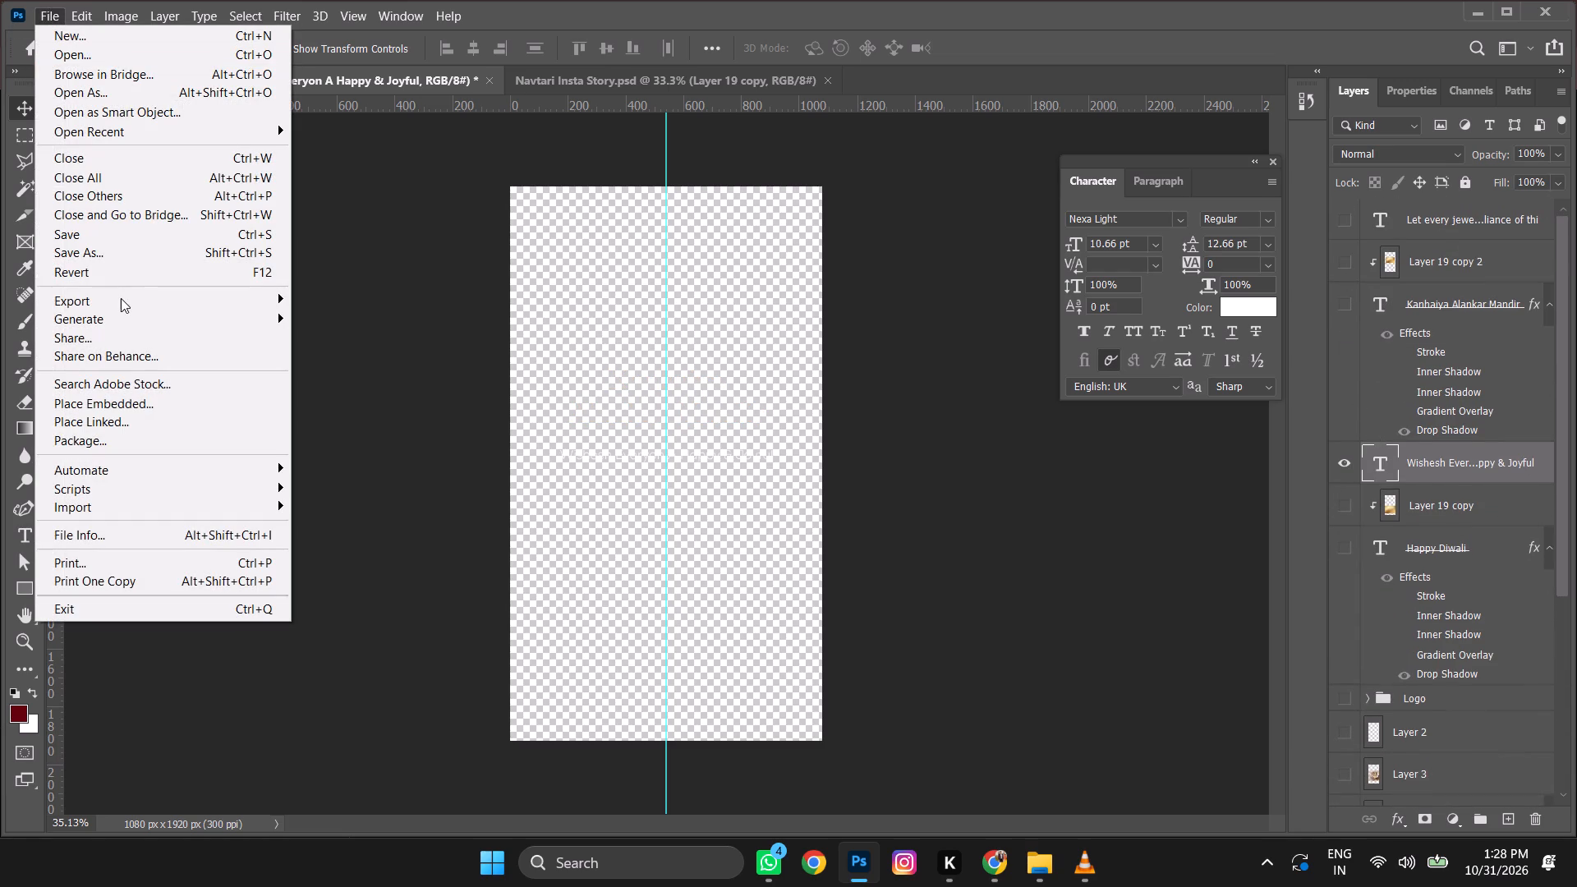
pyautogui.click(121, 298)
pyautogui.click(347, 296)
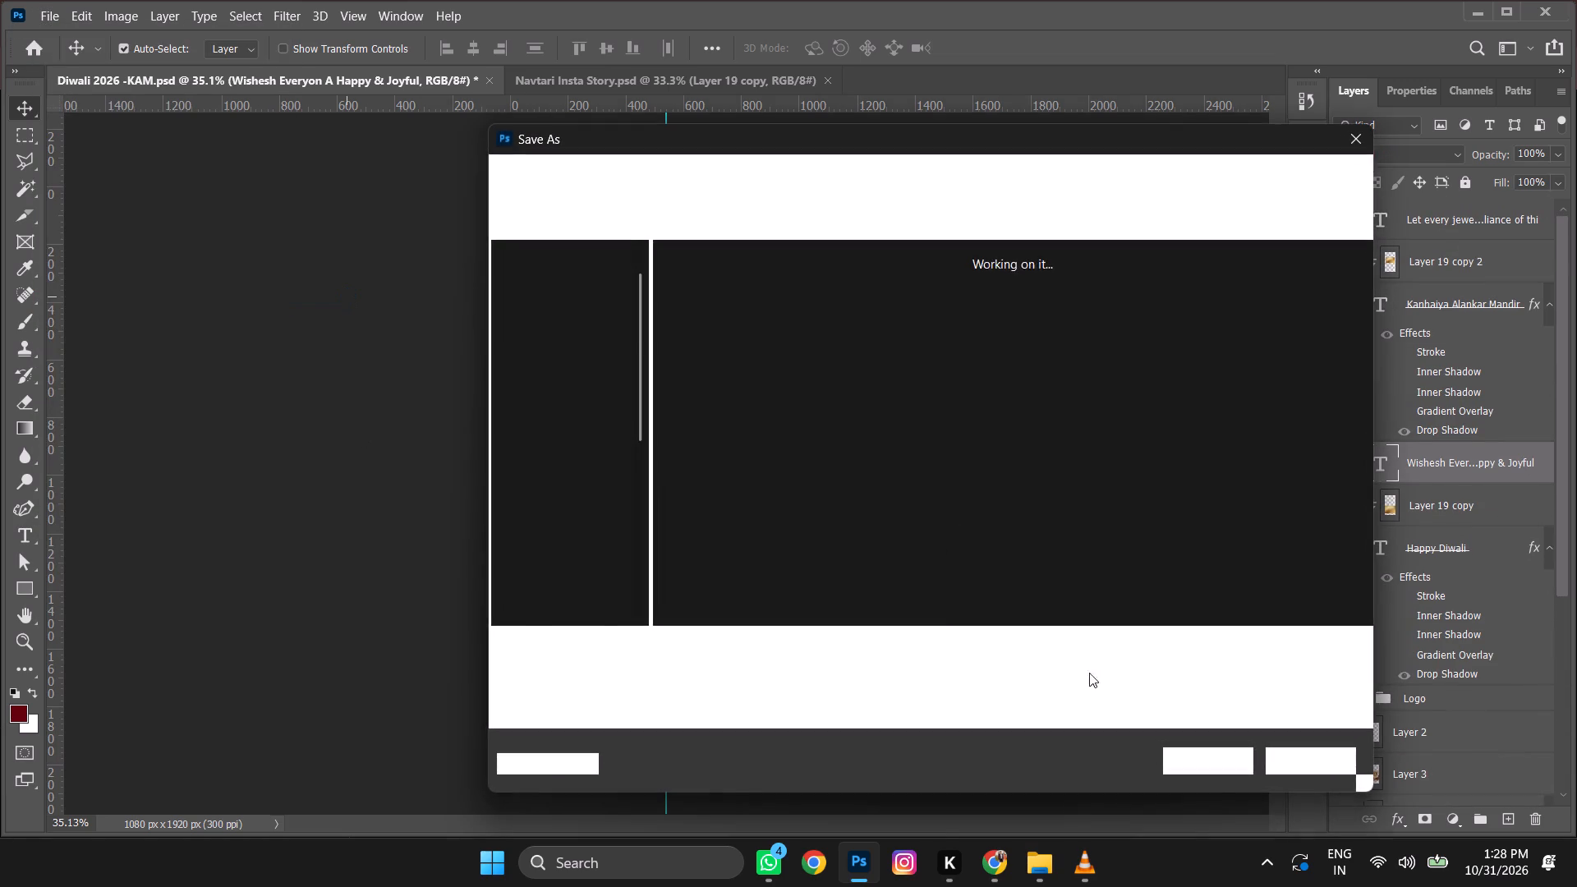
pyautogui.press('3')
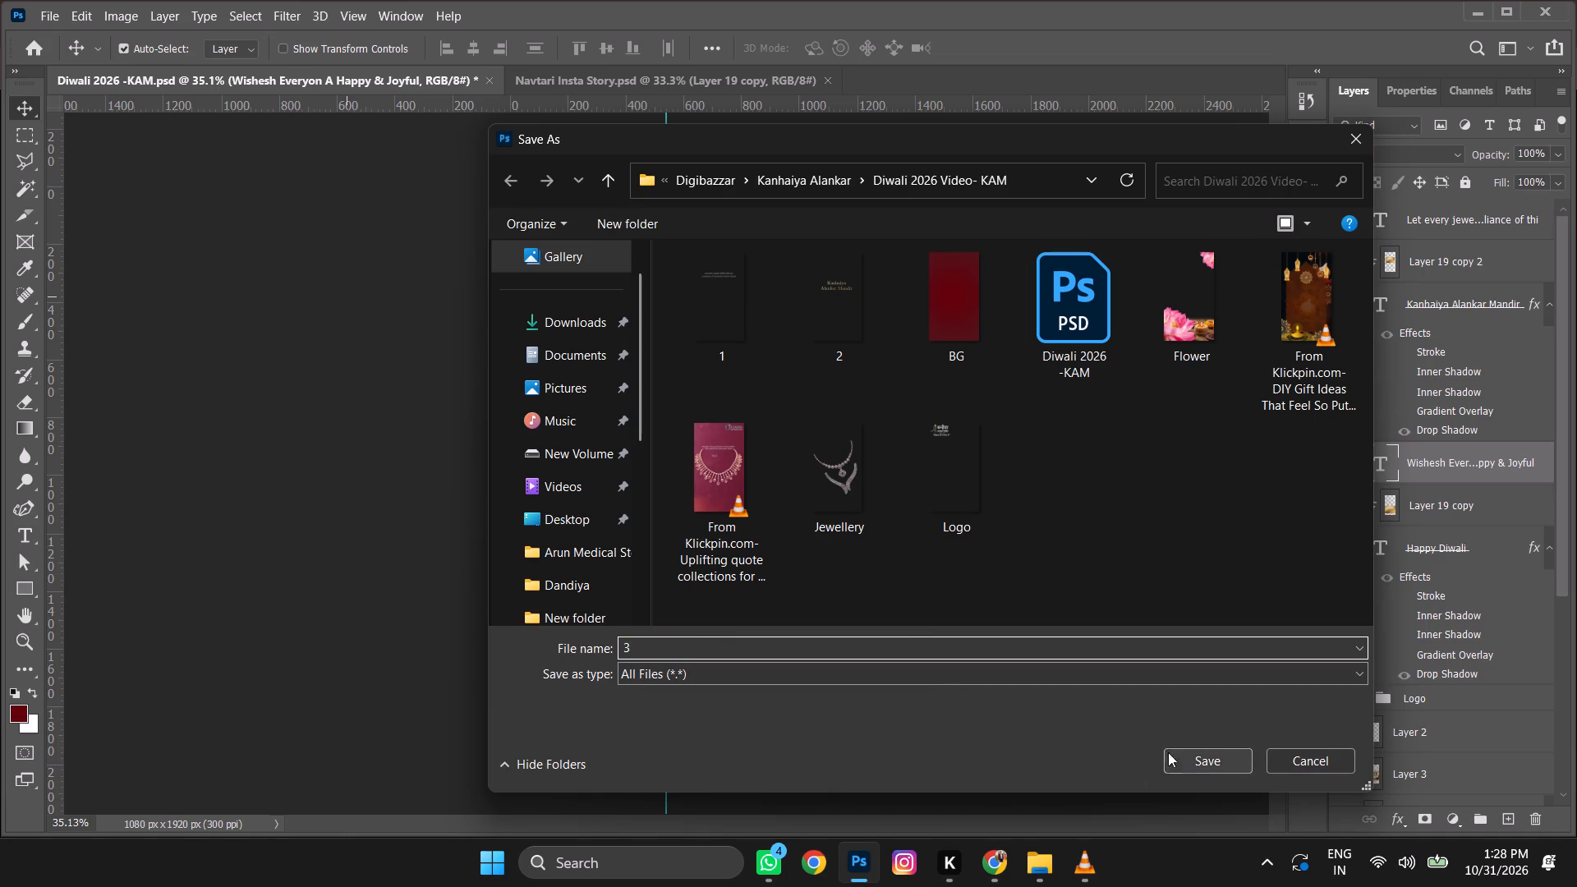
pyautogui.click(1202, 762)
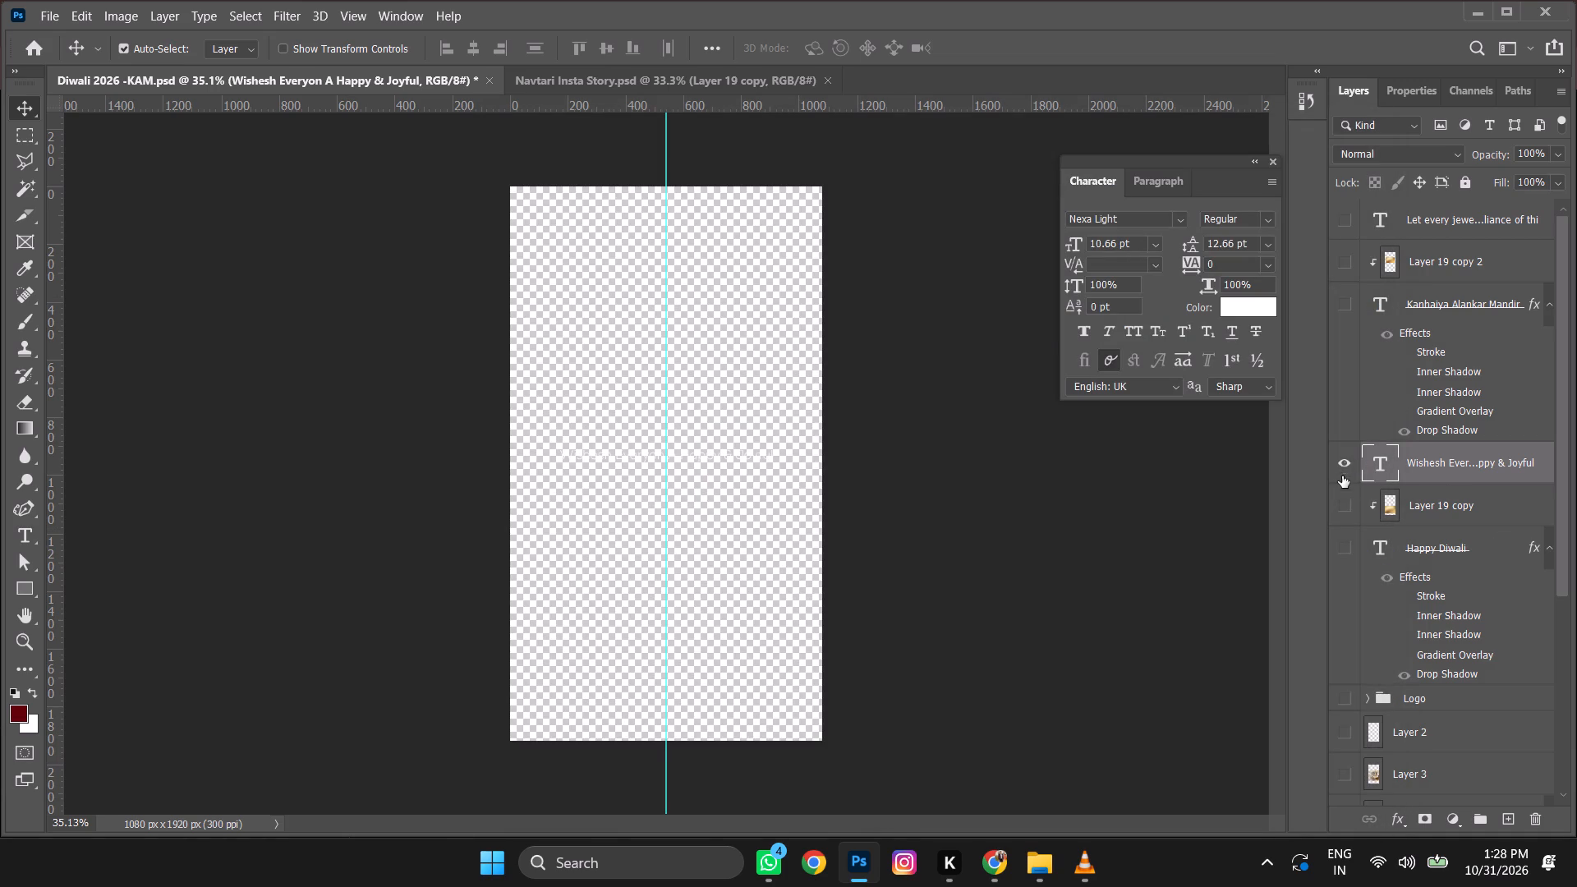
# Hide the wishes line, show only the Happy Diwali text with its gold texture, and quick-export it as a PNG named 4.
pyautogui.click(1344, 466)
pyautogui.moveTo(1345, 498); pyautogui.dragTo(1345, 551)
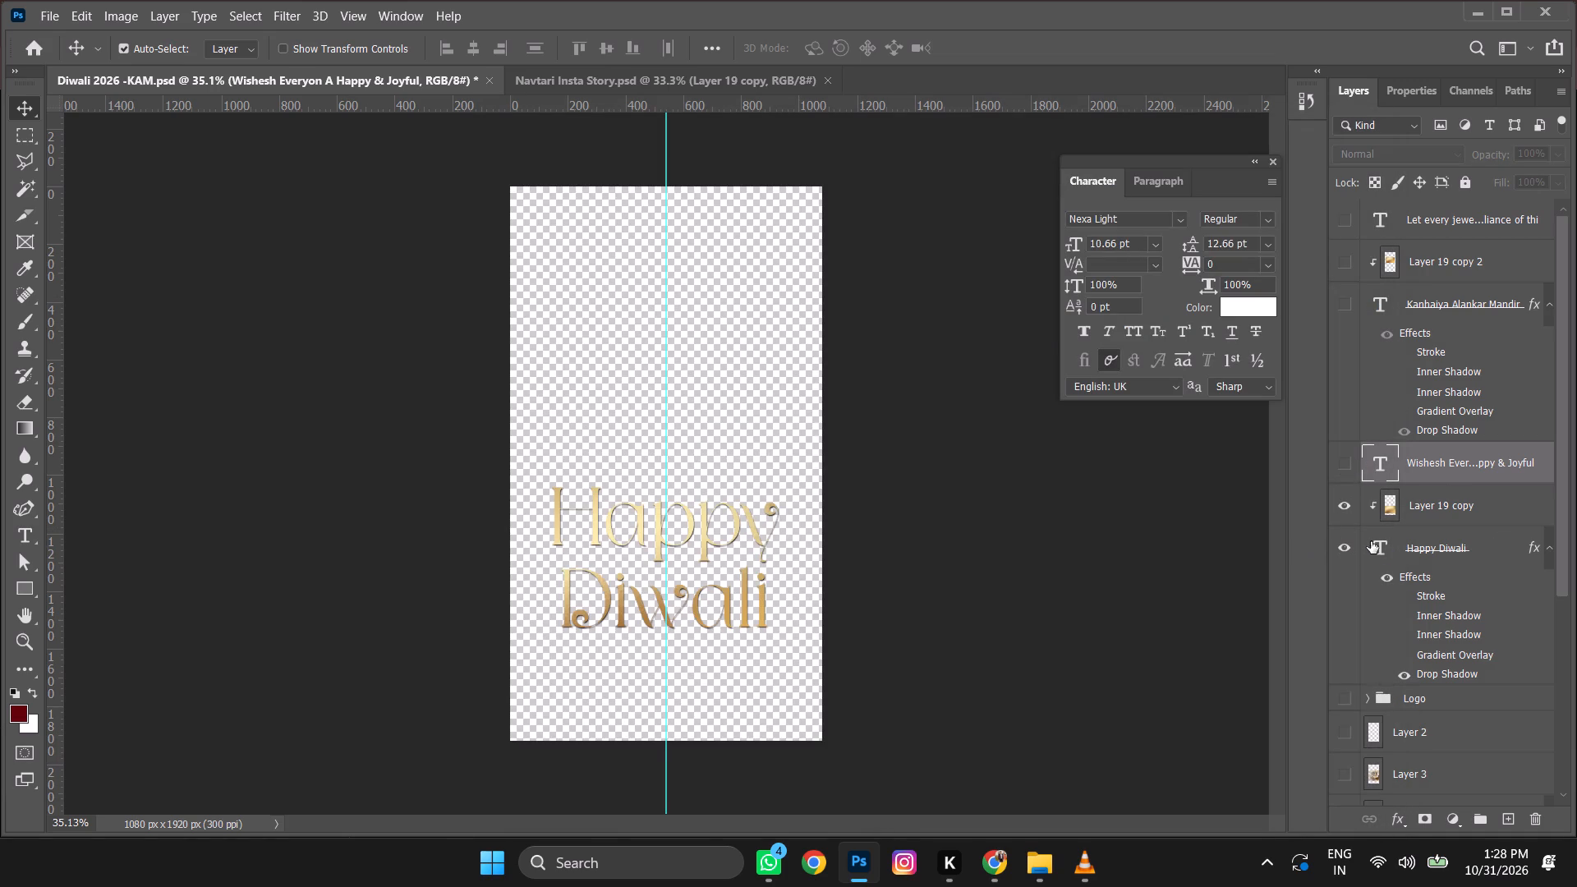
pyautogui.click(57, 18)
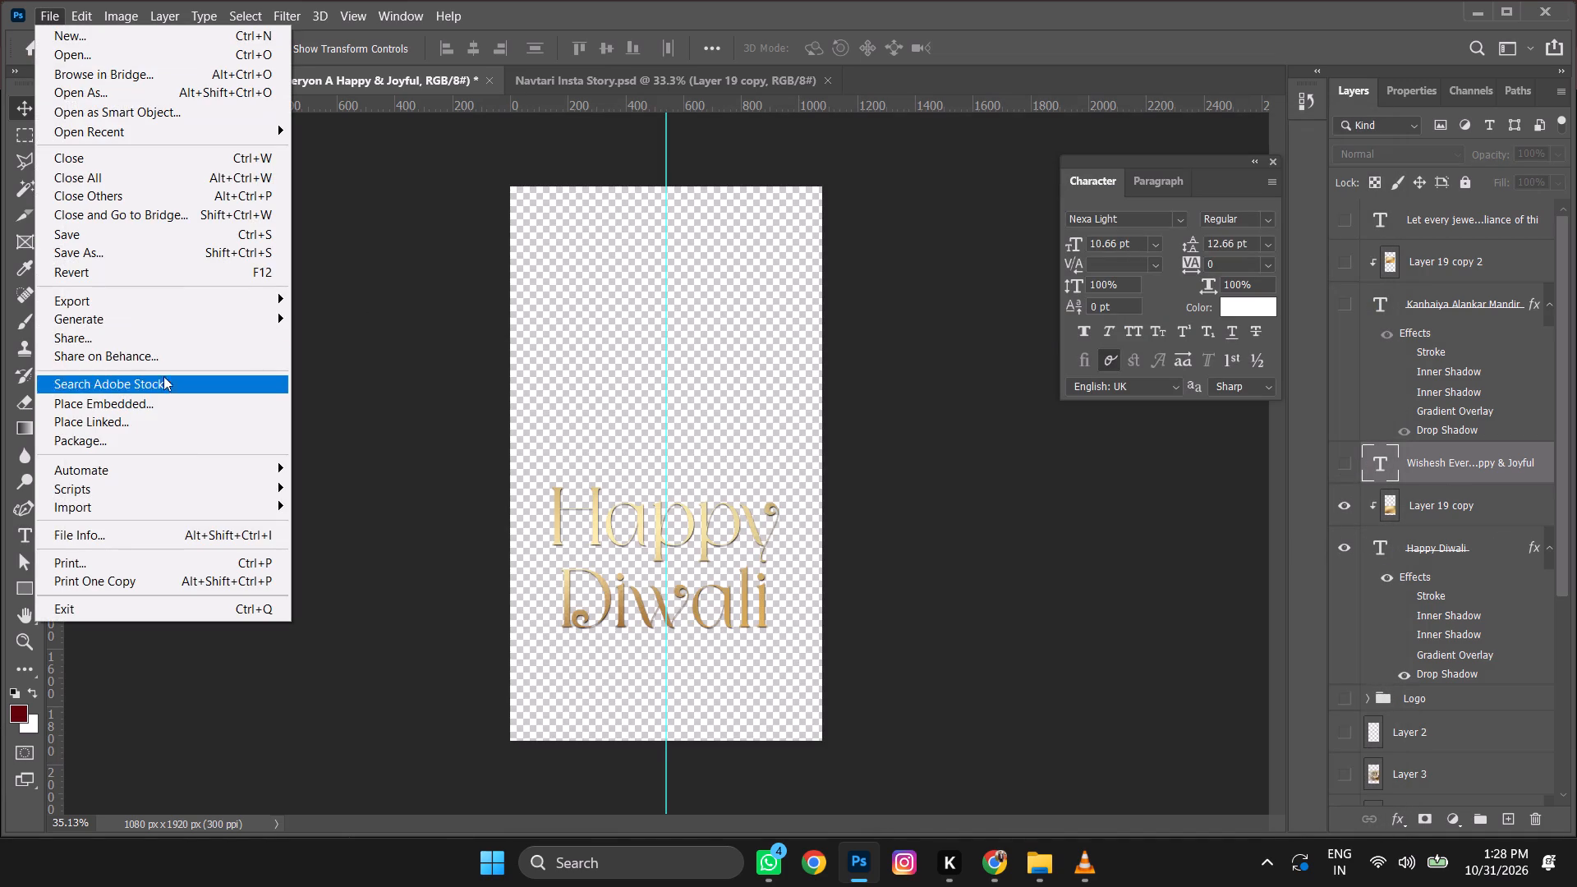
pyautogui.click(159, 296)
pyautogui.click(379, 299)
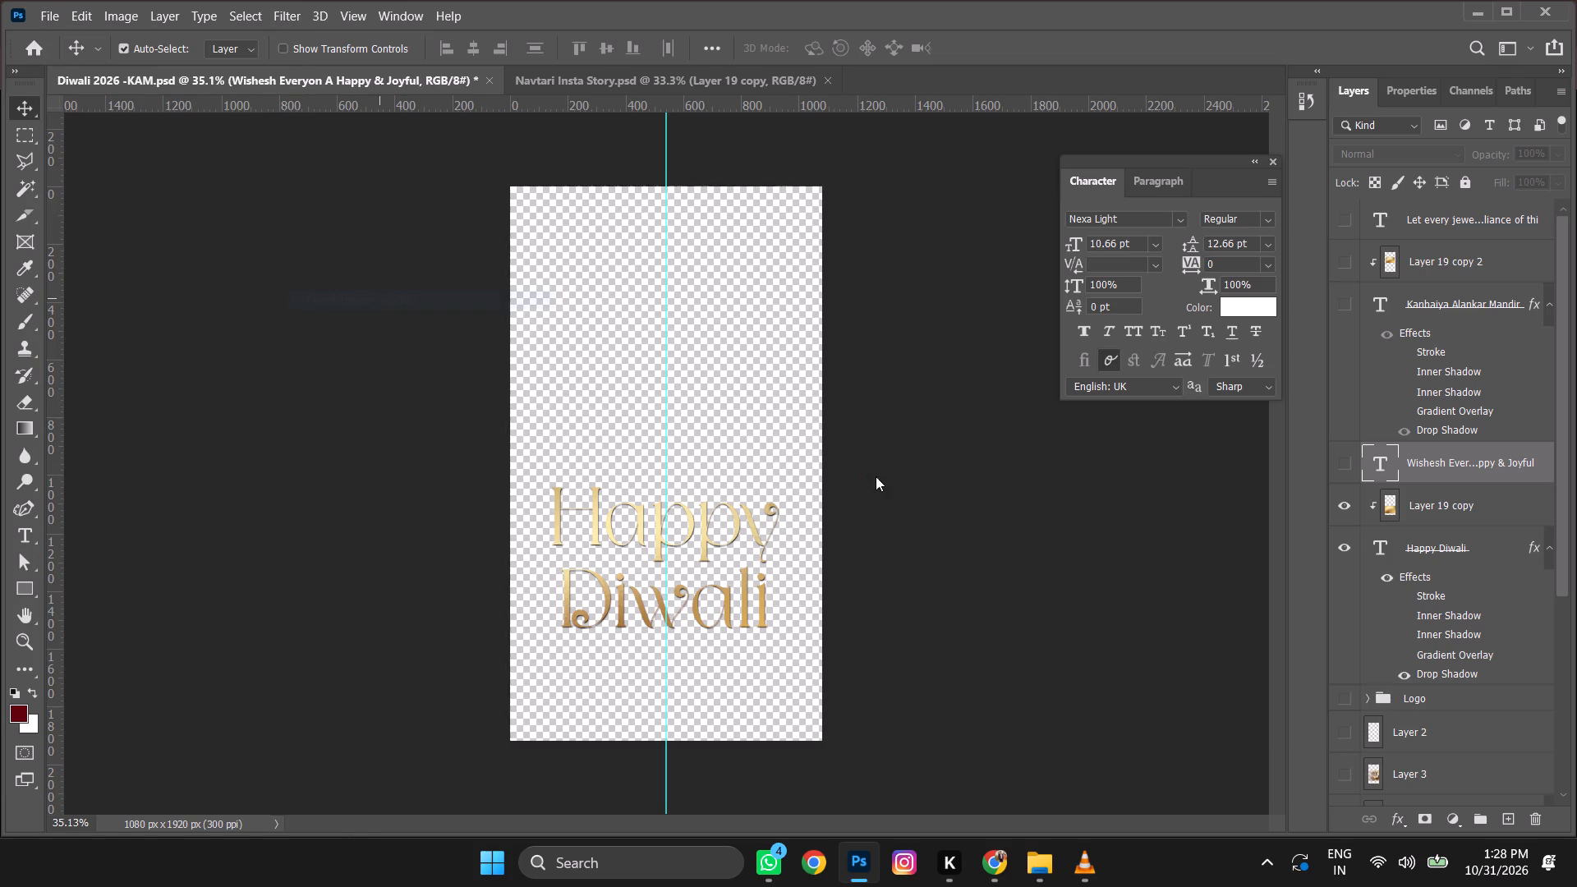
pyautogui.press('4')
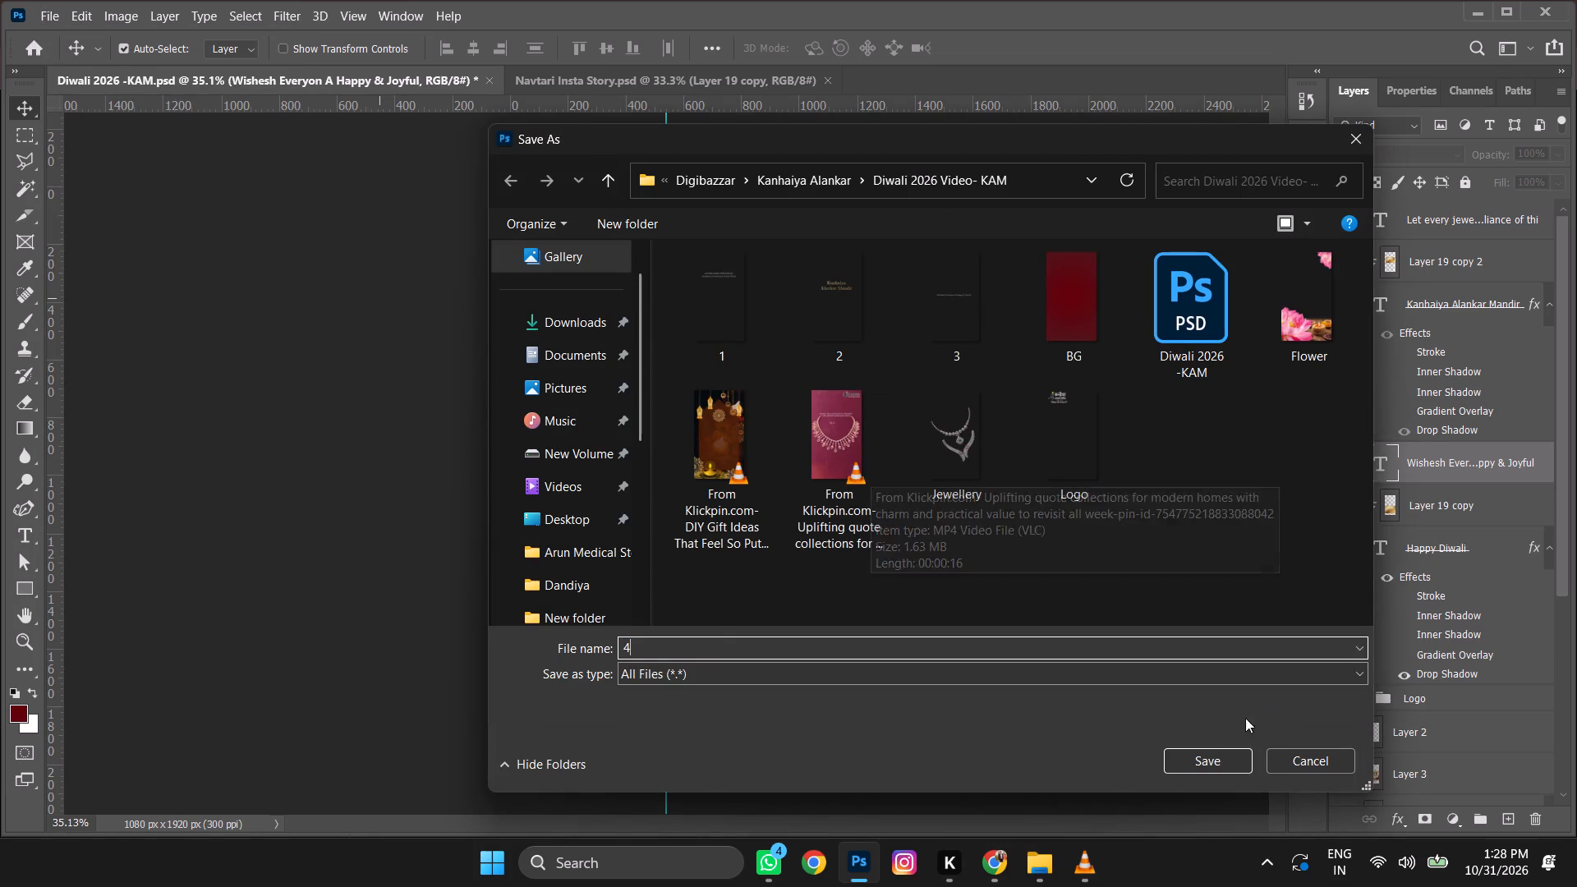
pyautogui.click(1193, 765)
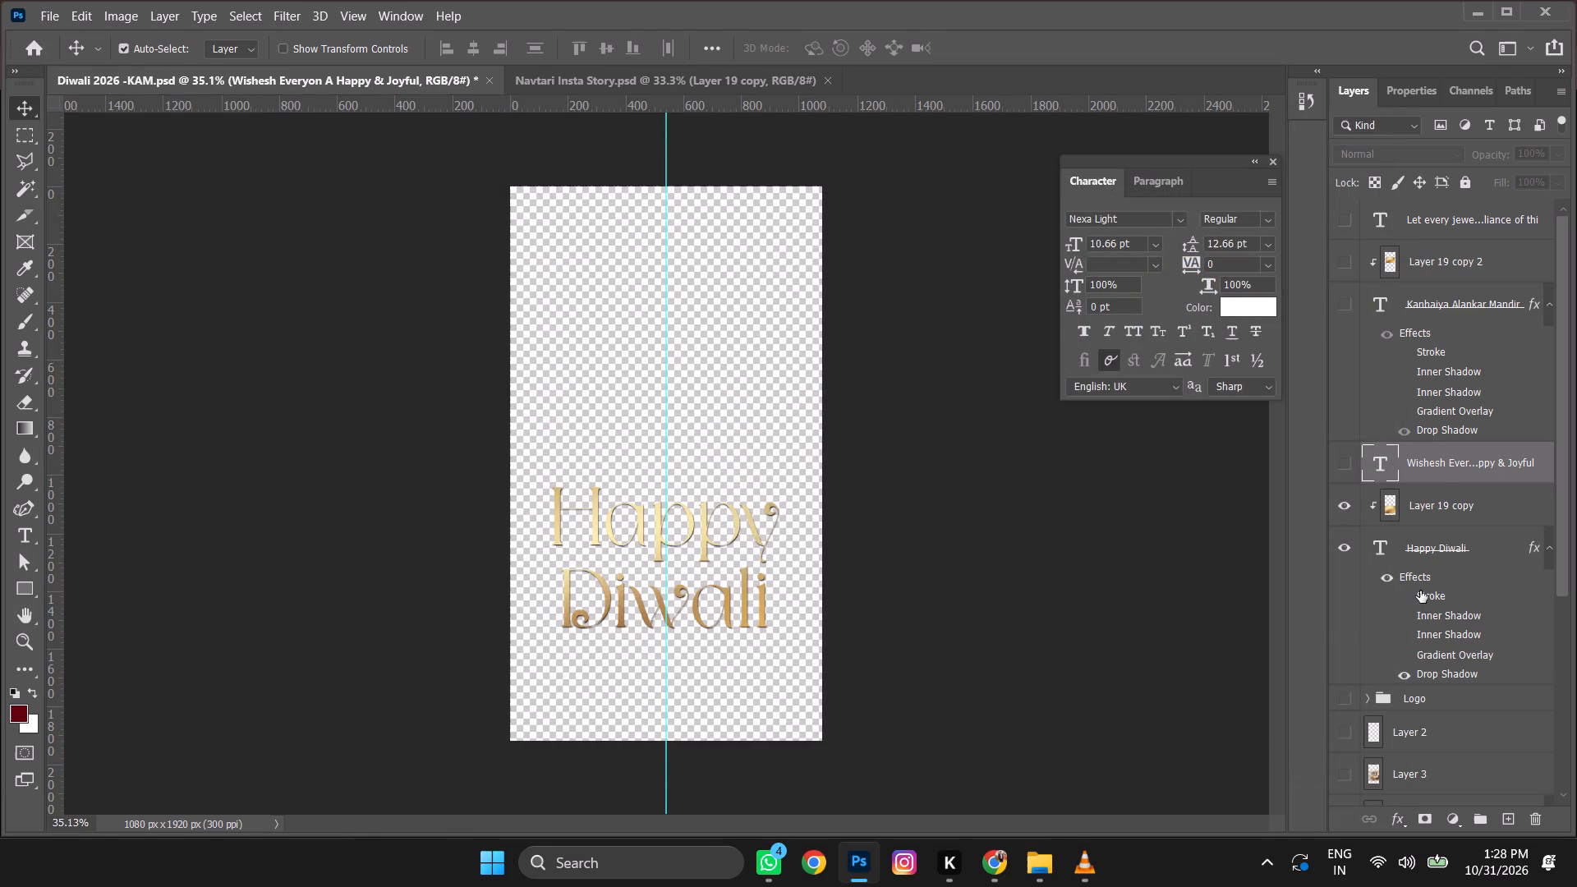
# Save the Diwali 2026 -KAM document.
pyautogui.scroll(-20, 1478, 503)
pyautogui.scroll(-6, 1478, 503)
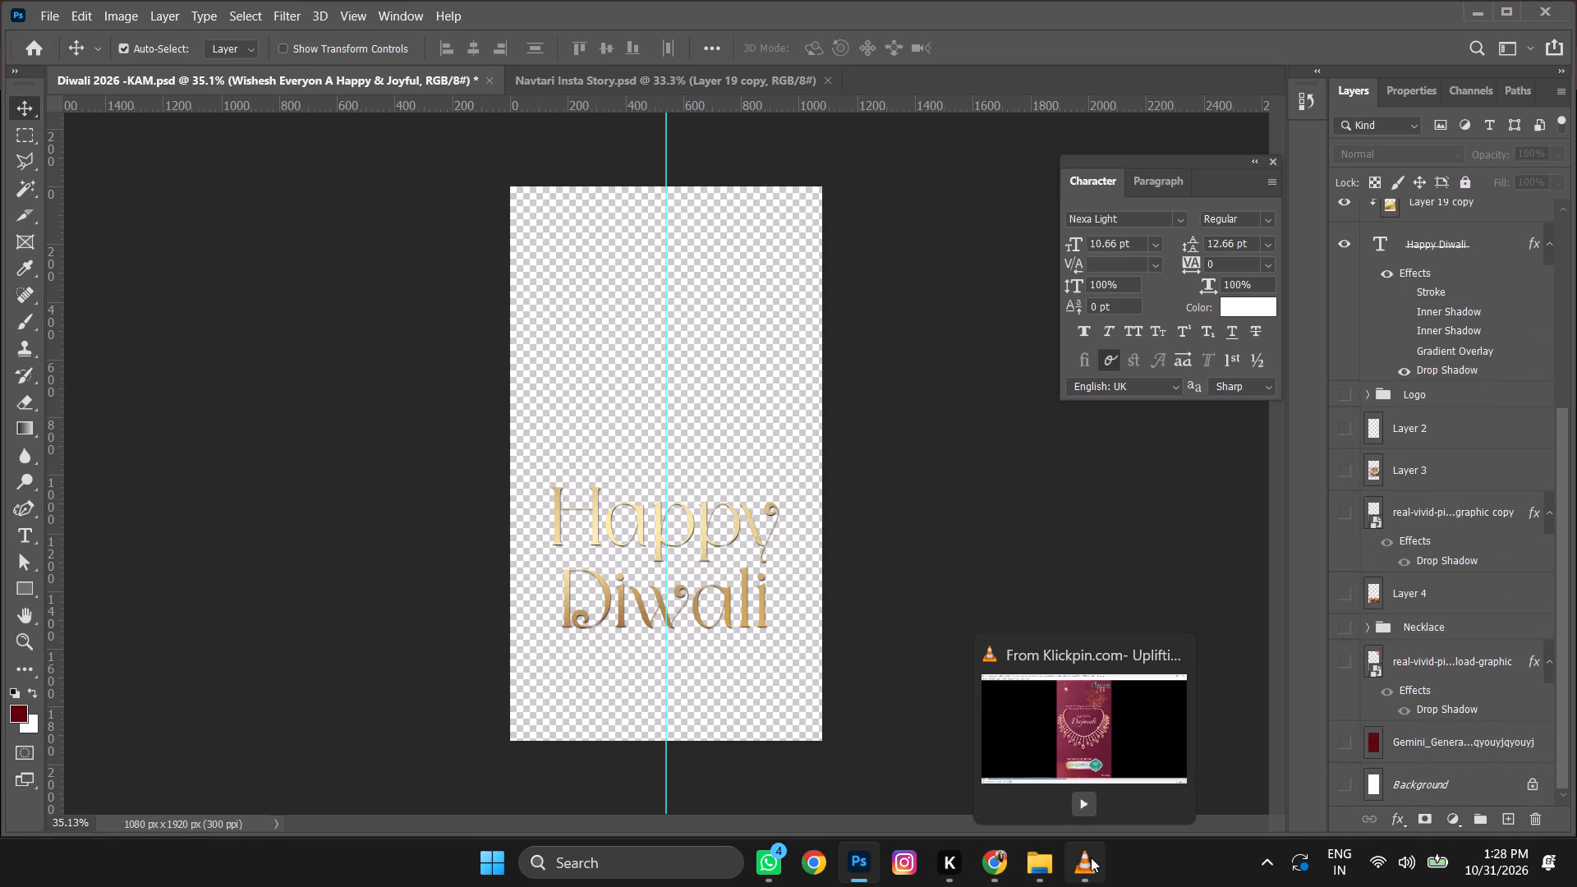
pyautogui.click(1471, 1)
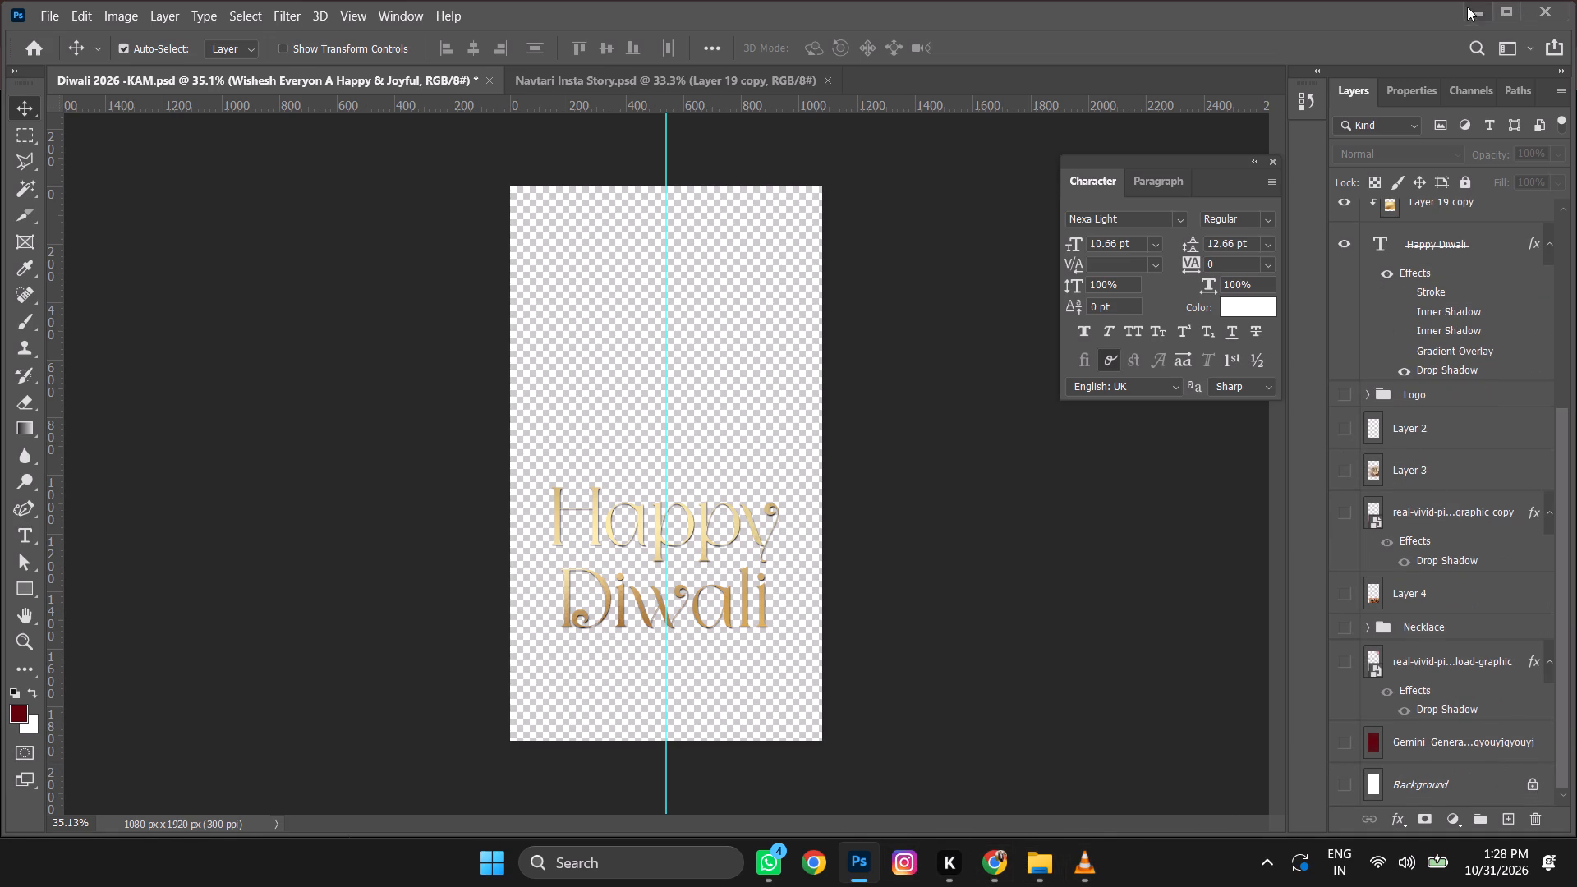
pyautogui.hotkey('ctrl', 's')
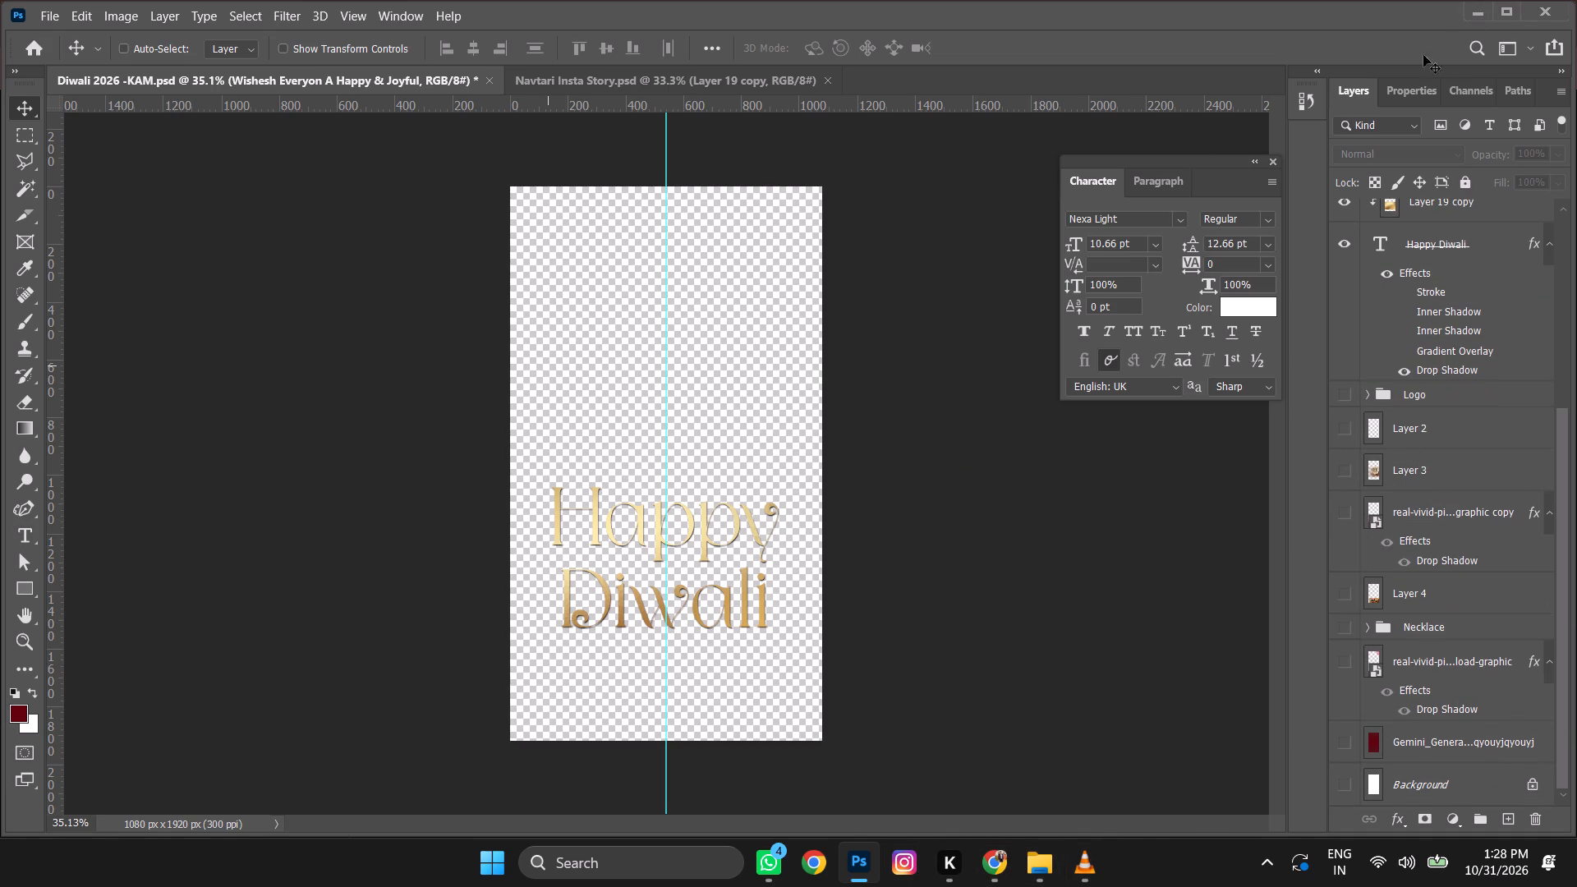